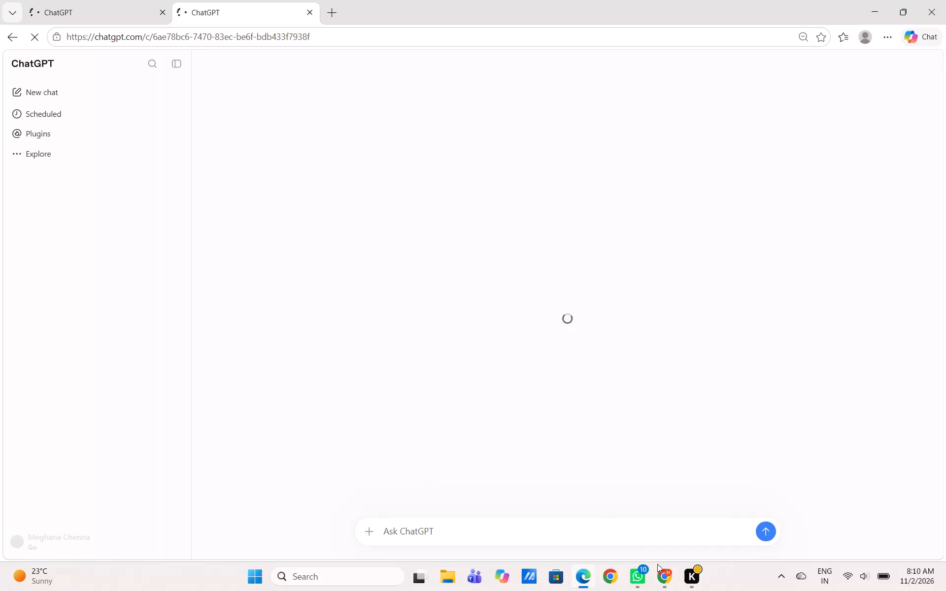
# Switch to the Chrome window with the B_Tech project report open in Overleaf.
pyautogui.click(667, 578)
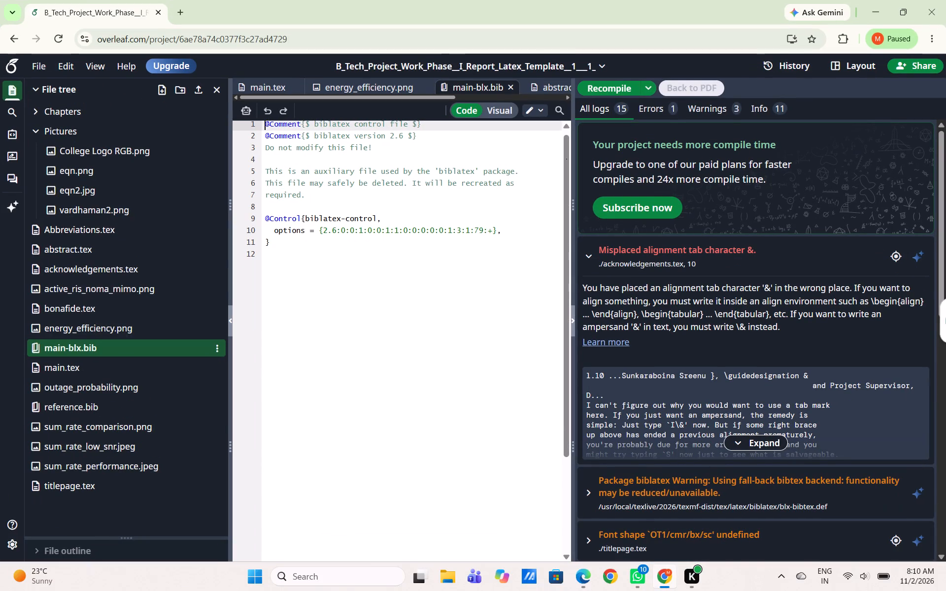
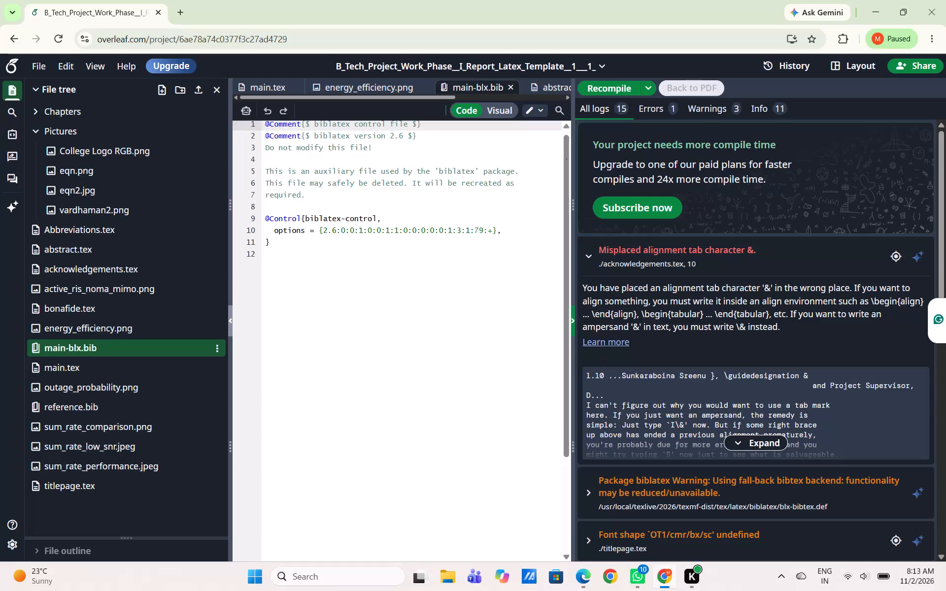
# Escape the ampersand after \guidedesignation on line 10 of acknowledgements.tex with a backslash and recompile the project.
pyautogui.click(79, 270)
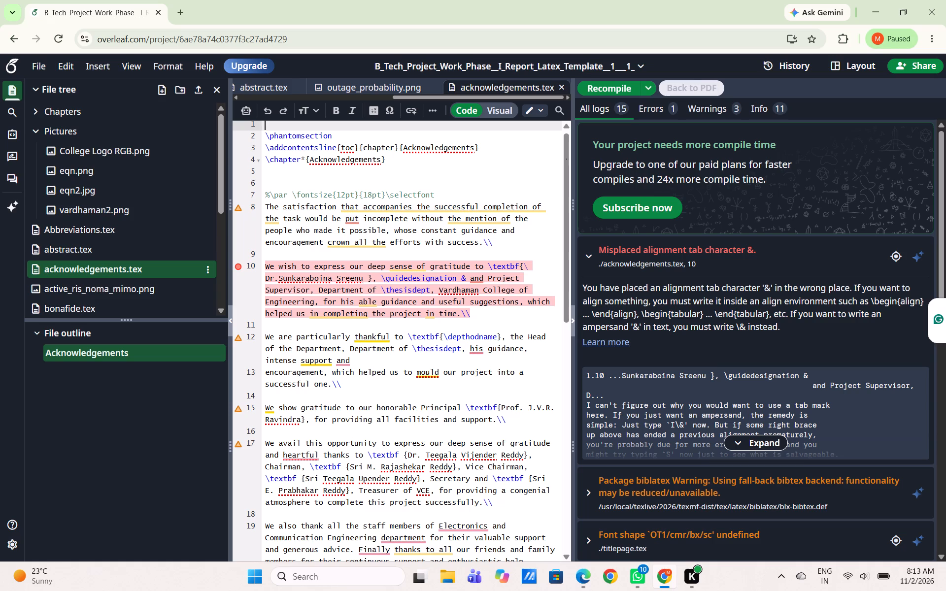
pyautogui.click(462, 277)
pyautogui.press('\\')
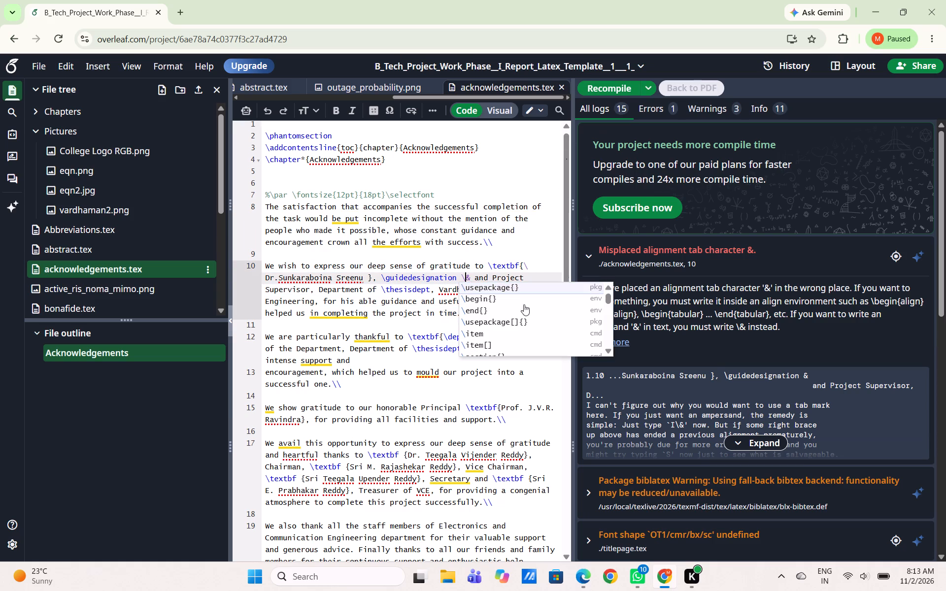
pyautogui.scroll(-4, 519, 326)
pyautogui.scroll(7, 519, 326)
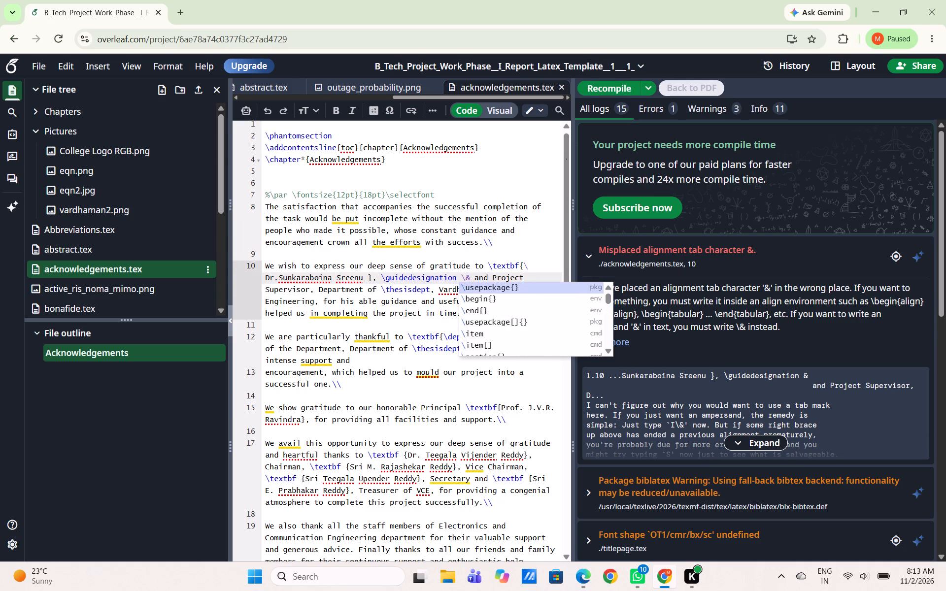
pyautogui.click(604, 88)
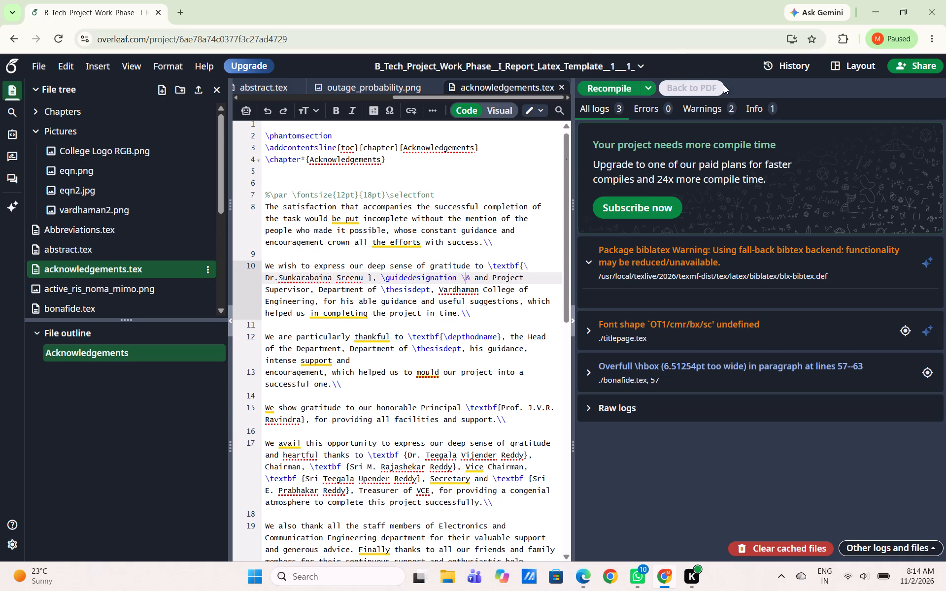
# Expand the biblatex, font shape and overfull hbox log entries and the raw logs, and look through them.
pyautogui.click(588, 266)
pyautogui.click(588, 266)
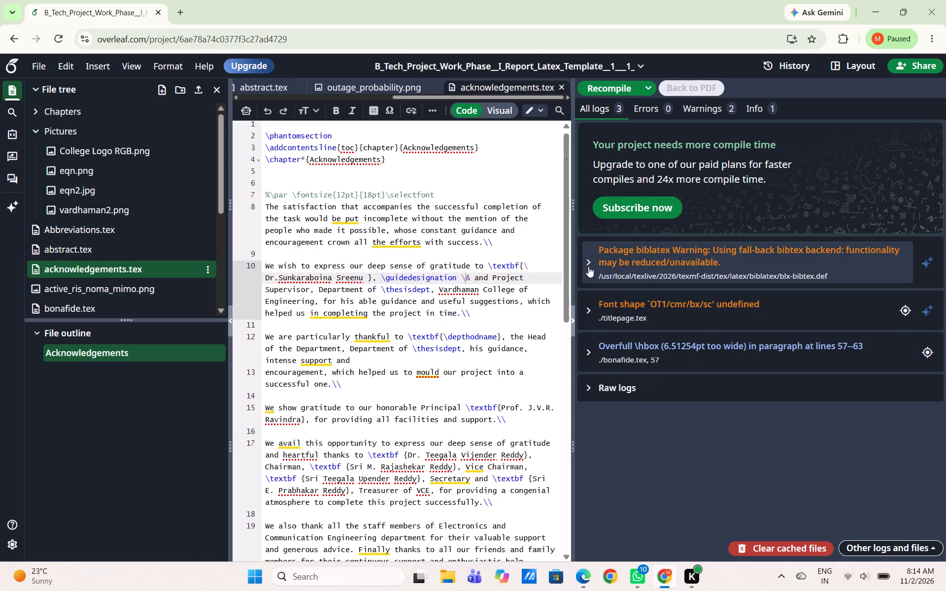
pyautogui.click(590, 336)
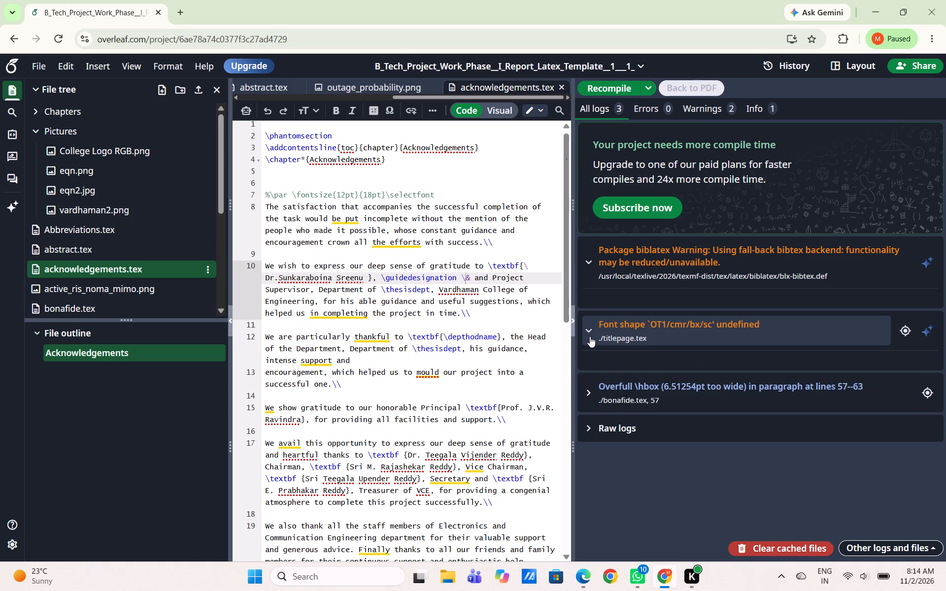
pyautogui.click(590, 391)
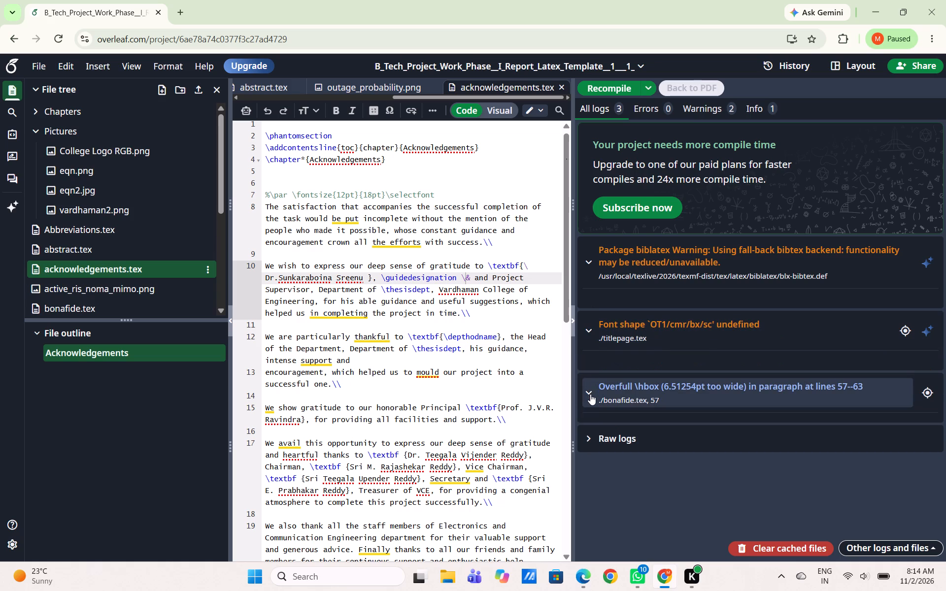
pyautogui.click(587, 438)
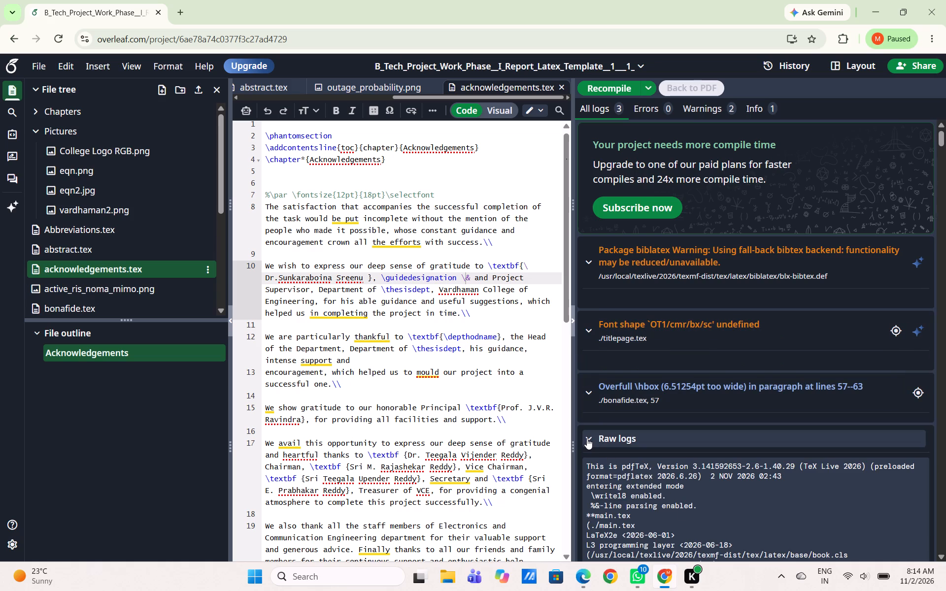
pyautogui.scroll(-13, 635, 495)
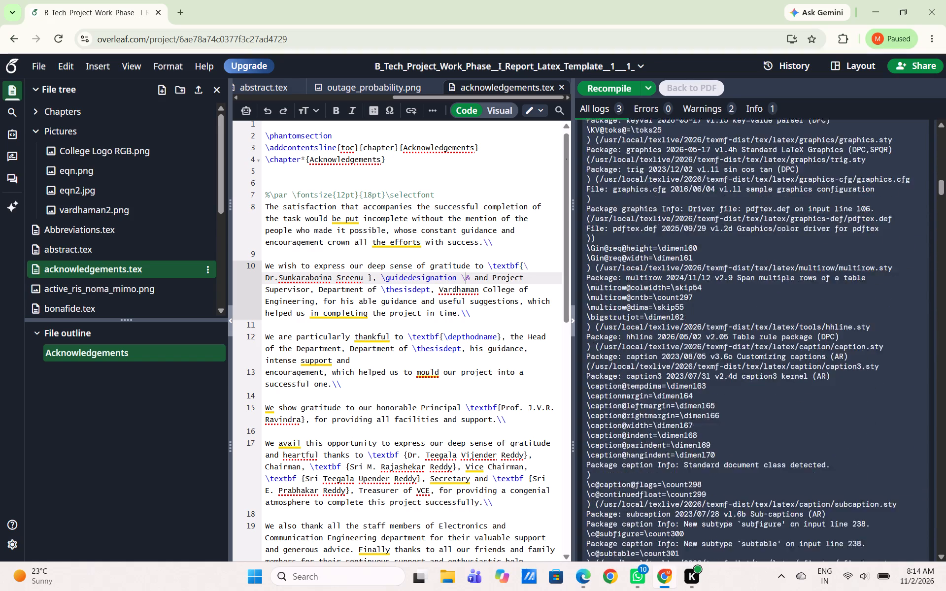
pyautogui.scroll(-11, 635, 495)
pyautogui.scroll(18, 635, 495)
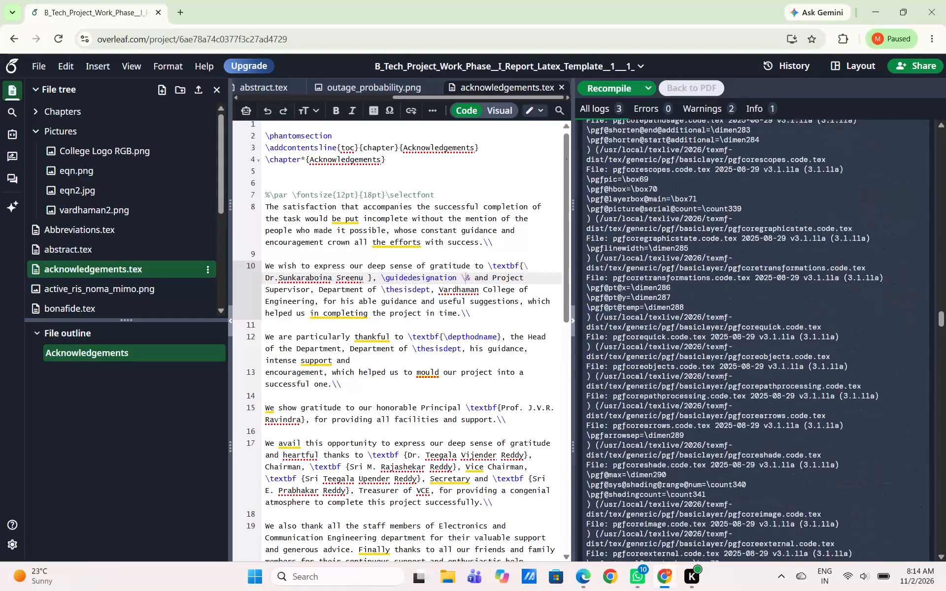
pyautogui.scroll(15, 635, 495)
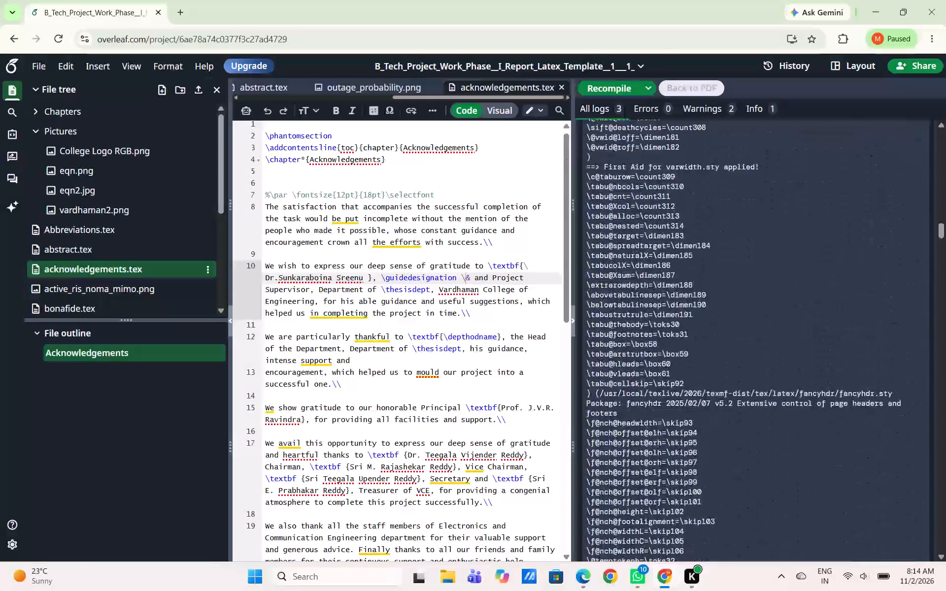
pyautogui.scroll(18, 635, 495)
pyautogui.scroll(5, 635, 495)
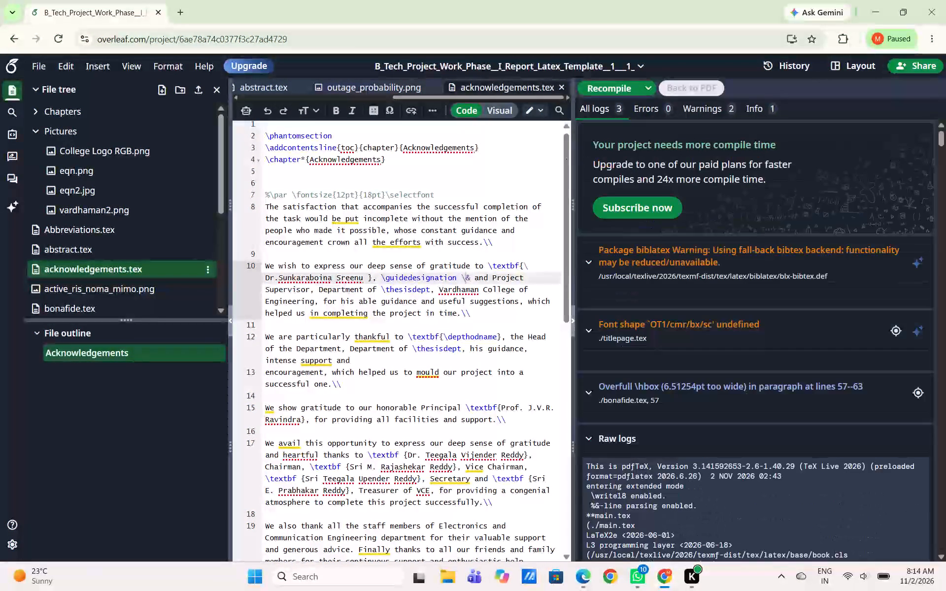
pyautogui.scroll(2, 635, 495)
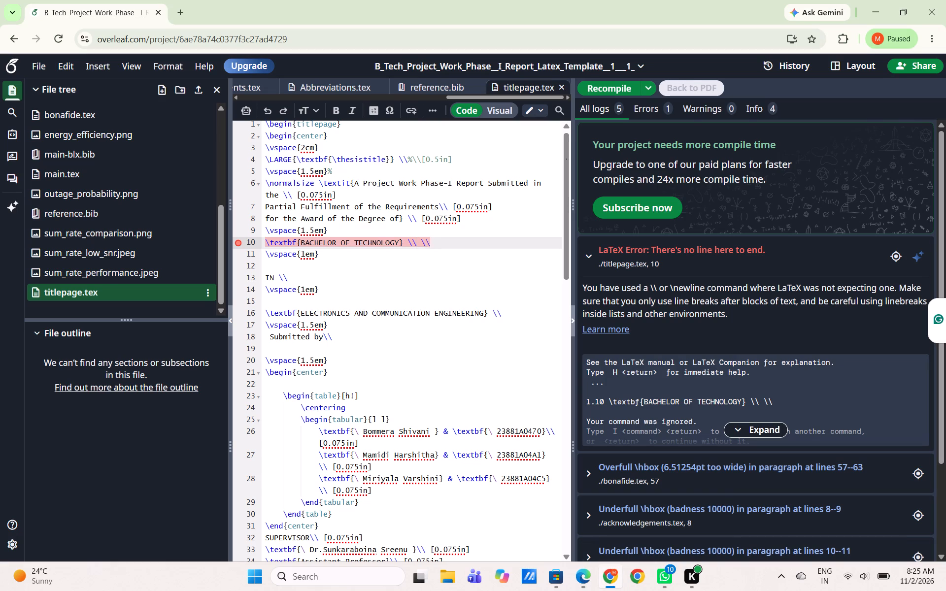
pyautogui.press('BackSpace')
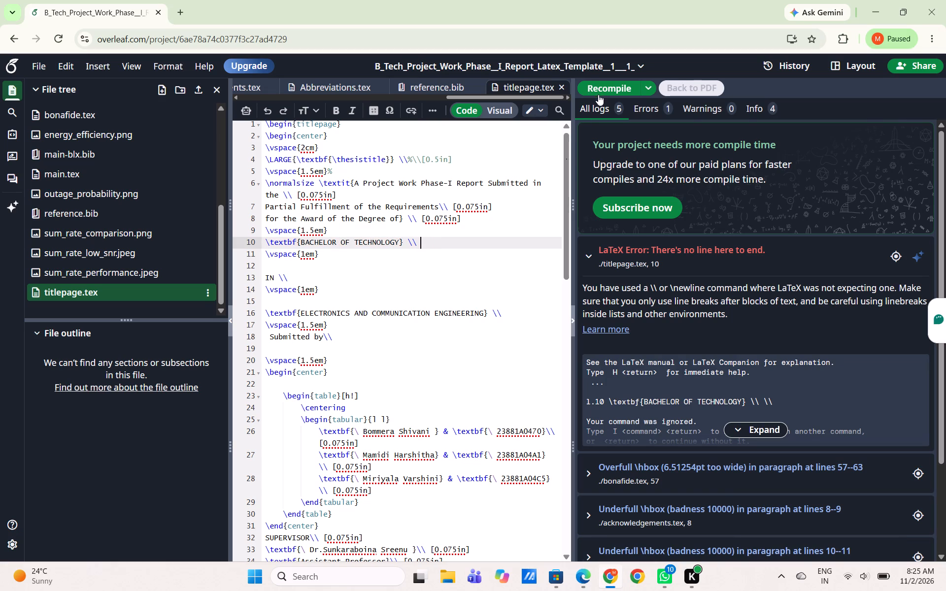
pyautogui.click(603, 91)
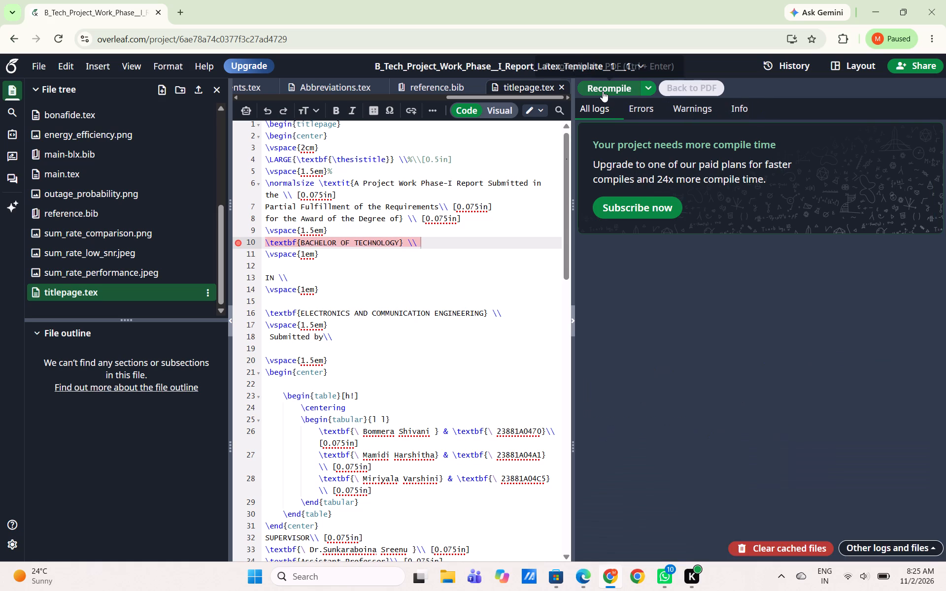
pyautogui.click(604, 90)
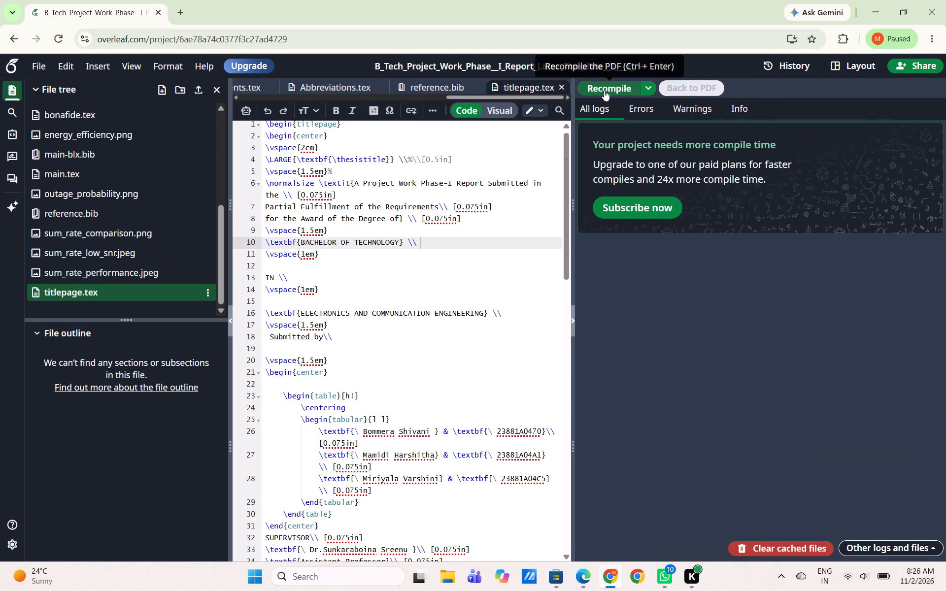
# Clear the project's cached files and recompile the report.
pyautogui.click(778, 546)
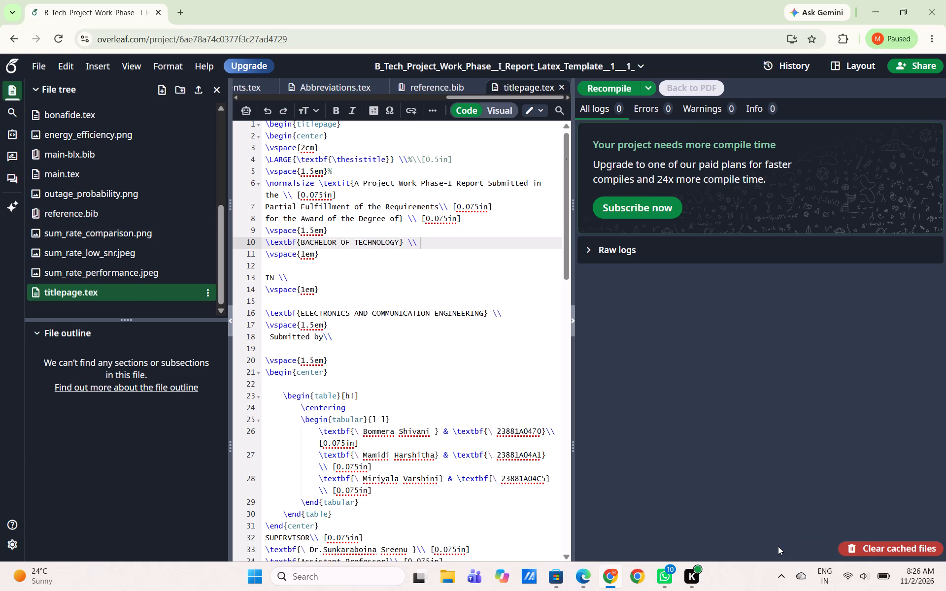
pyautogui.click(865, 546)
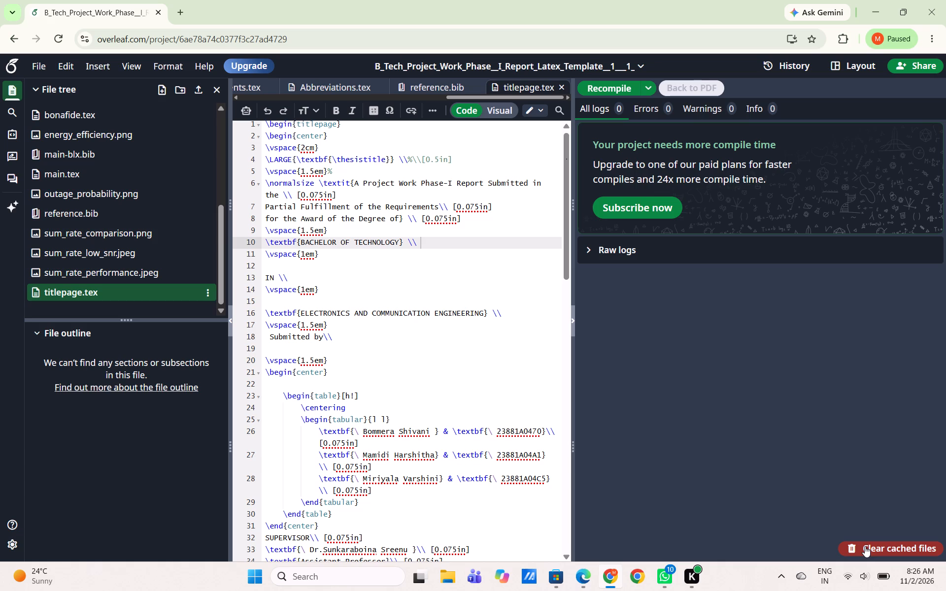
pyautogui.click(592, 94)
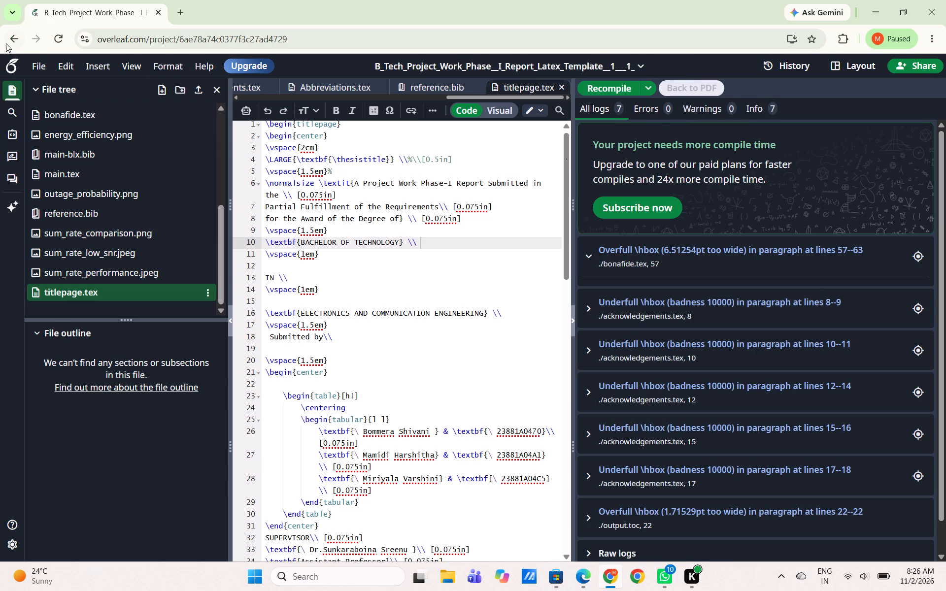
# Go back to the Overleaf project list, download the B_Tech_Project_Work_Phase__I_Report_Latex_Template__1___1_ project as a .zip and show it in its folder.
pyautogui.click(4, 41)
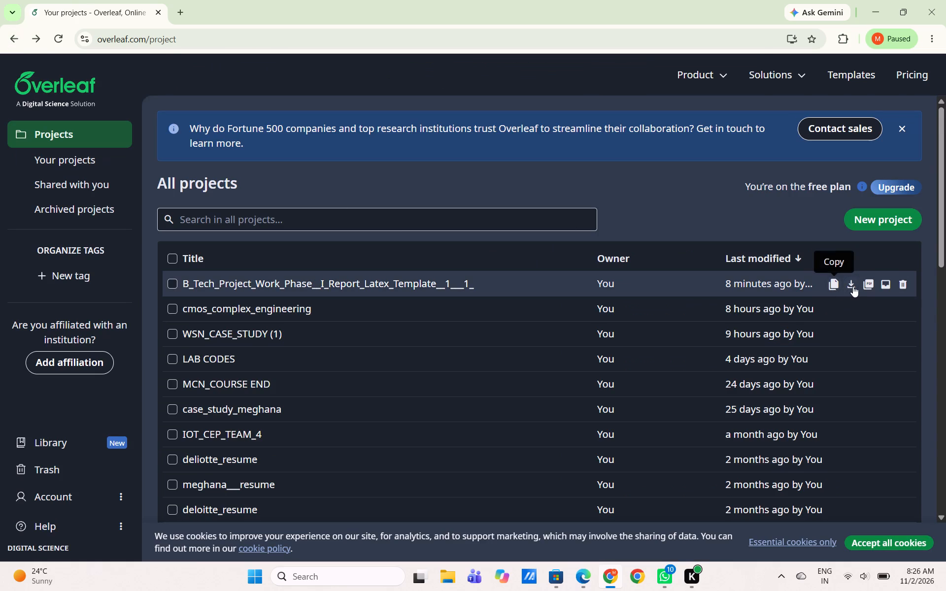
pyautogui.click(853, 286)
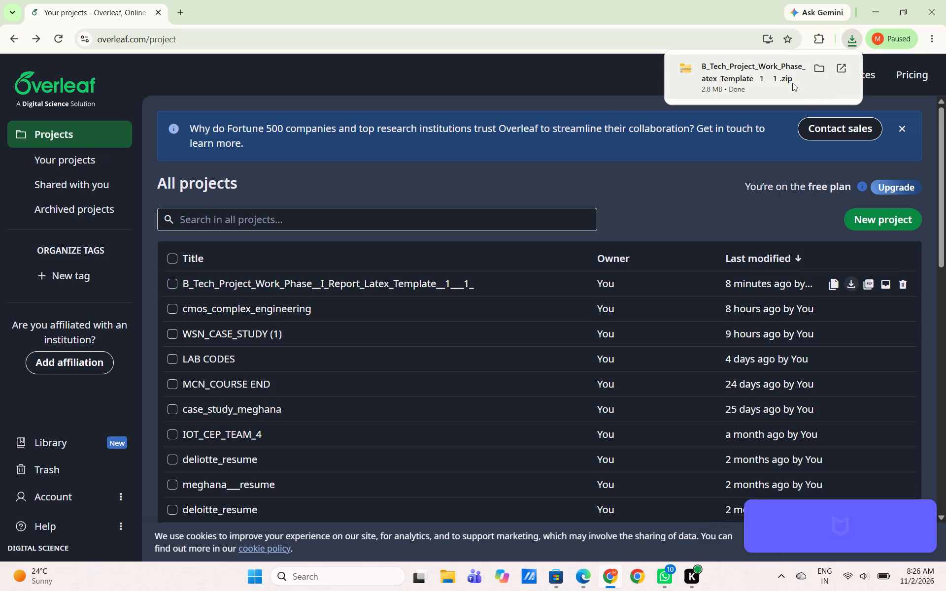
pyautogui.click(822, 70)
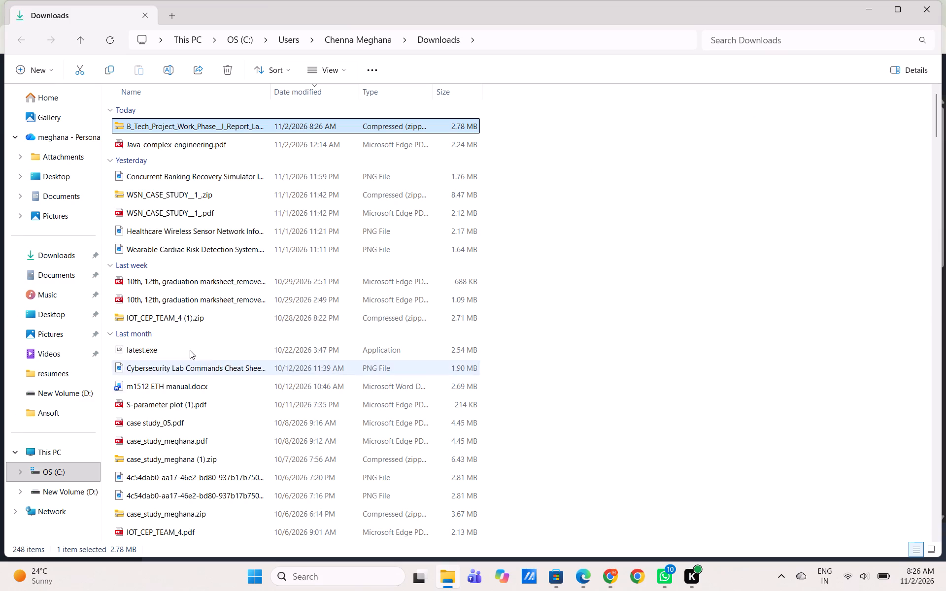
pyautogui.click(490, 530)
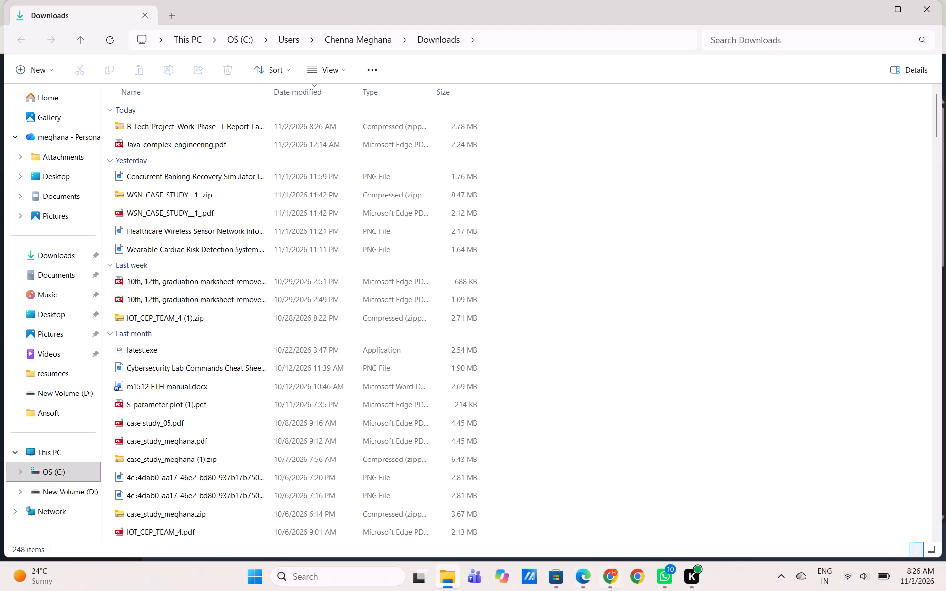
# Back in Chrome, import B_Tech_Project_Work_Phase__I_Report_Latex_Template__1___1_.zip from New Volume (D:) as a new Overleaf project.
pyautogui.click(615, 579)
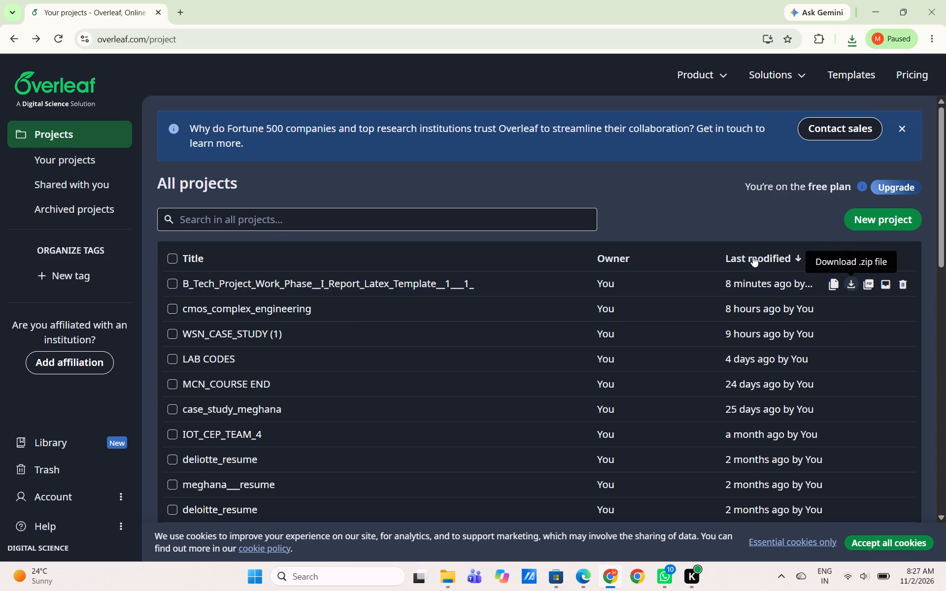
pyautogui.click(861, 216)
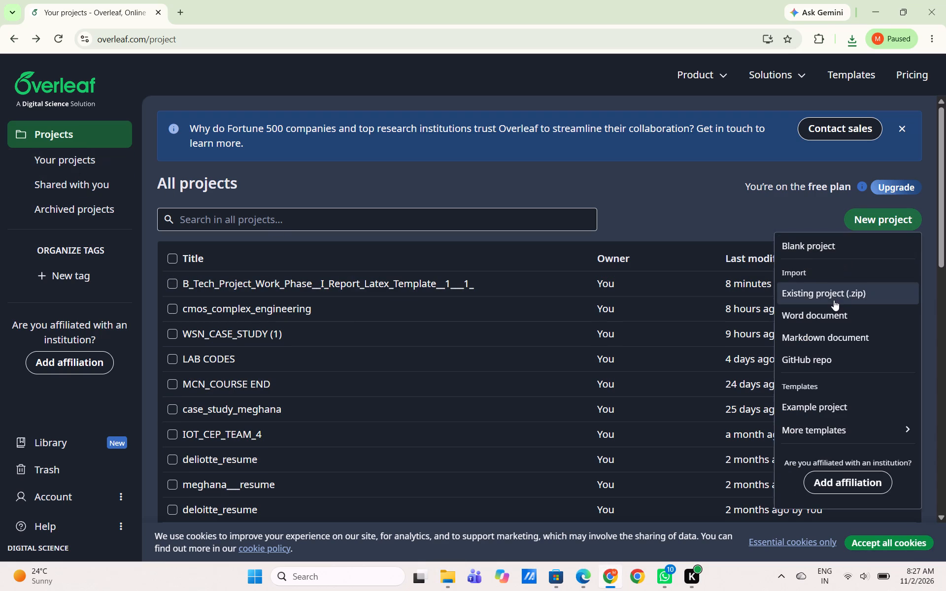
pyautogui.click(816, 297)
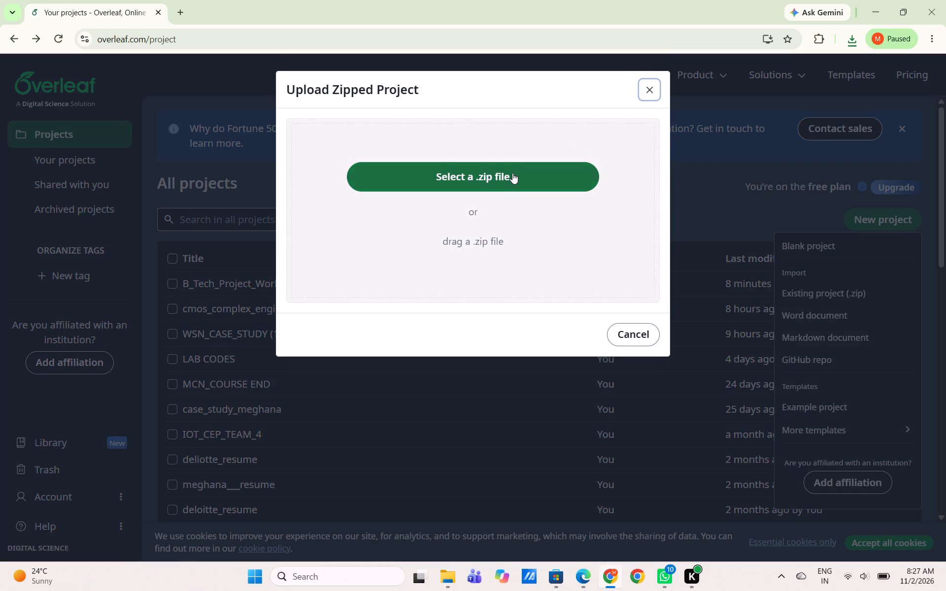
pyautogui.click(512, 173)
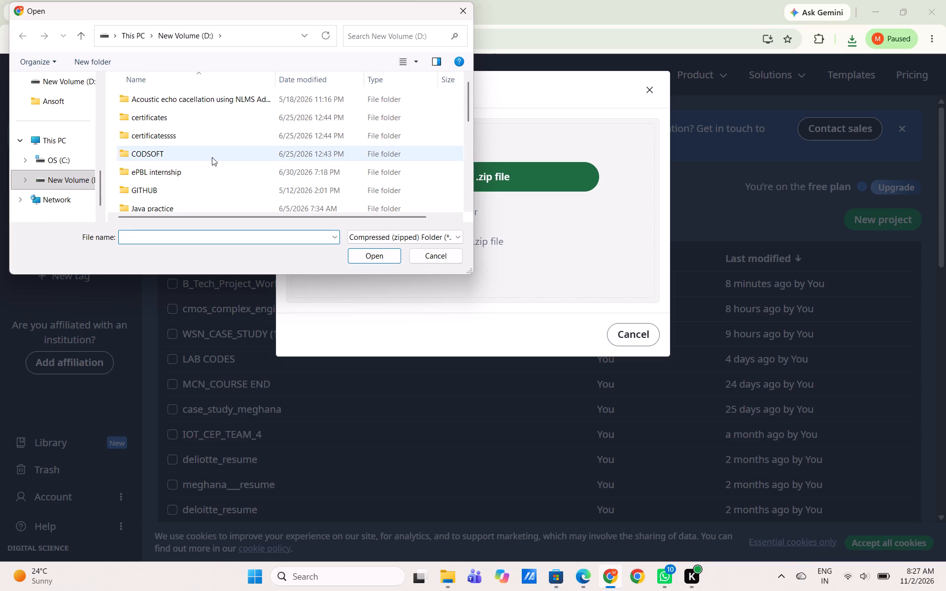
pyautogui.scroll(-7, 212, 157)
pyautogui.click(203, 164)
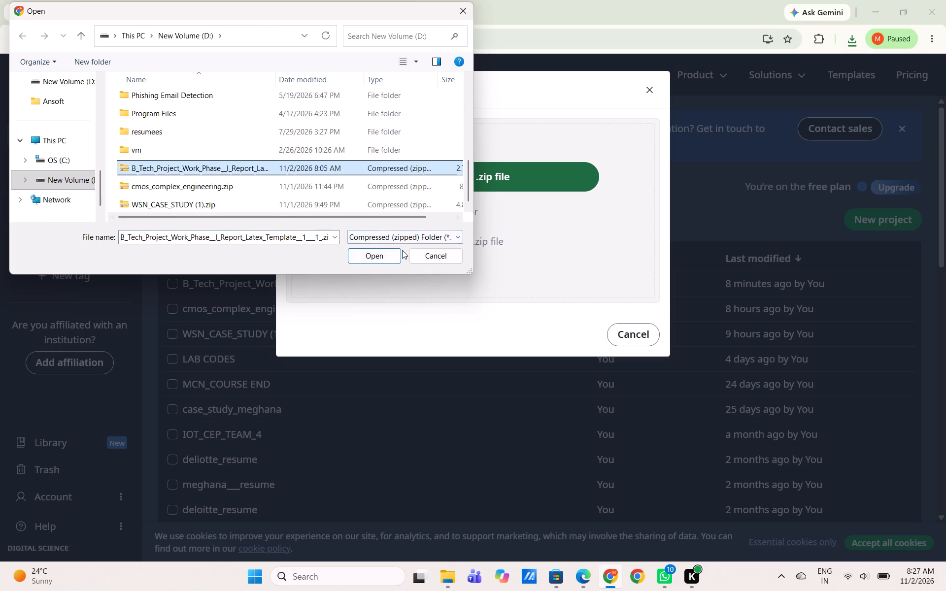
pyautogui.click(390, 256)
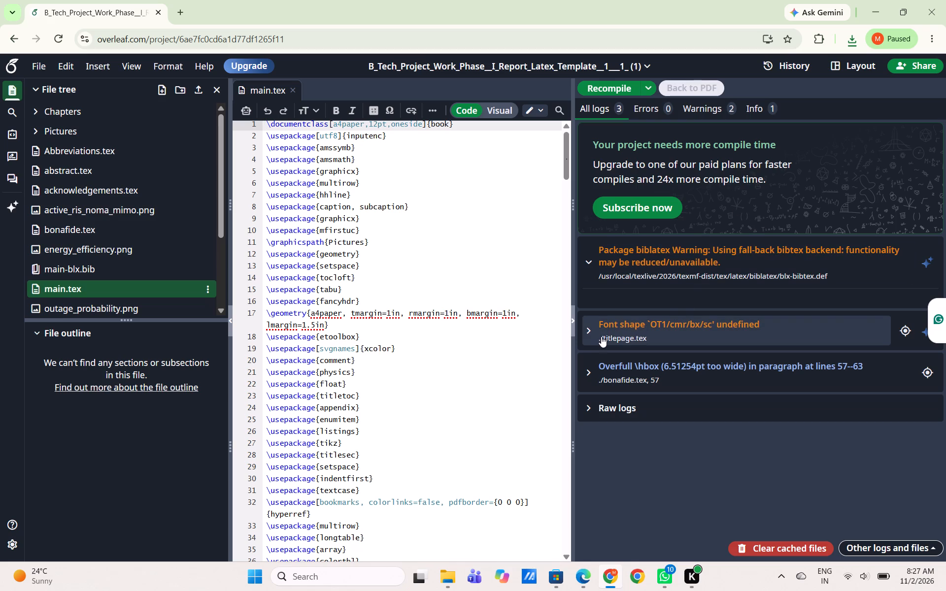
pyautogui.click(579, 331)
pyautogui.click(586, 331)
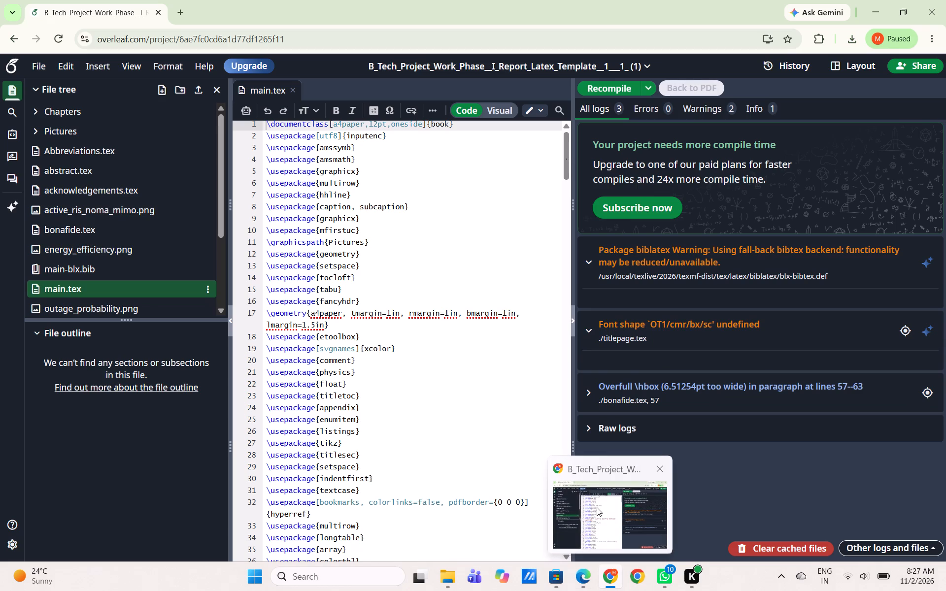
pyautogui.click(597, 507)
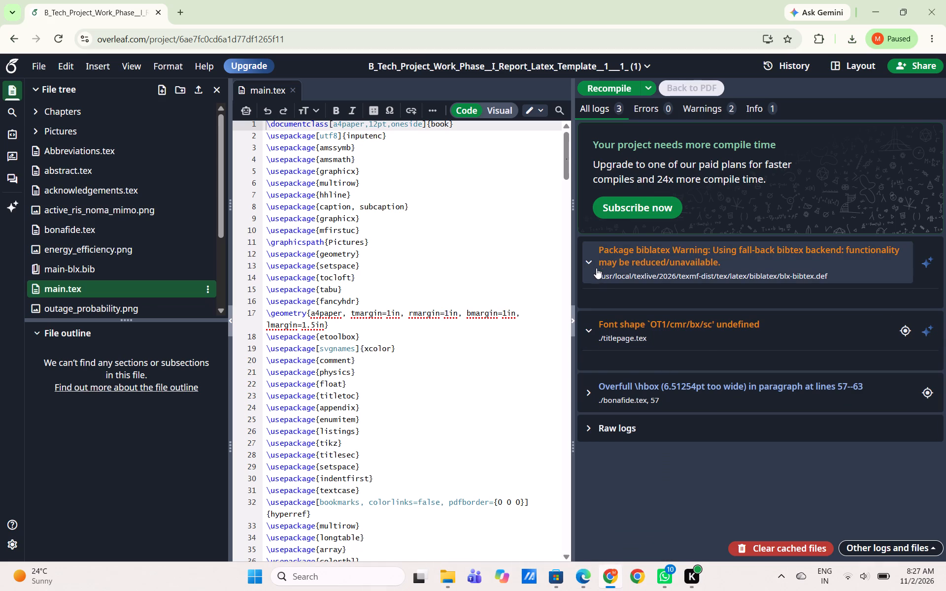
pyautogui.click(587, 262)
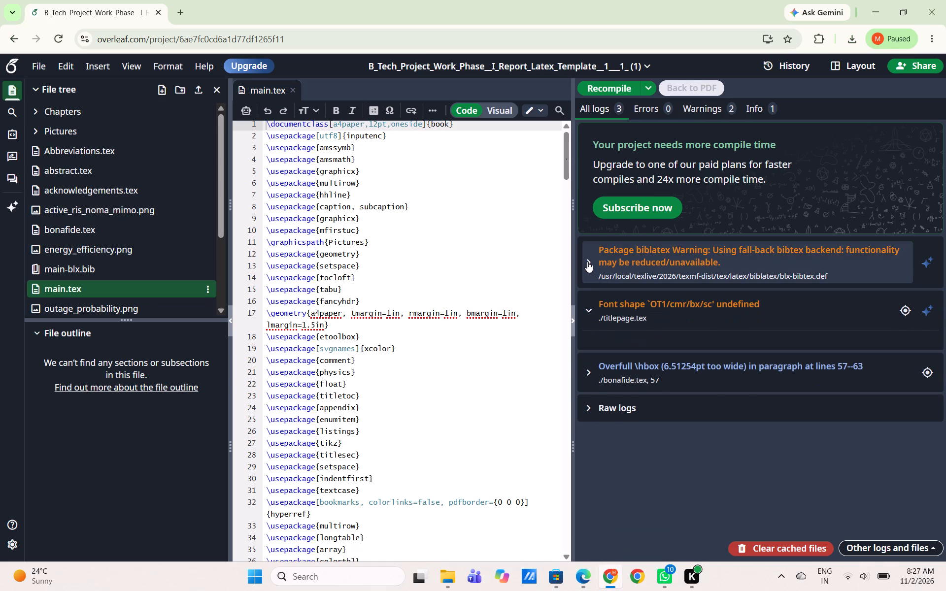
pyautogui.click(587, 262)
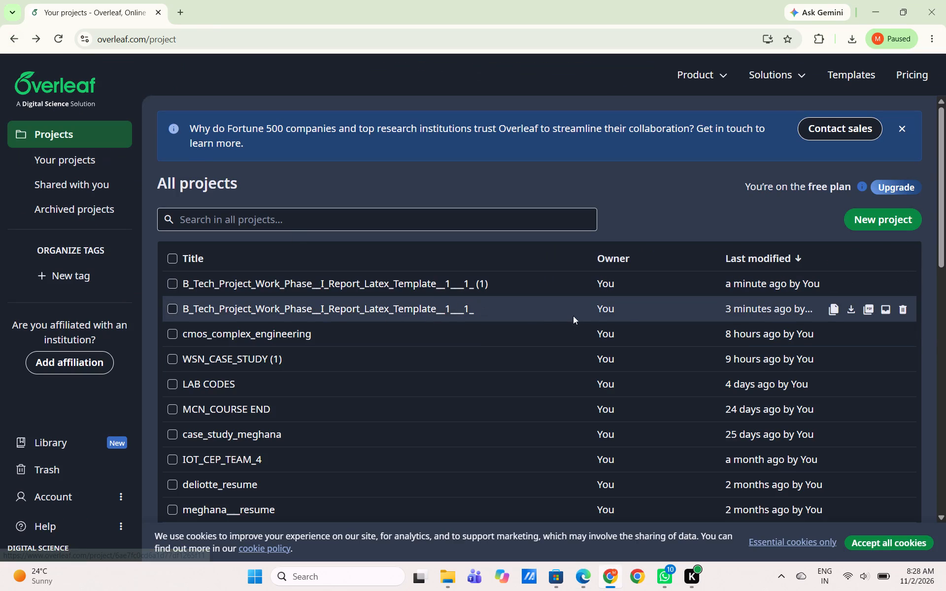
pyautogui.click(851, 307)
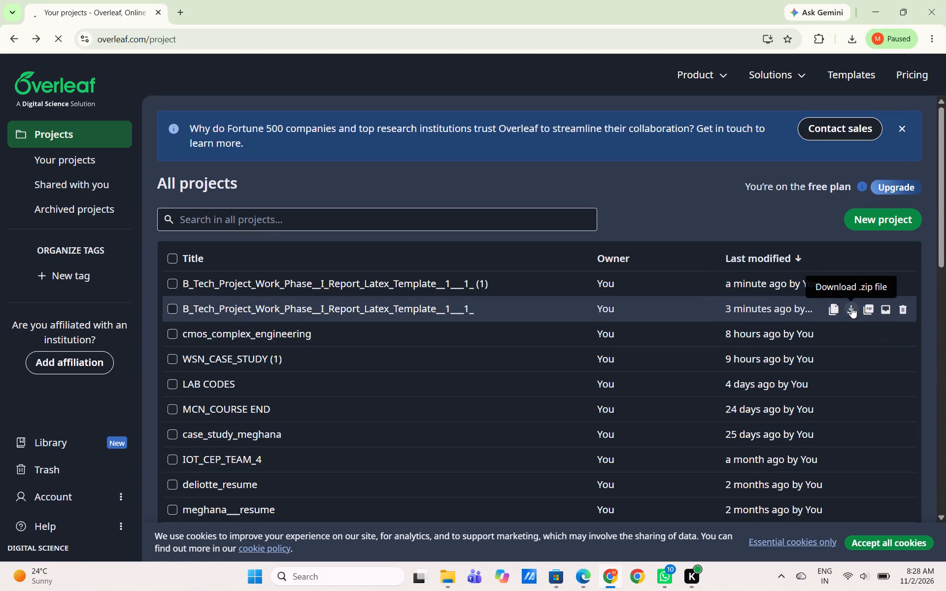
pyautogui.click(856, 34)
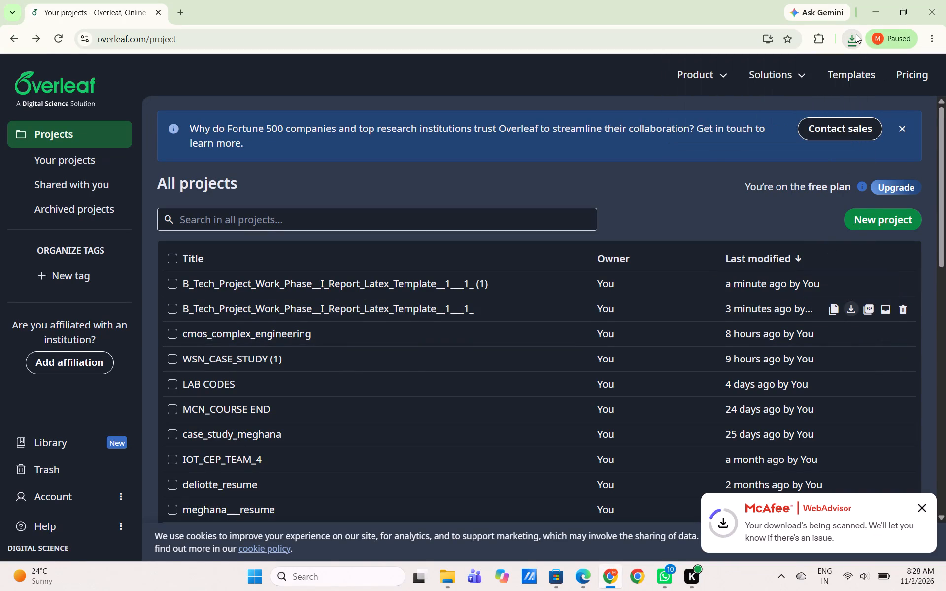
pyautogui.click(856, 34)
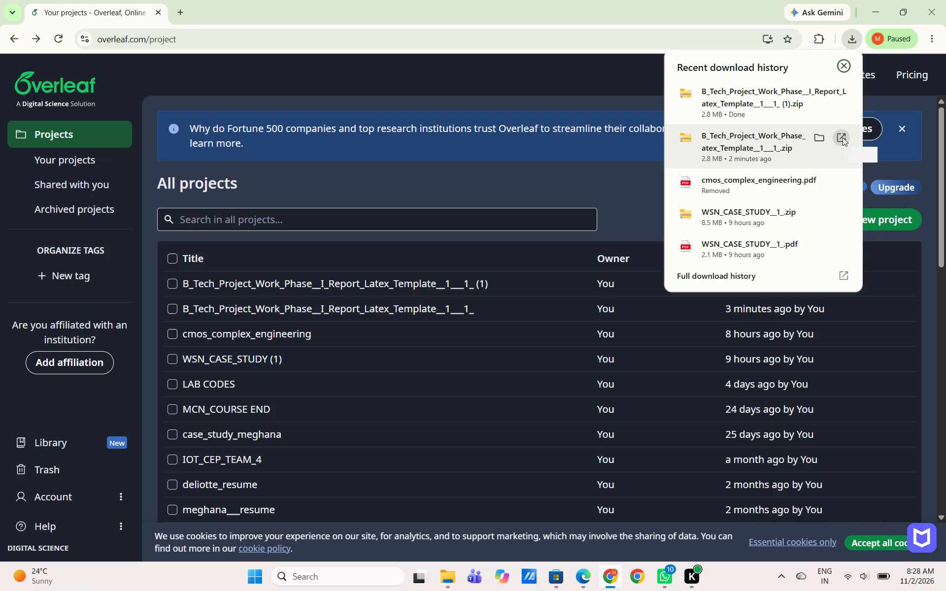
pyautogui.click(819, 137)
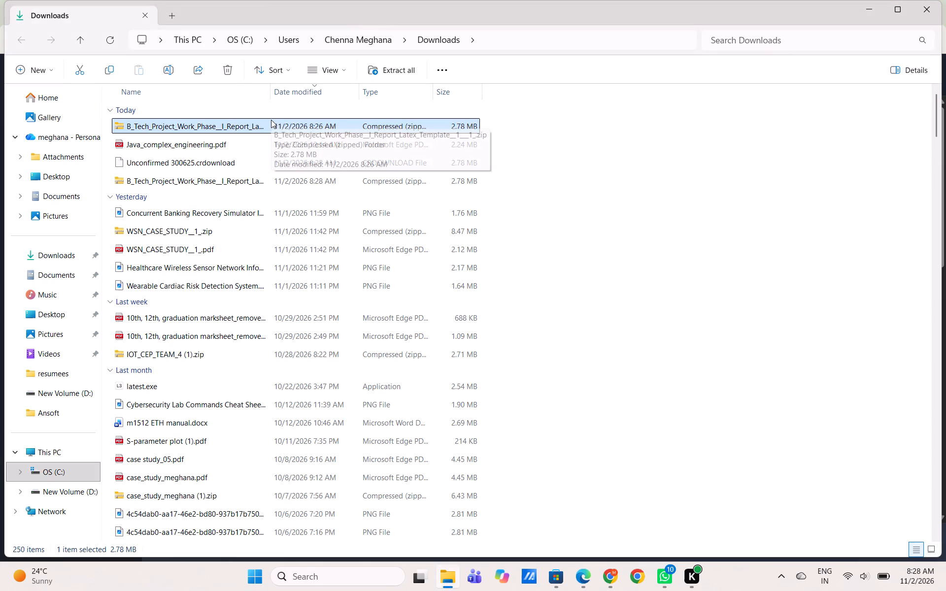
# From Chrome's recent downloads, open B_Tech_Project_Work_Phase__I_Report_Latex_Template__1___1_.zip to view its contents.
pyautogui.click(605, 568)
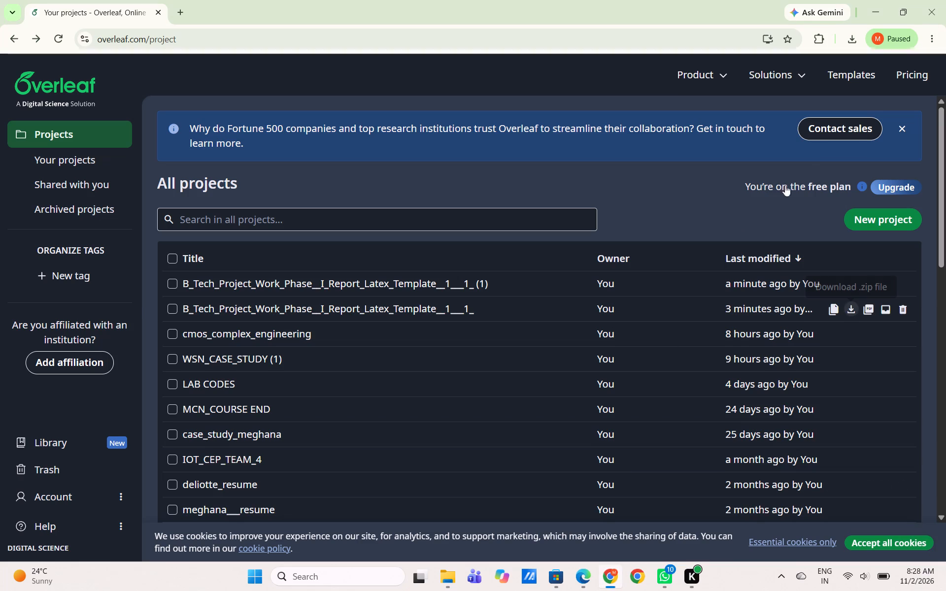
pyautogui.click(844, 45)
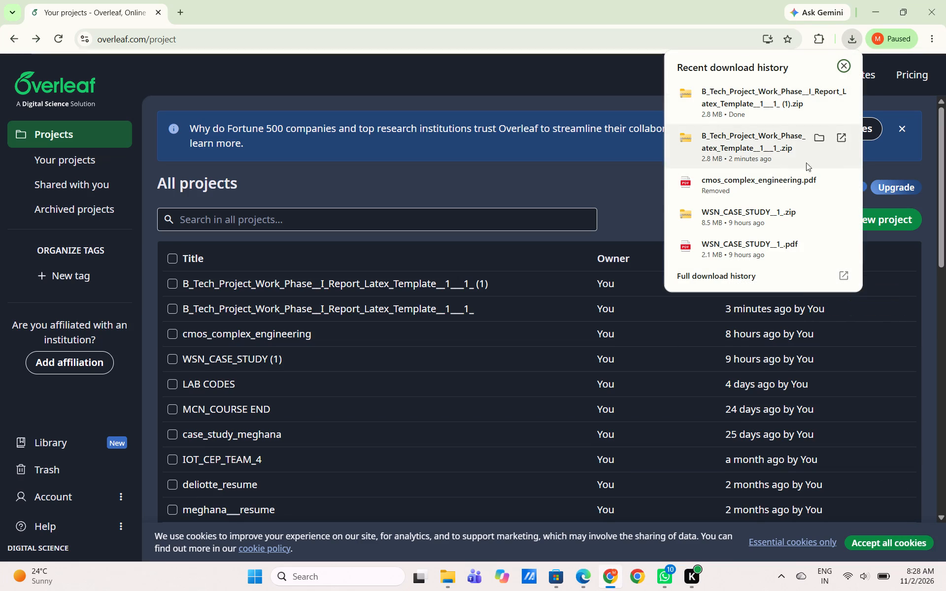
pyautogui.click(842, 139)
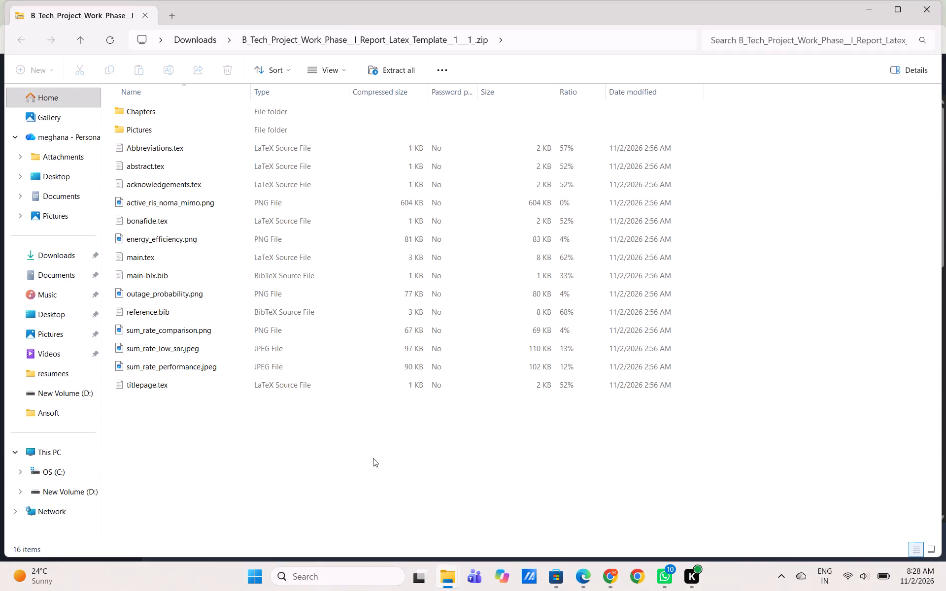
# Show the earlier downloaded project zip in the Downloads folder from Chrome and rename it as B_Tech_Project_Work_Phase__I_Report_Latex_Template__1___1_1_.zip.
pyautogui.click(606, 576)
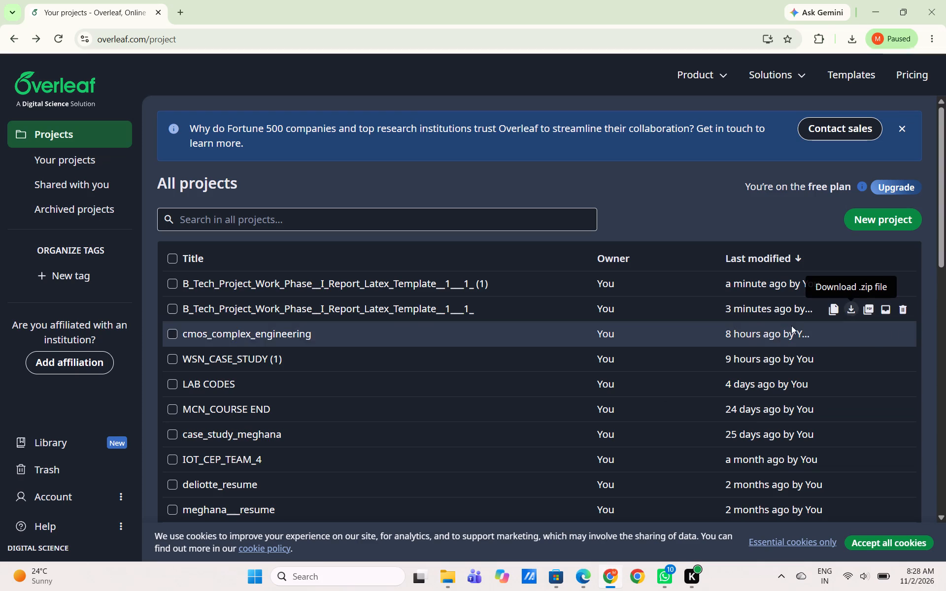
pyautogui.click(856, 36)
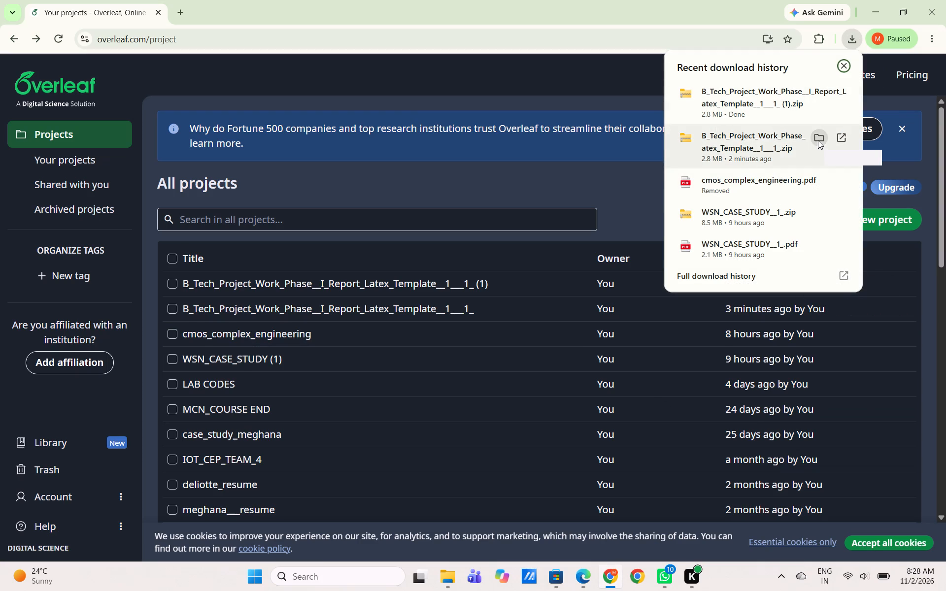
pyautogui.click(818, 140)
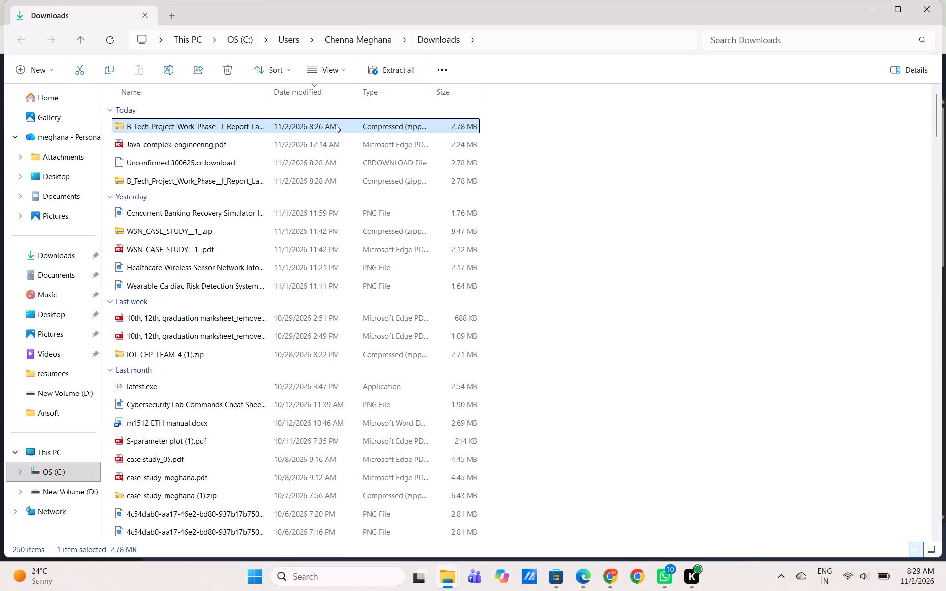
pyautogui.rightClick(336, 124)
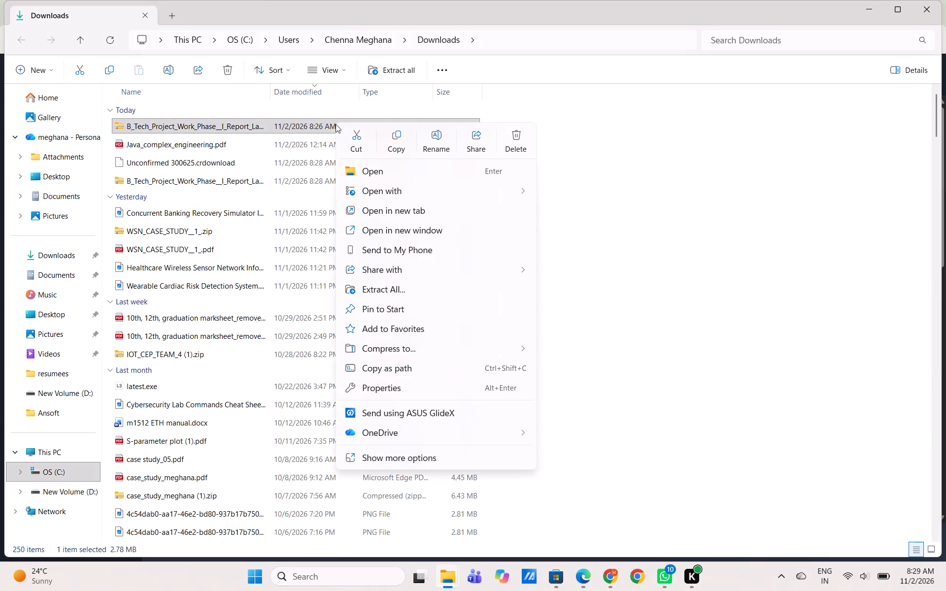
pyautogui.click(433, 146)
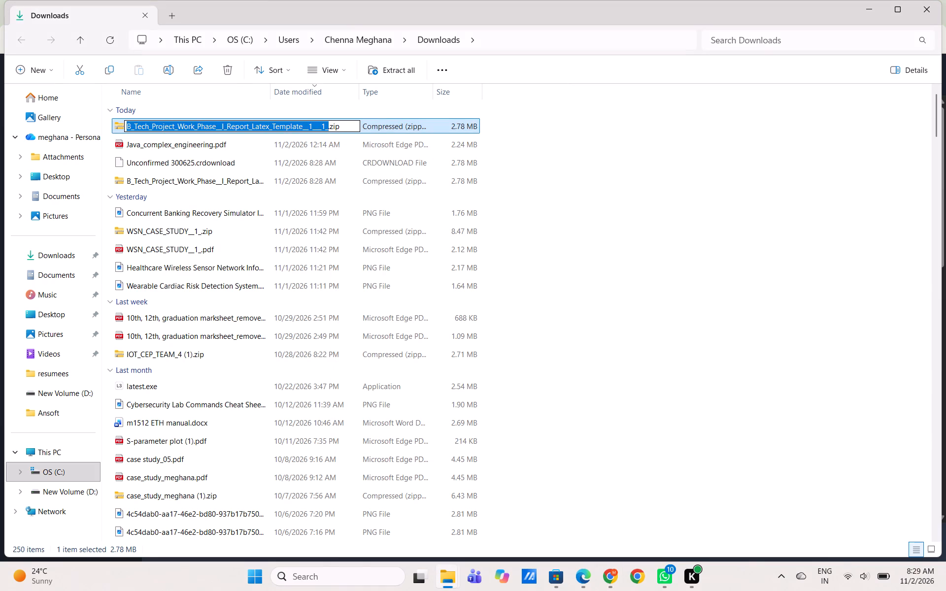
pyautogui.click(326, 125)
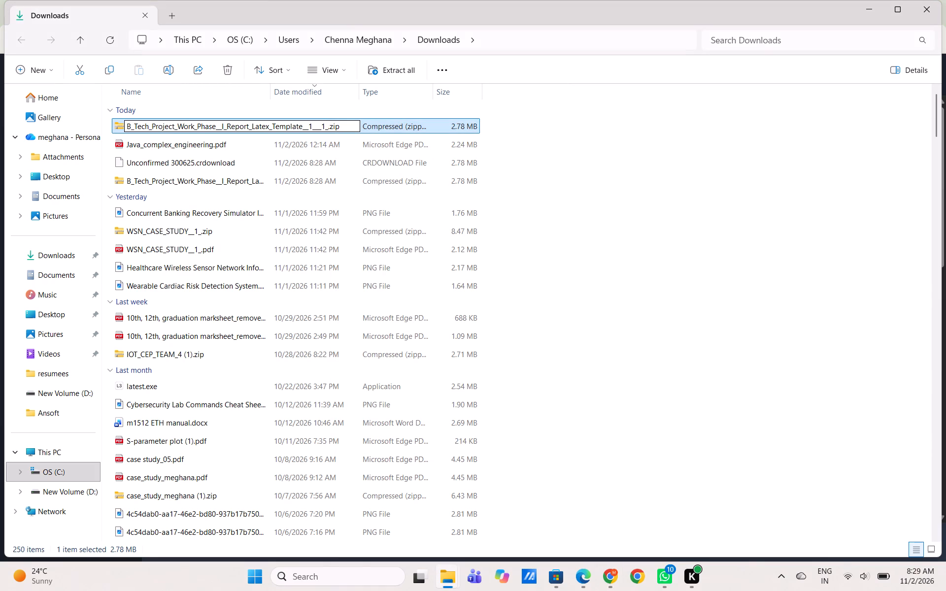
pyautogui.write('_1')
pyautogui.click(584, 157)
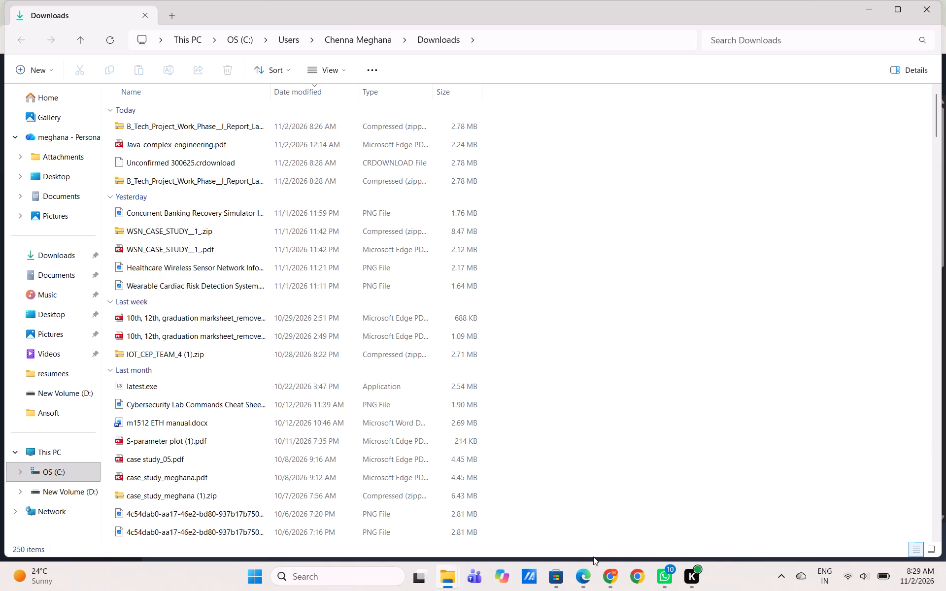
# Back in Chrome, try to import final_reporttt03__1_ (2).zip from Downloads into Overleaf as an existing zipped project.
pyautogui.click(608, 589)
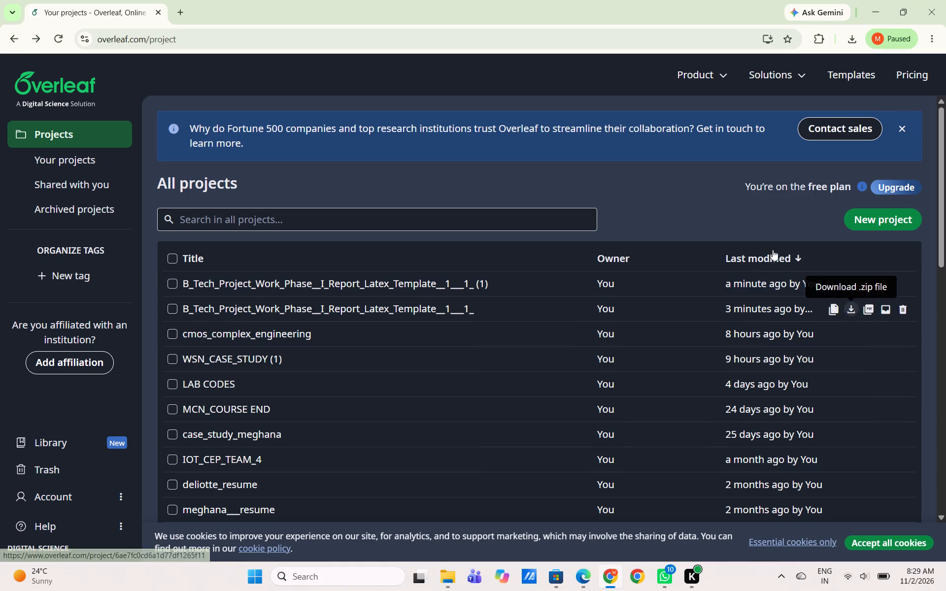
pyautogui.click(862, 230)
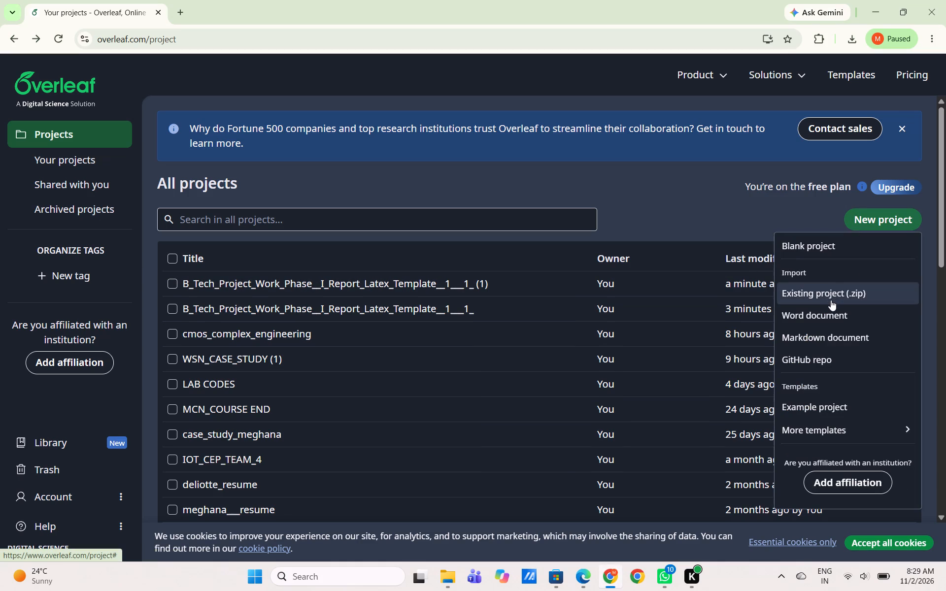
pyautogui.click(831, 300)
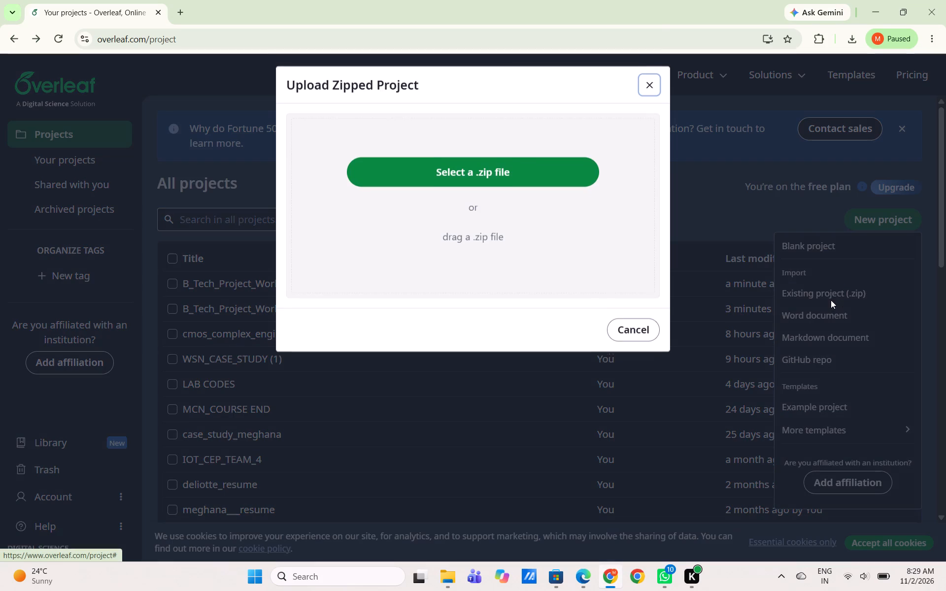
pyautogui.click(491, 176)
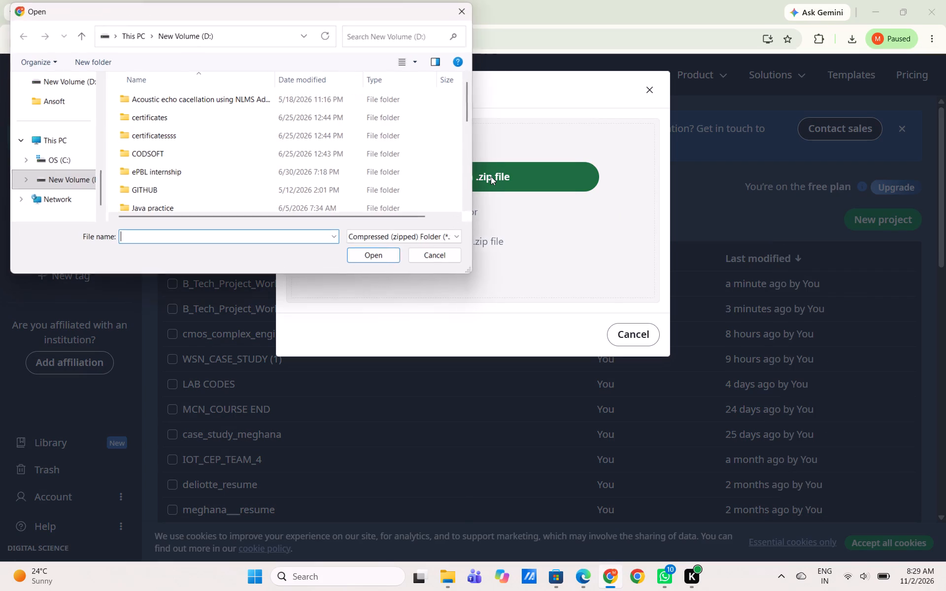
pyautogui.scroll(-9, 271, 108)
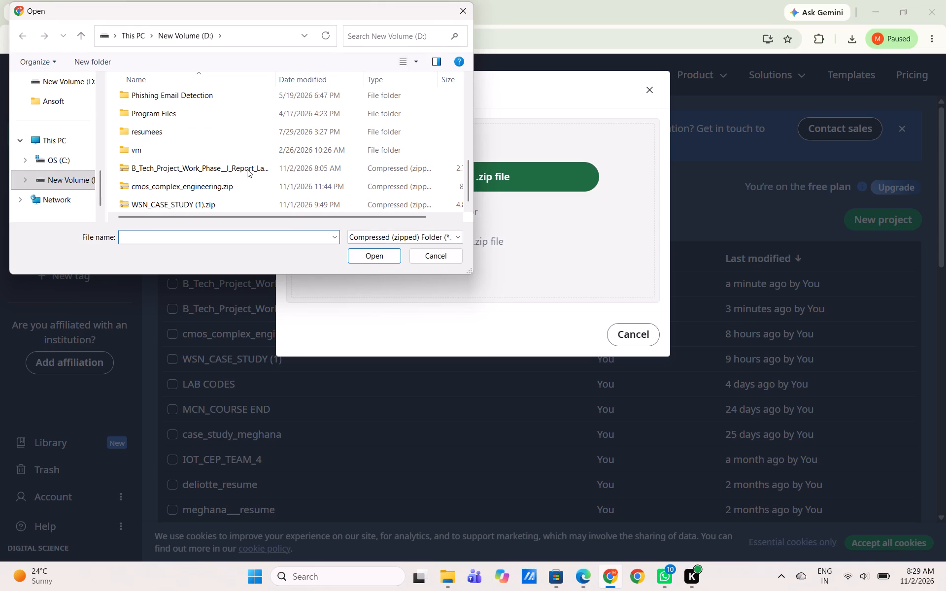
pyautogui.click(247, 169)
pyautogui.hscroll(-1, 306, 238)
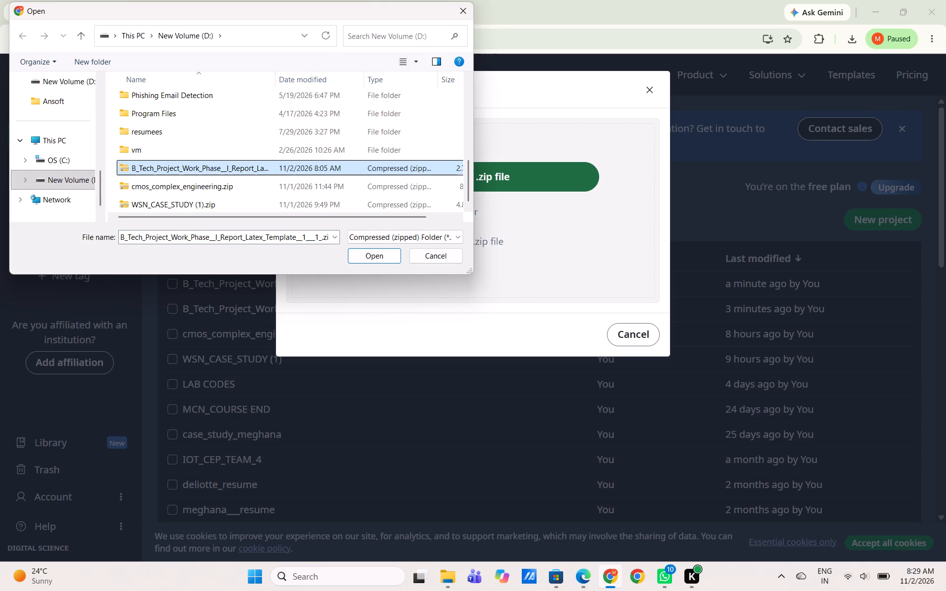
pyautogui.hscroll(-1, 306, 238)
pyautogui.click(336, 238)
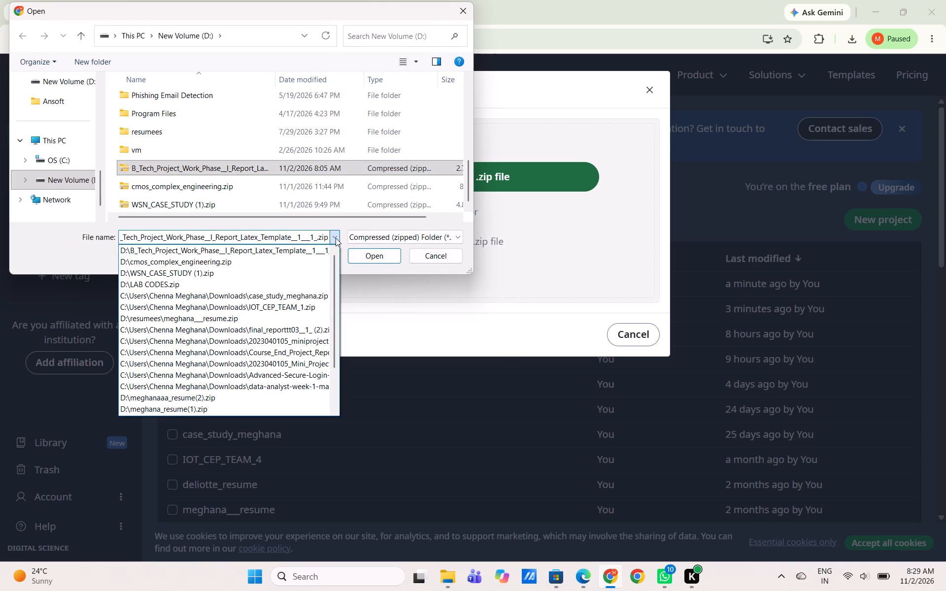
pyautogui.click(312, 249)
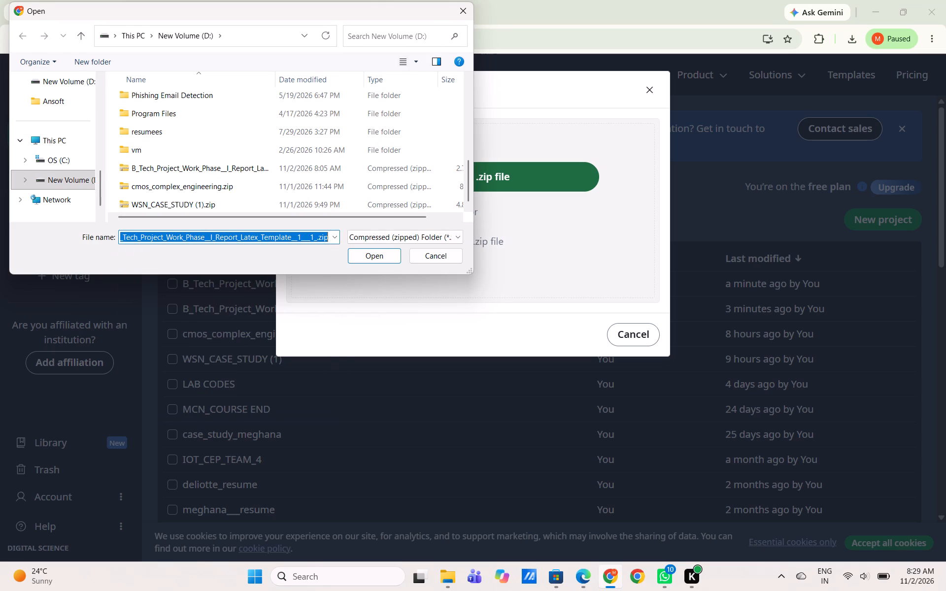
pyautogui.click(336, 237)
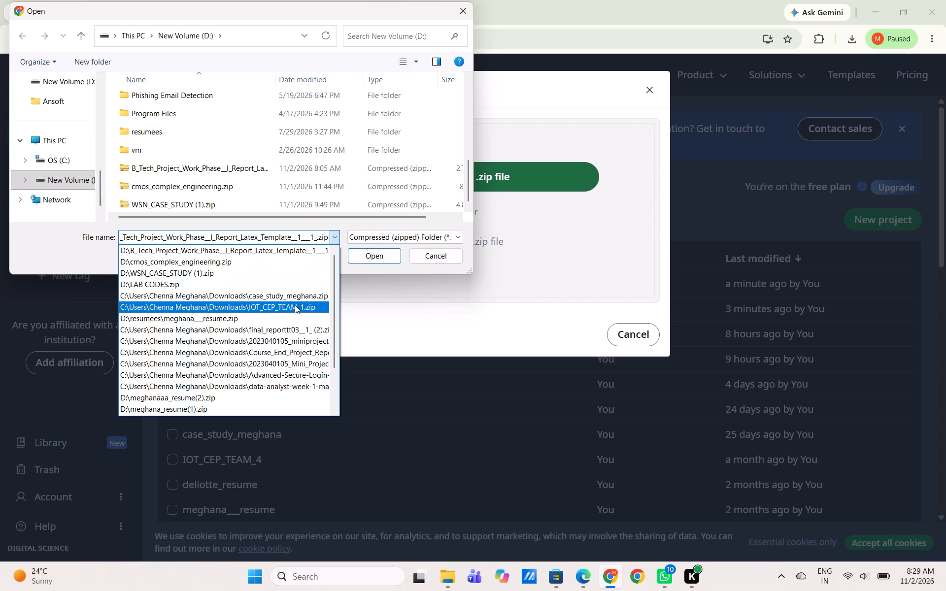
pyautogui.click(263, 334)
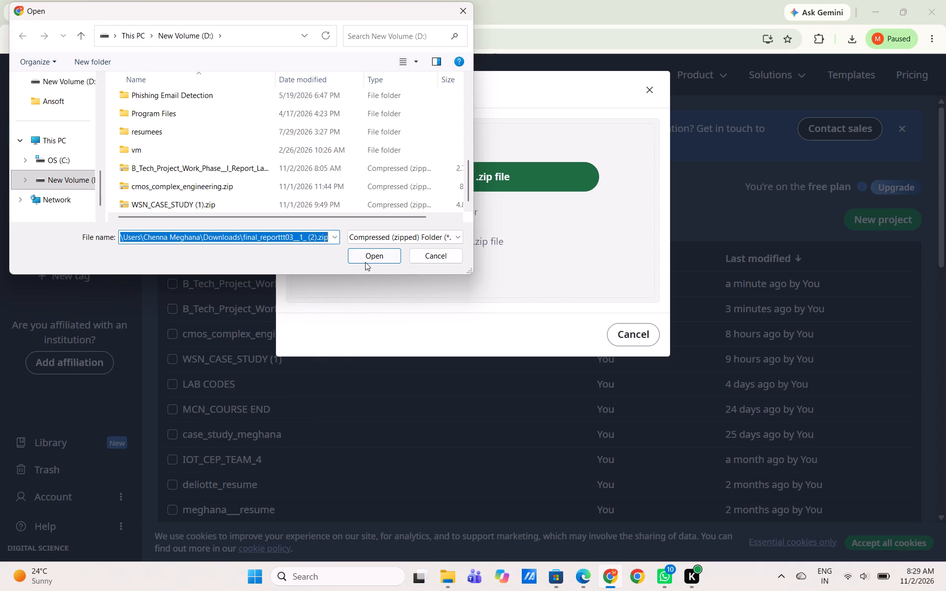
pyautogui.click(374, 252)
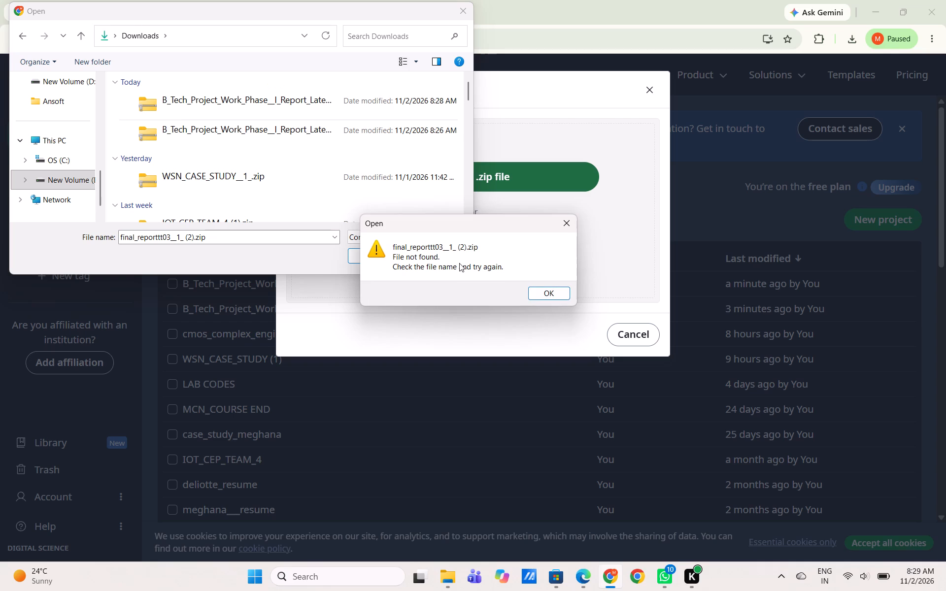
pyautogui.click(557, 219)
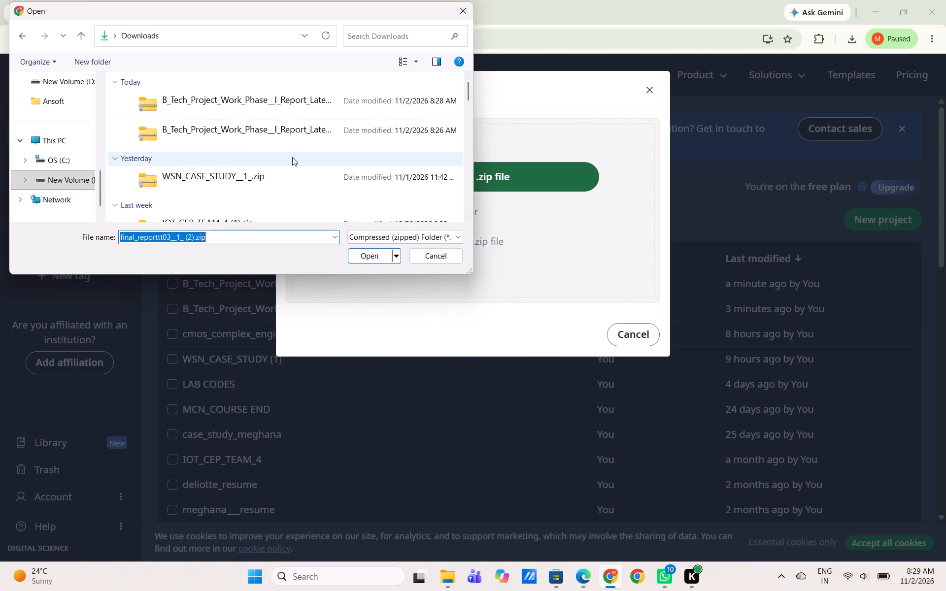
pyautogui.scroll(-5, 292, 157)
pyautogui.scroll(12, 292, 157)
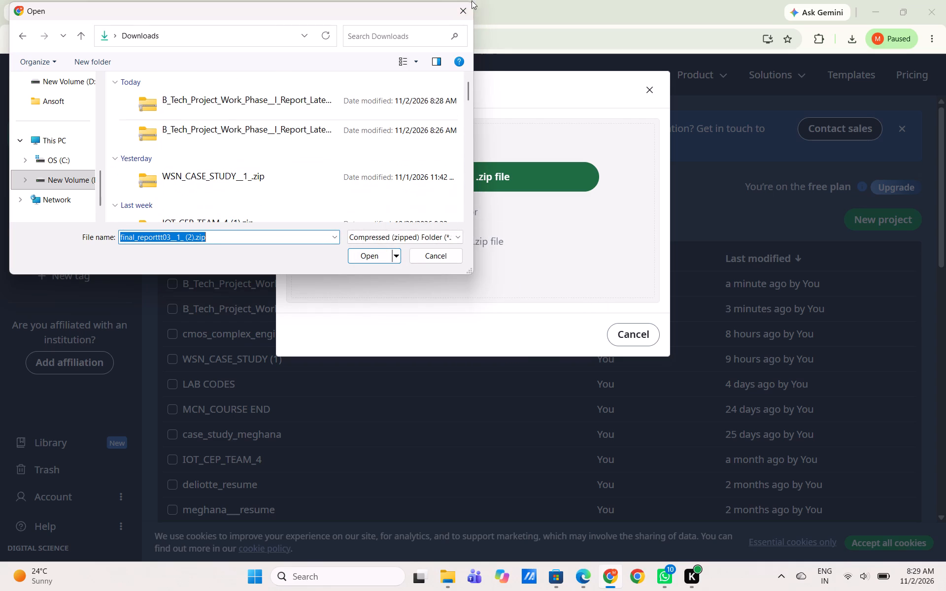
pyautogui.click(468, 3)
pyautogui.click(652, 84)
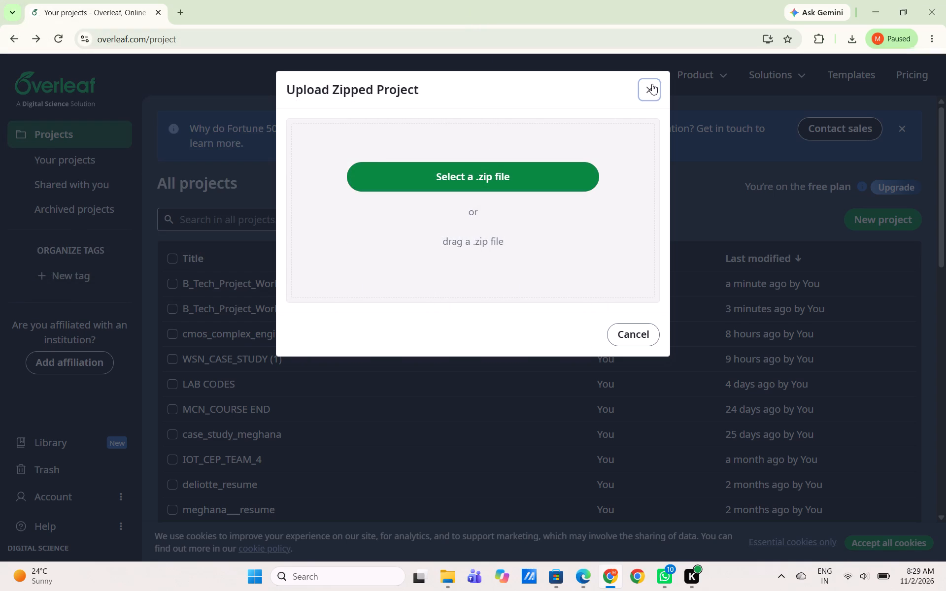
# Open the existing final_reporttt03__1_ (2) project from the Overleaf project list and recompile it.
pyautogui.scroll(-2, 239, 344)
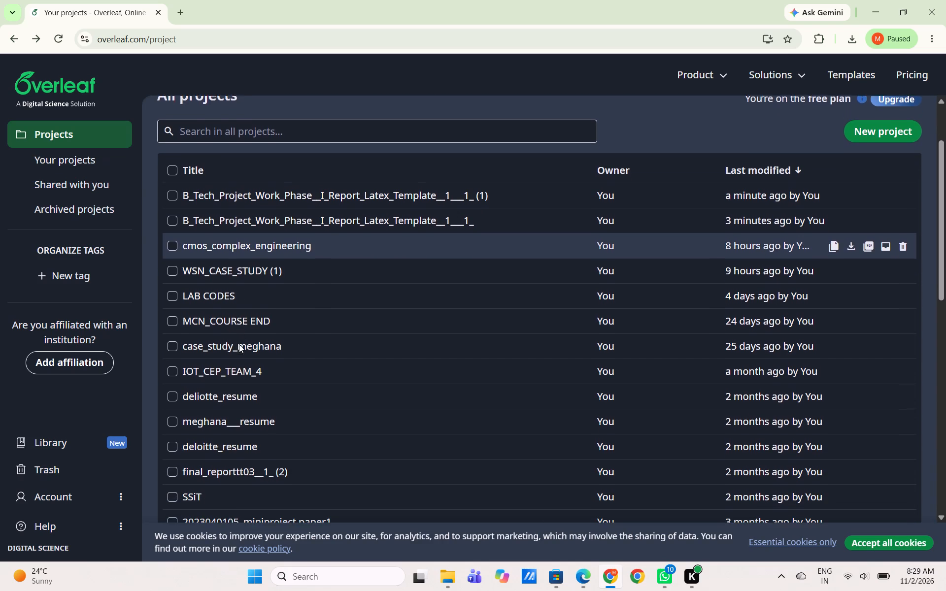
pyautogui.scroll(-2, 239, 344)
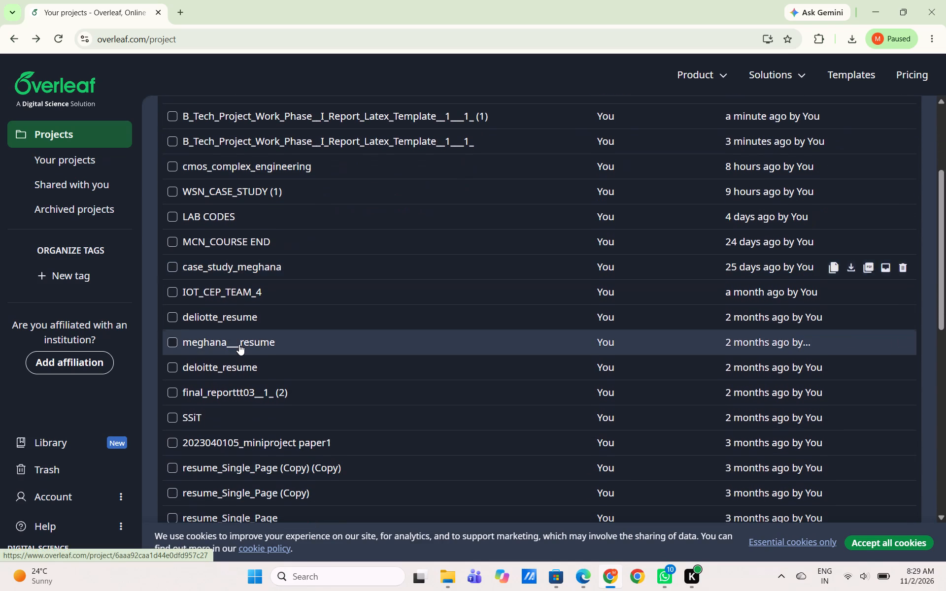
pyautogui.click(230, 392)
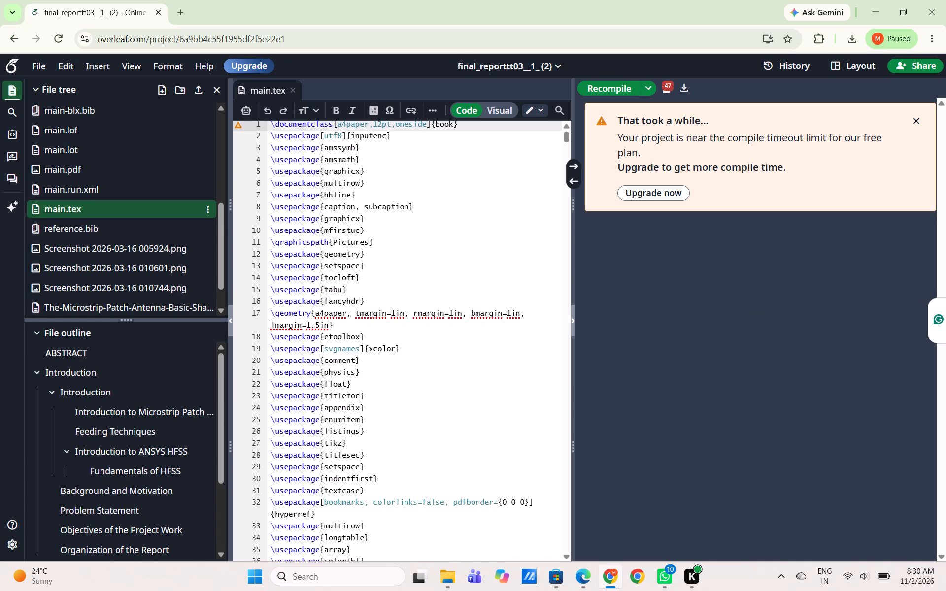
pyautogui.click(593, 88)
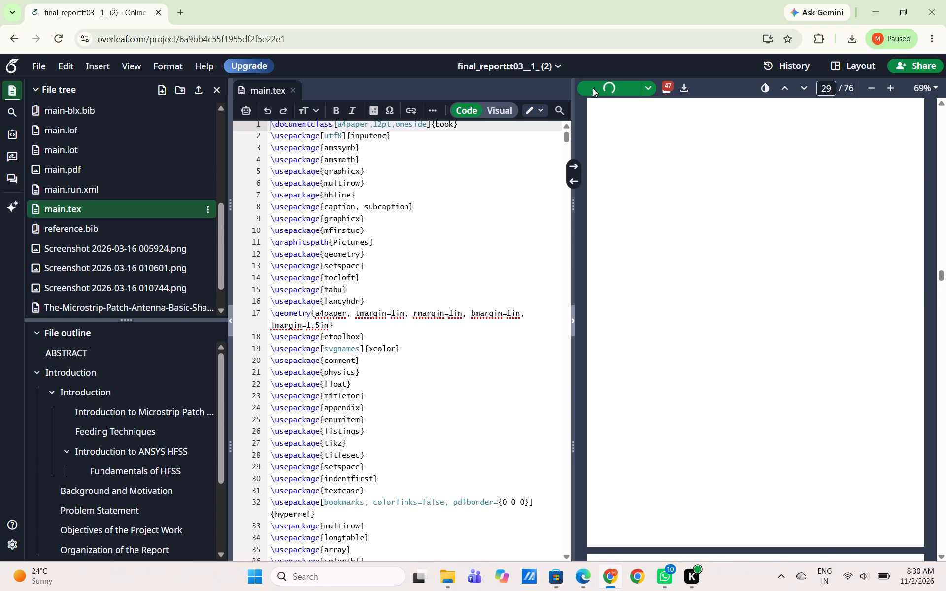
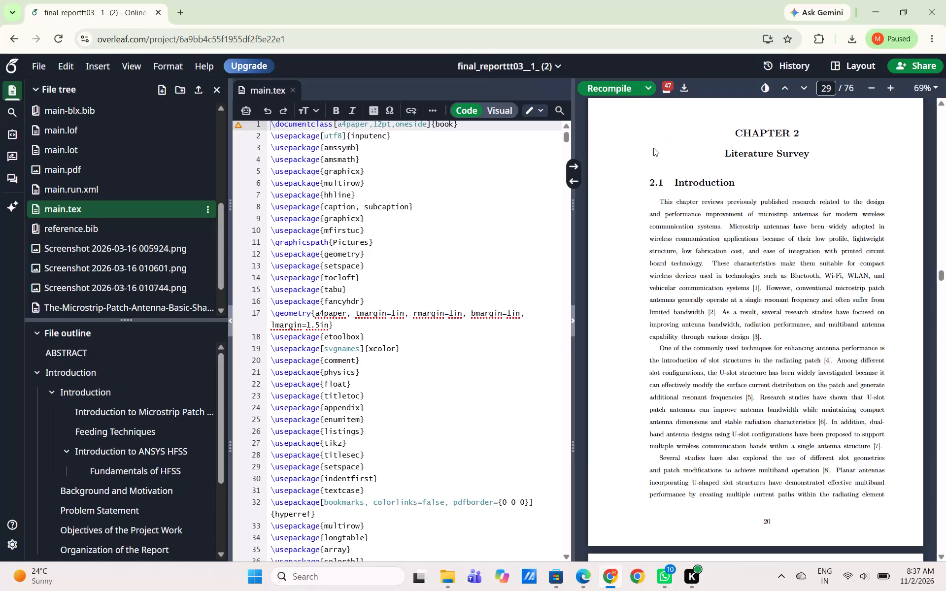
# Review the compiled report's front matter in the PDF preview, from the title page and certificate through the acknowledgement to the abstract.
pyautogui.scroll(5, 729, 292)
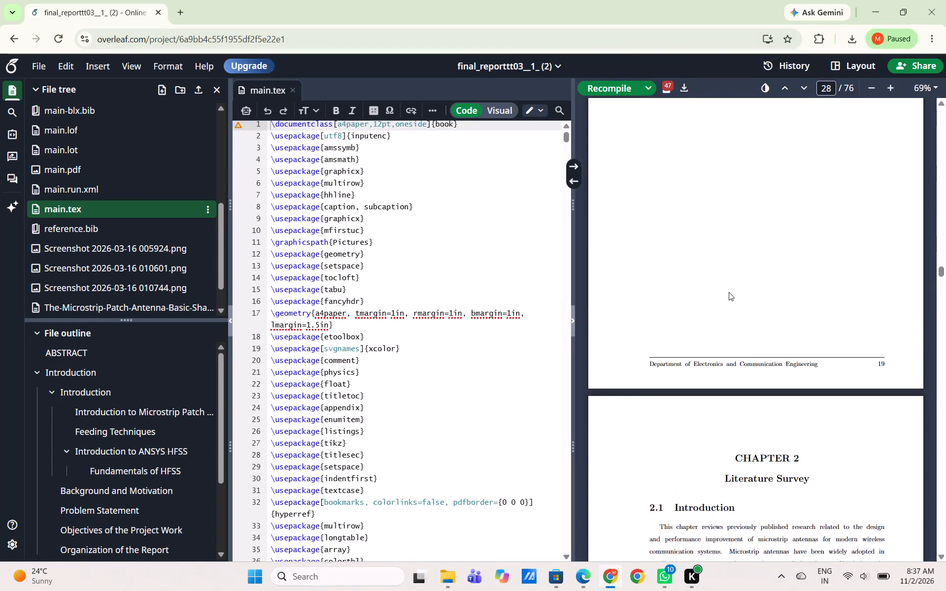
pyautogui.scroll(9, 729, 292)
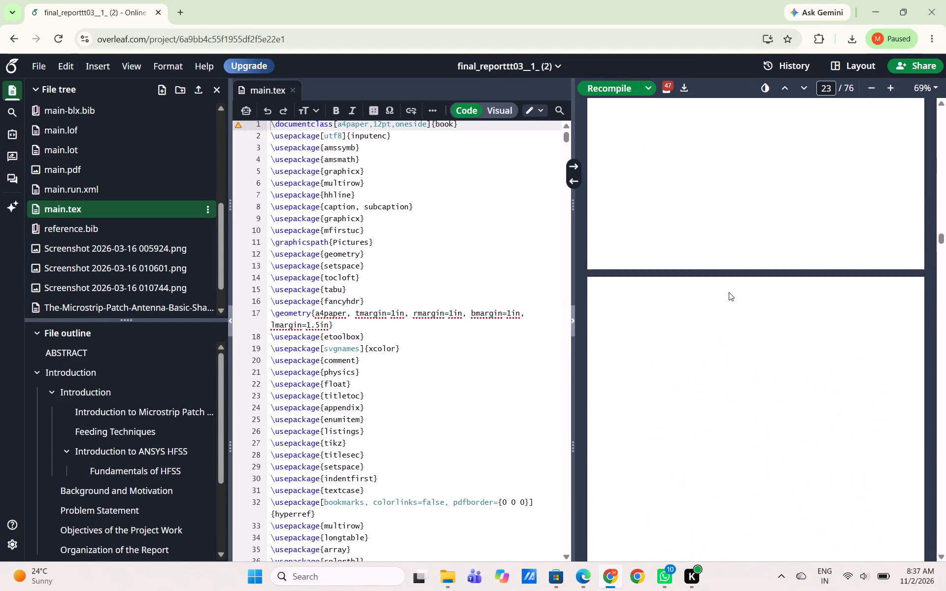
pyautogui.scroll(18, 729, 292)
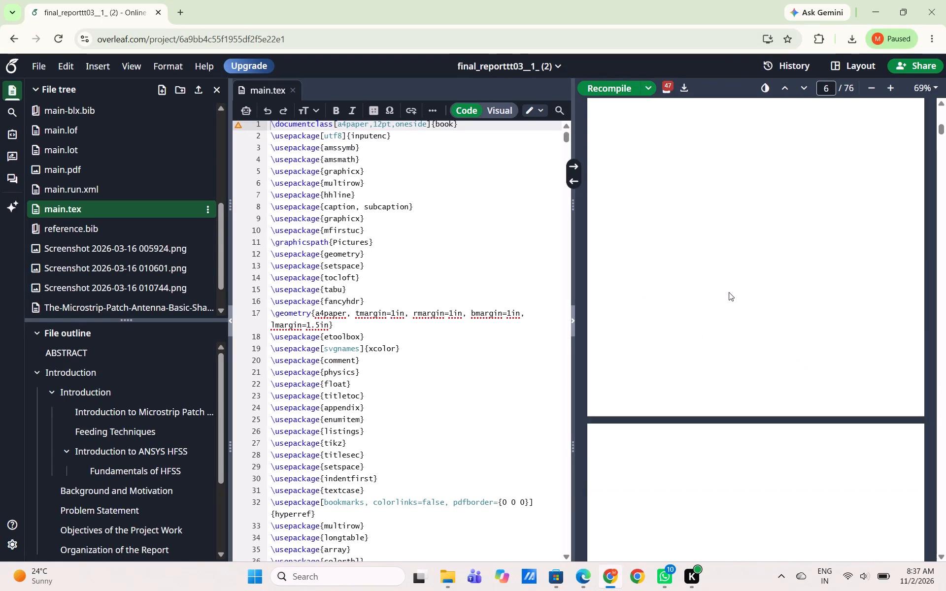
pyautogui.scroll(6, 729, 292)
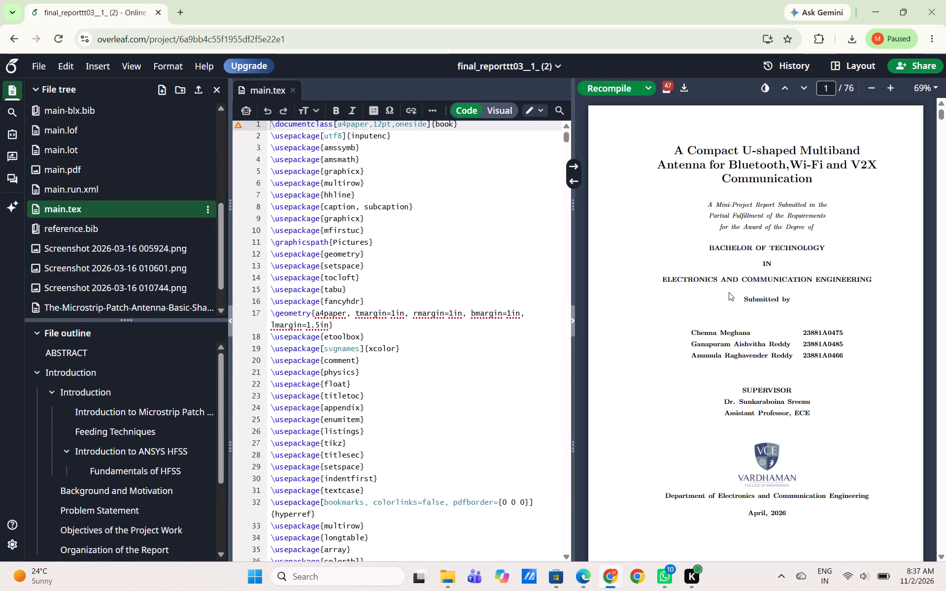
pyautogui.scroll(-3, 729, 292)
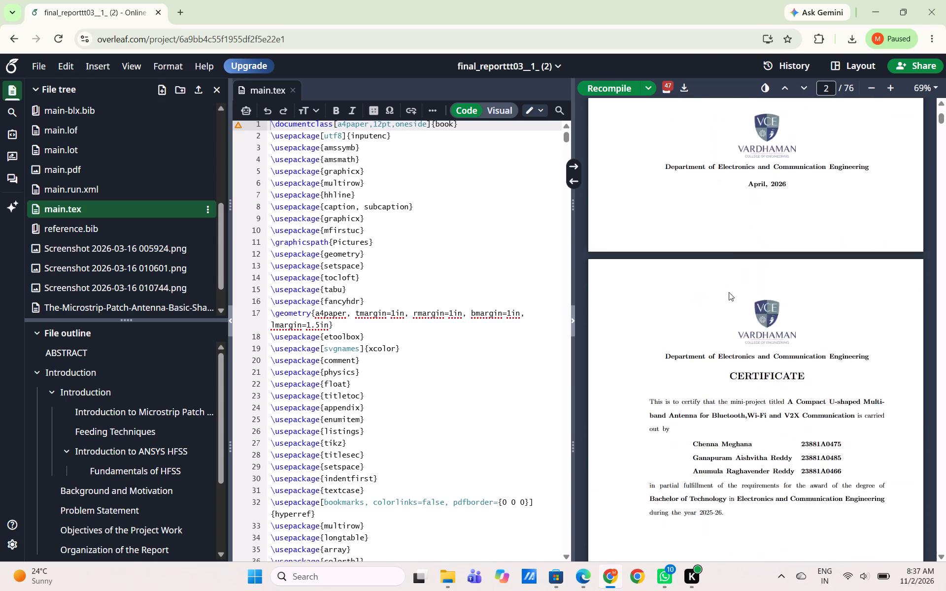
pyautogui.scroll(-7, 729, 292)
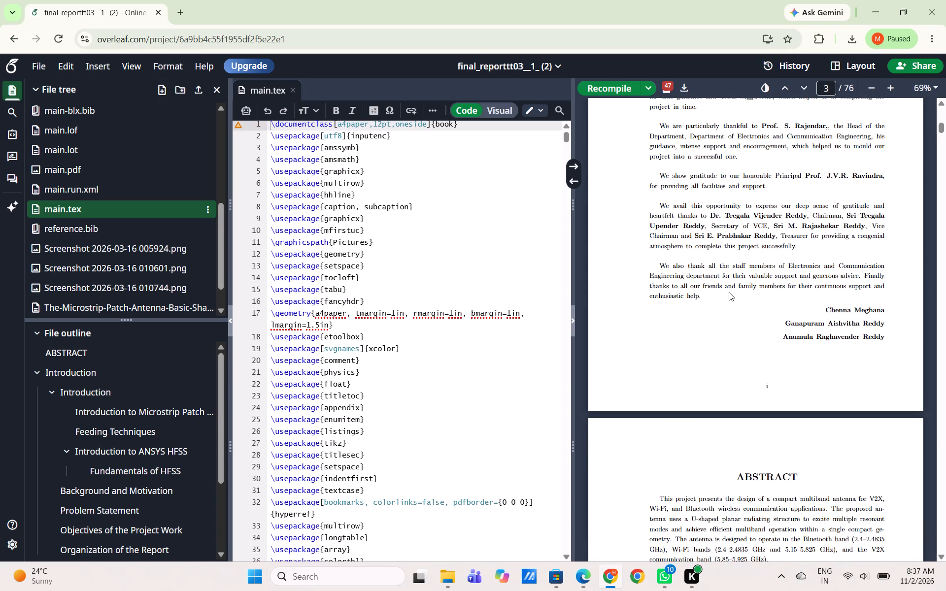
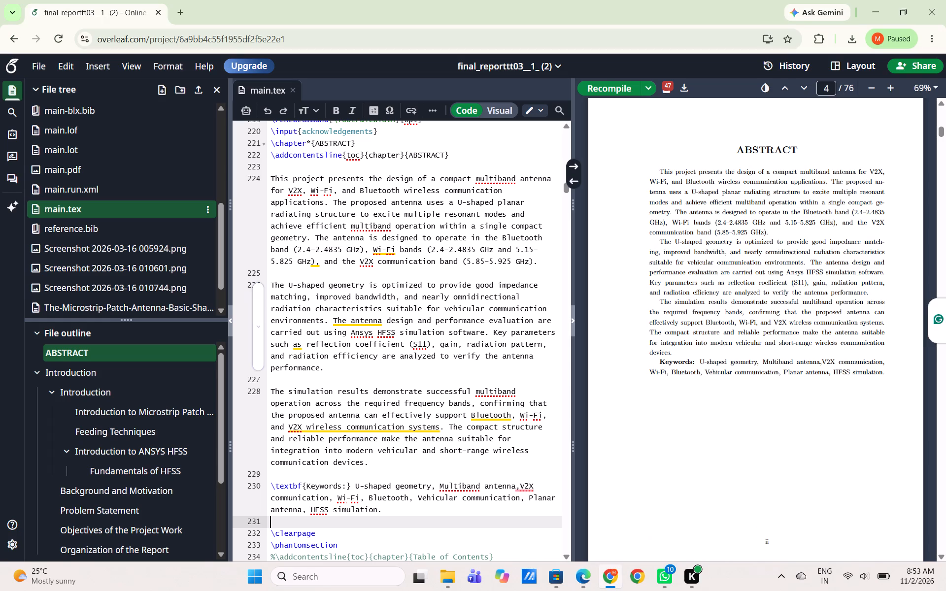
# Replace the antenna abstract and its keywords in main.tex with the copied EV charging abstract and keywords, and recompile the report.
pyautogui.moveTo(271, 180); pyautogui.dragTo(374, 495)
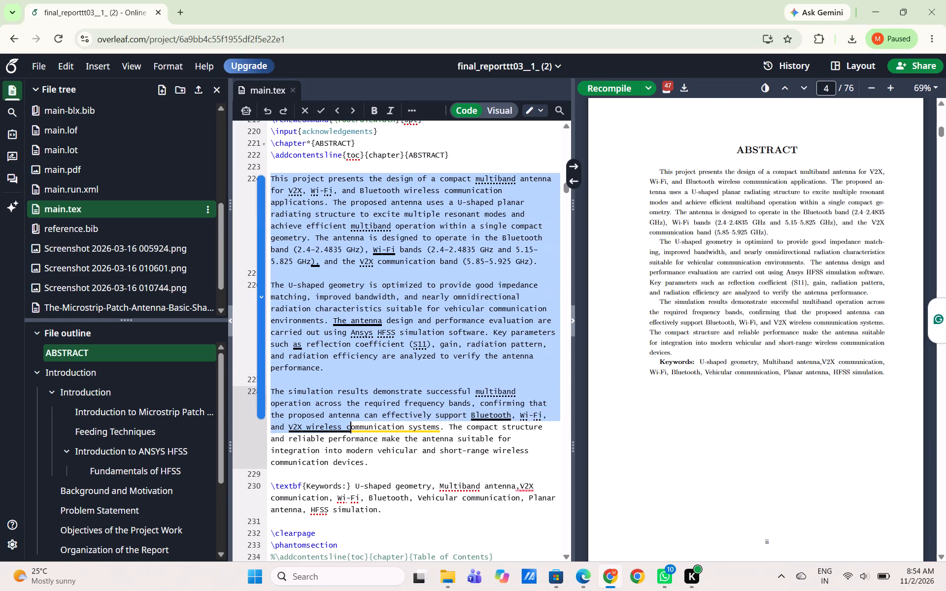
pyautogui.moveTo(374, 495); pyautogui.dragTo(387, 516)
pyautogui.hotkey('ctrl', 'v')
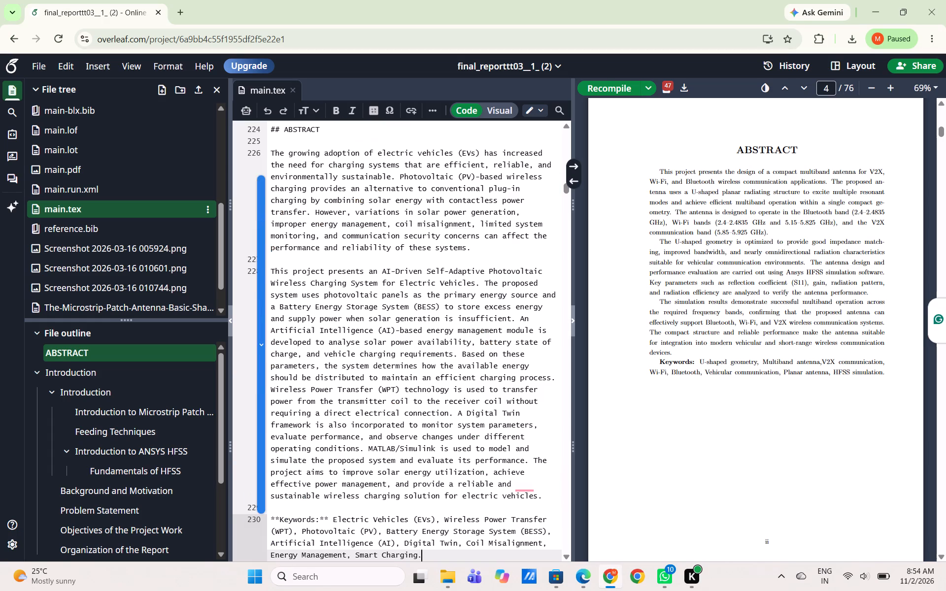
pyautogui.scroll(-1, 379, 409)
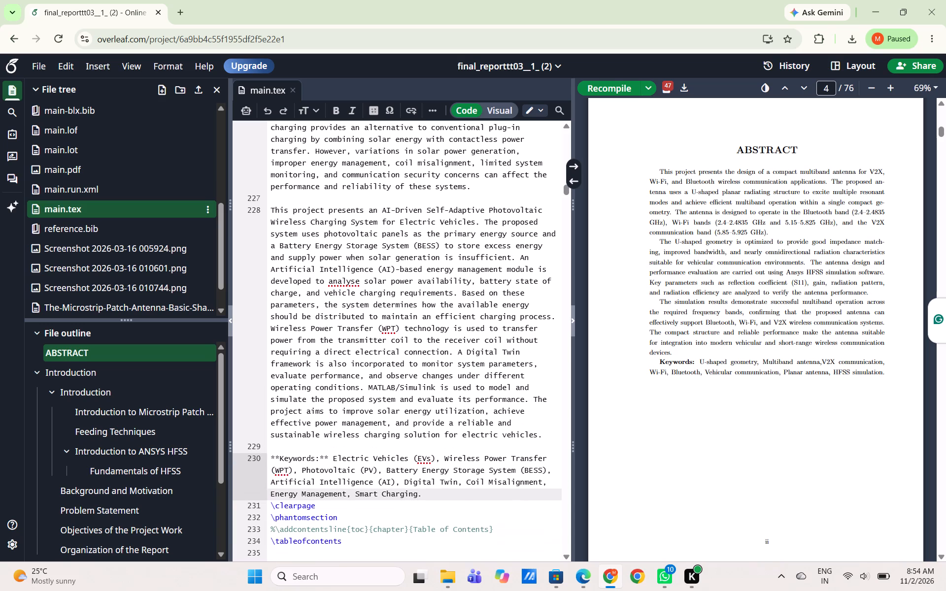
pyautogui.scroll(-1, 379, 409)
pyautogui.scroll(1, 450, 322)
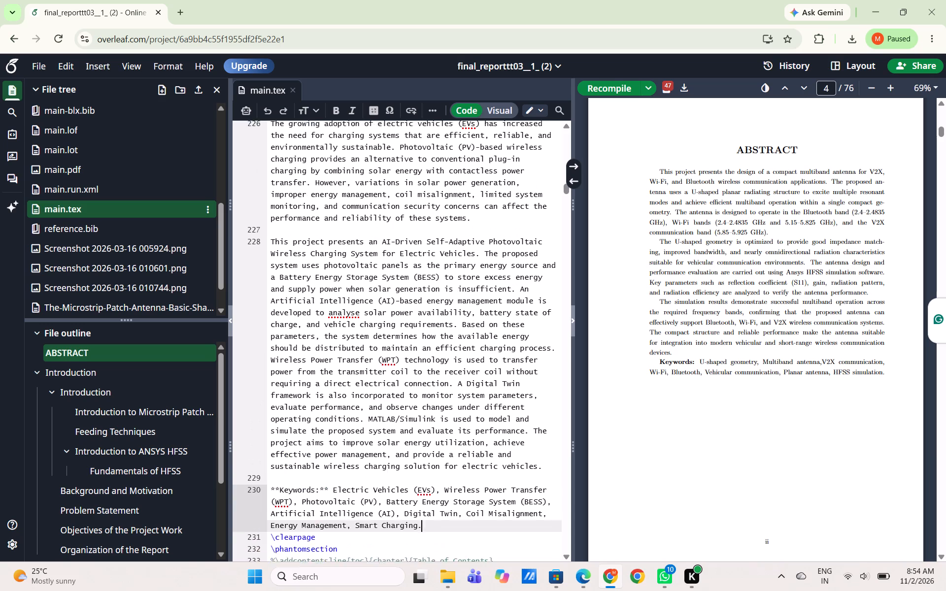
pyautogui.scroll(2, 450, 322)
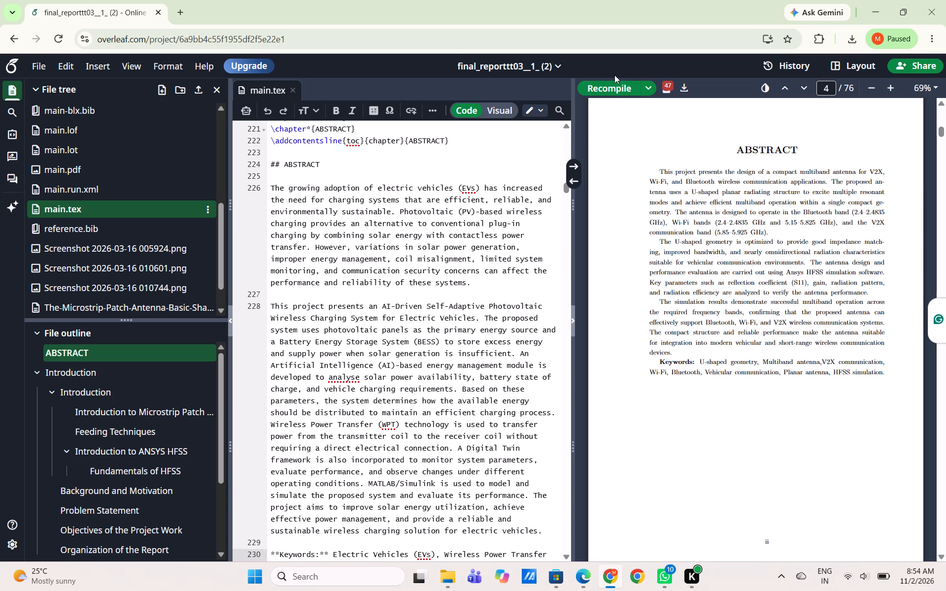
pyautogui.click(612, 86)
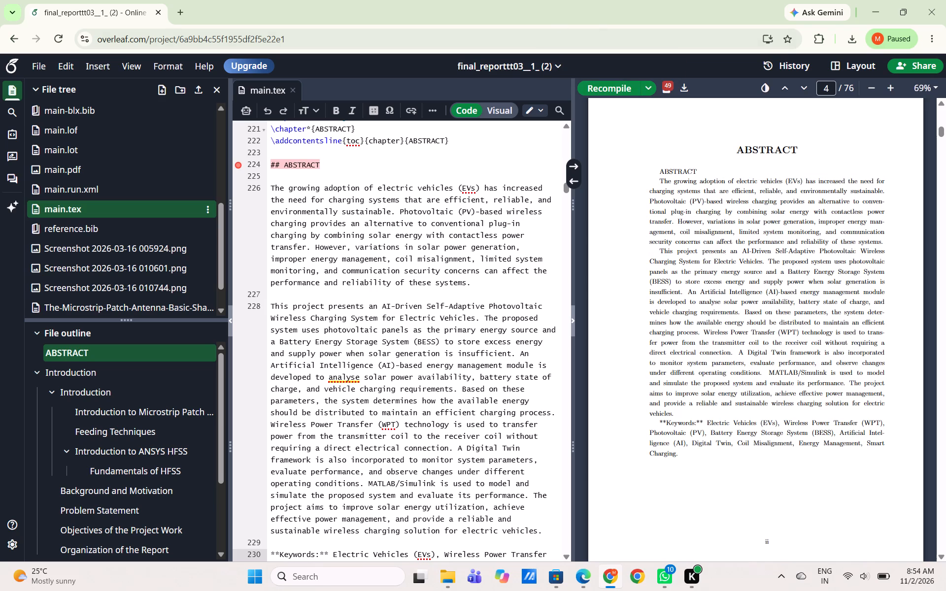
# Delete the stray "## ABSTRACT" line above the new abstract in main.tex and recompile the report.
pyautogui.click(329, 163)
pyautogui.press('BackSpace')
pyautogui.press('BackSpace')
pyautogui.press('BackSpace')
pyautogui.press('BackSpace')
pyautogui.press('BackSpace')
pyautogui.press('BackSpace')
pyautogui.press('BackSpace')
pyautogui.press('BackSpace')
pyautogui.press('BackSpace')
pyautogui.press('BackSpace')
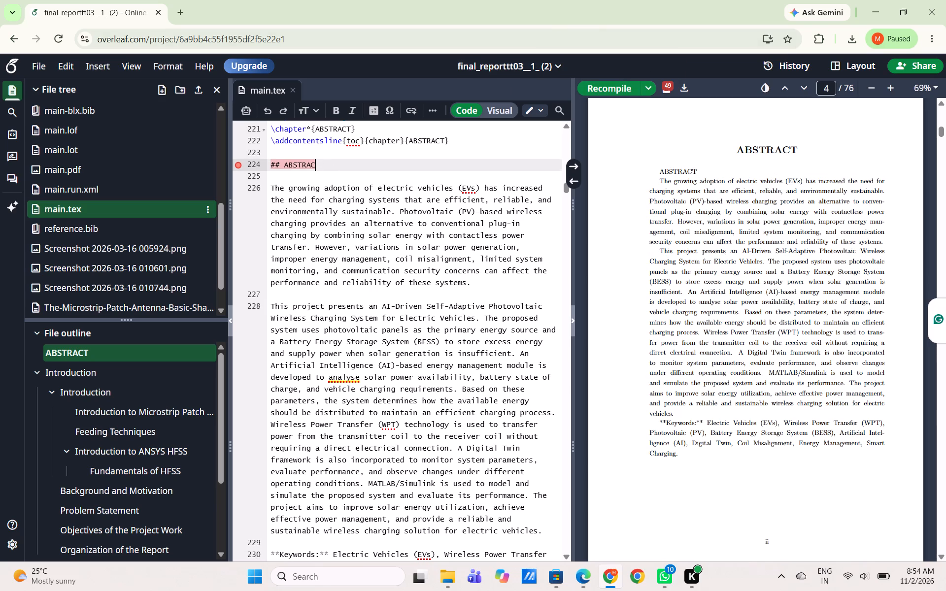
pyautogui.press('BackSpace')
pyautogui.press('BackSpace')
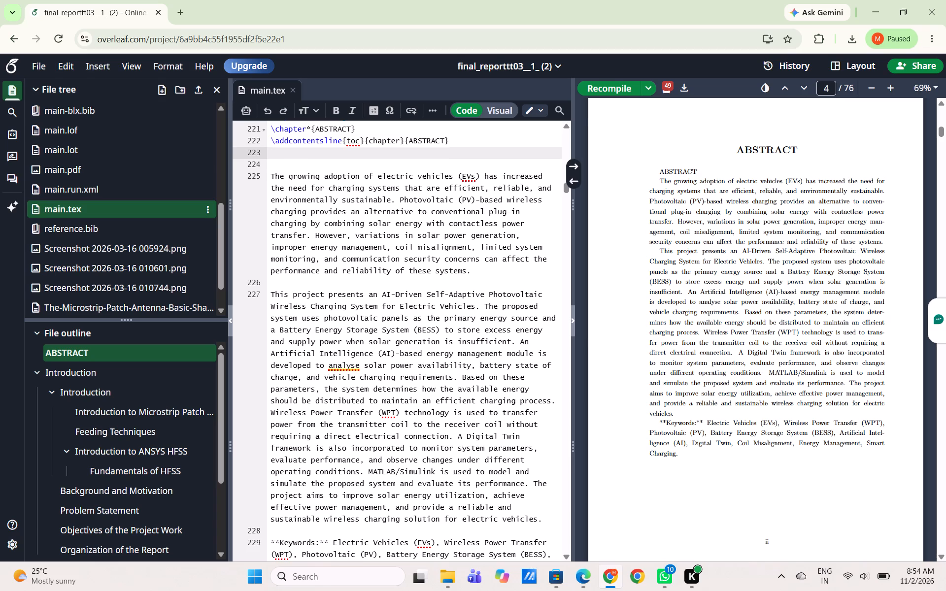
pyautogui.click(605, 90)
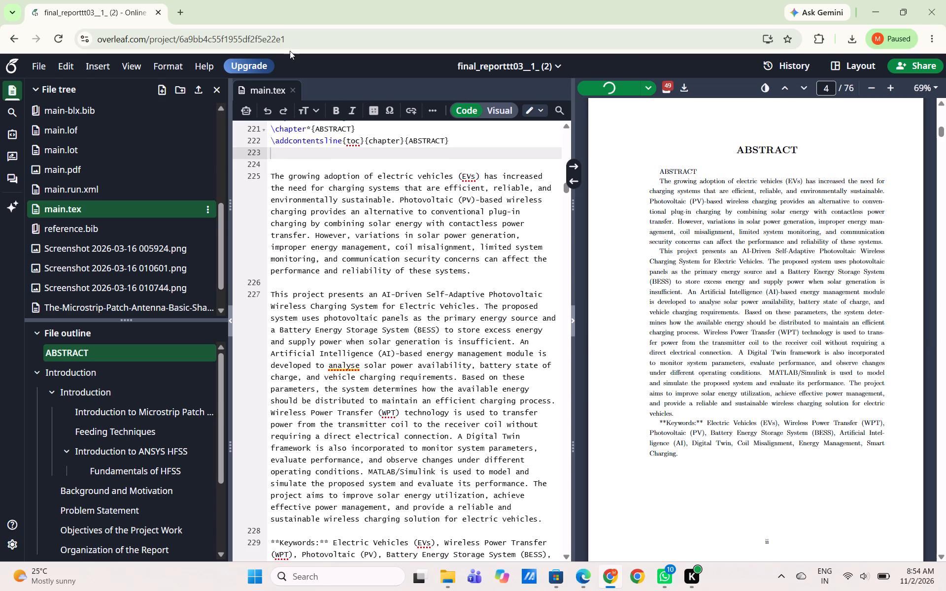
# Open Overleaf project B_Tech_Project_Work_Phase__I_Report_Latex_Template__1___1_ (1) in a new browser tab and examine the abstract and keywords code in abstract.tex.
pyautogui.click(188, 8)
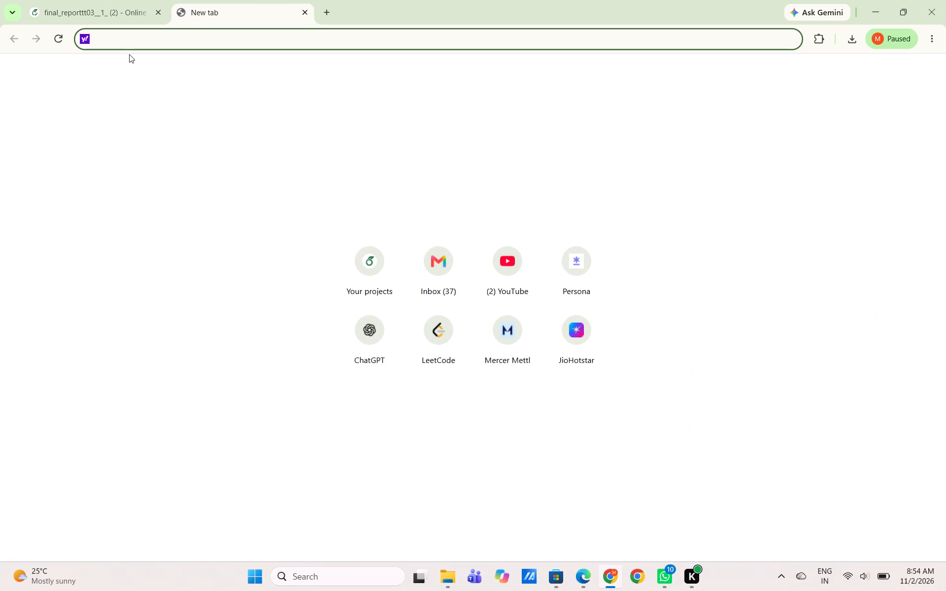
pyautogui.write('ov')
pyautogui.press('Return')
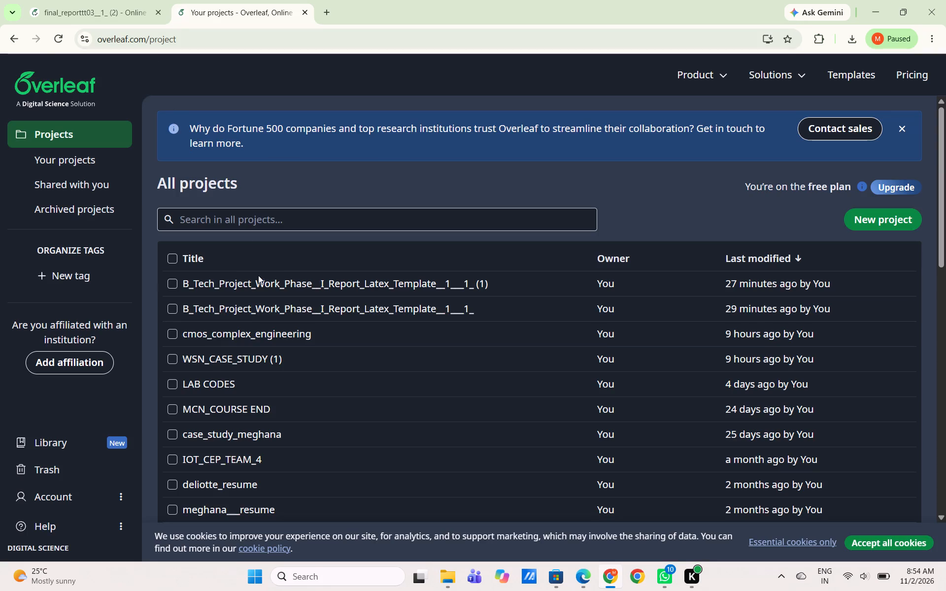
pyautogui.click(333, 277)
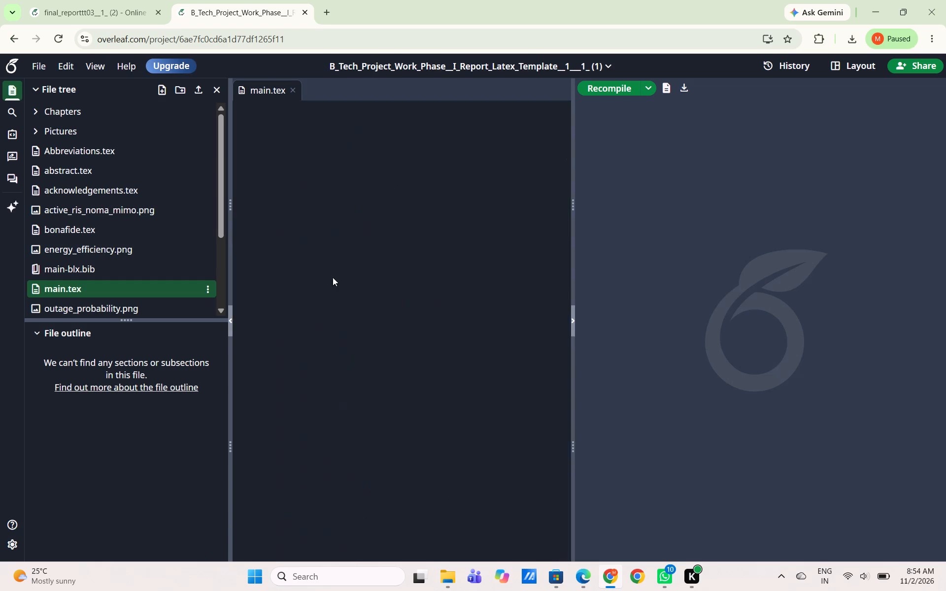
pyautogui.scroll(-14, 383, 302)
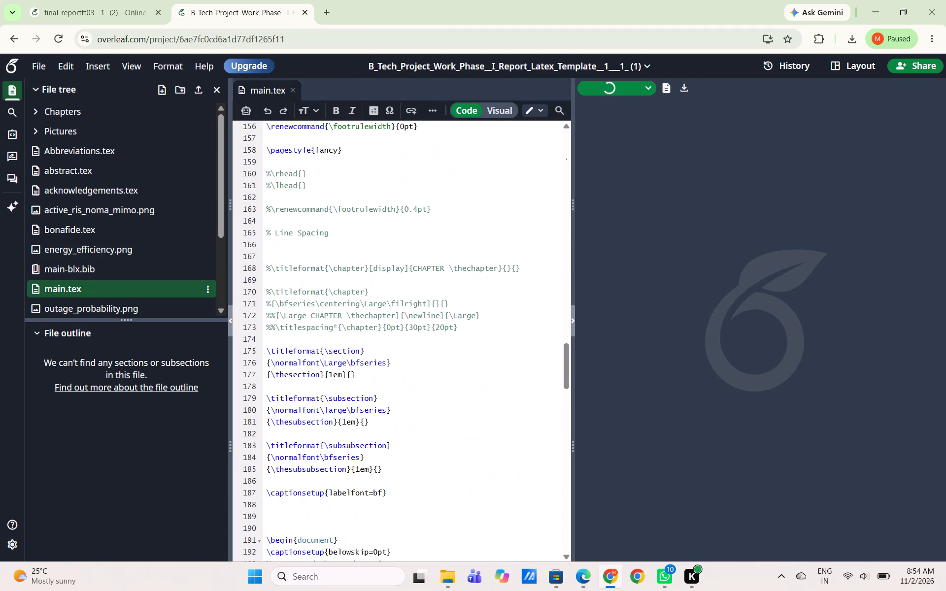
pyautogui.scroll(-14, 383, 302)
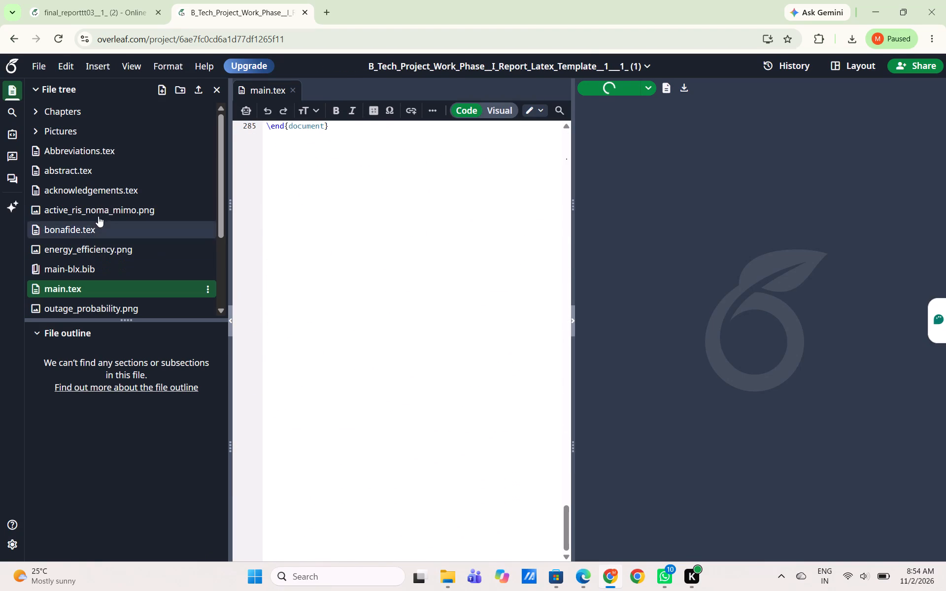
pyautogui.click(65, 168)
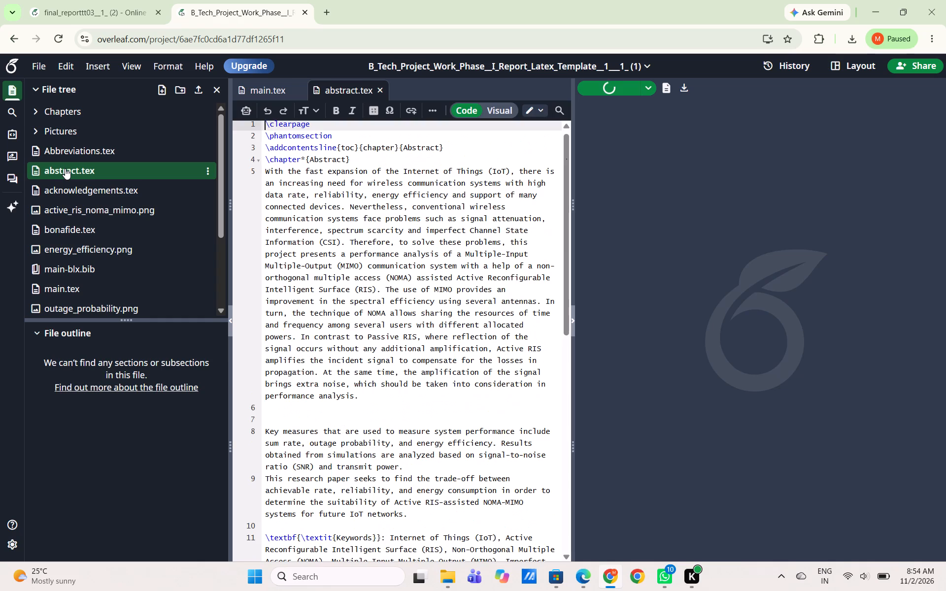
pyautogui.scroll(-5, 386, 364)
pyautogui.scroll(3, 386, 364)
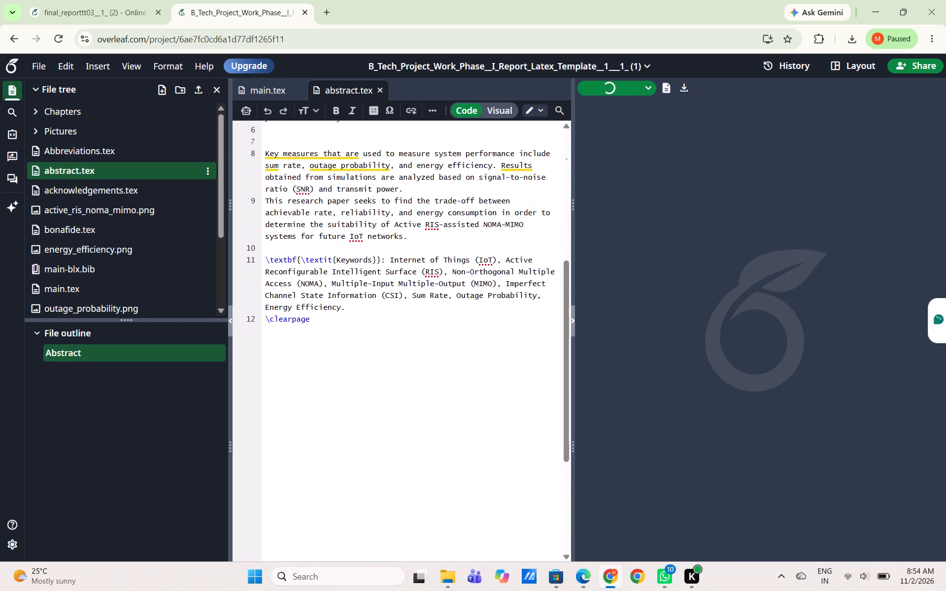
pyautogui.scroll(2, 386, 364)
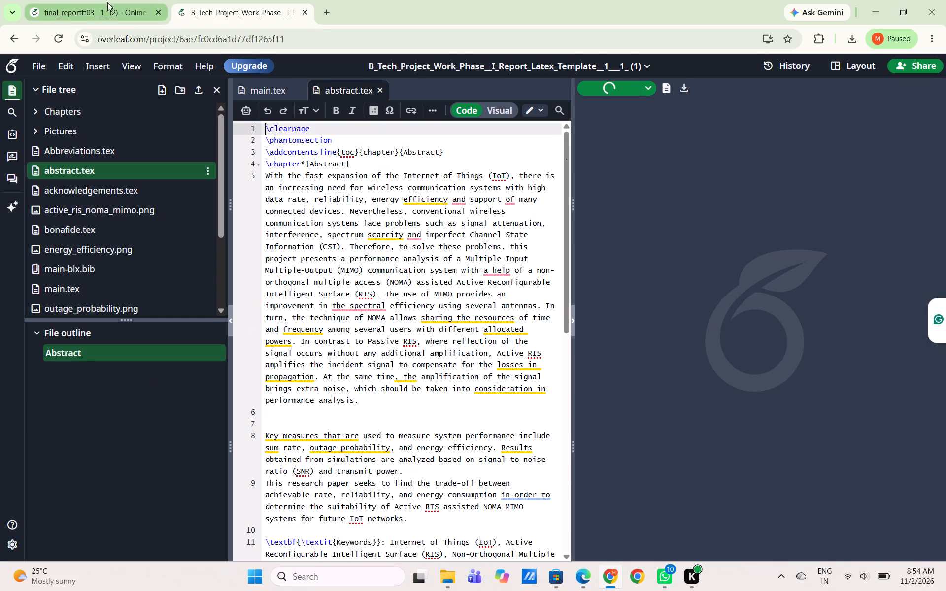
# Go back to the final_reporttt03__1_ (2) project, look through main.tex around the abstract, and open its abstract.tex.
pyautogui.click(104, 1)
pyautogui.scroll(3, 408, 210)
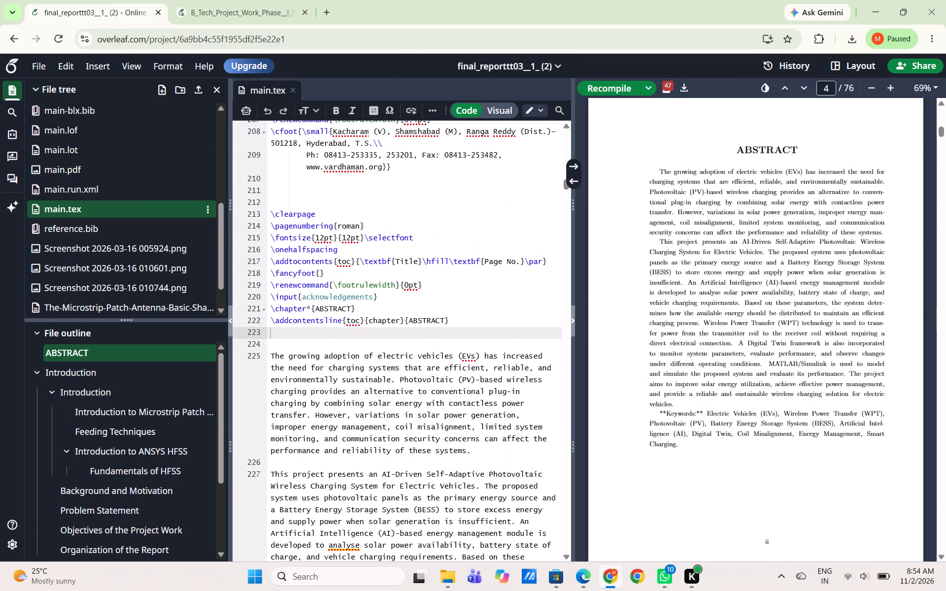
pyautogui.scroll(-3, 408, 210)
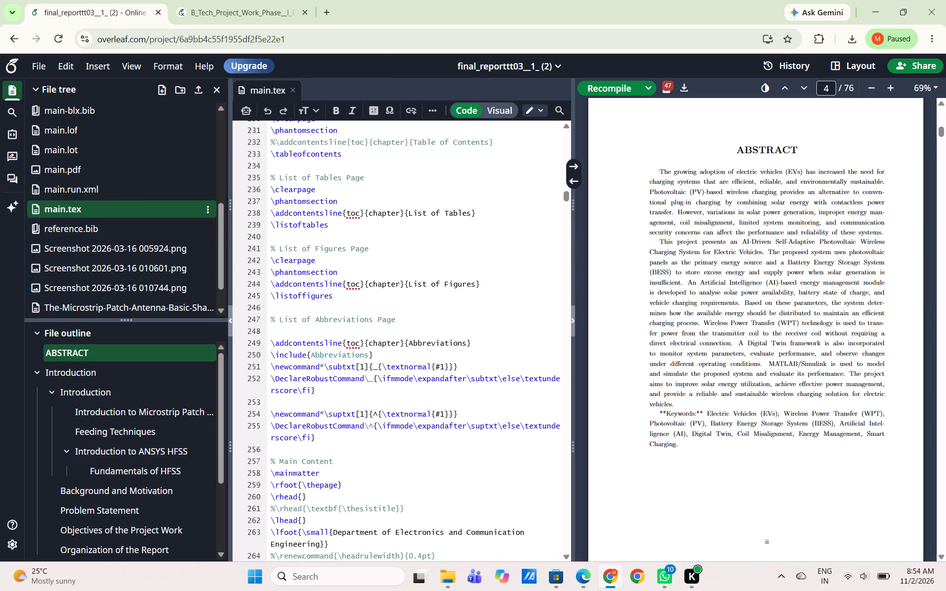
pyautogui.scroll(-2, 412, 295)
pyautogui.scroll(1, 88, 212)
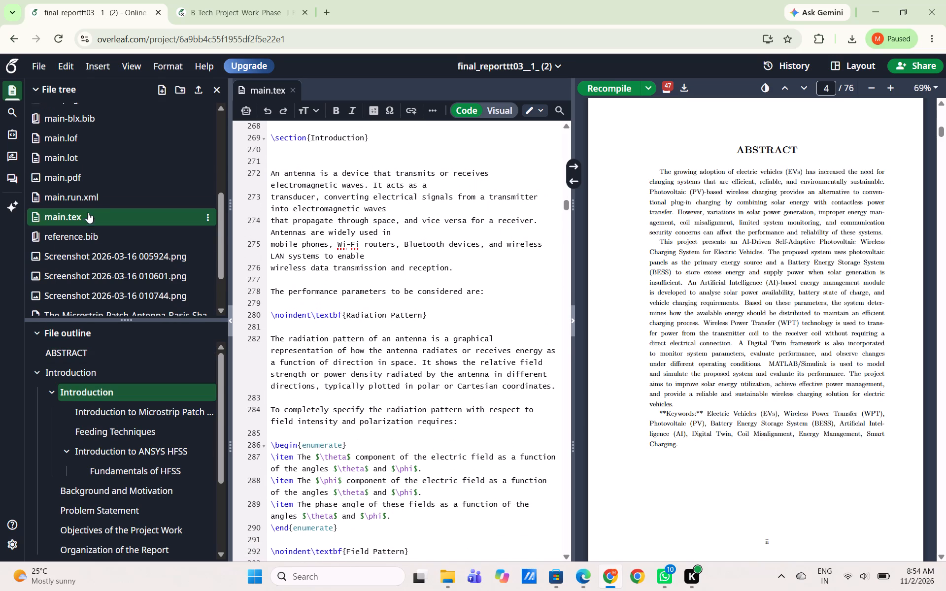
pyautogui.scroll(2, 88, 212)
pyautogui.click(86, 139)
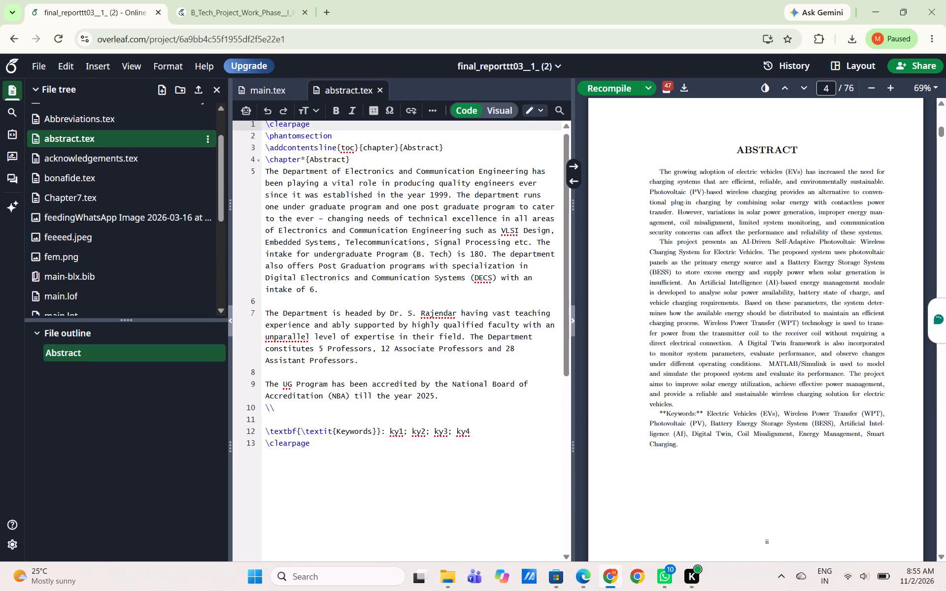
pyautogui.scroll(1, 377, 391)
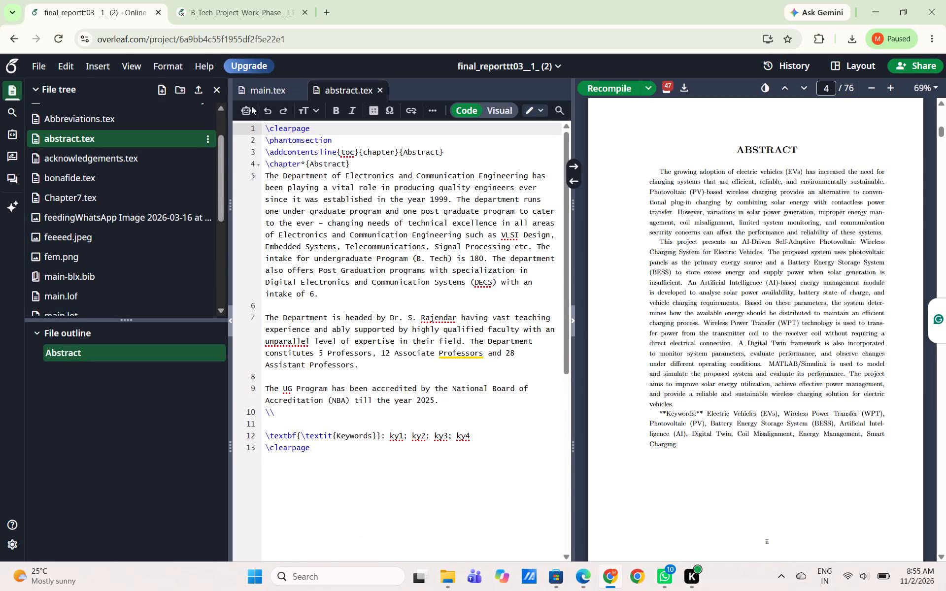
# Copy the entire LaTeX content of abstract.tex in the B_Tech_Project template project.
pyautogui.click(233, 6)
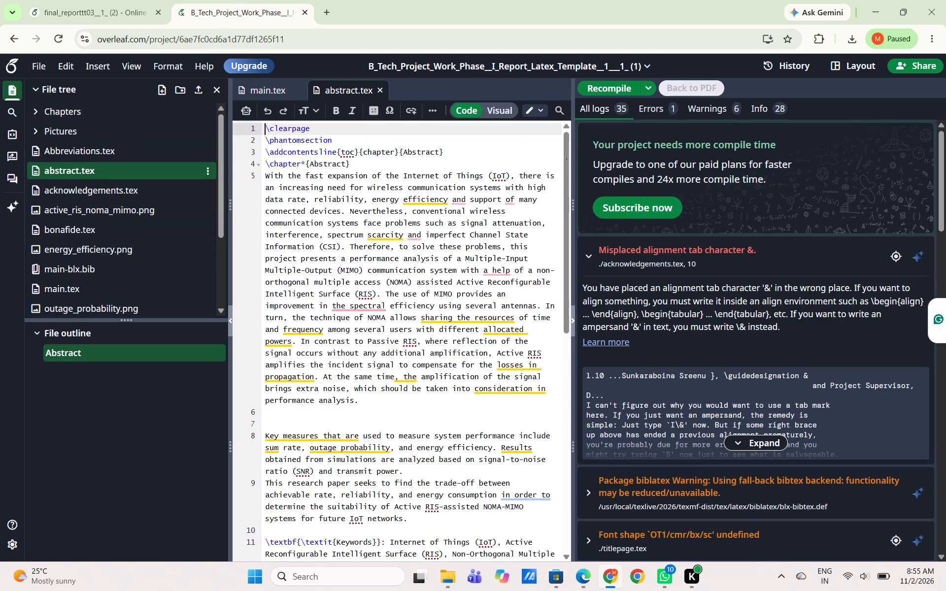
pyautogui.moveTo(264, 132); pyautogui.dragTo(341, 562)
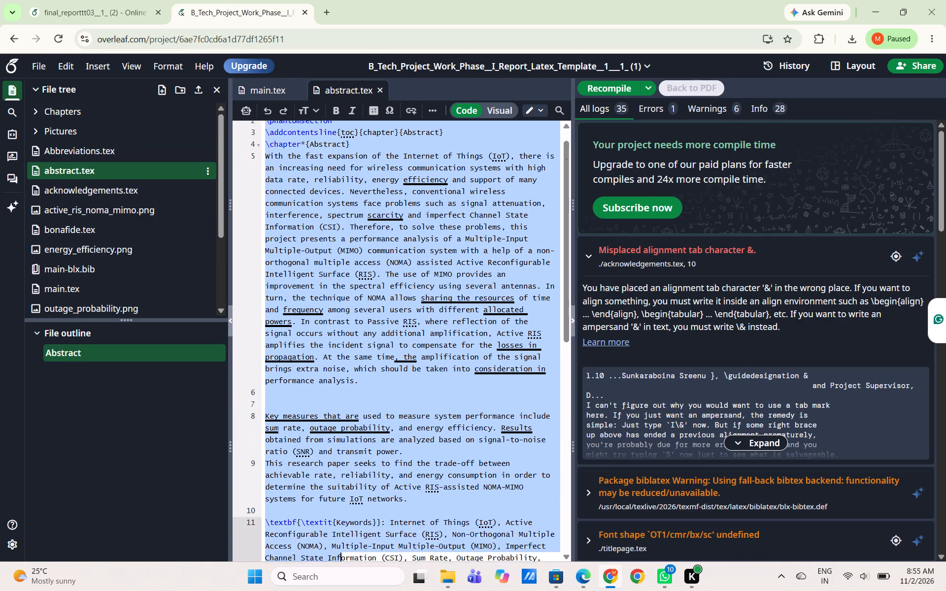
pyautogui.moveTo(341, 562); pyautogui.dragTo(324, 489)
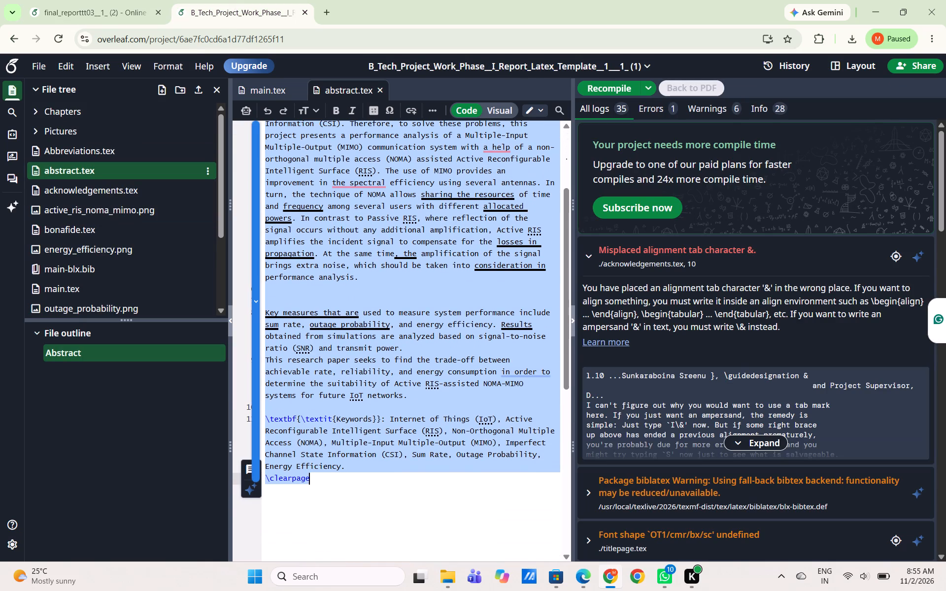
pyautogui.hotkey('ctrl', 'c')
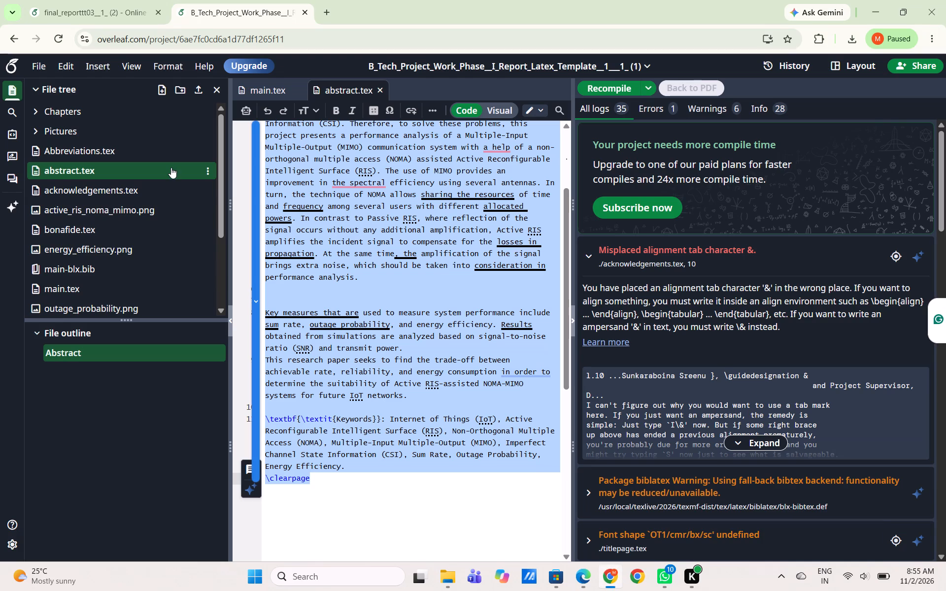
pyautogui.click(117, 0)
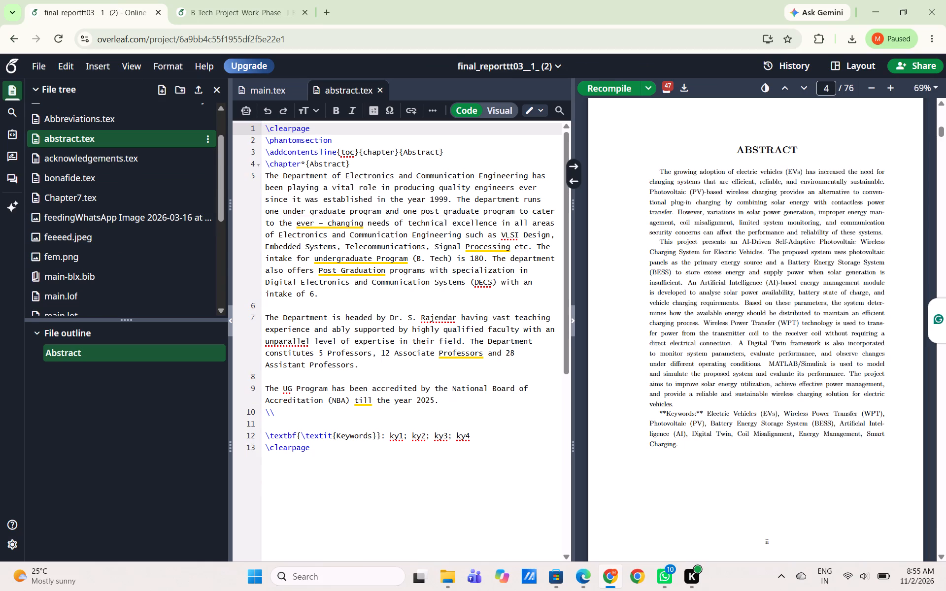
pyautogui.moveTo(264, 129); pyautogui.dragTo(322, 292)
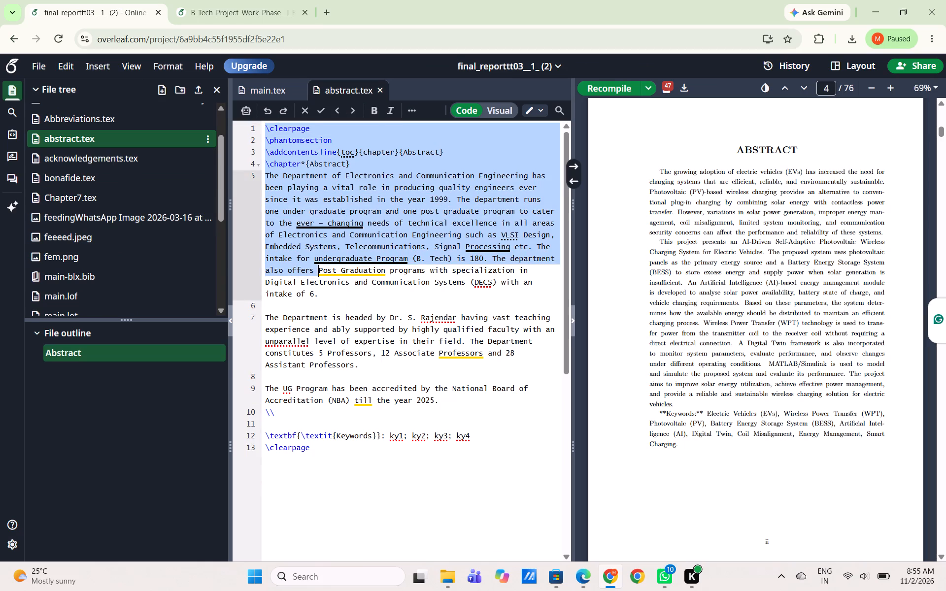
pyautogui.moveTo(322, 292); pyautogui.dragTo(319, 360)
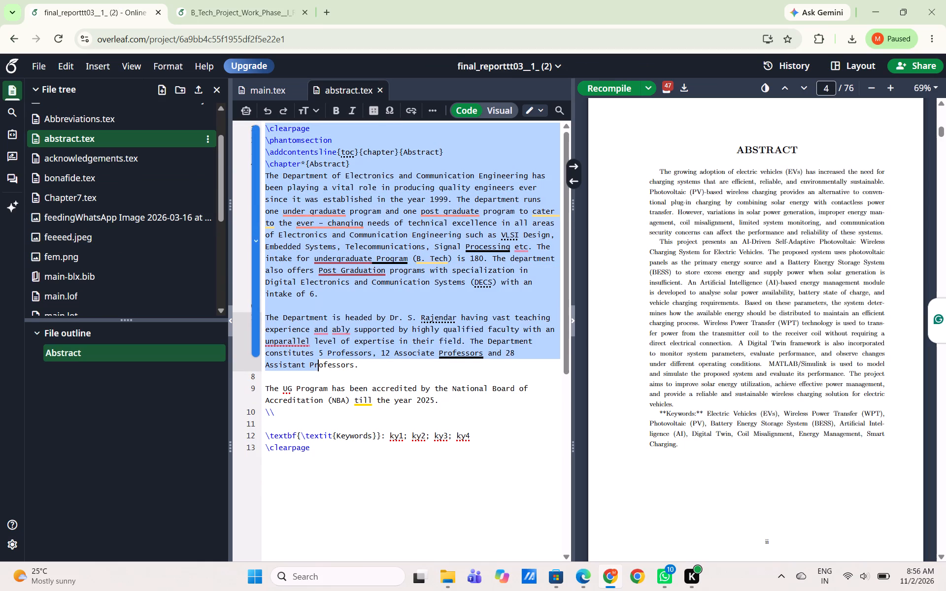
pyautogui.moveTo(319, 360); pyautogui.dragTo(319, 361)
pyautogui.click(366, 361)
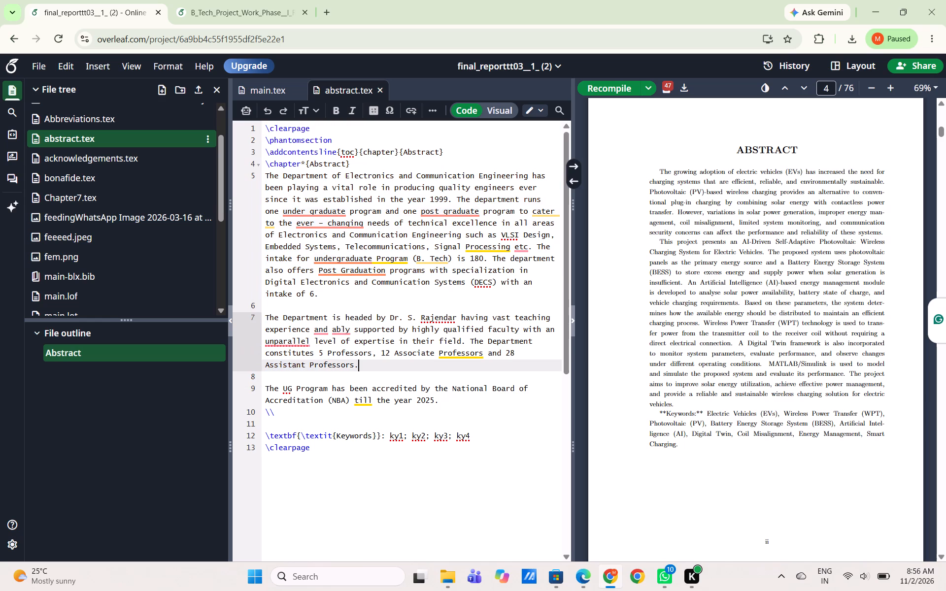
# Look through the compiled report's pages from the acknowledgements to the end of the table of contents.
pyautogui.scroll(4, 676, 293)
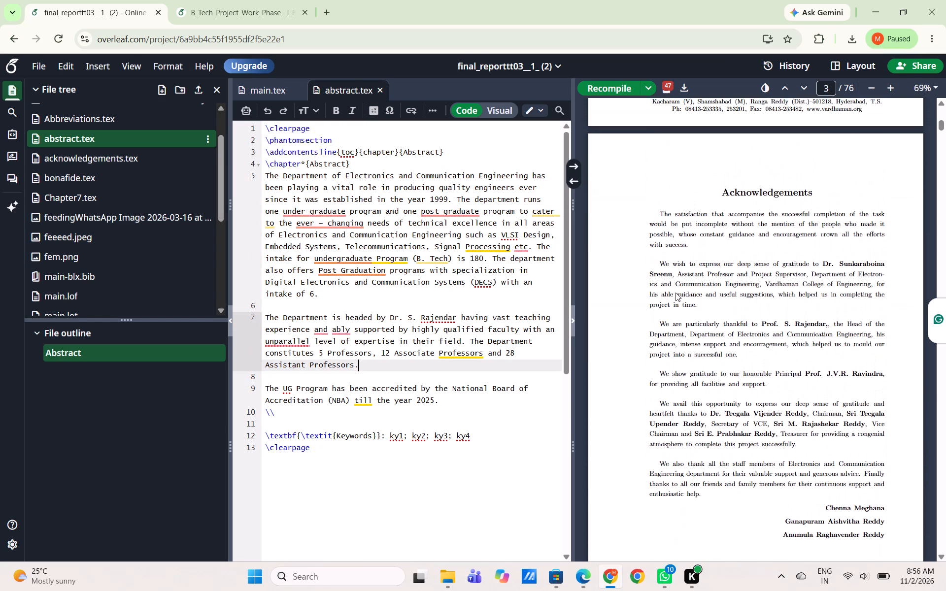
pyautogui.scroll(5, 676, 293)
pyautogui.scroll(-9, 676, 293)
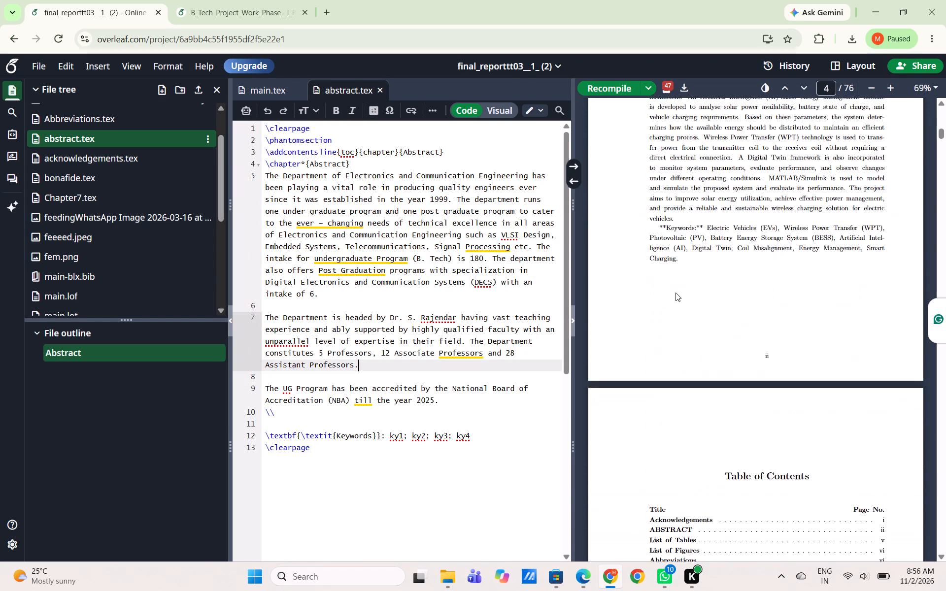
pyautogui.scroll(-9, 676, 293)
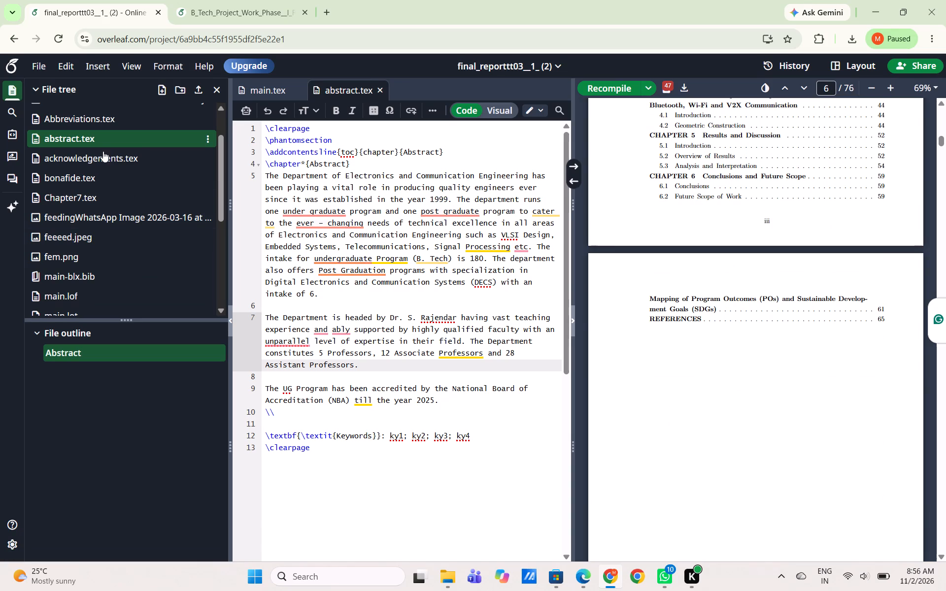
pyautogui.click(210, 0)
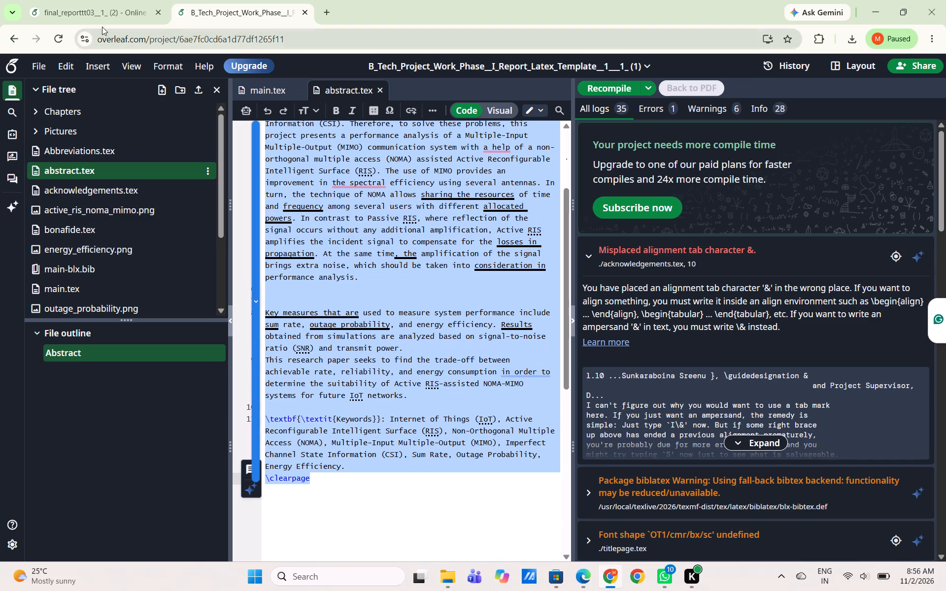
pyautogui.click(94, 11)
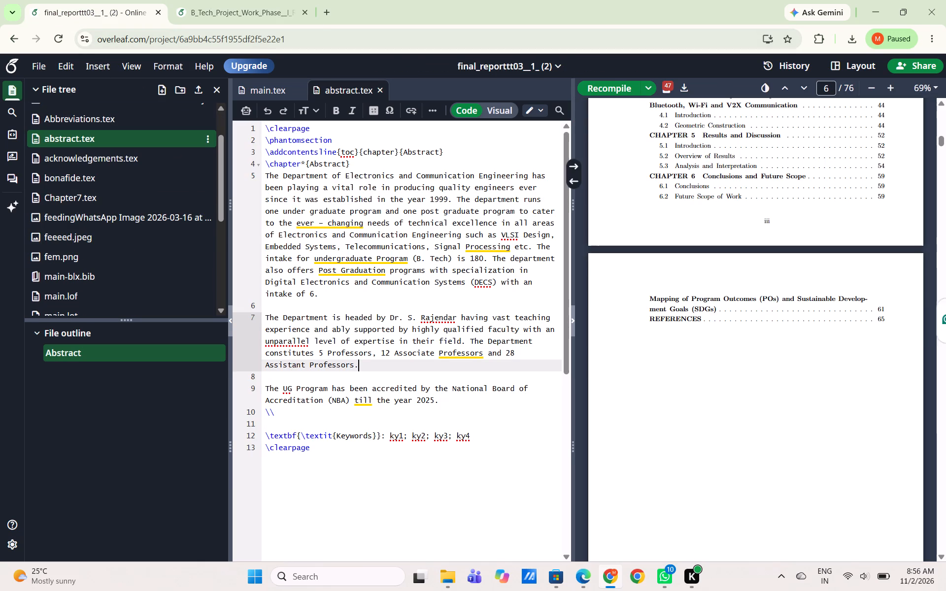
# Replace the entire content of abstract.tex with the copied EV charging abstract code and recompile the report.
pyautogui.moveTo(264, 129); pyautogui.dragTo(328, 485)
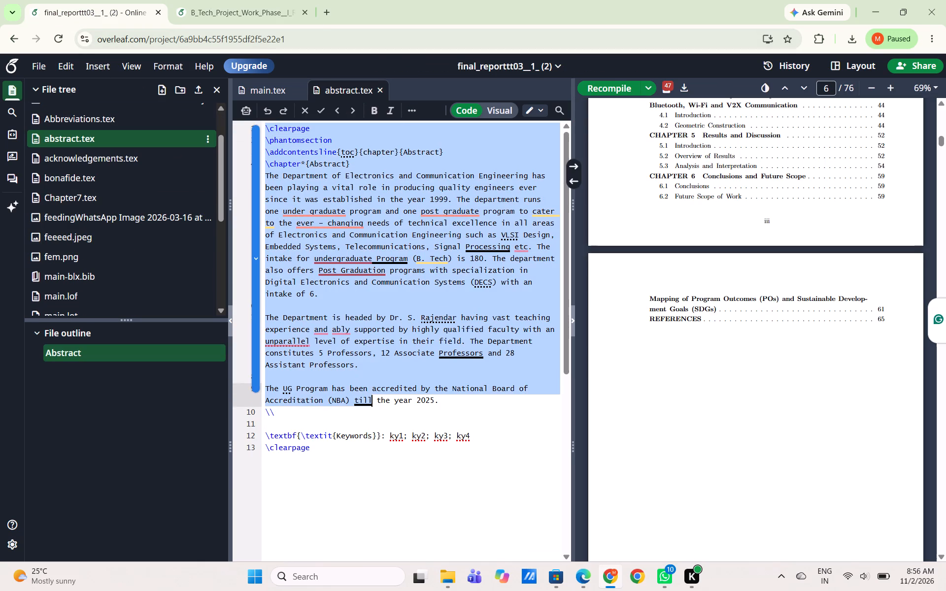
pyautogui.moveTo(328, 485); pyautogui.dragTo(311, 451)
pyautogui.hotkey('ctrl', 'v')
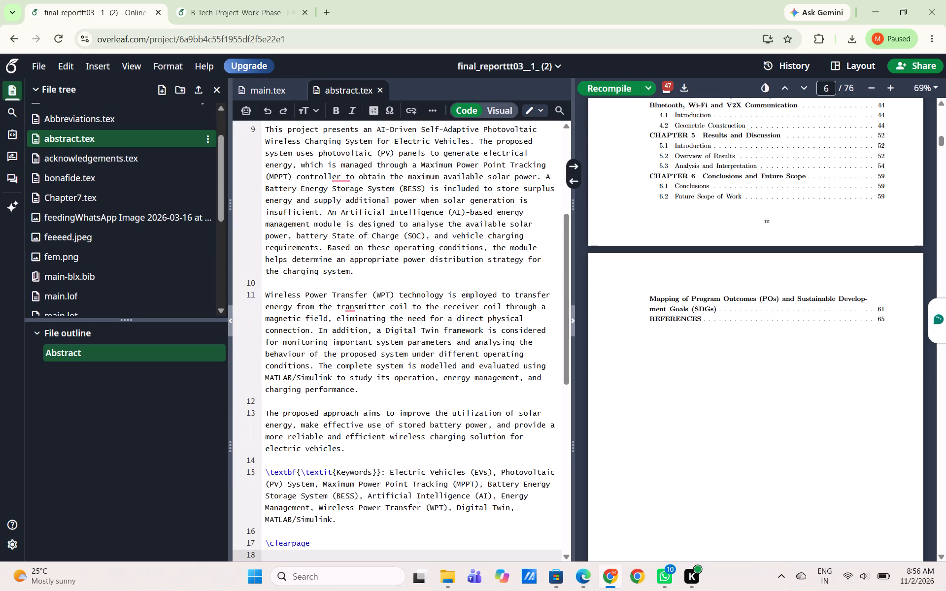
pyautogui.click(611, 91)
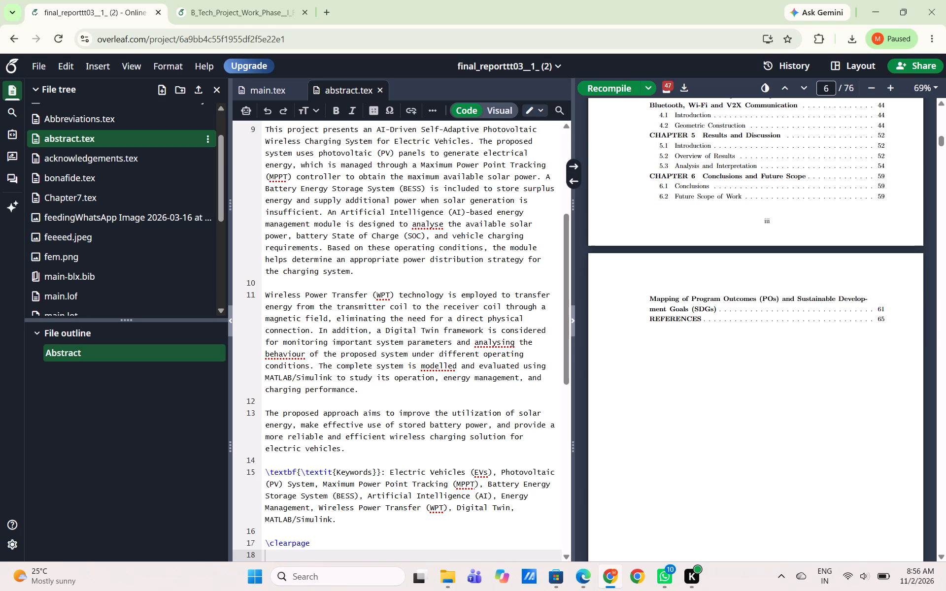
# Review the compiled certificate, acknowledgements and abstract pages, and compare the keywords line with abstract.tex in the B_Tech_Project template project.
pyautogui.scroll(3, 489, 299)
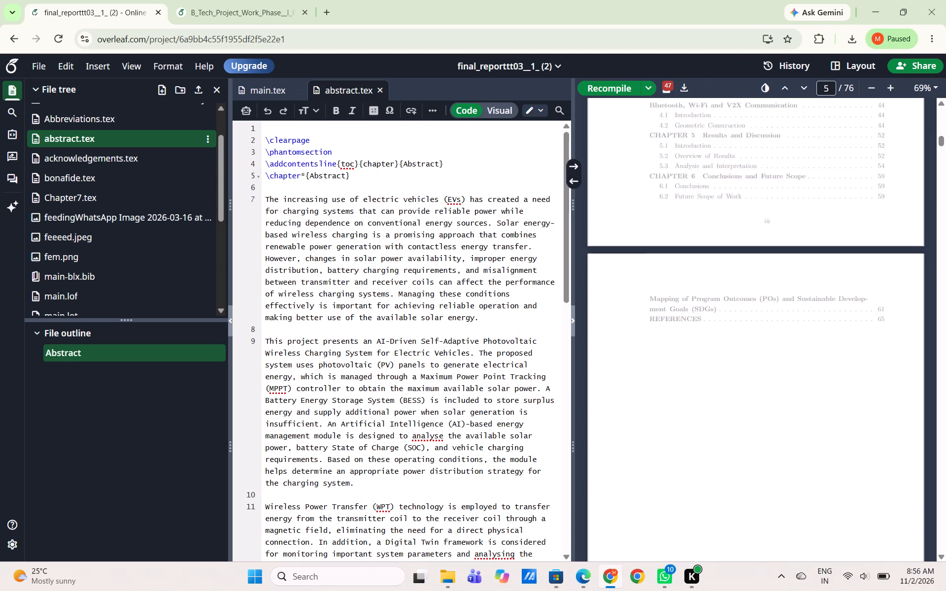
pyautogui.scroll(6, 694, 411)
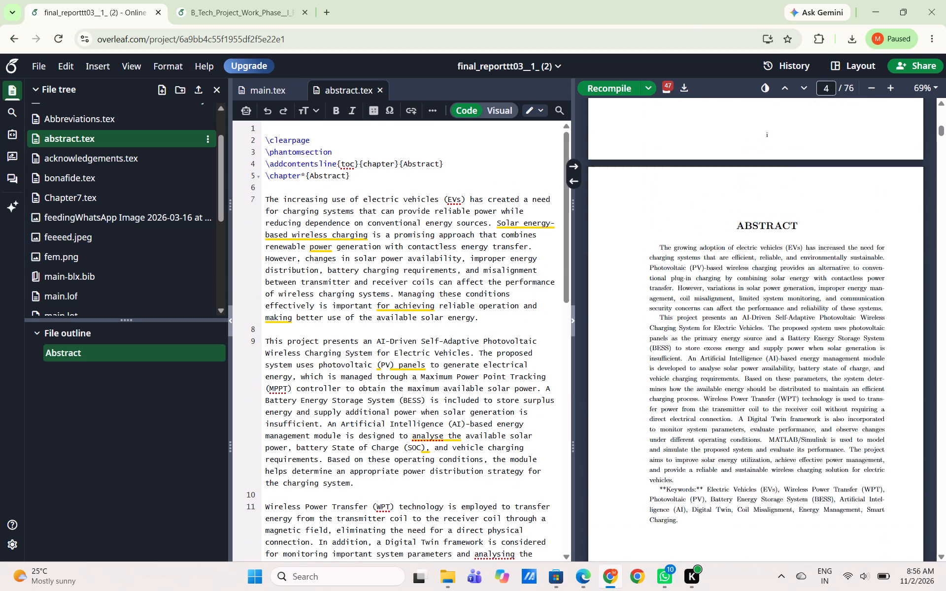
pyautogui.scroll(9, 694, 411)
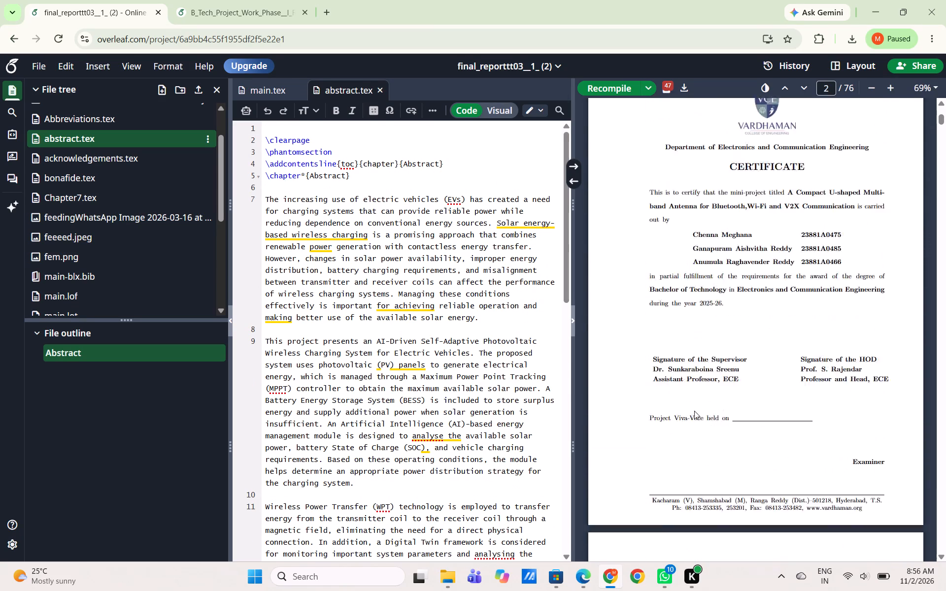
pyautogui.scroll(1, 694, 411)
pyautogui.scroll(-10, 694, 411)
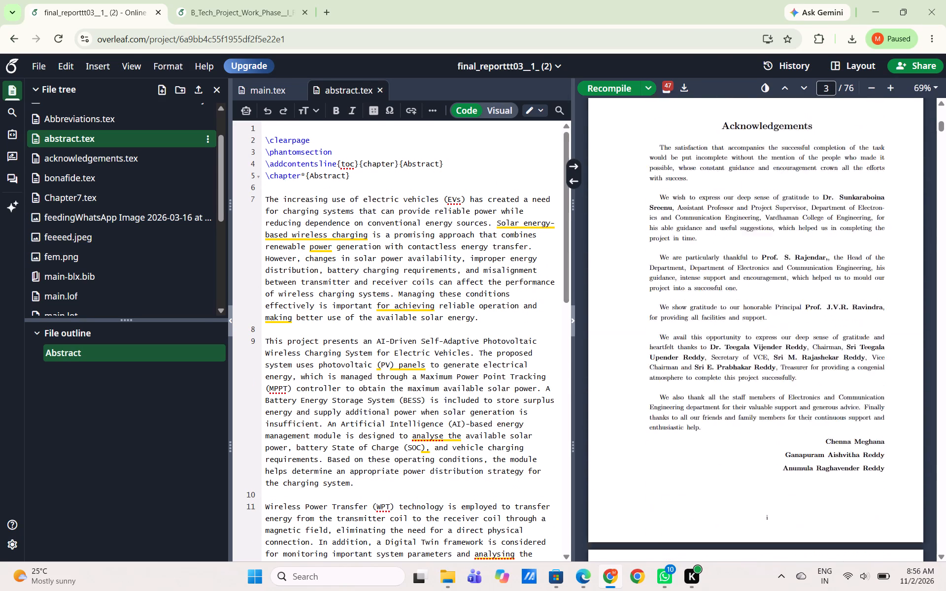
pyautogui.scroll(-6, 694, 411)
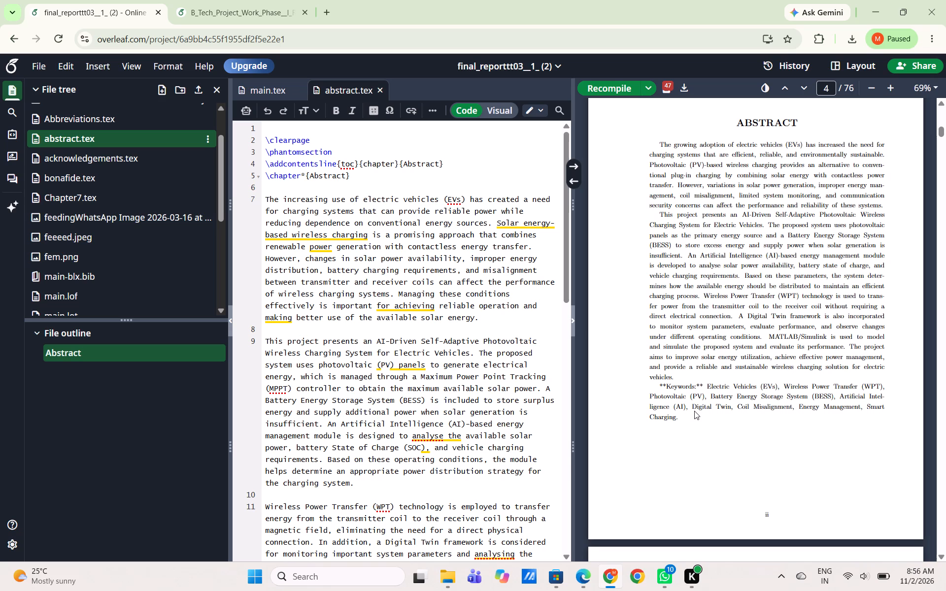
pyautogui.scroll(-5, 391, 435)
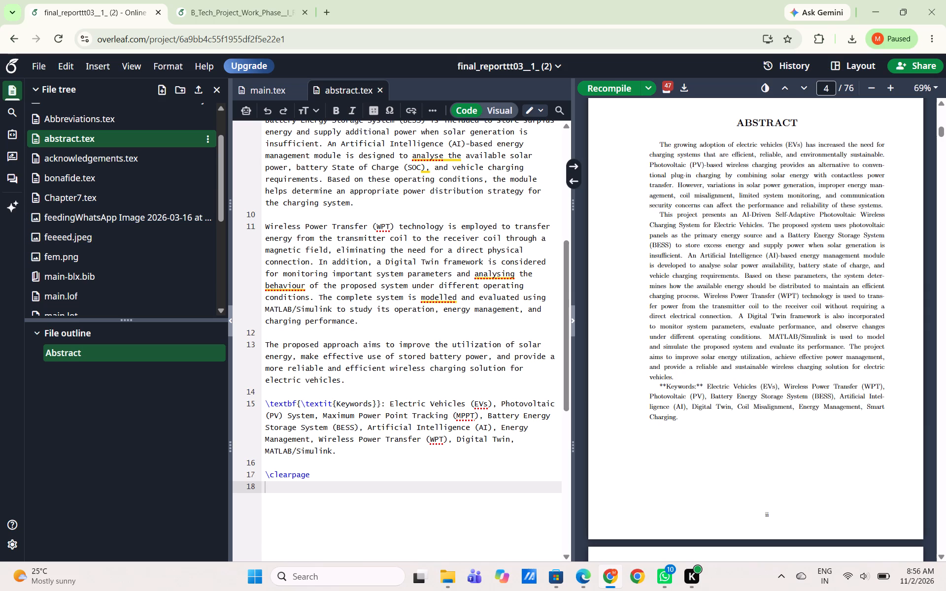
pyautogui.click(206, 0)
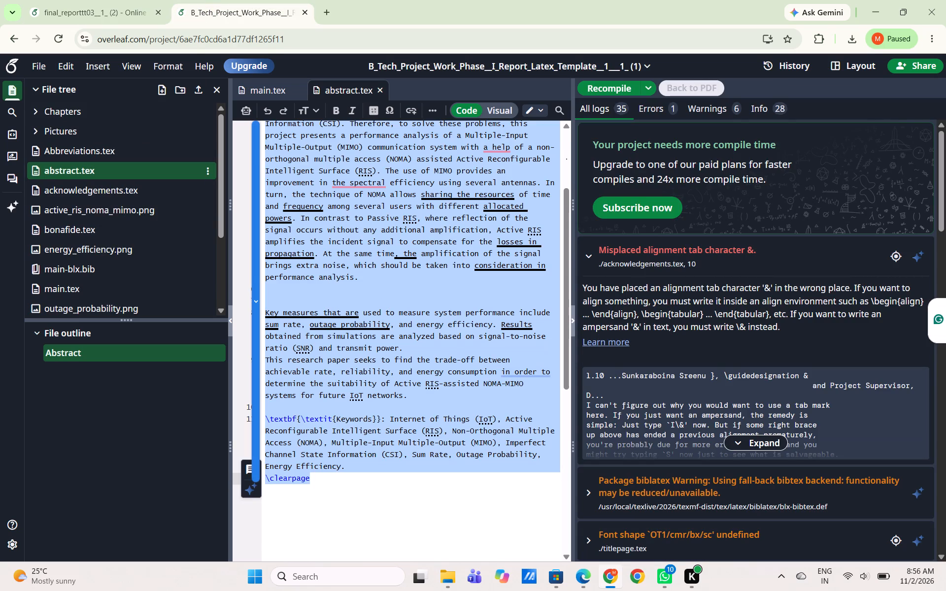
pyautogui.click(326, 404)
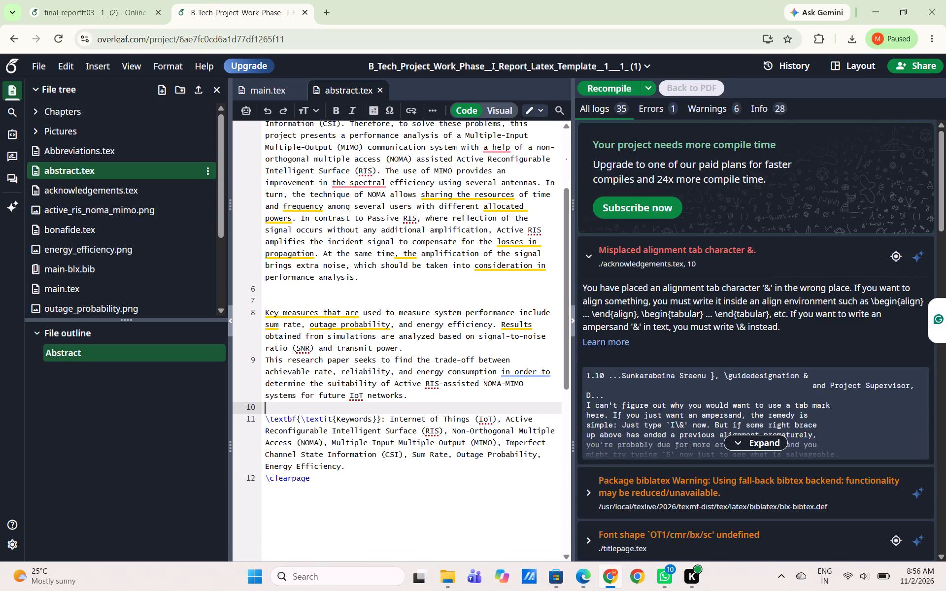
pyautogui.click(331, 423)
pyautogui.click(92, 0)
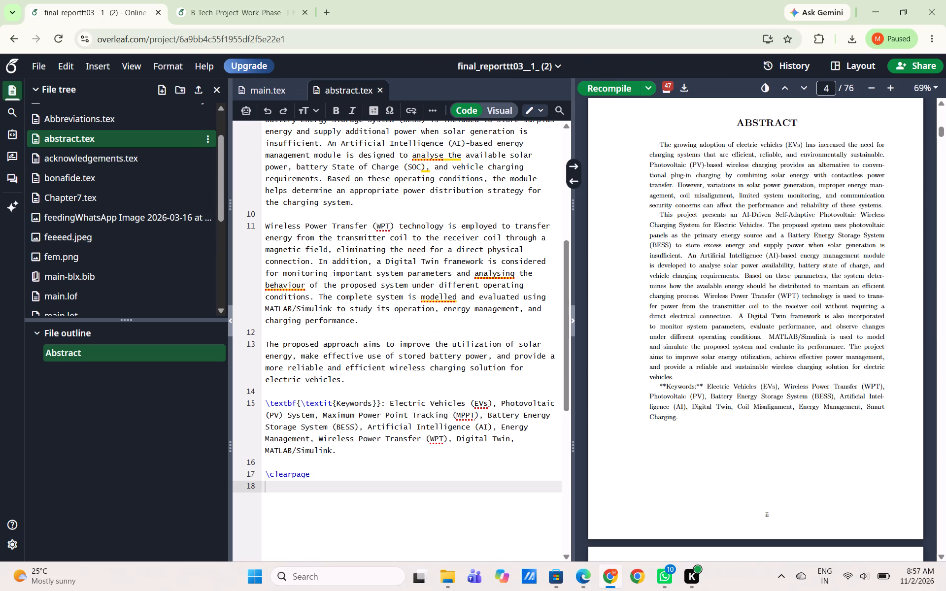
# Remove the \textit command and its braces from the keywords line in abstract.tex, leaving \textbf{Keywords}.
pyautogui.click(332, 404)
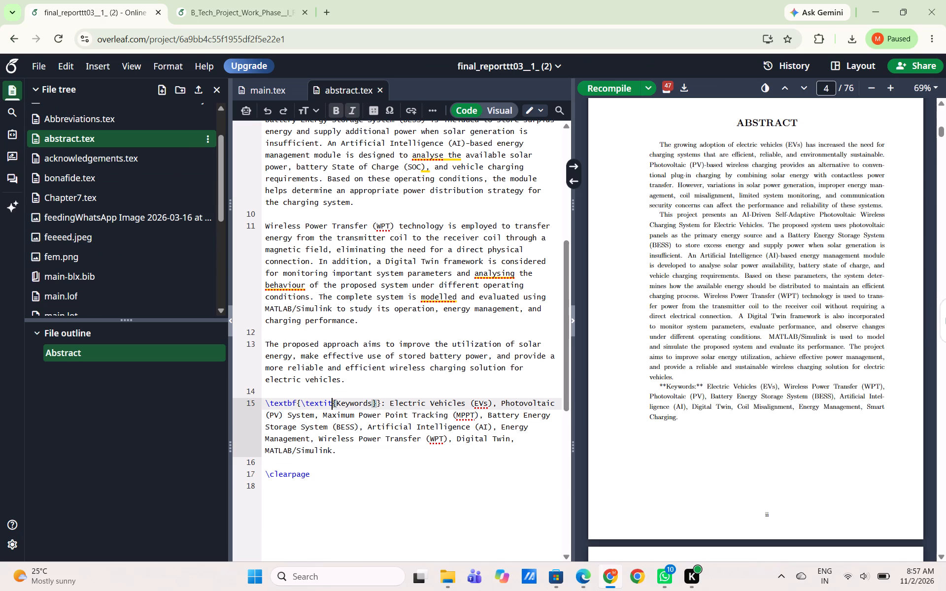
pyautogui.press('BackSpace')
pyautogui.press('BackSpace')
pyautogui.press('BackSpace')
pyautogui.press('BackSpace')
pyautogui.press('BackSpace')
pyautogui.press('BackSpace')
pyautogui.press('BackSpace')
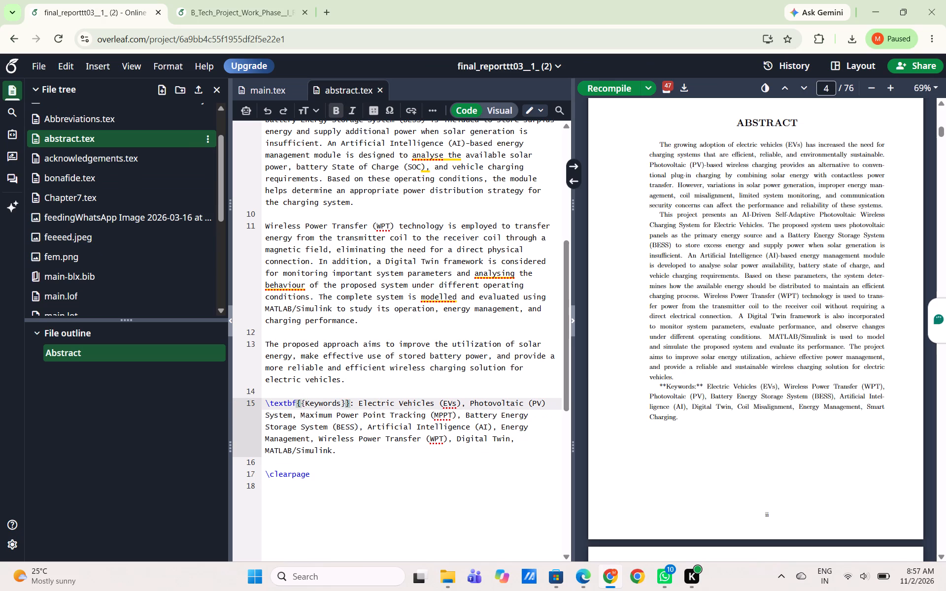
pyautogui.press('Right')
pyautogui.press('BackSpace')
pyautogui.press('Right')
pyautogui.press('Right')
pyautogui.press('Right')
pyautogui.press('Right')
pyautogui.press('Right')
pyautogui.press('Right')
pyautogui.press('Right')
pyautogui.press('Right')
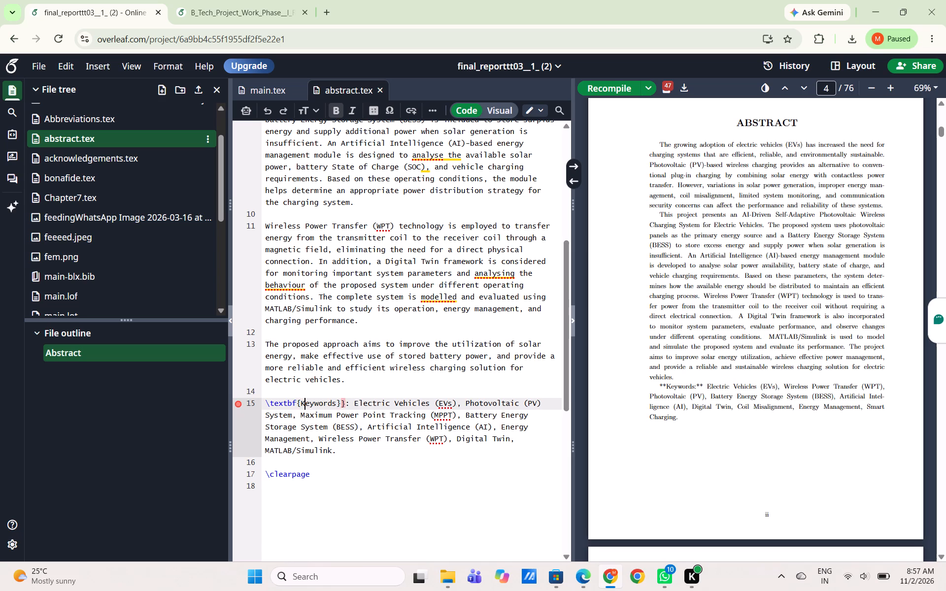
pyautogui.press('Right')
pyautogui.press('BackSpace')
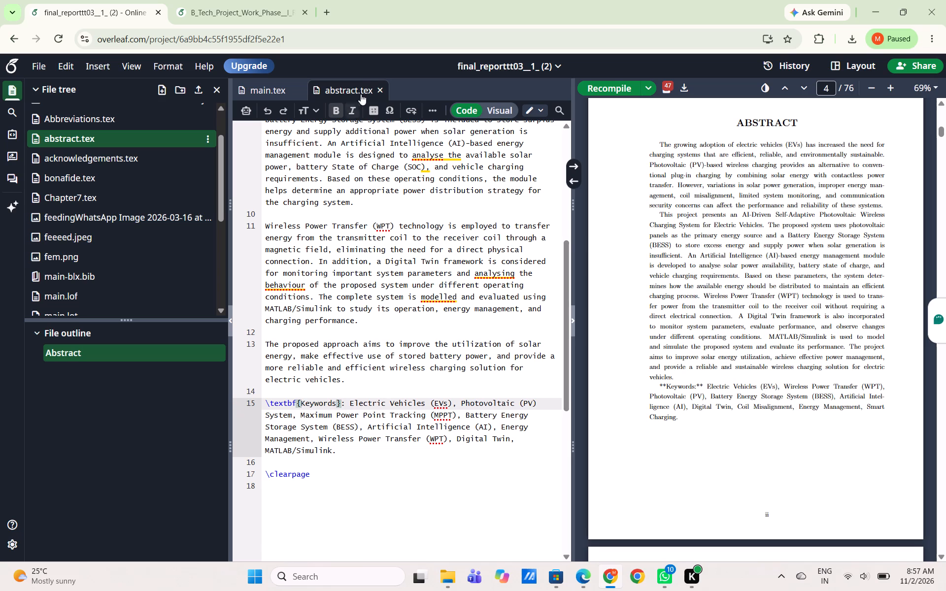
# Recompile the report with the edited keywords line in abstract.tex.
pyautogui.click(608, 92)
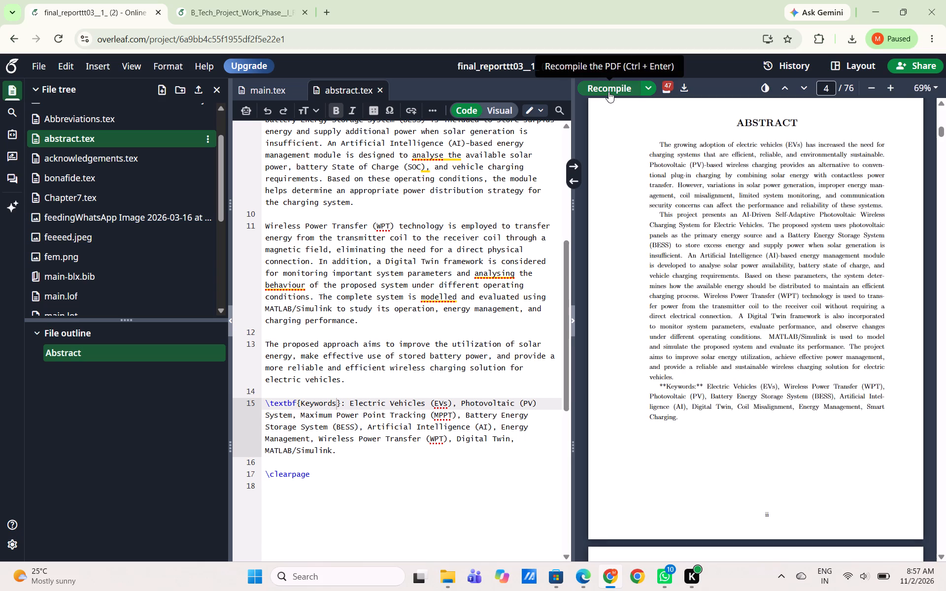
pyautogui.click(608, 92)
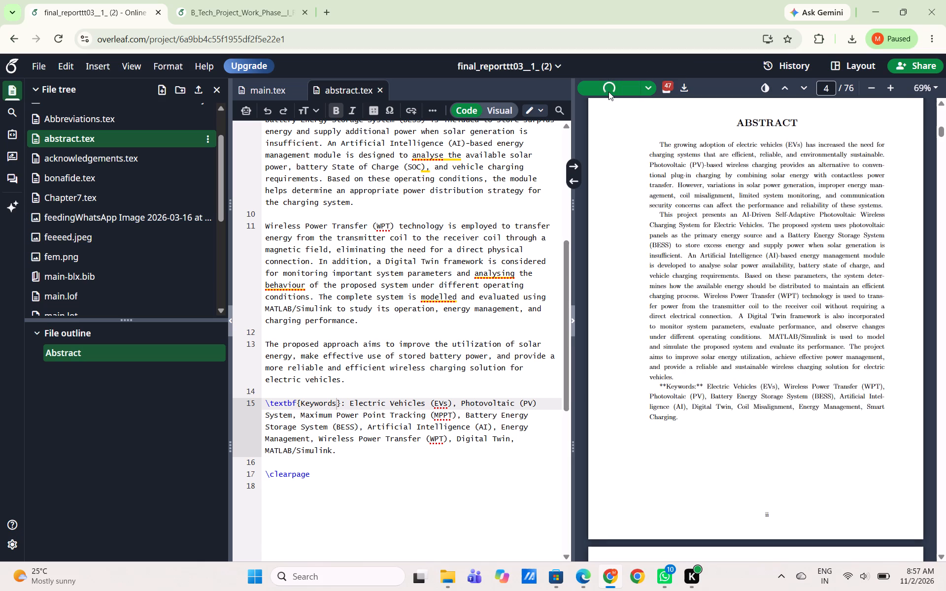
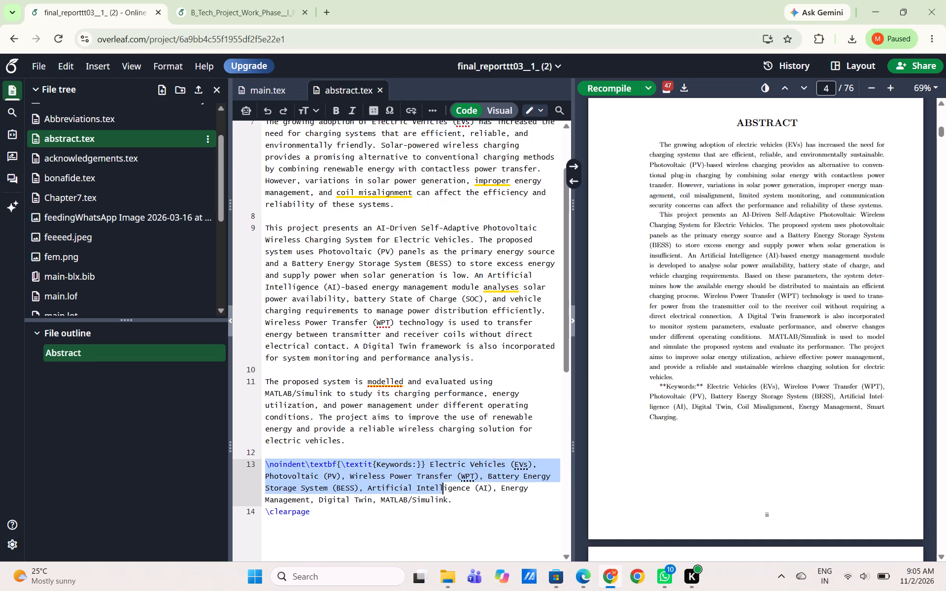
pyautogui.moveTo(452, 489); pyautogui.dragTo(466, 495)
pyautogui.press('BackSpace')
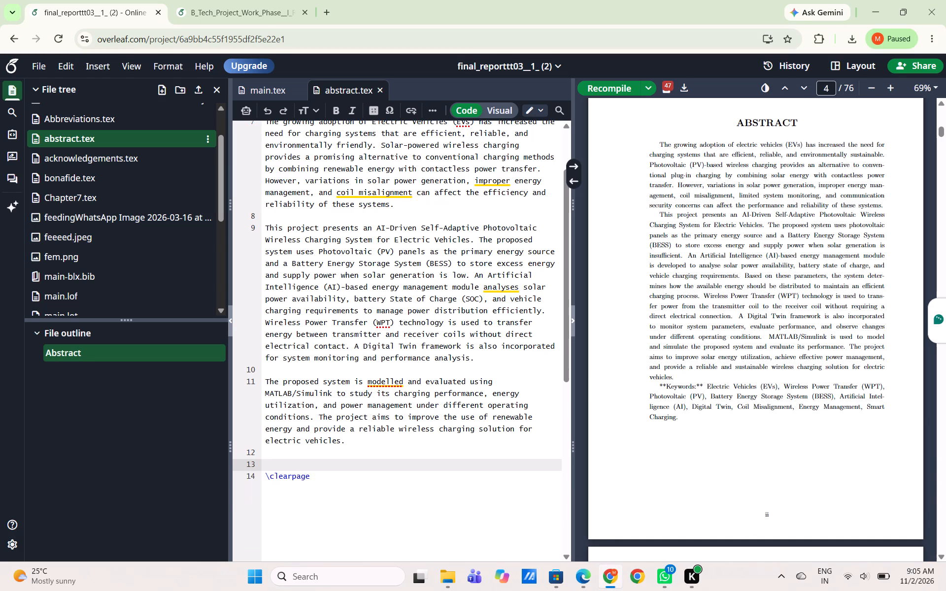
pyautogui.hotkey('ctrl', 'v')
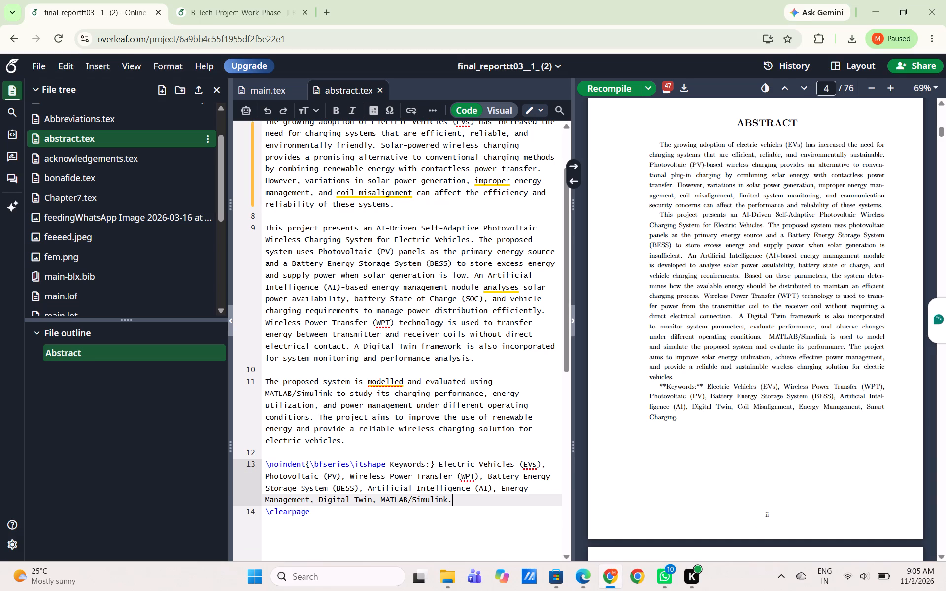
pyautogui.click(611, 89)
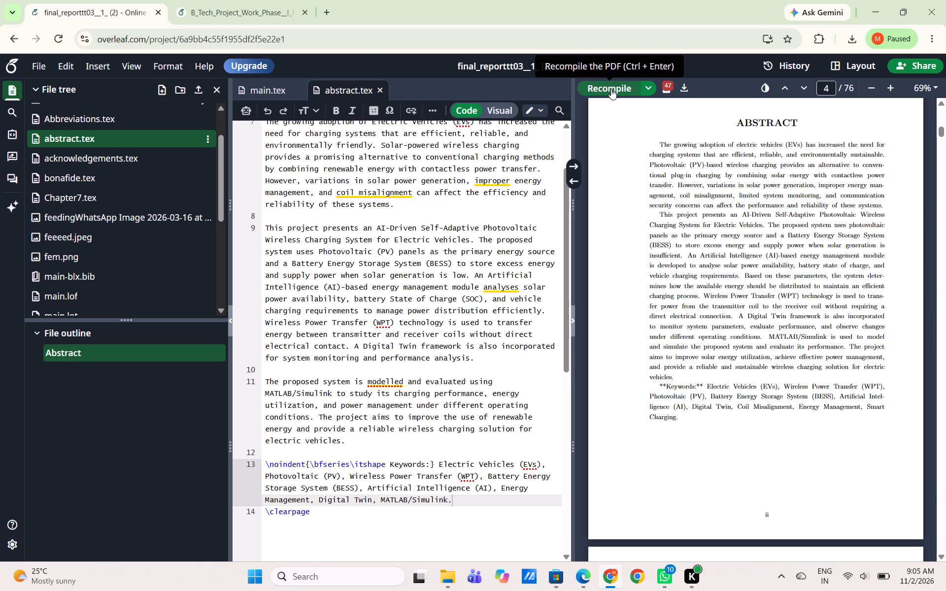
pyautogui.click(611, 89)
# Look through the report's PDF preview from the table of contents to Chapter 1 and check the abstract page's Keywords paragraph.
pyautogui.scroll(-6, 708, 322)
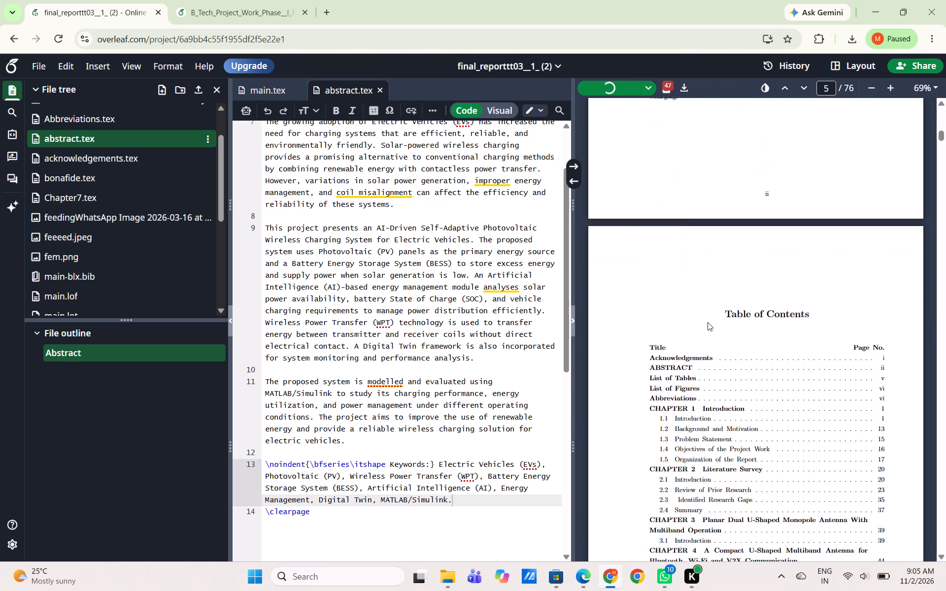
pyautogui.scroll(-5, 708, 322)
pyautogui.scroll(4, 708, 322)
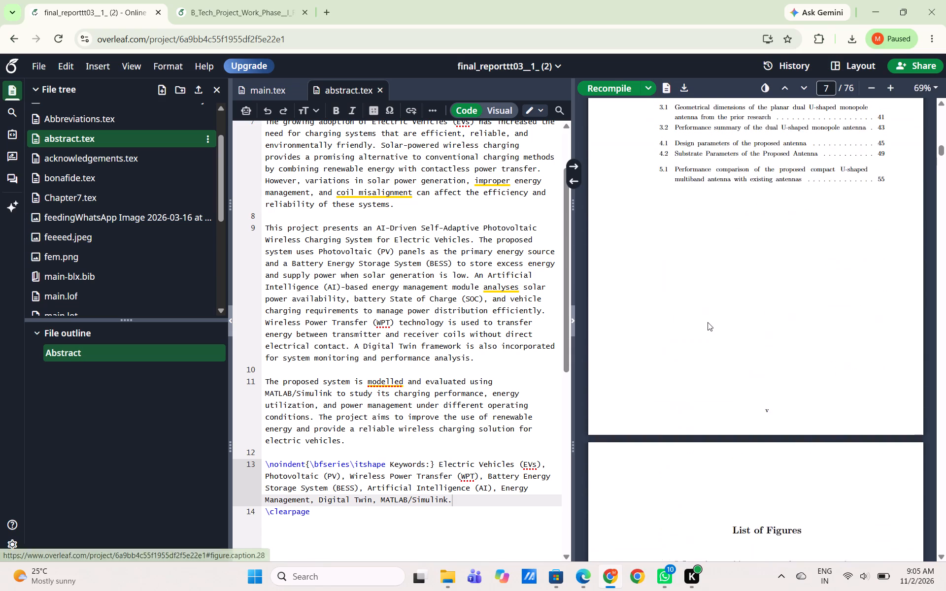
pyautogui.scroll(2, 708, 322)
pyautogui.scroll(-12, 708, 322)
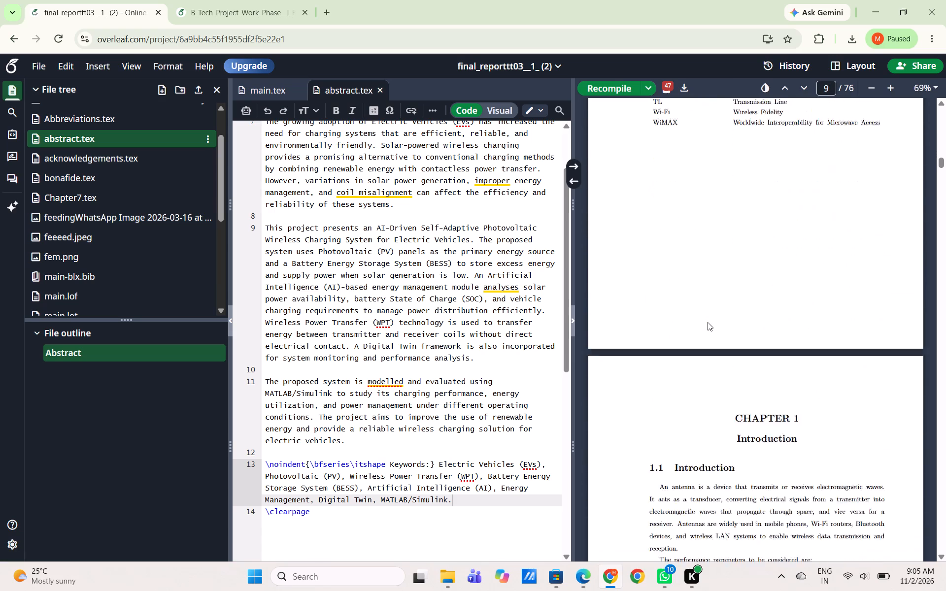
pyautogui.scroll(-1, 708, 322)
pyautogui.scroll(1, 708, 322)
pyautogui.scroll(-5, 708, 322)
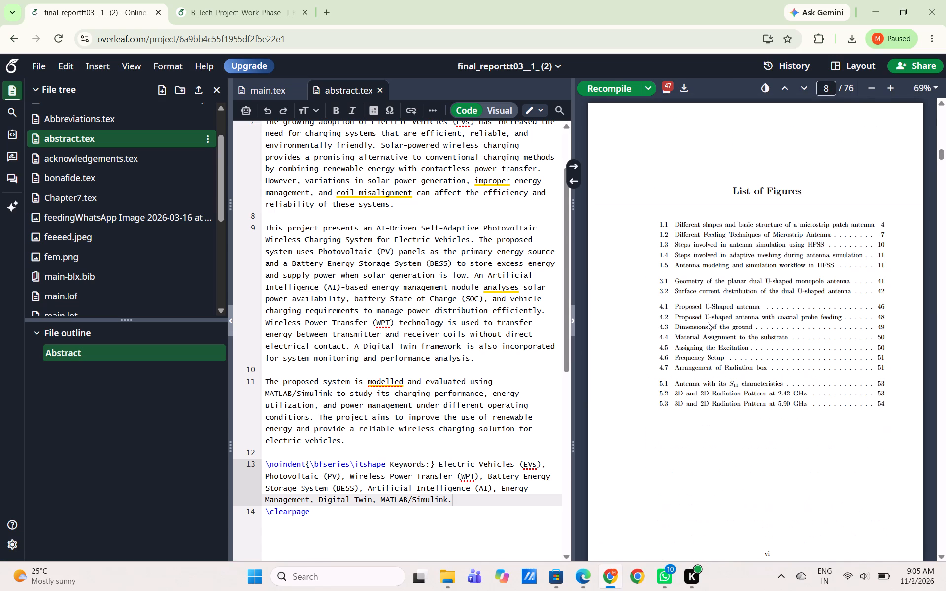
pyautogui.scroll(-11, 708, 322)
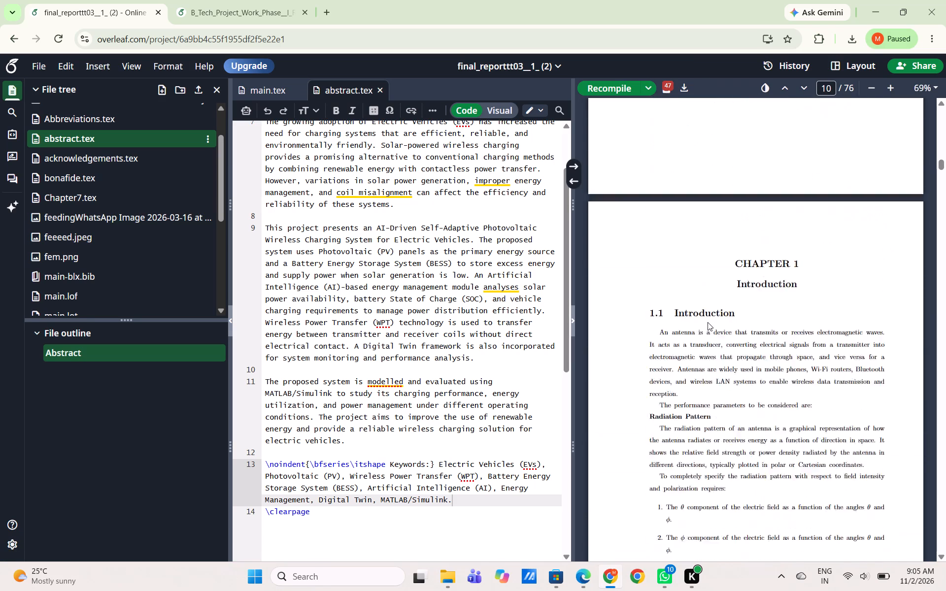
pyautogui.scroll(-5, 708, 322)
pyautogui.scroll(4, 708, 322)
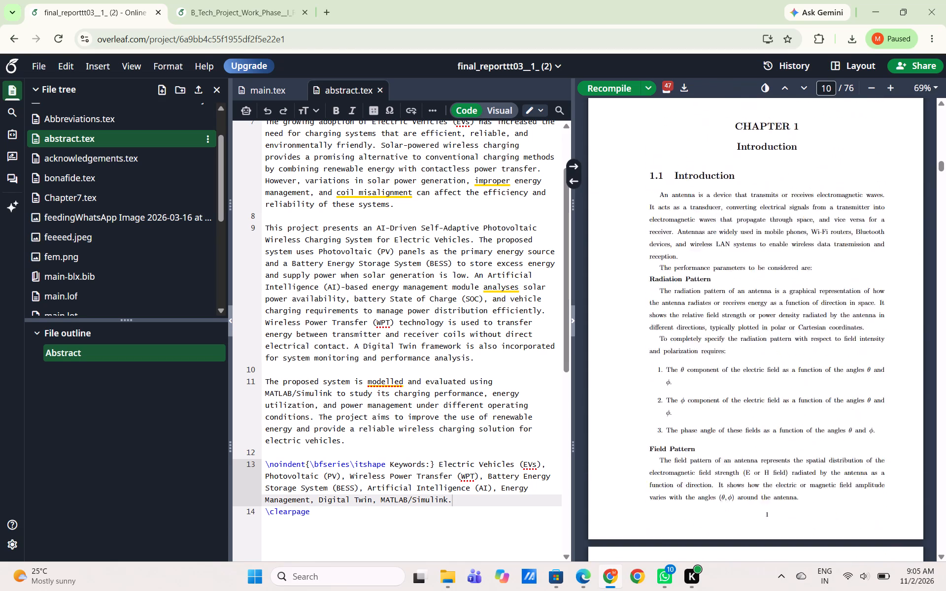
pyautogui.scroll(11, 708, 322)
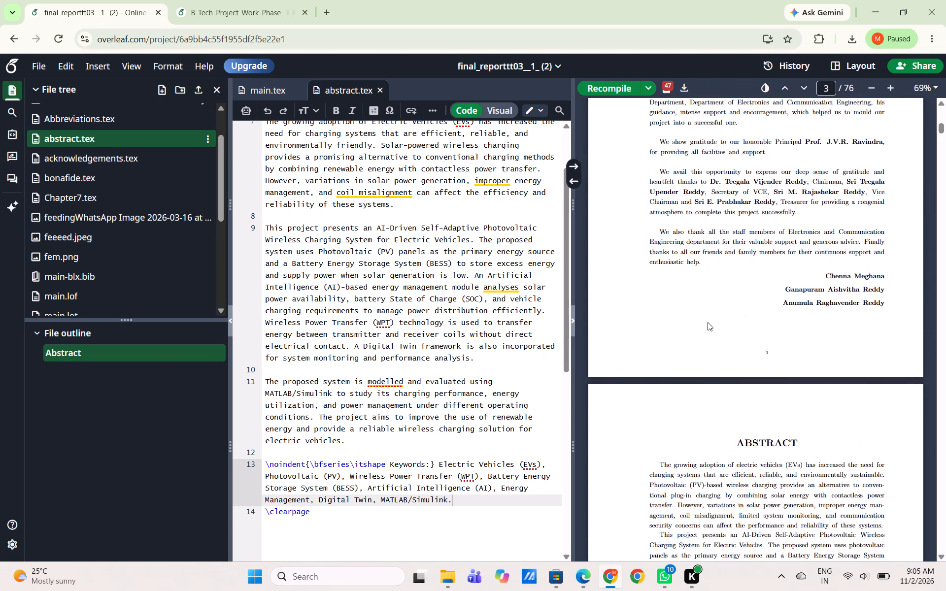
pyautogui.scroll(-2, 708, 322)
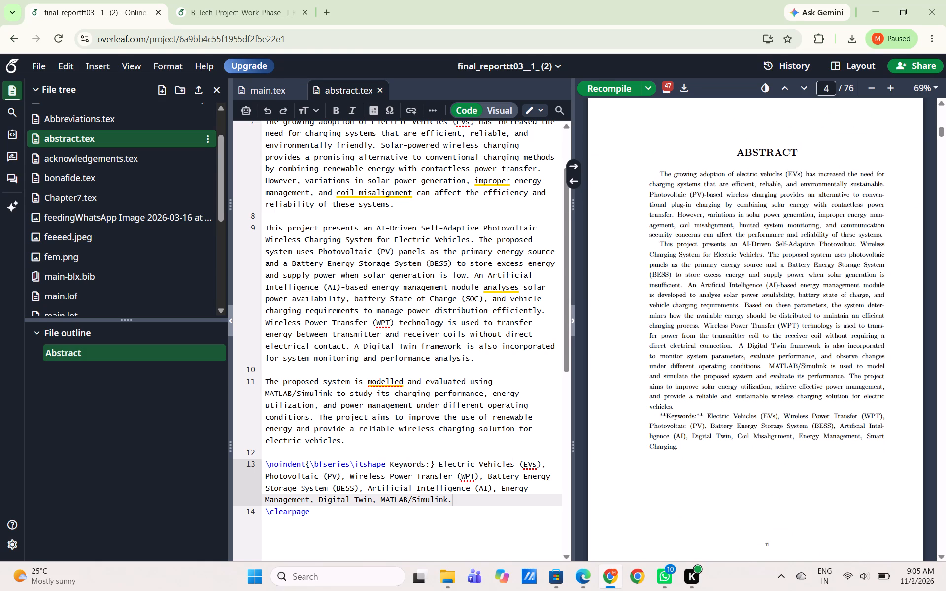
# Copy and delete the Keywords paragraph in abstract.tex, reinsert it one blank line below the paragraph ending "electric vehicles.", and recompile.
pyautogui.moveTo(265, 463); pyautogui.dragTo(455, 498)
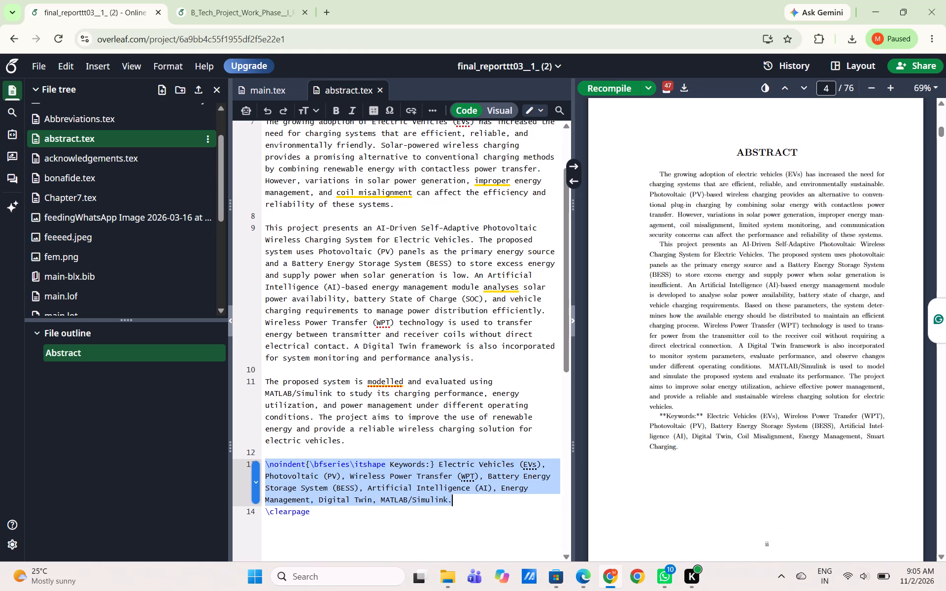
pyautogui.hotkey('ctrl', 'c')
pyautogui.click(455, 498)
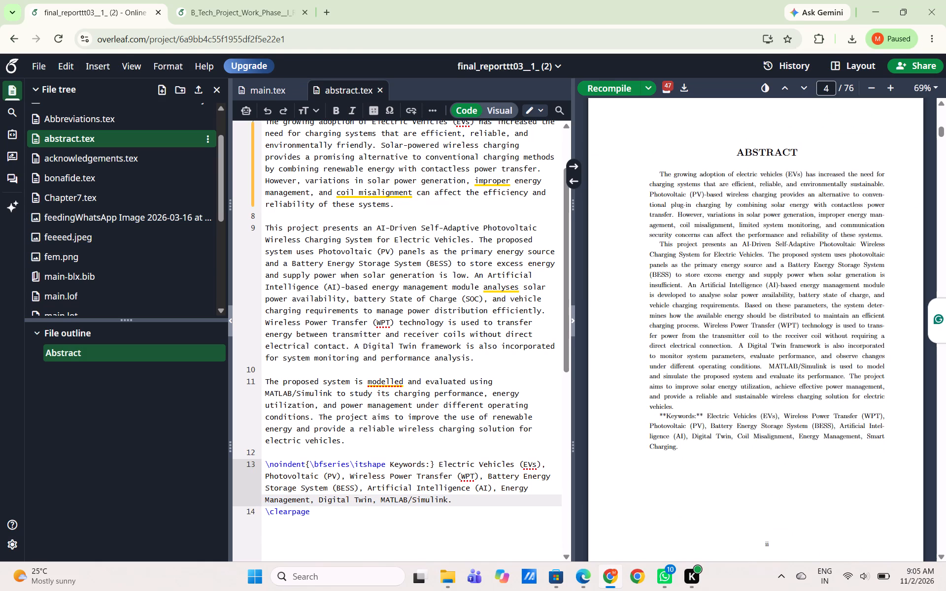
pyautogui.moveTo(264, 464); pyautogui.dragTo(453, 499)
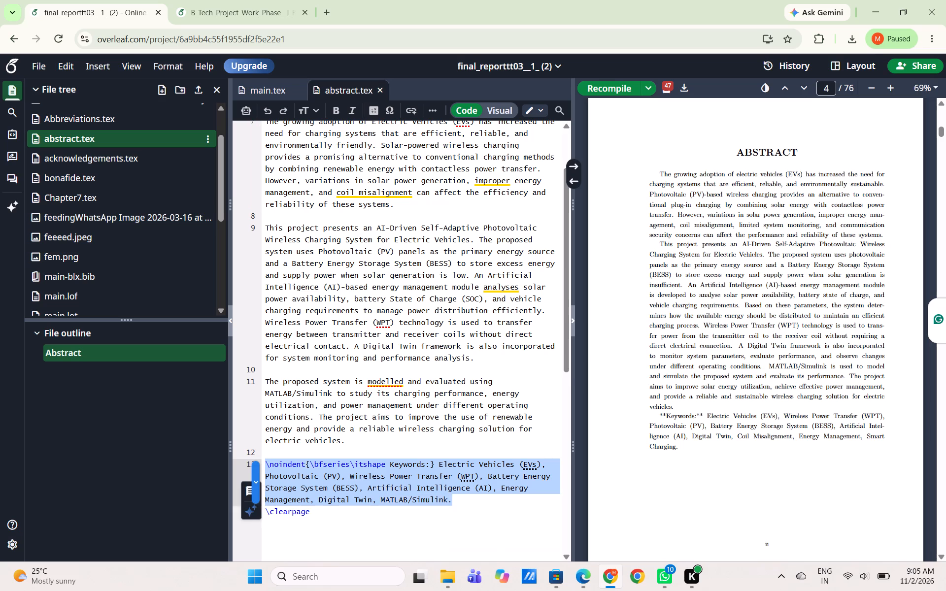
pyautogui.press('Delete')
pyautogui.click(354, 436)
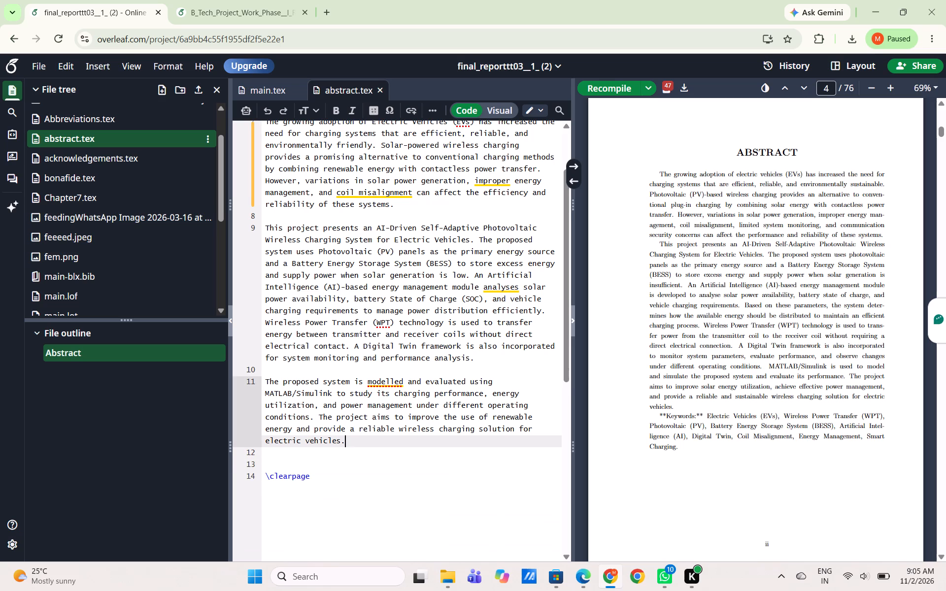
pyautogui.press('Return')
pyautogui.press('Return')
pyautogui.hotkey('ctrl', 'v')
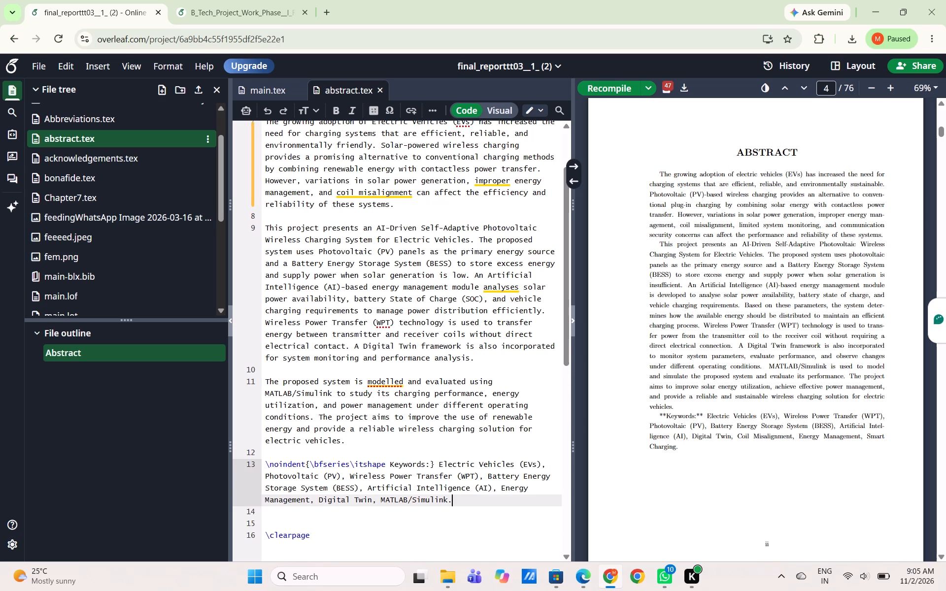
pyautogui.click(602, 93)
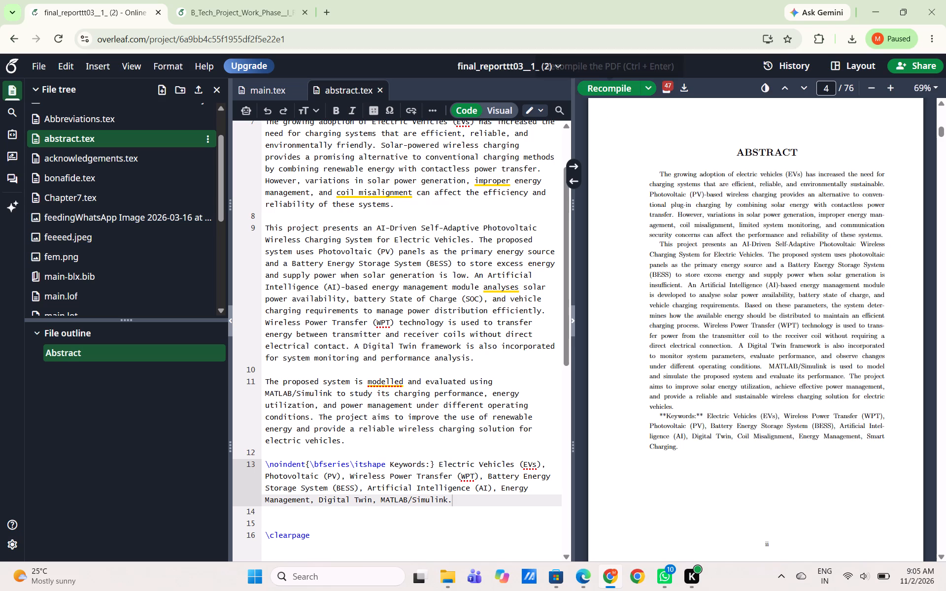
pyautogui.scroll(2, 717, 287)
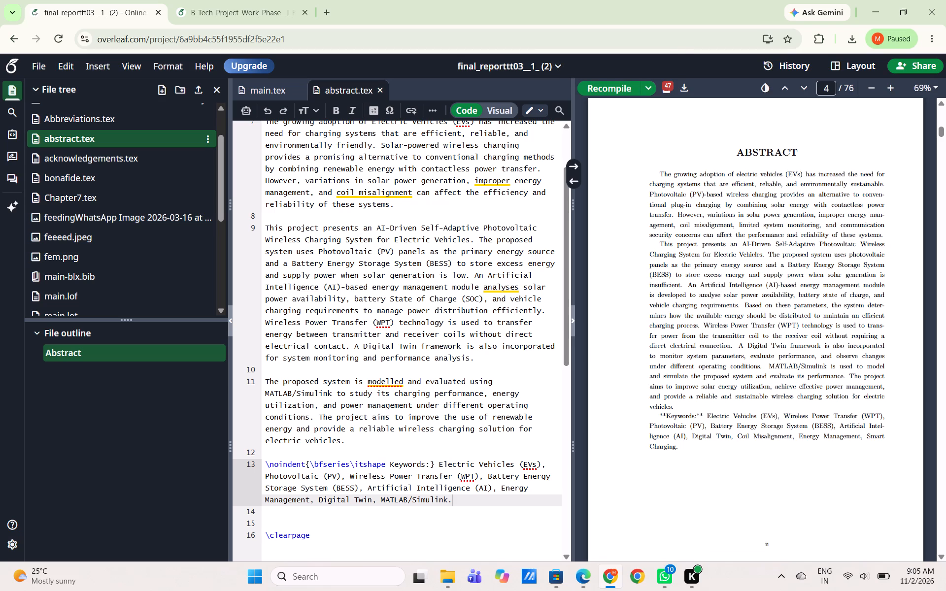
pyautogui.scroll(-1, 439, 420)
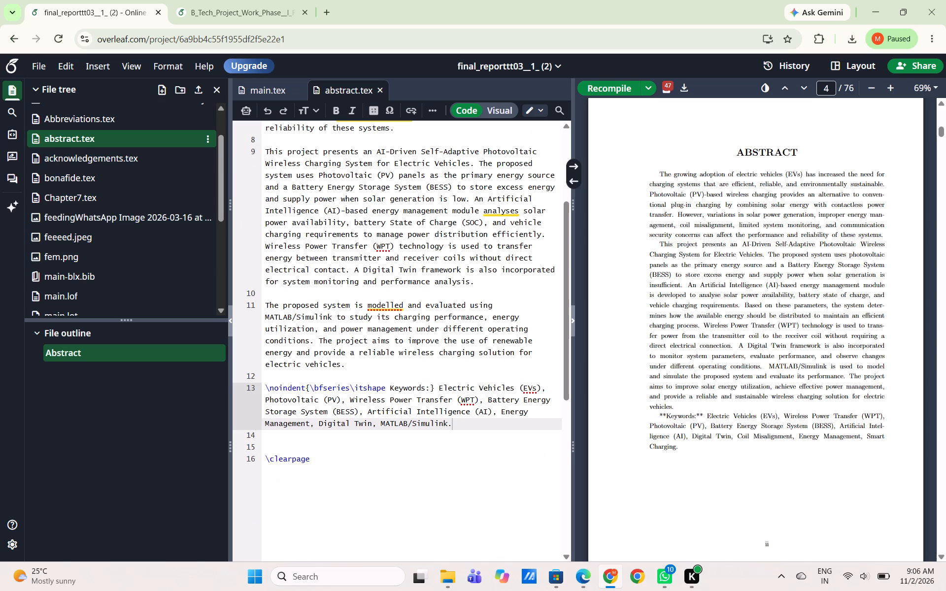
# Open the project B_Tech_Mini_Project_Report_Latex_Template__1_ (1) from the Overleaf project list in a new browser tab.
pyautogui.click(322, 14)
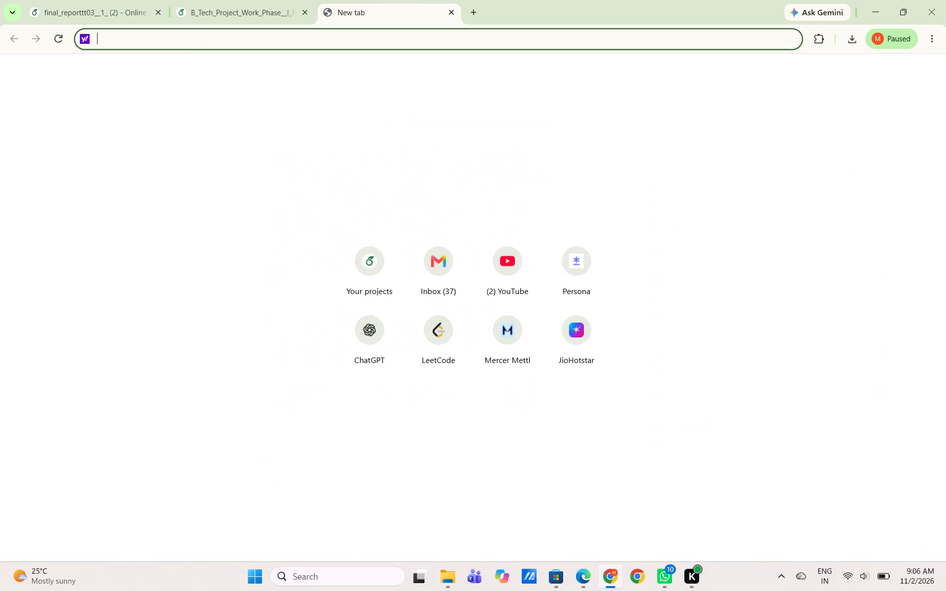
pyautogui.press('o')
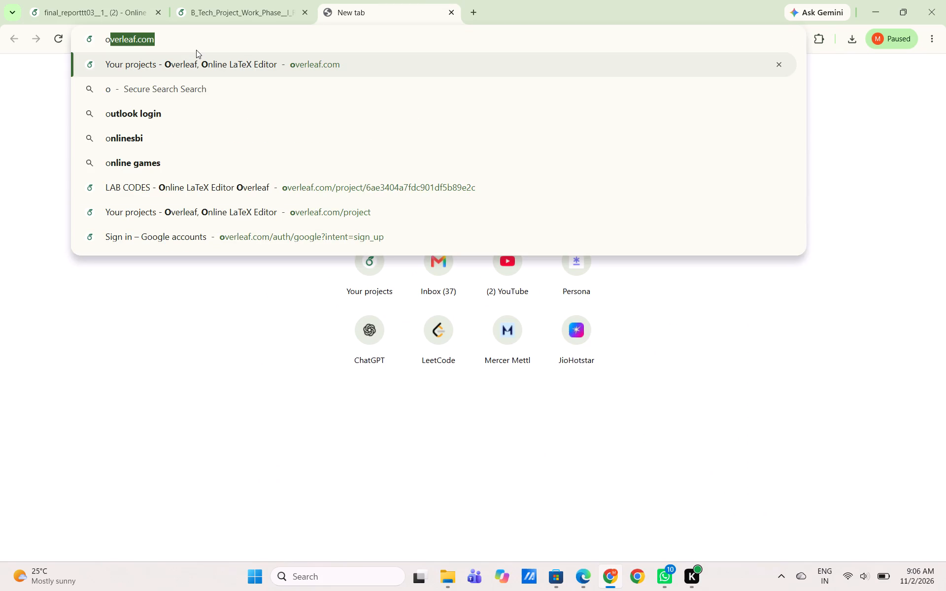
pyautogui.press('Return')
pyautogui.scroll(-2, 308, 384)
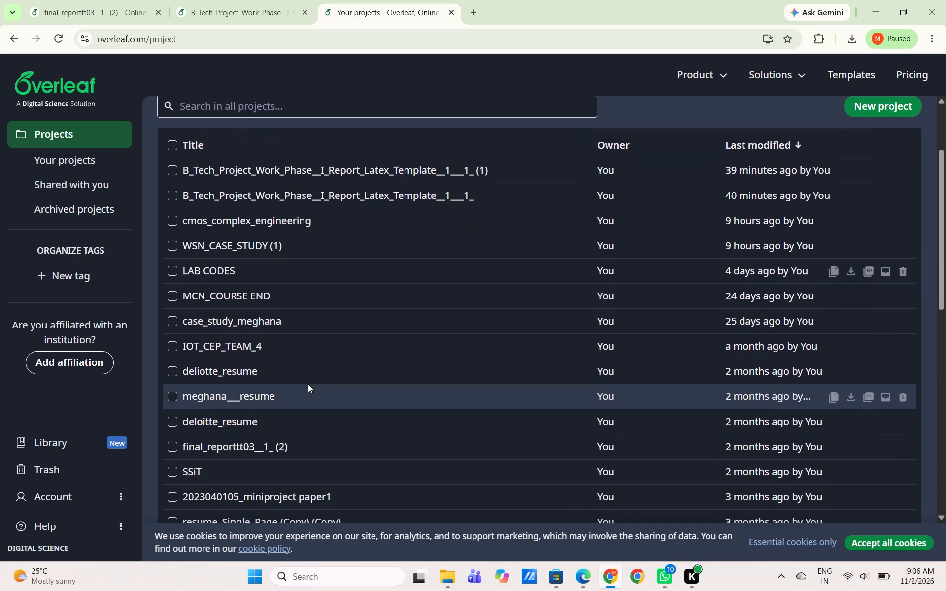
pyautogui.scroll(-3, 308, 384)
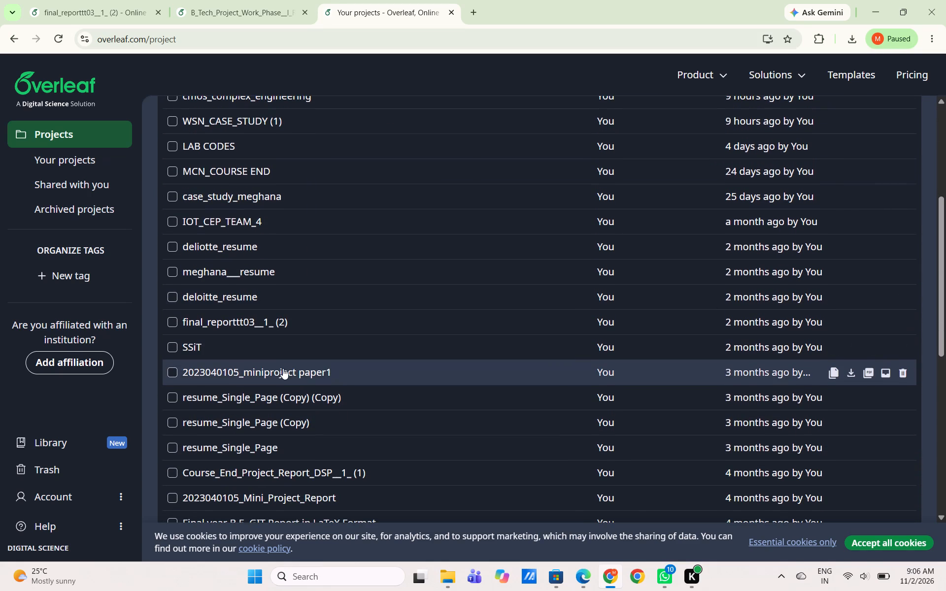
pyautogui.scroll(-2, 293, 380)
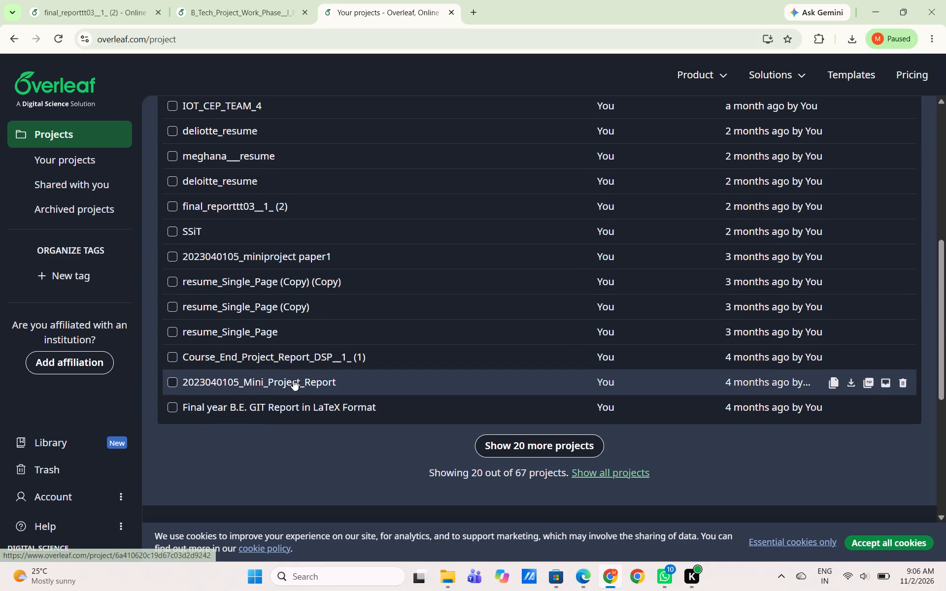
pyautogui.click(535, 445)
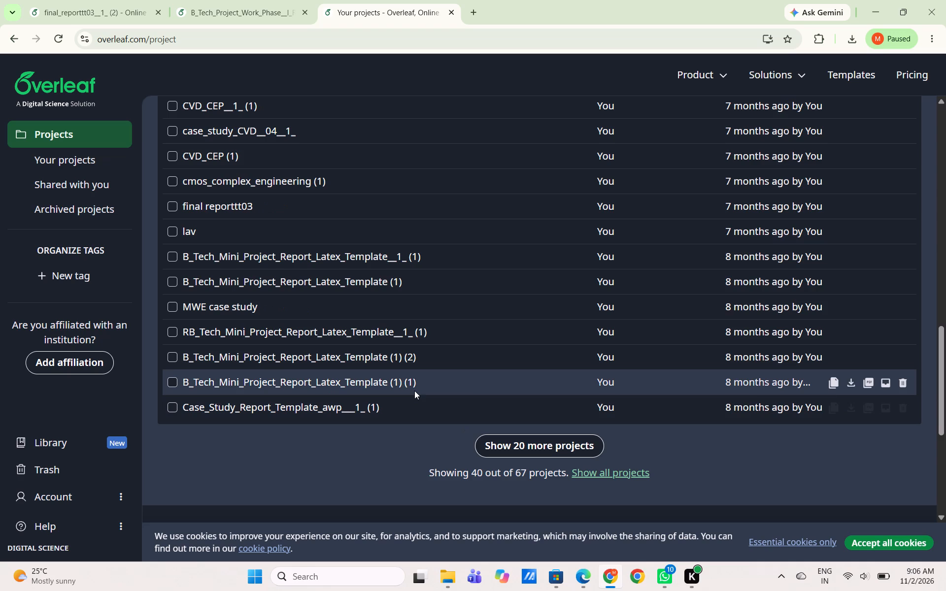
pyautogui.doubleClick(348, 261)
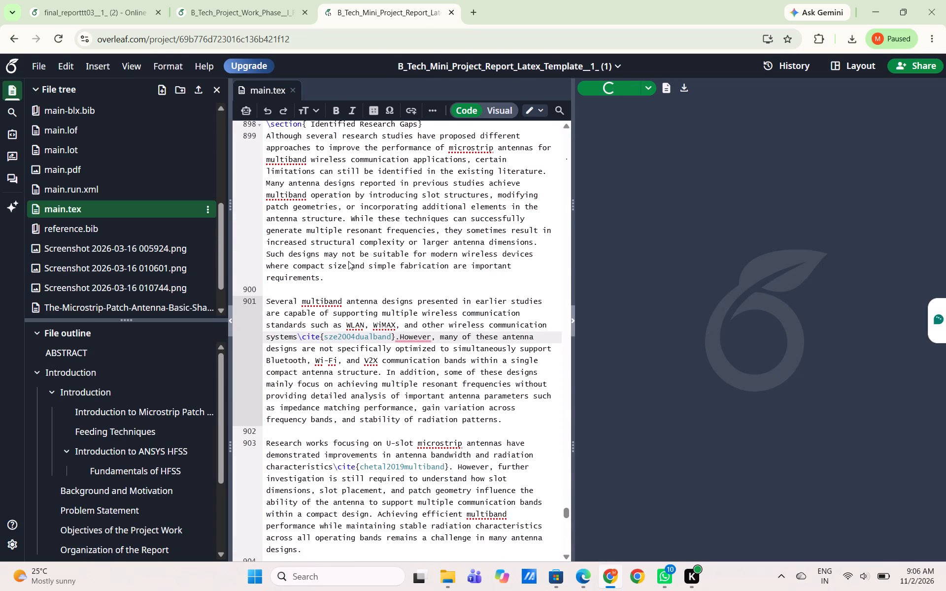
# Examine the mini project's abstract.tex source against its PDF preview, checking how the Keywords line is coded and how it renders.
pyautogui.scroll(-1, 410, 319)
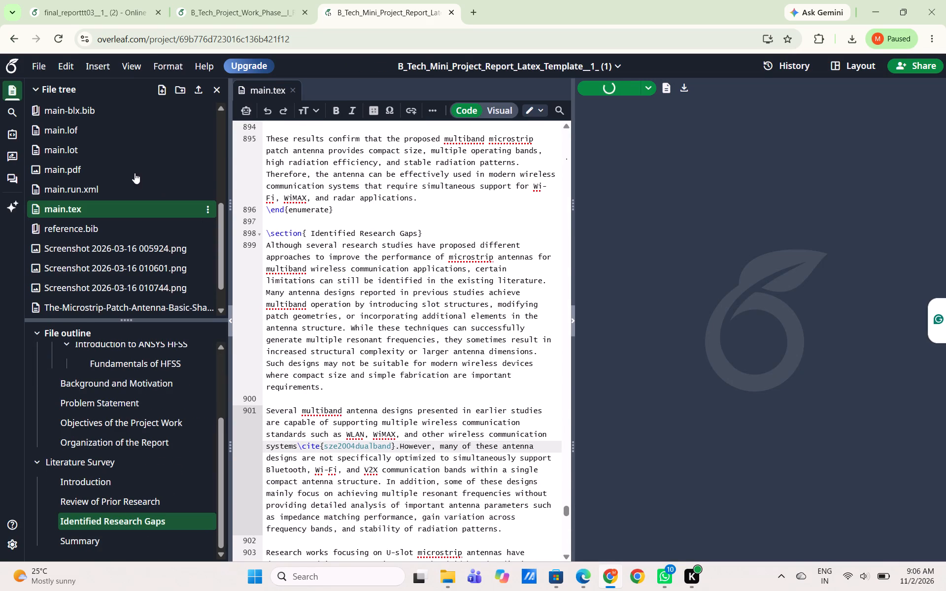
pyautogui.scroll(3, 75, 193)
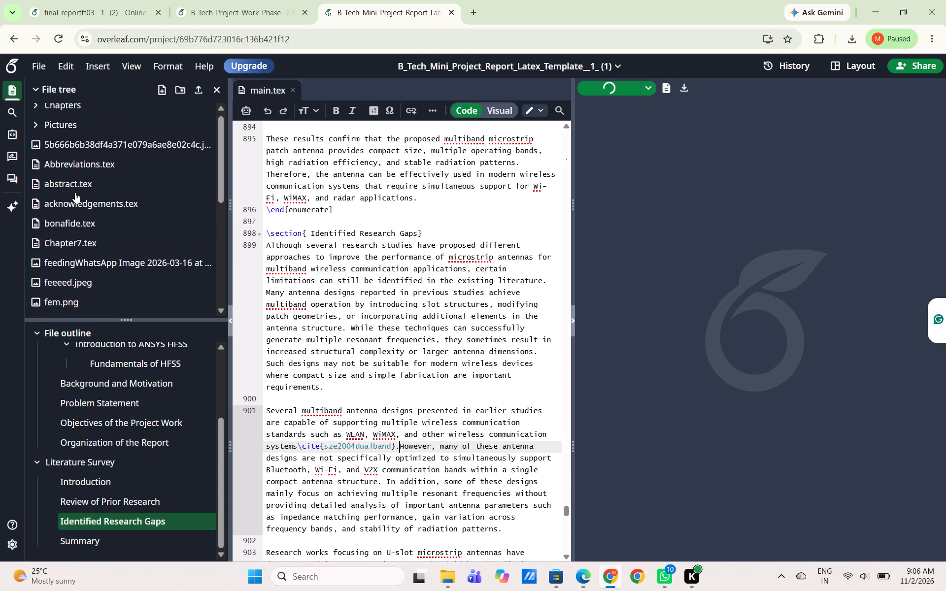
pyautogui.click(74, 182)
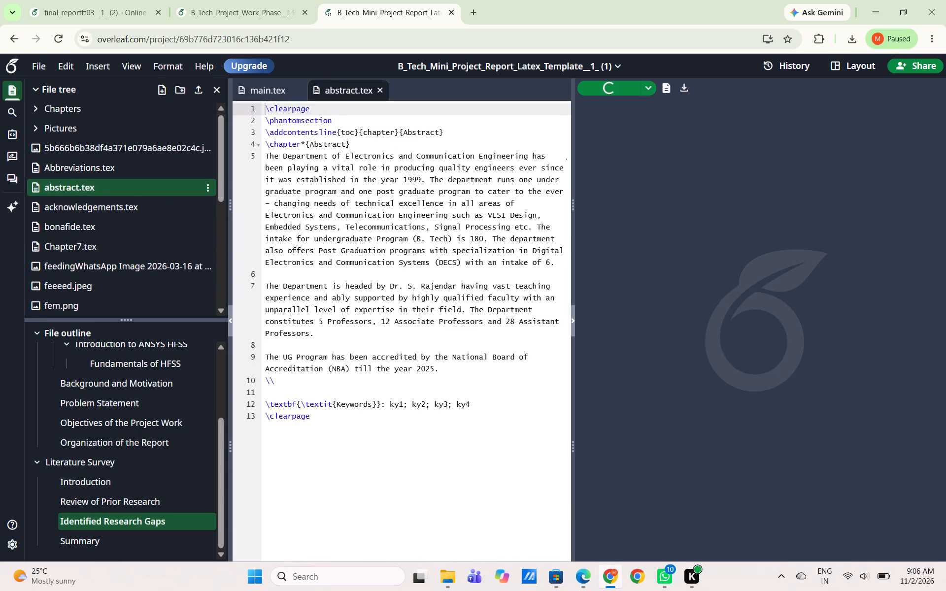
pyautogui.scroll(1, 340, 285)
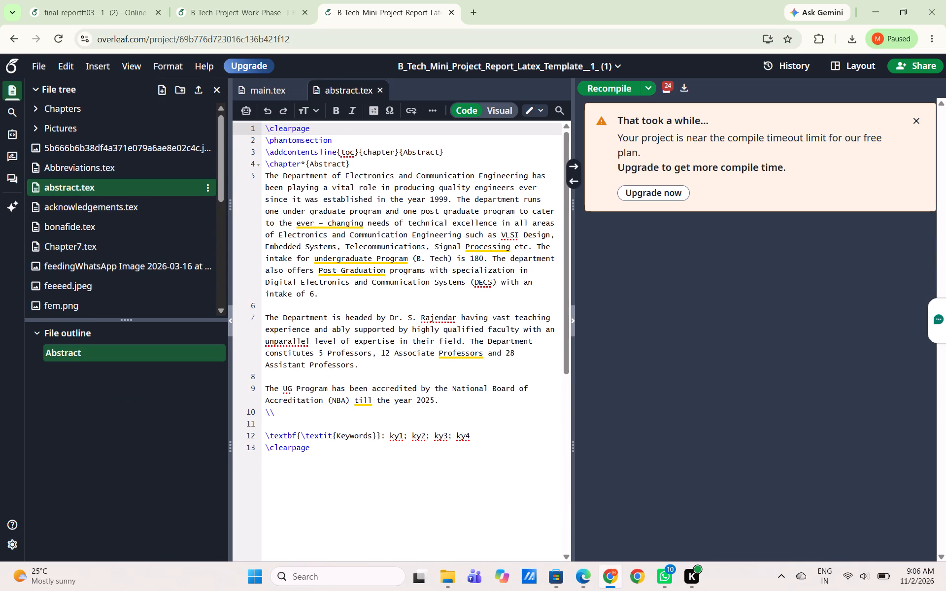
pyautogui.scroll(1, 299, 233)
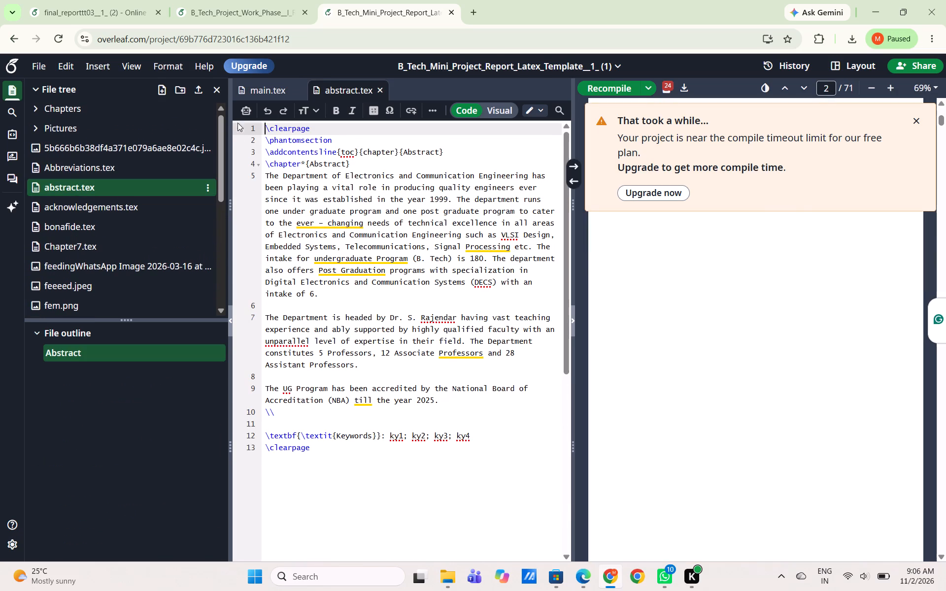
pyautogui.scroll(-2, 744, 342)
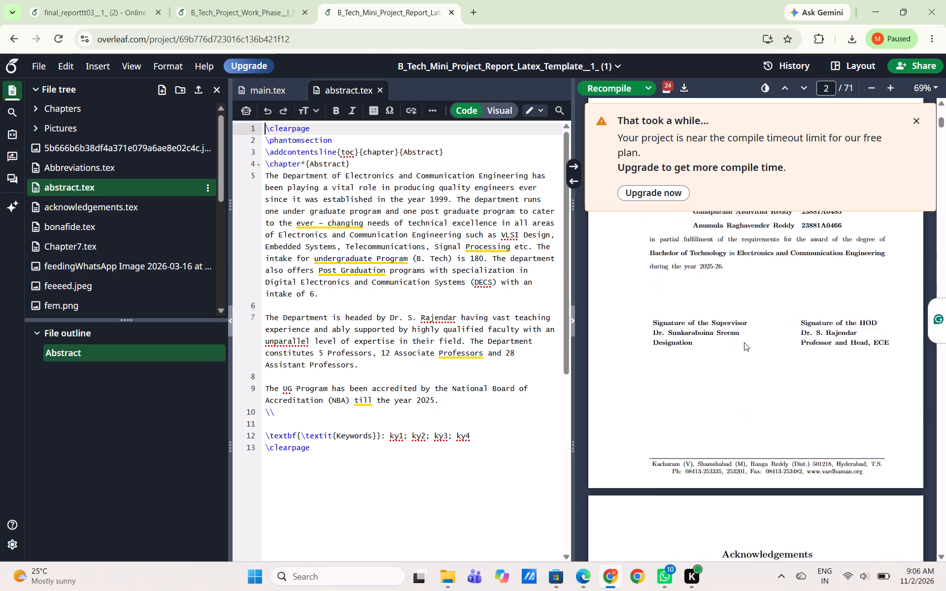
pyautogui.scroll(-10, 744, 342)
pyautogui.scroll(3, 744, 342)
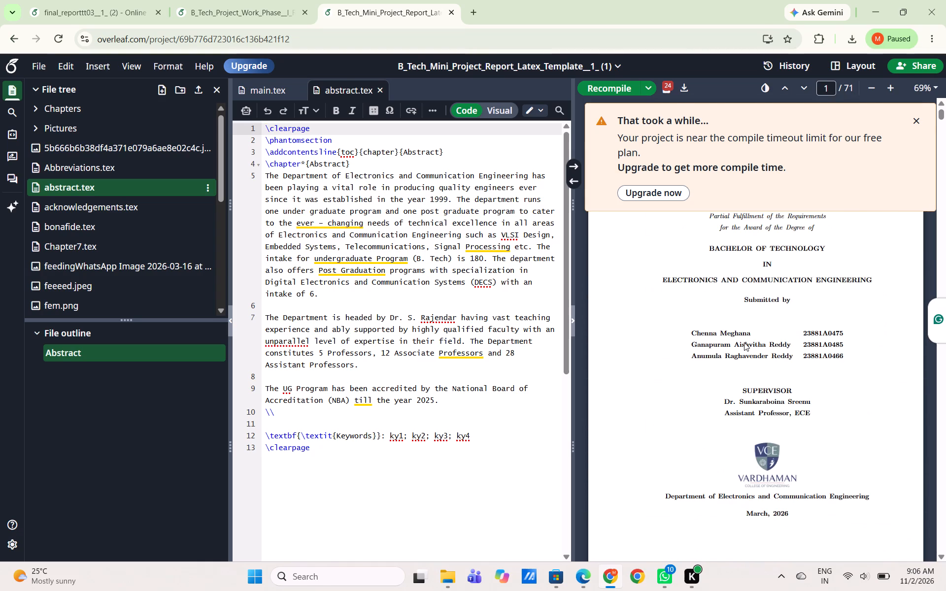
pyautogui.scroll(-5, 744, 342)
pyautogui.scroll(1, 744, 342)
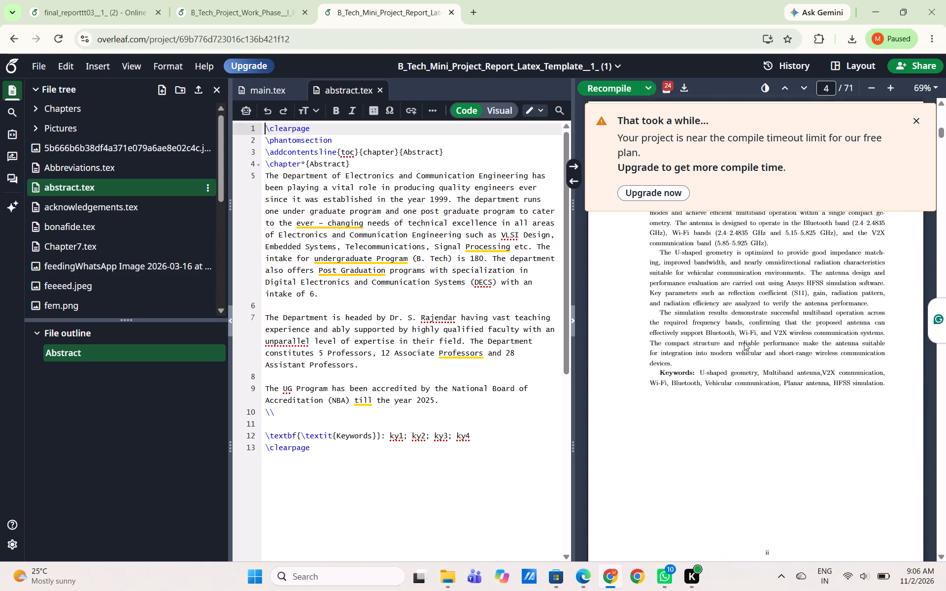
pyautogui.scroll(1, 744, 342)
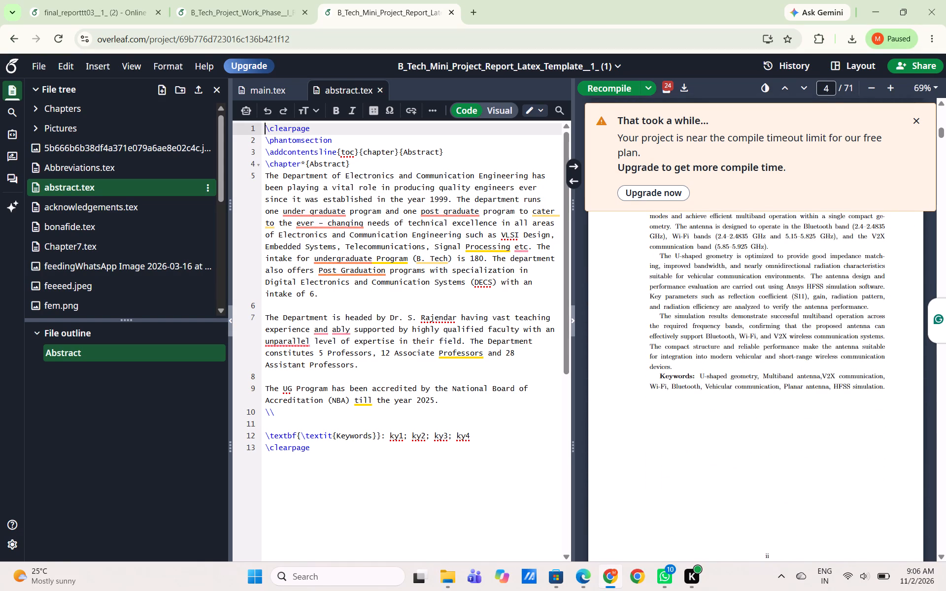
pyautogui.moveTo(263, 126); pyautogui.dragTo(304, 437)
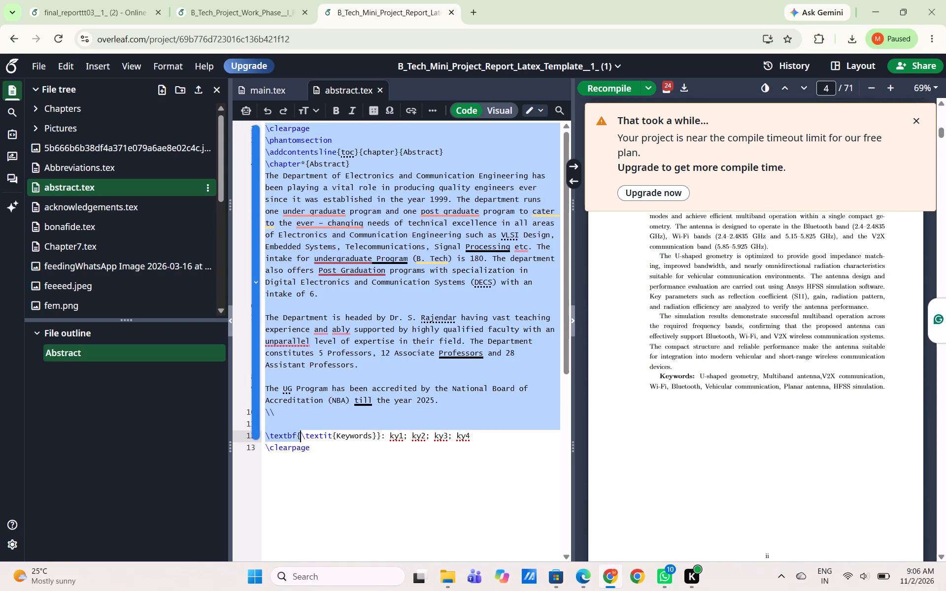
pyautogui.moveTo(304, 437); pyautogui.dragTo(311, 448)
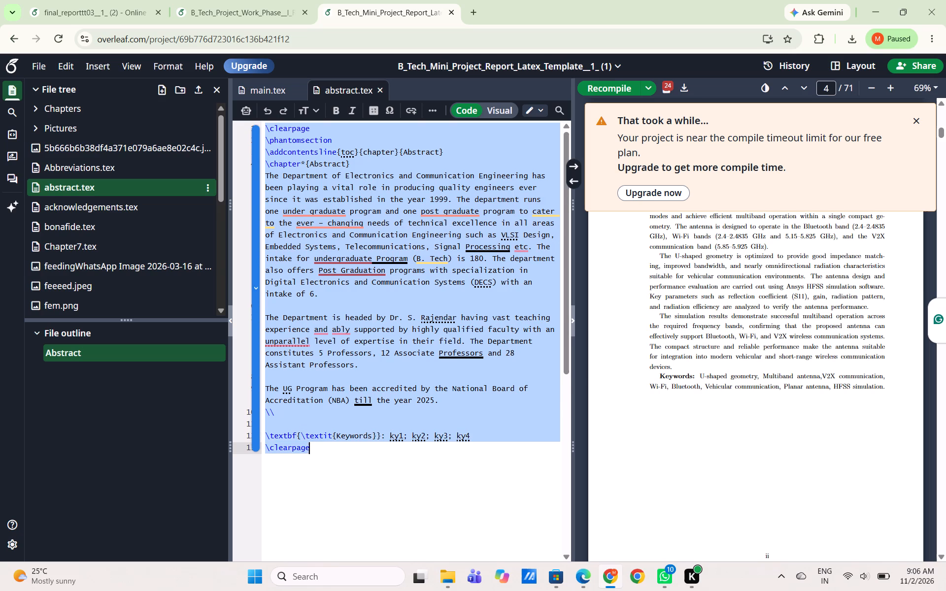
pyautogui.moveTo(311, 448); pyautogui.dragTo(311, 447)
pyautogui.click(311, 447)
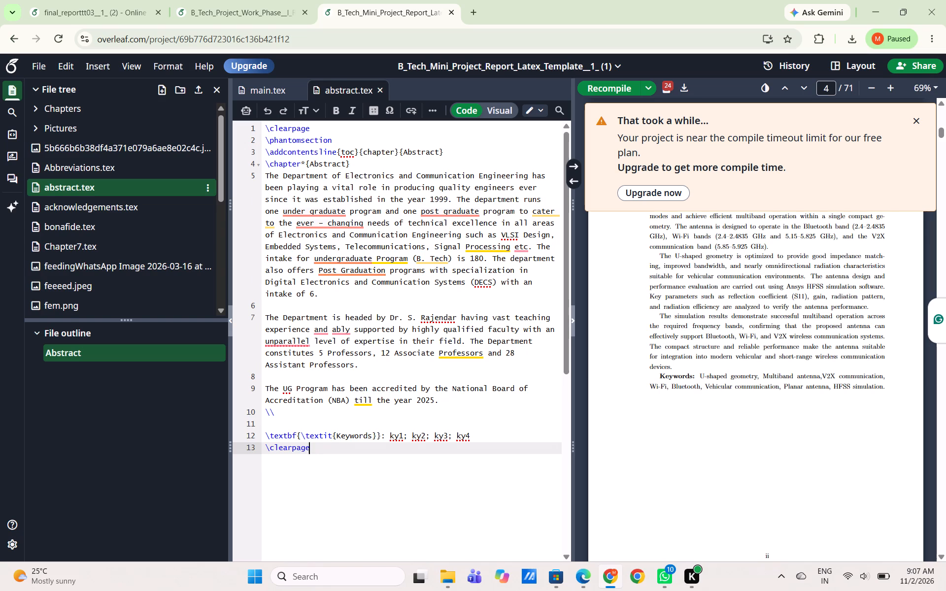
pyautogui.scroll(-6, 715, 390)
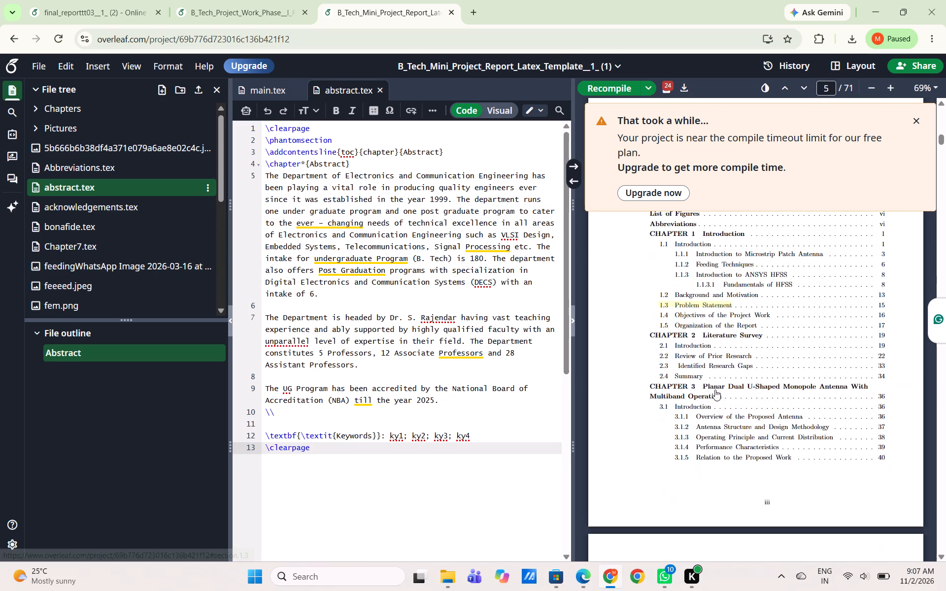
pyautogui.scroll(-2, 715, 390)
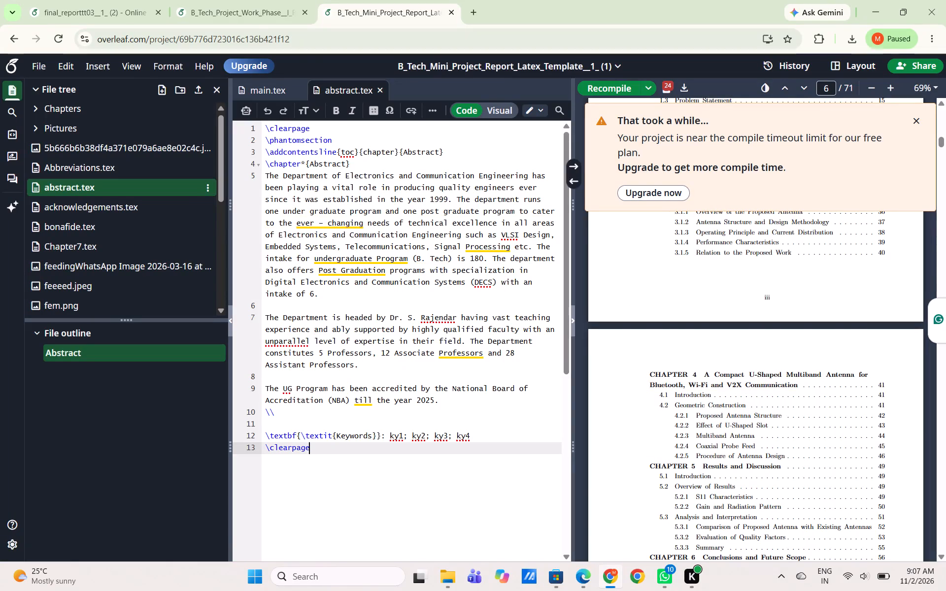
# Return to the final_reporttt03__1_ (2) project and look through its PDF preview from the abstract page to the start of Chapter 1.
pyautogui.click(252, 1)
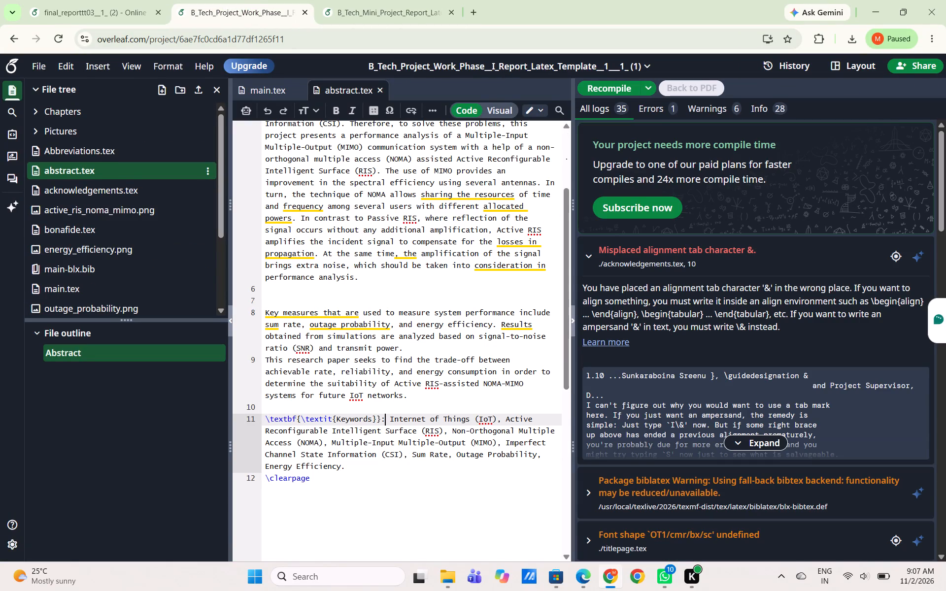
pyautogui.click(114, 0)
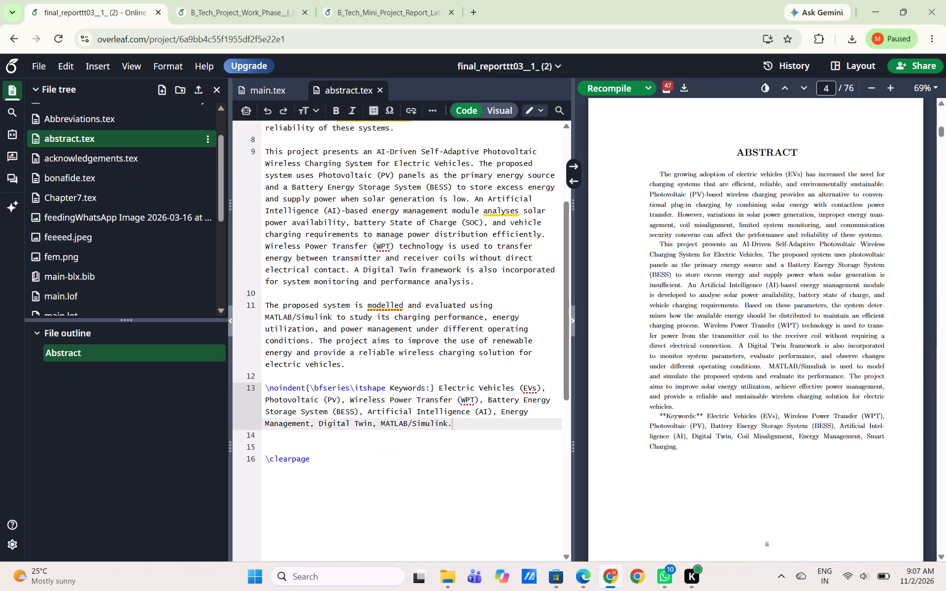
pyautogui.scroll(1, 418, 324)
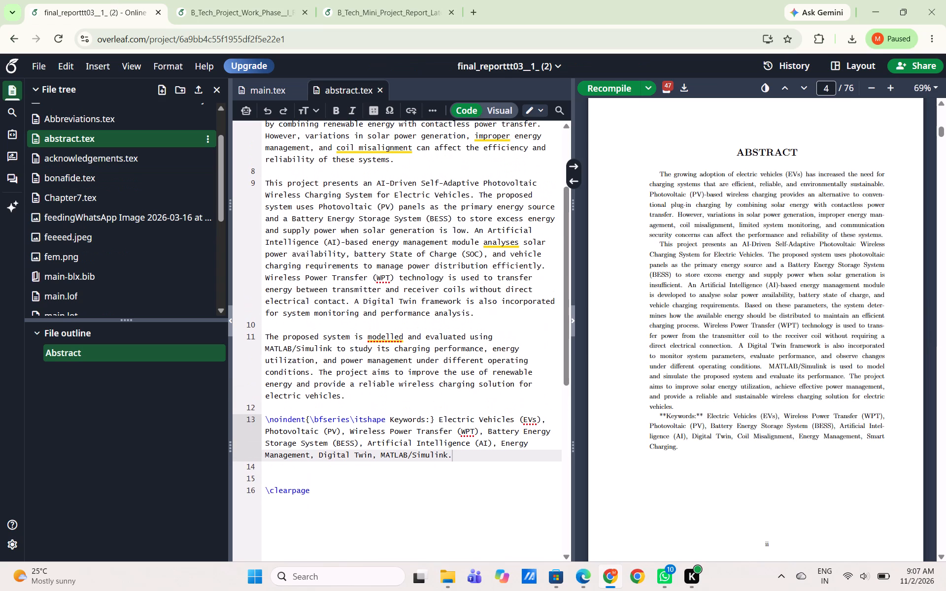
pyautogui.scroll(-5, 827, 502)
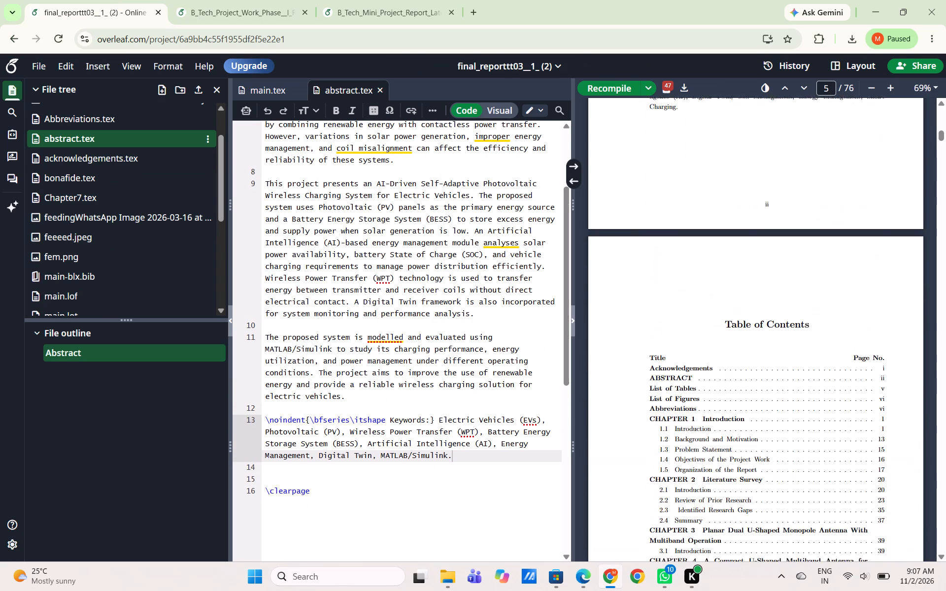
pyautogui.scroll(-1, 827, 502)
pyautogui.scroll(-3, 748, 452)
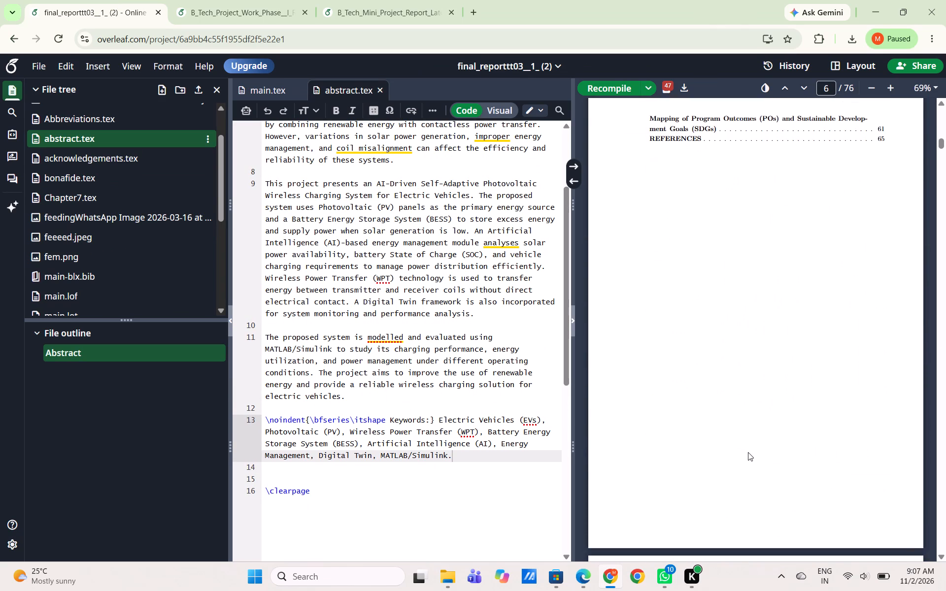
pyautogui.scroll(-9, 748, 452)
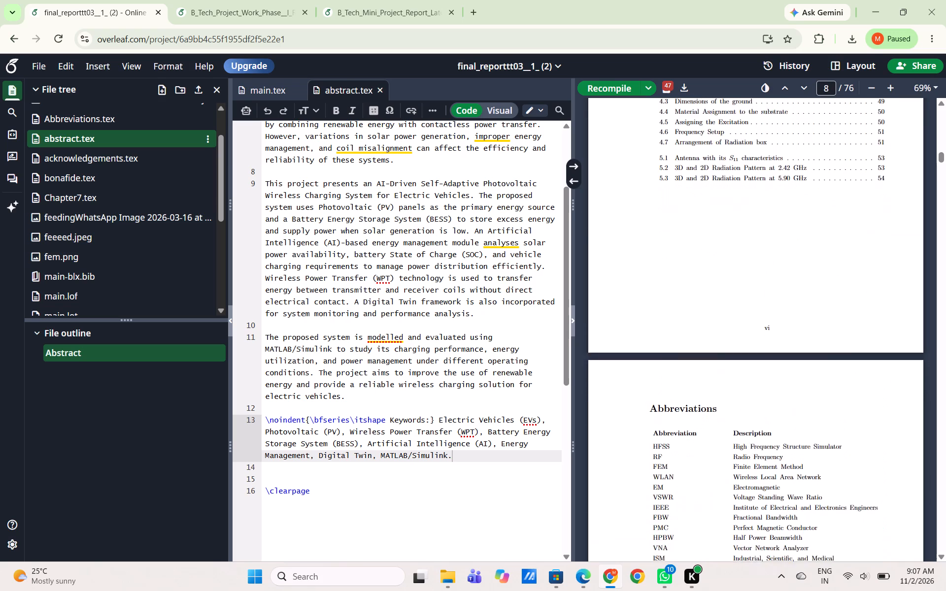
pyautogui.scroll(-1, 748, 452)
pyautogui.scroll(3, 748, 452)
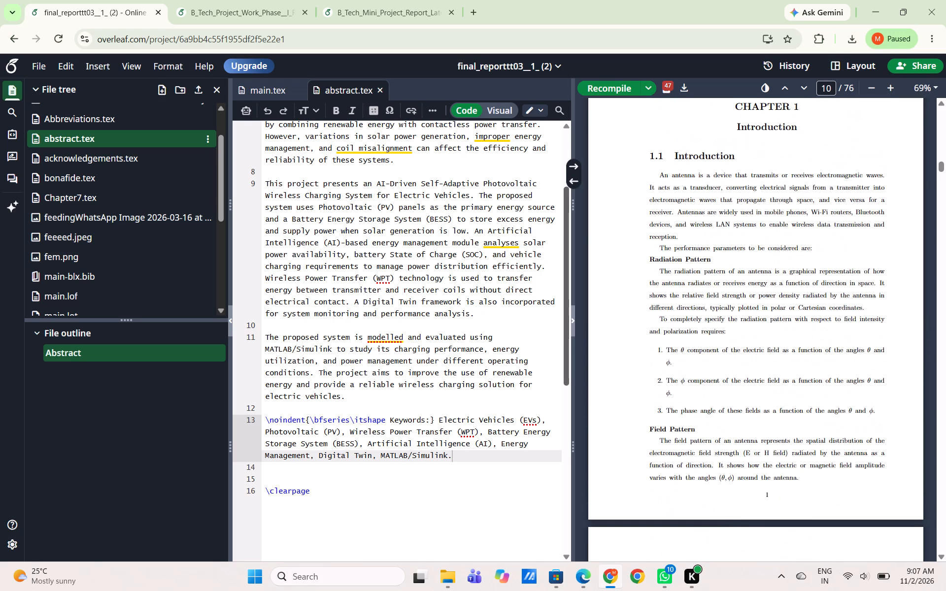
# Switch to the B_Tech_Project_Work_Phase__I report project and look through its file tree down to titlepage.tex.
pyautogui.click(245, 16)
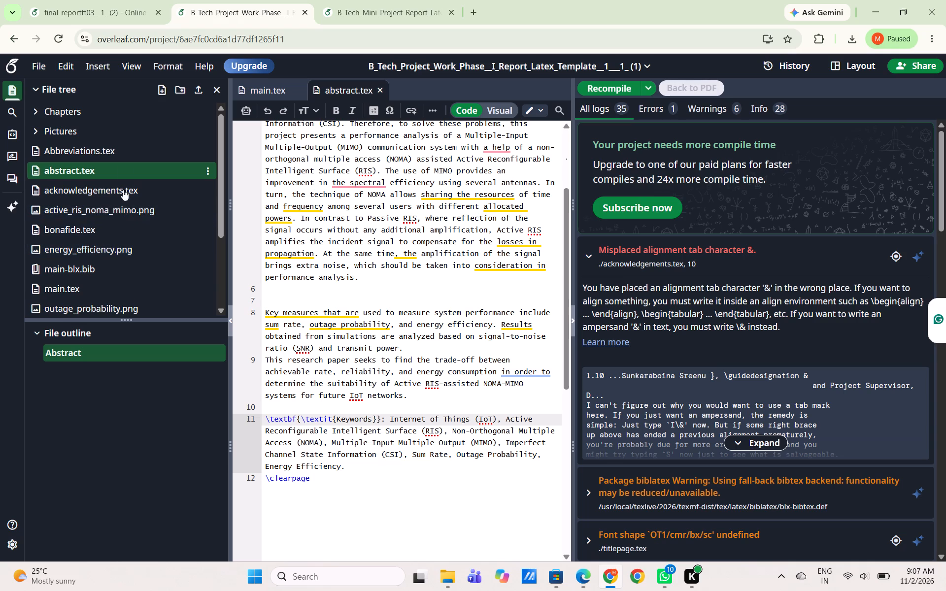
pyautogui.scroll(-3, 116, 187)
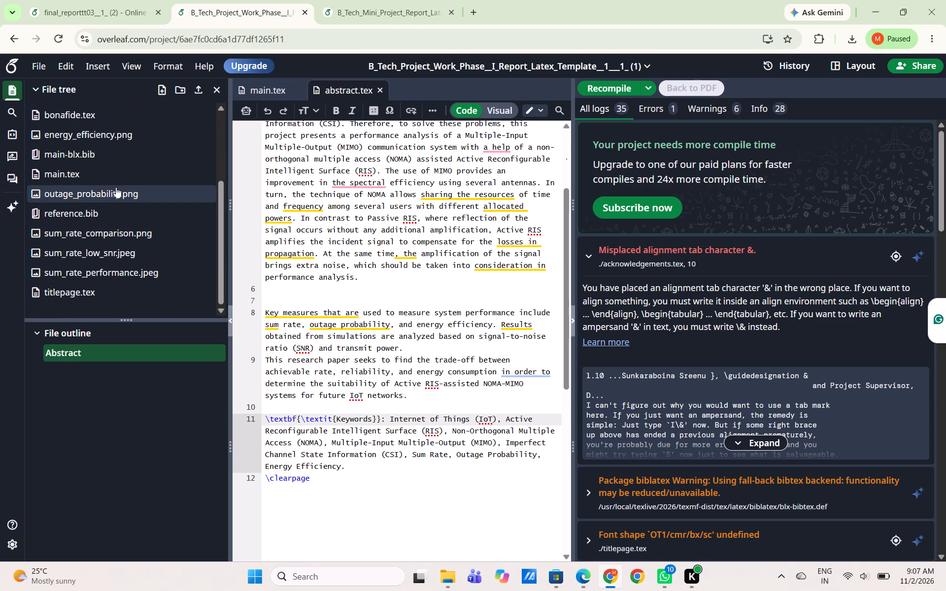
pyautogui.scroll(-1, 116, 187)
pyautogui.scroll(4, 116, 187)
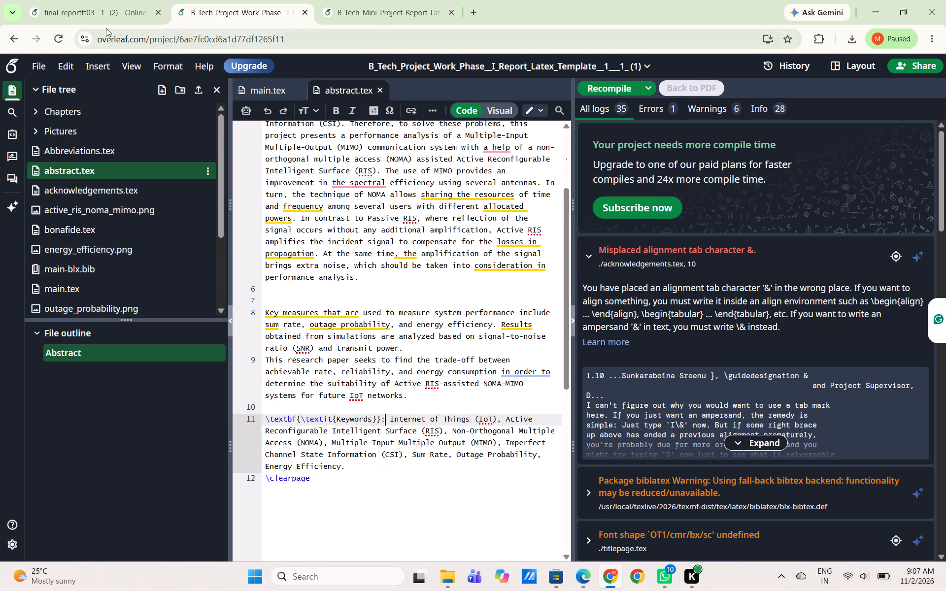
# Return to final_reporttt03__1_ (2), look through its project files, and locate the Chapter 1 Introduction's opening paragraph in the main.tex source.
pyautogui.click(113, 7)
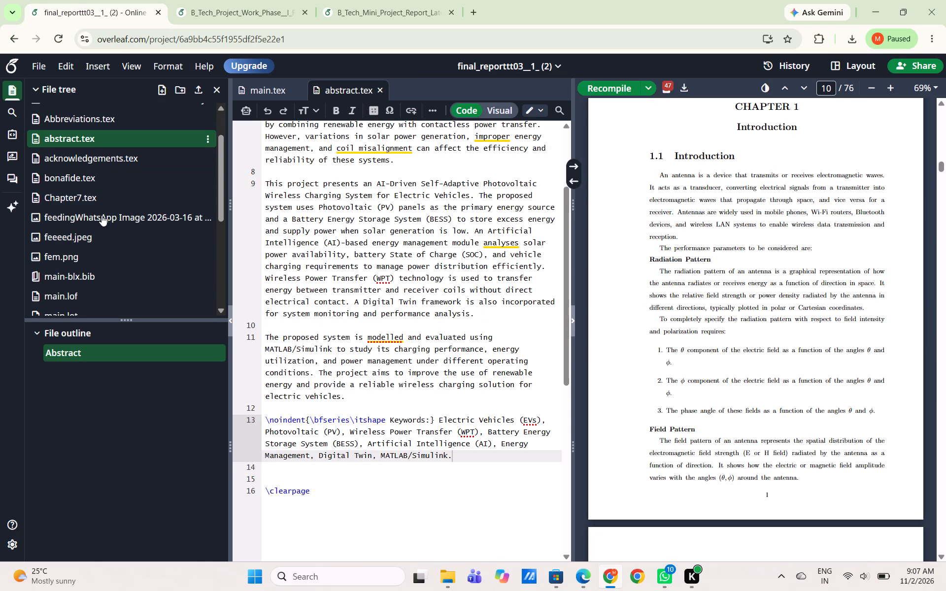
pyautogui.scroll(-2, 101, 215)
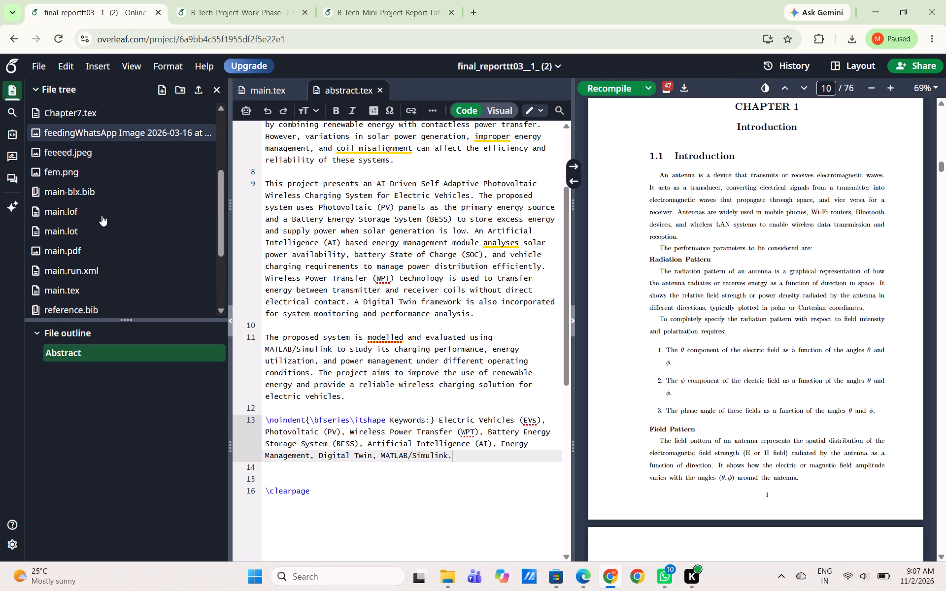
pyautogui.scroll(-4, 76, 183)
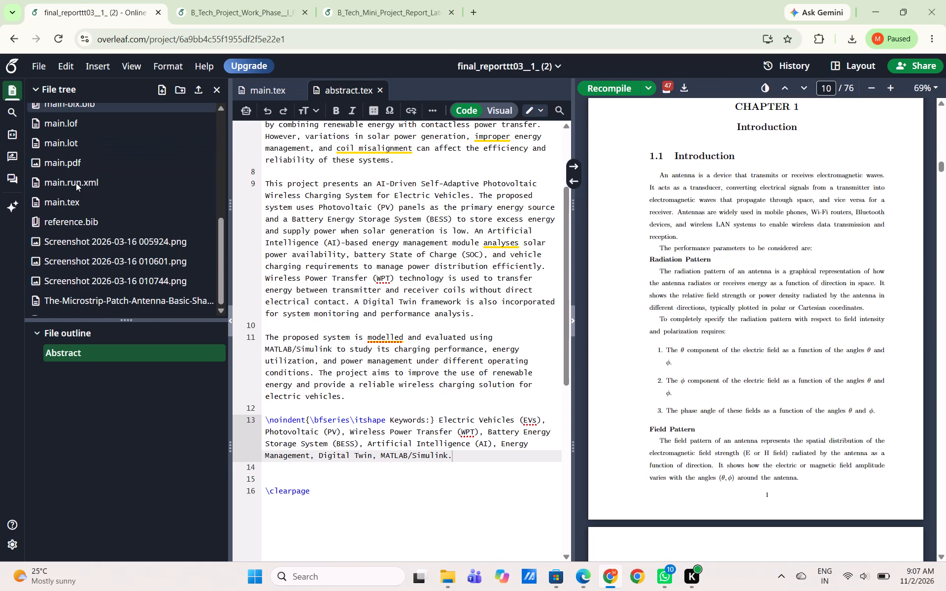
pyautogui.scroll(2, 76, 183)
pyautogui.scroll(4, 419, 257)
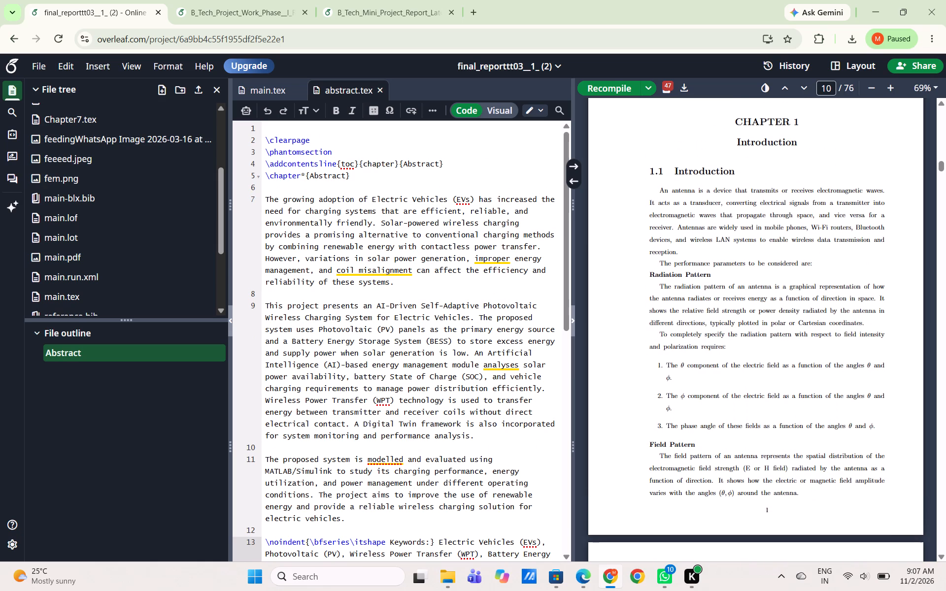
pyautogui.doubleClick(677, 187)
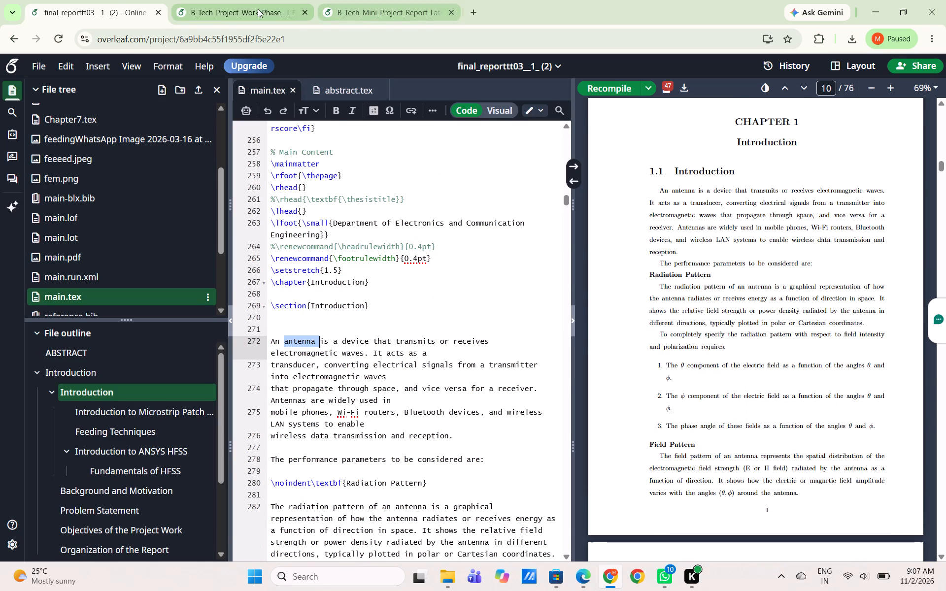
# Open main.tex in B_Tech_Project_Work_Phase__I_Report_Latex_Template__1___1_ (1) and examine its preamble, report detail definitions and page style setup.
pyautogui.click(258, 9)
pyautogui.doubleClick(92, 289)
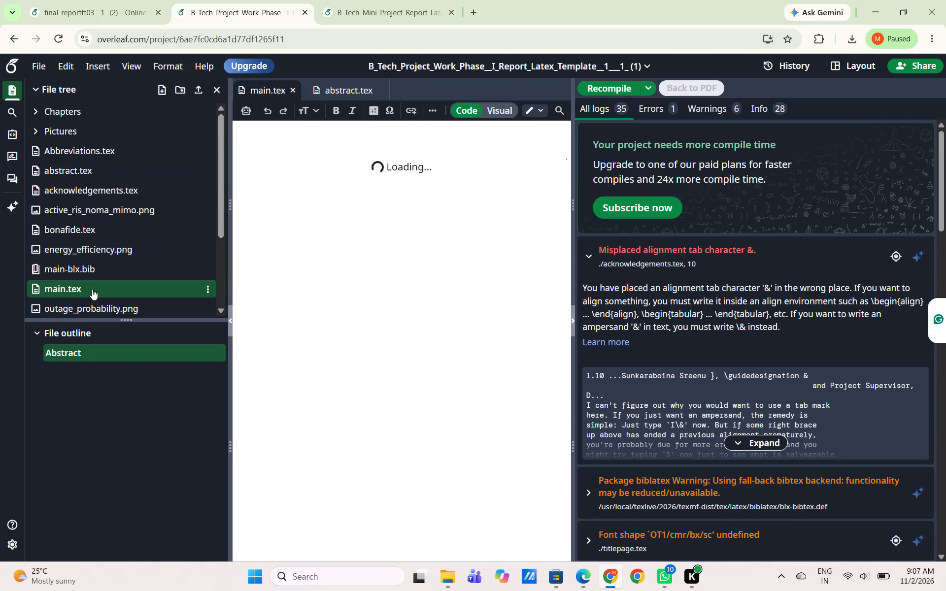
pyautogui.scroll(14, 311, 329)
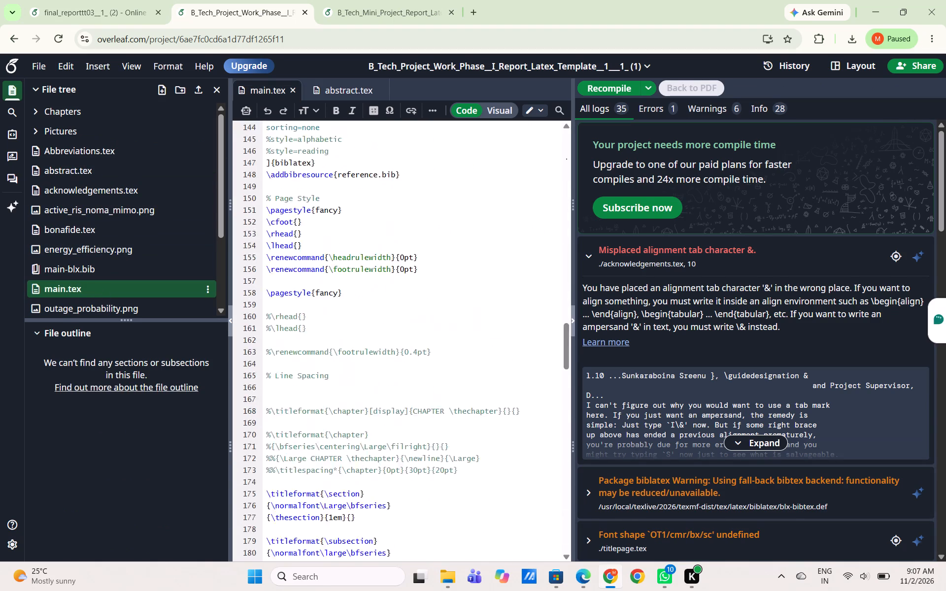
pyautogui.scroll(15, 311, 329)
pyautogui.scroll(-5, 311, 329)
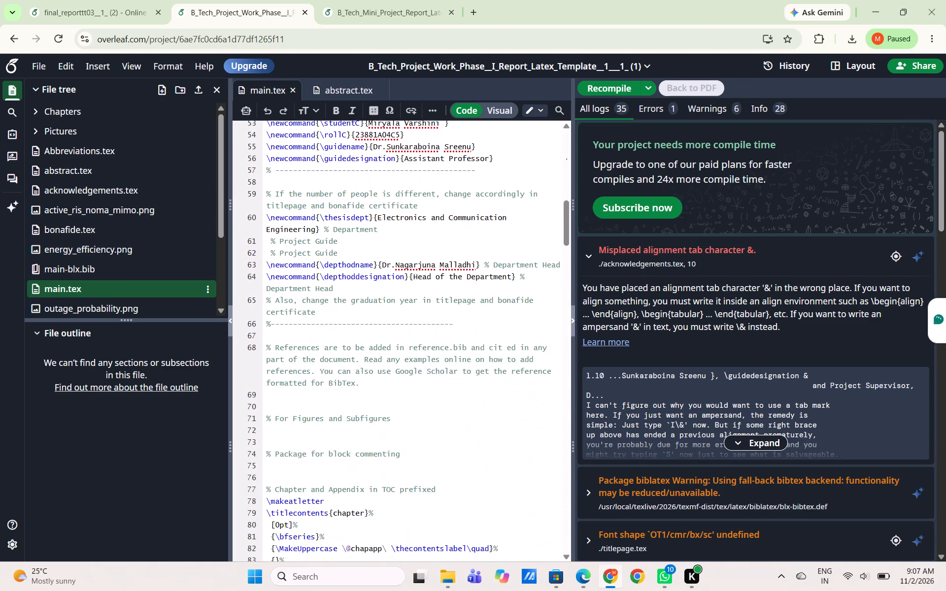
pyautogui.scroll(-3, 311, 329)
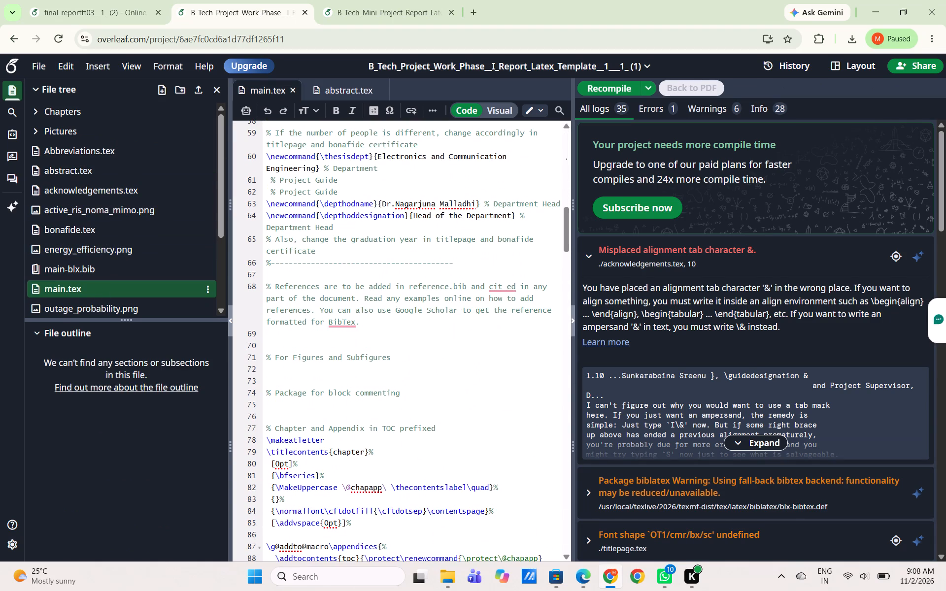
pyautogui.scroll(-1, 393, 295)
pyautogui.scroll(8, 352, 265)
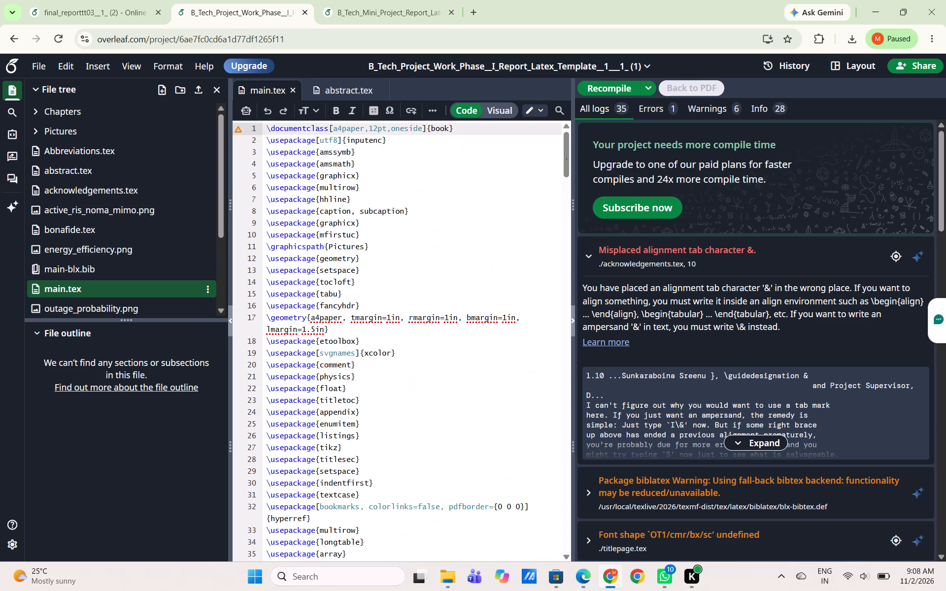
# Switch to final_reporttt03__1_ (2) and skim its main.tex source from the Chapter 1 antenna theory through the Literature Survey.
pyautogui.click(93, 2)
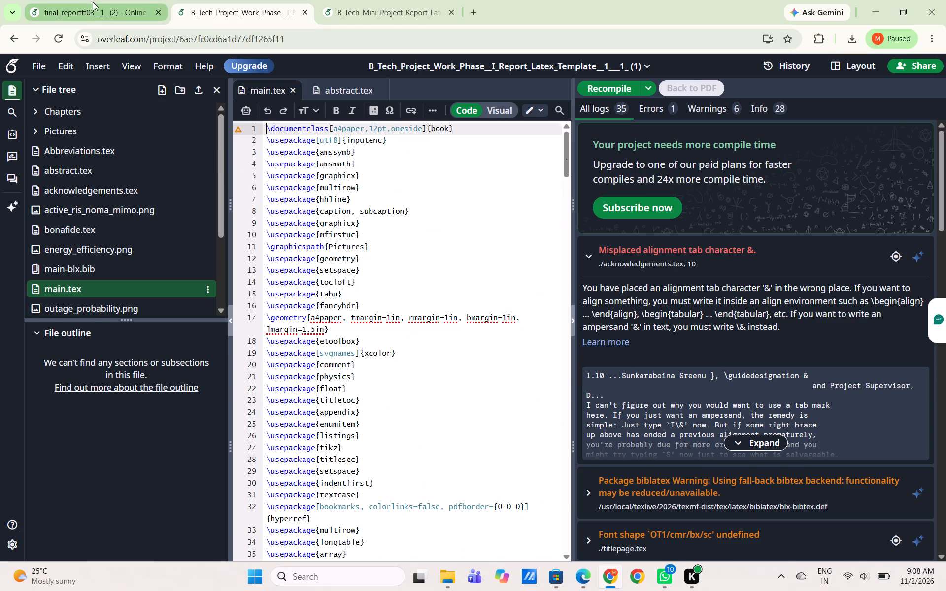
pyautogui.scroll(-9, 426, 362)
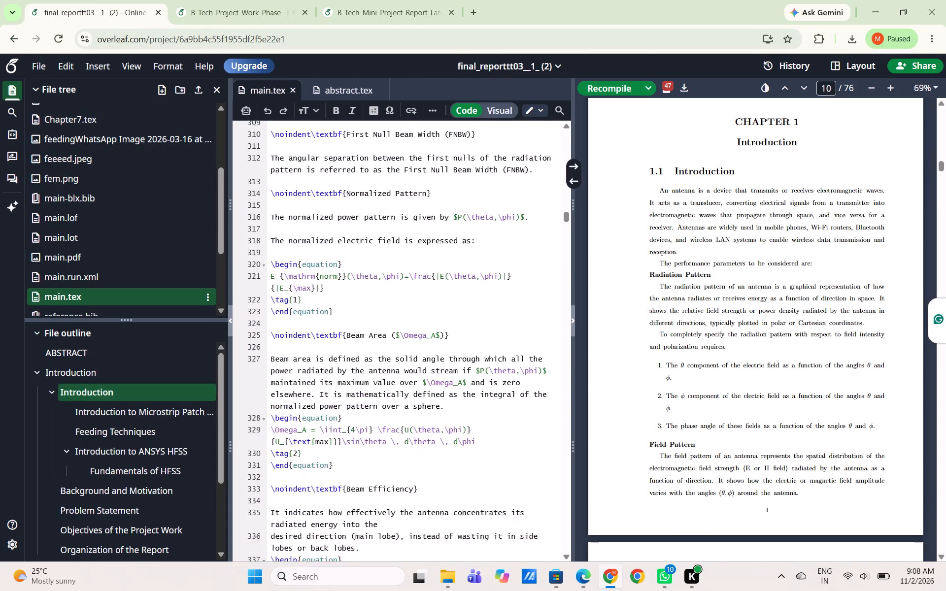
pyautogui.scroll(-20, 426, 362)
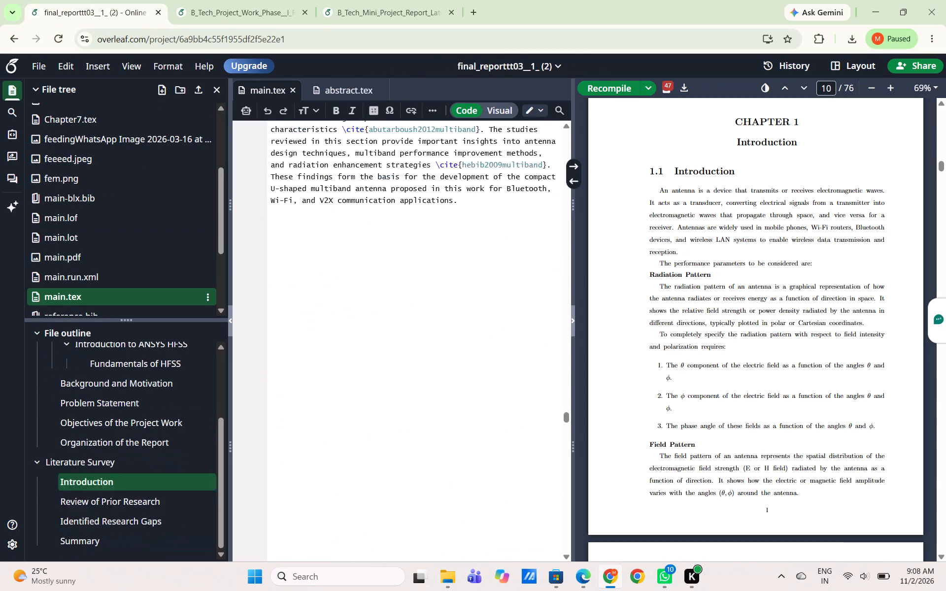
pyautogui.scroll(-5, 426, 362)
# Return to the Phase I report project and look through its result figures, reference.bib, titlepage.tex and the whole of main.tex.
pyautogui.click(251, 4)
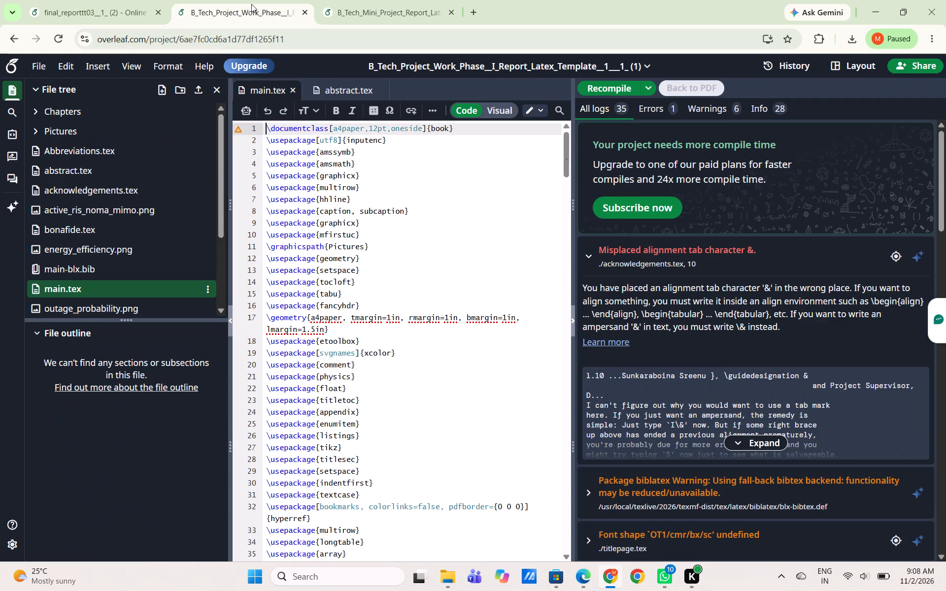
pyautogui.click(44, 332)
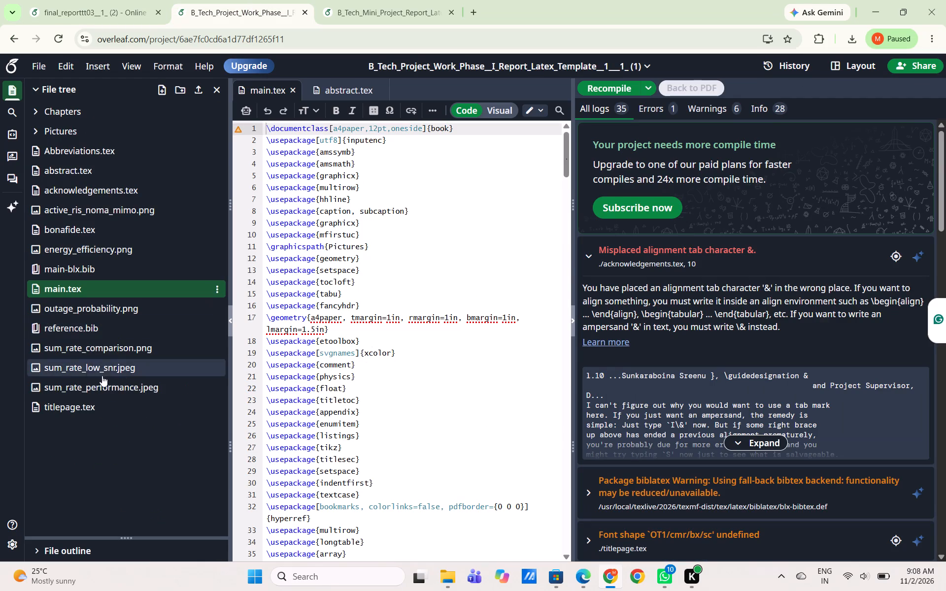
pyautogui.click(87, 301)
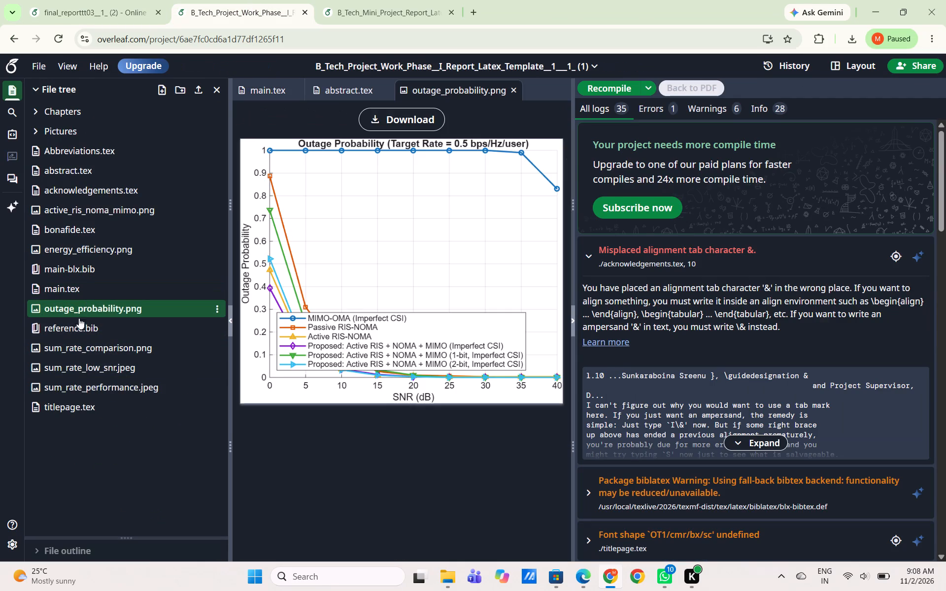
pyautogui.click(69, 329)
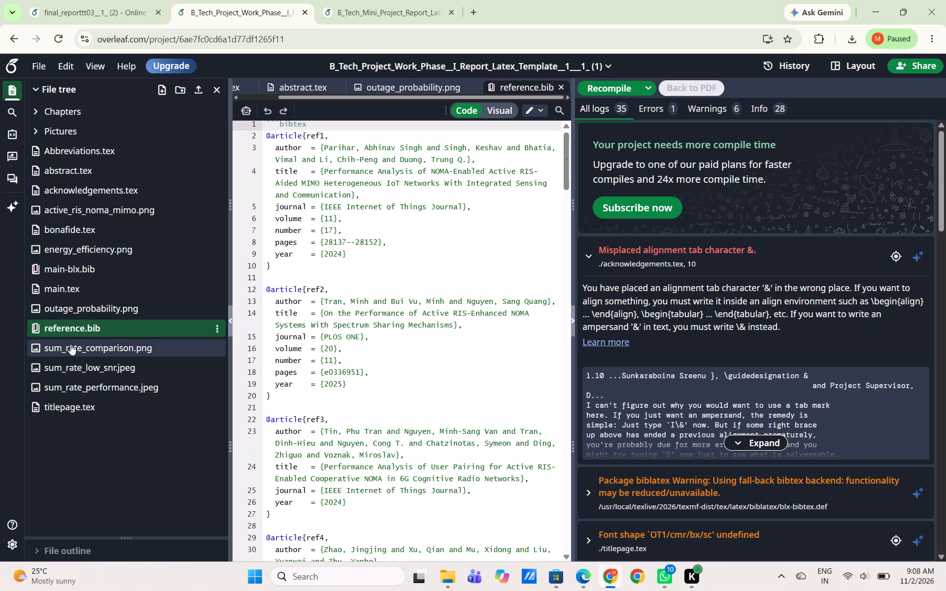
pyautogui.click(70, 344)
pyautogui.click(87, 366)
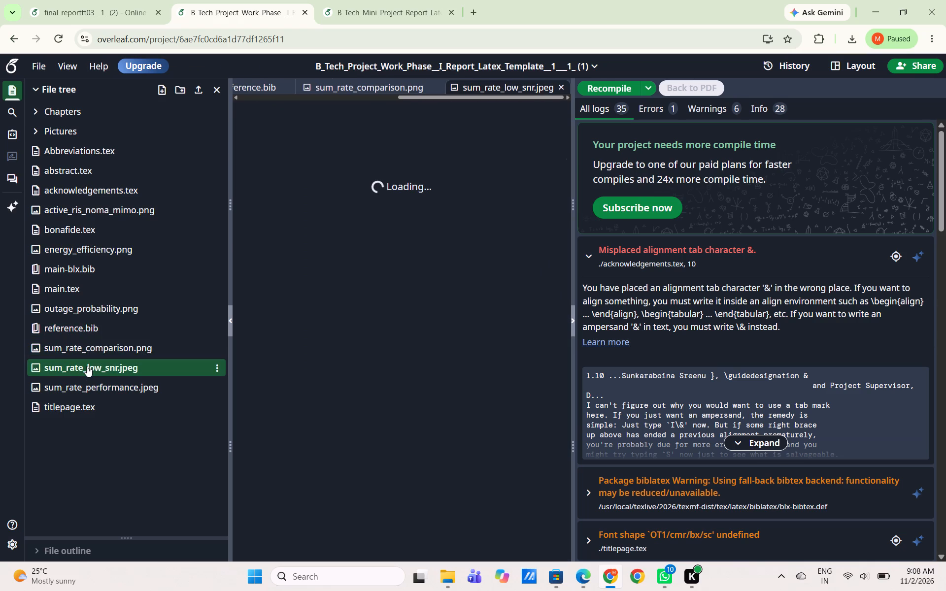
pyautogui.click(87, 381)
pyautogui.click(78, 403)
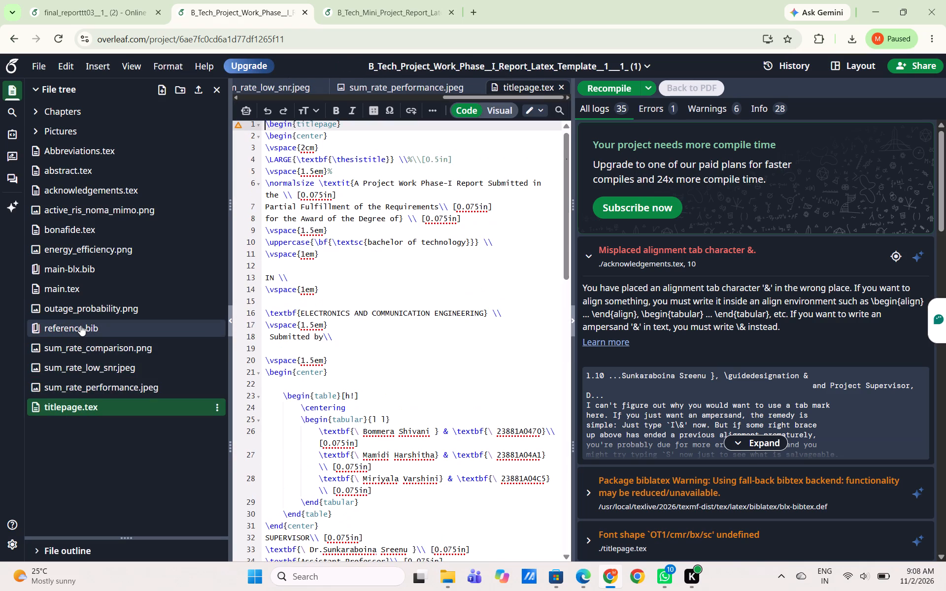
pyautogui.scroll(1, 80, 325)
pyautogui.doubleClick(54, 283)
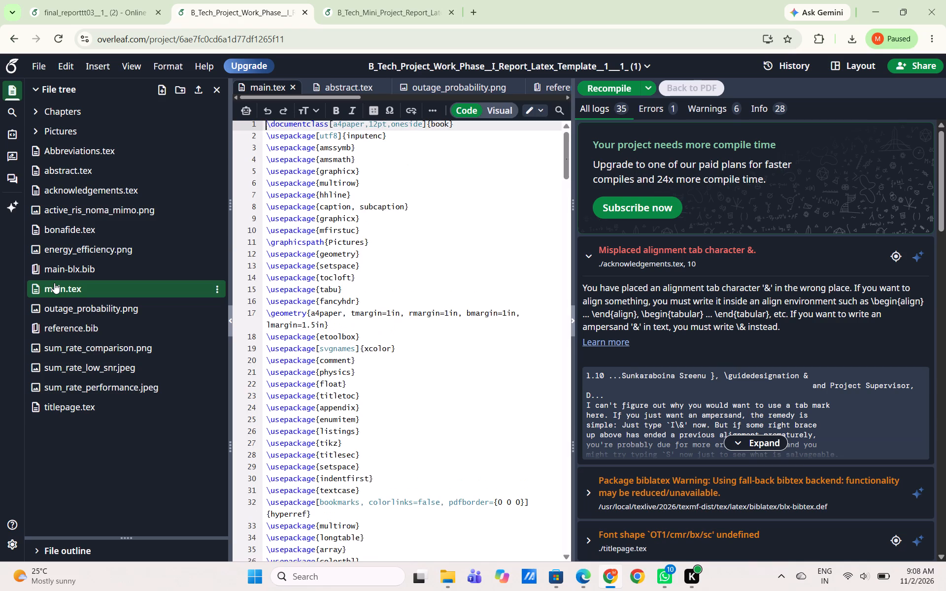
pyautogui.scroll(-11, 433, 414)
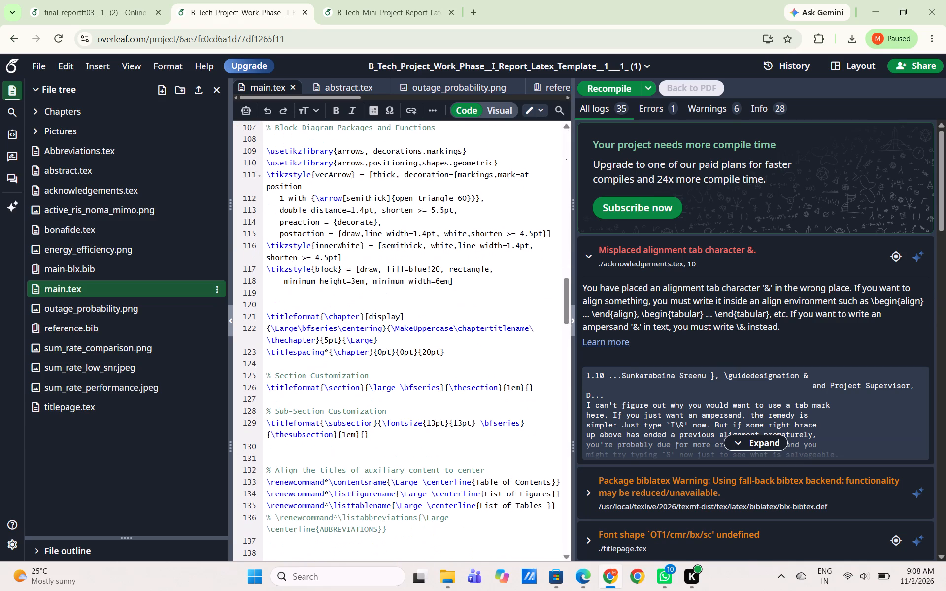
pyautogui.scroll(-20, 433, 414)
pyautogui.scroll(-3, 433, 414)
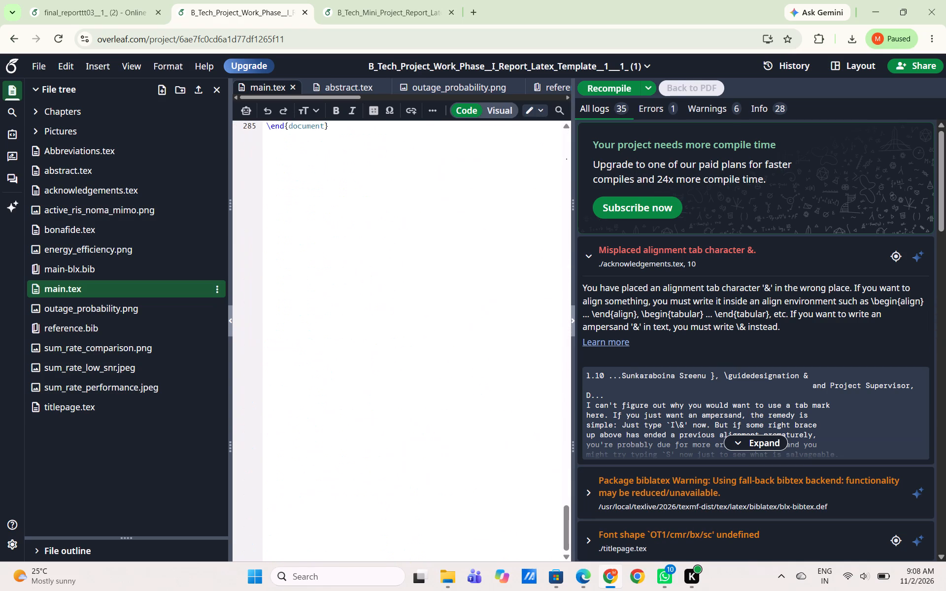
pyautogui.scroll(20, 433, 414)
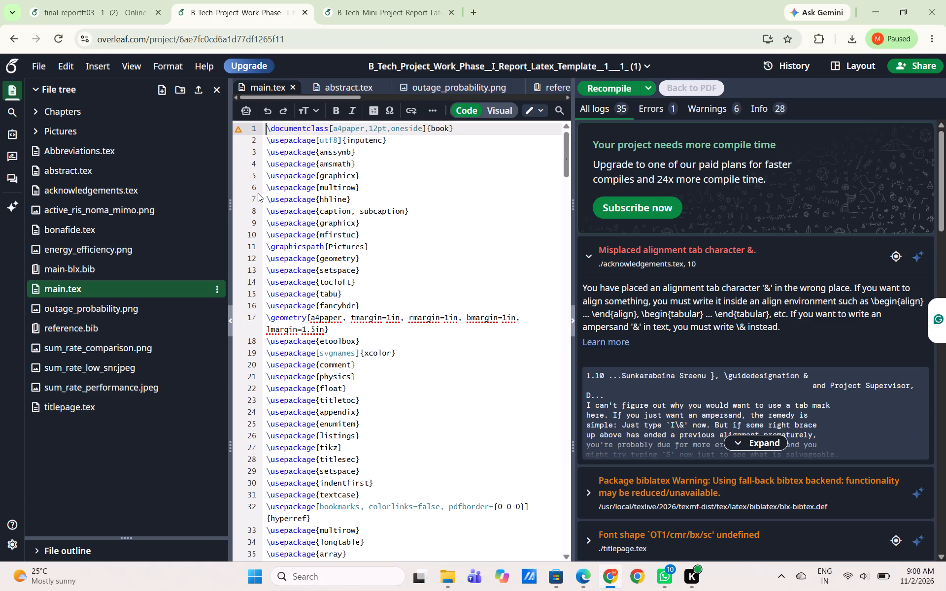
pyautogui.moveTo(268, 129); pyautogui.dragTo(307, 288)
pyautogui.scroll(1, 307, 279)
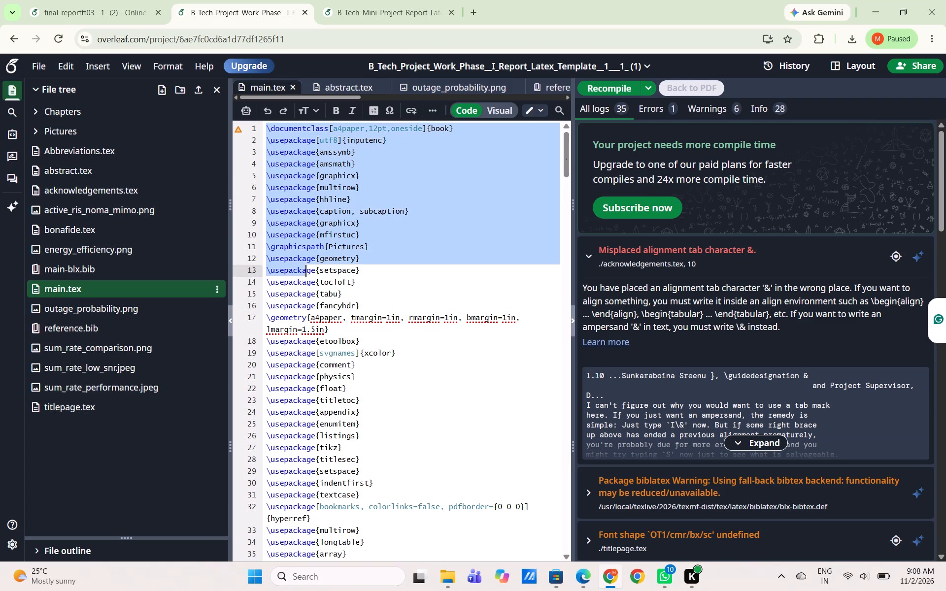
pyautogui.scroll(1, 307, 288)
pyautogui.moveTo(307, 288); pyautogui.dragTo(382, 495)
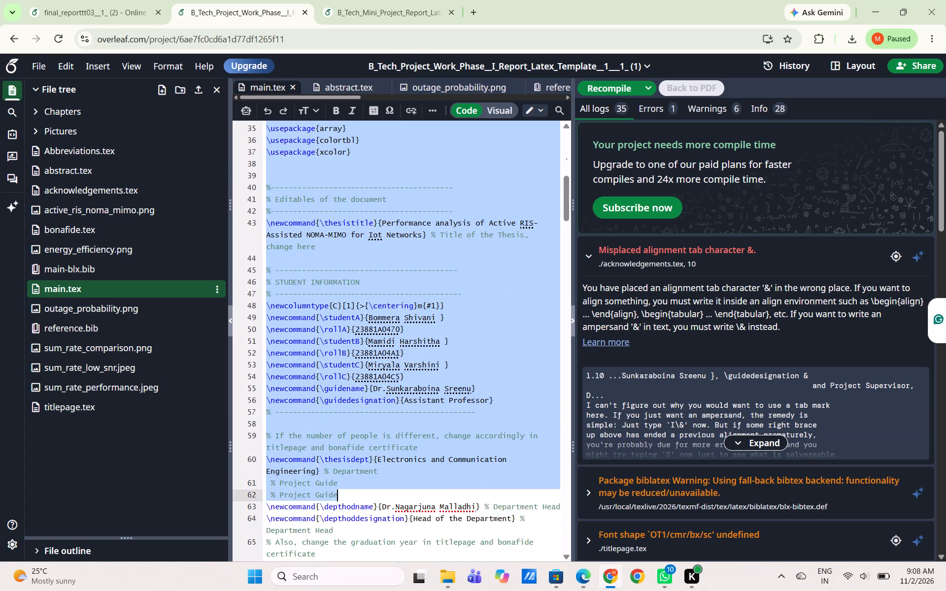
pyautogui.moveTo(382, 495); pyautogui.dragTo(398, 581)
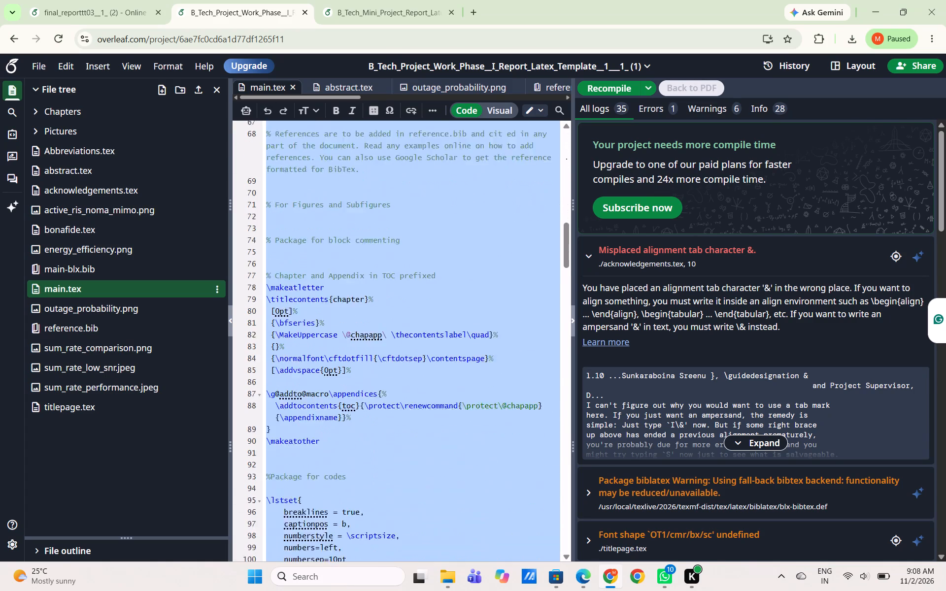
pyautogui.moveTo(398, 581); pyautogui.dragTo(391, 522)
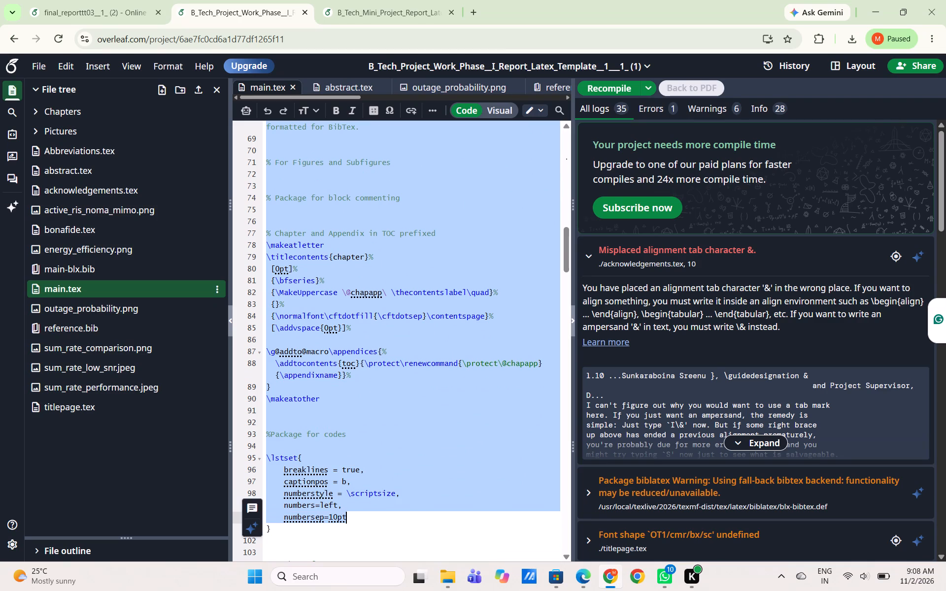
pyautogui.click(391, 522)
# Recompile the Phase I report project and look back over the title and report detail definitions in main.tex.
pyautogui.click(595, 83)
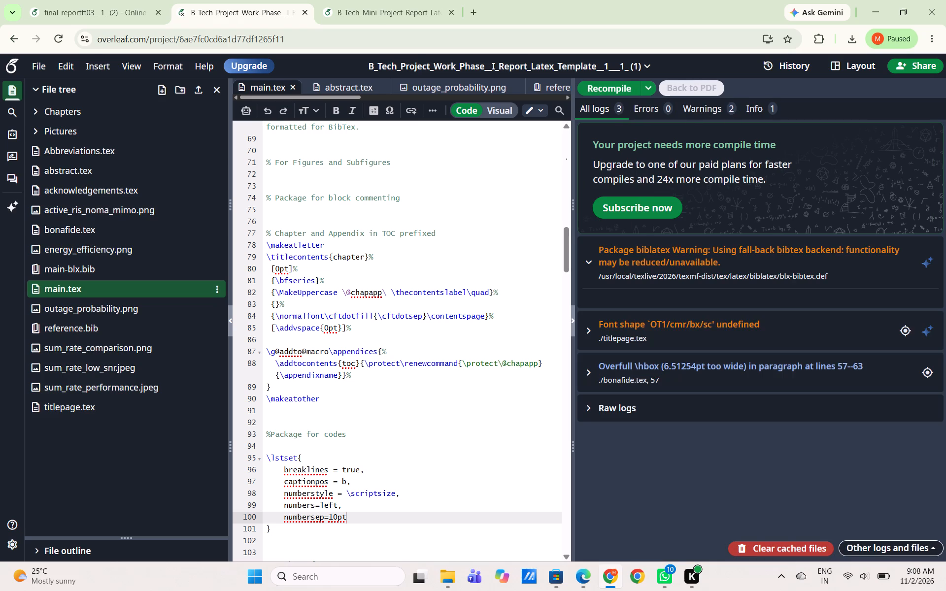
pyautogui.scroll(5, 389, 252)
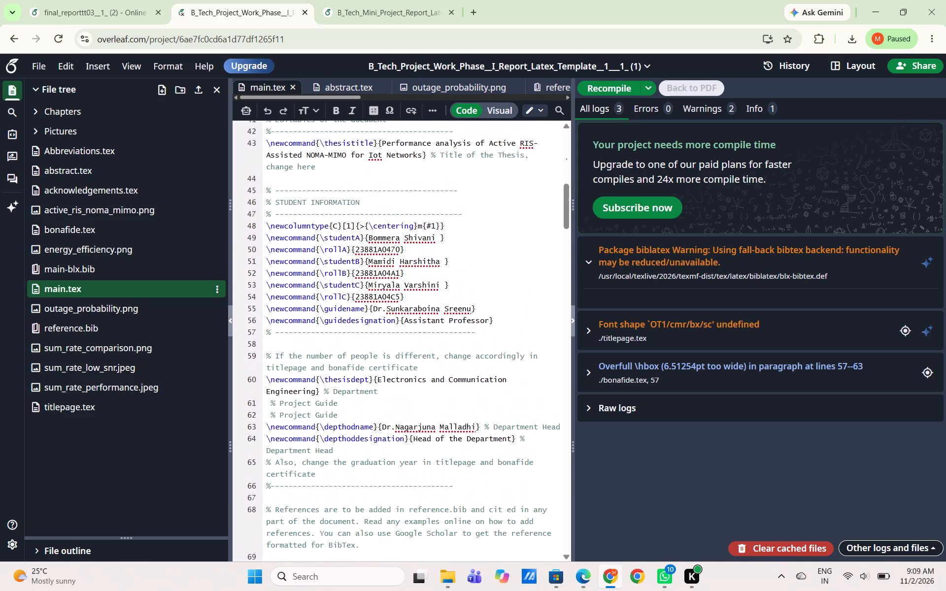
pyautogui.scroll(8, 389, 252)
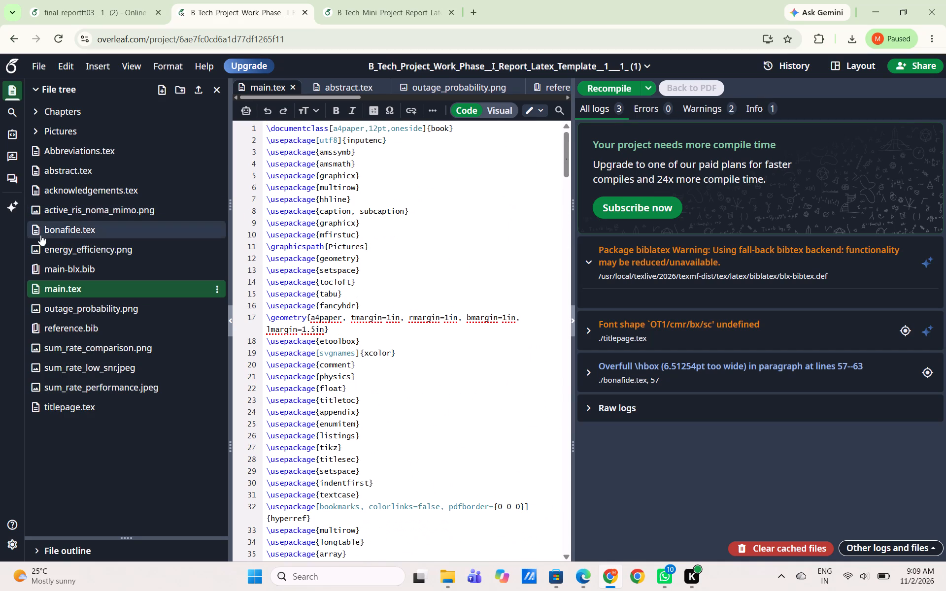
# Expand the Chapters folder in the Phase I report project and open Chapter1.tex to view its Introduction.
pyautogui.scroll(2, 99, 174)
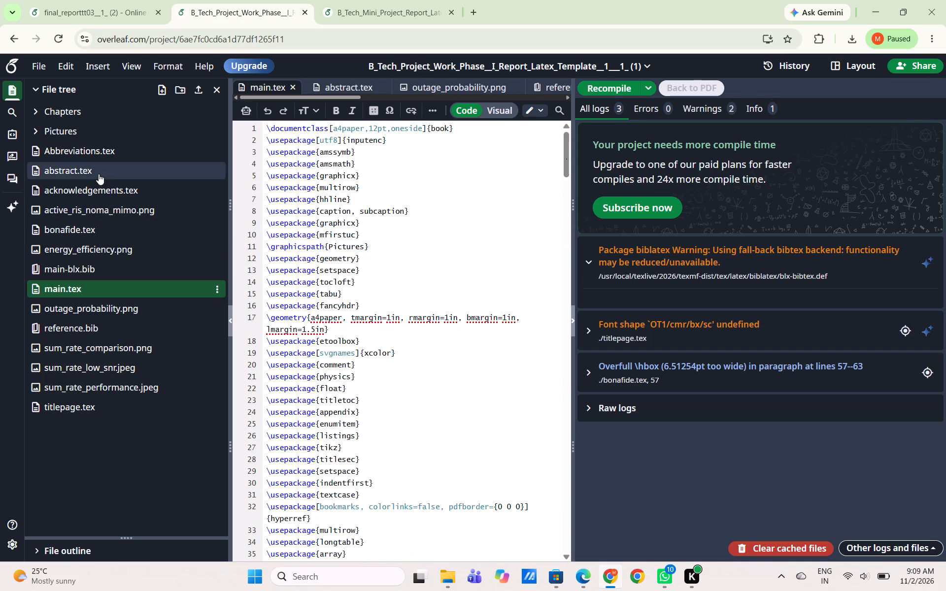
pyautogui.click(36, 109)
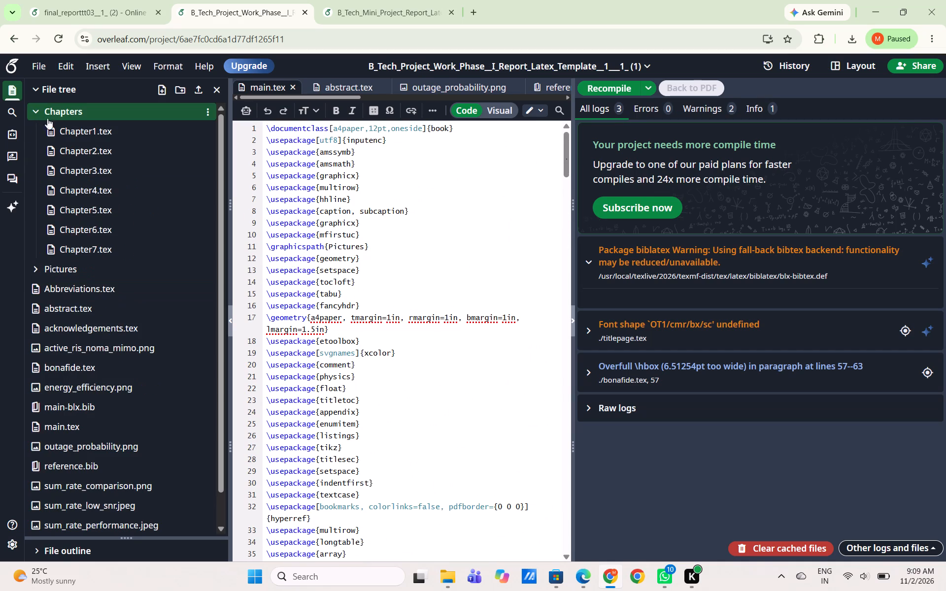
pyautogui.doubleClick(72, 122)
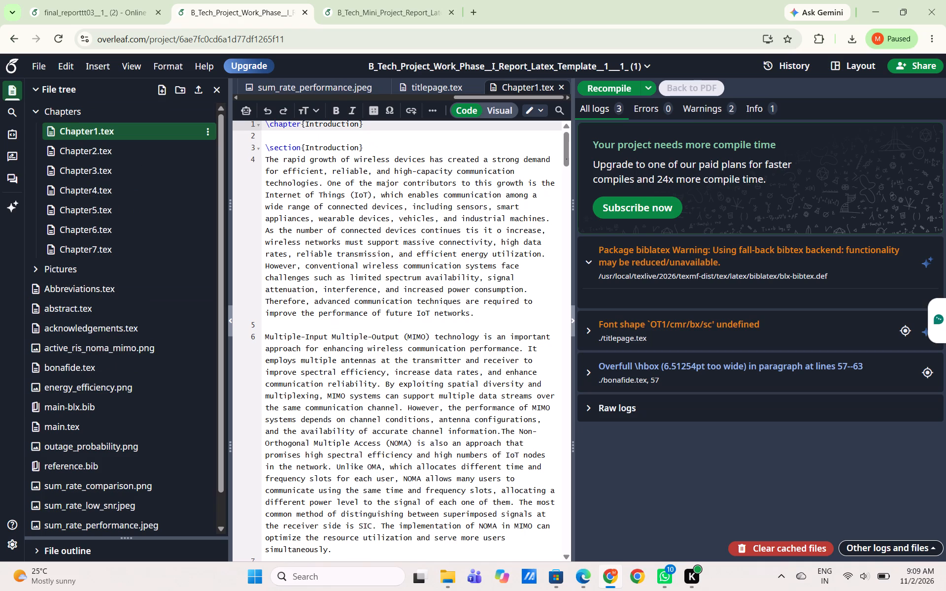
pyautogui.scroll(2, 430, 303)
# Switch to final_reporttt03__1_ (2), expand its Chapters folder and look over the Organization of the Report and Literature Survey source in main.tex.
pyautogui.click(115, 0)
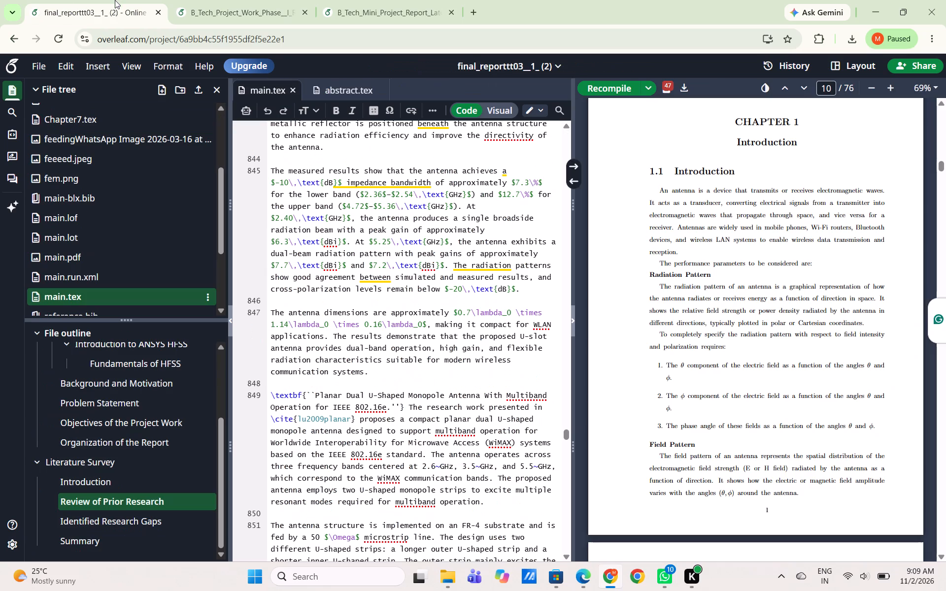
pyautogui.scroll(15, 414, 314)
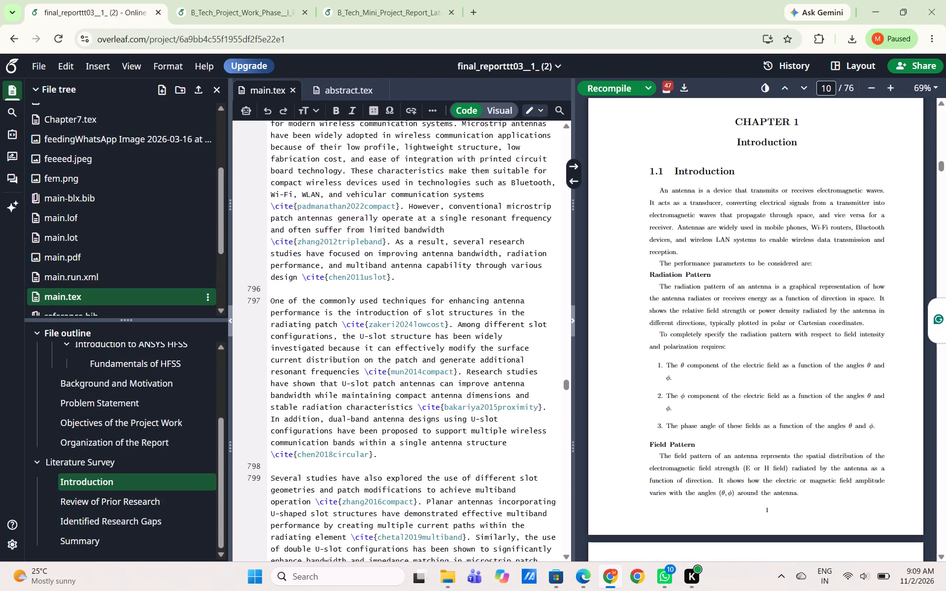
pyautogui.scroll(5, 39, 115)
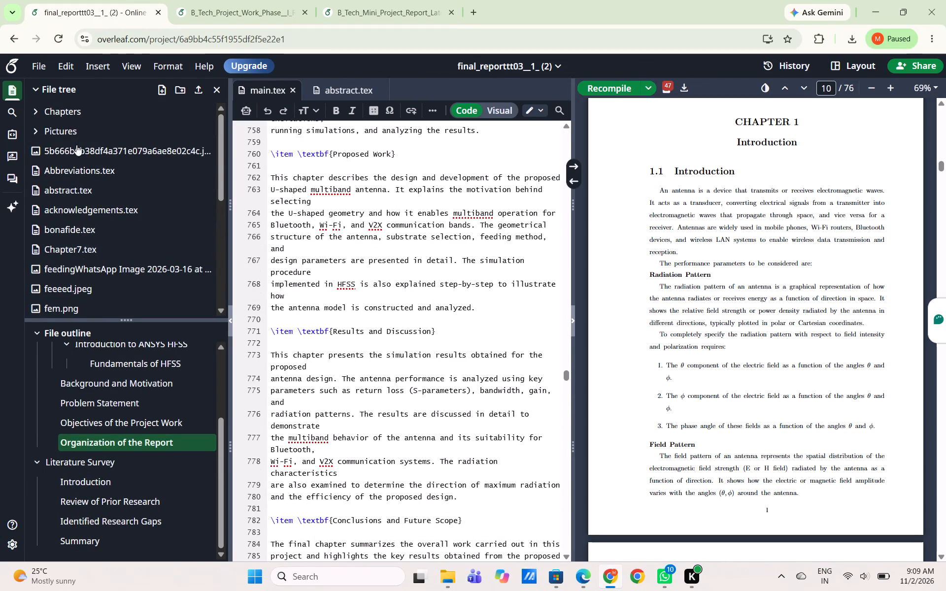
pyautogui.click(40, 115)
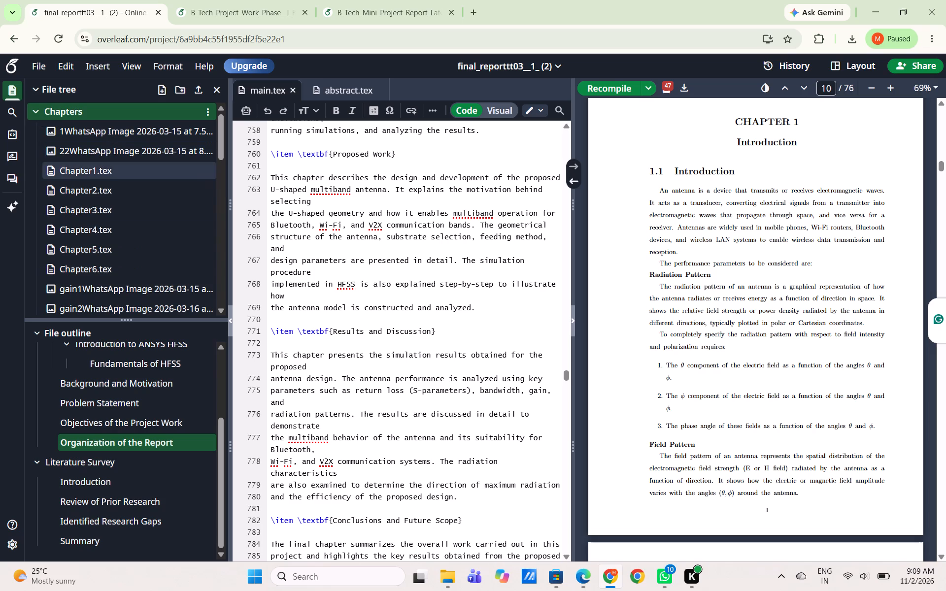
pyautogui.scroll(-11, 362, 289)
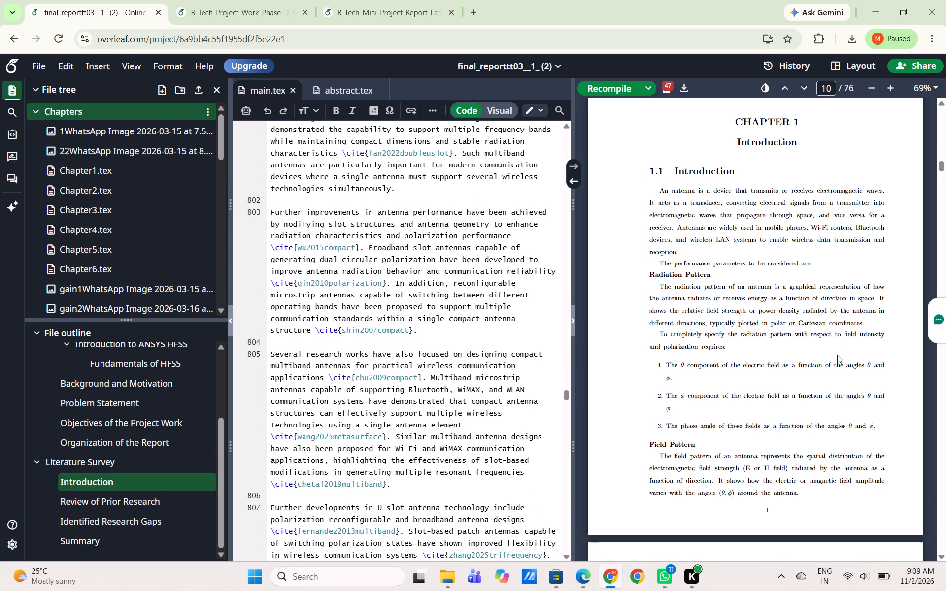
# Look through the compiled report from the Chapter 1 antenna theory back to the title page, acknowledgement and abstract.
pyautogui.scroll(-6, 837, 355)
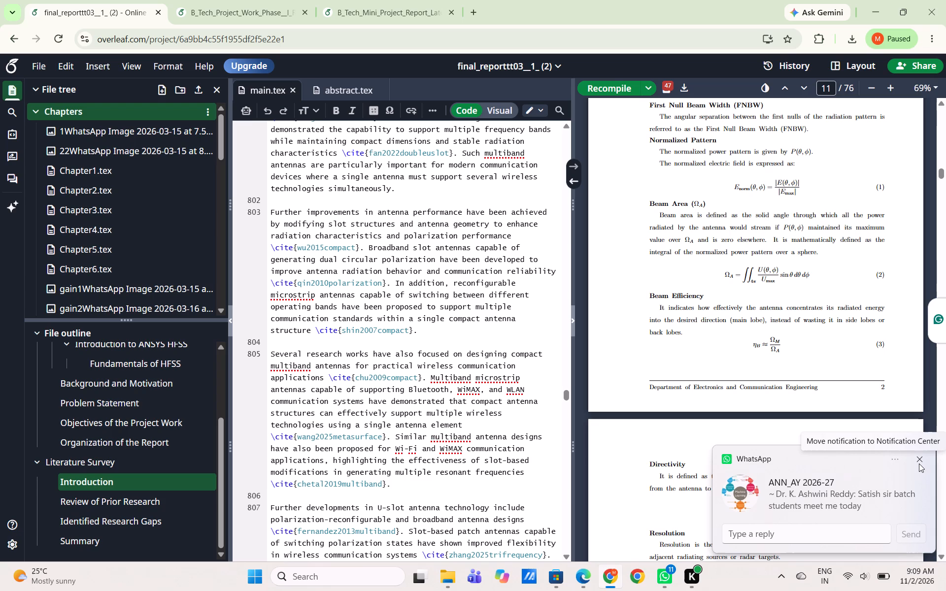
pyautogui.click(919, 457)
pyautogui.scroll(-4, 796, 398)
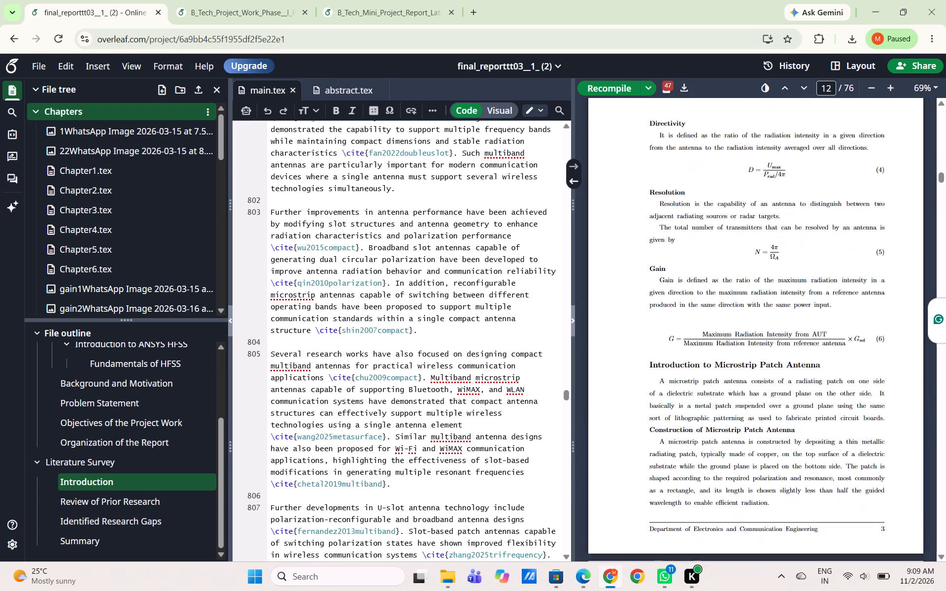
pyautogui.scroll(-15, 796, 398)
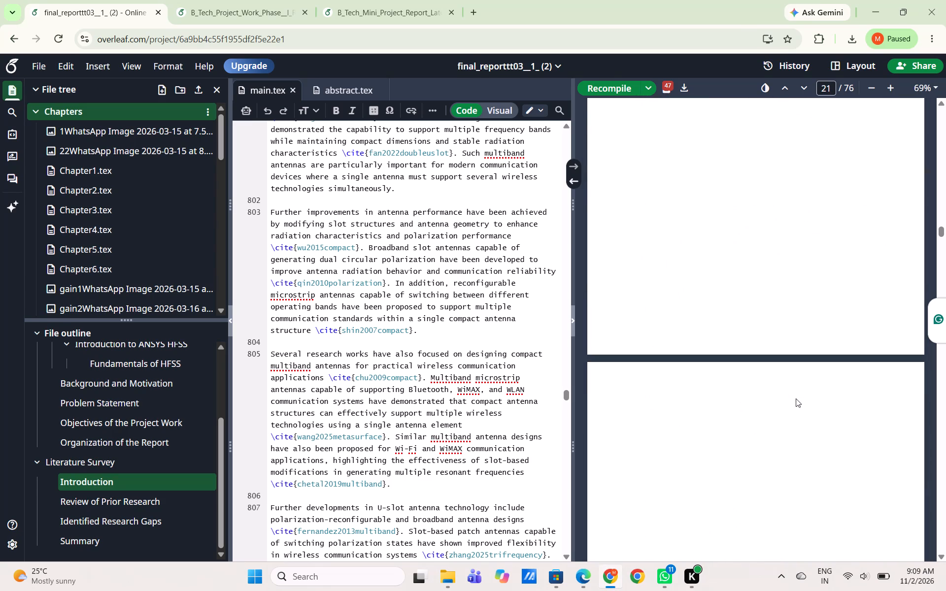
pyautogui.scroll(18, 796, 398)
pyautogui.scroll(9, 796, 398)
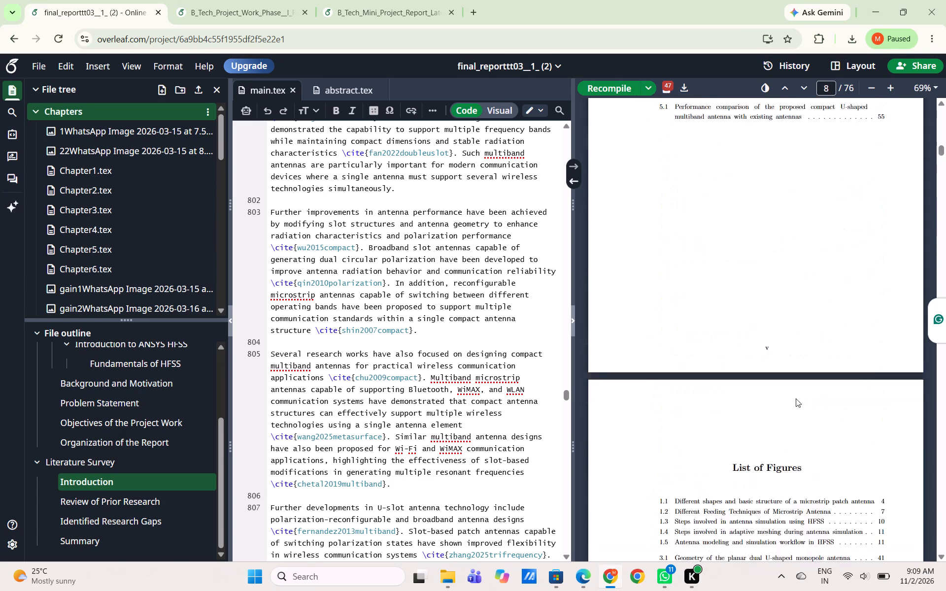
pyautogui.scroll(9, 796, 398)
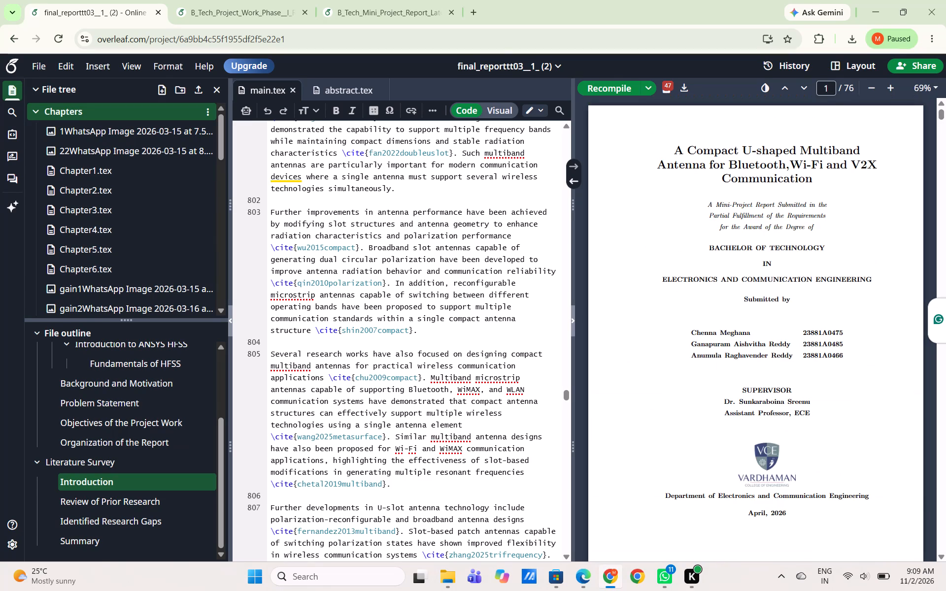
pyautogui.scroll(-12, 796, 398)
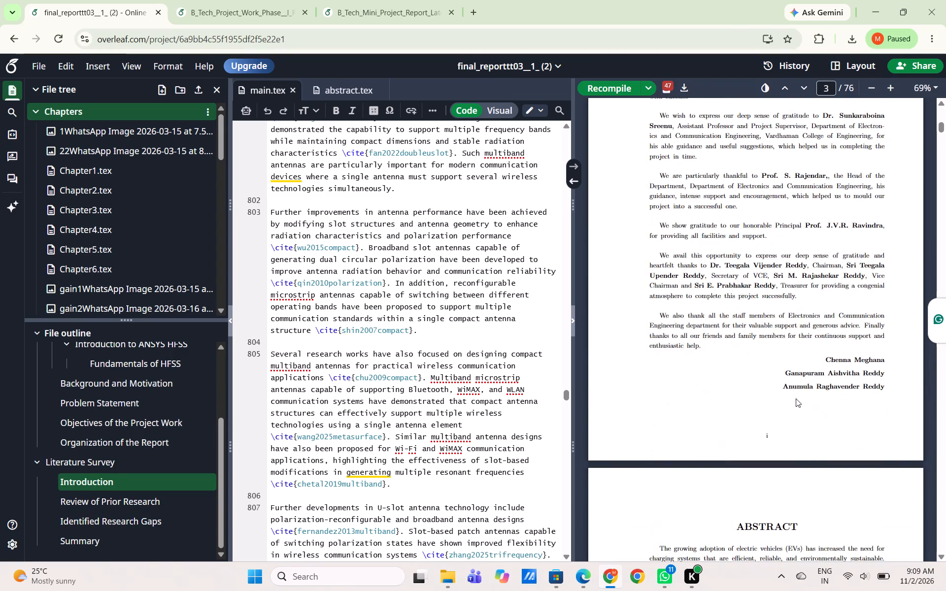
pyautogui.scroll(-3, 796, 398)
pyautogui.scroll(5, 796, 398)
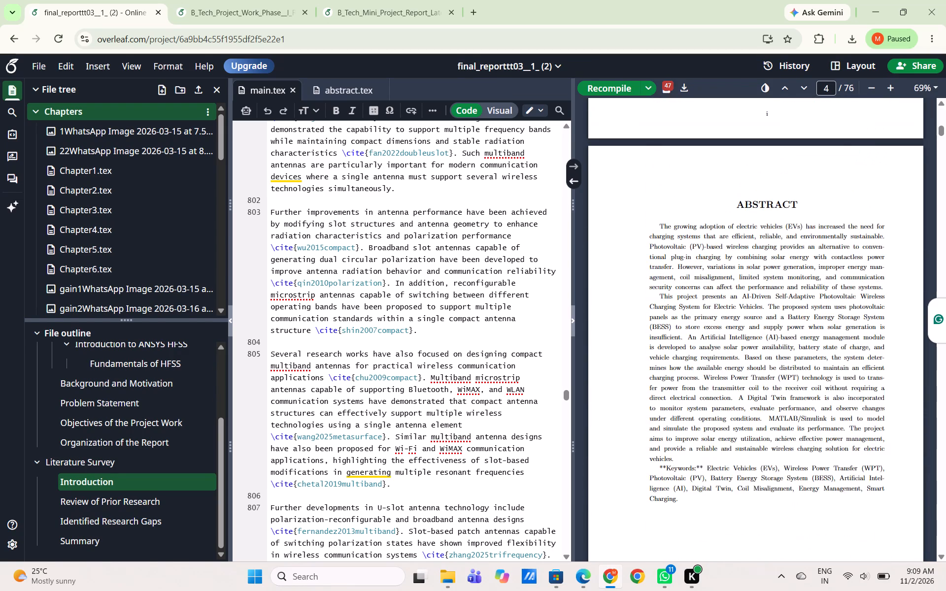
# Find the first paragraph of section 1.1 Introduction in the compiled report and jump to its source in main.tex.
pyautogui.scroll(-11, 796, 398)
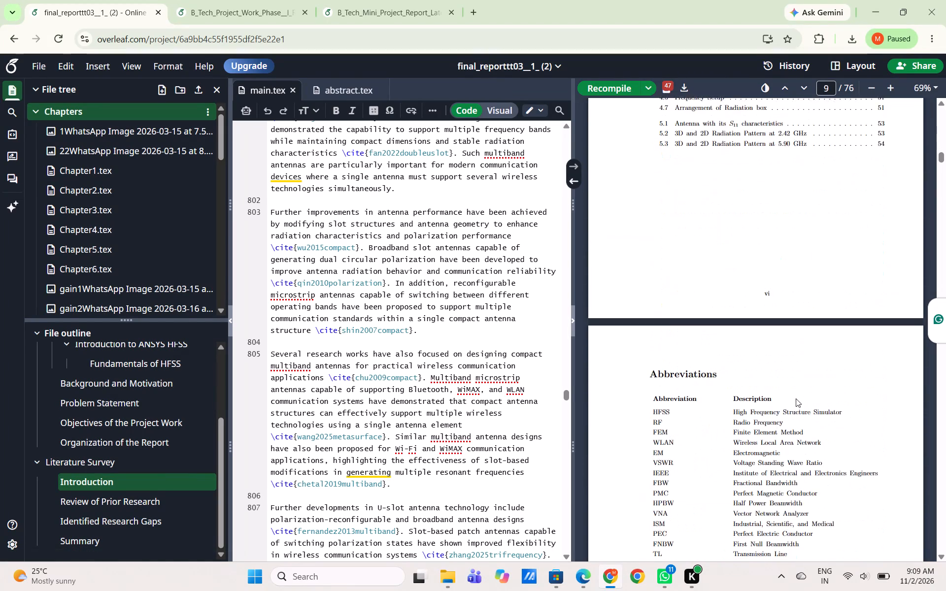
pyautogui.scroll(-2, 796, 398)
pyautogui.scroll(4, 796, 398)
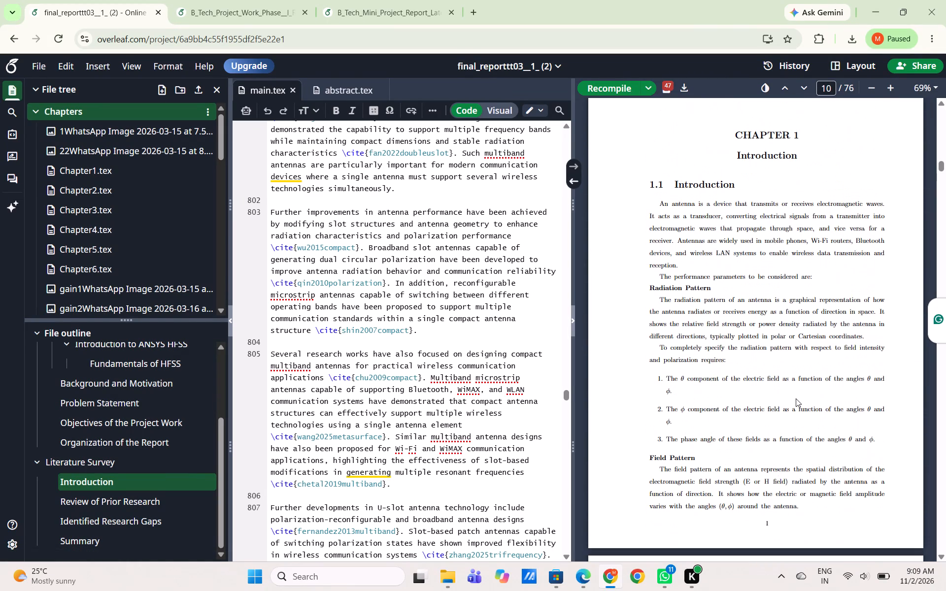
pyautogui.doubleClick(685, 207)
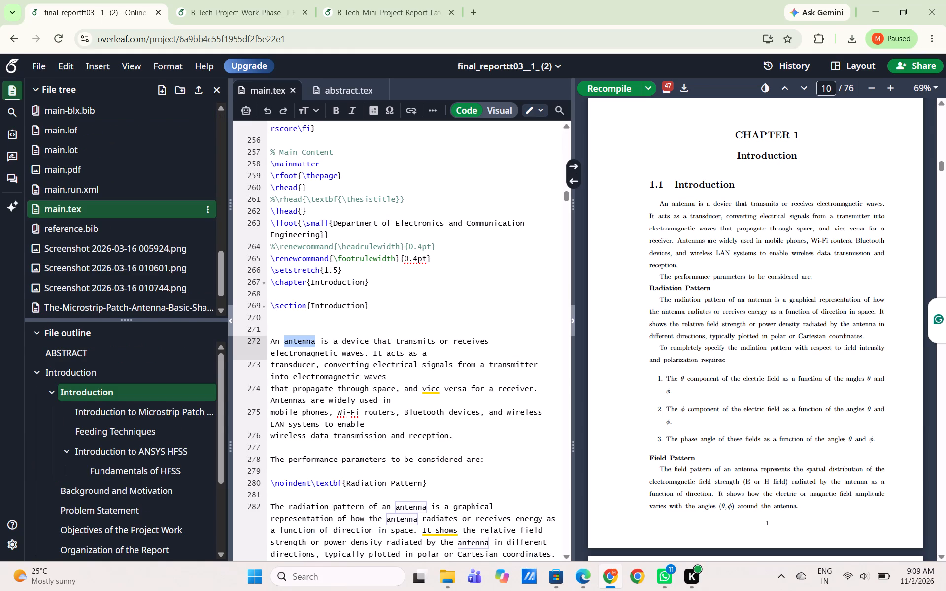
# Open Chapter1.tex from the Chapters folder of final_reporttt03__1_ (2) and examine its Introduction source.
pyautogui.scroll(5, 119, 219)
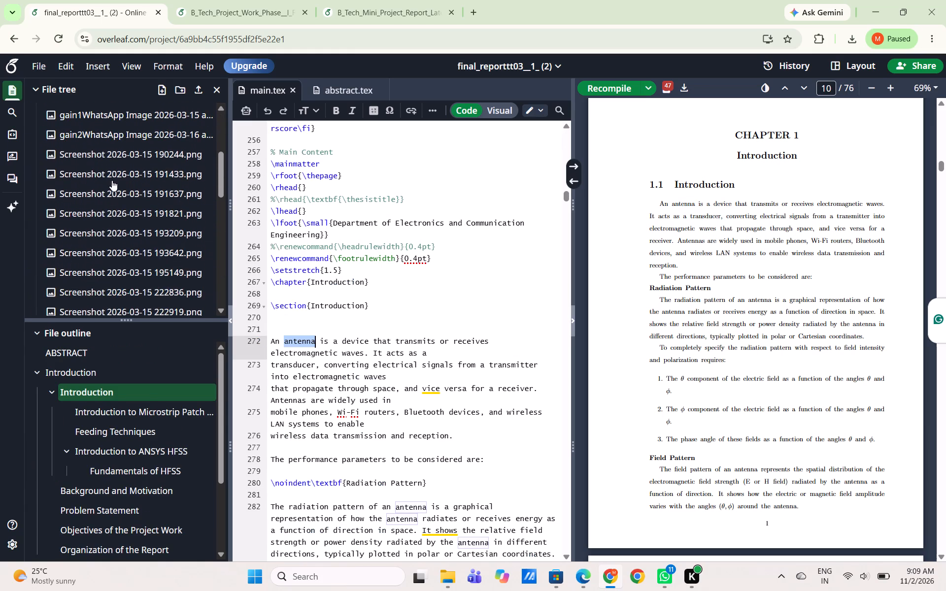
pyautogui.scroll(4, 107, 173)
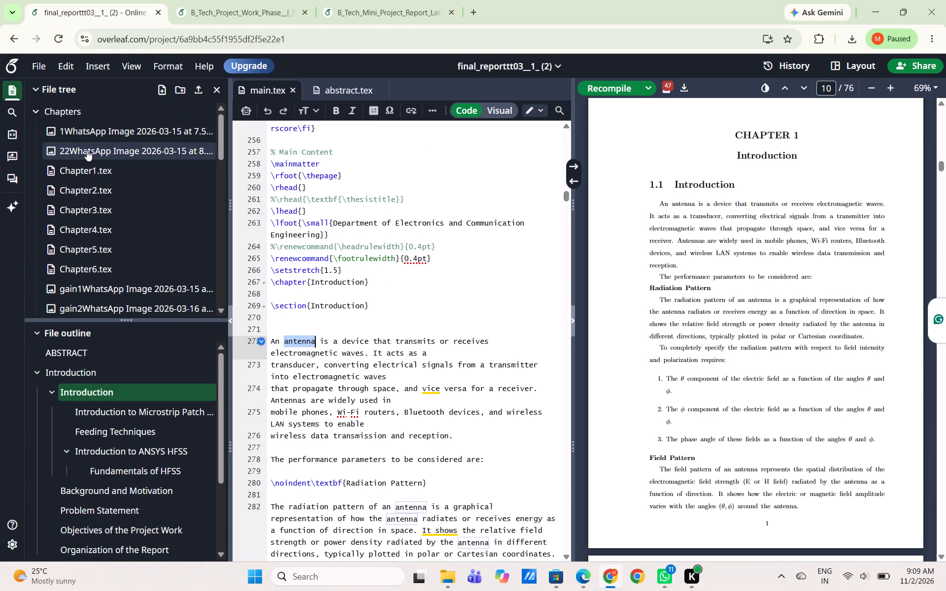
pyautogui.click(88, 167)
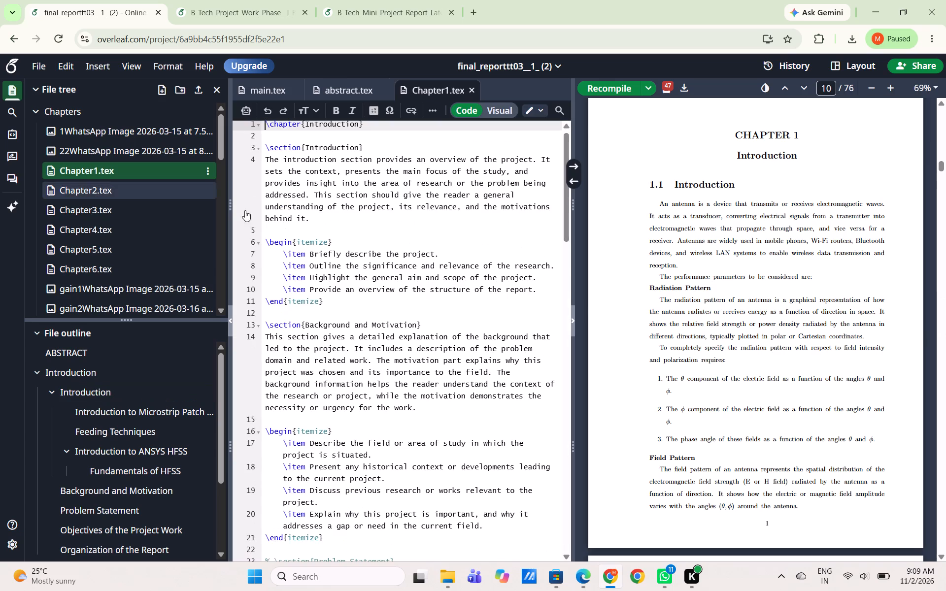
pyautogui.scroll(5, 412, 260)
# Compare the Phase I report's Chapter1.tex with the one in final_reporttt03__1_ (2), from the Introduction to the Objectives of the Project Work.
pyautogui.click(236, 0)
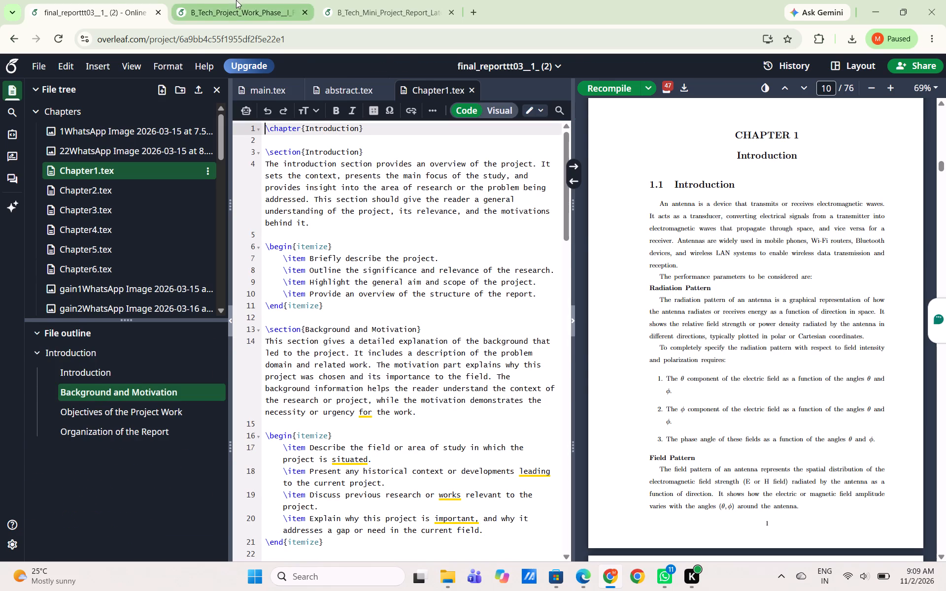
pyautogui.scroll(-5, 383, 280)
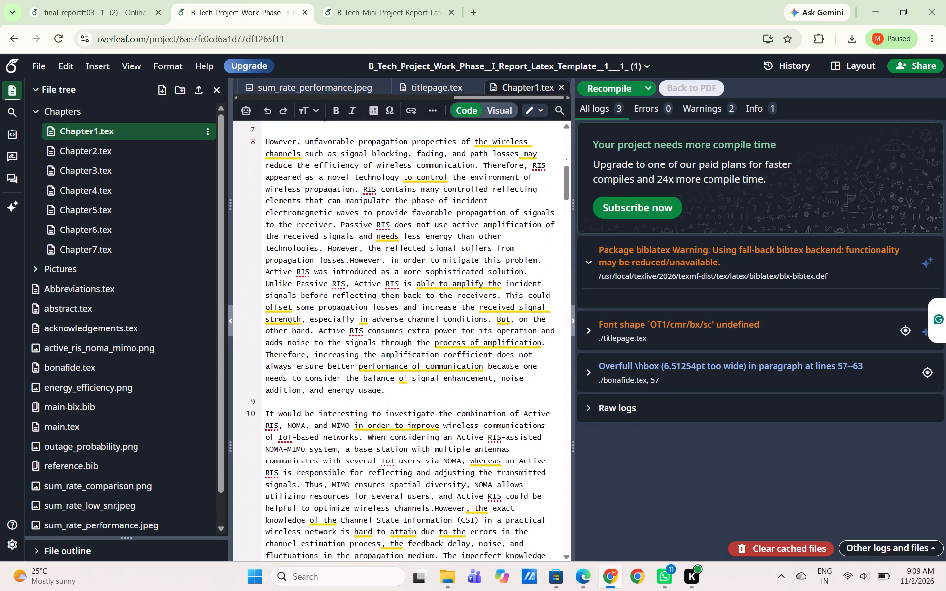
pyautogui.scroll(-12, 383, 280)
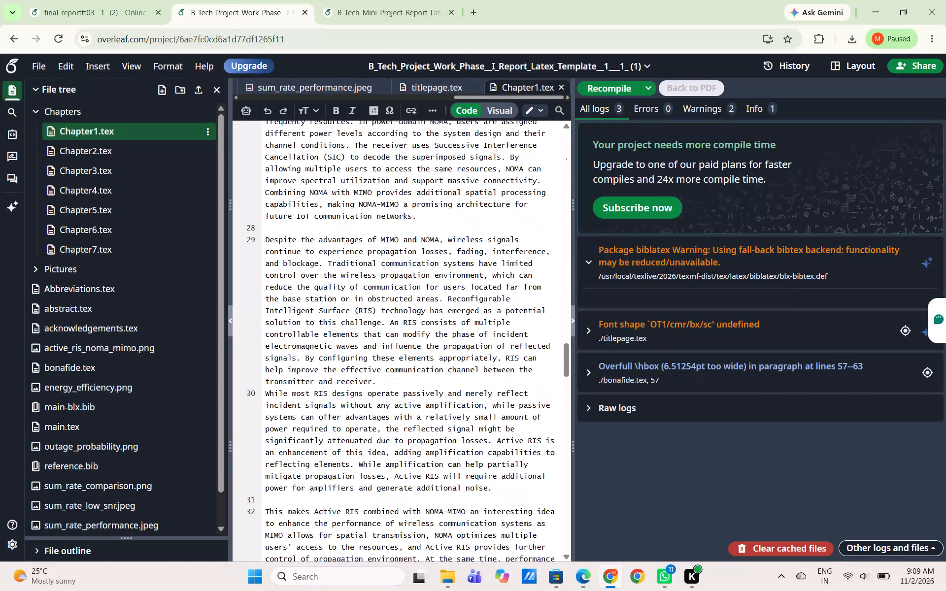
pyautogui.scroll(-3, 383, 280)
pyautogui.scroll(1, 383, 280)
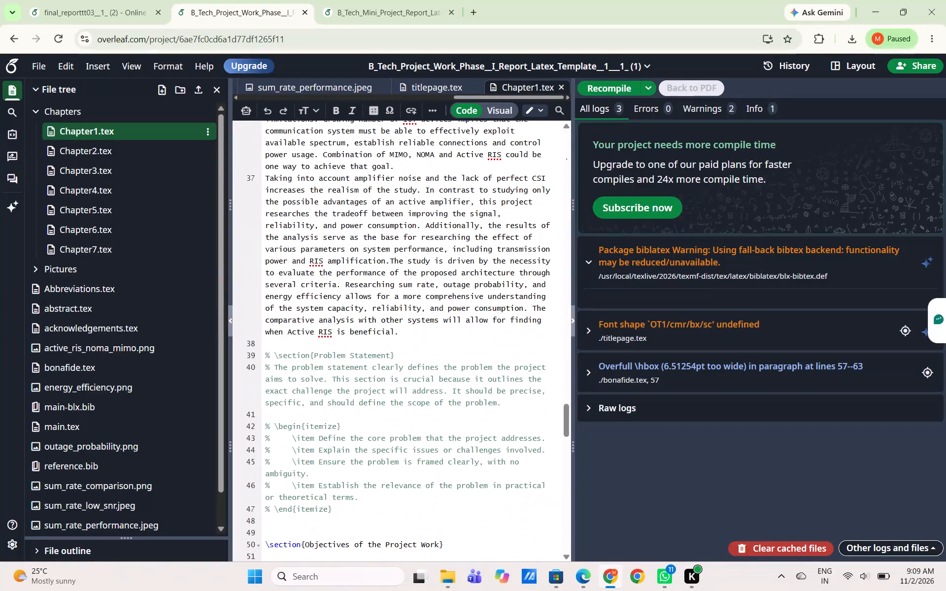
pyautogui.click(99, 0)
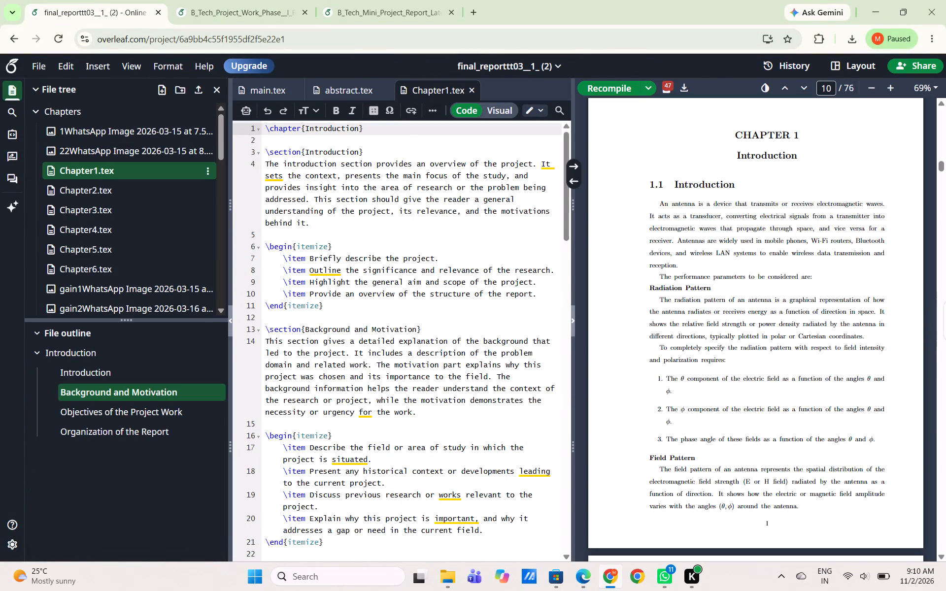
pyautogui.scroll(-6, 418, 334)
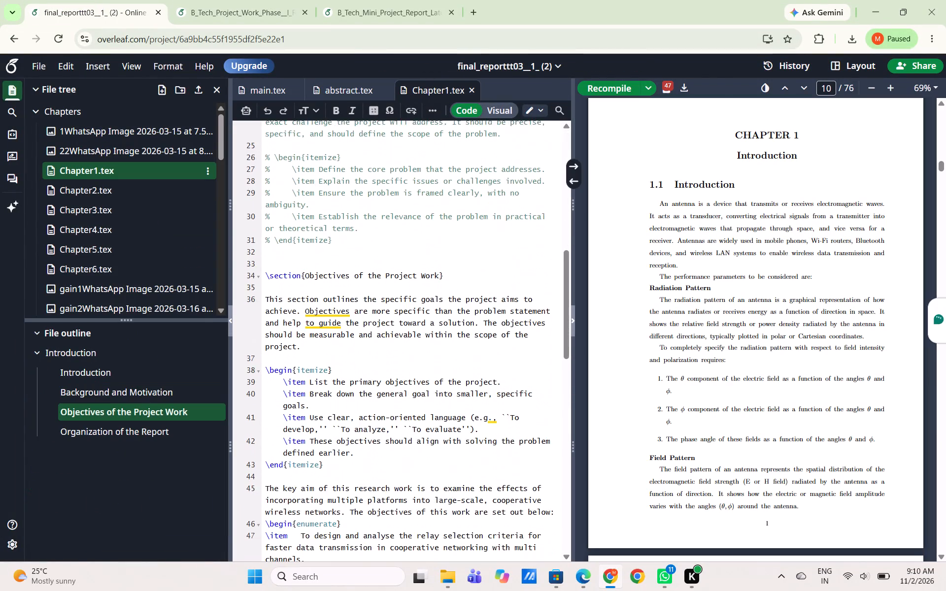
pyautogui.scroll(7, 418, 334)
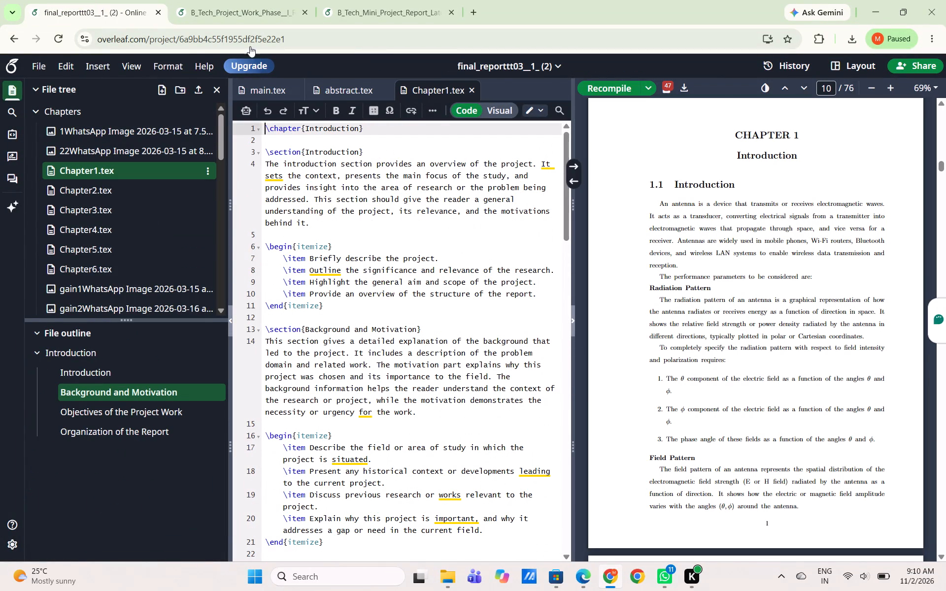
# In the Phase I report's Chapter1.tex, select the source from the chapter heading through the end of the Motivation subsection.
pyautogui.click(207, 0)
pyautogui.scroll(5, 379, 345)
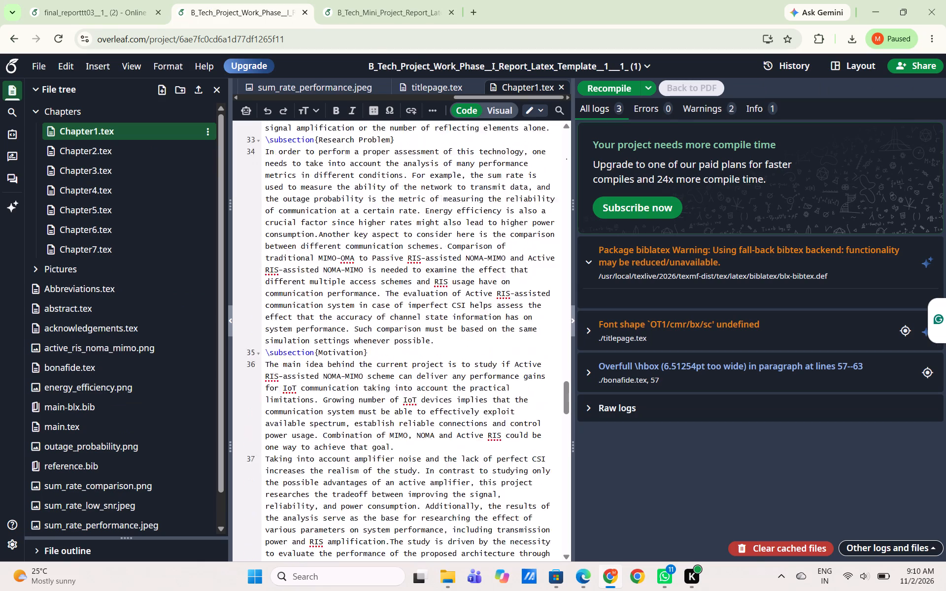
pyautogui.scroll(8, 379, 345)
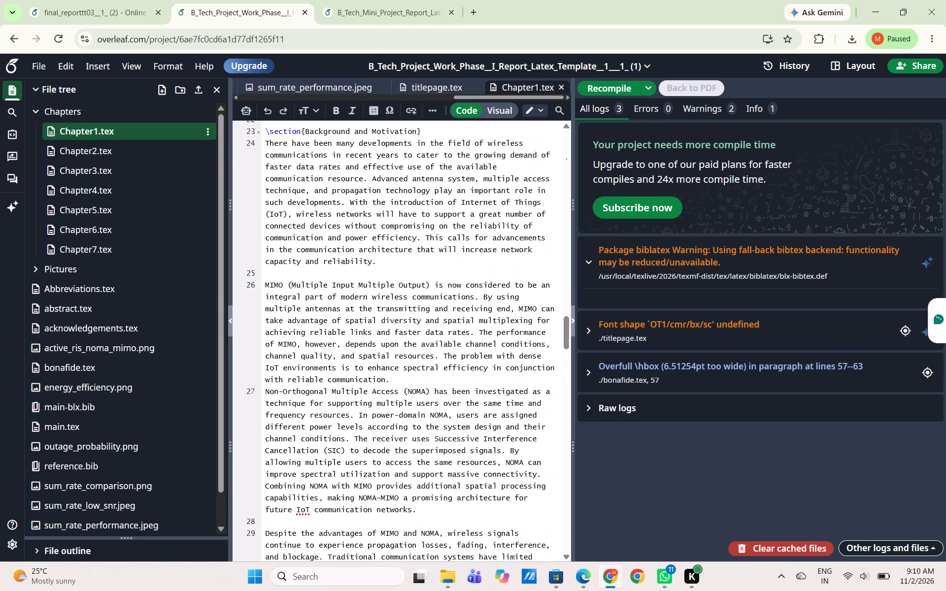
pyautogui.scroll(9, 379, 345)
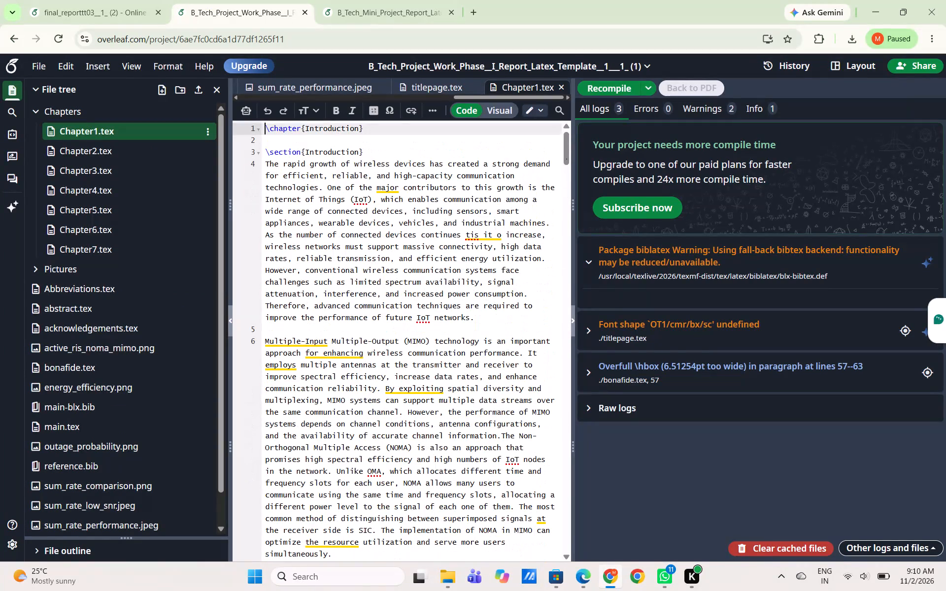
pyautogui.moveTo(265, 131); pyautogui.dragTo(341, 257)
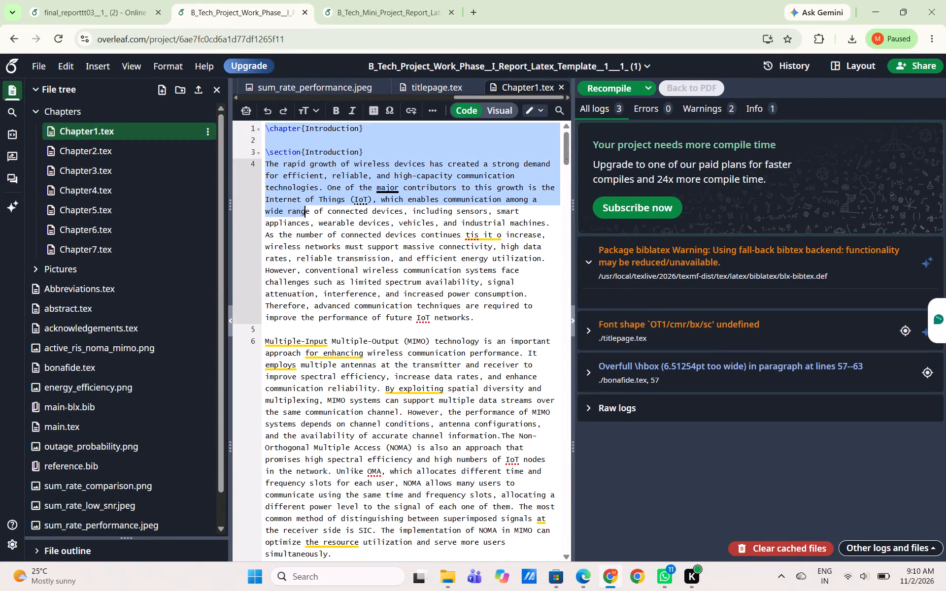
pyautogui.moveTo(341, 257); pyautogui.dragTo(439, 518)
pyautogui.scroll(2, 449, 330)
pyautogui.scroll(2, 467, 590)
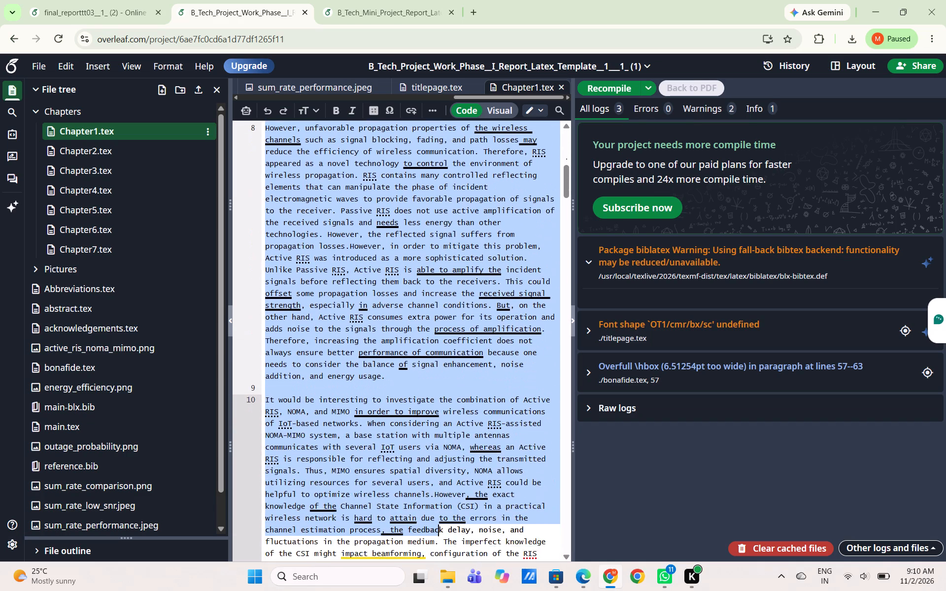
pyautogui.moveTo(439, 518); pyautogui.dragTo(444, 590)
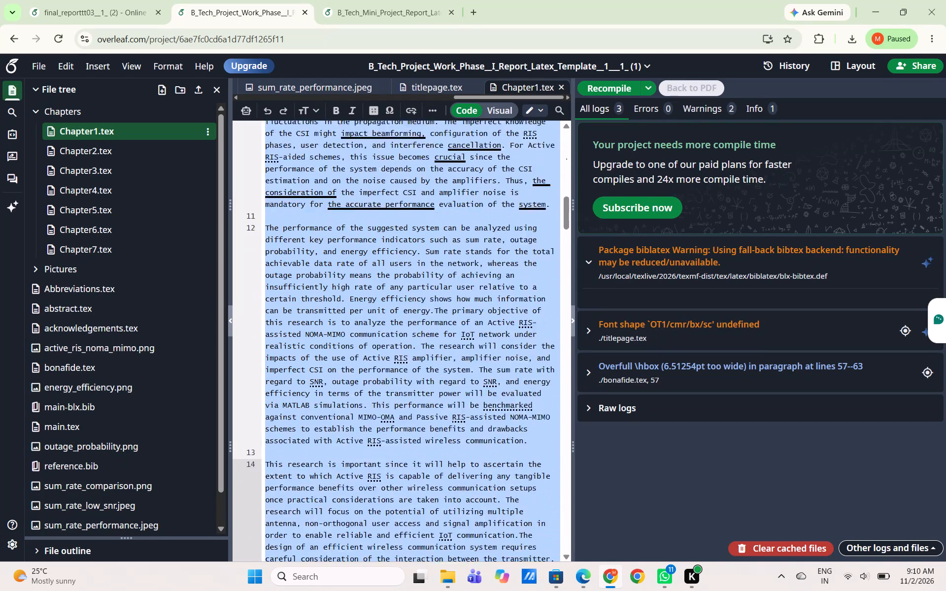
pyautogui.moveTo(444, 590); pyautogui.dragTo(446, 590)
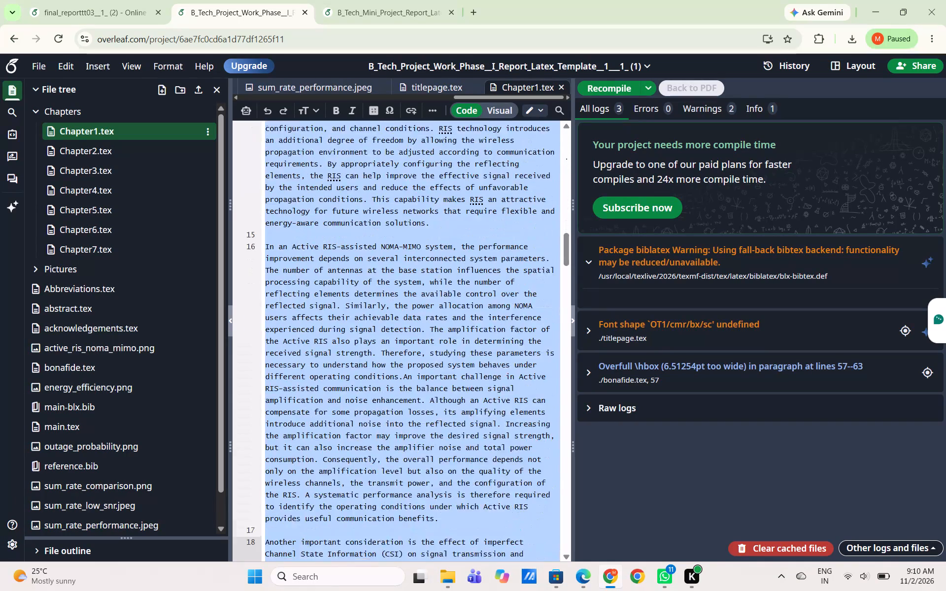
pyautogui.moveTo(446, 590); pyautogui.dragTo(441, 559)
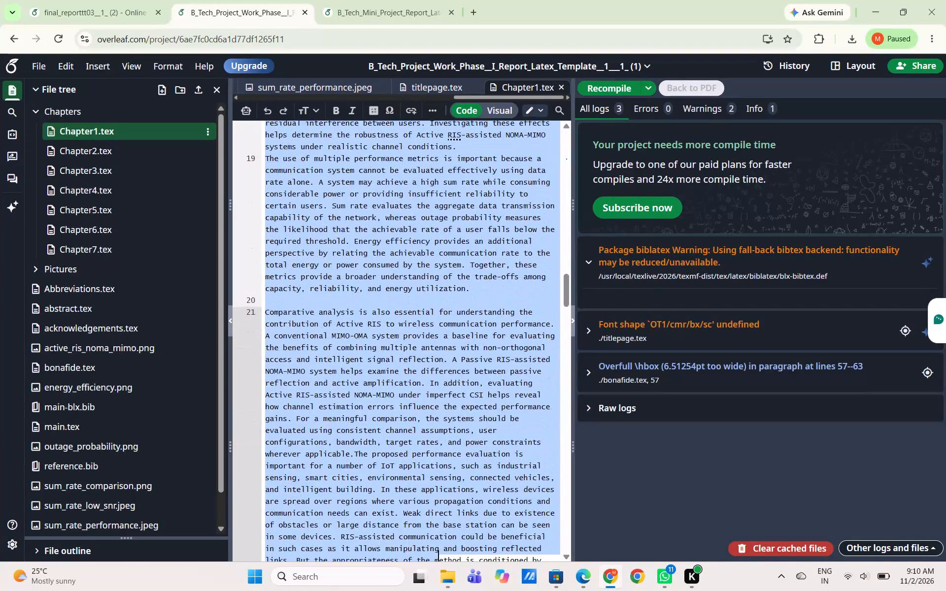
pyautogui.moveTo(441, 559); pyautogui.dragTo(413, 487)
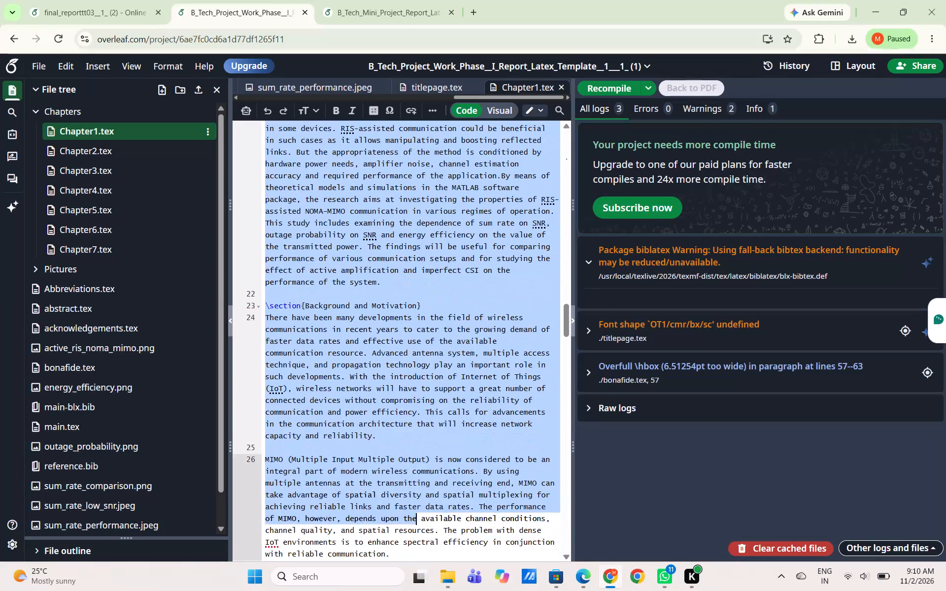
pyautogui.moveTo(413, 487); pyautogui.dragTo(400, 590)
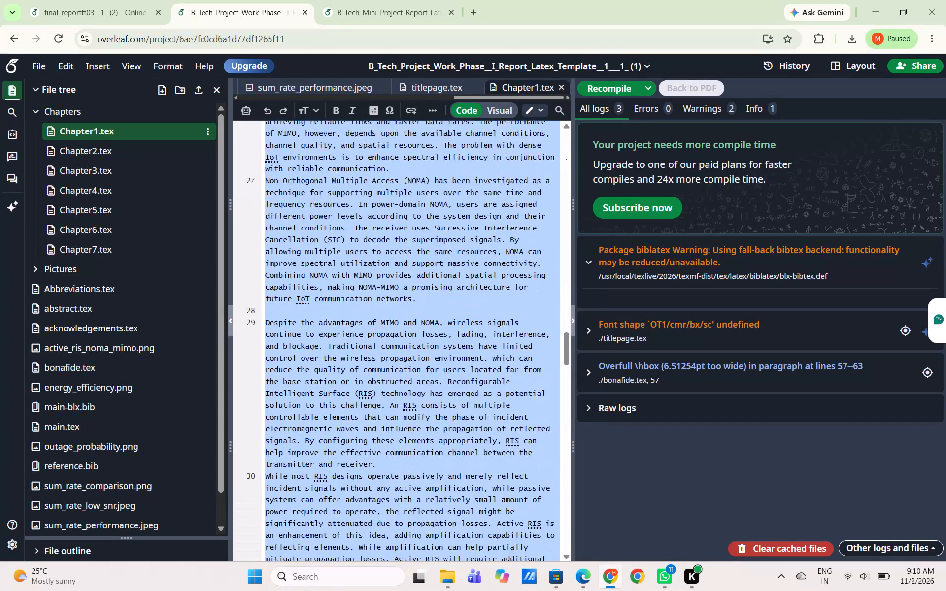
pyautogui.moveTo(400, 590); pyautogui.dragTo(413, 590)
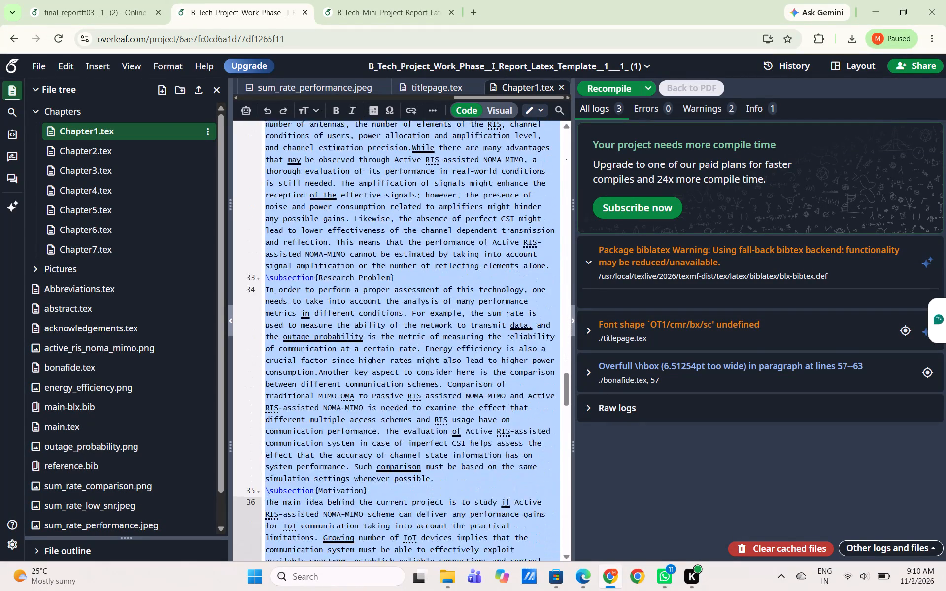
pyautogui.moveTo(413, 590); pyautogui.dragTo(364, 361)
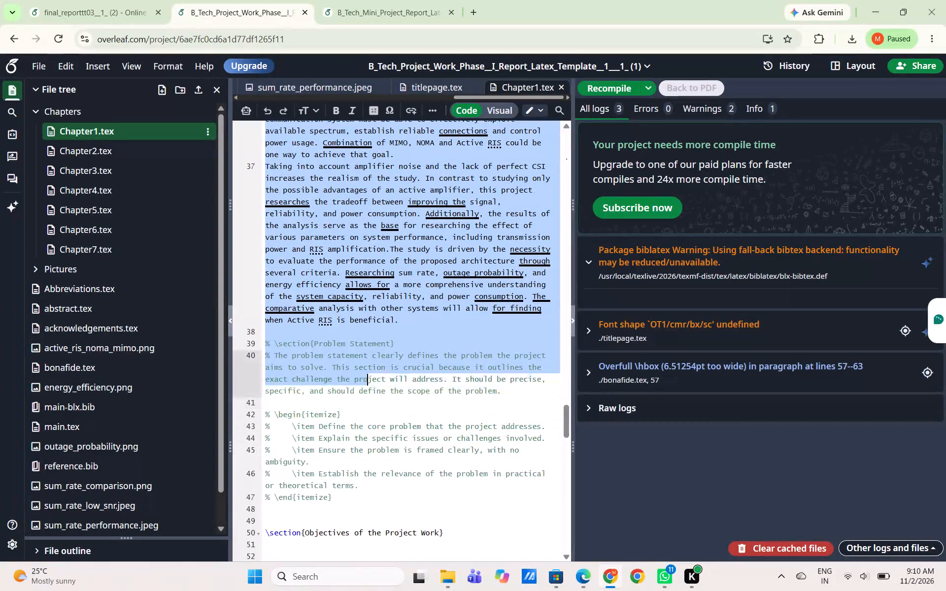
pyautogui.moveTo(364, 361); pyautogui.dragTo(402, 319)
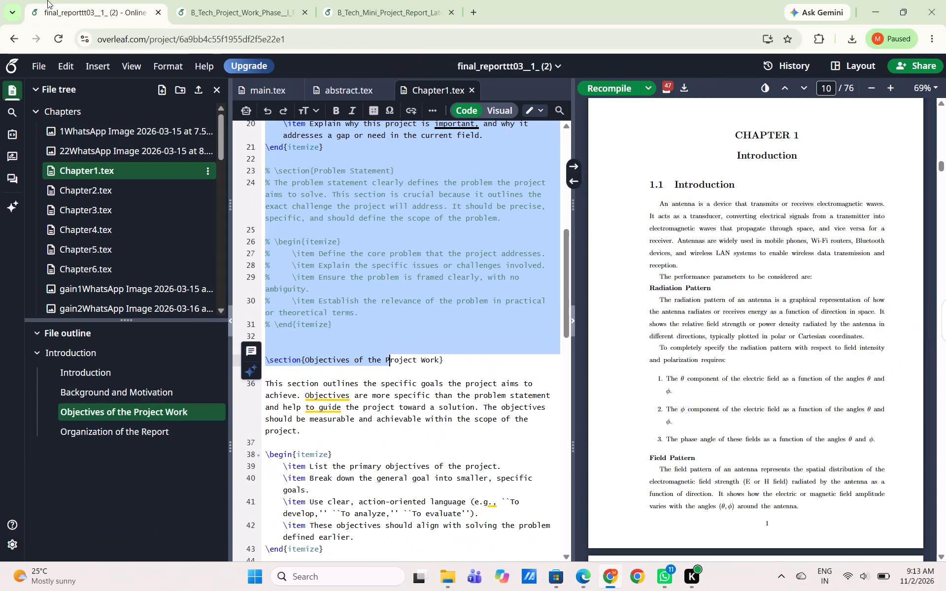
pyautogui.click(471, 363)
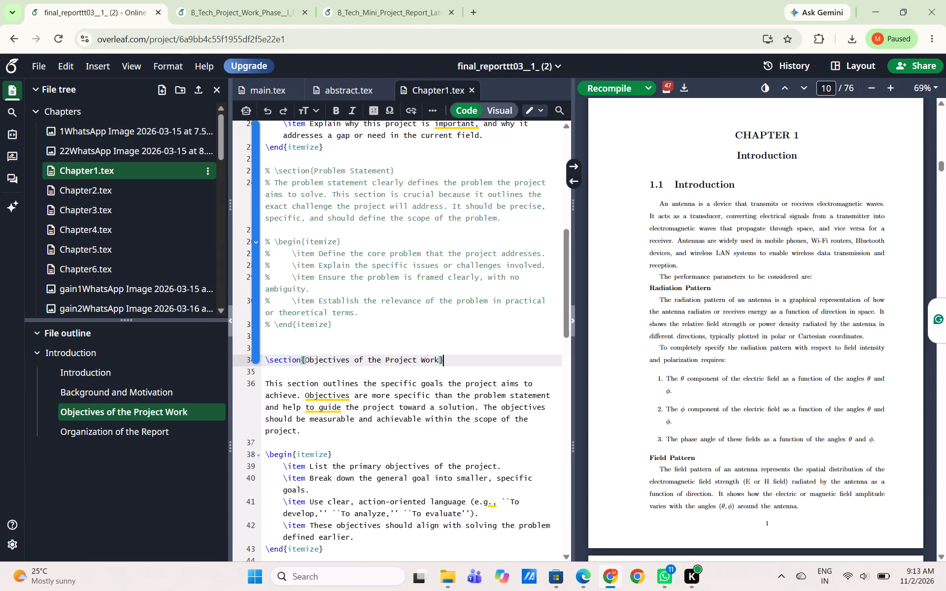
pyautogui.scroll(9, 369, 328)
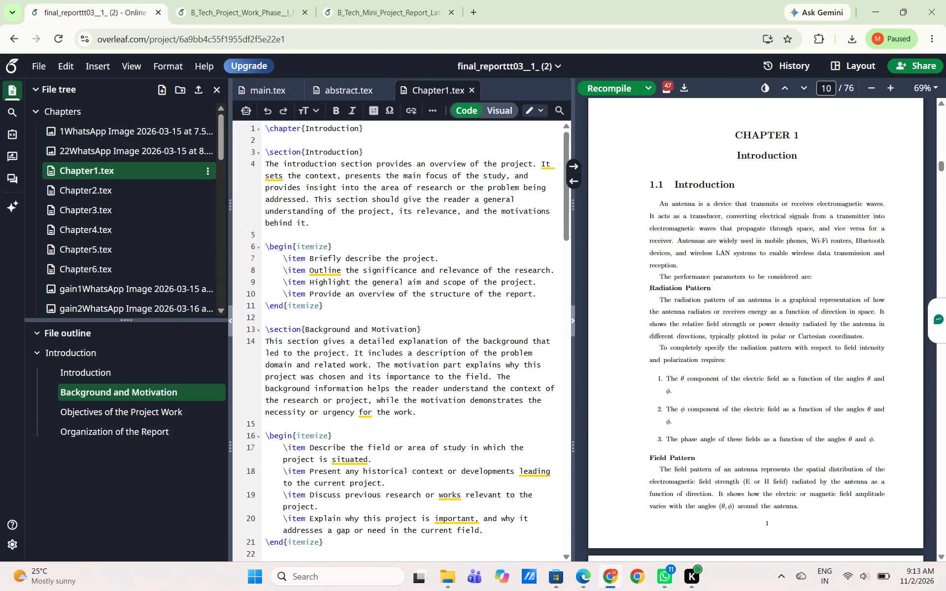
pyautogui.moveTo(266, 129); pyautogui.dragTo(360, 466)
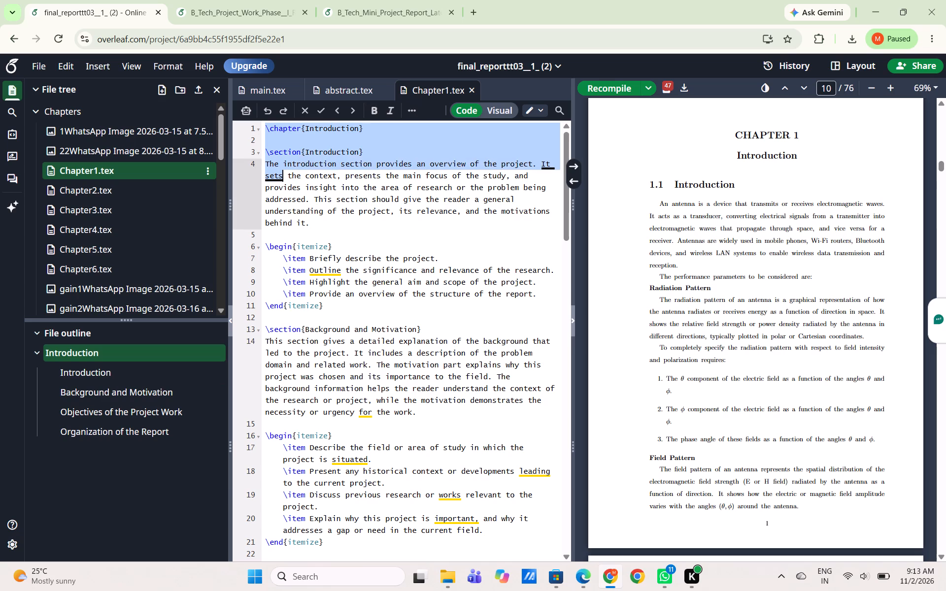
pyautogui.moveTo(360, 466); pyautogui.dragTo(354, 301)
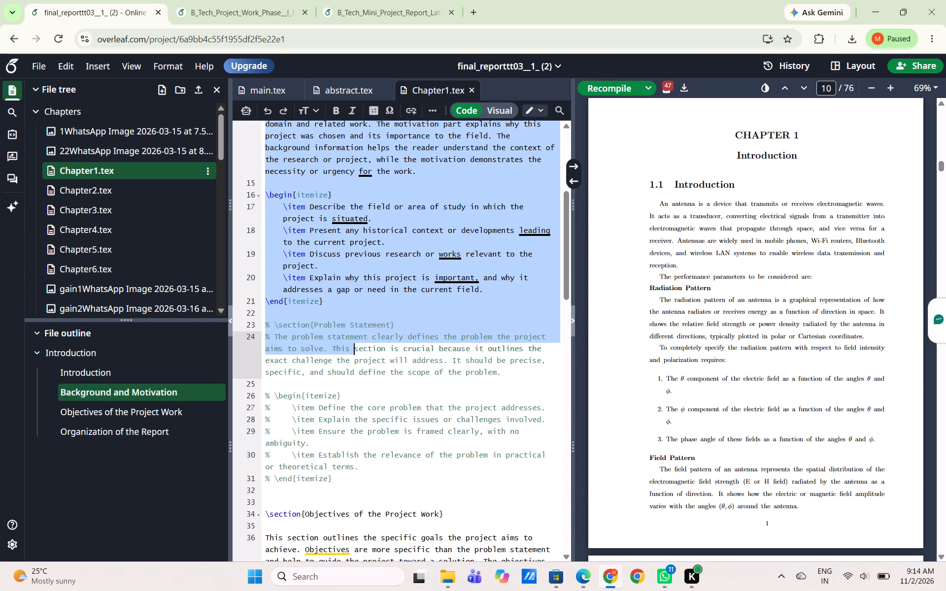
pyautogui.moveTo(354, 301); pyautogui.dragTo(337, 310)
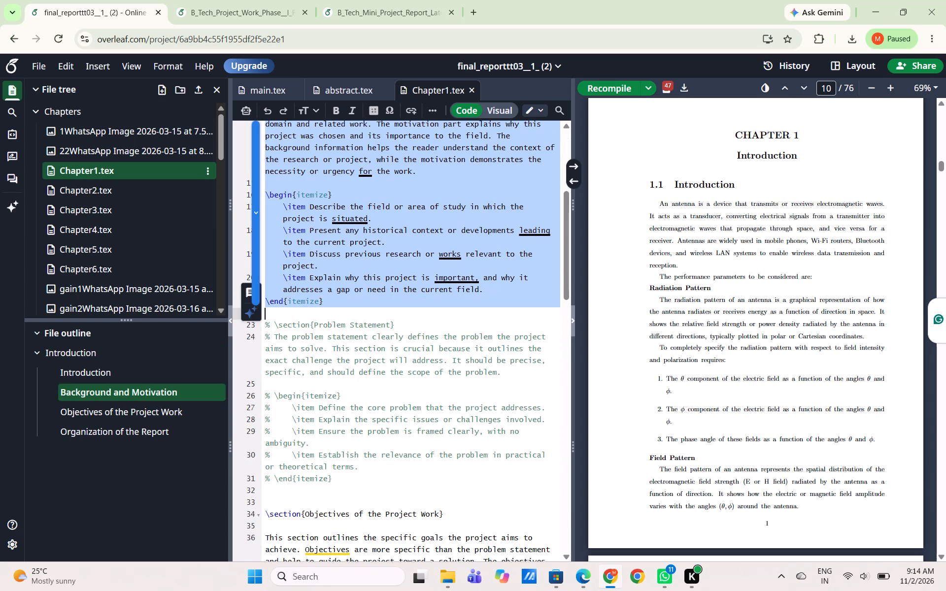
pyautogui.hotkey('ctrl', 'v')
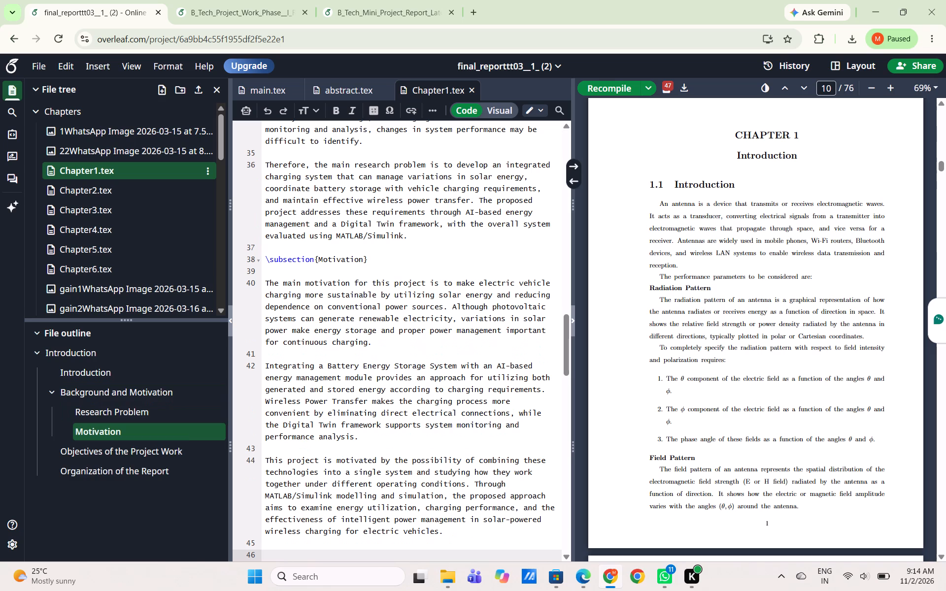
# Look through the old Chapter 1 pages in the PDF and recompile the final_reporttt03__1_ (2) project.
pyautogui.scroll(-6, 733, 354)
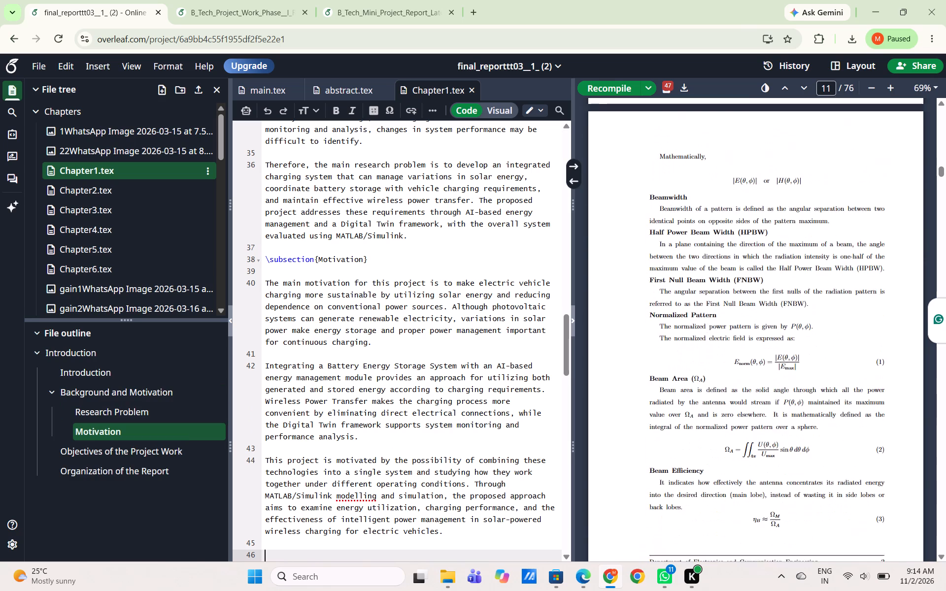
pyautogui.scroll(-7, 733, 354)
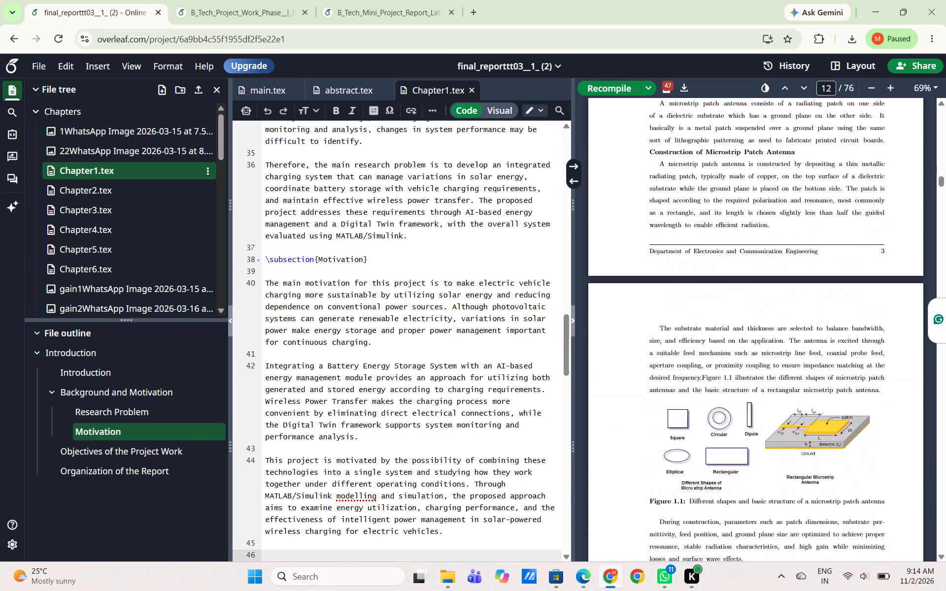
pyautogui.scroll(-6, 733, 354)
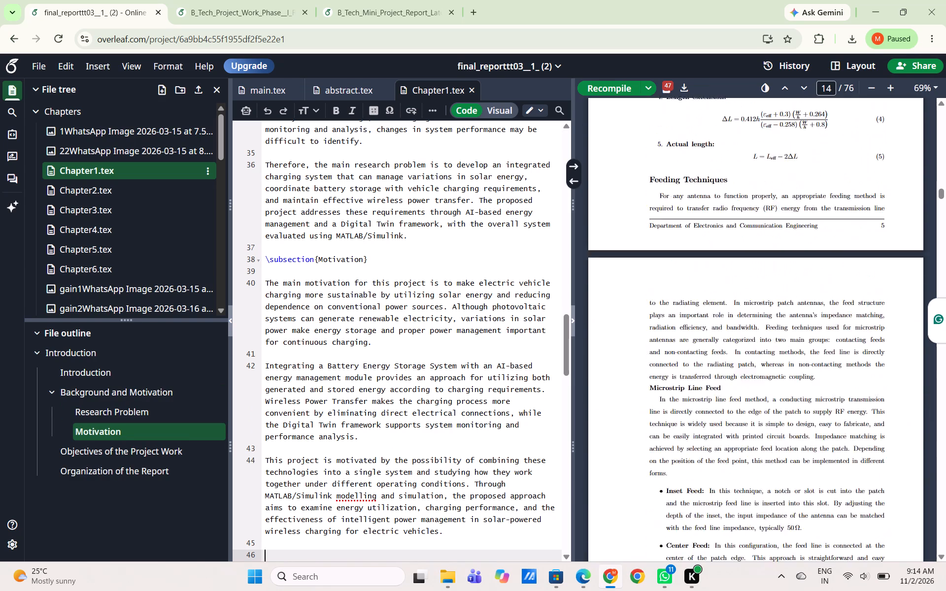
pyautogui.scroll(-1, 733, 354)
pyautogui.click(604, 84)
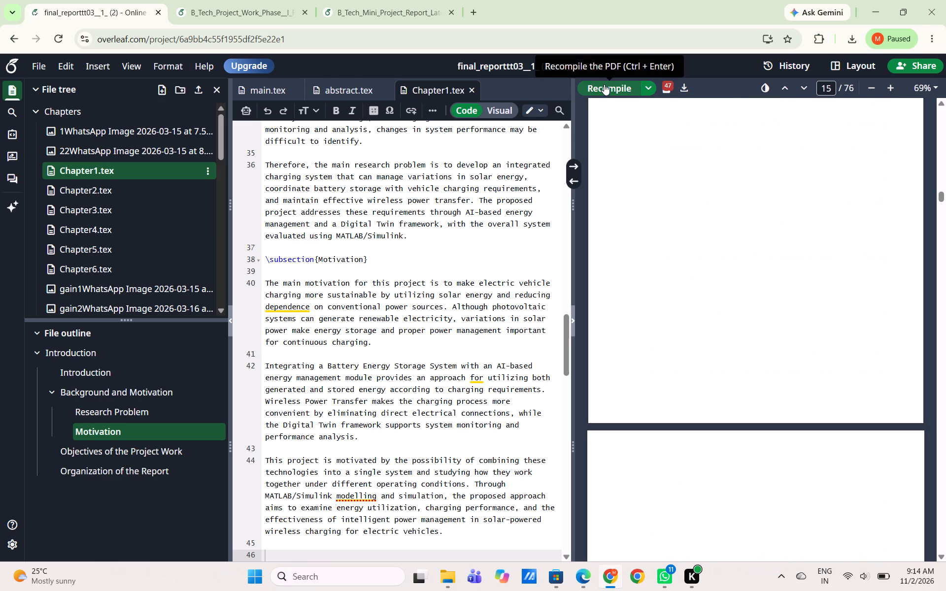
# Check the PDF's Chapter 1 pages against the newly pasted Introduction source in Chapter1.tex.
pyautogui.scroll(5, 737, 329)
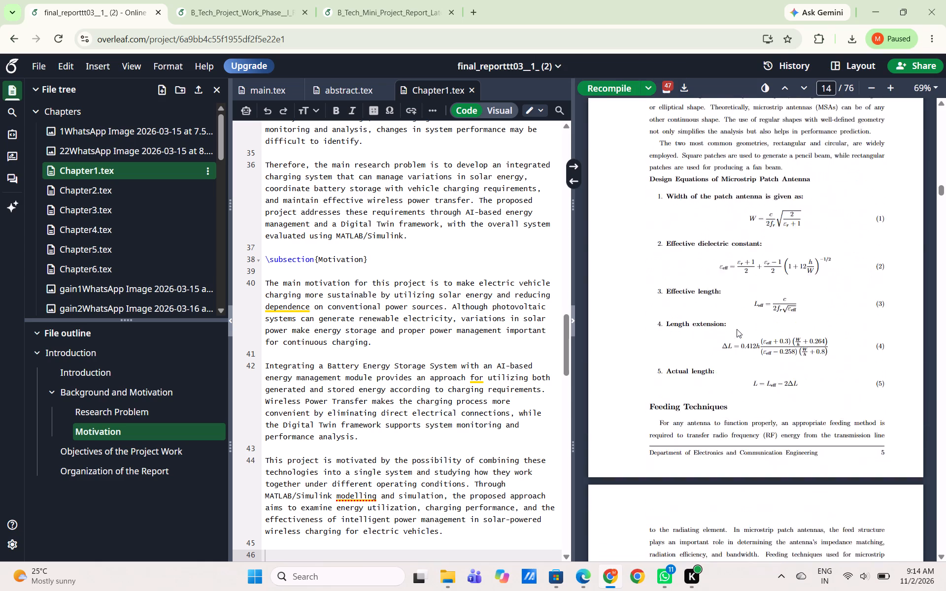
pyautogui.scroll(6, 737, 329)
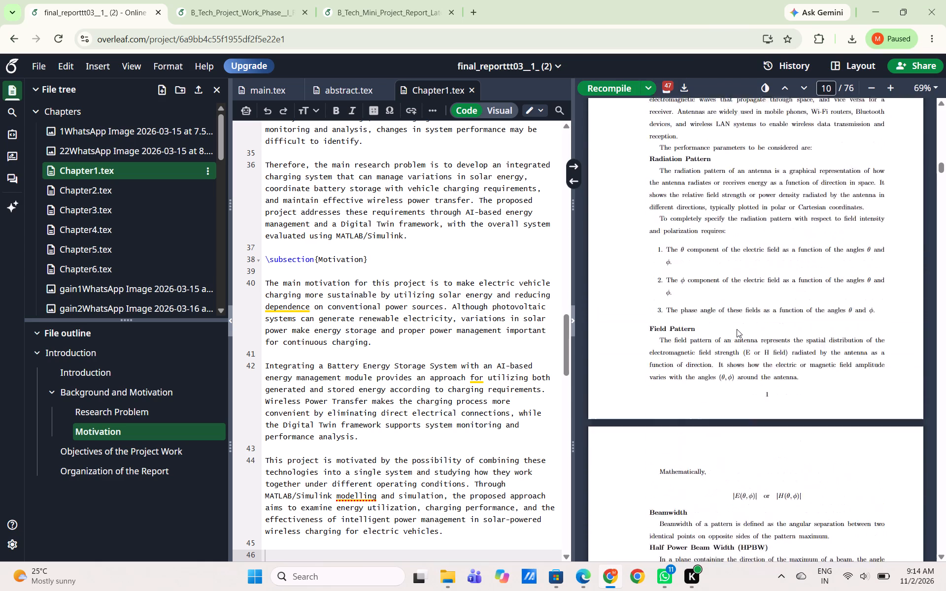
pyautogui.scroll(3, 737, 329)
pyautogui.scroll(-5, 737, 329)
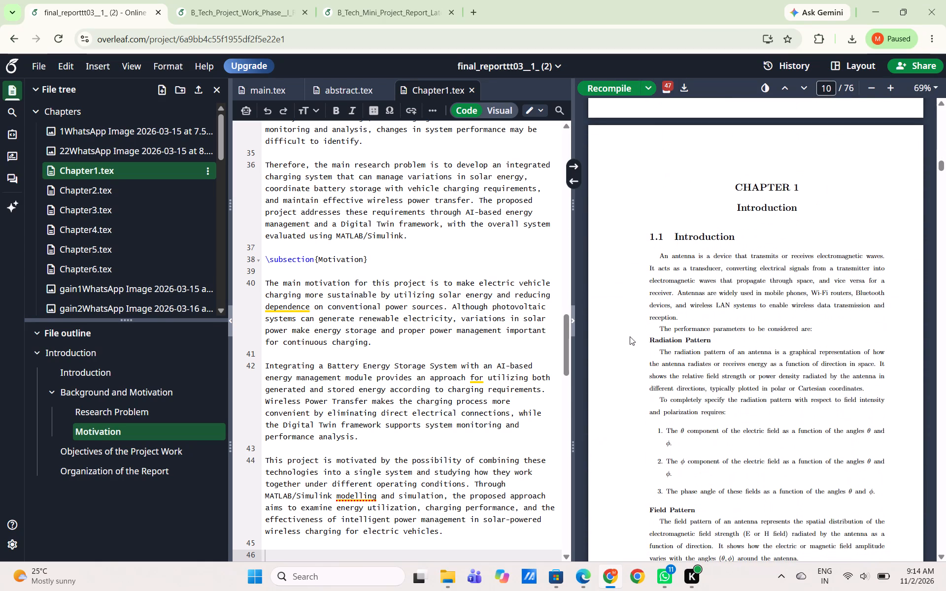
pyautogui.scroll(12, 406, 344)
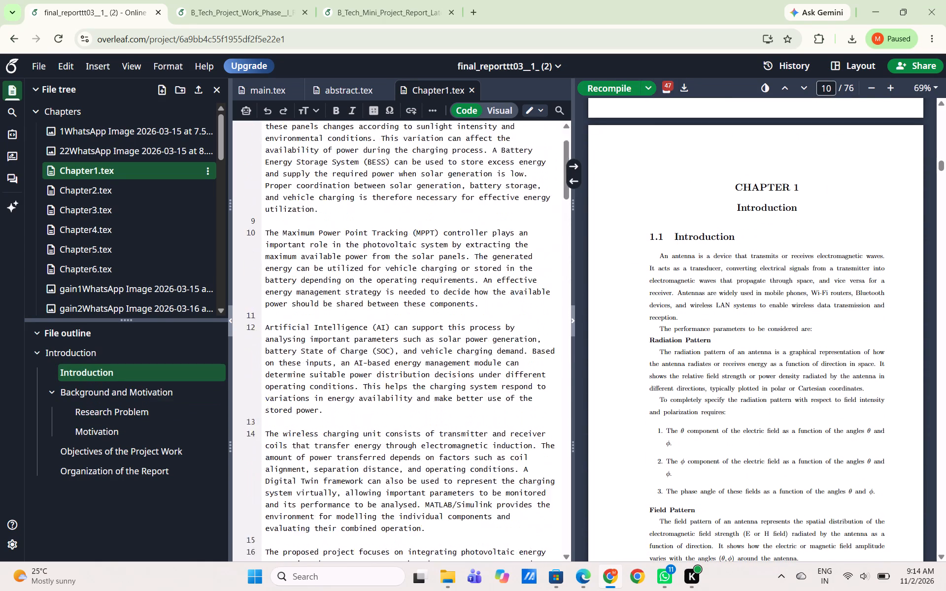
pyautogui.scroll(-2, 713, 216)
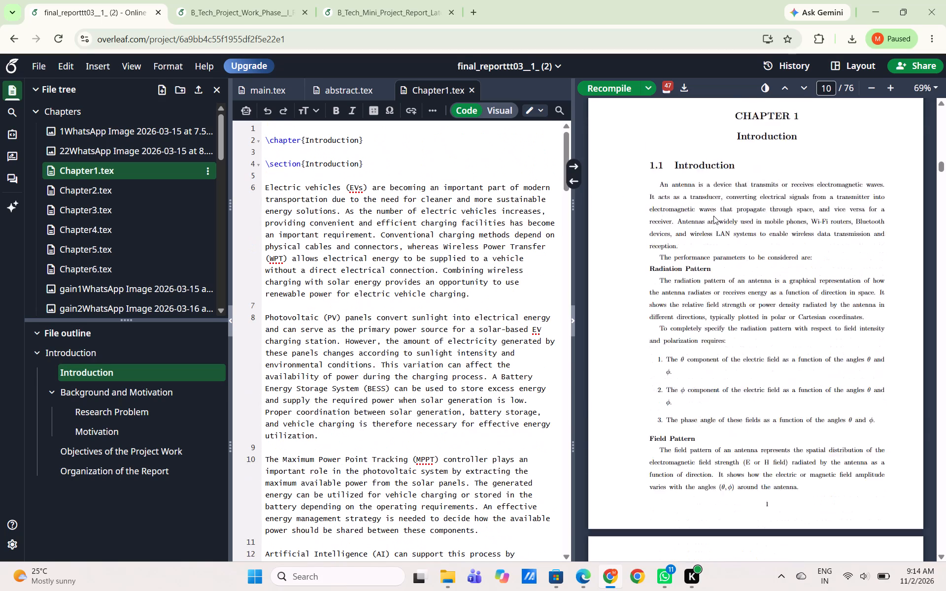
pyautogui.scroll(-14, 713, 216)
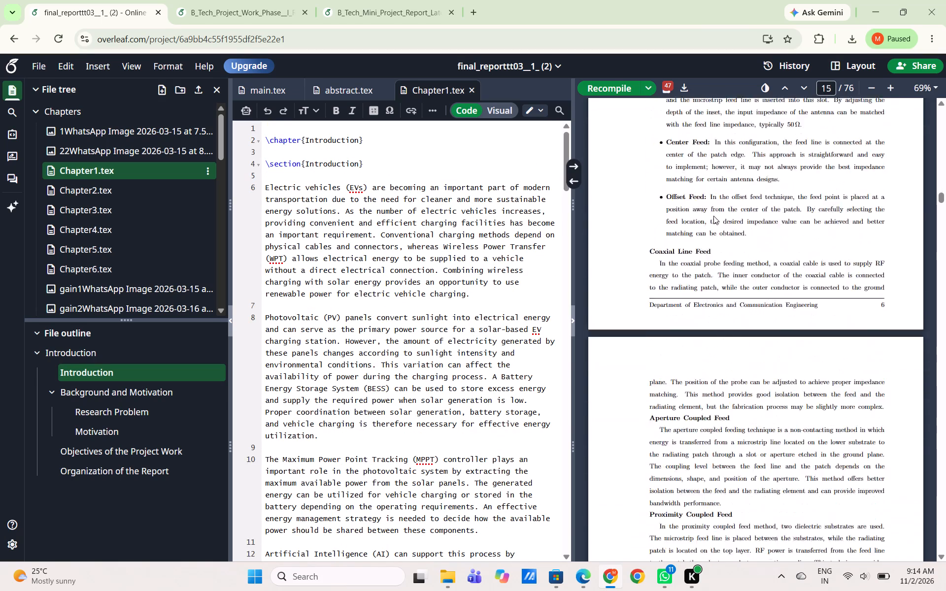
pyautogui.scroll(-7, 713, 216)
# Recompile the project again and look back through the PDF from Chapter 1 to the Table of Contents.
pyautogui.click(601, 85)
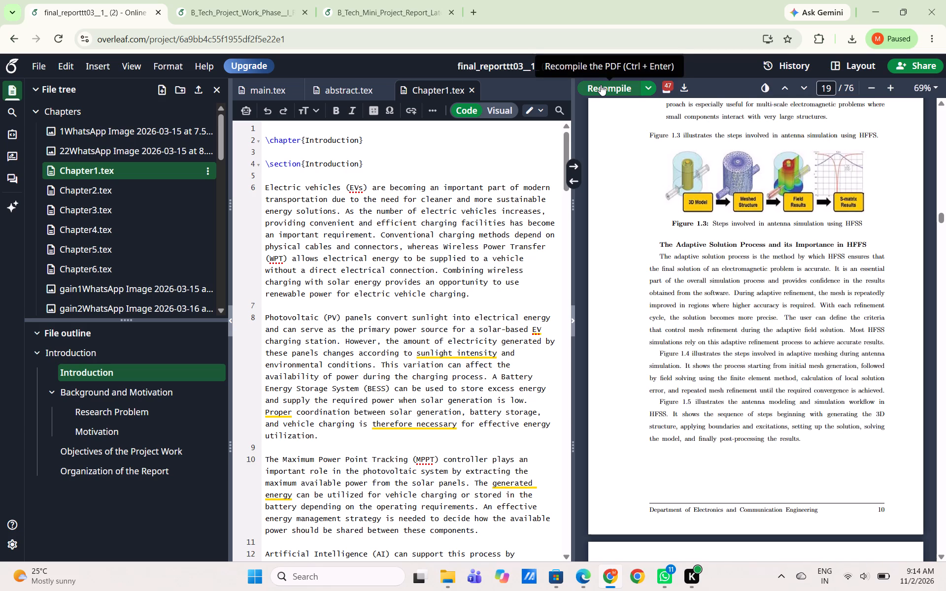
pyautogui.scroll(13, 719, 250)
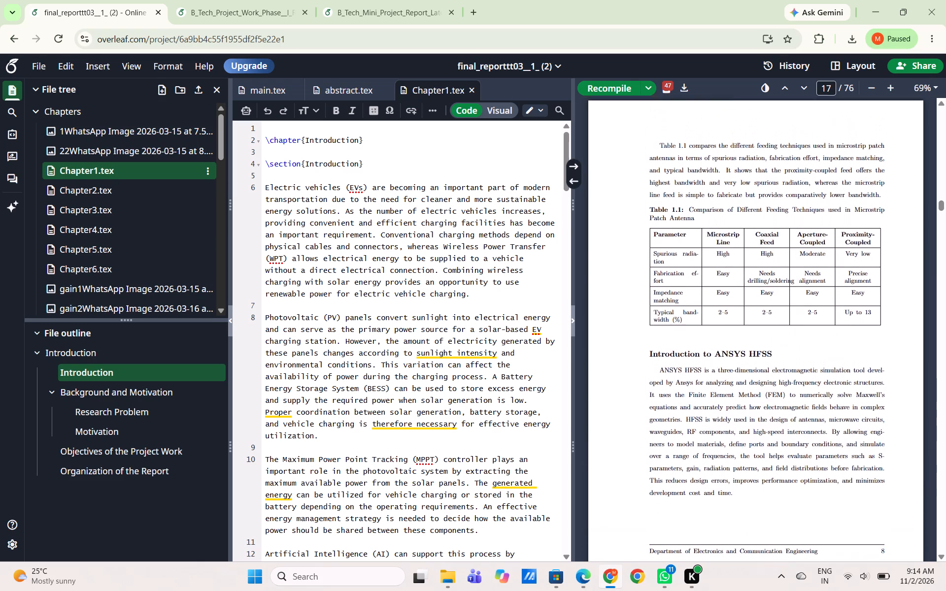
pyautogui.scroll(14, 719, 250)
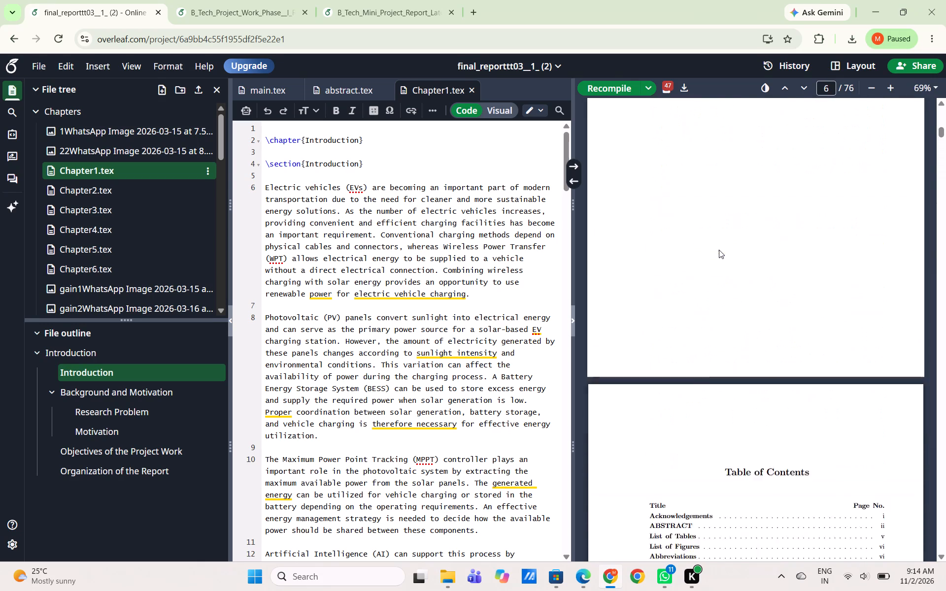
# Look through the compiled PDF from the bonafide and acknowledgement pages to the end of Chapter 1's report organization section.
pyautogui.scroll(4, 719, 250)
pyautogui.scroll(-8, 719, 250)
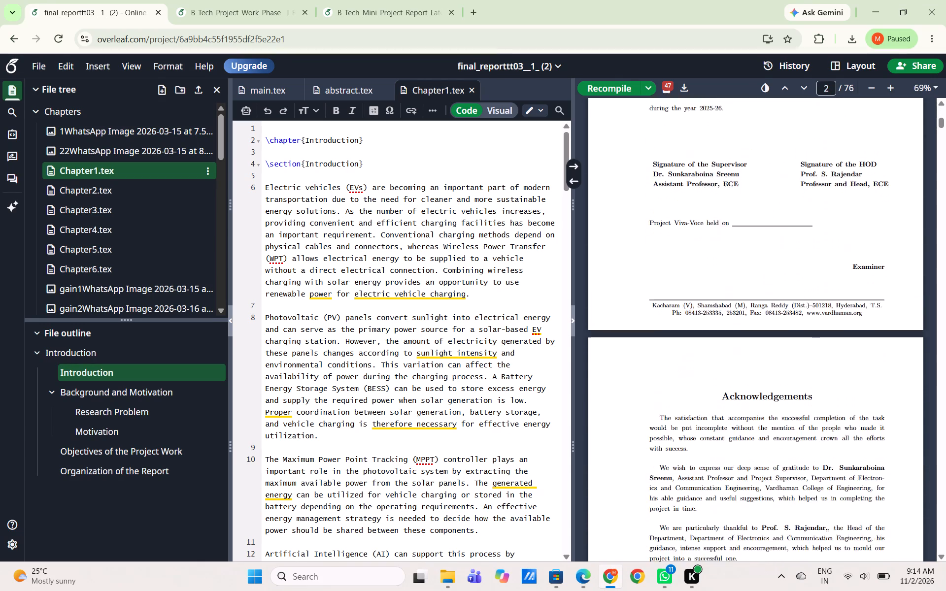
pyautogui.scroll(-10, 719, 250)
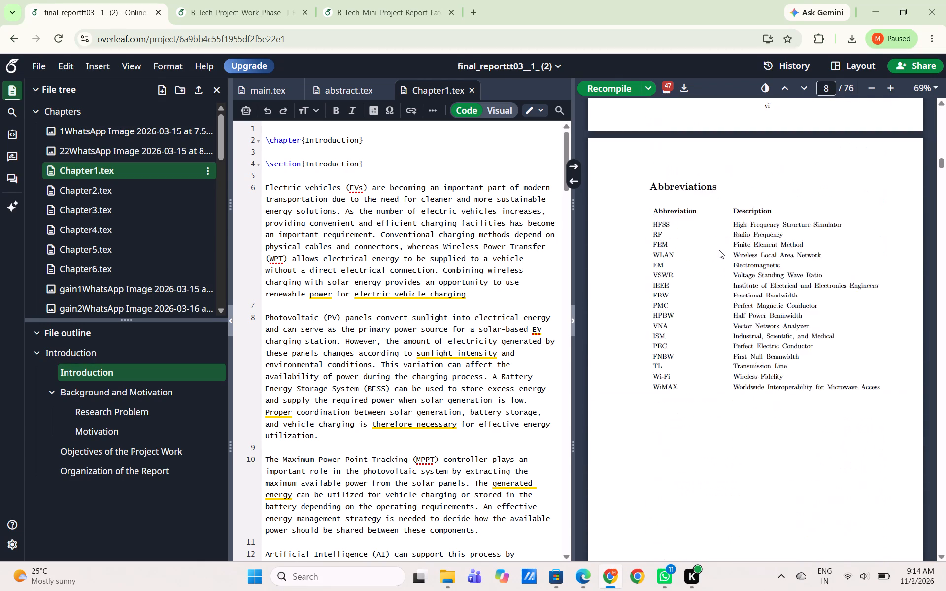
pyautogui.scroll(-12, 719, 250)
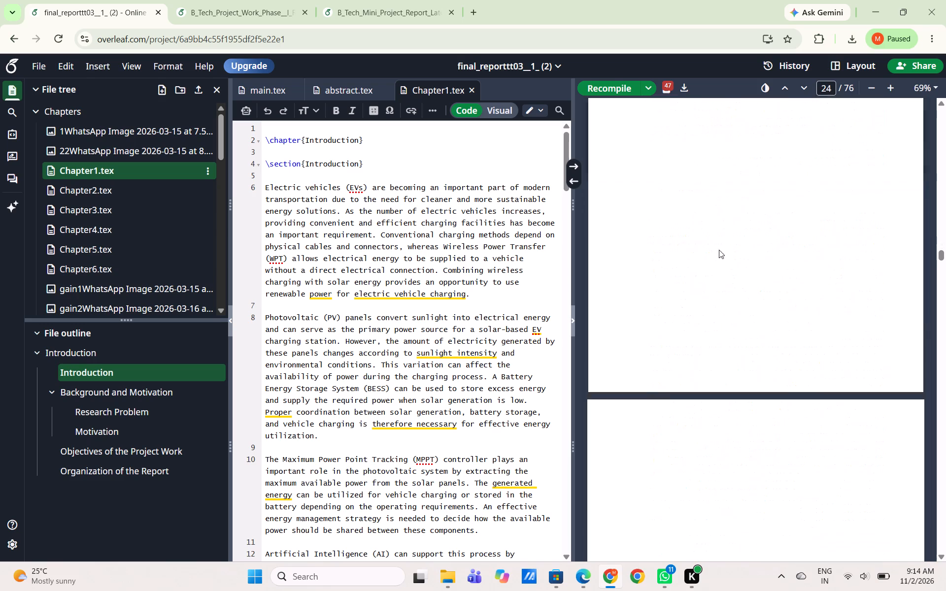
pyautogui.scroll(-6, 719, 250)
pyautogui.scroll(-5, 108, 236)
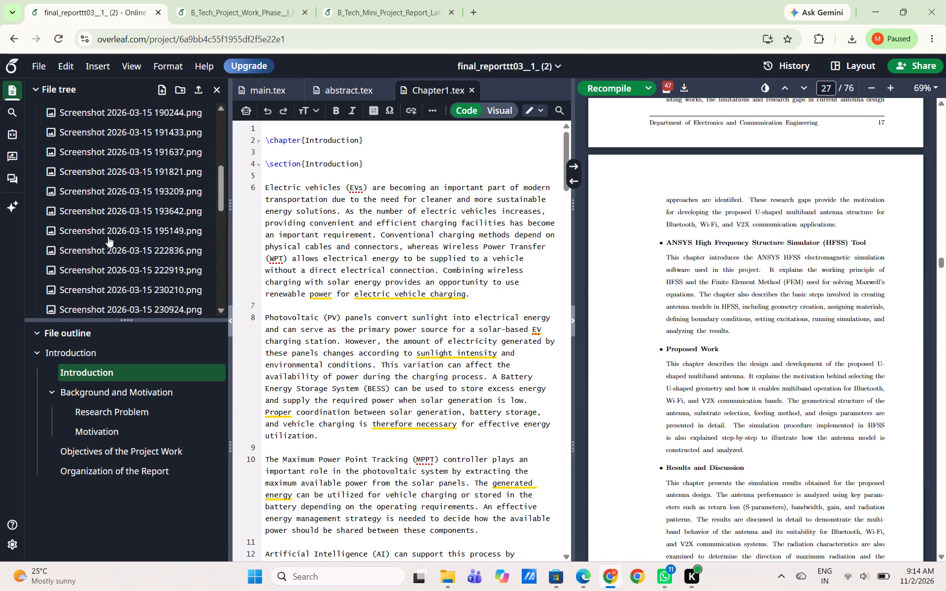
# Open main.tex from the project files and locate the old antenna text under its Introduction chapter.
pyautogui.scroll(-2, 108, 236)
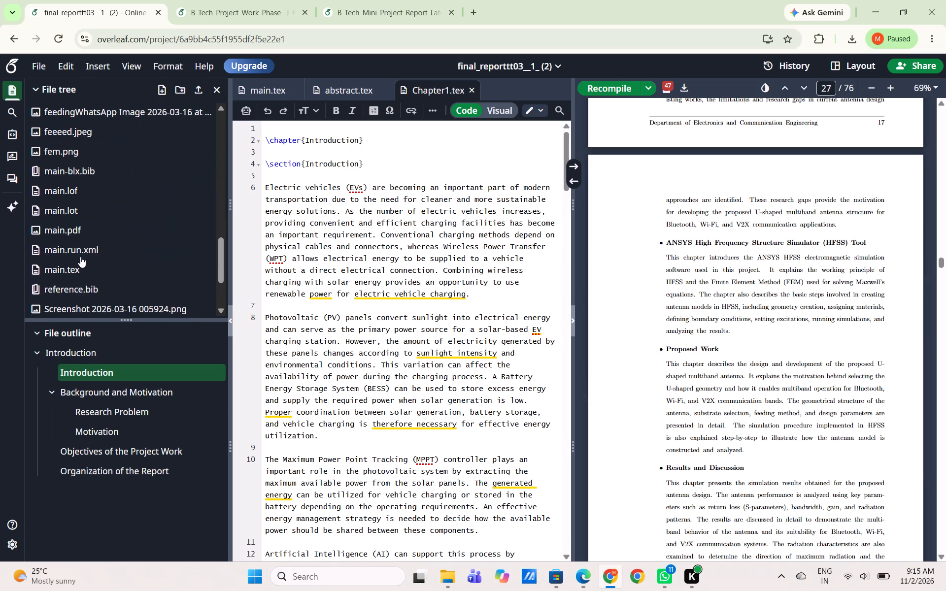
pyautogui.click(80, 257)
pyautogui.click(76, 264)
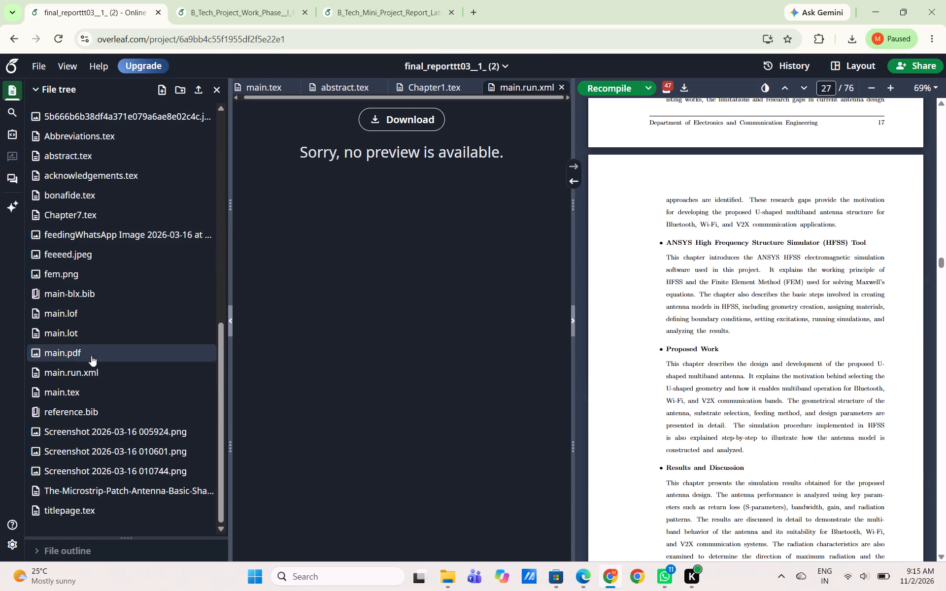
pyautogui.doubleClick(78, 394)
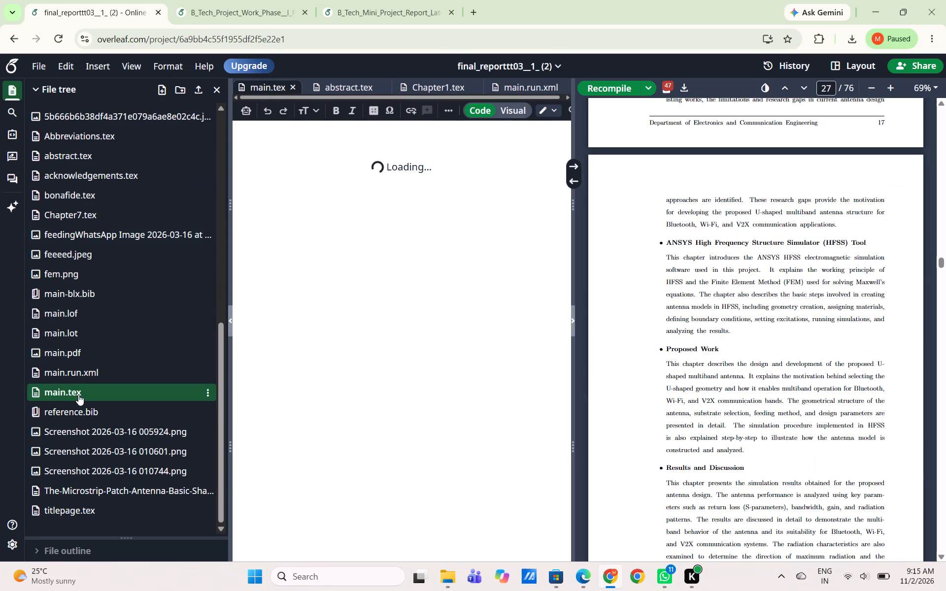
pyautogui.scroll(-2, 394, 364)
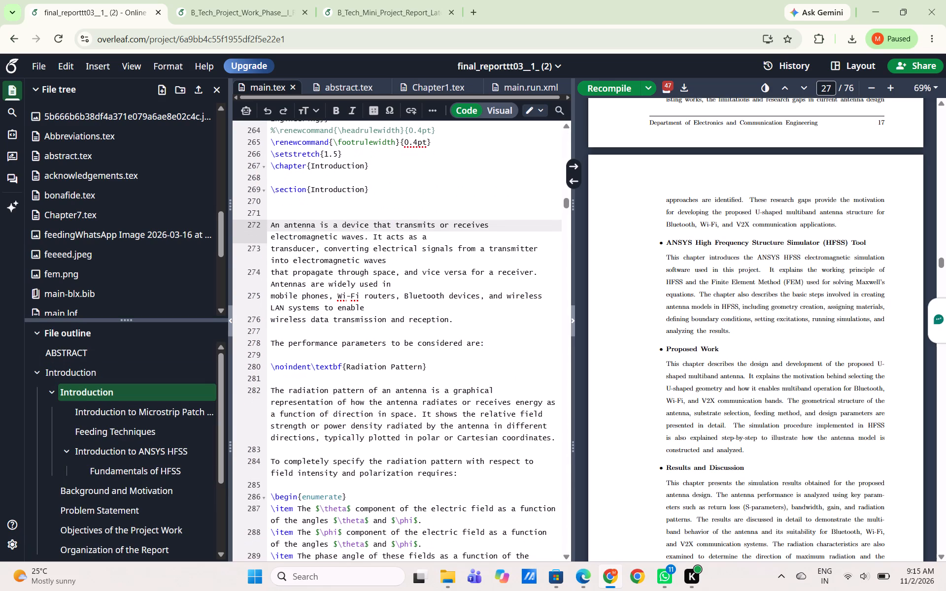
pyautogui.scroll(3, 394, 364)
pyautogui.scroll(-2, 394, 364)
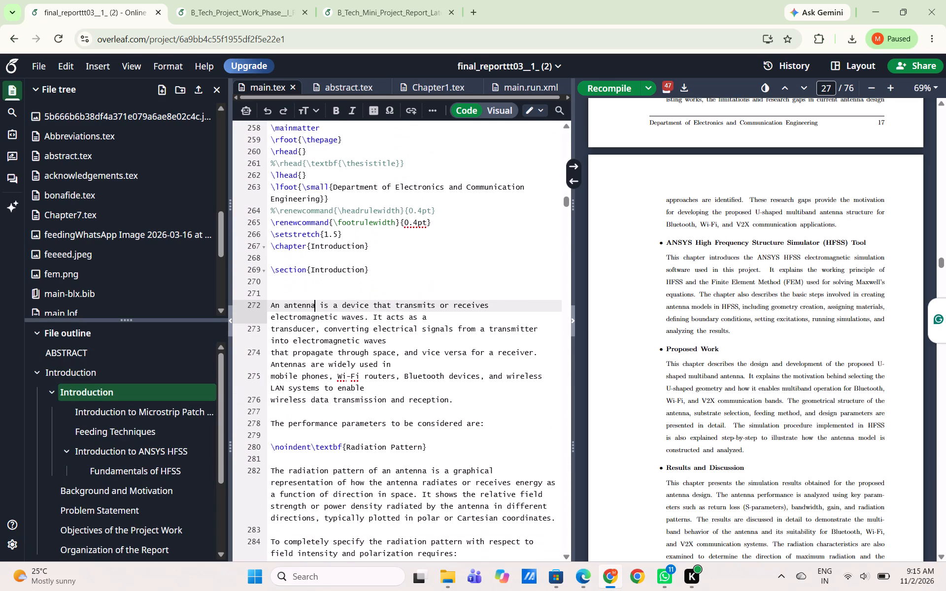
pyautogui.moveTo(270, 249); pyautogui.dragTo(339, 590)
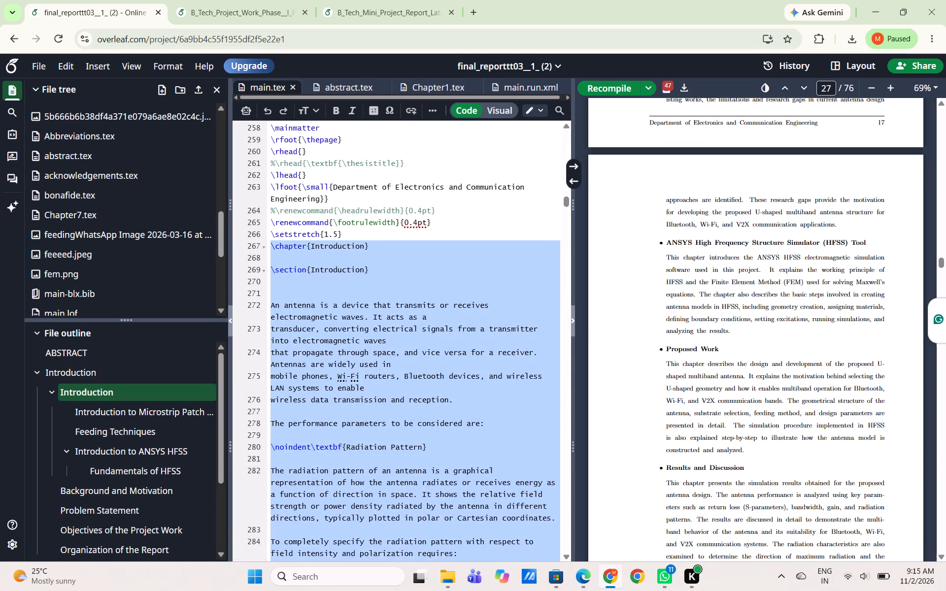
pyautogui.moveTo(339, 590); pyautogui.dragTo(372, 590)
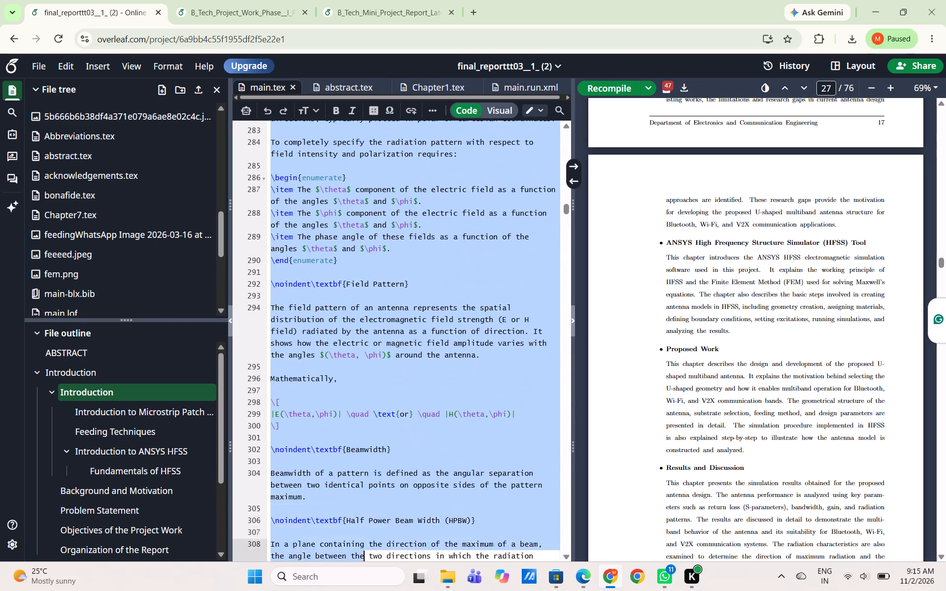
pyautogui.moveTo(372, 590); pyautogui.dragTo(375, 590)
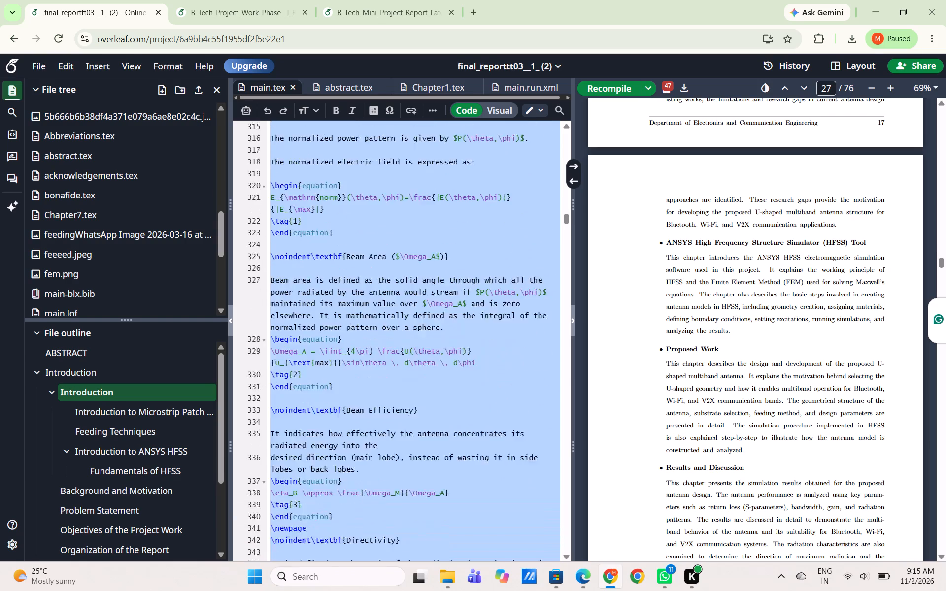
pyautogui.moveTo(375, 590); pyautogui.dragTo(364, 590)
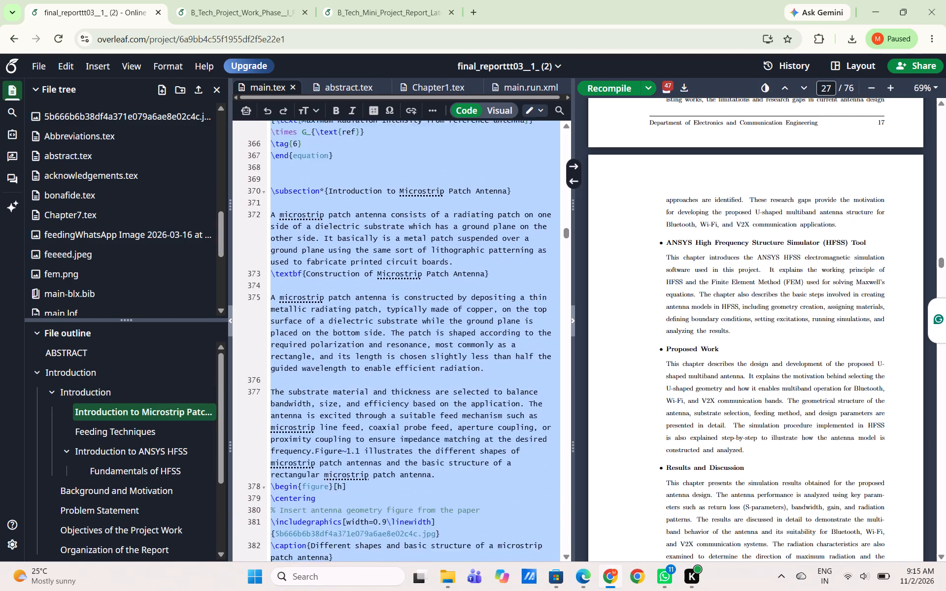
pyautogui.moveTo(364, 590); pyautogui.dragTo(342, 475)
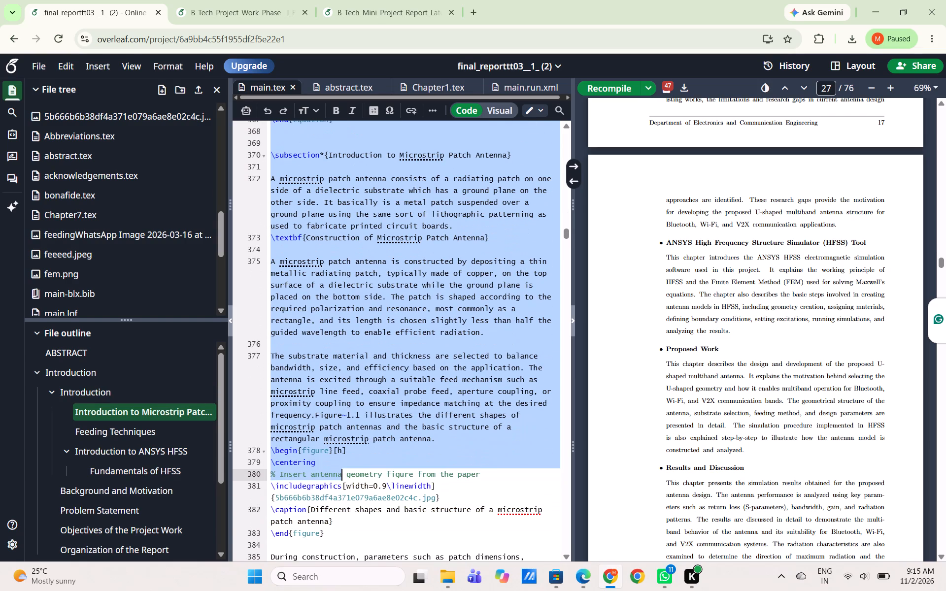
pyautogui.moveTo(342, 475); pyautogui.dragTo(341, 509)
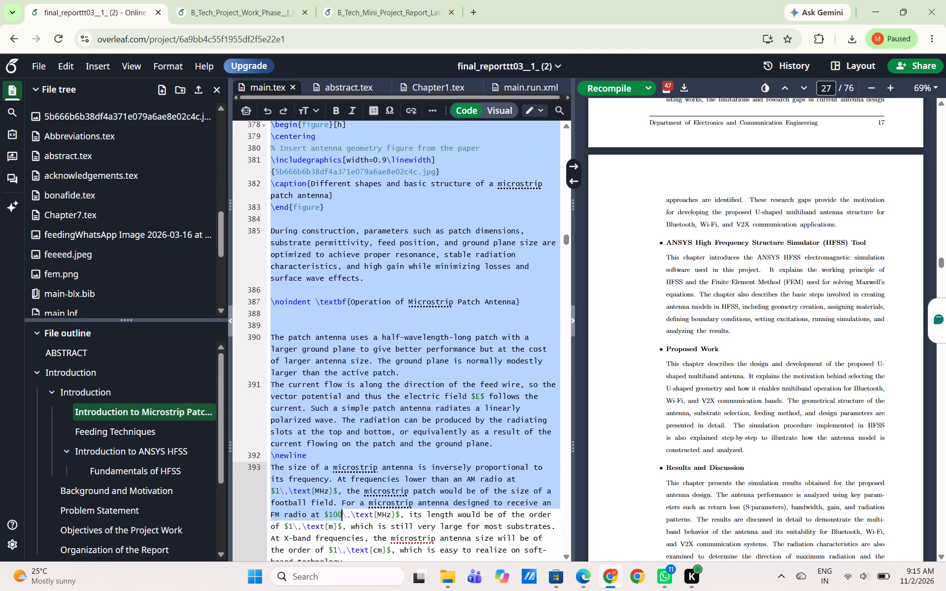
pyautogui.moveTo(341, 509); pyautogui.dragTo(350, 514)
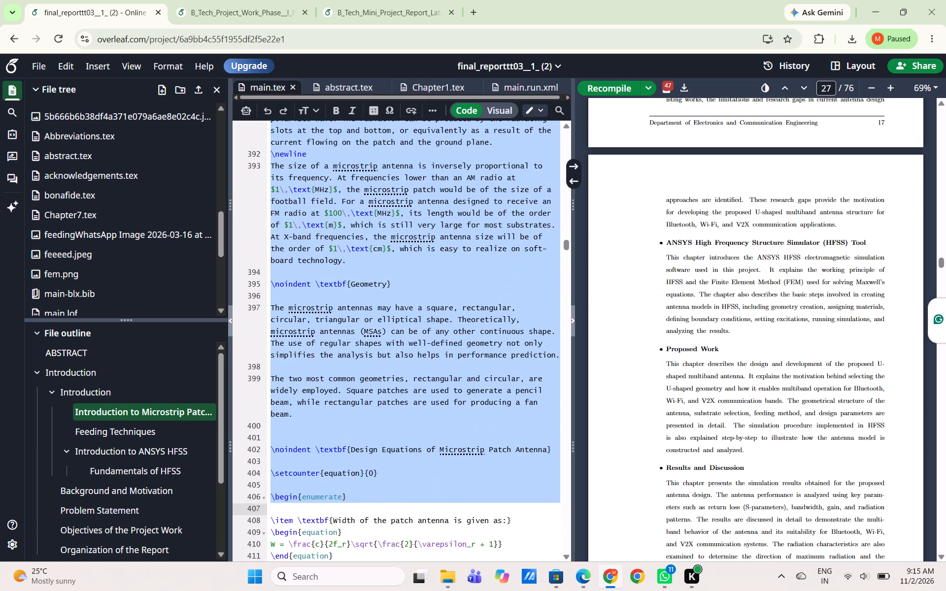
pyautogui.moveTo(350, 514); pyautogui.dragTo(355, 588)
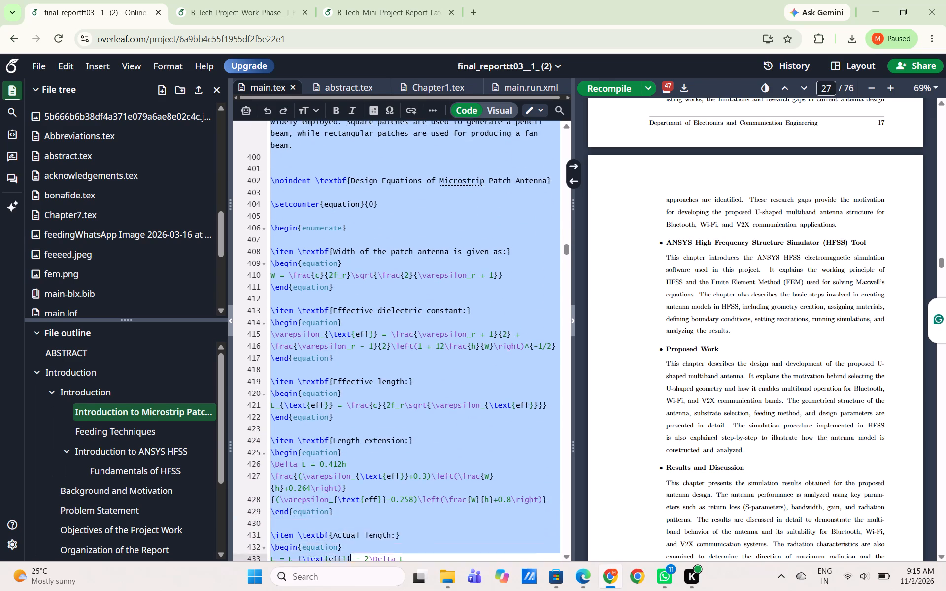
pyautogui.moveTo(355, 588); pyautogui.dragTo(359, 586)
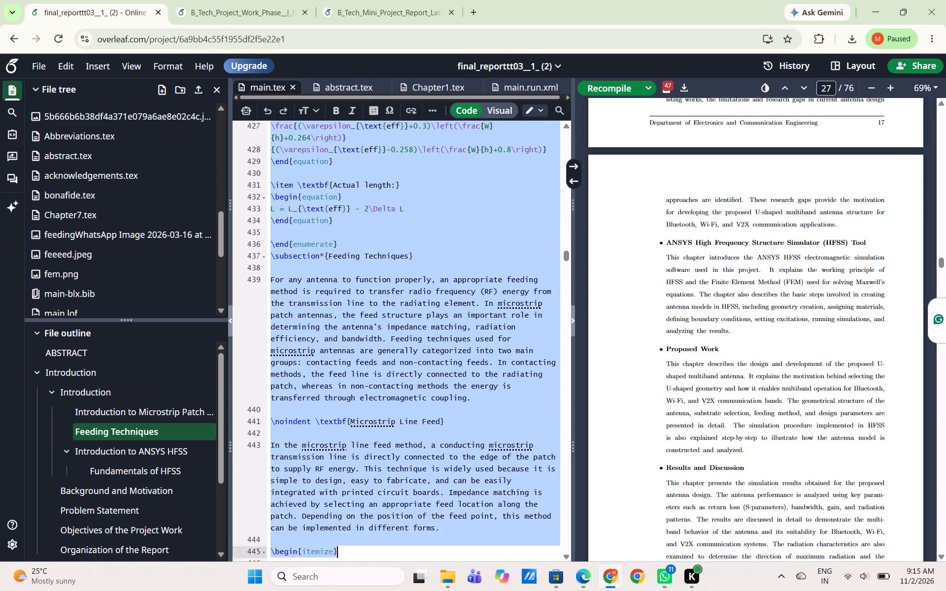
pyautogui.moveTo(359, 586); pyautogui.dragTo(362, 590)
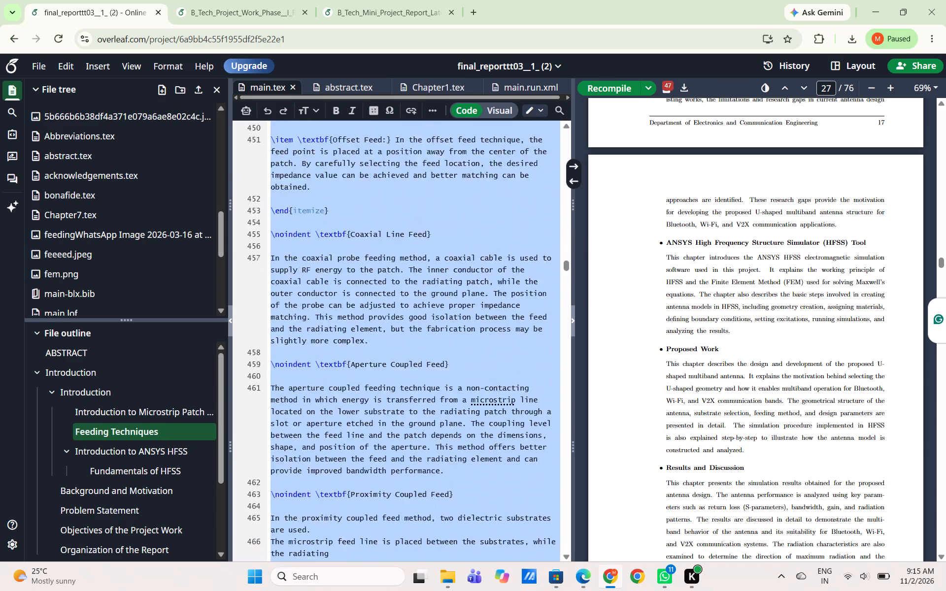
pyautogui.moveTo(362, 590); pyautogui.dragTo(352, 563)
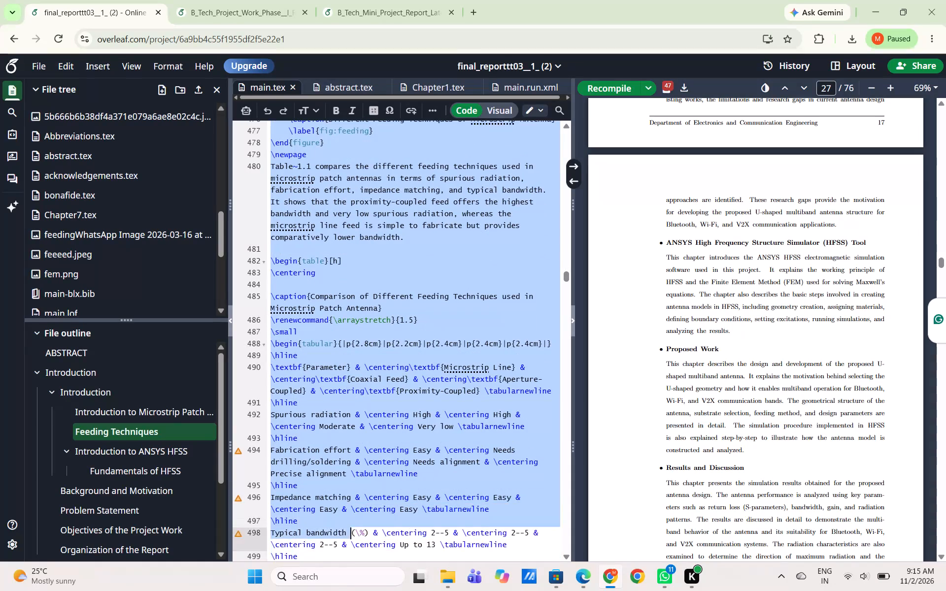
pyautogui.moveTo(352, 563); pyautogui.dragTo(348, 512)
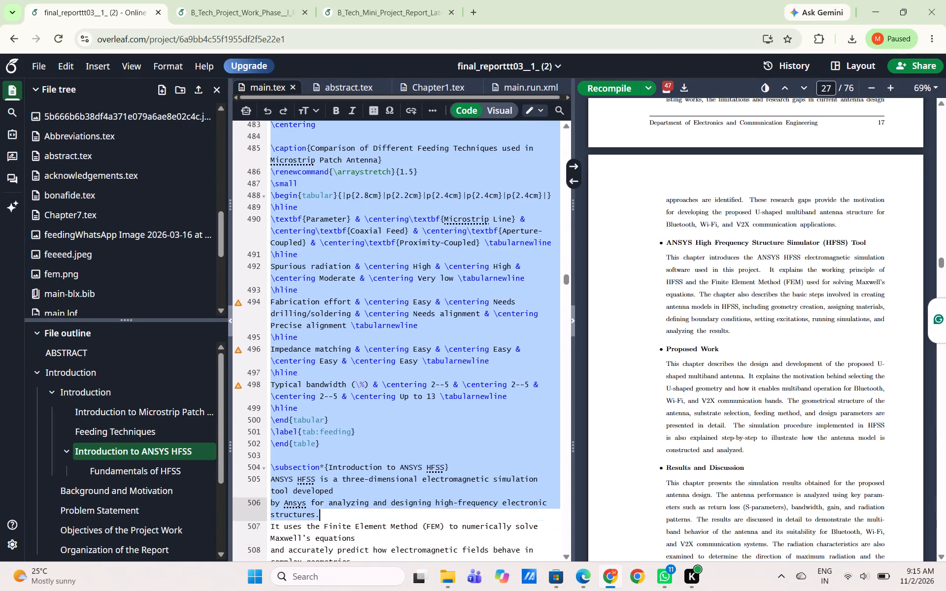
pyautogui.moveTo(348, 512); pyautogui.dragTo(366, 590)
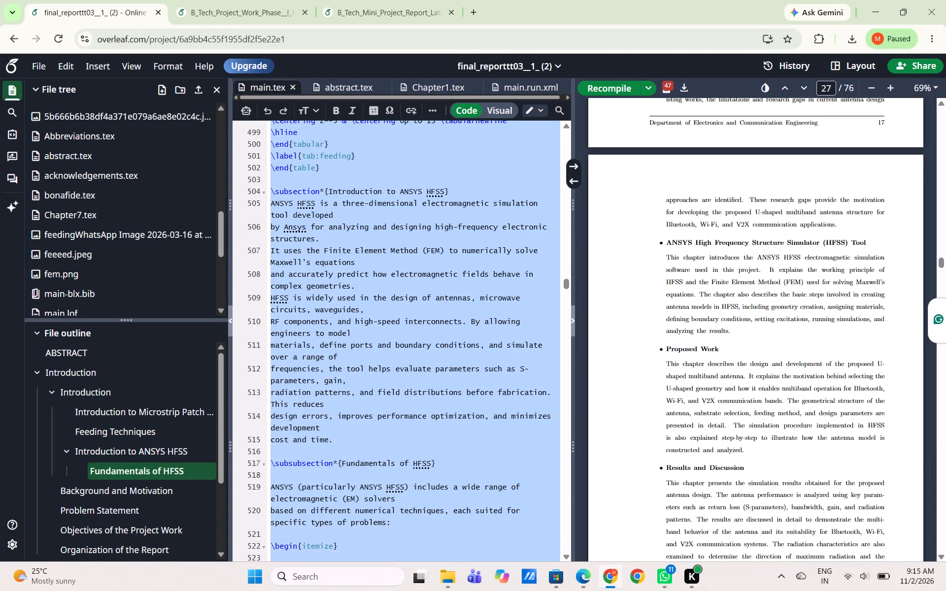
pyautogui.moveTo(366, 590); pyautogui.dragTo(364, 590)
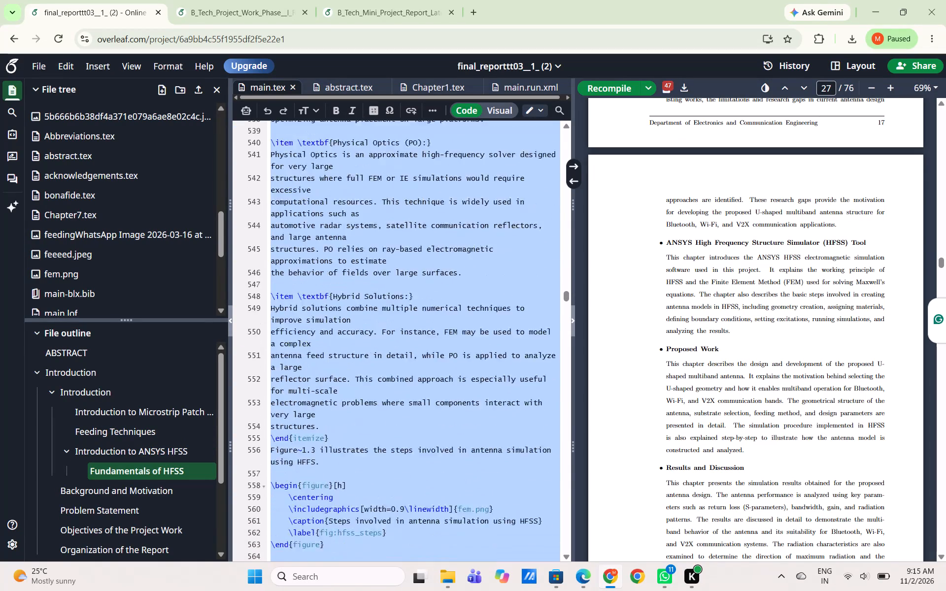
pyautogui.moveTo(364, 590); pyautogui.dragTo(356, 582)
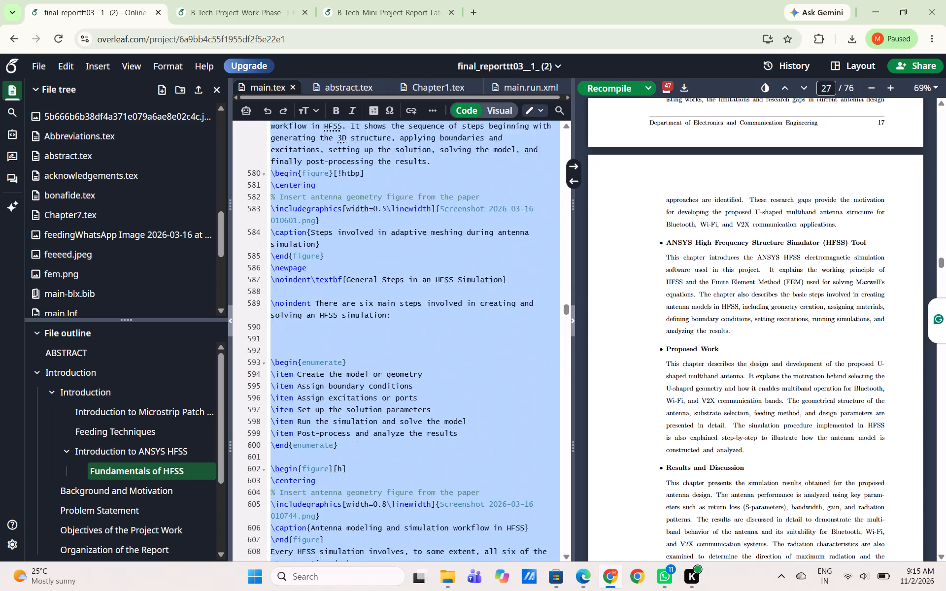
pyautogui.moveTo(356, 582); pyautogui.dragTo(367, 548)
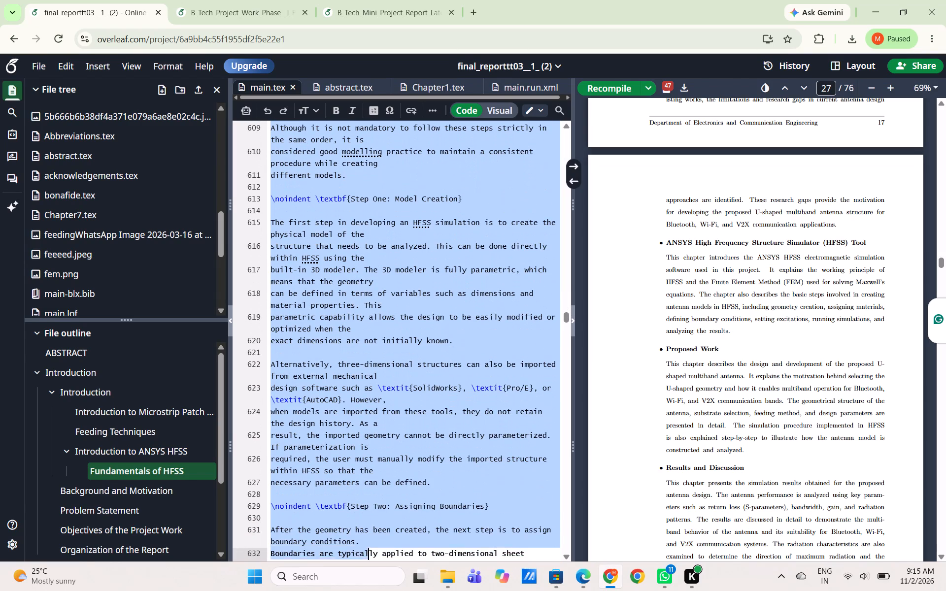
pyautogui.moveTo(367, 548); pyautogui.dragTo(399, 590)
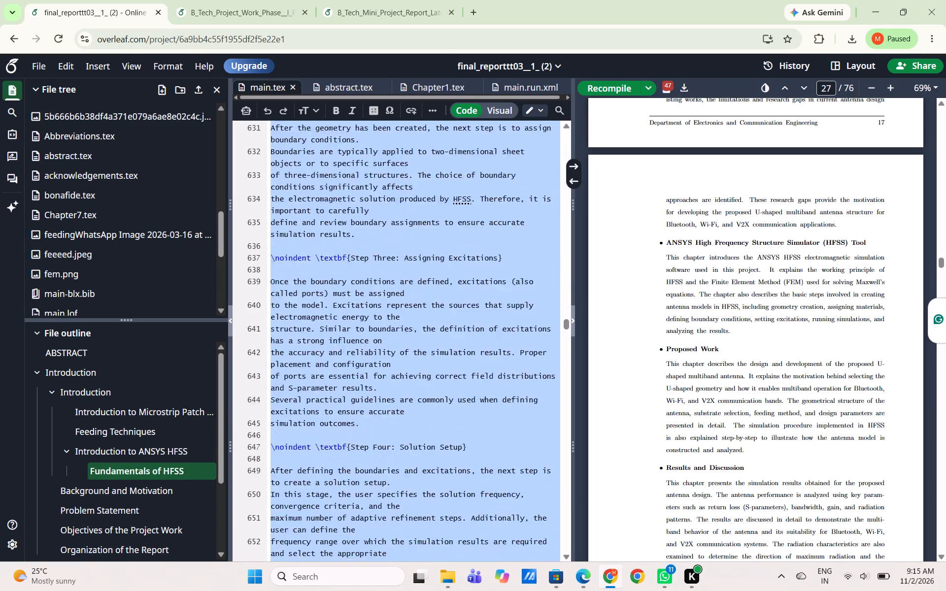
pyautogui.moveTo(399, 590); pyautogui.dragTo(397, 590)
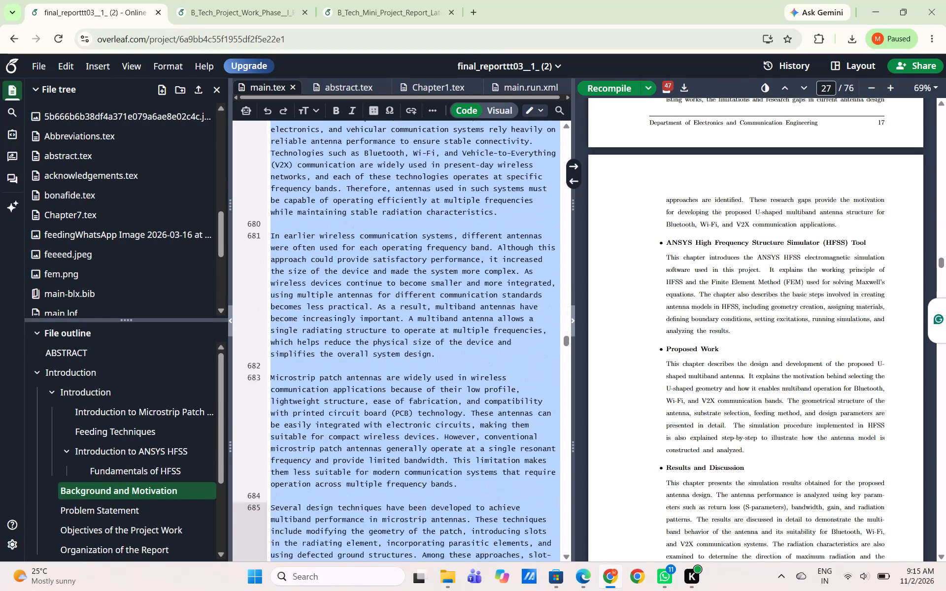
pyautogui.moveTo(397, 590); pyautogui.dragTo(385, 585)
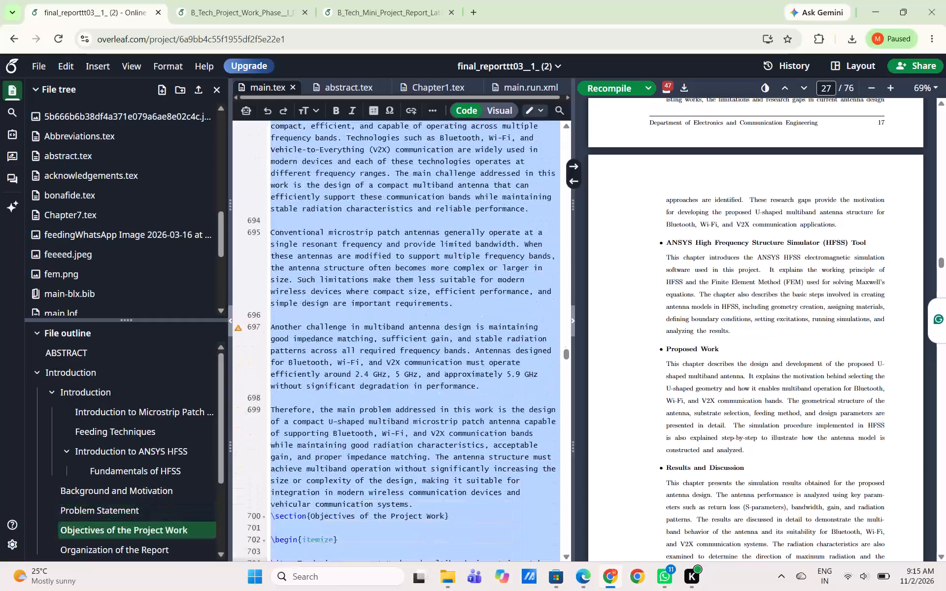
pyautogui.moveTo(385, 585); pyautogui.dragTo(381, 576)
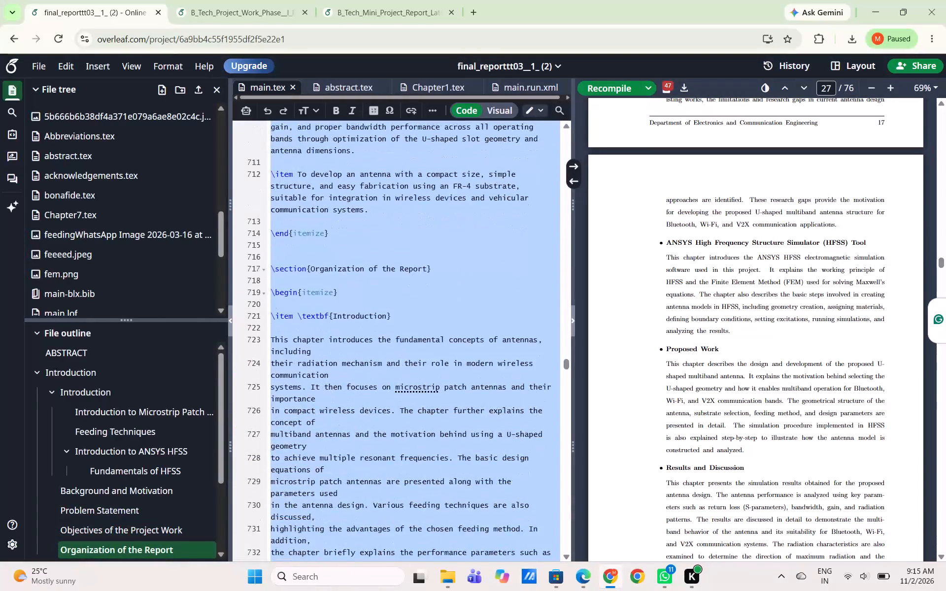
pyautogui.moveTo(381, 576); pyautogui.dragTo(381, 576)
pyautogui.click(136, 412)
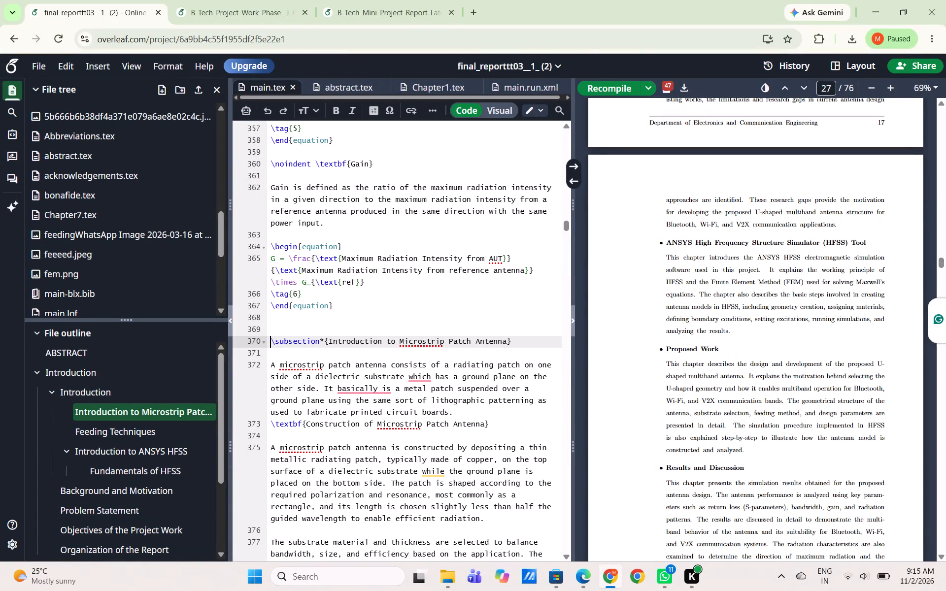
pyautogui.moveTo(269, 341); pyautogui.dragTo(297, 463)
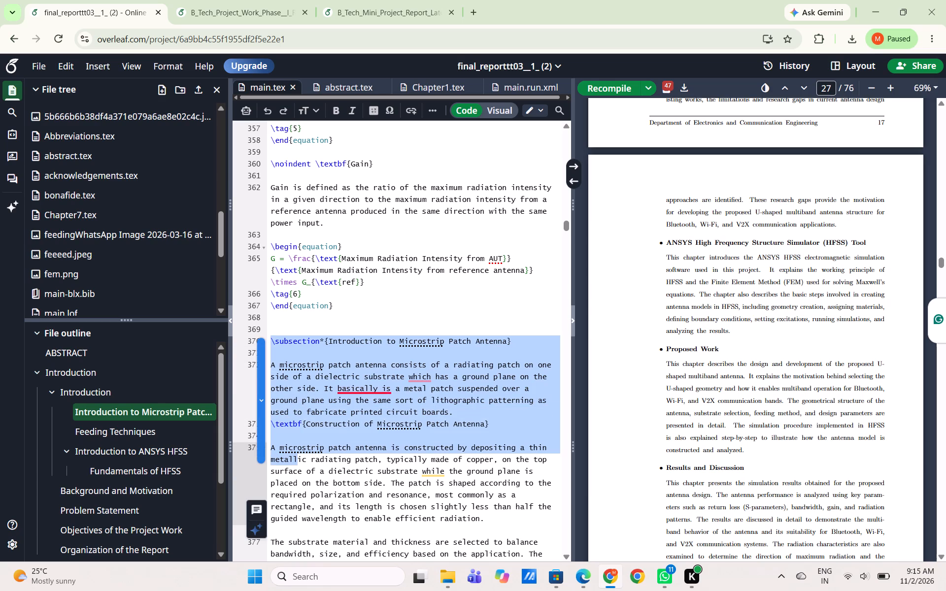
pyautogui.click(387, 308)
# Examine the old Introduction chapter in main.tex and the PDF to find where its antenna text ends, near Problem Statement.
pyautogui.scroll(-5, 387, 308)
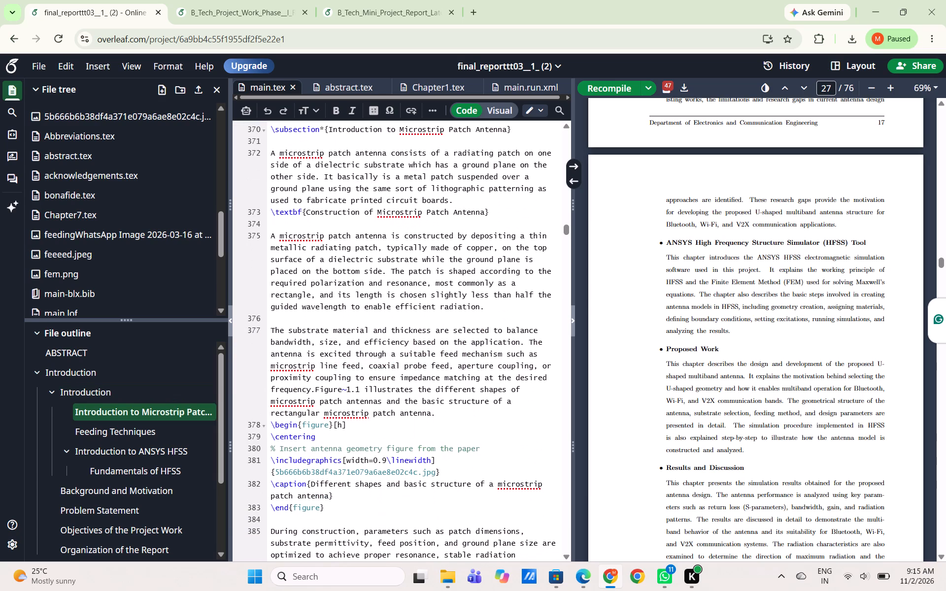
pyautogui.scroll(-6, 387, 308)
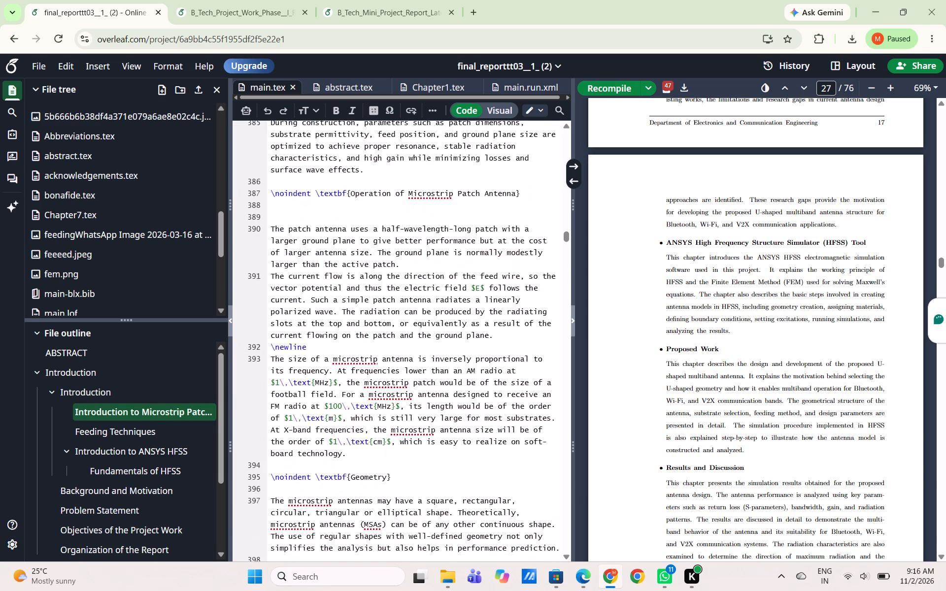
pyautogui.scroll(4, 387, 308)
pyautogui.click(87, 398)
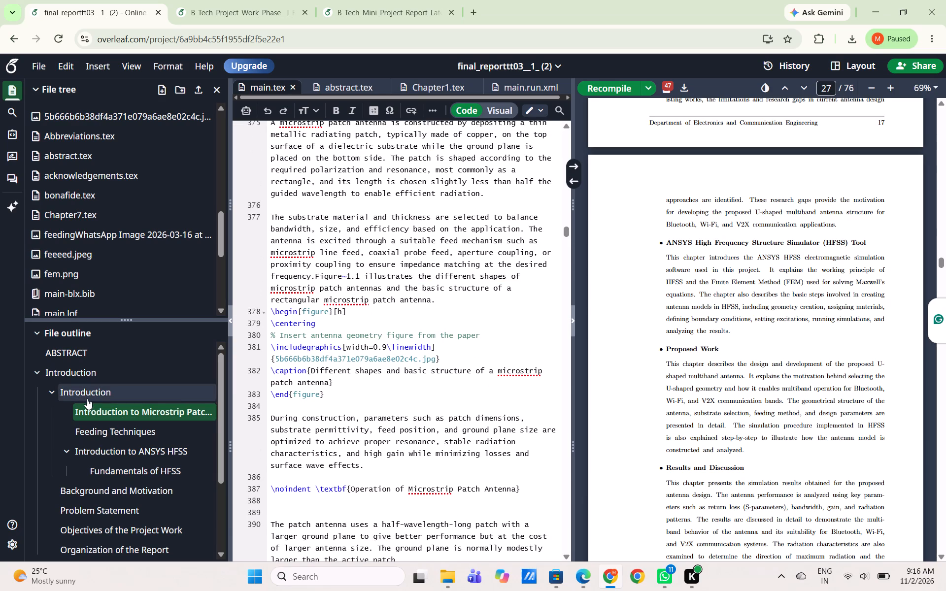
pyautogui.hscroll(1, 312, 338)
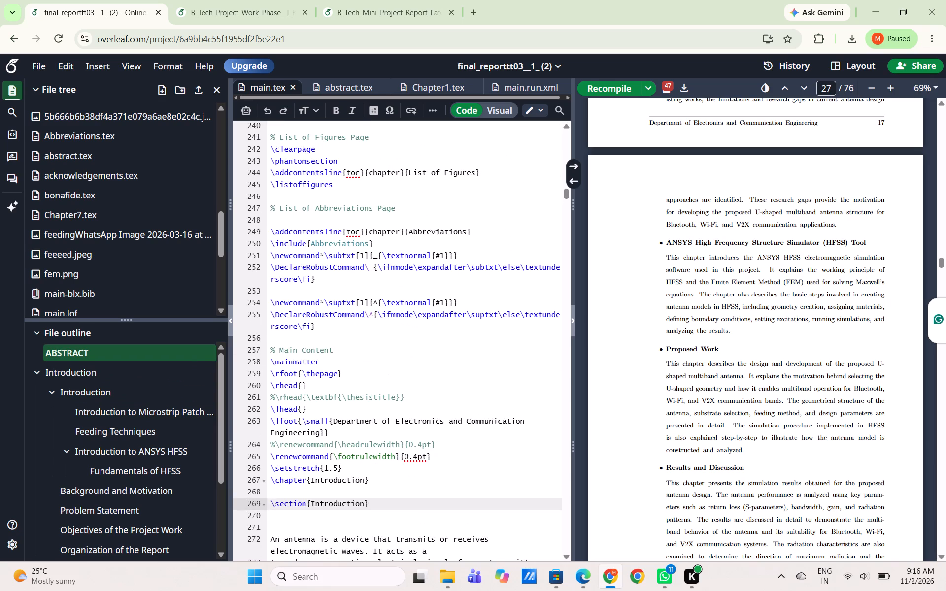
pyautogui.scroll(-8, 312, 338)
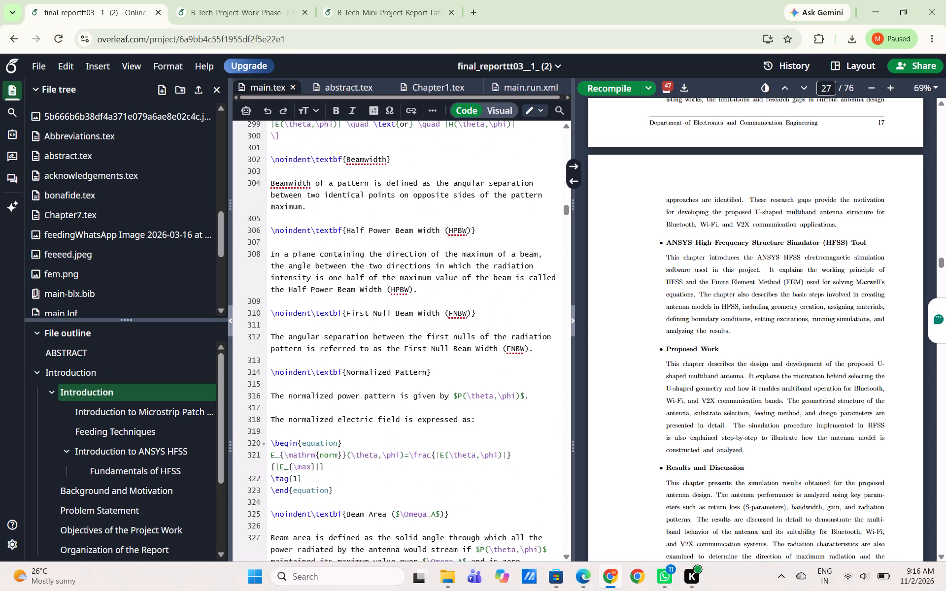
pyautogui.scroll(-11, 312, 338)
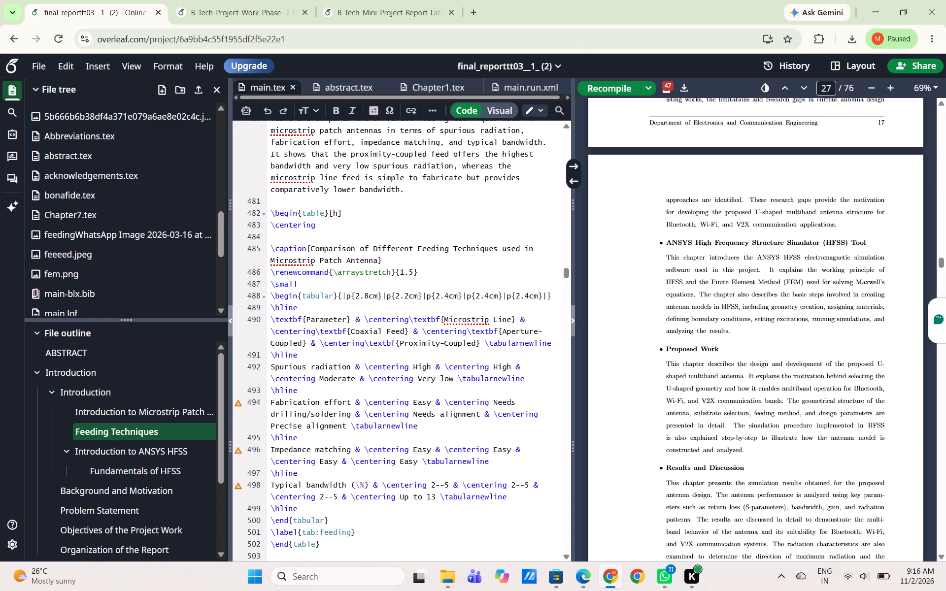
pyautogui.scroll(-18, 336, 409)
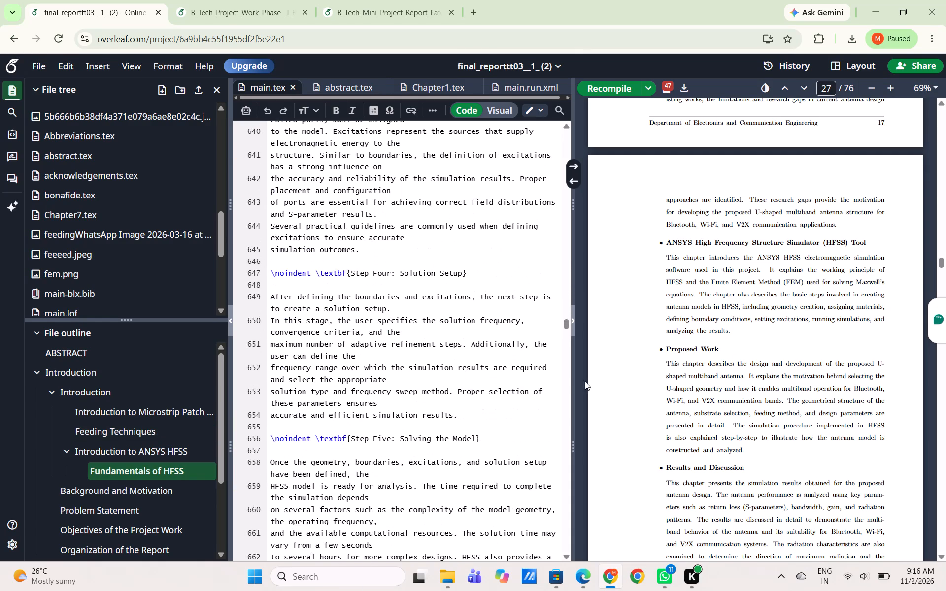
pyautogui.scroll(-9, 639, 420)
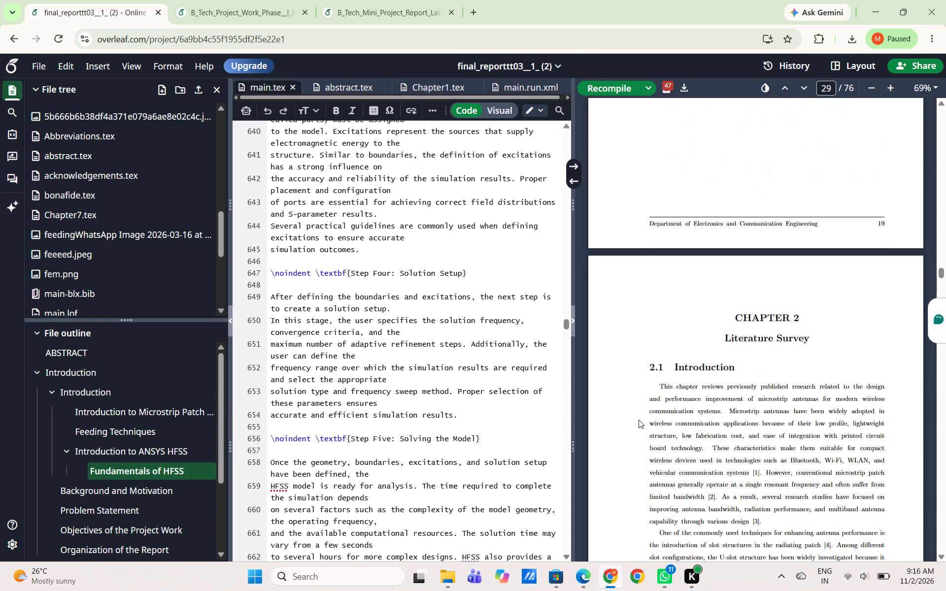
pyautogui.scroll(12, 639, 420)
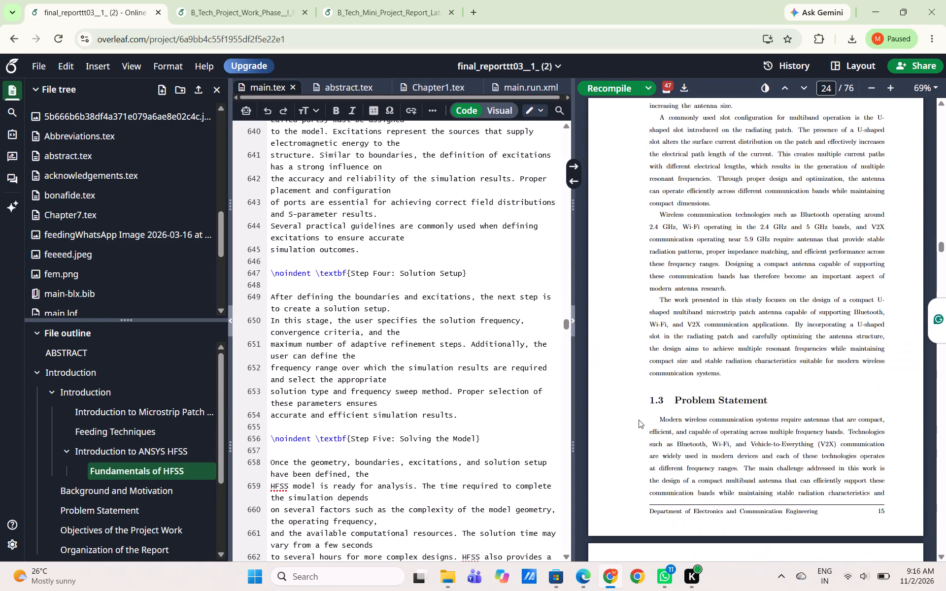
pyautogui.scroll(2, 639, 420)
pyautogui.scroll(-1, 639, 420)
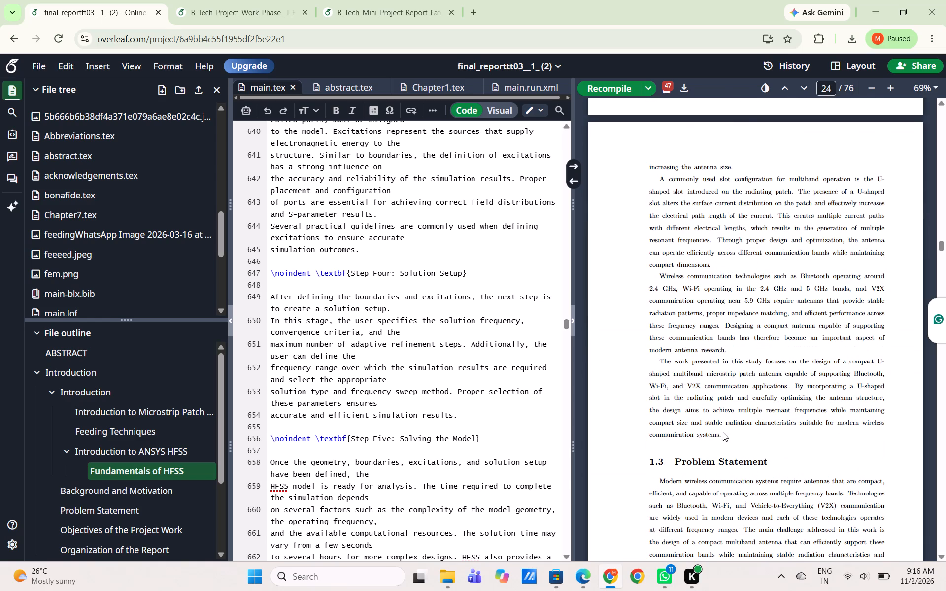
# Jump from the PDF to the end of Background and Motivation in main.tex and insert a blank line before the Problem Statement section.
pyautogui.click(703, 438)
pyautogui.doubleClick(706, 435)
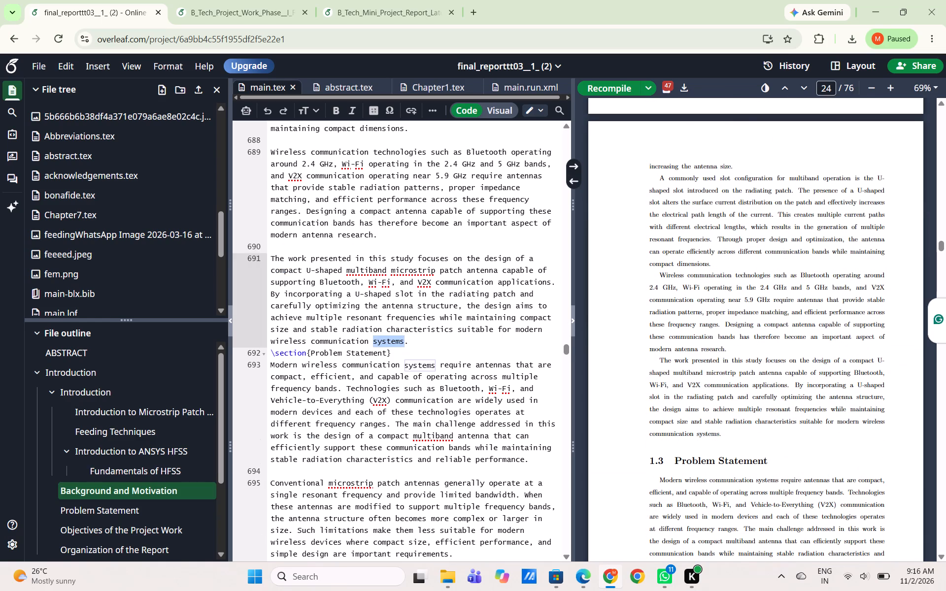
pyautogui.click(417, 348)
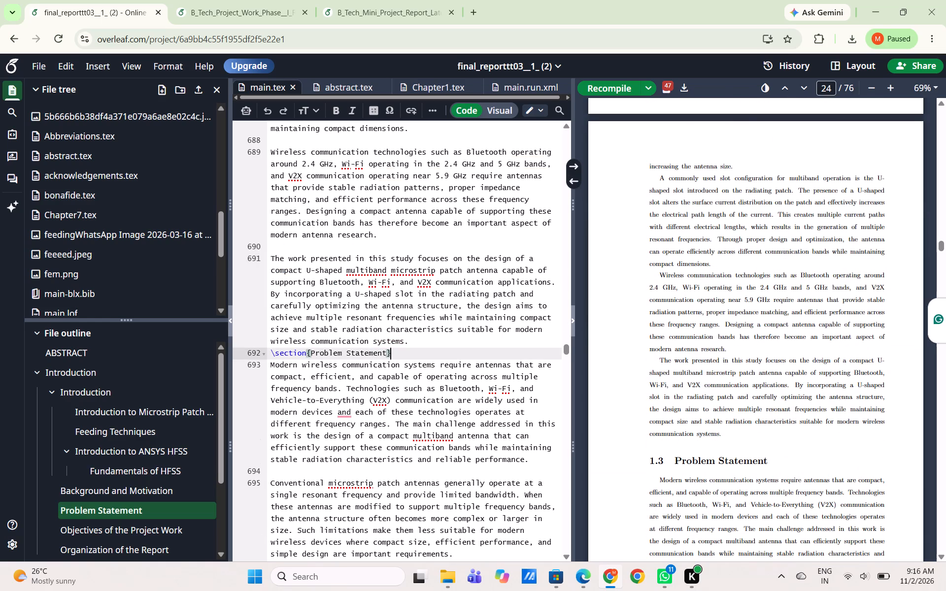
pyautogui.click(422, 338)
pyautogui.press('Return')
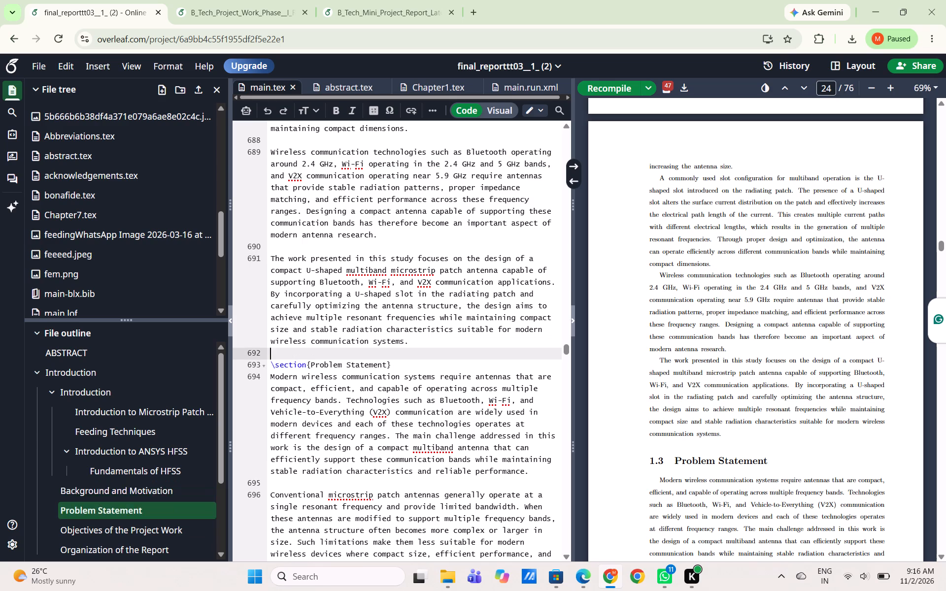
# Copy the old antenna text in main.tex, from the Introduction chapter heading through the last paragraph of Background and Motivation.
pyautogui.moveTo(405, 340); pyautogui.dragTo(311, 343)
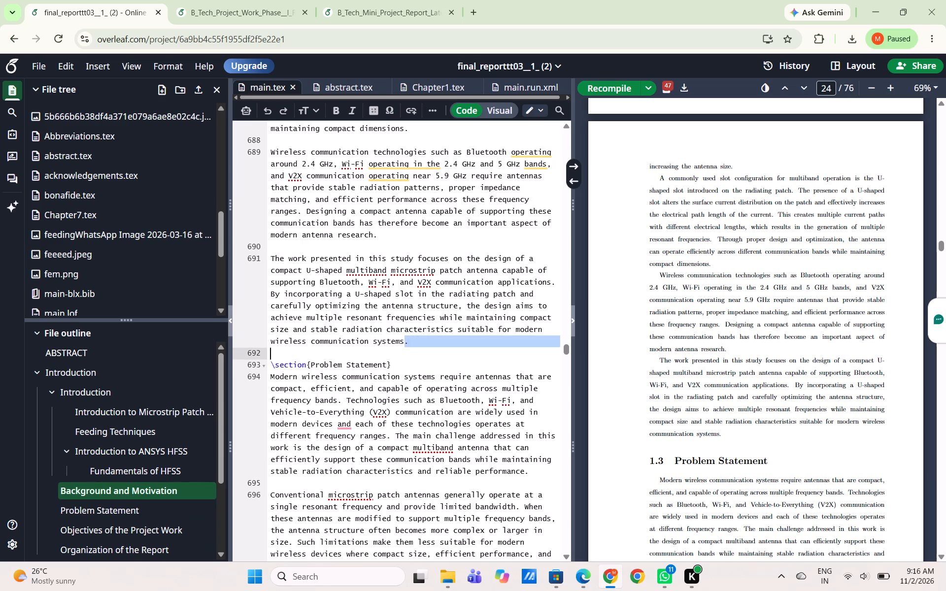
pyautogui.moveTo(311, 343); pyautogui.dragTo(265, 103)
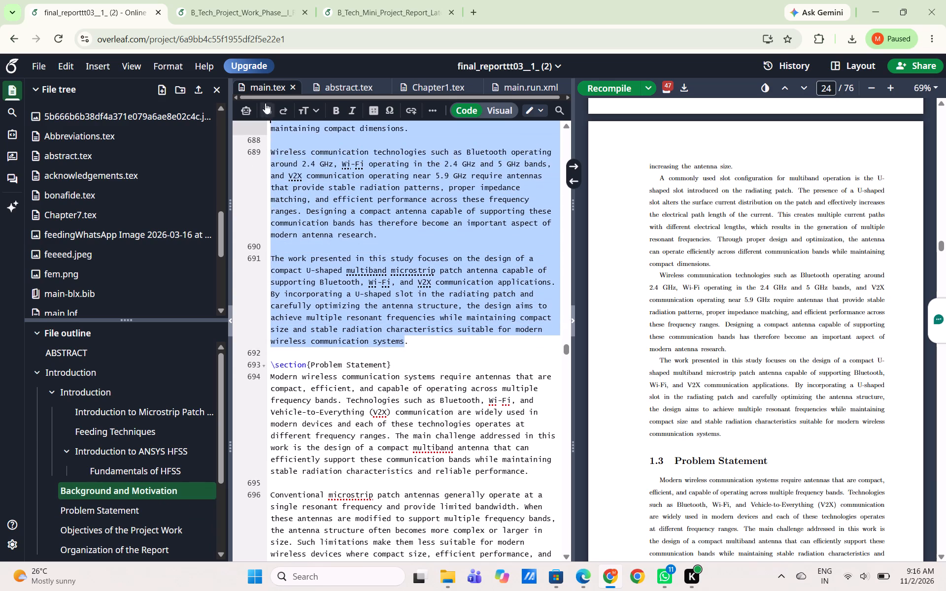
pyautogui.moveTo(265, 103); pyautogui.dragTo(266, 108)
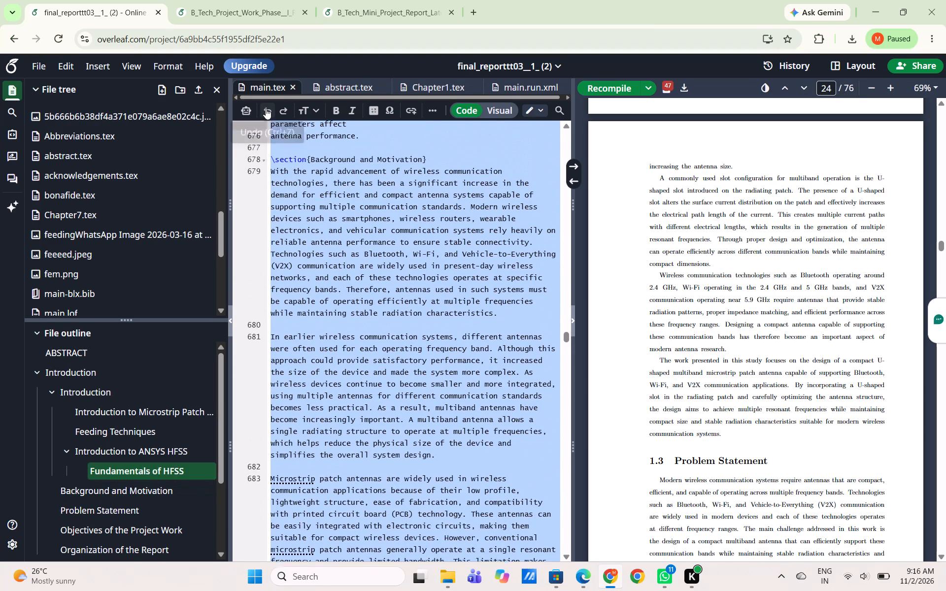
pyautogui.moveTo(266, 108); pyautogui.dragTo(271, 148)
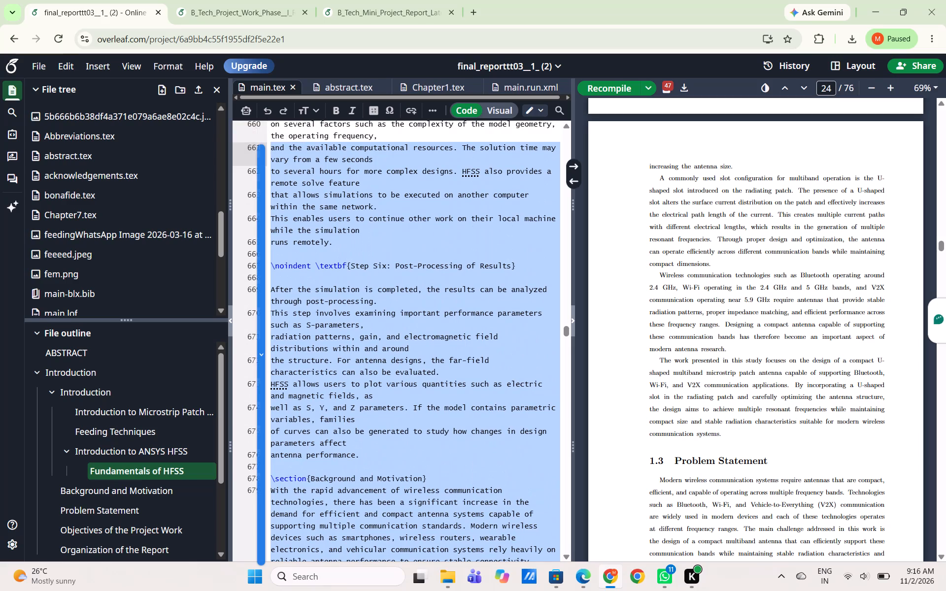
pyautogui.moveTo(271, 148); pyautogui.dragTo(282, 113)
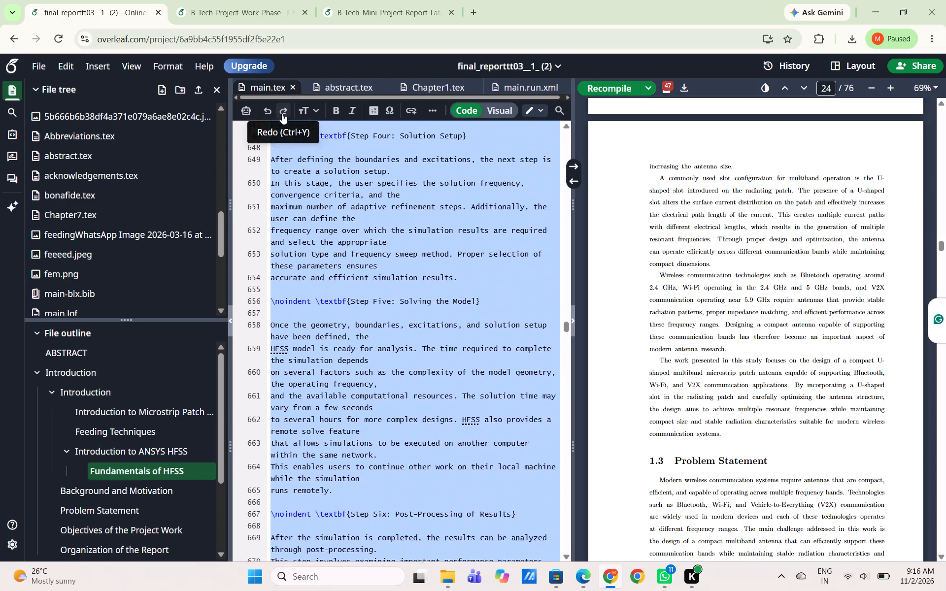
pyautogui.moveTo(282, 113); pyautogui.dragTo(282, 116)
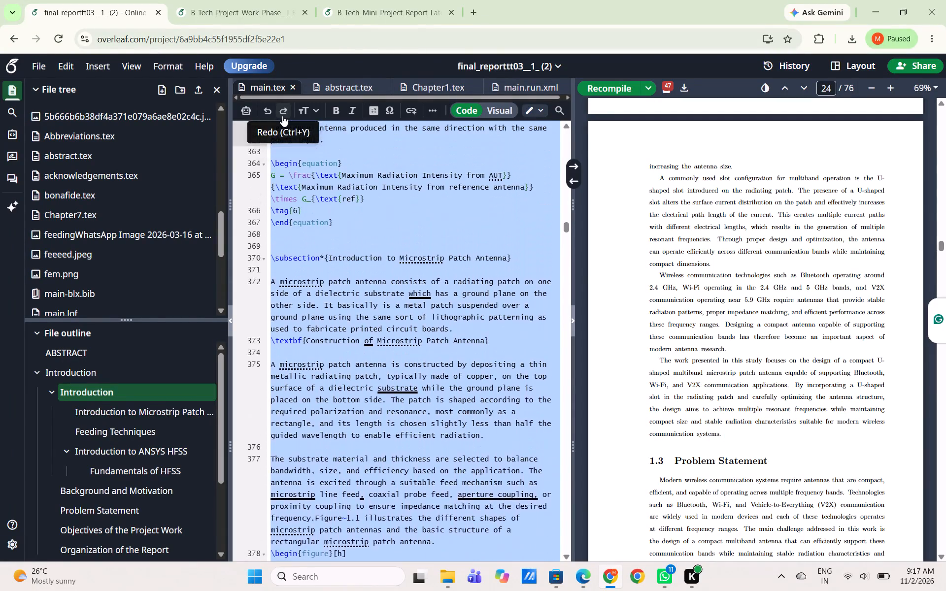
pyautogui.moveTo(282, 116); pyautogui.dragTo(317, 271)
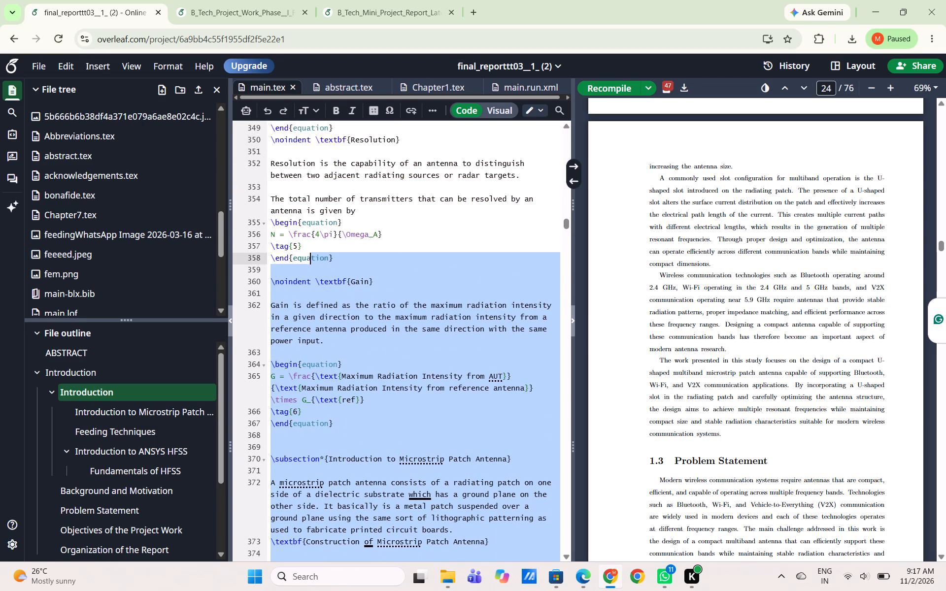
pyautogui.moveTo(317, 271); pyautogui.dragTo(328, 339)
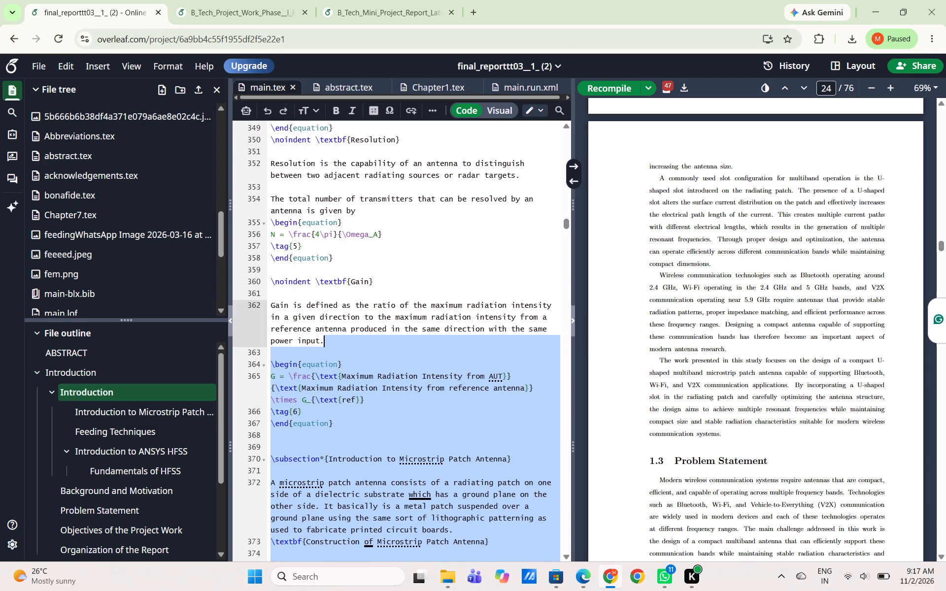
pyautogui.moveTo(328, 339); pyautogui.dragTo(264, 85)
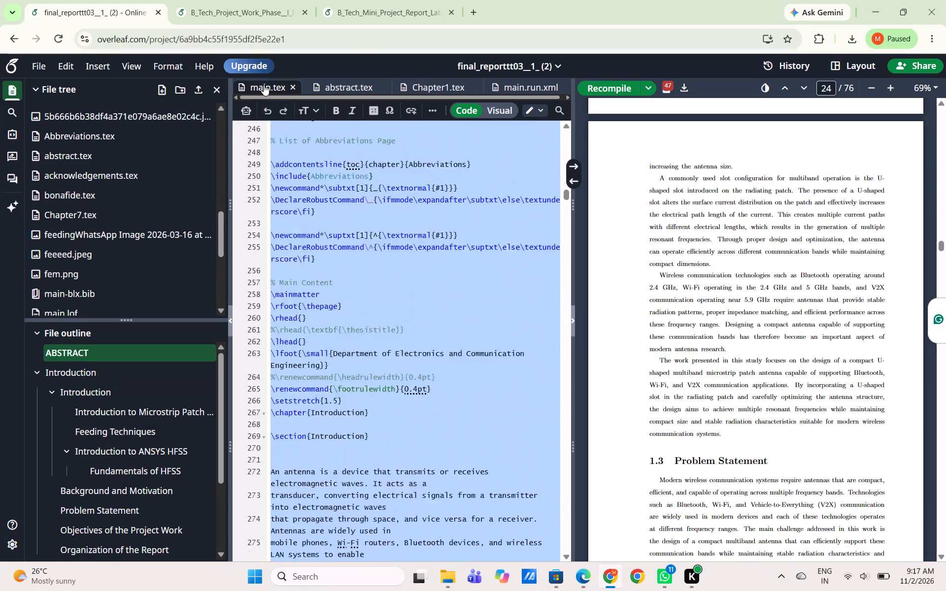
pyautogui.moveTo(264, 85); pyautogui.dragTo(307, 310)
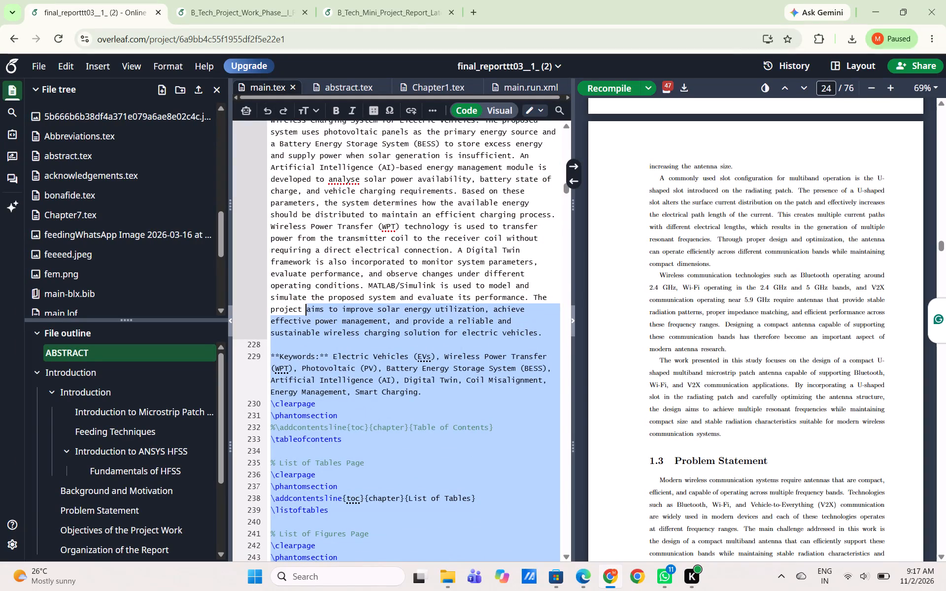
pyautogui.moveTo(307, 310); pyautogui.dragTo(310, 393)
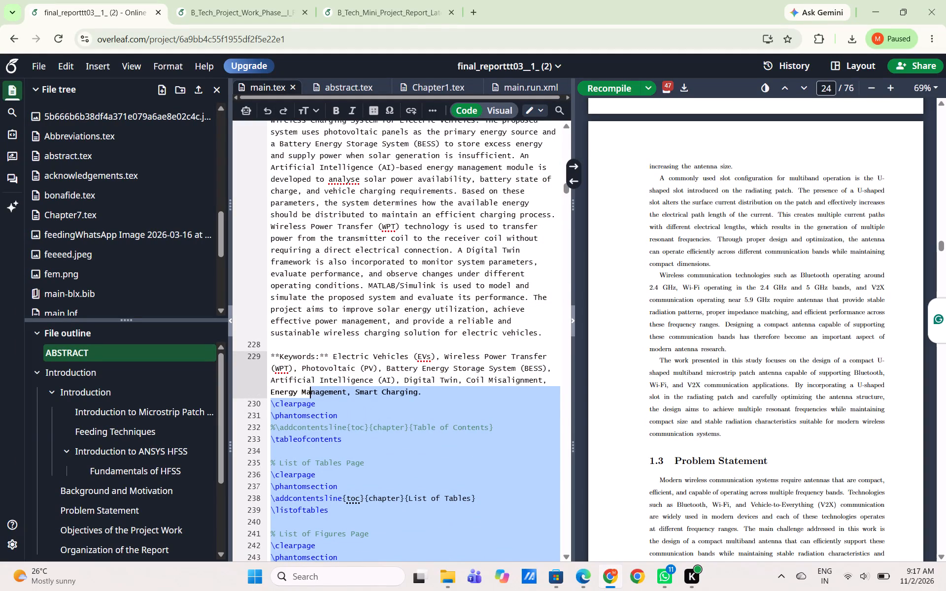
pyautogui.moveTo(310, 393); pyautogui.dragTo(335, 548)
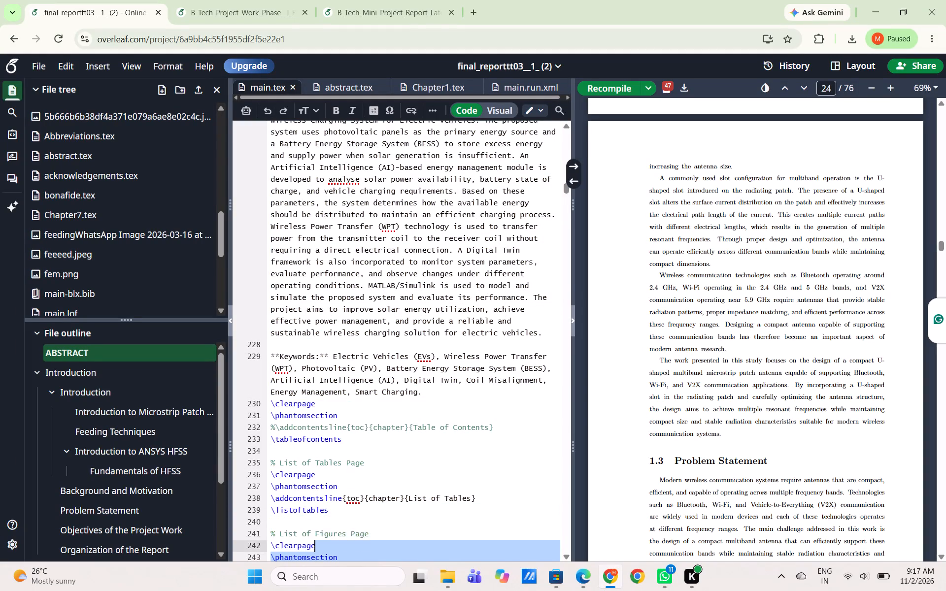
pyautogui.moveTo(335, 548); pyautogui.dragTo(337, 571)
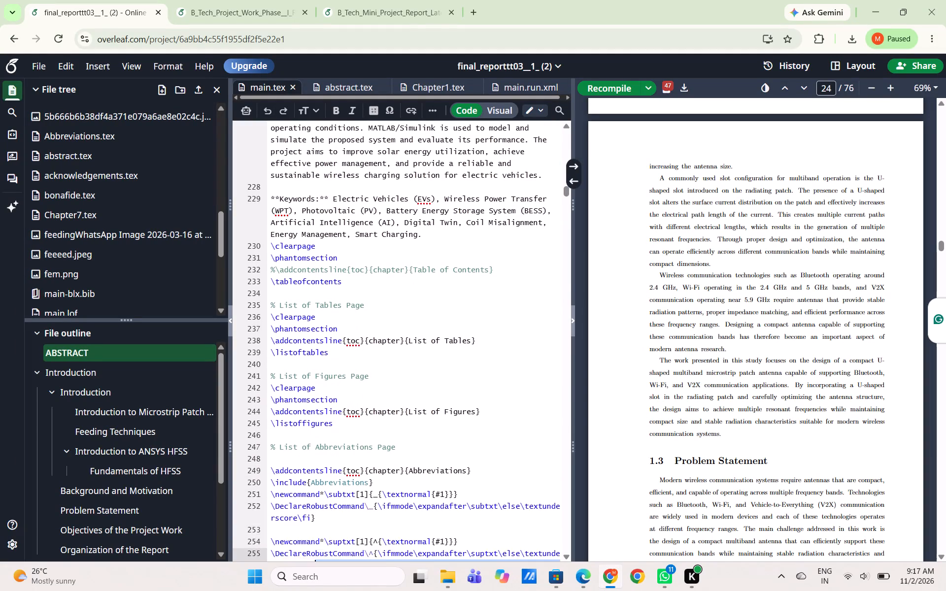
pyautogui.moveTo(337, 571); pyautogui.dragTo(333, 560)
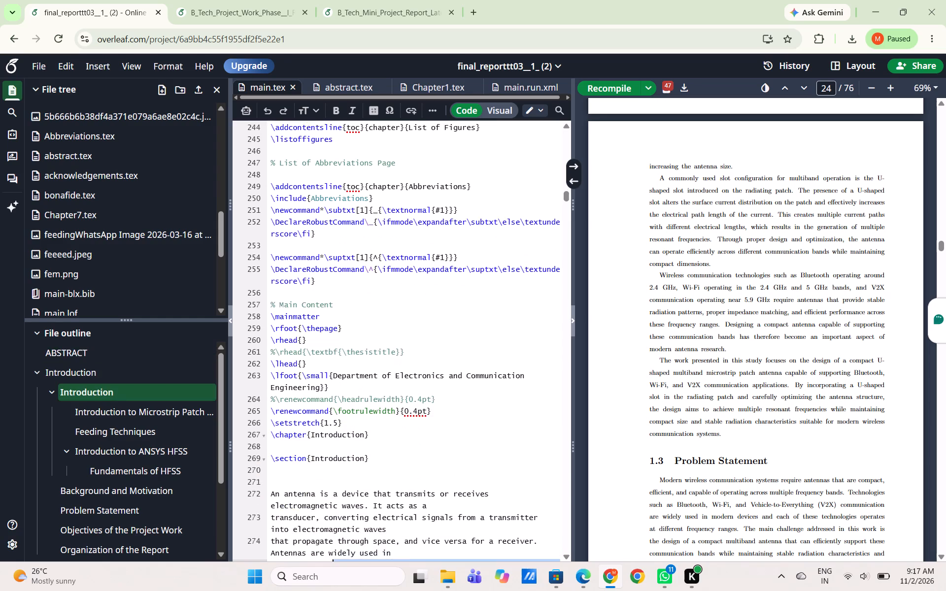
pyautogui.moveTo(333, 560); pyautogui.dragTo(278, 396)
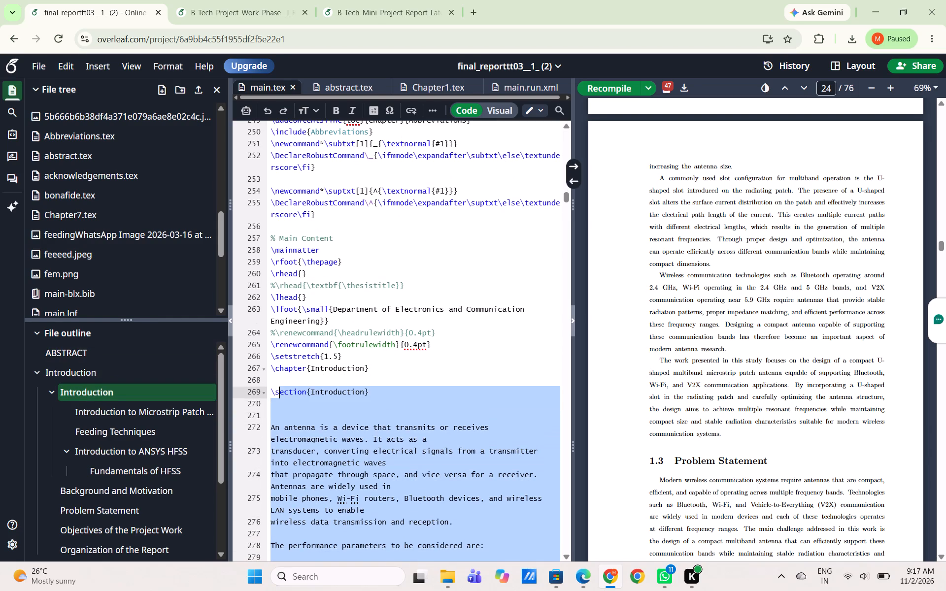
pyautogui.moveTo(278, 396); pyautogui.dragTo(269, 367)
pyautogui.hotkey('ctrl', 'c')
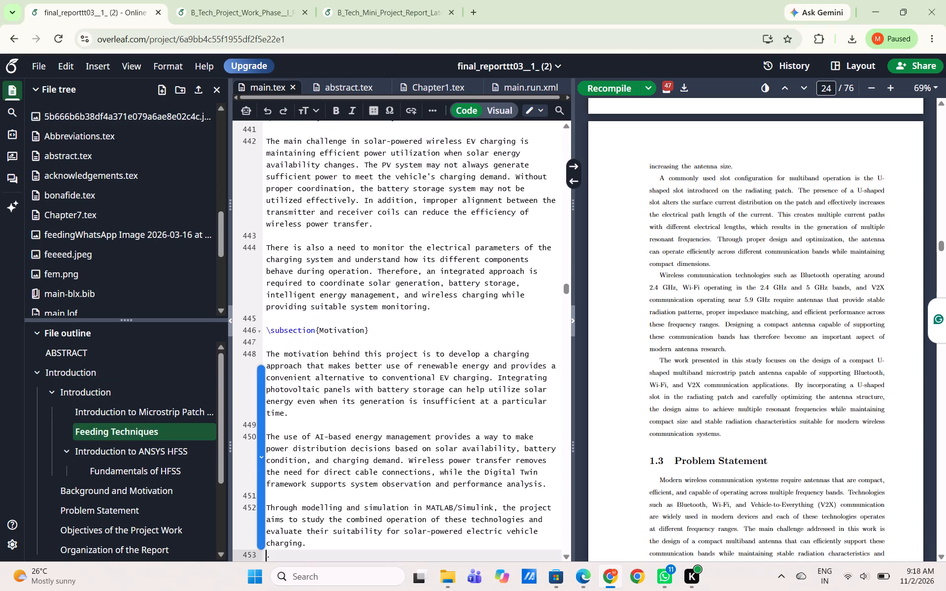
pyautogui.scroll(-4, 422, 308)
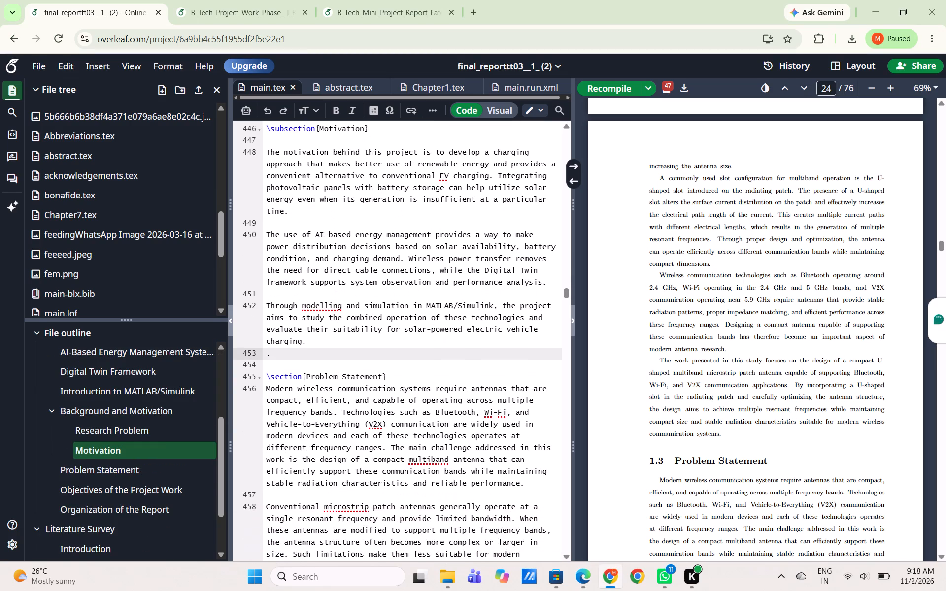
pyautogui.click(590, 86)
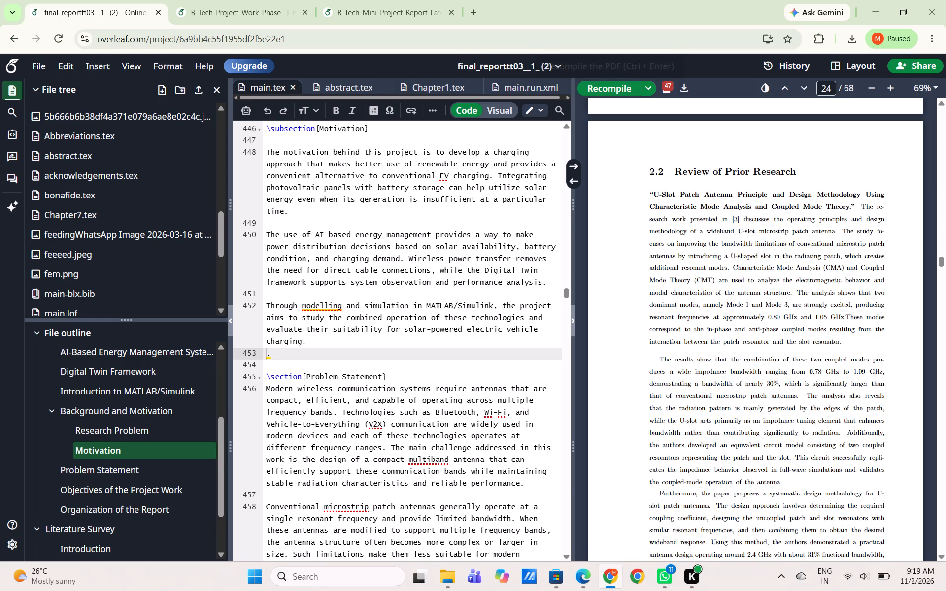
# Look back through the compiled PDF from the Literature Survey pages to the start of the Chapter 1 Introduction.
pyautogui.scroll(3, 715, 290)
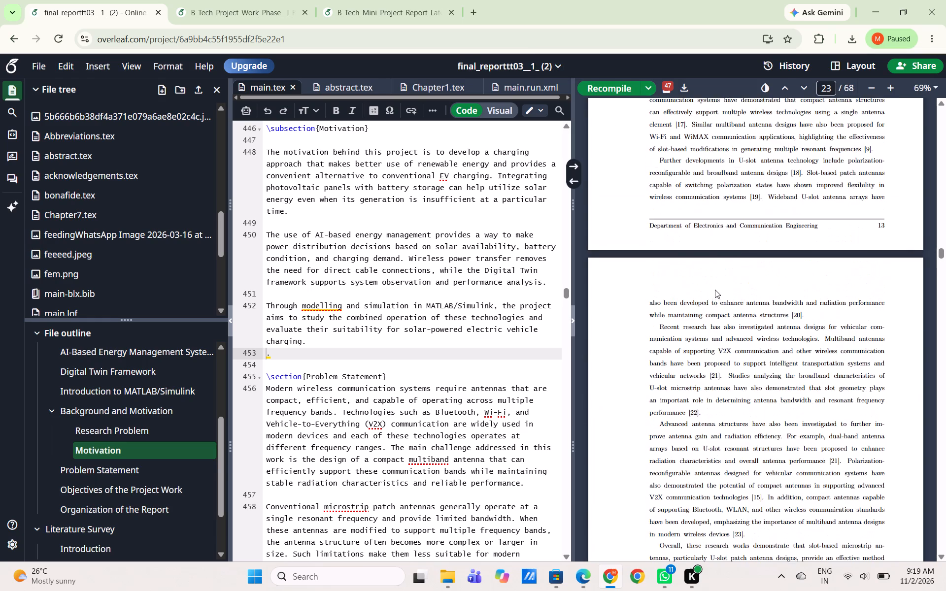
pyautogui.scroll(9, 715, 290)
pyautogui.scroll(-2, 715, 290)
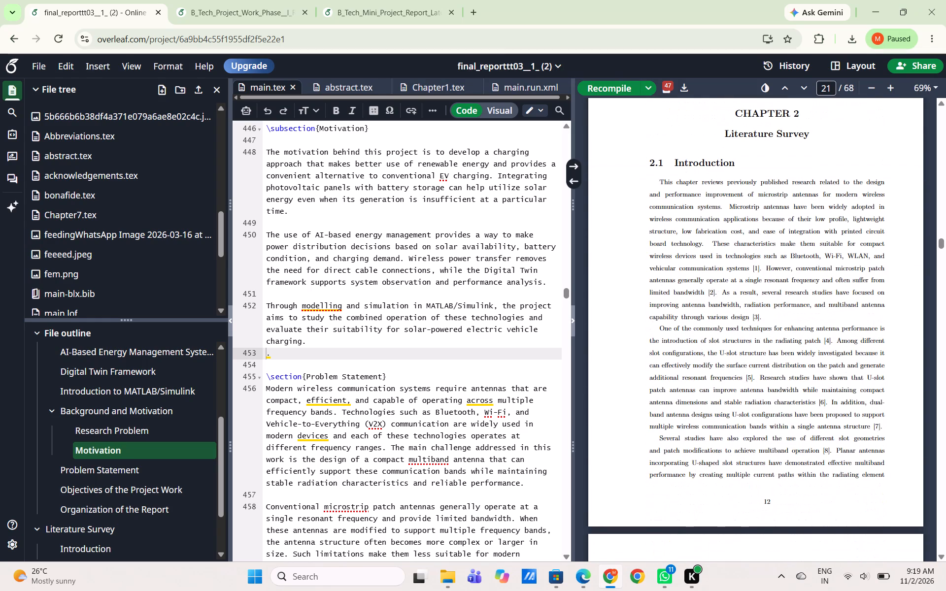
pyautogui.scroll(1, 715, 290)
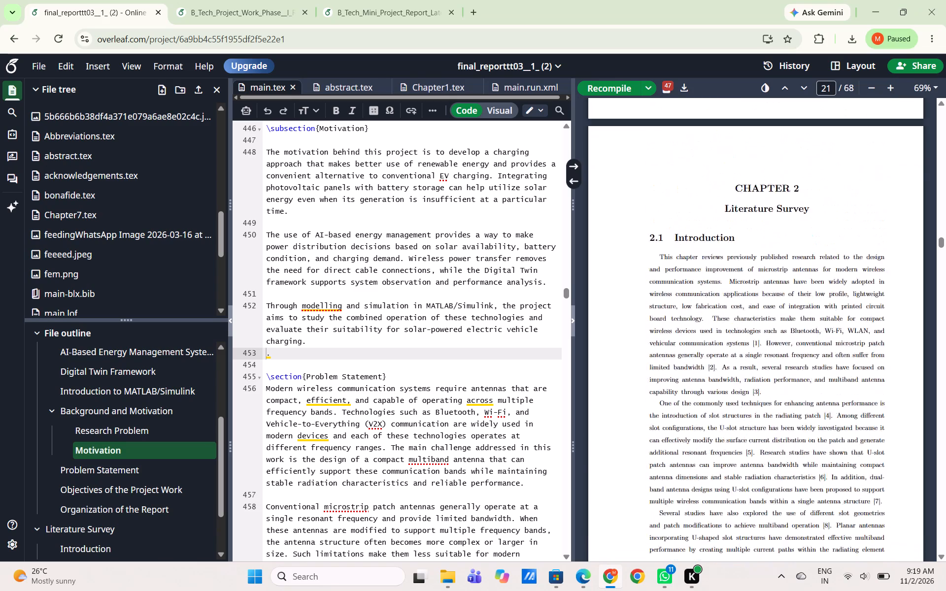
pyautogui.scroll(8, 715, 290)
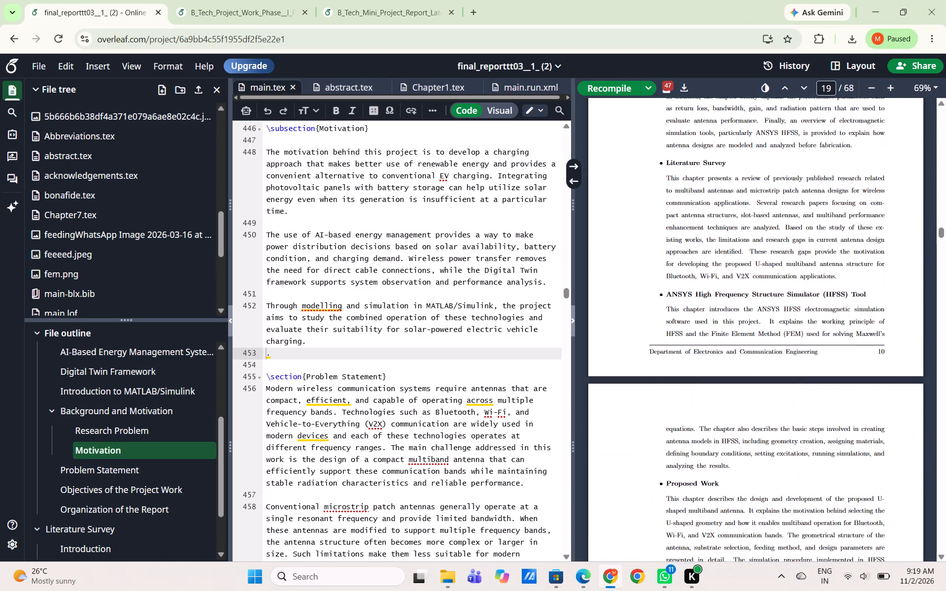
pyautogui.scroll(10, 679, 283)
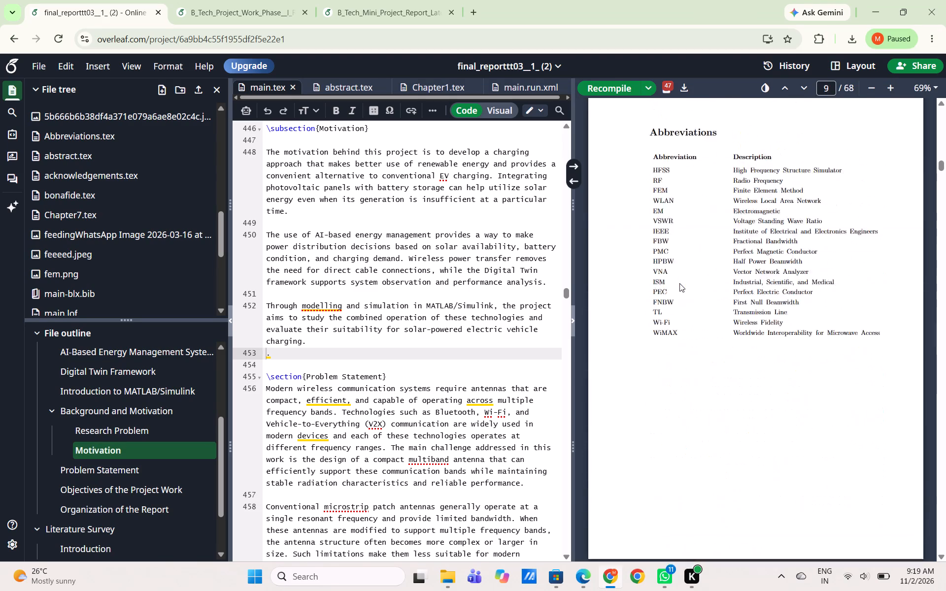
pyautogui.scroll(1, 679, 283)
pyautogui.scroll(-8, 679, 283)
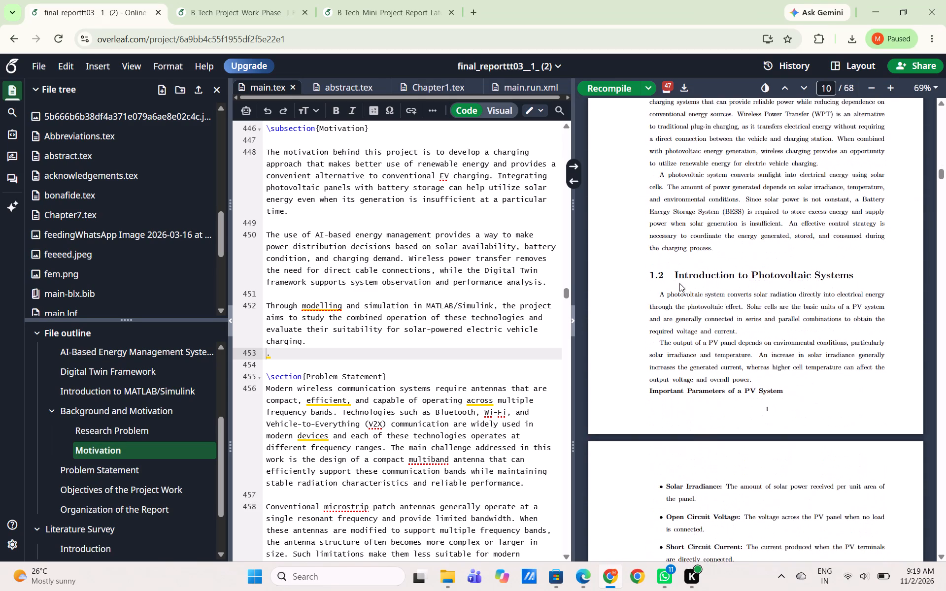
pyautogui.scroll(1, 679, 283)
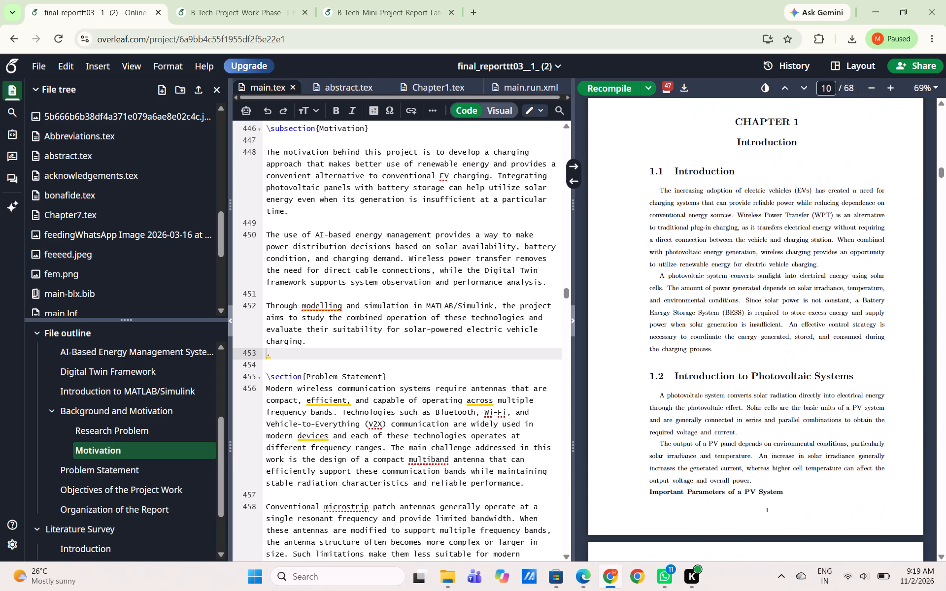
# Review the compiled Chapter 1 sections on photovoltaic systems, maximum power point tracking, battery energy storage and wireless power transfer.
pyautogui.scroll(-5, 679, 283)
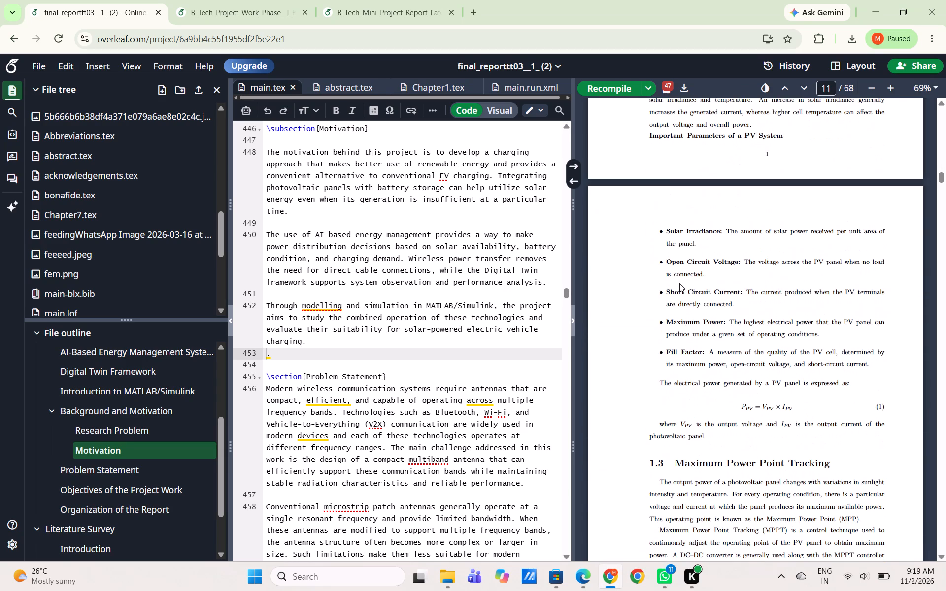
pyautogui.scroll(-3, 688, 218)
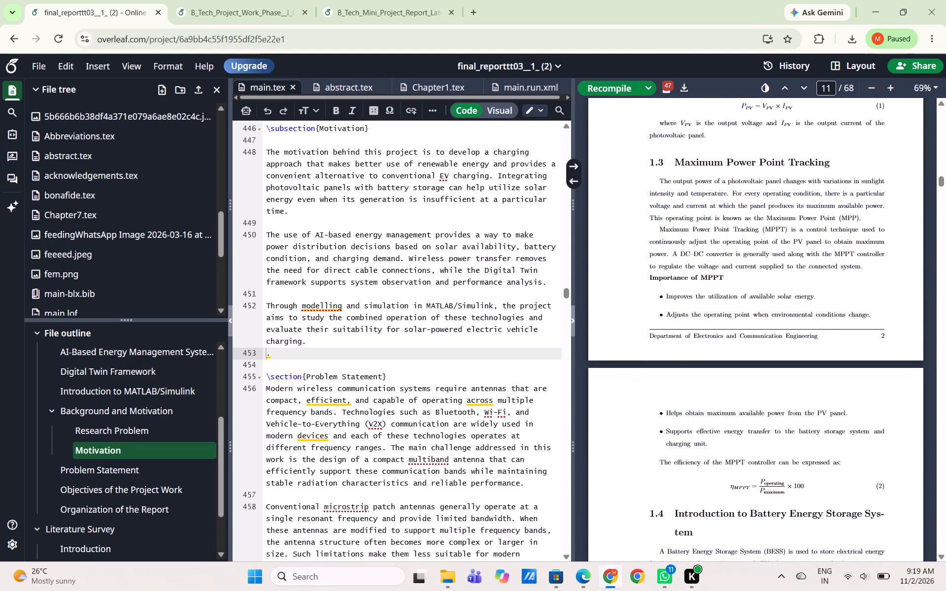
pyautogui.scroll(-3, 688, 218)
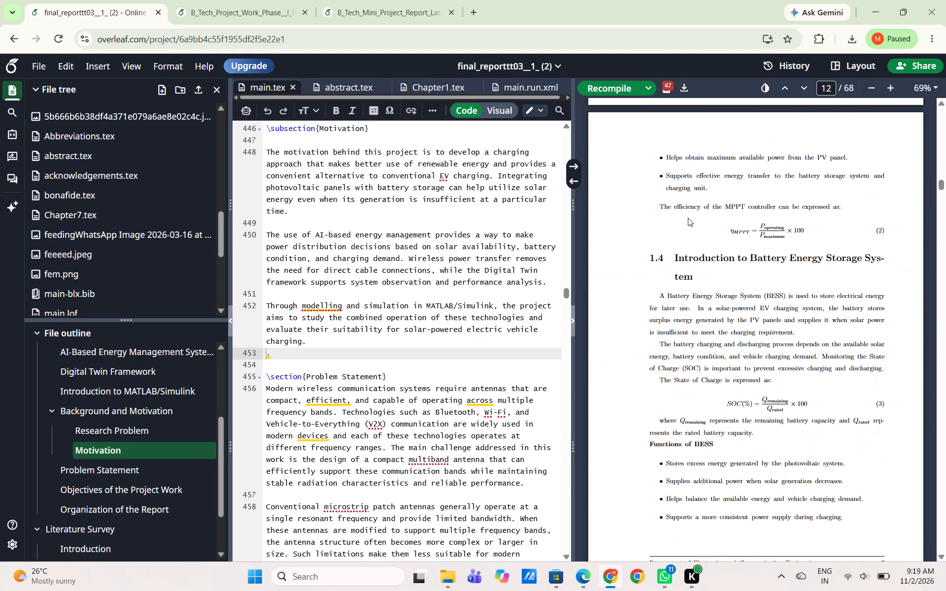
pyautogui.scroll(-2, 688, 218)
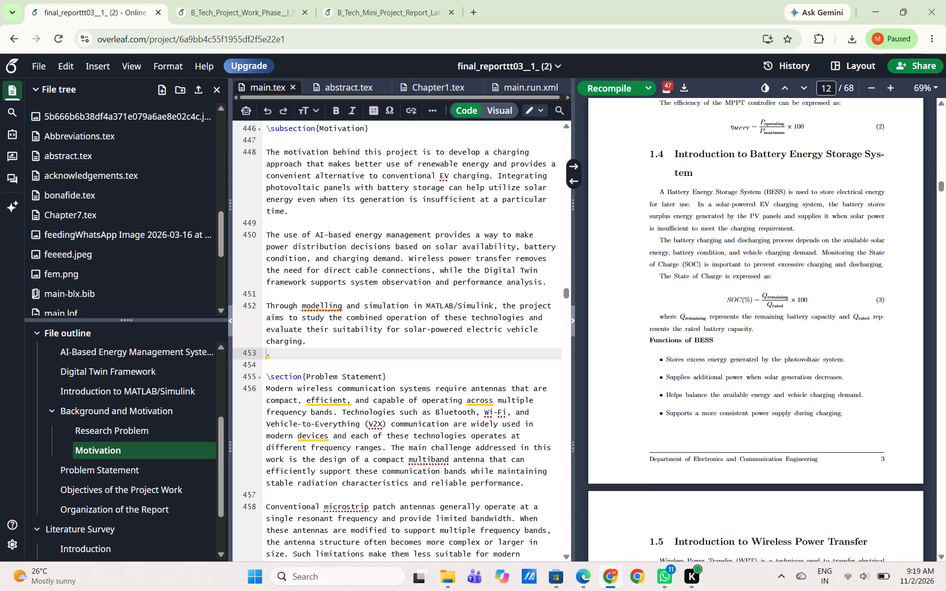
pyautogui.scroll(-5, 688, 218)
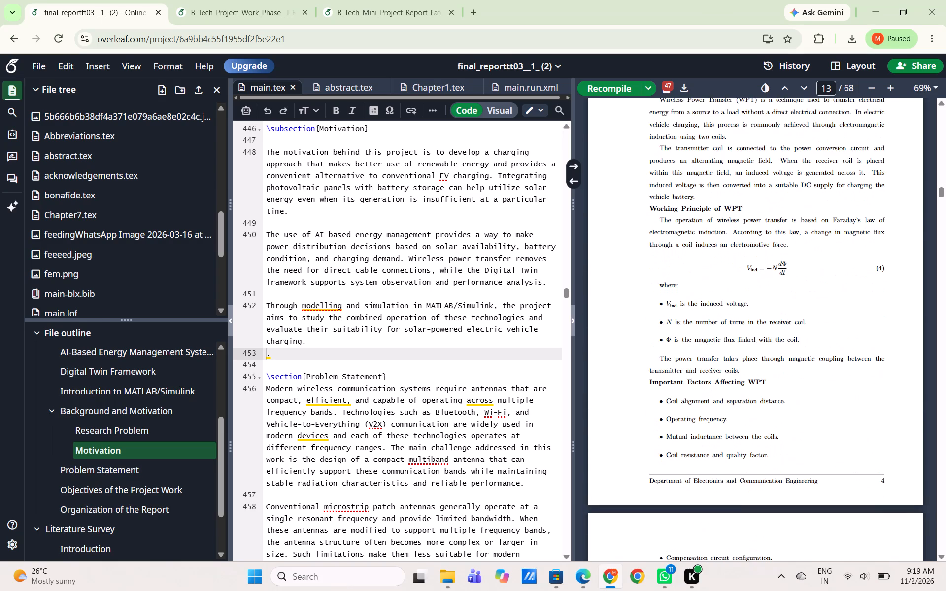
pyautogui.scroll(-3, 688, 218)
pyautogui.scroll(1, 688, 218)
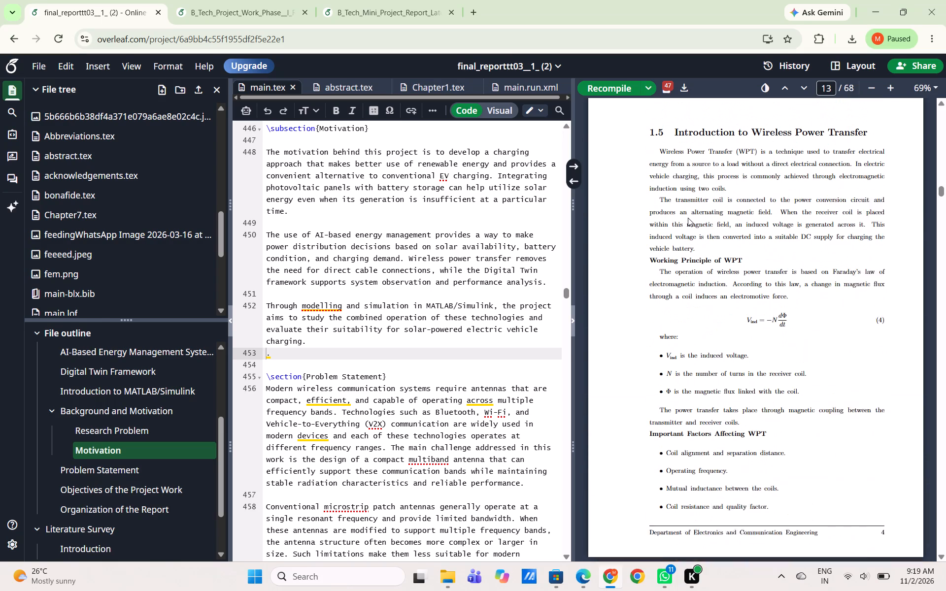
pyautogui.scroll(1, 688, 218)
pyautogui.scroll(-1, 688, 218)
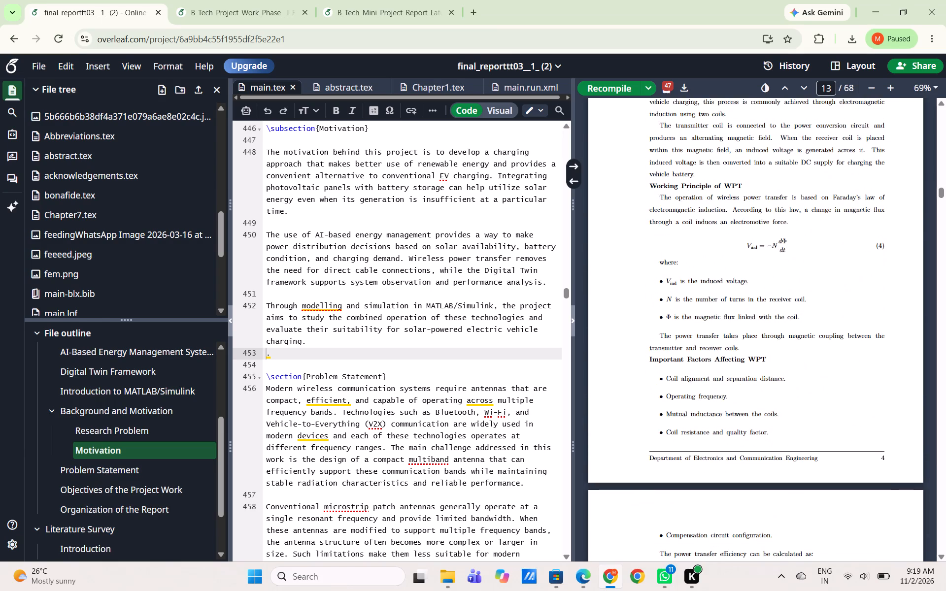
# Review the rest of compiled Chapter 1, from the AI-Based Energy Management System section to Objectives of the Project Work.
pyautogui.scroll(-4, 688, 218)
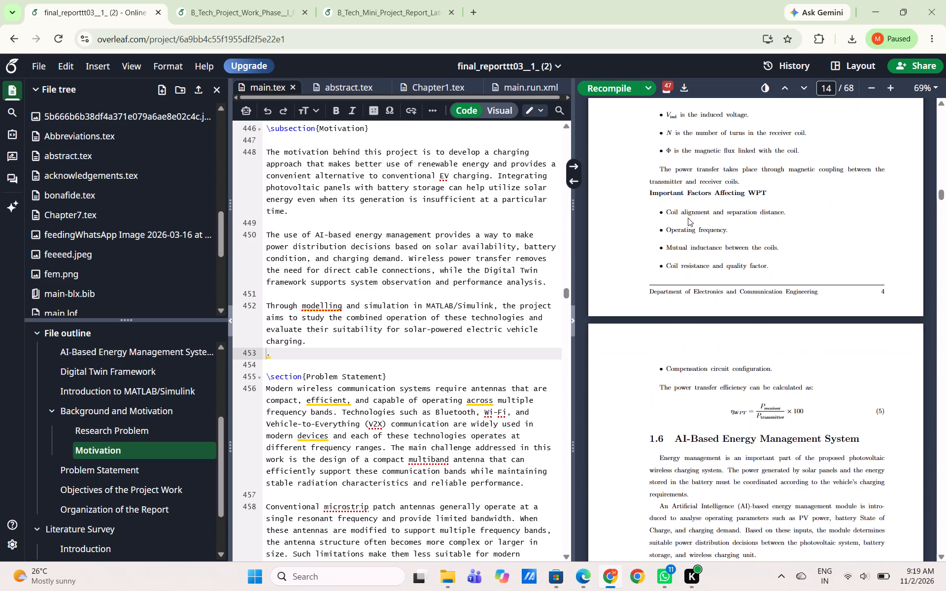
pyautogui.scroll(-8, 688, 218)
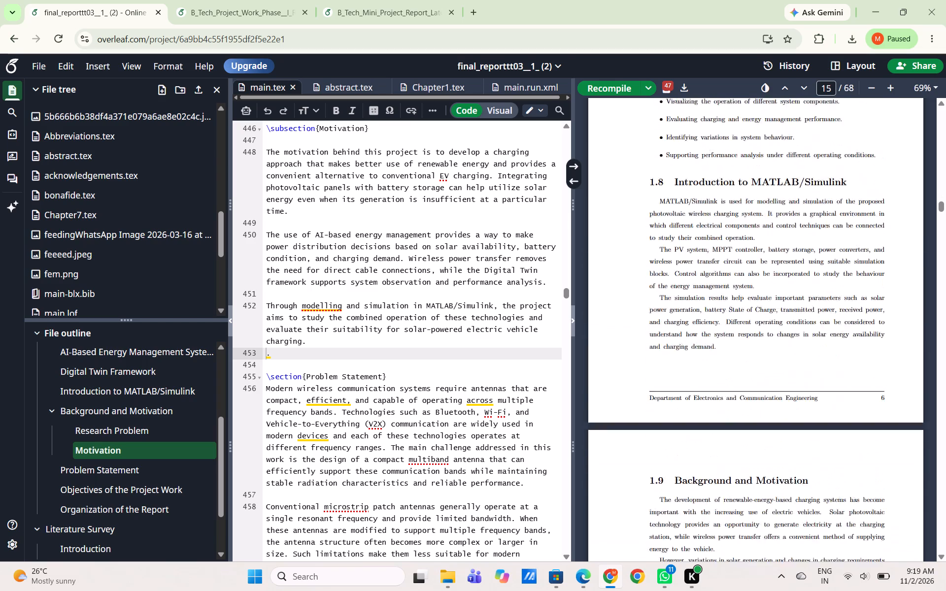
pyautogui.scroll(1, 688, 218)
pyautogui.scroll(-2, 688, 218)
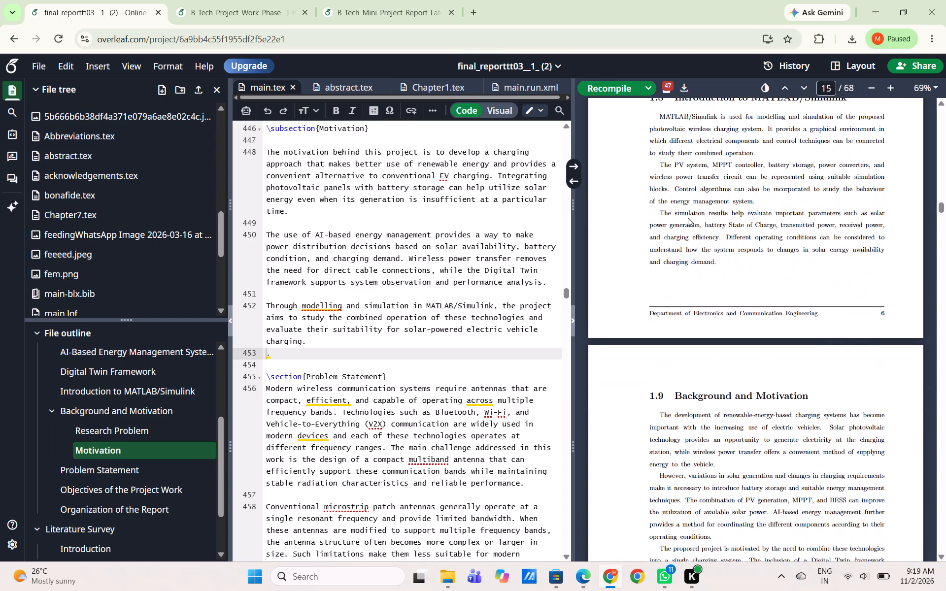
pyautogui.scroll(-5, 688, 218)
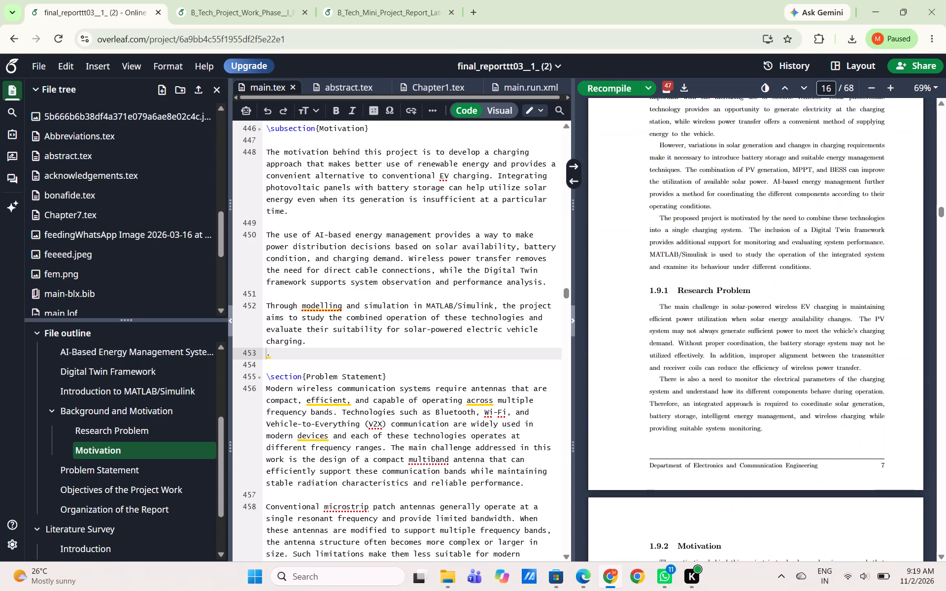
pyautogui.scroll(-5, 688, 218)
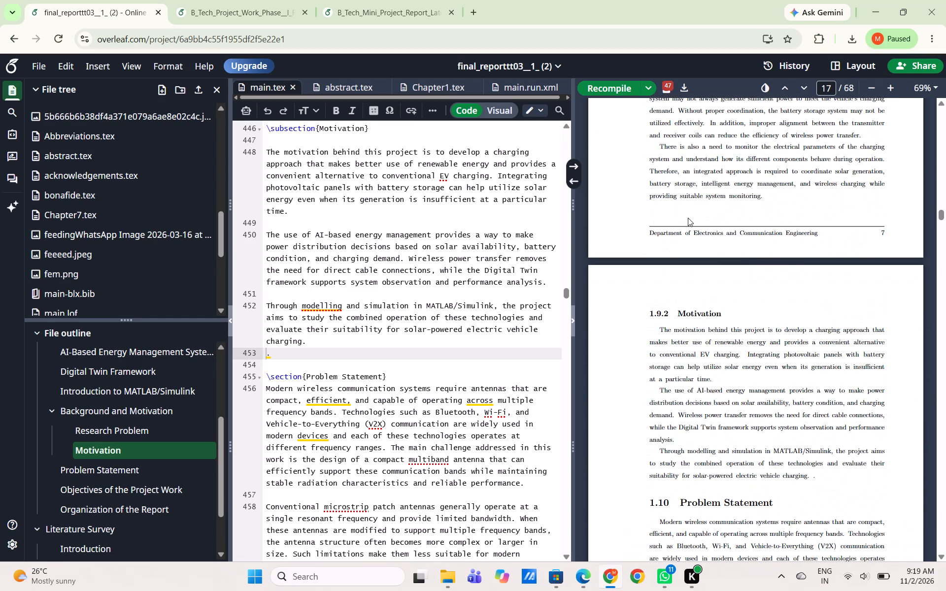
pyautogui.scroll(-2, 688, 218)
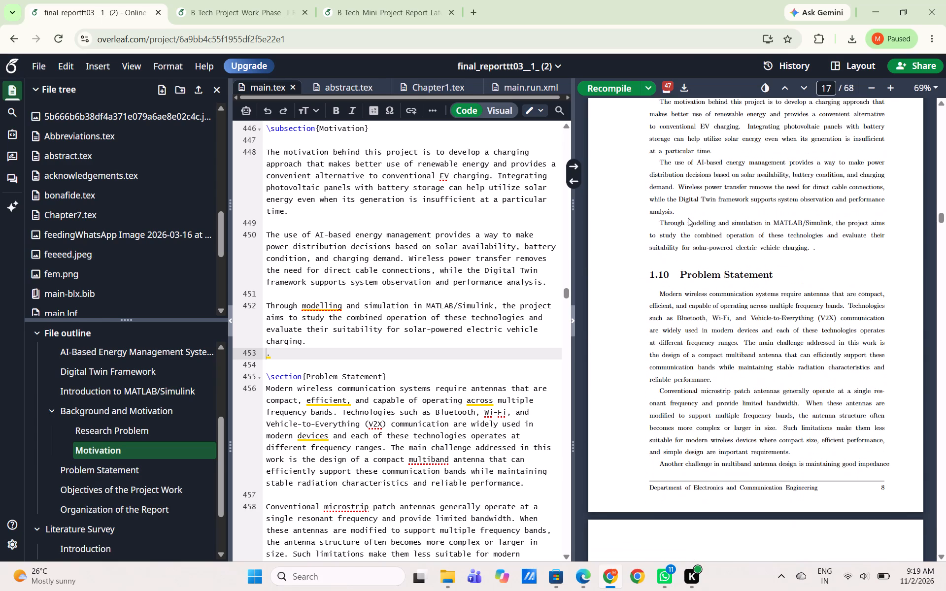
pyautogui.scroll(-5, 688, 218)
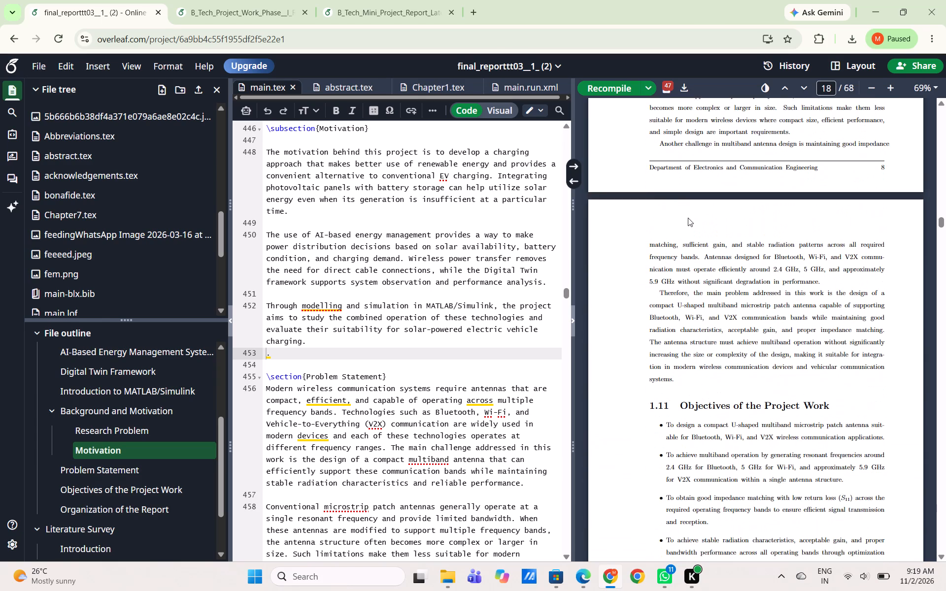
# Recheck the compiled Problem Statement and Motivation sections, and return to the first page of Chapter 1.
pyautogui.scroll(3, 688, 218)
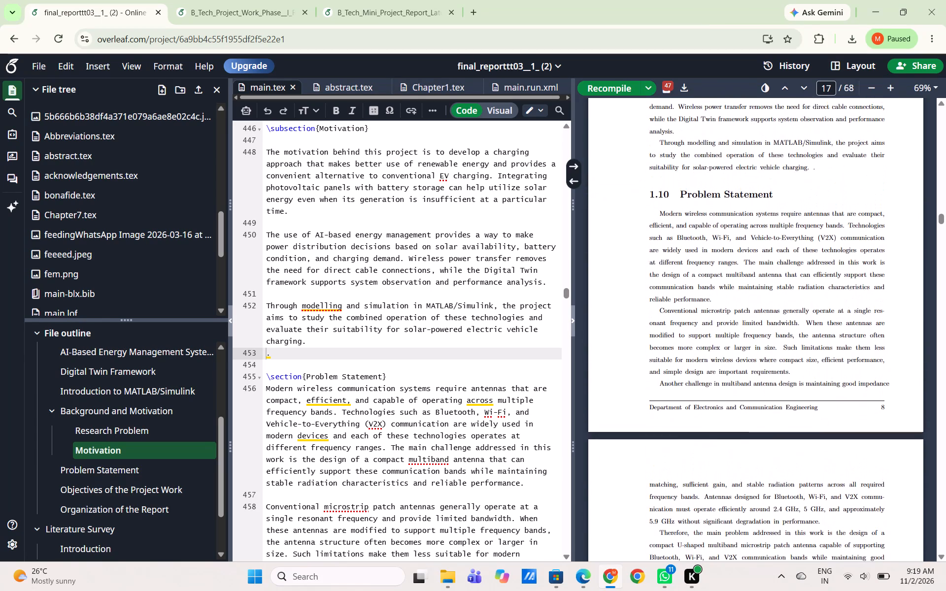
pyautogui.scroll(1, 688, 218)
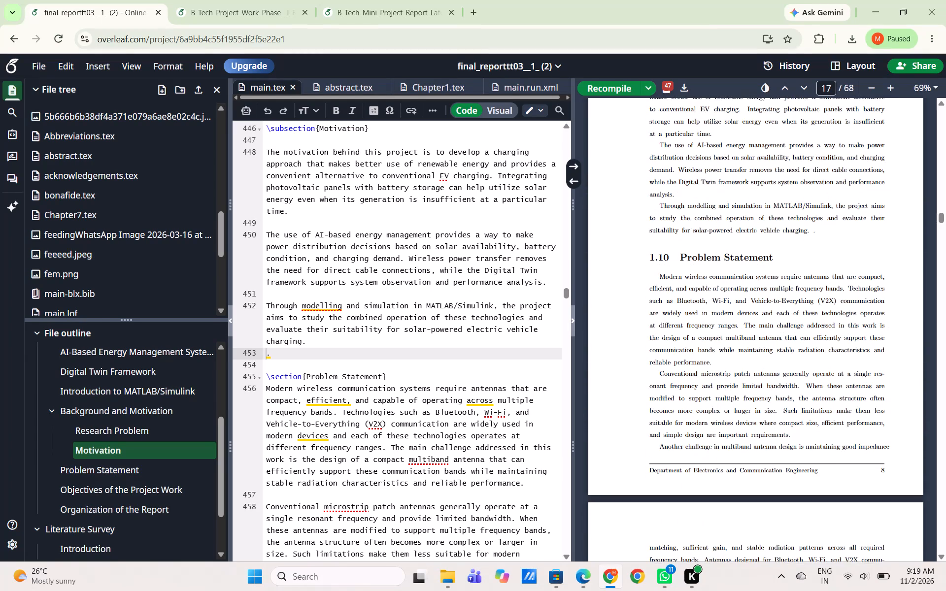
pyautogui.scroll(4, 688, 218)
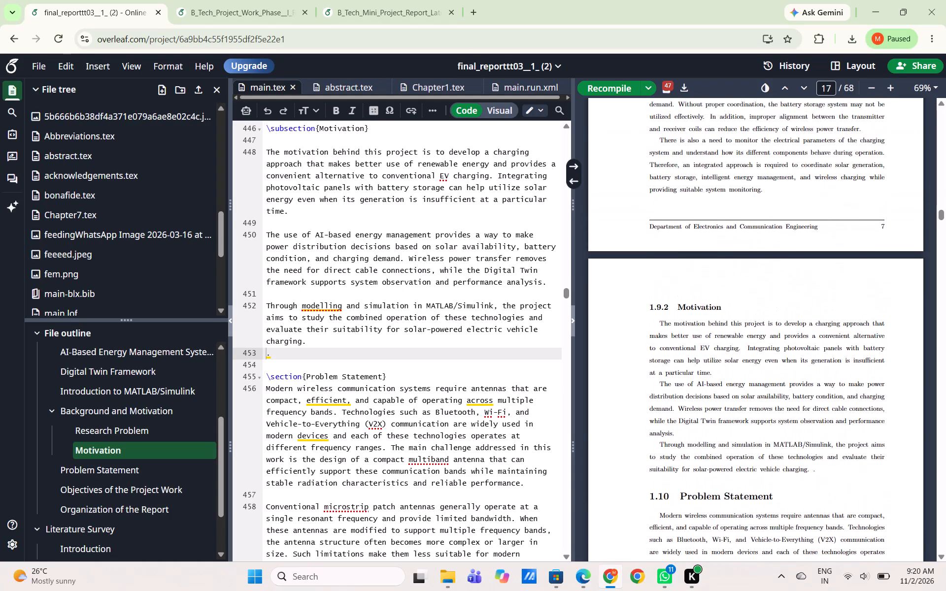
pyautogui.scroll(15, 688, 218)
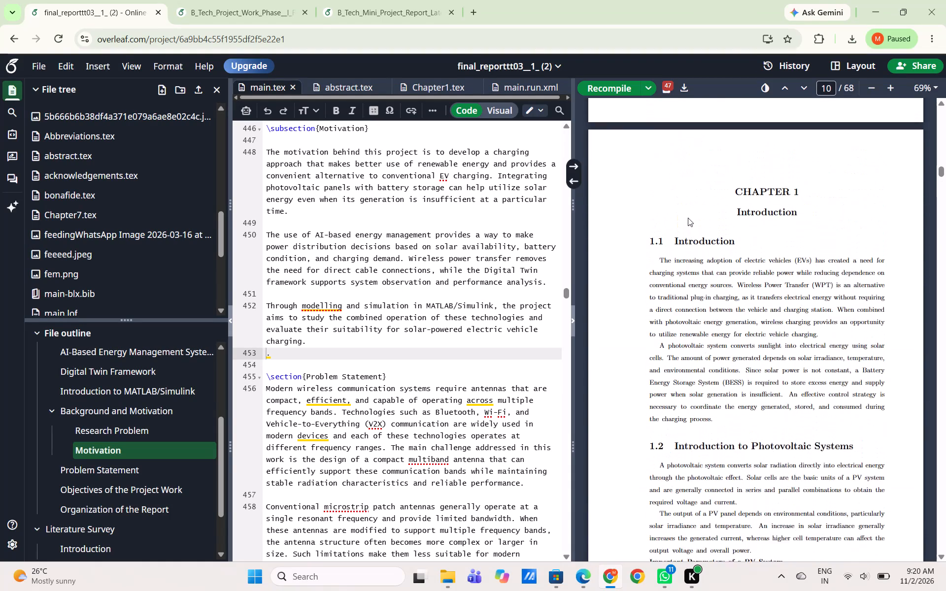
pyautogui.scroll(-1, 688, 218)
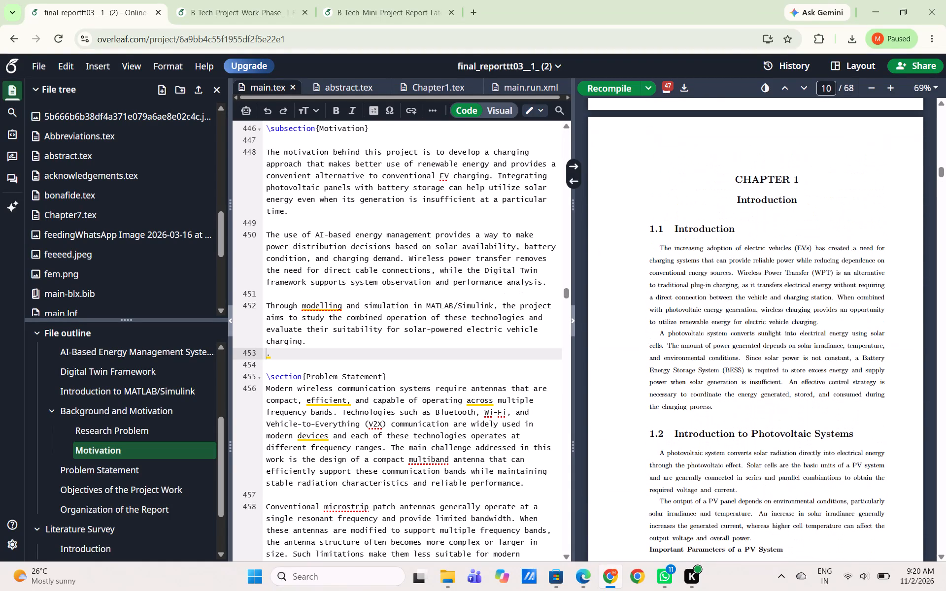
# Copy the entire contents of abstract.tex in the B_Tech_Mini_Project_Report Overleaf project.
pyautogui.scroll(14, 504, 295)
pyautogui.scroll(13, 504, 295)
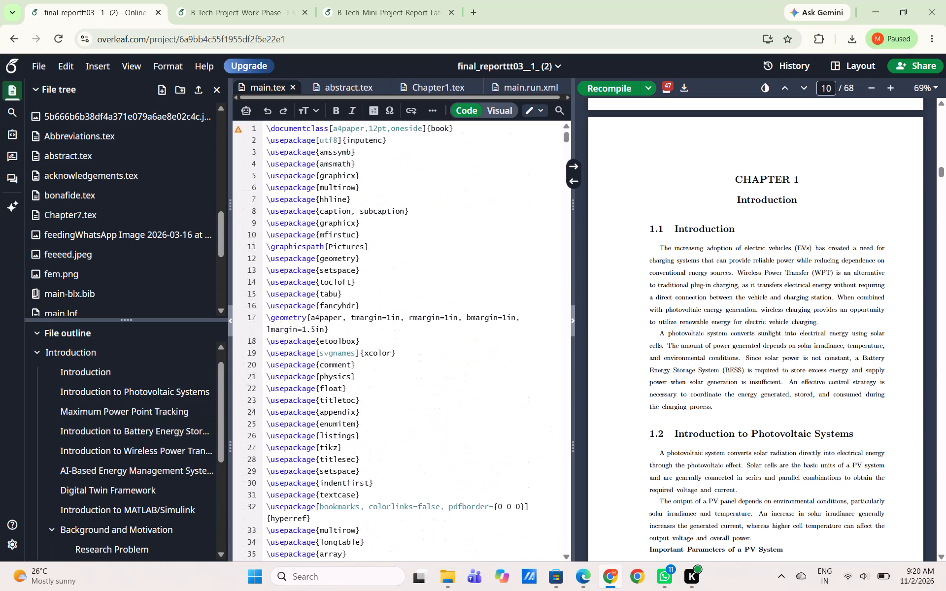
pyautogui.scroll(-4, 330, 554)
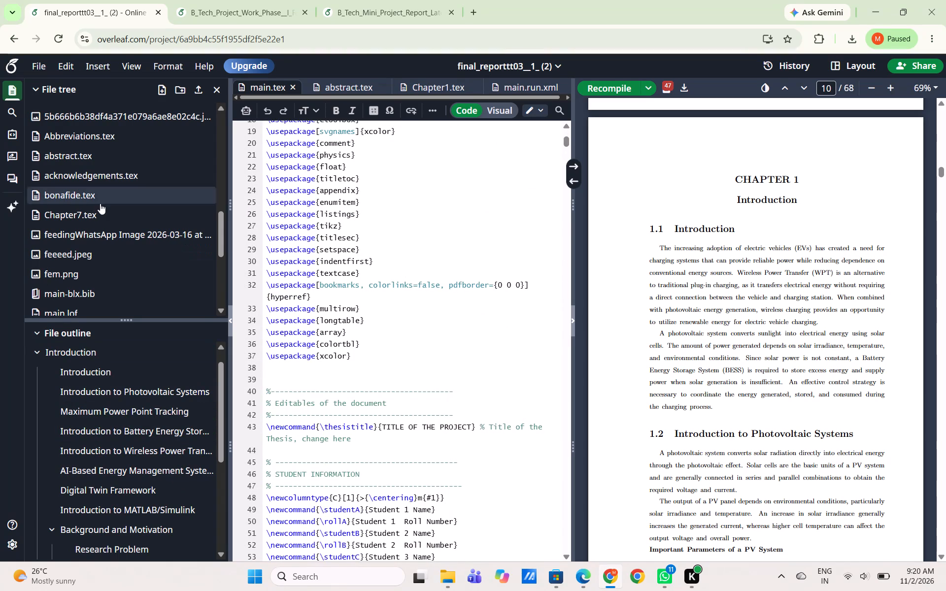
pyautogui.click(83, 148)
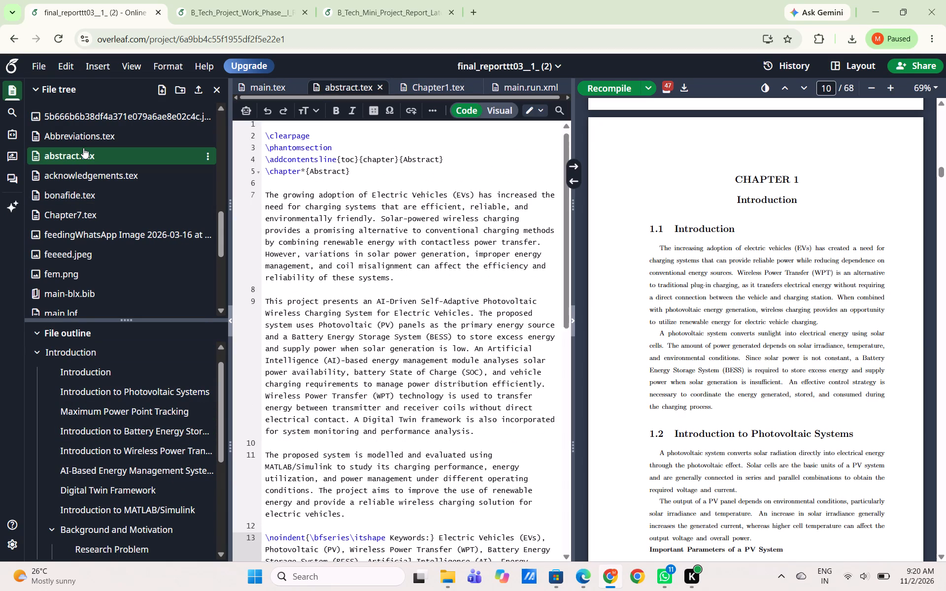
pyautogui.click(391, 12)
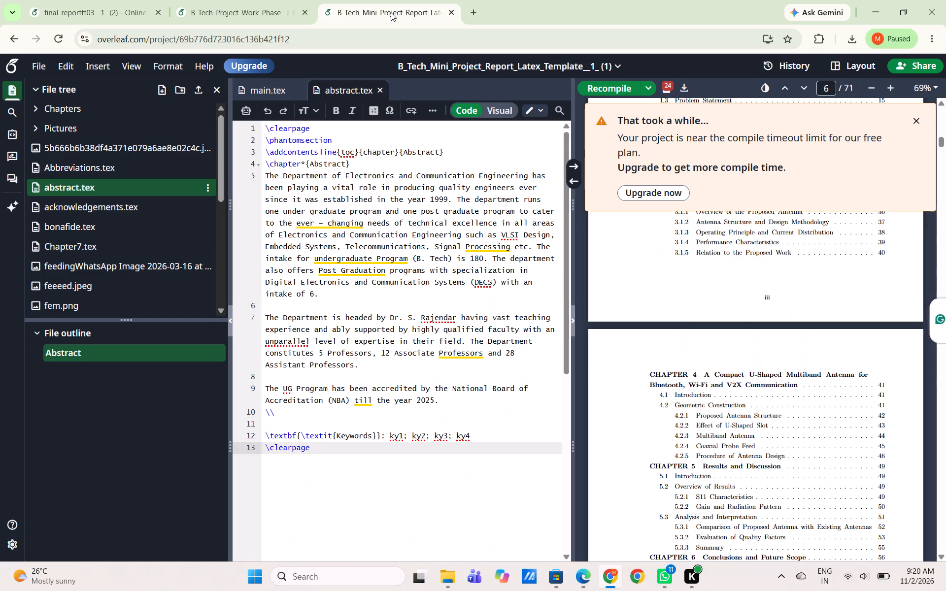
pyautogui.moveTo(265, 128); pyautogui.dragTo(291, 189)
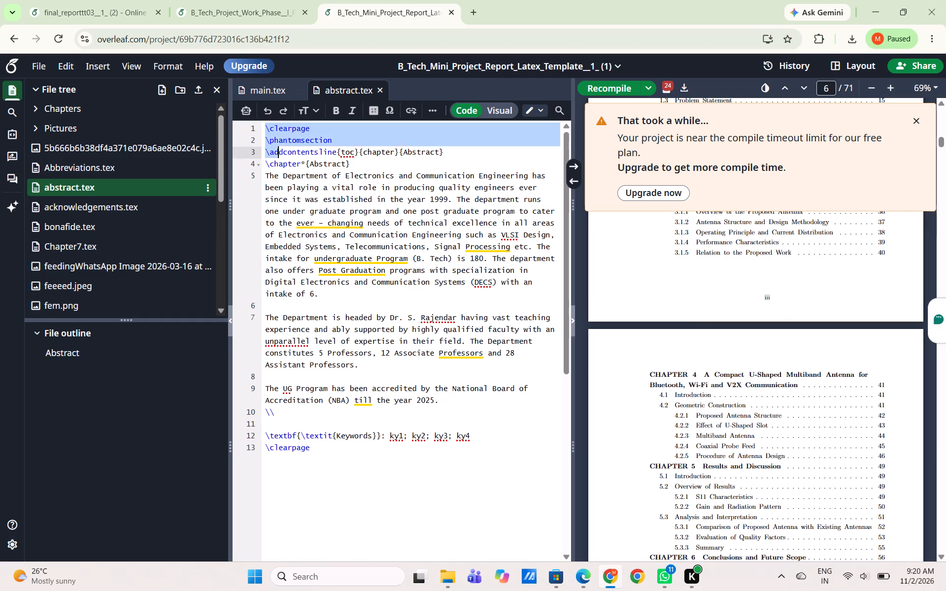
pyautogui.moveTo(291, 189); pyautogui.dragTo(318, 449)
pyautogui.hotkey('ctrl', 'c')
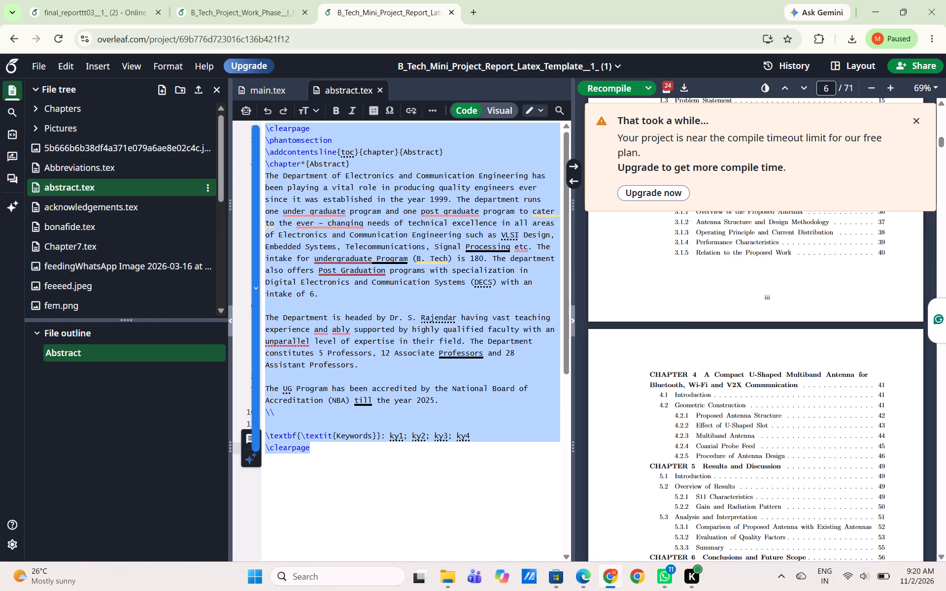
pyautogui.click(318, 449)
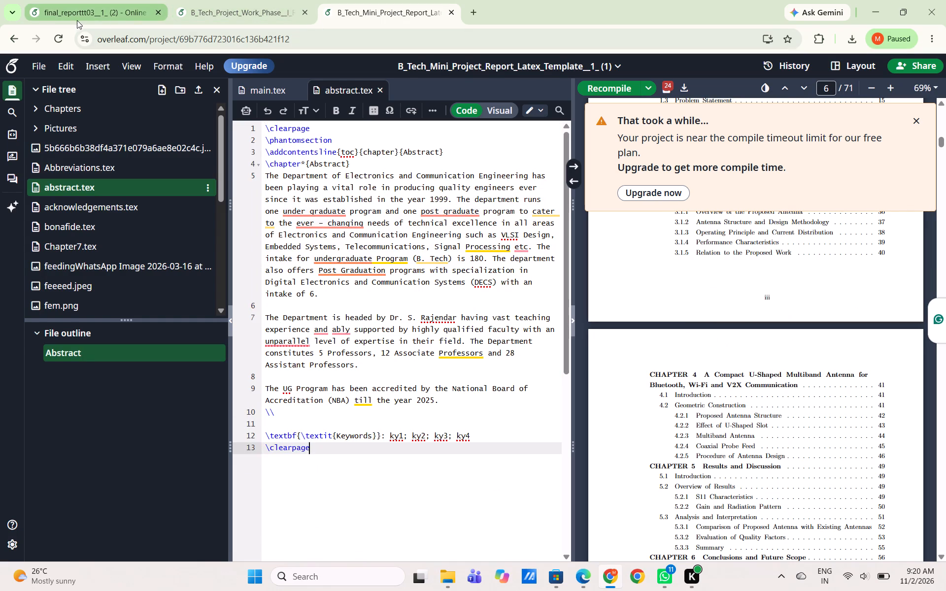
# In the final_reporttt03 project, replace the EV charging text of abstract.tex with the copied template abstract and recompile.
pyautogui.click(79, 17)
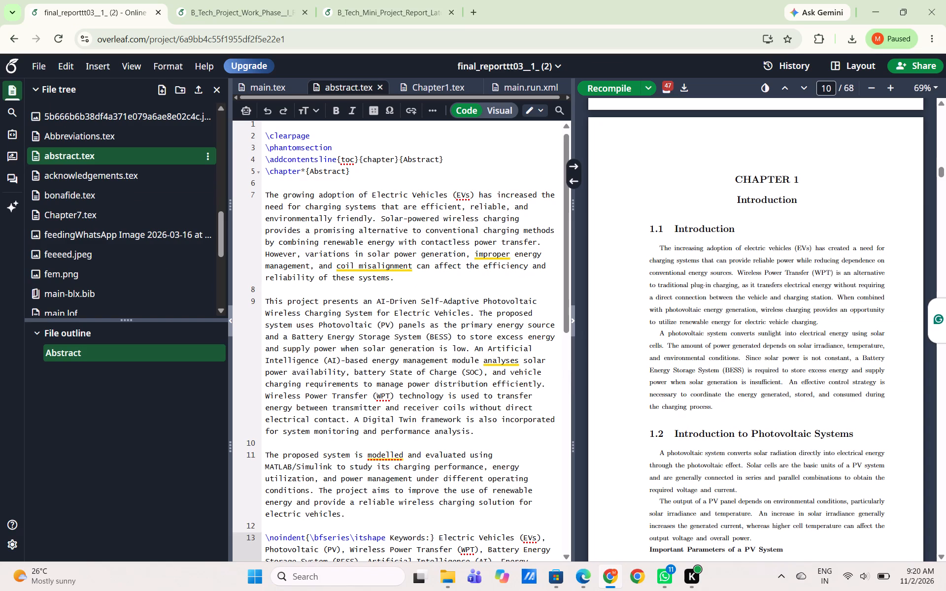
pyautogui.moveTo(266, 135); pyautogui.dragTo(323, 458)
pyautogui.scroll(1, 332, 473)
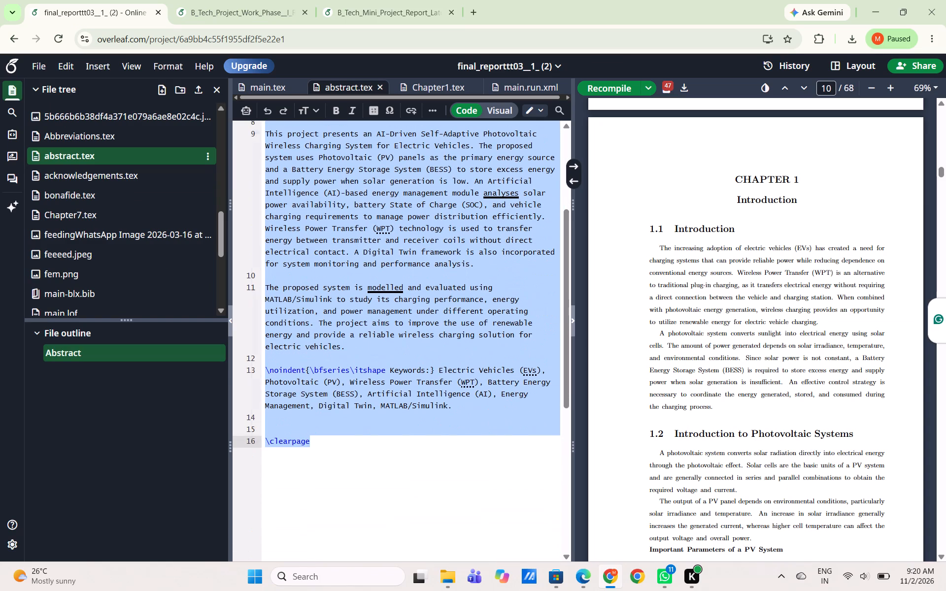
pyautogui.moveTo(323, 458); pyautogui.dragTo(323, 456)
pyautogui.hotkey('ctrl', 'v')
pyautogui.scroll(6, 394, 284)
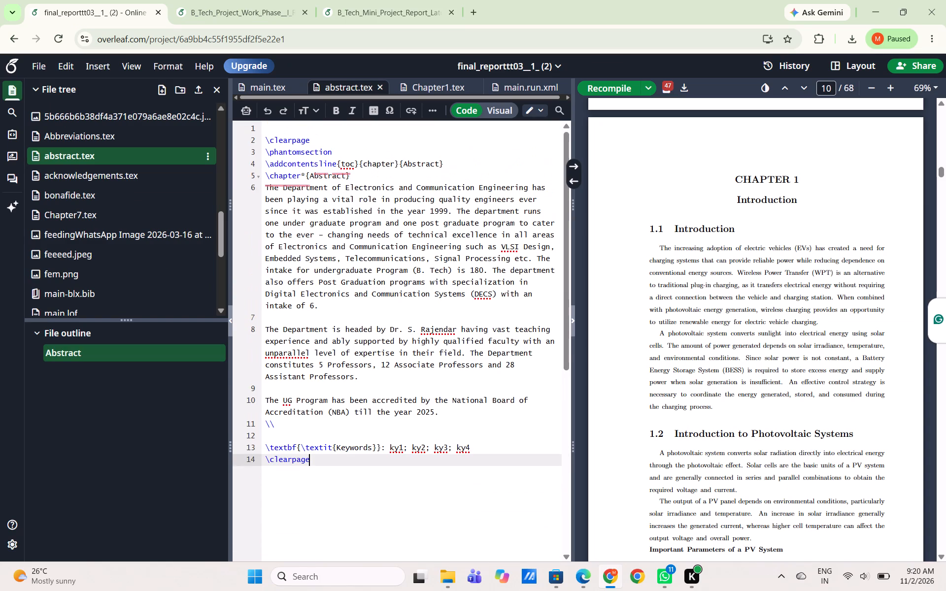
pyautogui.click(617, 90)
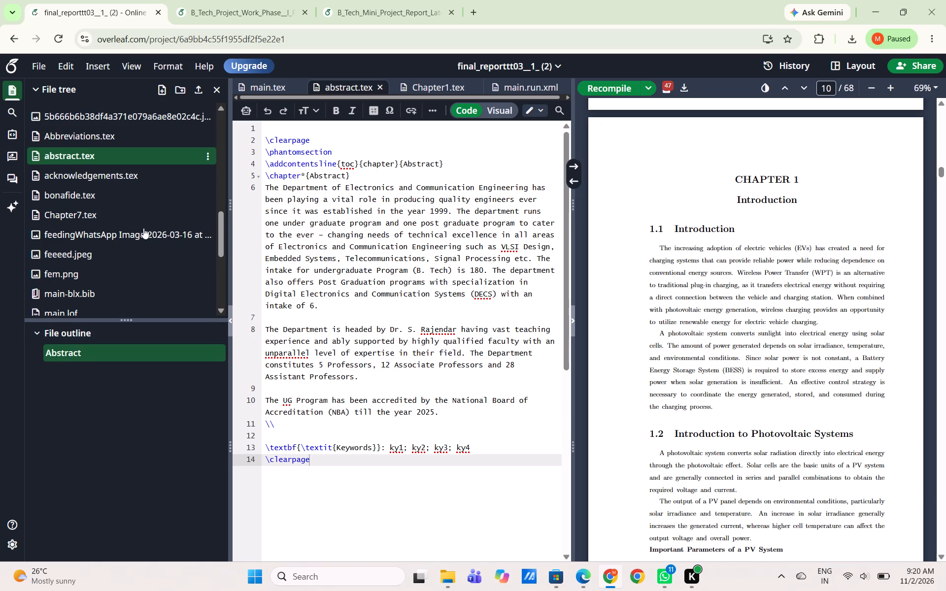
# Open main.tex of the final report and examine the source from the preamble to the ABSTRACT chapter and its keywords.
pyautogui.scroll(-1, 86, 271)
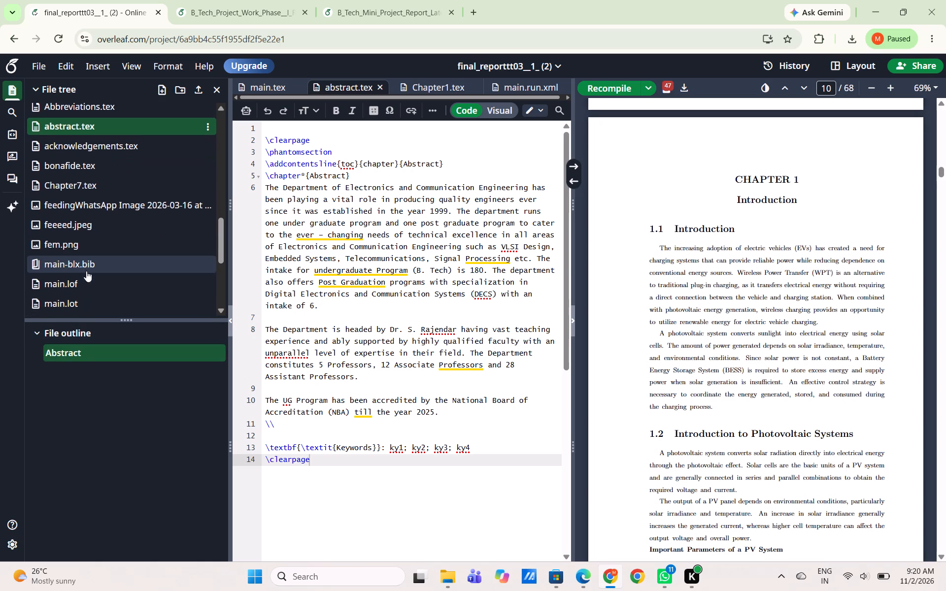
pyautogui.scroll(-1, 78, 278)
pyautogui.click(69, 282)
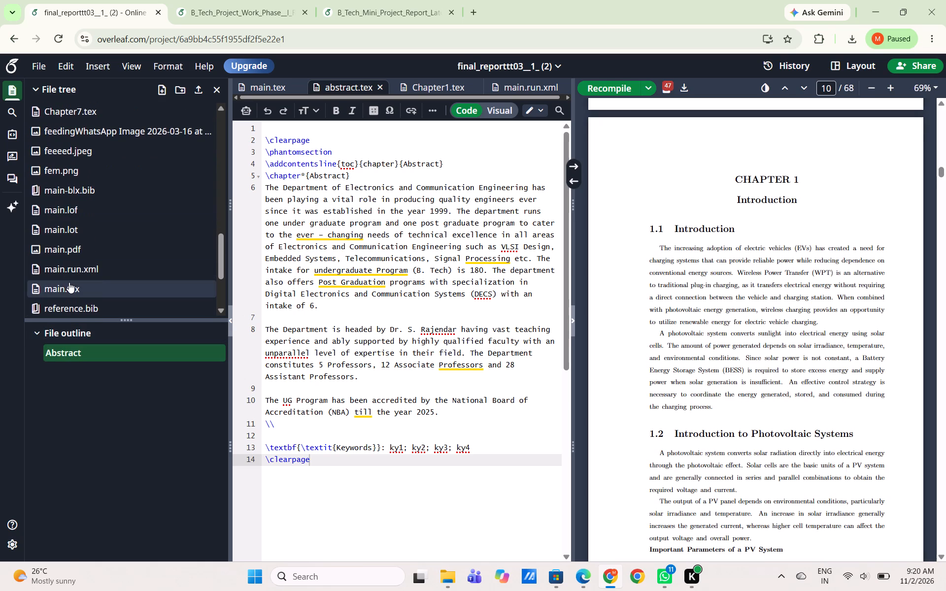
pyautogui.scroll(-2, 320, 315)
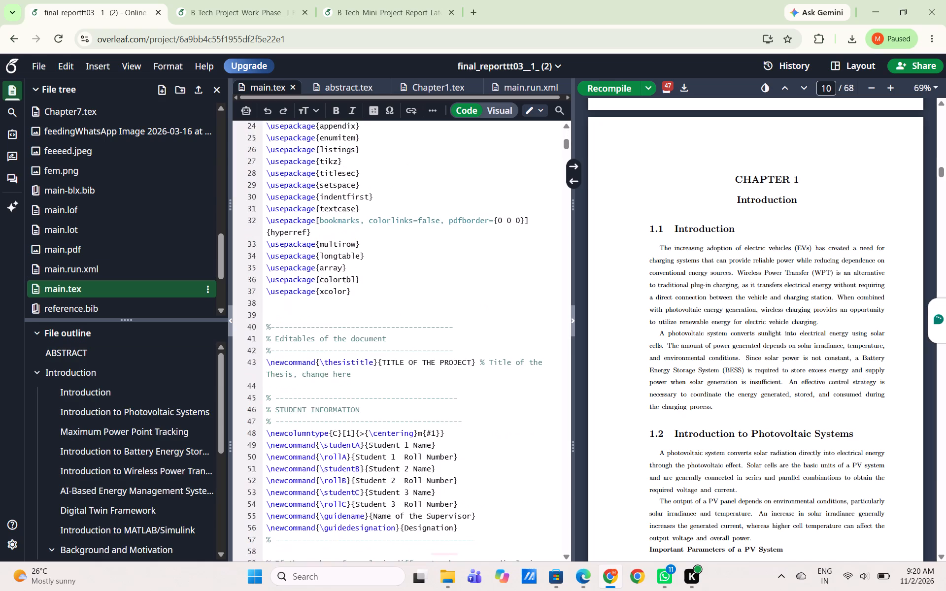
pyautogui.scroll(-10, 320, 315)
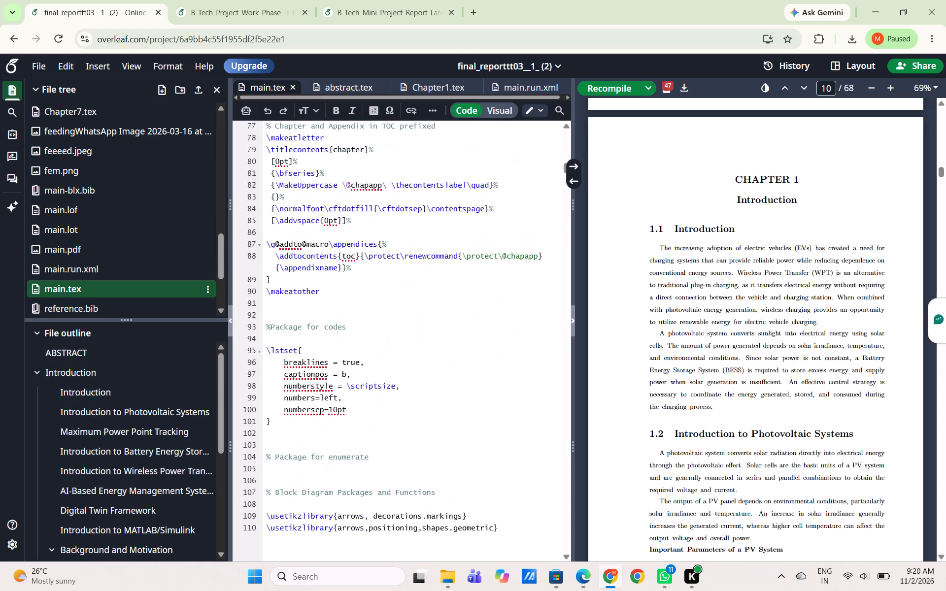
pyautogui.scroll(-8, 320, 315)
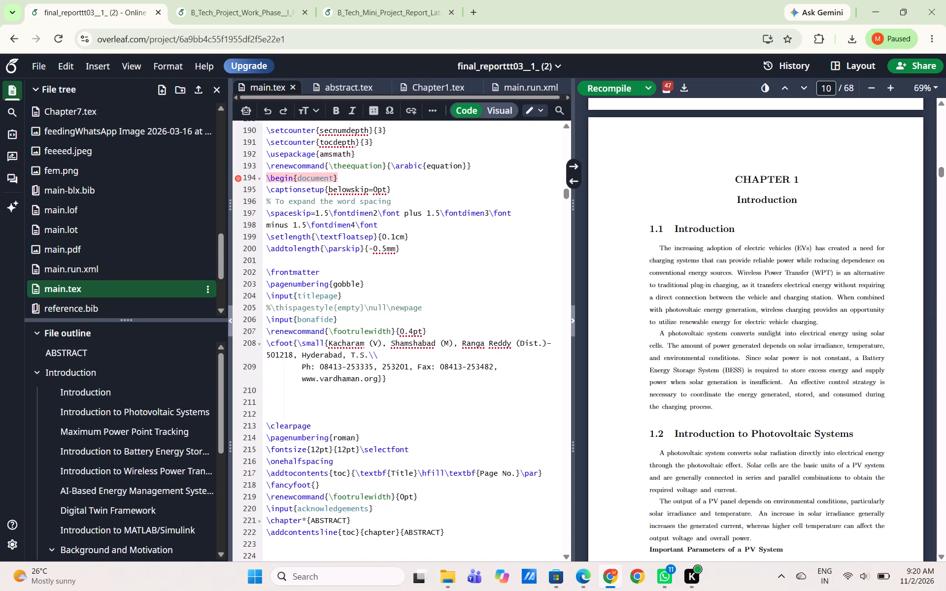
pyautogui.scroll(-6, 320, 315)
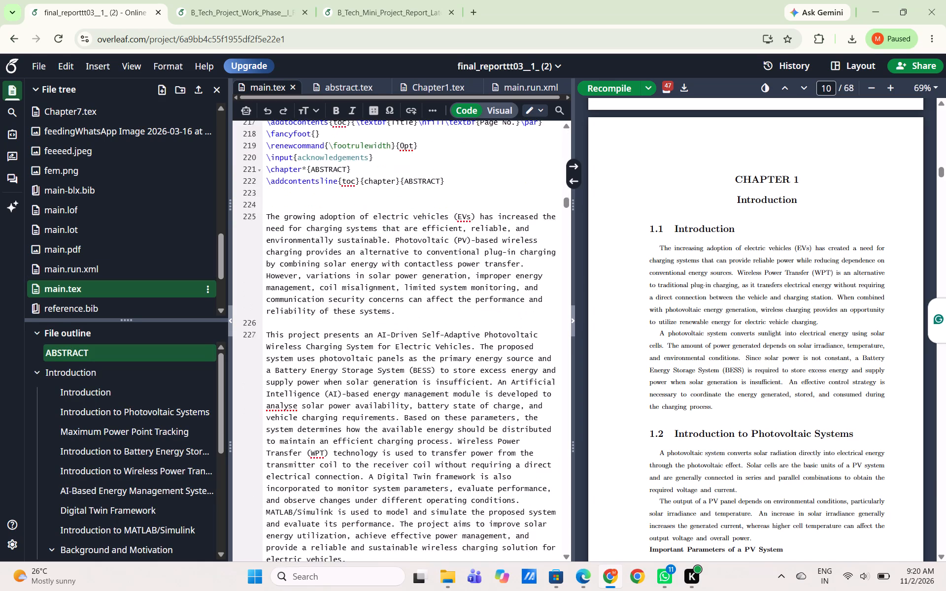
pyautogui.scroll(-1, 320, 315)
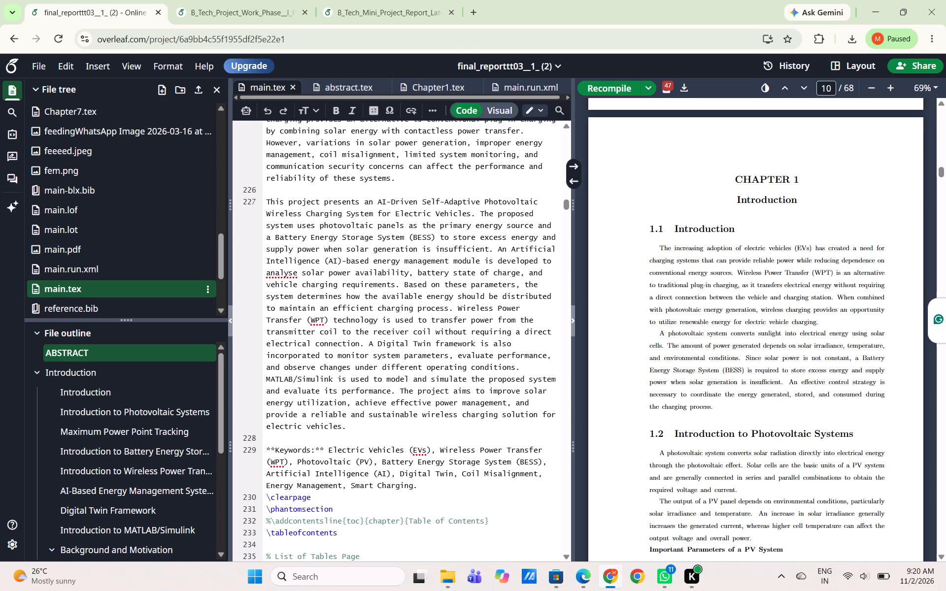
# Look back through the compiled PDF's front matter, checking the abstract page and the Table of Contents.
pyautogui.scroll(13, 670, 329)
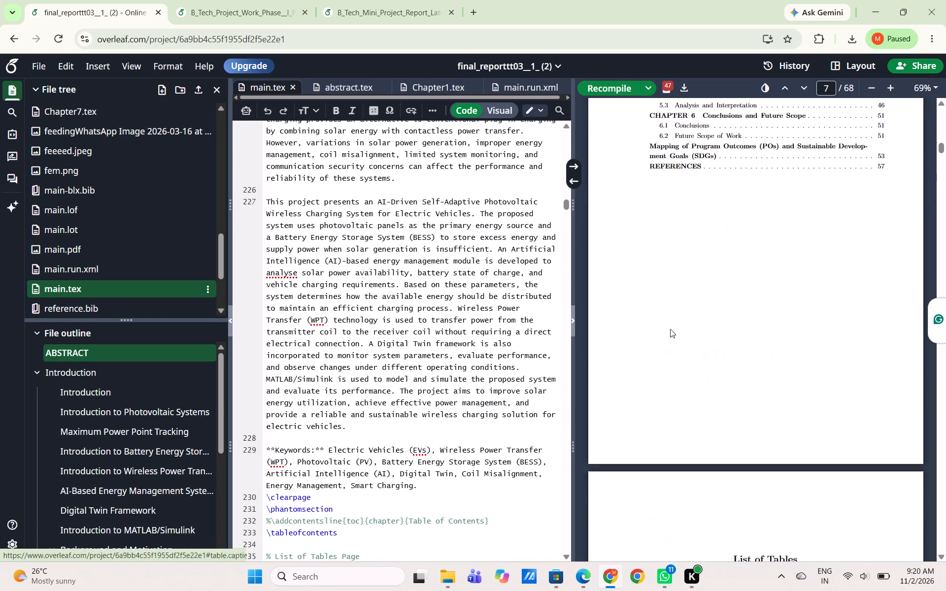
pyautogui.scroll(1, 670, 329)
pyautogui.scroll(-6, 670, 329)
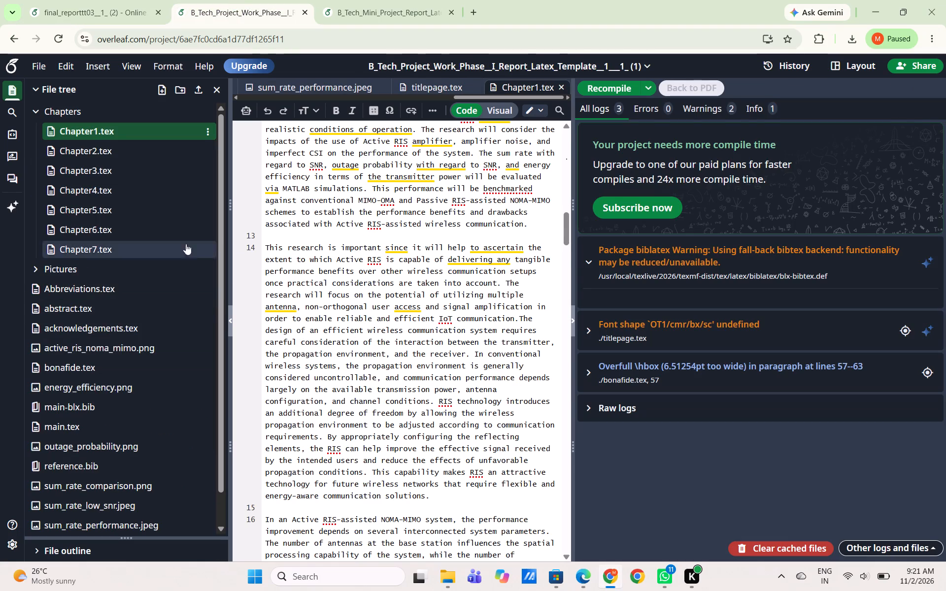
pyautogui.click(97, 425)
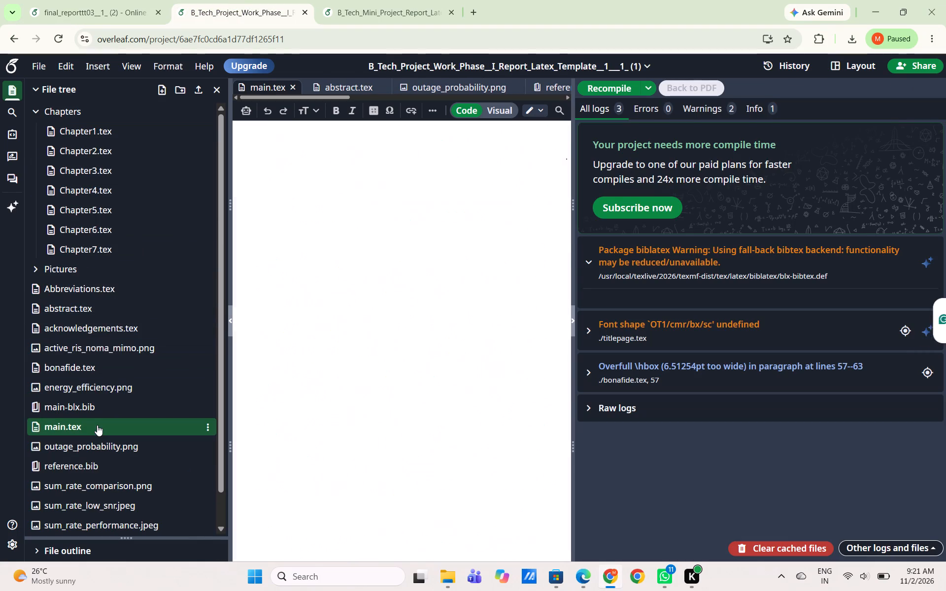
pyautogui.scroll(-8, 372, 394)
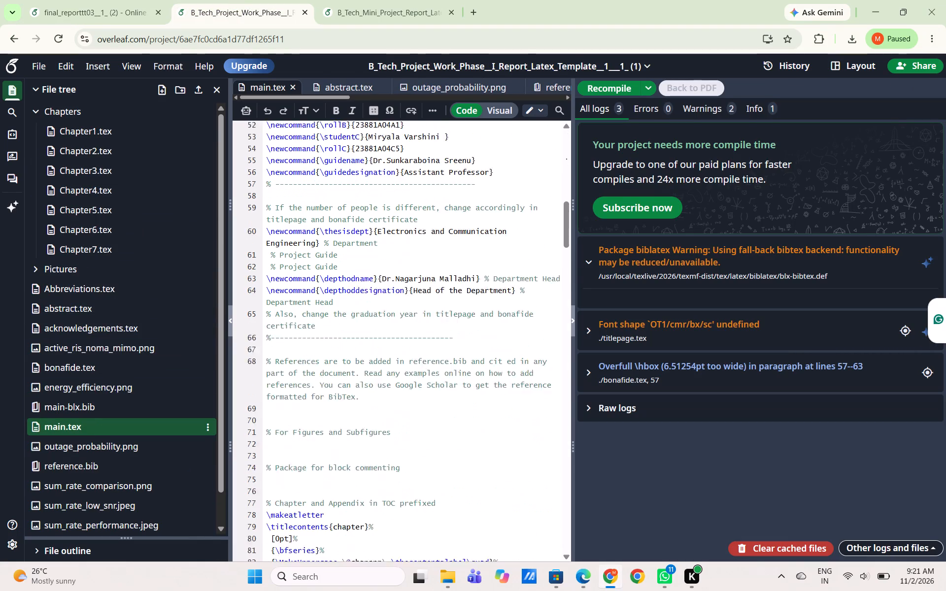
pyautogui.scroll(-12, 372, 394)
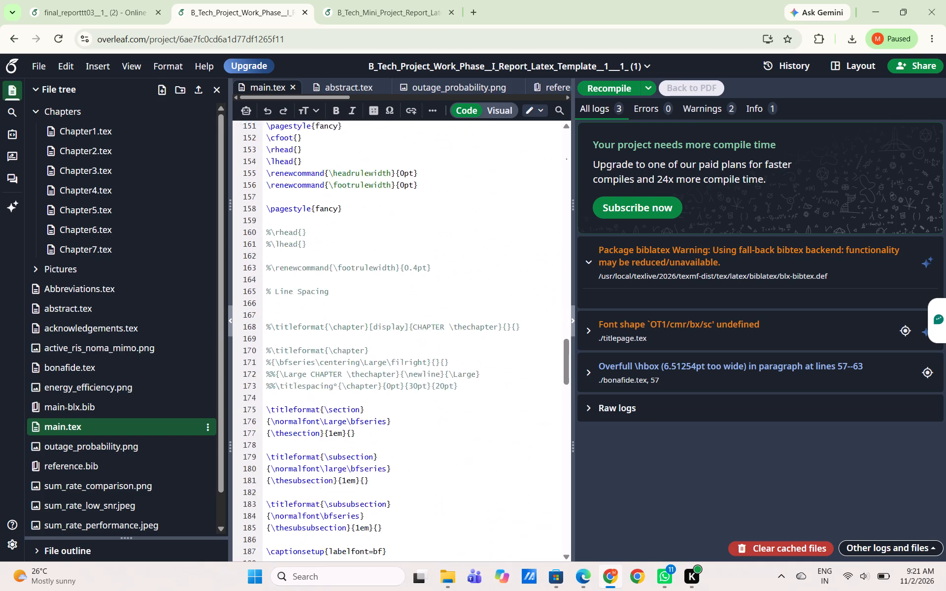
pyautogui.scroll(-13, 372, 394)
pyautogui.scroll(14, 372, 394)
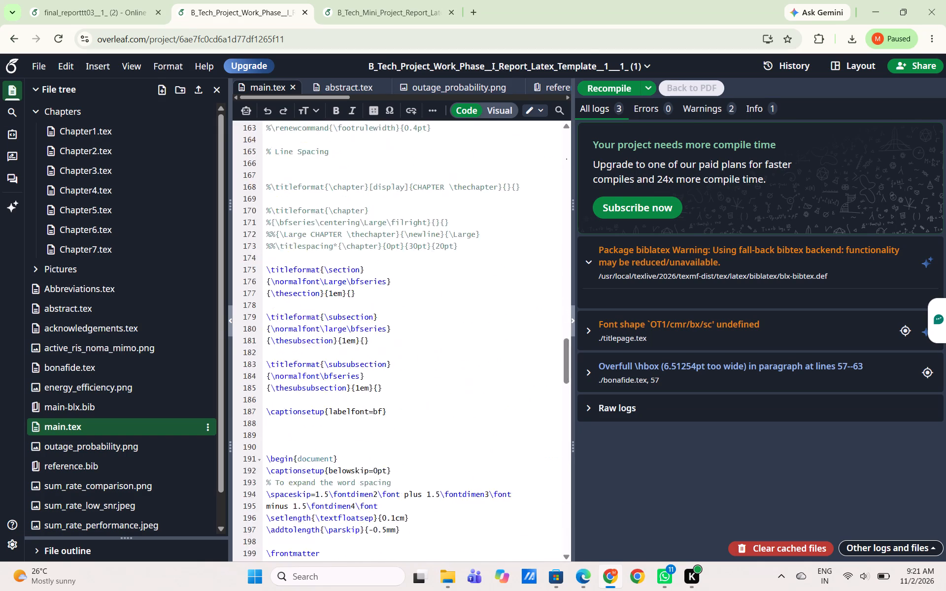
pyautogui.scroll(-5, 115, 506)
pyautogui.scroll(-3, 112, 436)
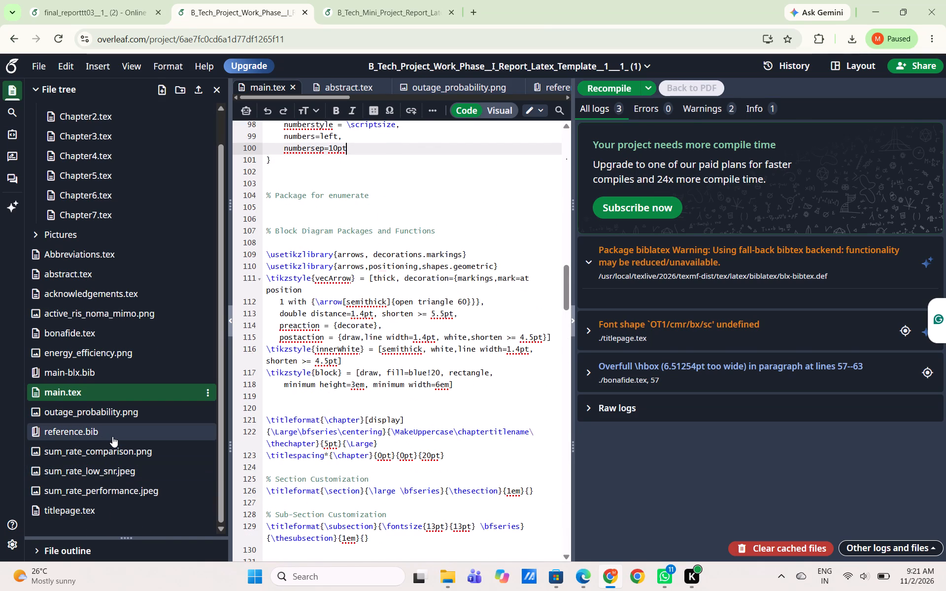
pyautogui.scroll(-3, 112, 436)
pyautogui.scroll(6, 112, 436)
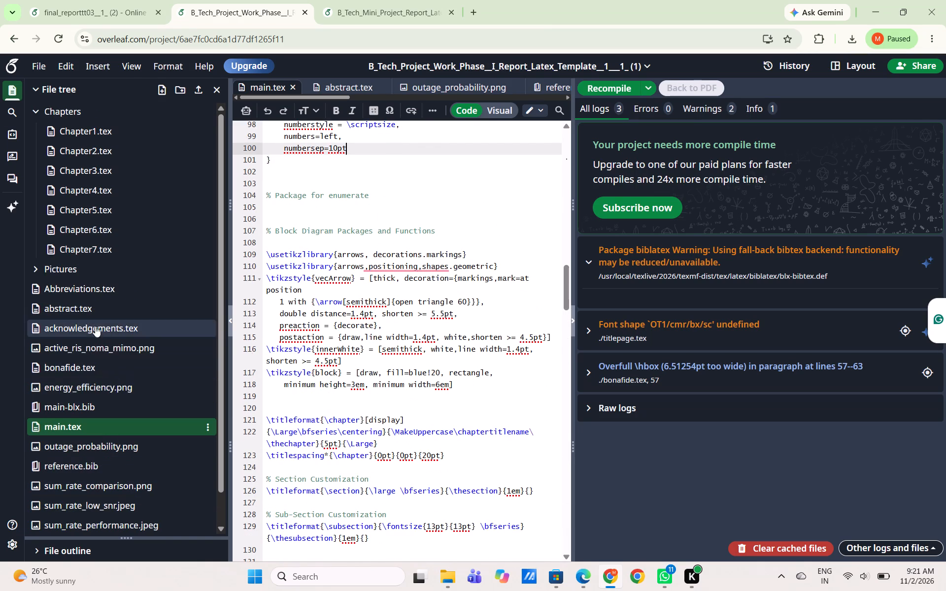
# Copy the bold italic "\textbf{\textit{Keywords}}:" label from abstract.tex of the Phase I project.
pyautogui.click(77, 316)
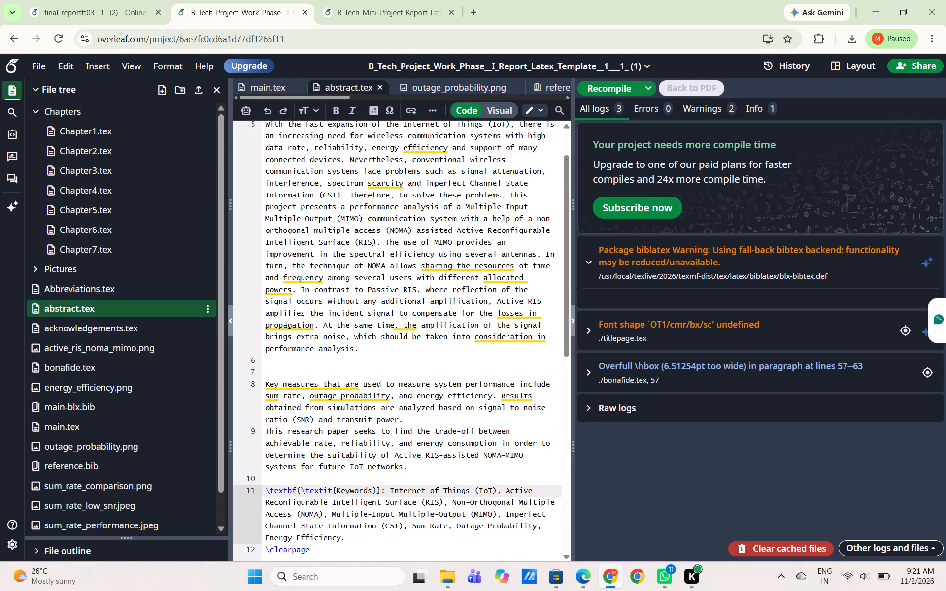
pyautogui.moveTo(266, 492); pyautogui.dragTo(381, 486)
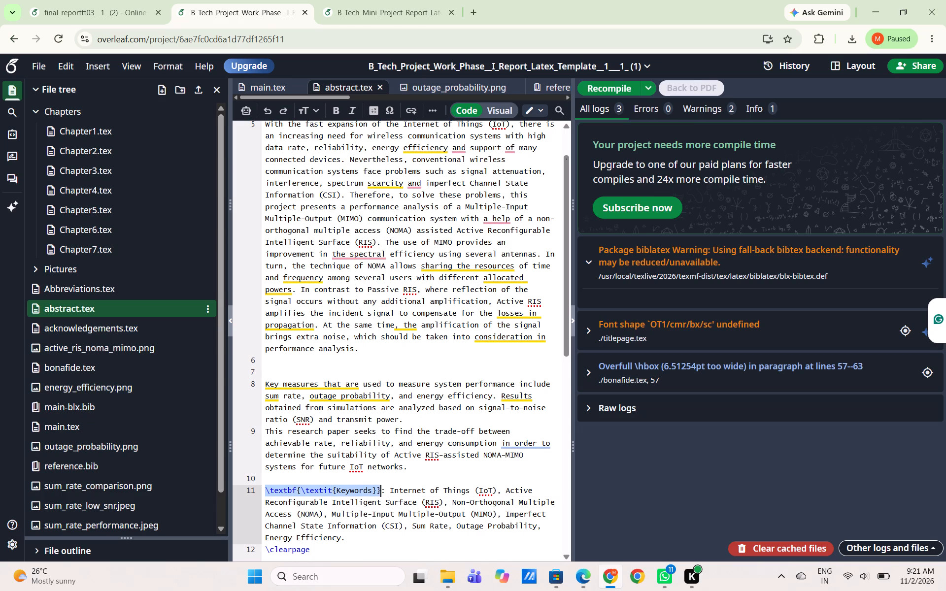
pyautogui.moveTo(381, 486); pyautogui.dragTo(385, 487)
pyautogui.hotkey('ctrl', 'c')
pyautogui.click(385, 487)
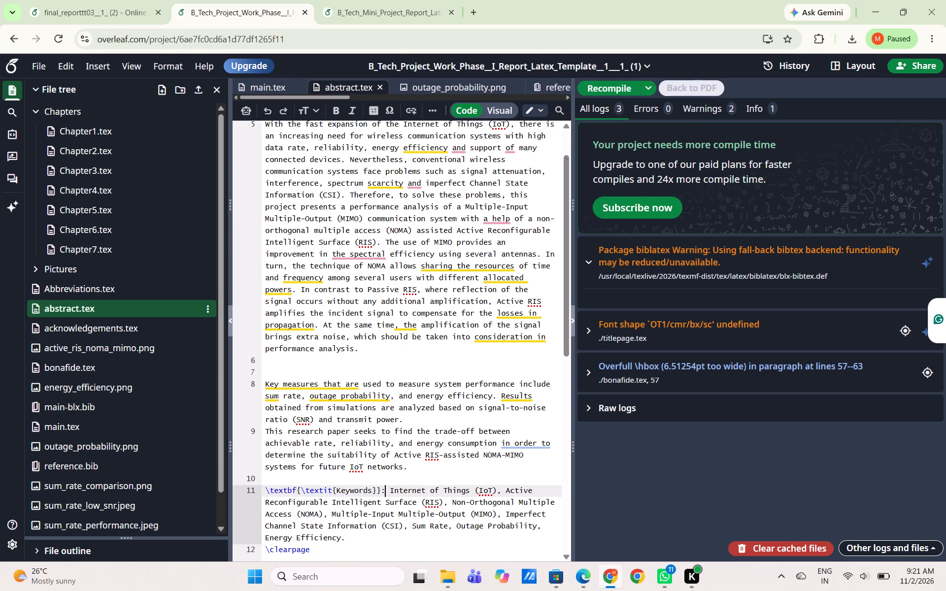
# Open main.tex in the B_Tech_Mini_Project_Report project and look through its preamble down to the front matter.
pyautogui.click(368, 0)
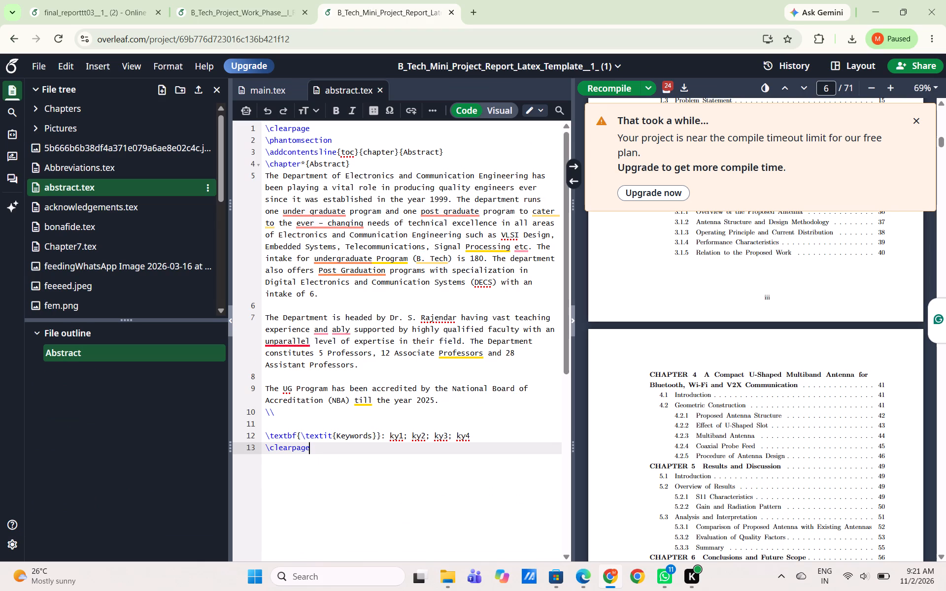
pyautogui.scroll(-1, 65, 280)
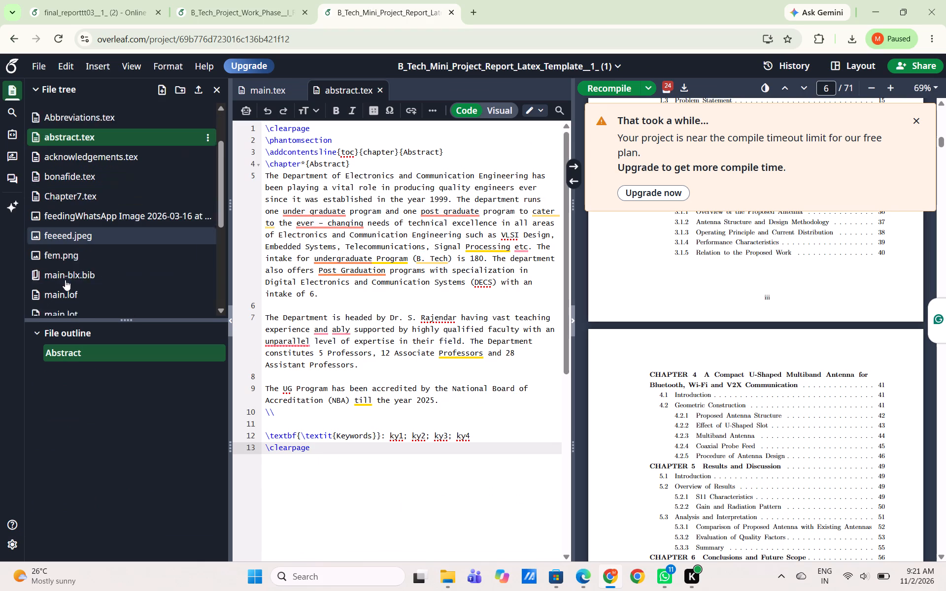
pyautogui.scroll(-2, 65, 280)
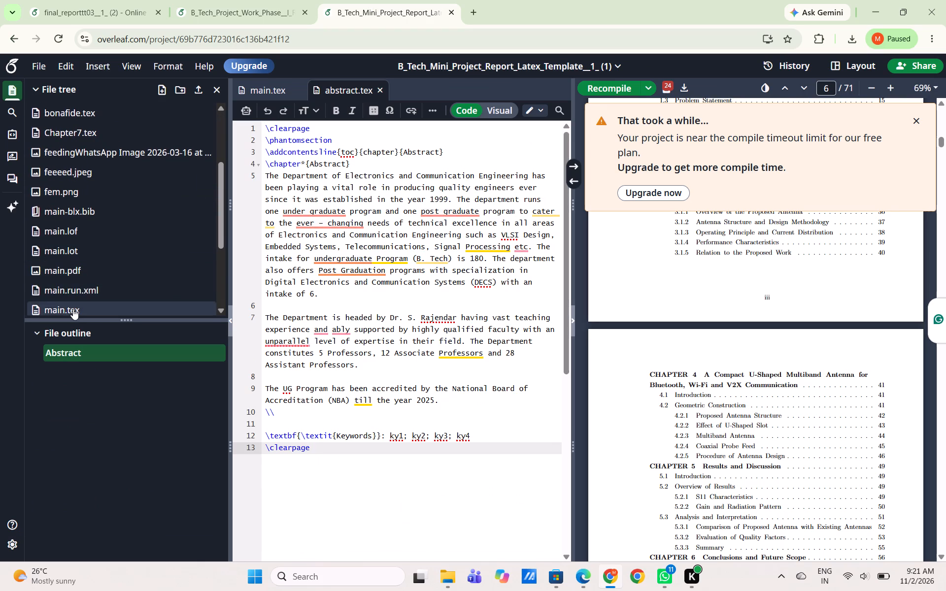
pyautogui.click(73, 309)
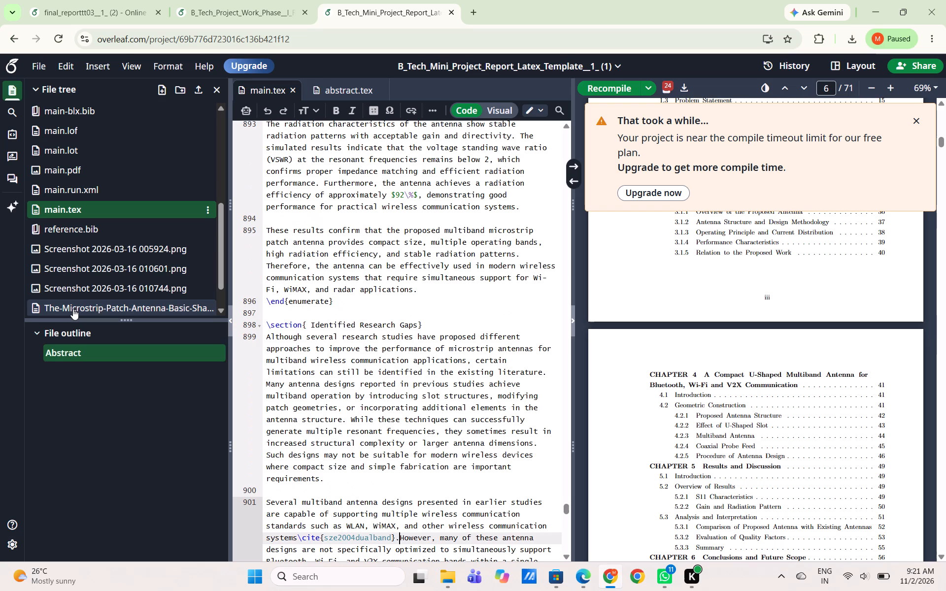
pyautogui.scroll(16, 351, 318)
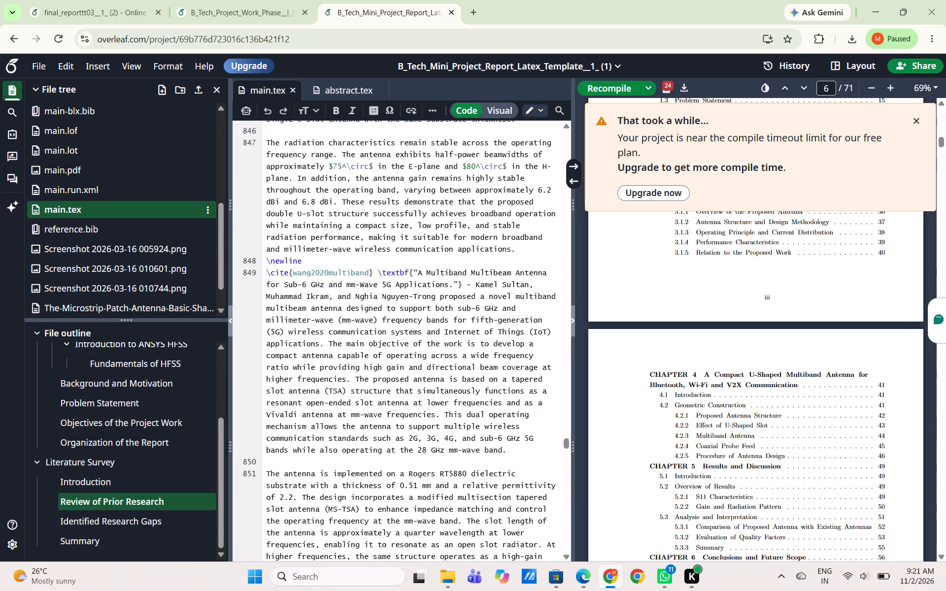
pyautogui.scroll(18, 351, 318)
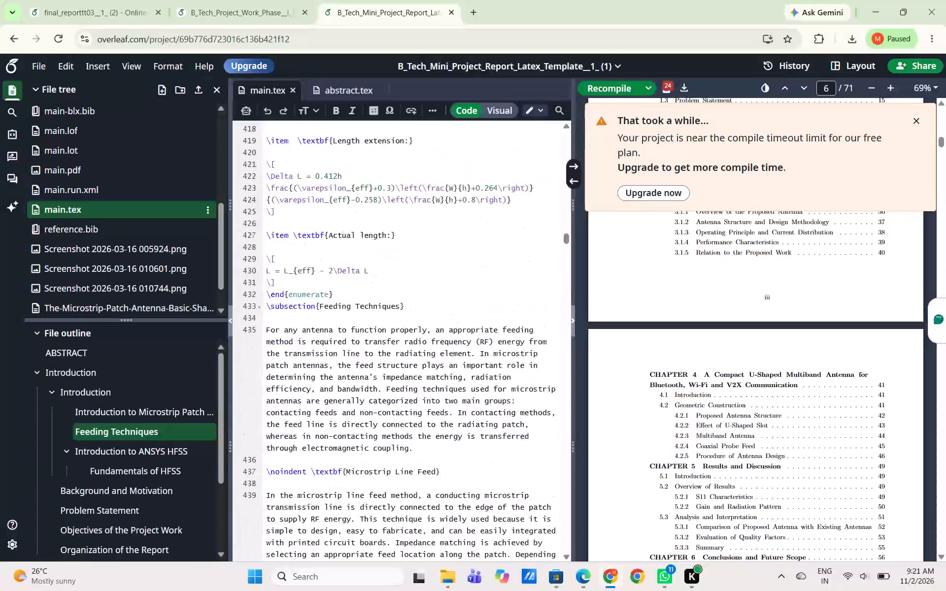
pyautogui.scroll(15, 351, 318)
pyautogui.scroll(7, 351, 318)
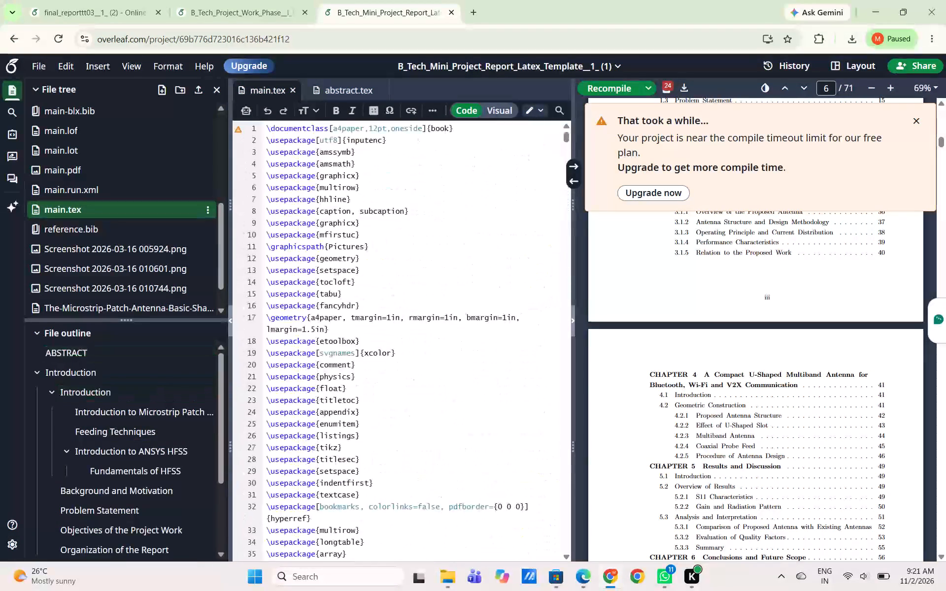
pyautogui.scroll(4, 351, 318)
pyautogui.scroll(-11, 354, 416)
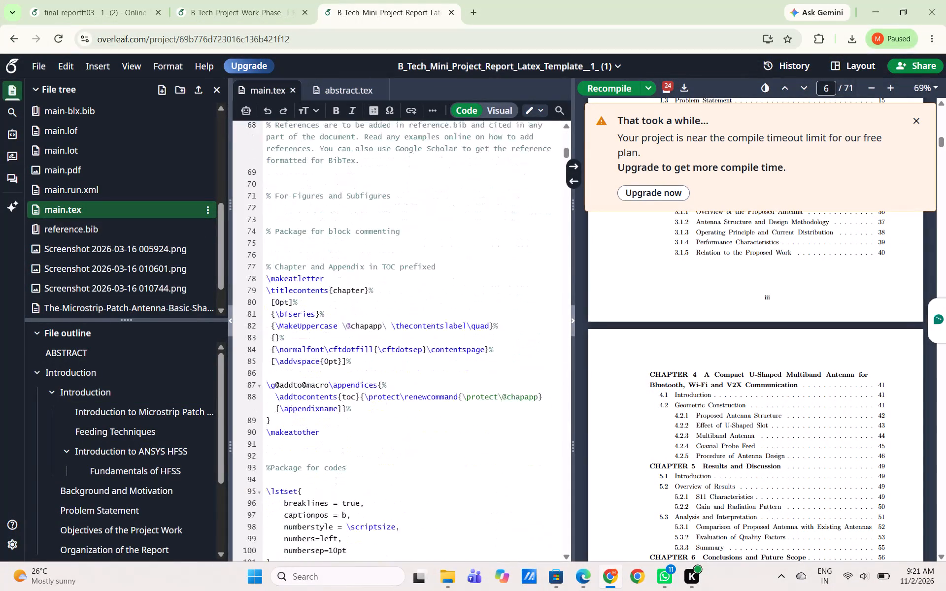
pyautogui.scroll(-12, 354, 416)
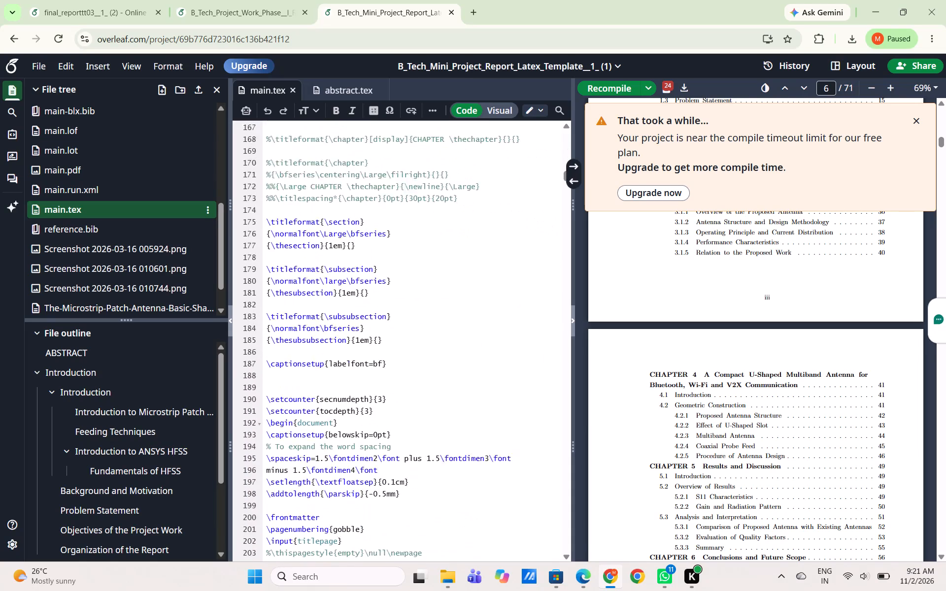
# Replace the abstract's "\textbf{Keywords:}" label in main.tex with the copied "\textbf{\textit{Keywords}}:" label.
pyautogui.scroll(-3, 354, 416)
pyautogui.scroll(2, 354, 416)
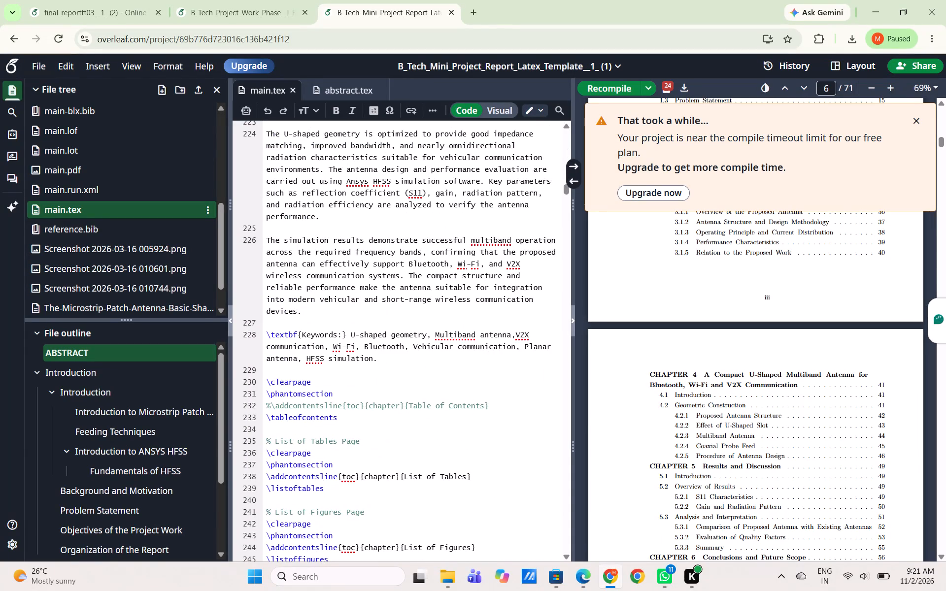
pyautogui.moveTo(268, 335); pyautogui.dragTo(344, 328)
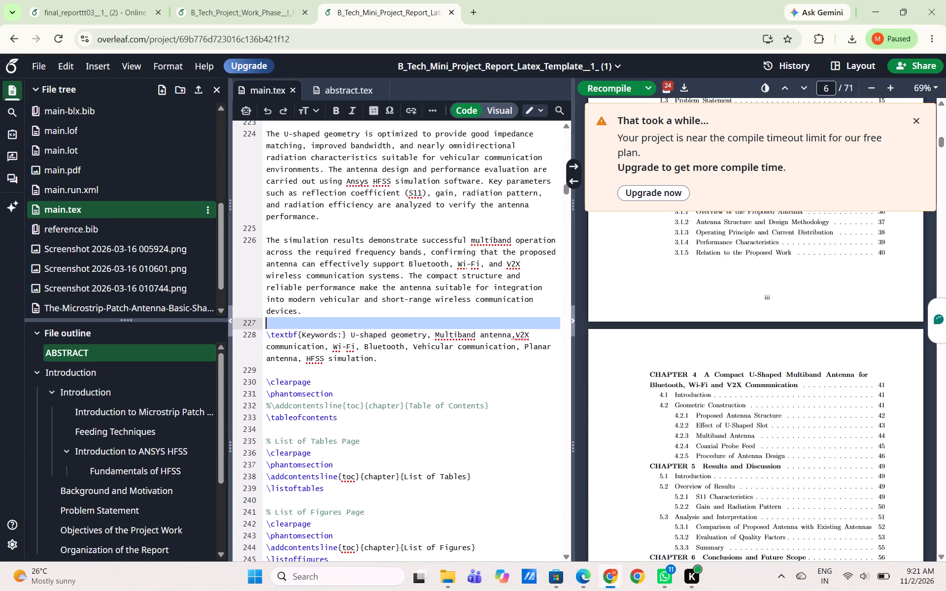
pyautogui.moveTo(344, 328); pyautogui.dragTo(347, 338)
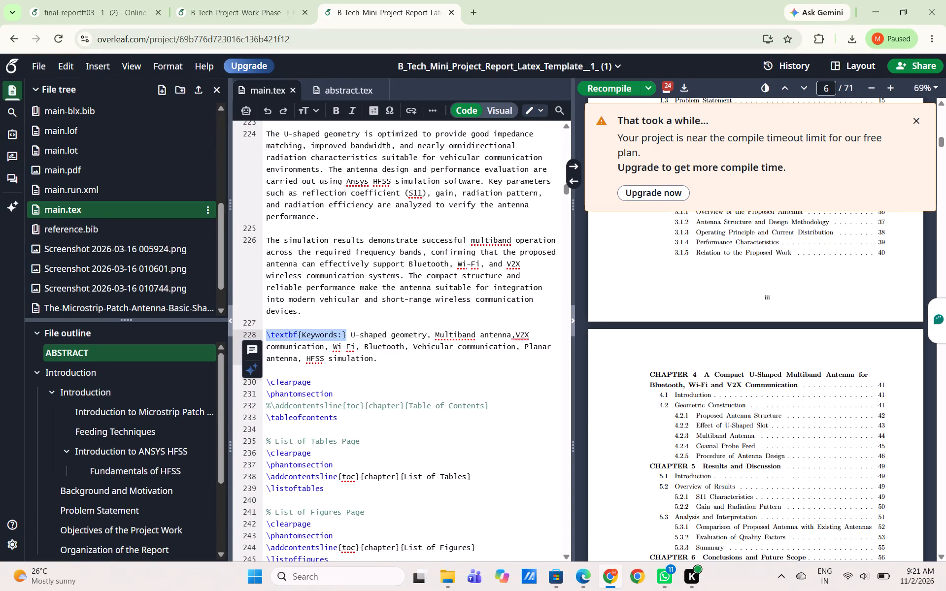
pyautogui.hotkey('ctrl', 'v')
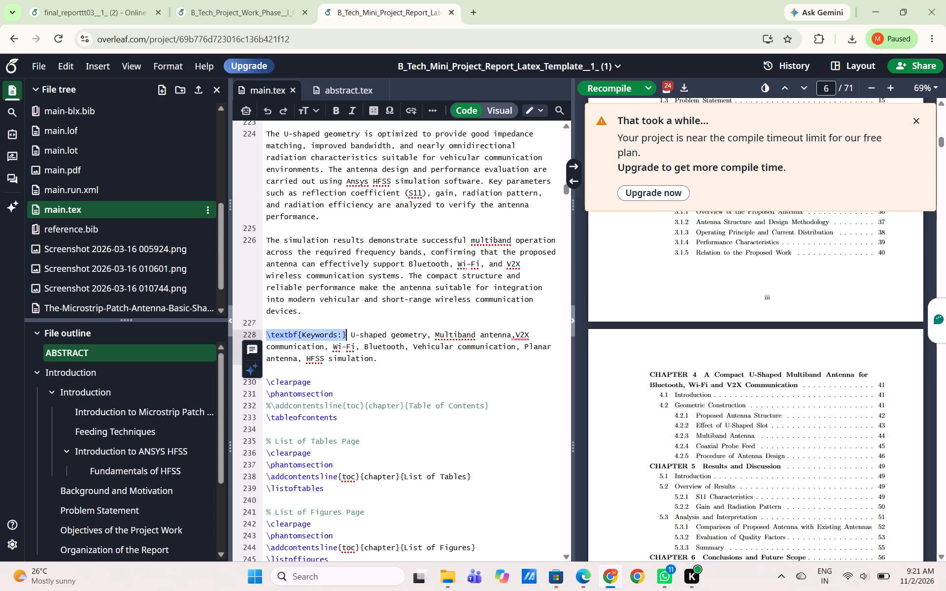
# Recompile the mini project report and check the Keywords line on the abstract page of the PDF.
pyautogui.click(610, 96)
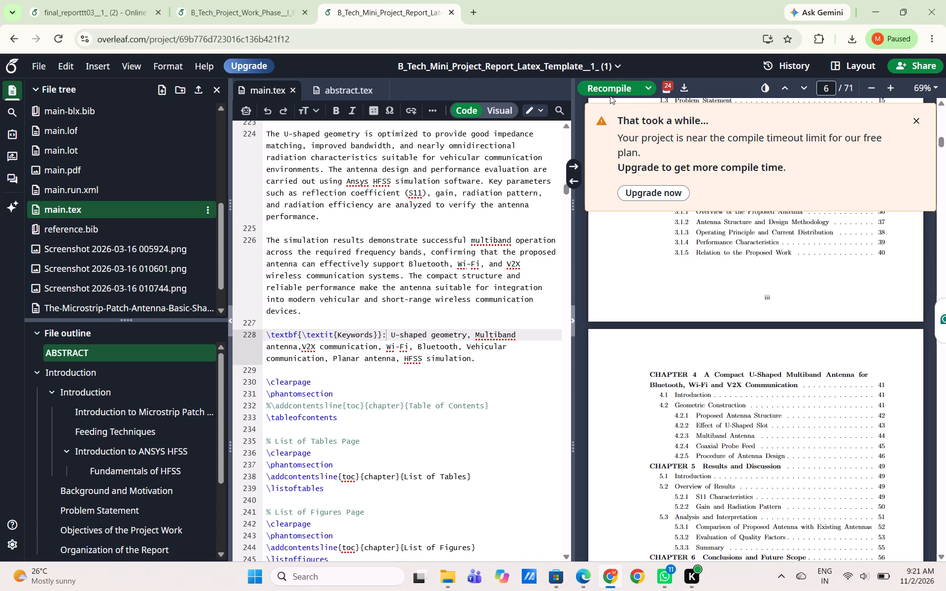
pyautogui.click(608, 85)
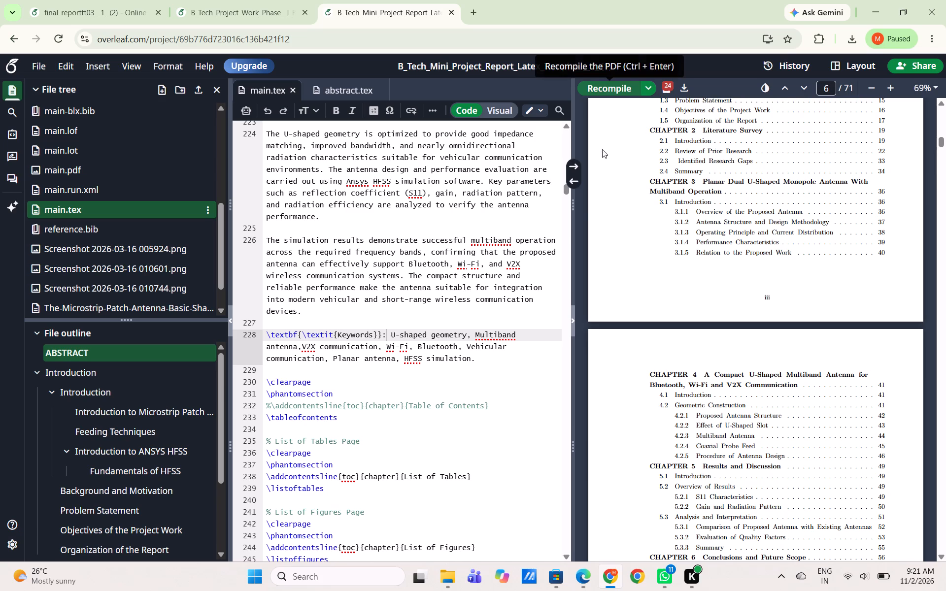
pyautogui.scroll(-7, 765, 349)
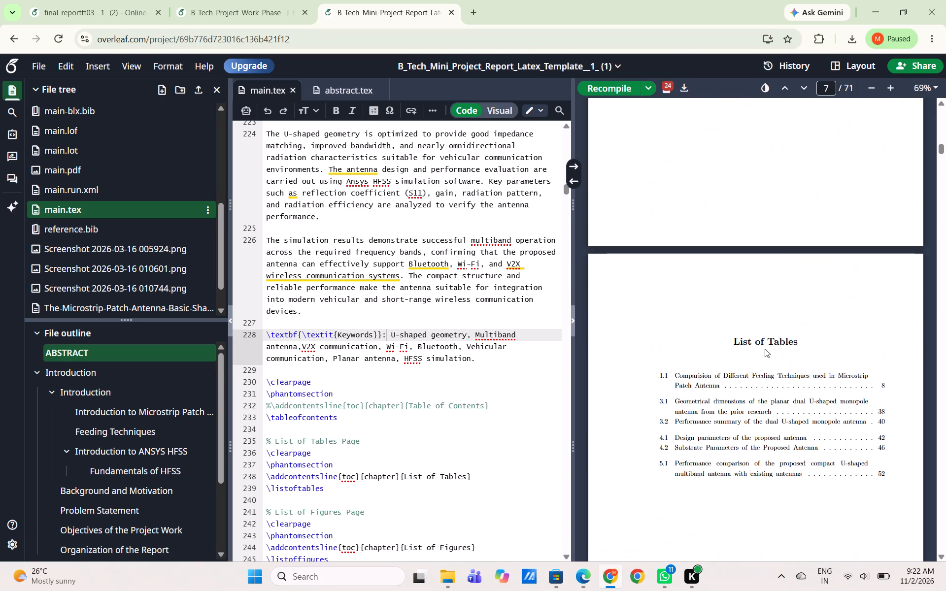
pyautogui.scroll(9, 765, 349)
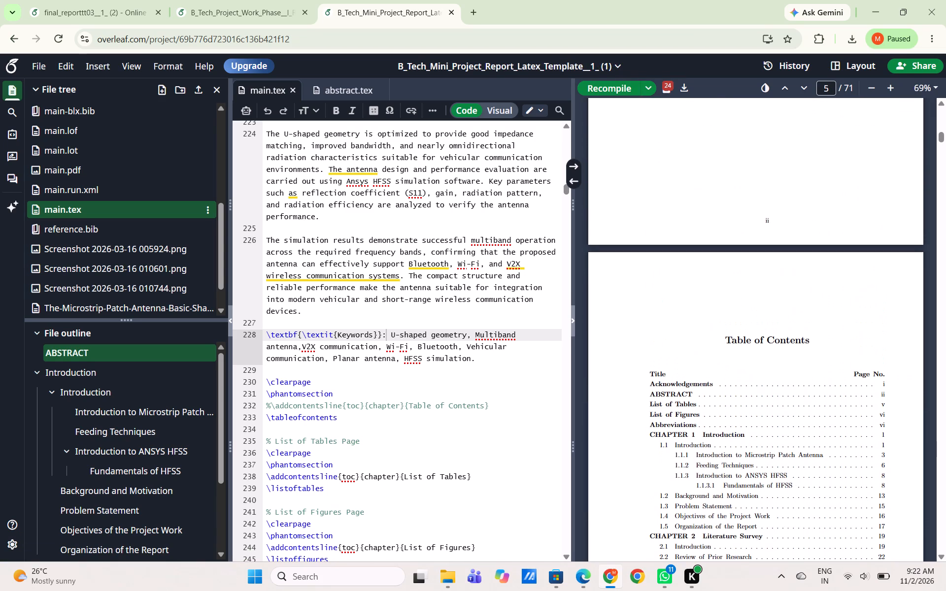
pyautogui.scroll(5, 765, 349)
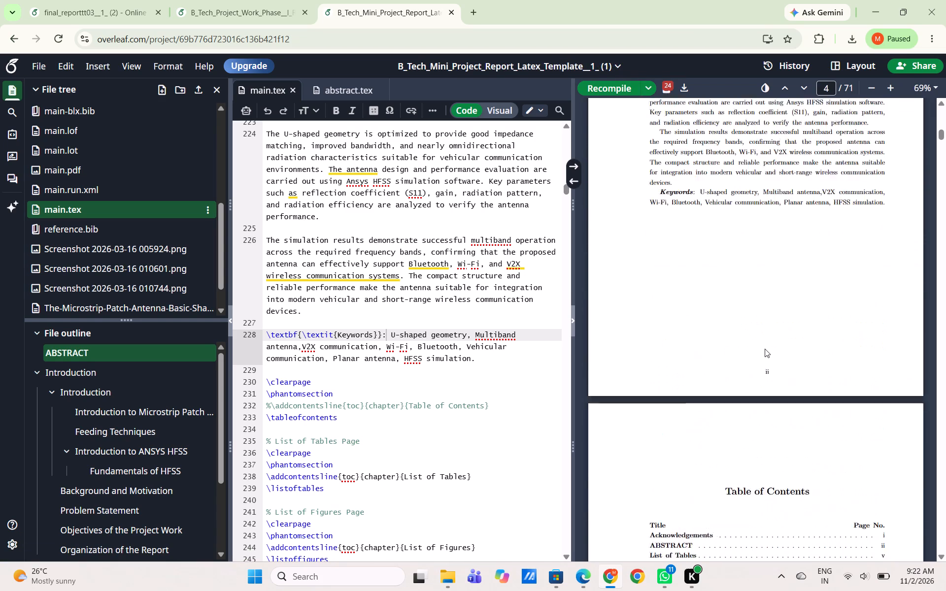
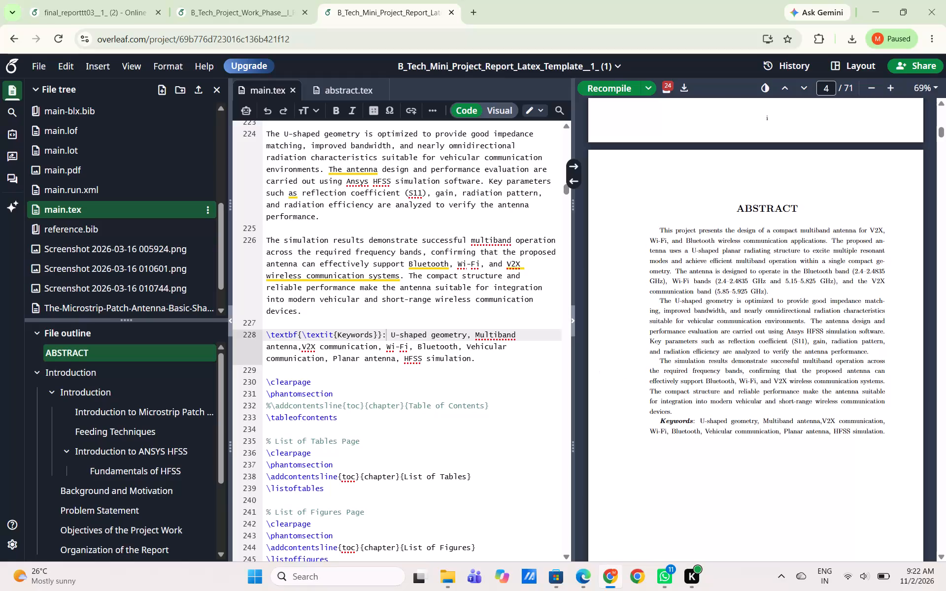
# Check the abstract and its Keywords line in the compiled PDF against the abstract source in main.tex.
pyautogui.scroll(2, 753, 332)
pyautogui.scroll(-1, 753, 332)
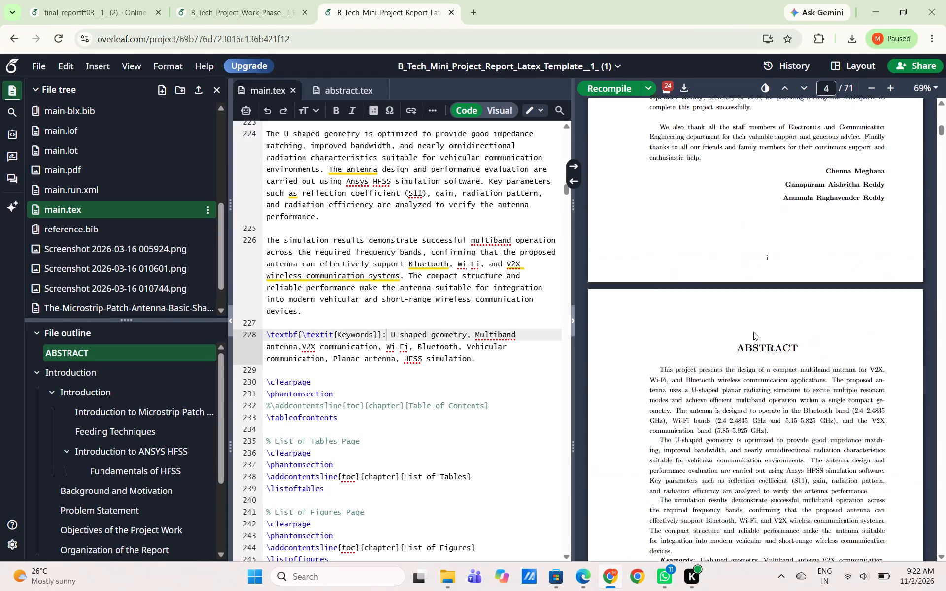
pyautogui.scroll(-1, 753, 332)
pyautogui.scroll(3, 394, 262)
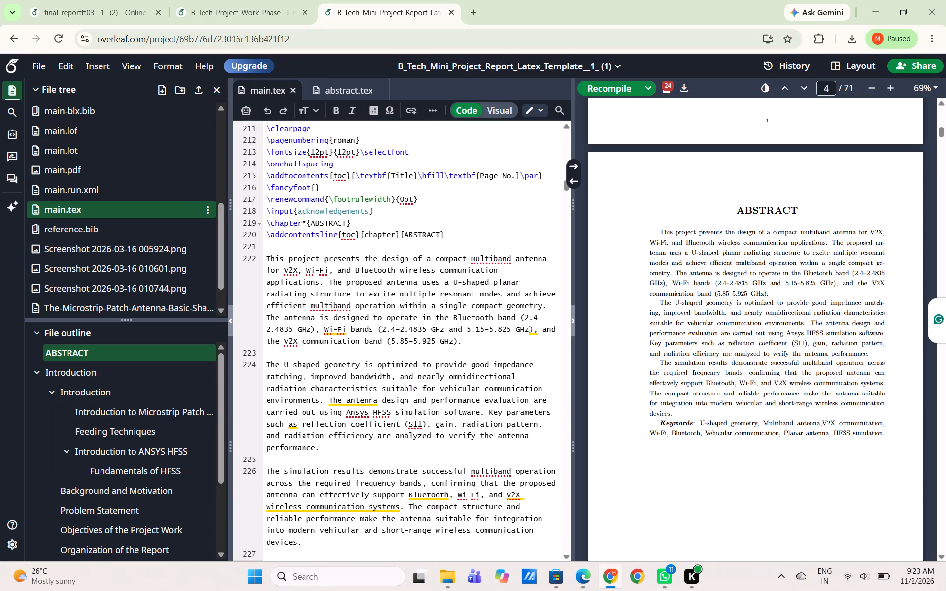
# Replace the antenna abstract in main.tex, from \chapter*{ABSTRACT} through the Keywords line, with the copied EV charging abstract code, and delete its extra \clearpage.
pyautogui.moveTo(266, 225); pyautogui.dragTo(352, 512)
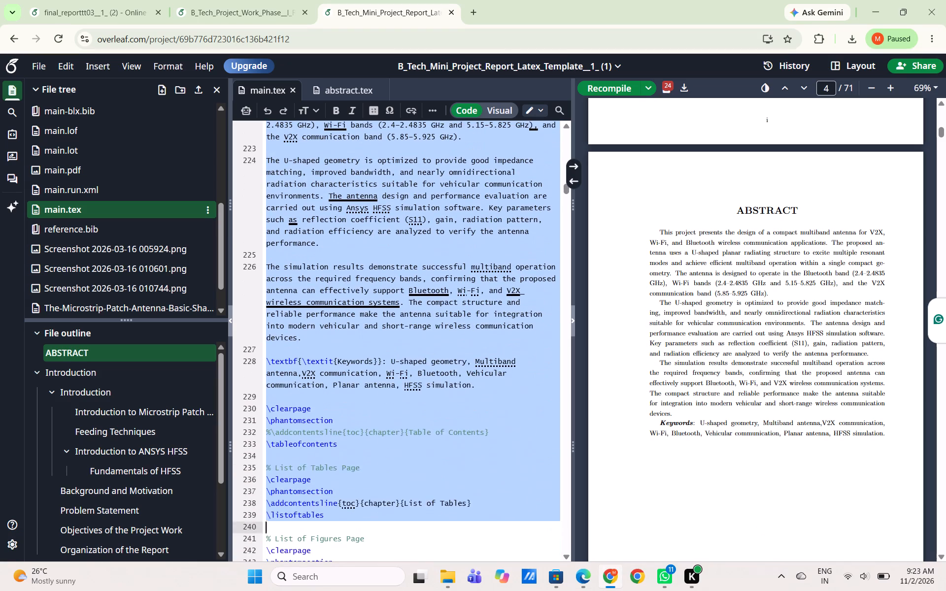
pyautogui.moveTo(352, 512); pyautogui.dragTo(478, 387)
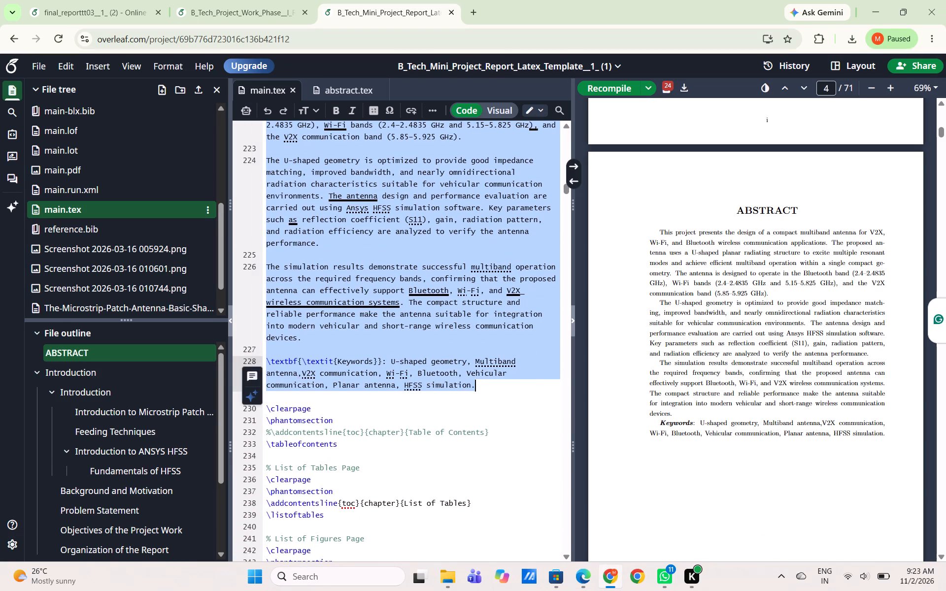
pyautogui.hotkey('ctrl', 'v')
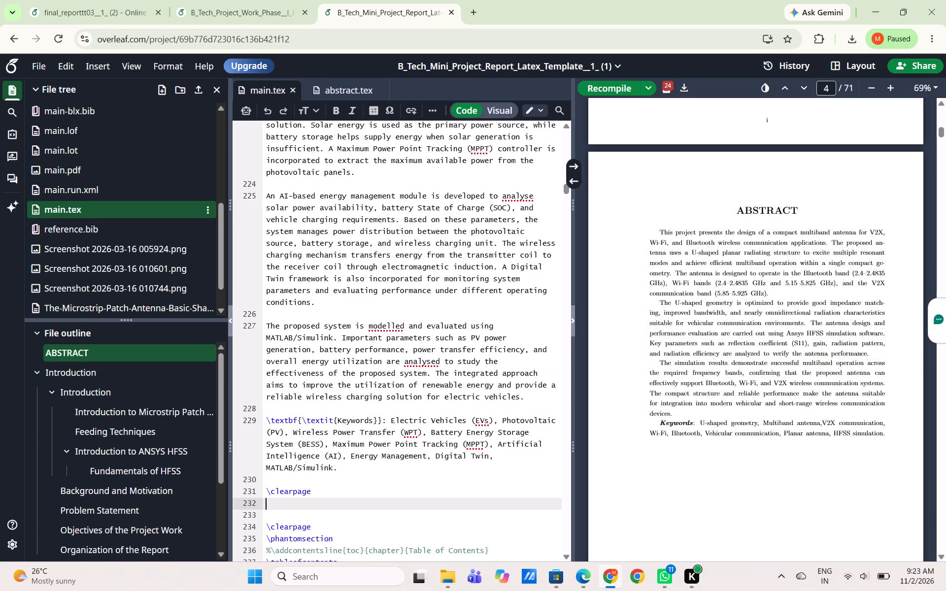
pyautogui.click(315, 489)
pyautogui.press('BackSpace')
pyautogui.press('BackSpace')
# Back in Chrome, delete the partial extra \clearpage line below the new Keywords paragraph in main.tex.
pyautogui.press('BackSpace')
pyautogui.press('BackSpace')
pyautogui.press('BackSpace')
pyautogui.press('BackSpace')
pyautogui.press('BackSpace')
pyautogui.press('BackSpace')
pyautogui.press('BackSpace')
pyautogui.press('BackSpace')
pyautogui.press('BackSpace')
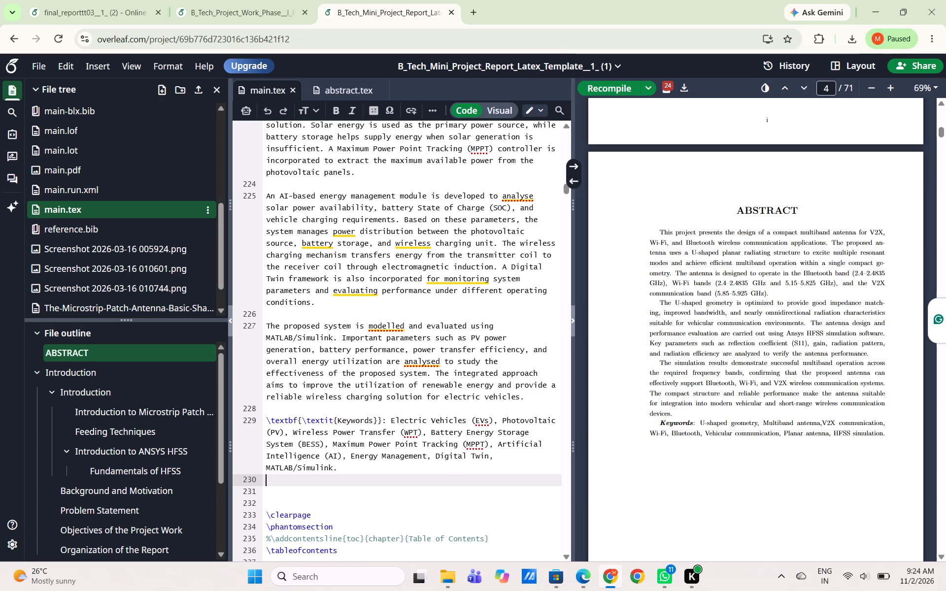
# Review the new abstract in main.tex, and look through the compiled report from the title page to Chapter 1.
pyautogui.scroll(3, 359, 289)
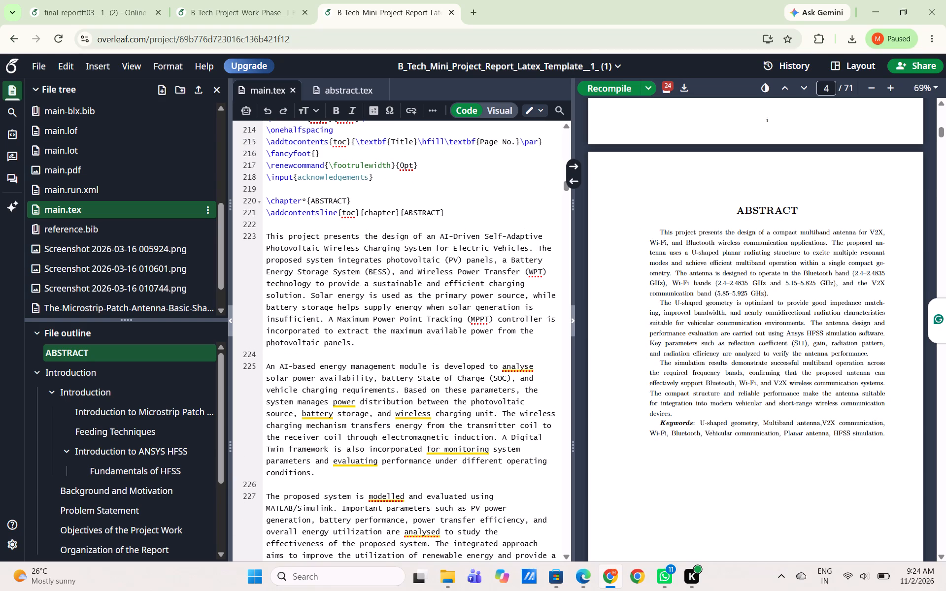
pyautogui.scroll(2, 785, 344)
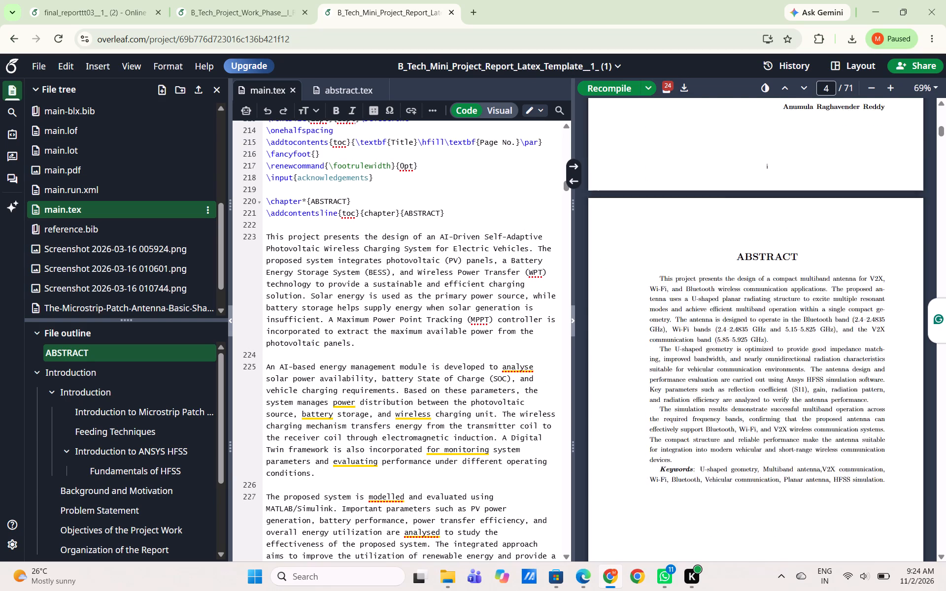
pyautogui.scroll(7, 785, 344)
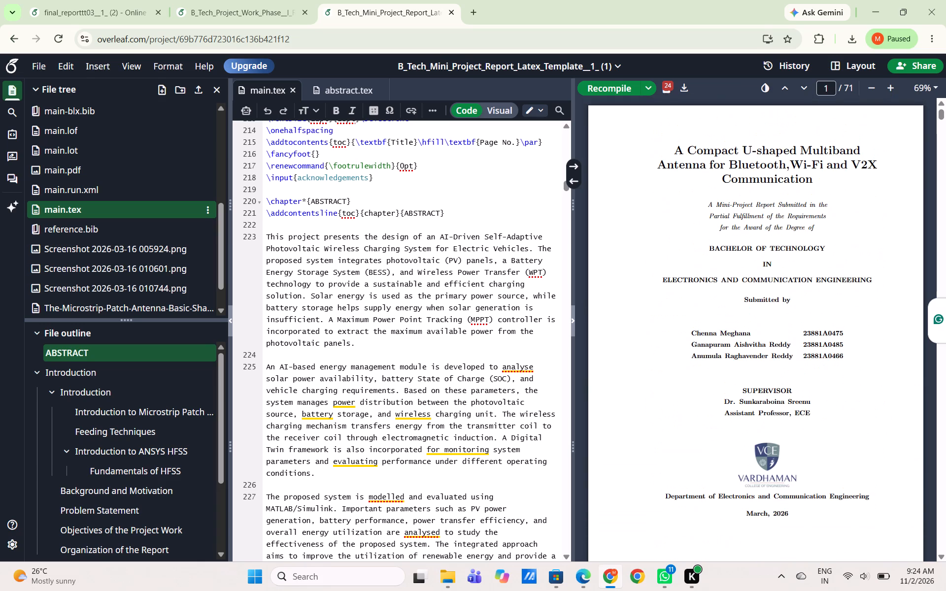
pyautogui.scroll(-13, 785, 344)
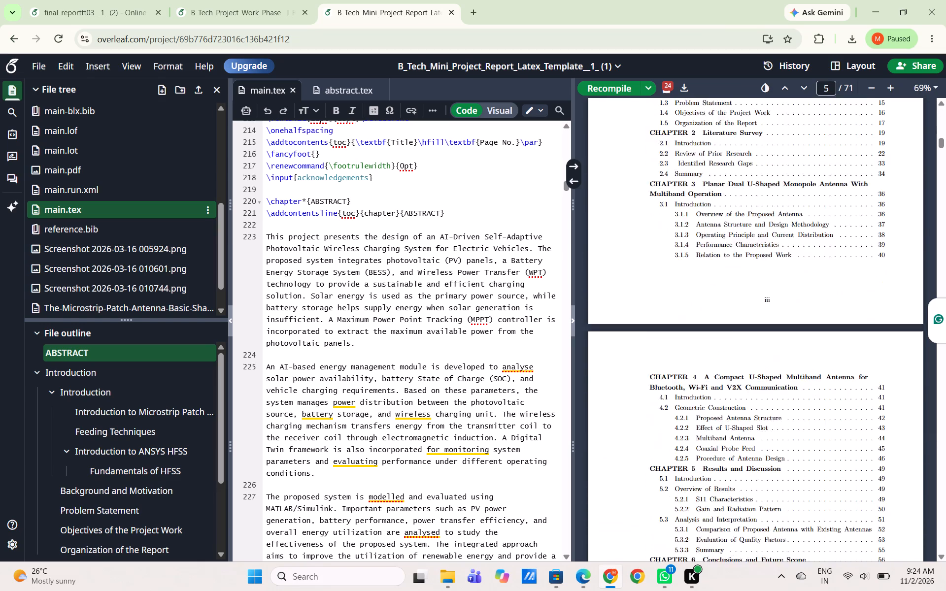
pyautogui.scroll(-10, 785, 344)
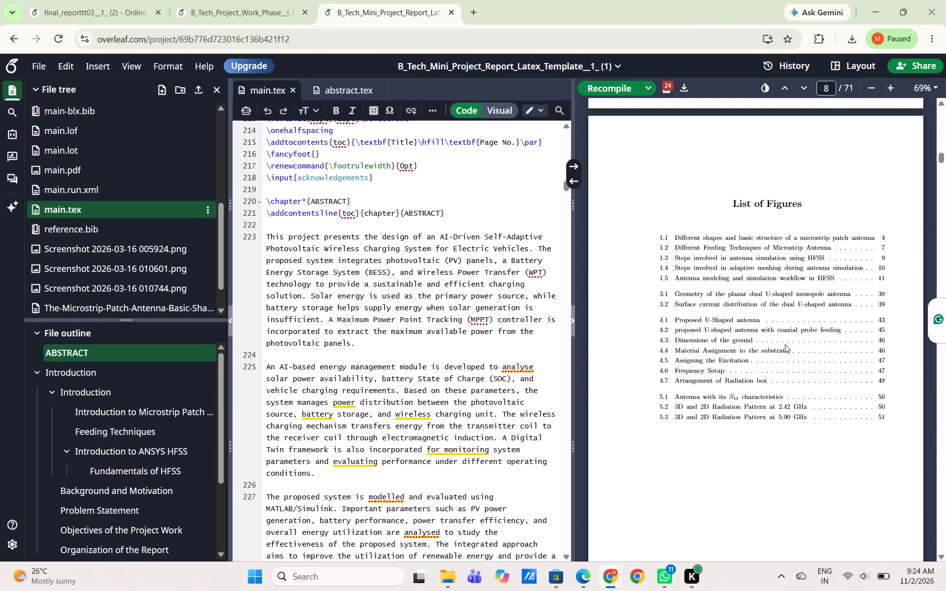
pyautogui.scroll(-2, 785, 344)
pyautogui.scroll(2, 785, 344)
pyautogui.scroll(-1, 785, 344)
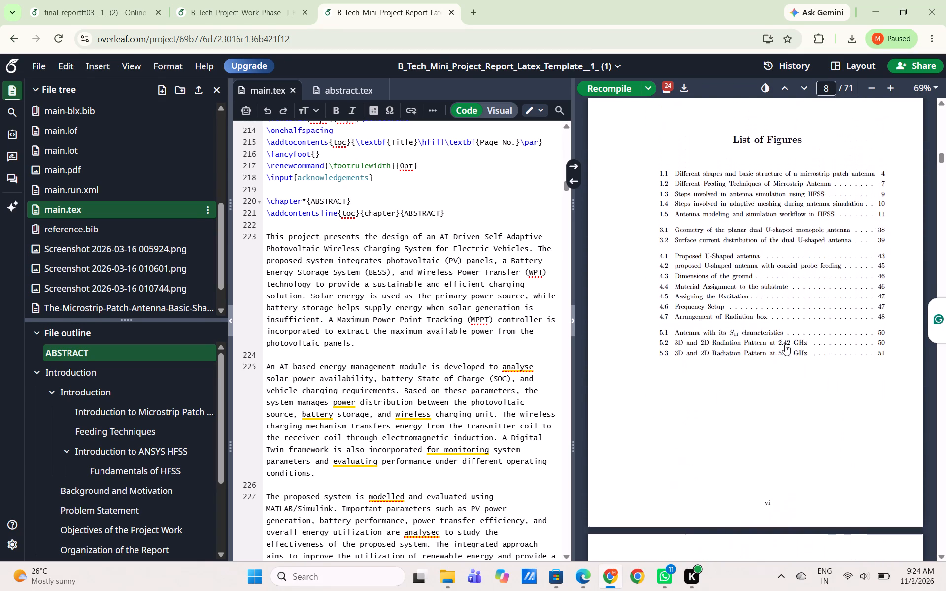
pyautogui.scroll(-6, 785, 344)
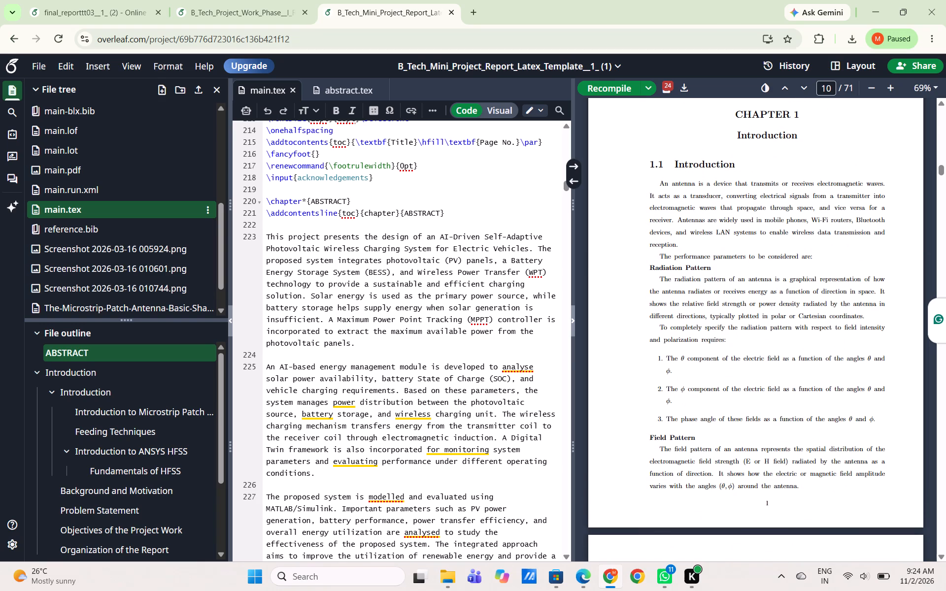
# Examine the Chapter 1 source in main.tex down to the Introduction to Microstrip Patch Antenna subsection.
pyautogui.scroll(-10, 392, 383)
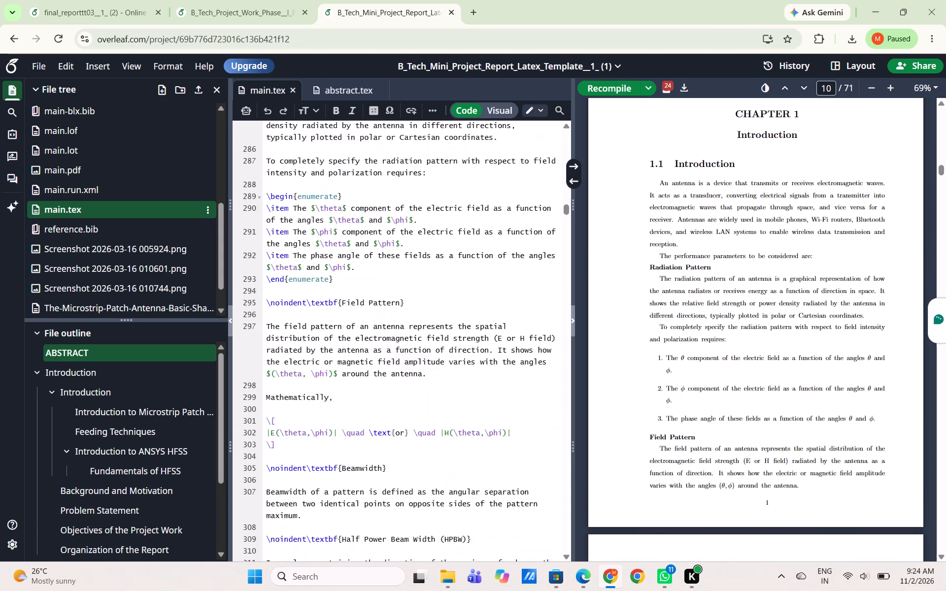
pyautogui.scroll(-3, 392, 383)
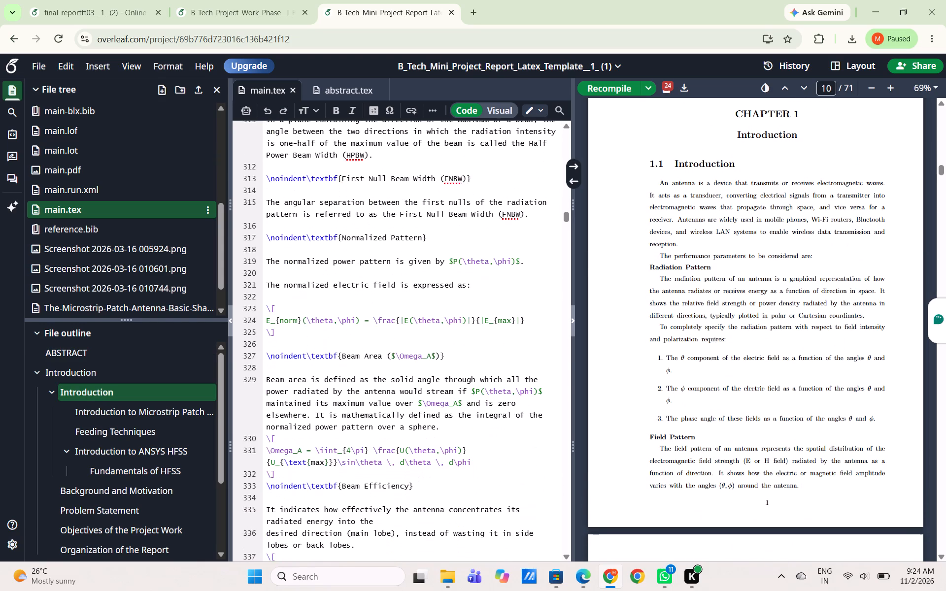
pyautogui.scroll(-9, 392, 383)
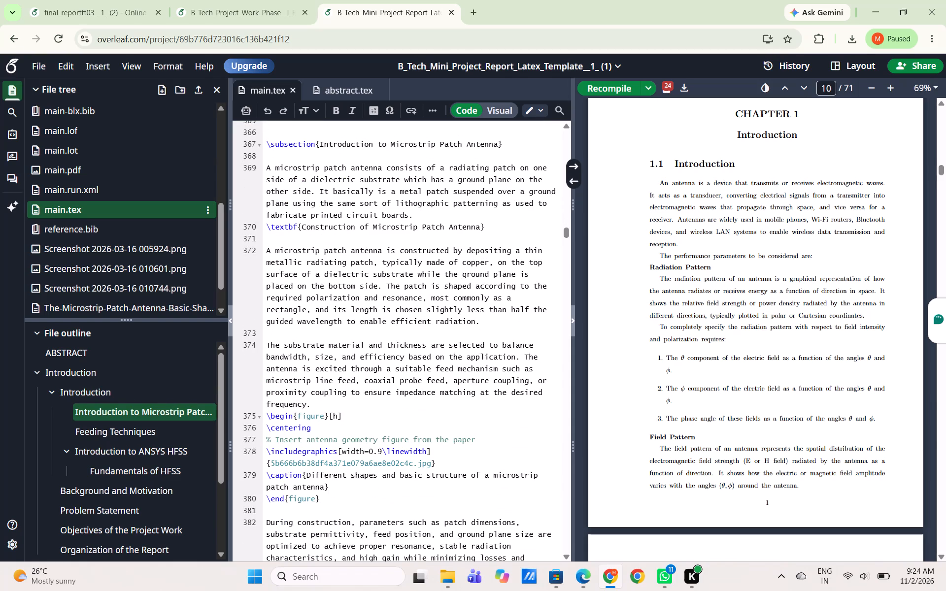
# Look through the compiled Chapter 1 pages up to the HFSS sections, and return to the title page and certificate.
pyautogui.scroll(-10, 680, 331)
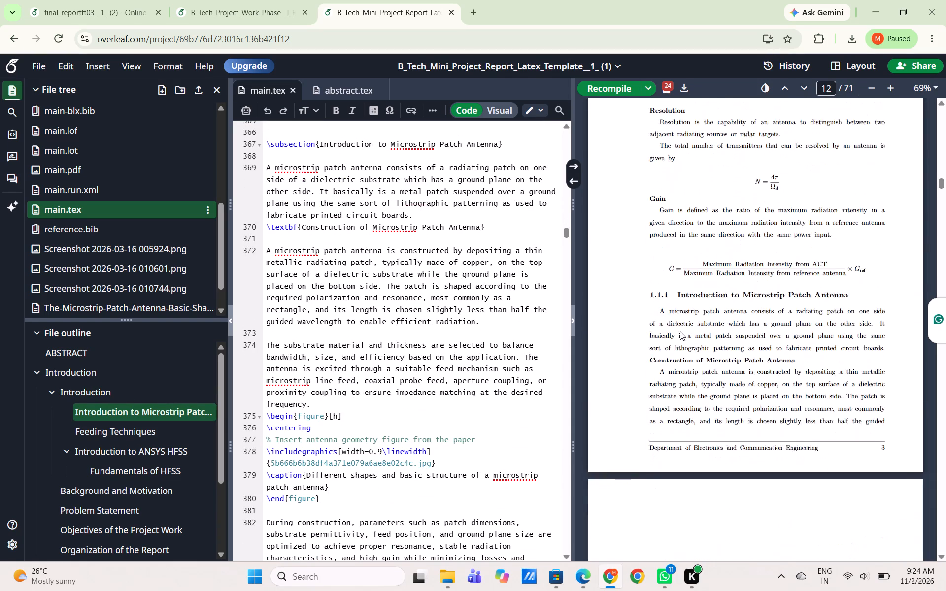
pyautogui.scroll(-13, 680, 331)
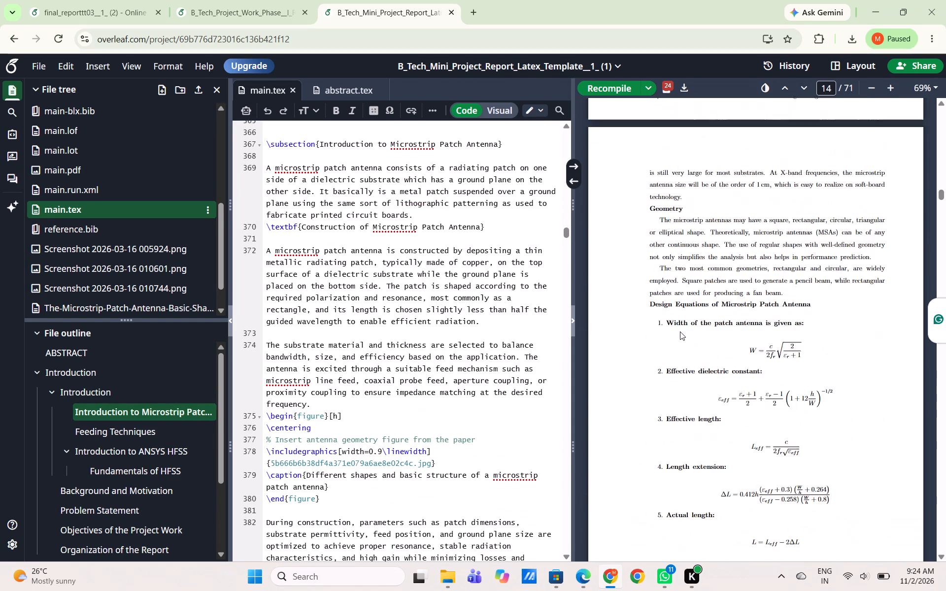
pyautogui.scroll(-8, 680, 331)
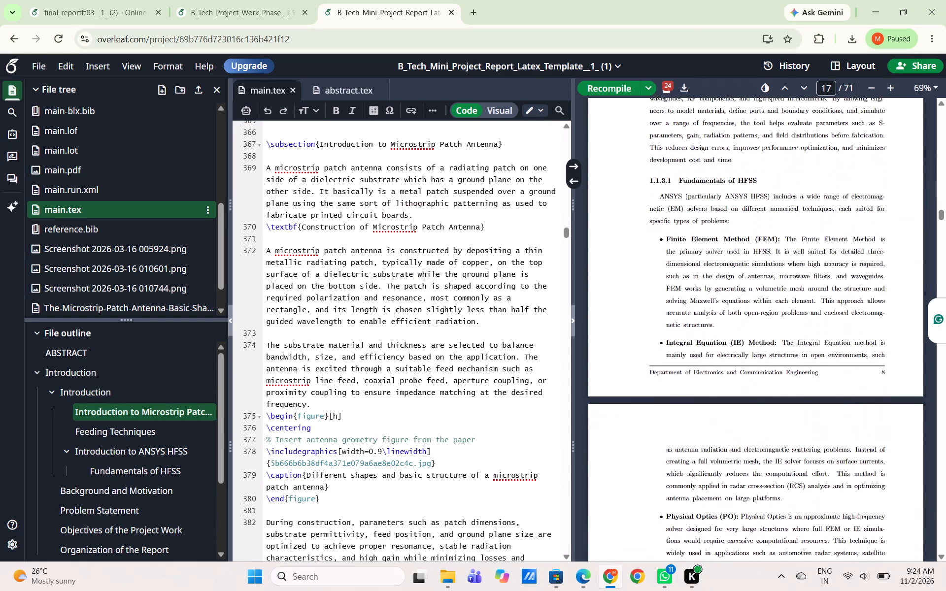
pyautogui.scroll(-7, 680, 331)
pyautogui.scroll(10, 680, 331)
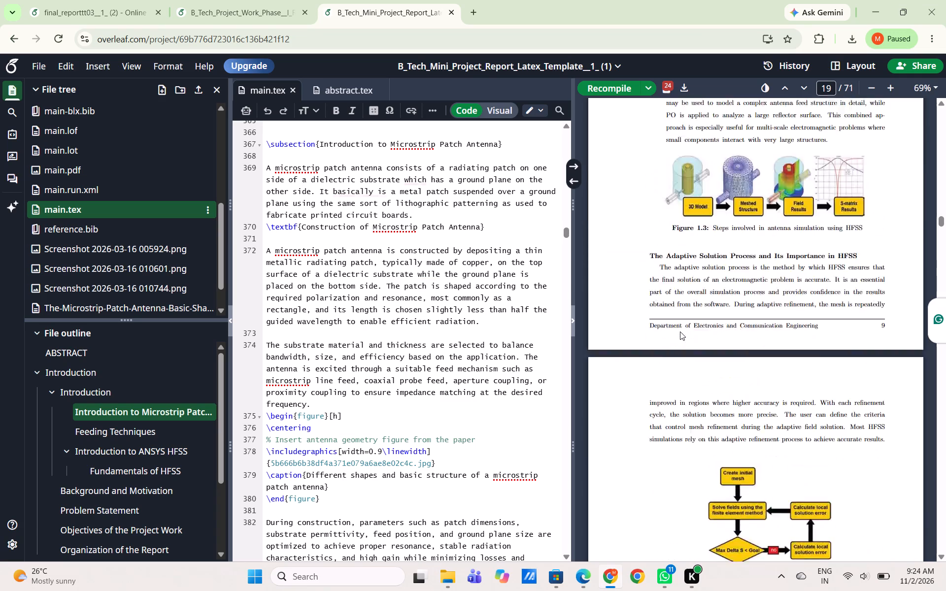
pyautogui.scroll(20, 680, 331)
pyautogui.scroll(13, 680, 331)
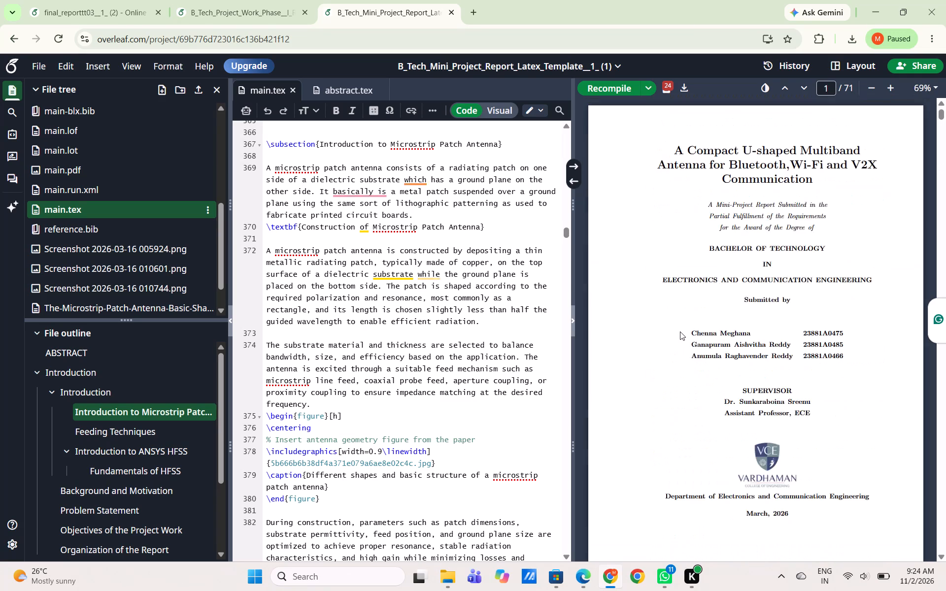
pyautogui.scroll(-6, 717, 416)
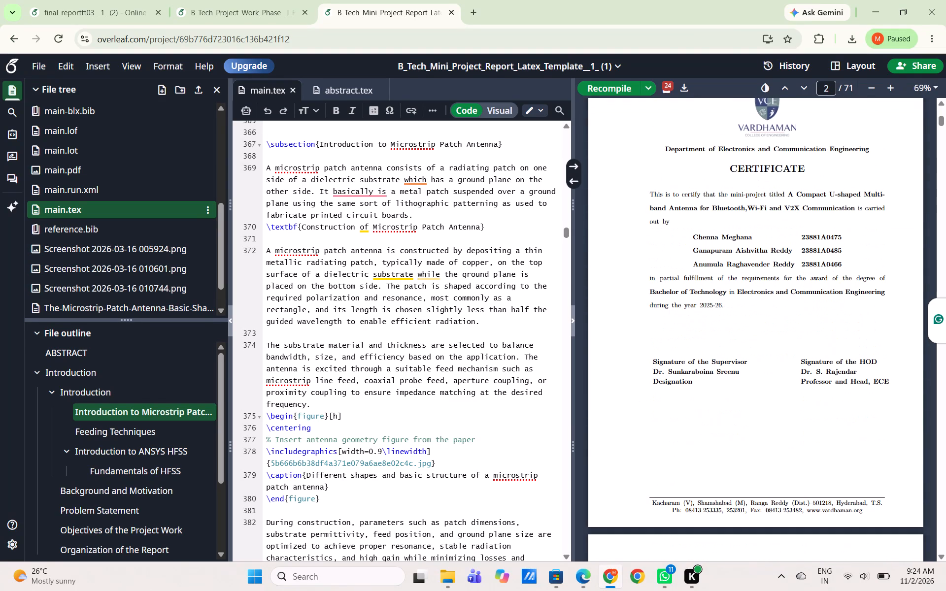
# Open abstract.tex of the Mini Project report and check the remaining project files.
pyautogui.scroll(4, 81, 178)
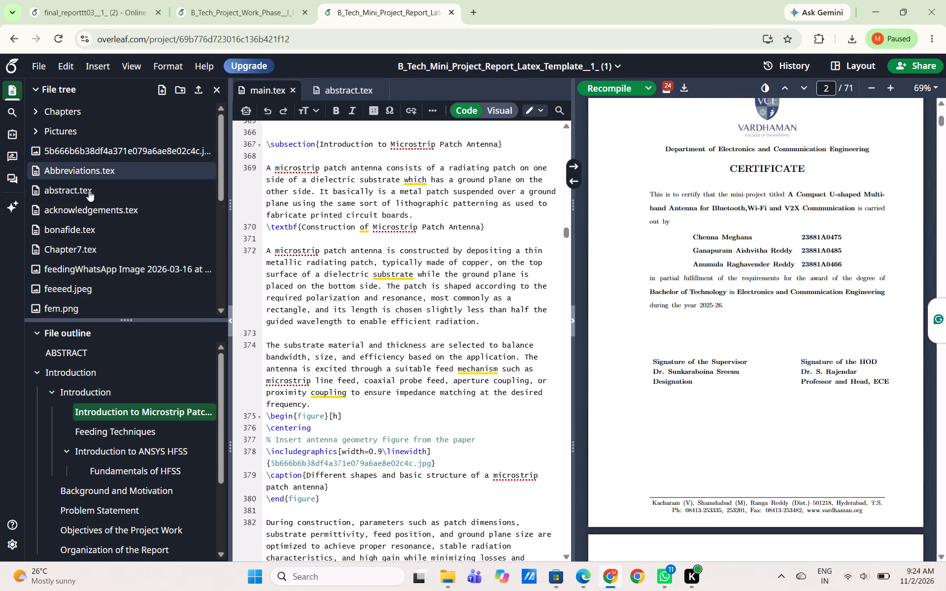
pyautogui.click(82, 188)
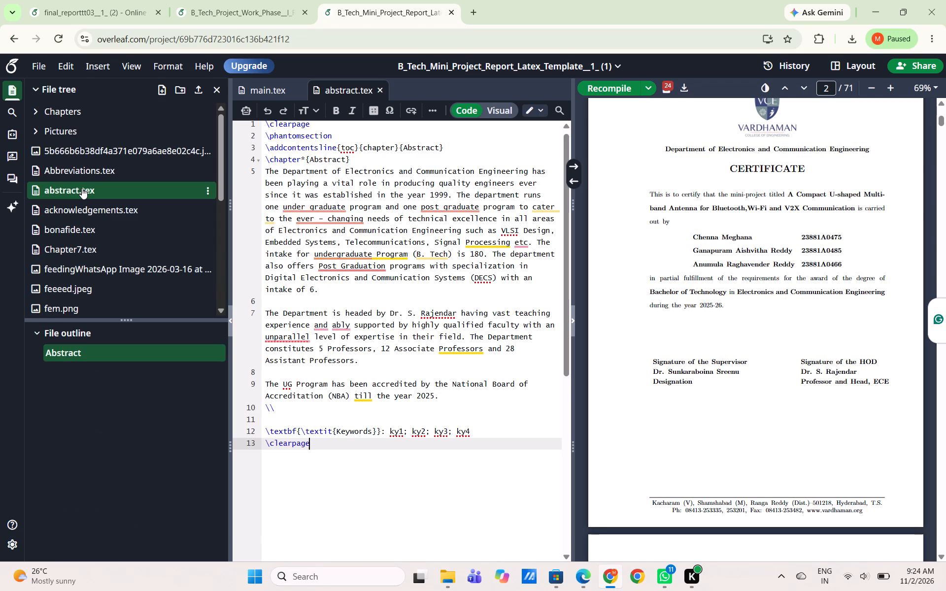
pyautogui.scroll(-1, 77, 290)
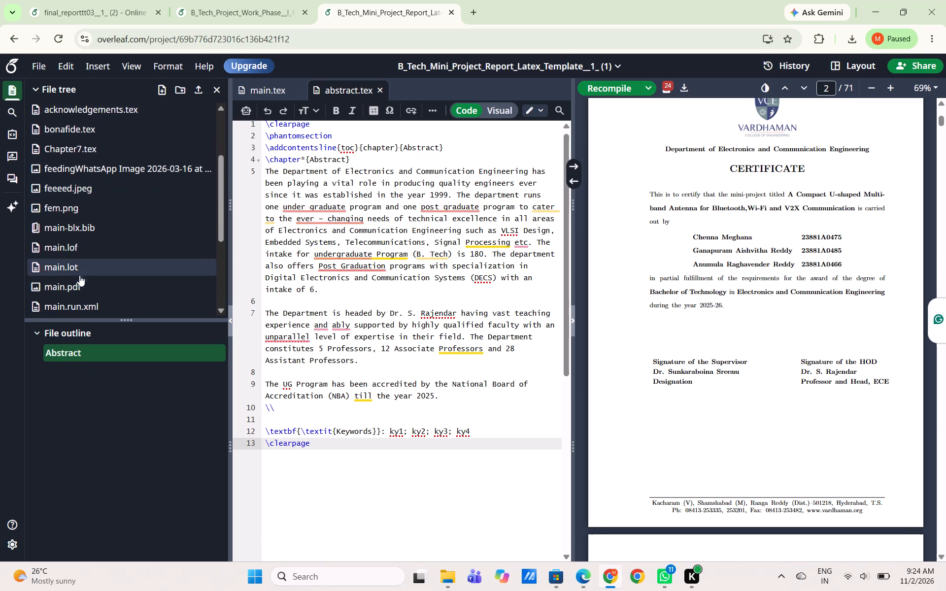
# Open main.tex and examine its source from the project-details commands and preamble through to the Chapter 1 Introduction.
pyautogui.scroll(-1, 76, 276)
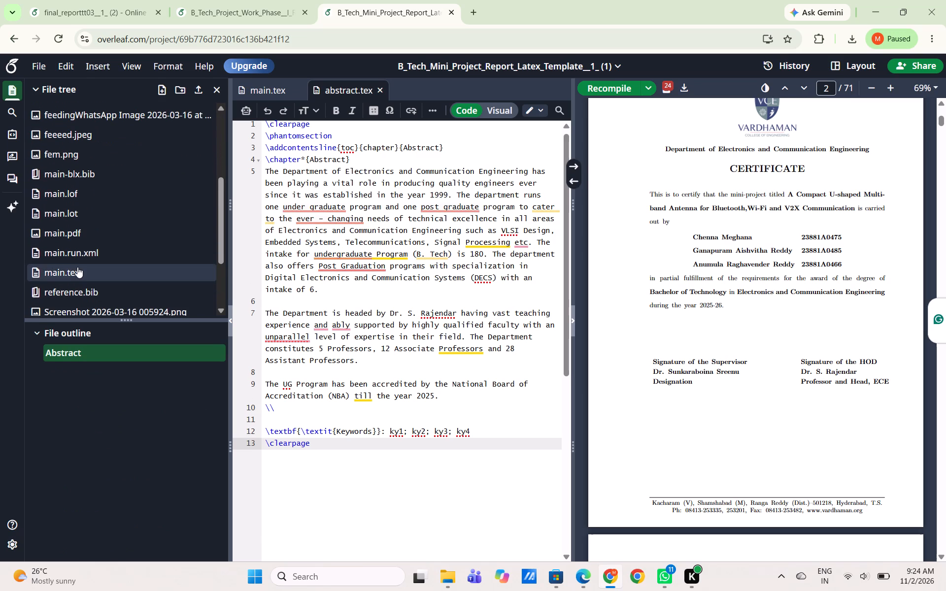
pyautogui.click(77, 267)
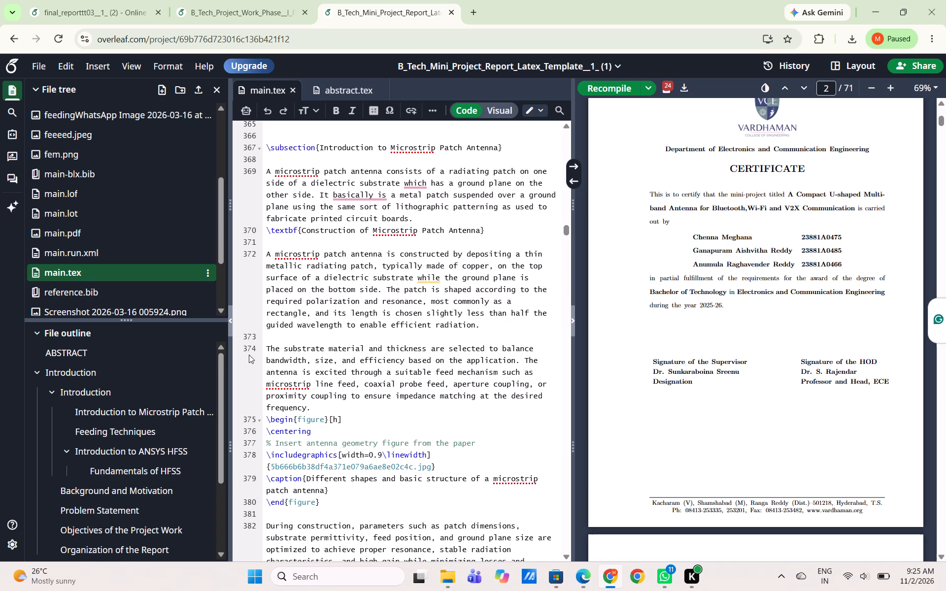
pyautogui.scroll(12, 249, 355)
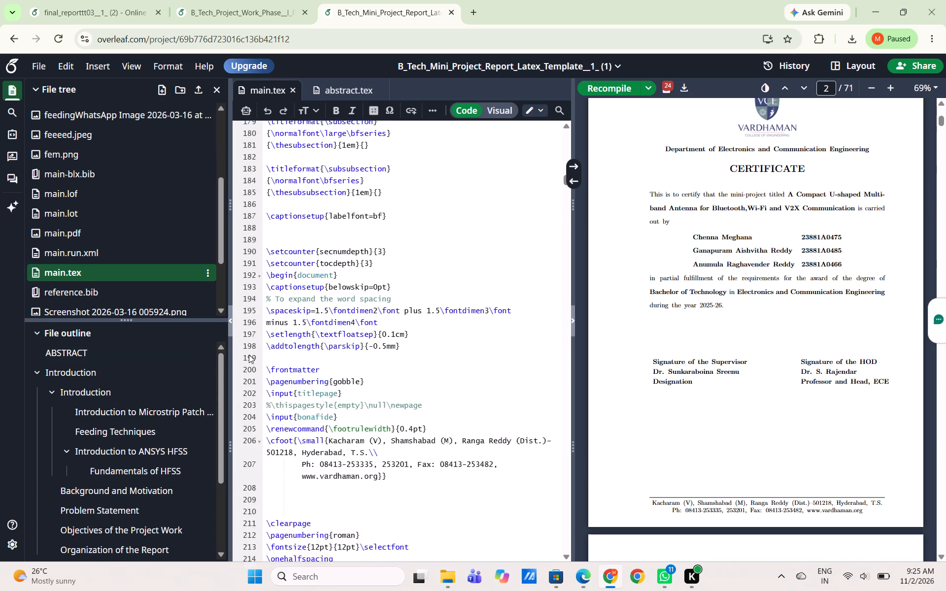
pyautogui.scroll(16, 249, 355)
pyautogui.scroll(-8, 405, 377)
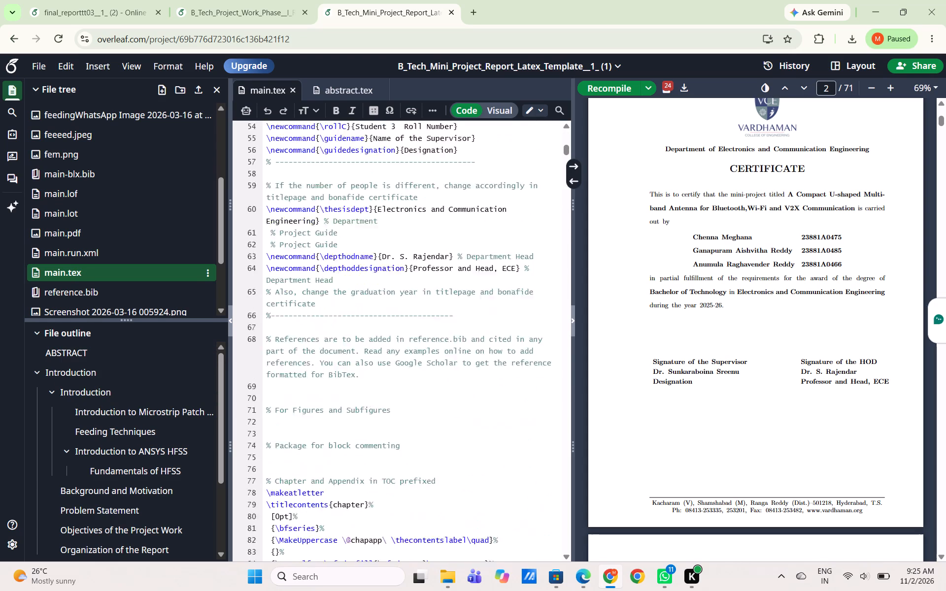
pyautogui.scroll(-7, 405, 377)
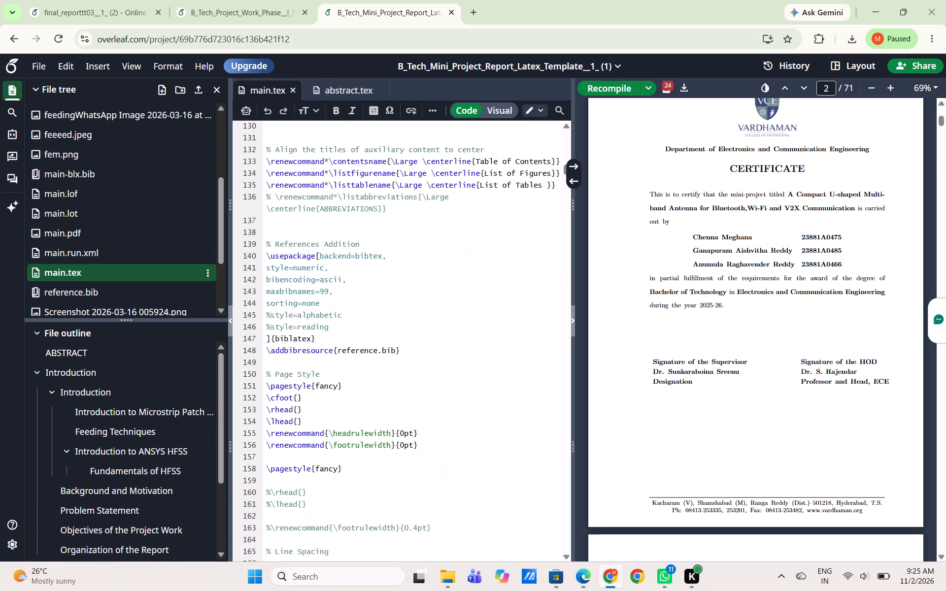
pyautogui.scroll(-8, 405, 377)
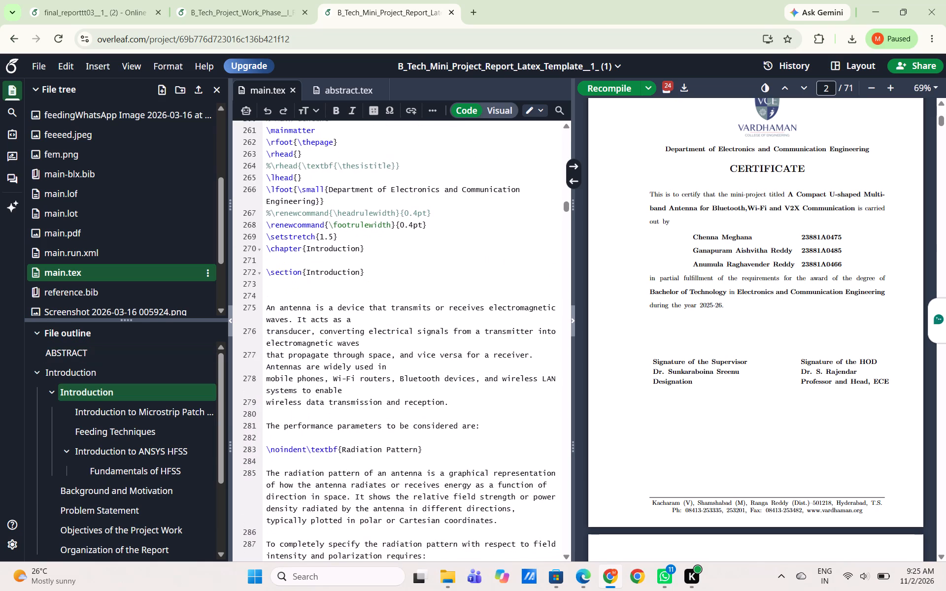
pyautogui.scroll(-1, 405, 377)
# Copy the whole ABSTRACT chapter in main.tex, from its chapter heading through the Keywords line ending in MATLAB/Simulink.
pyautogui.scroll(9, 405, 377)
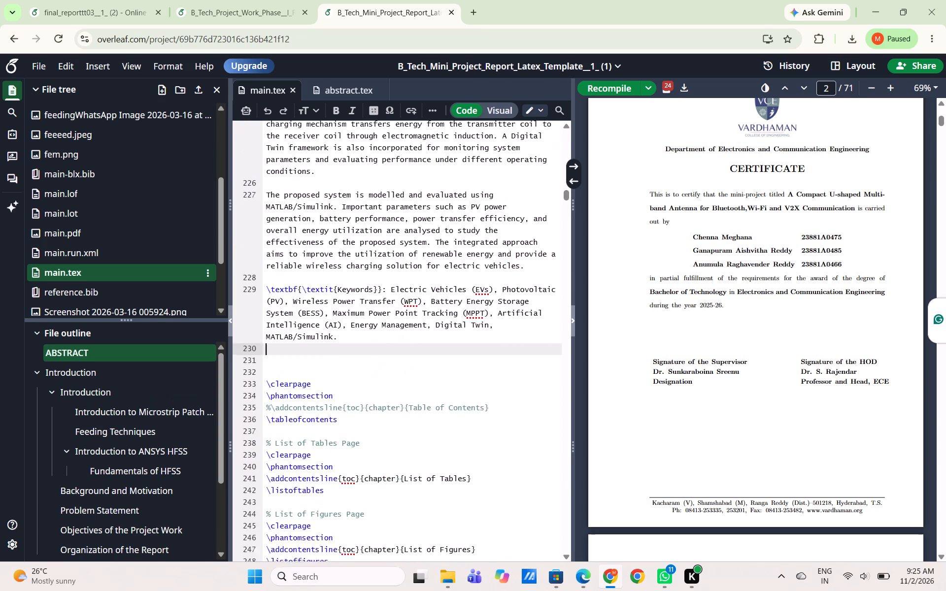
pyautogui.scroll(2, 405, 377)
pyautogui.scroll(-1, 405, 377)
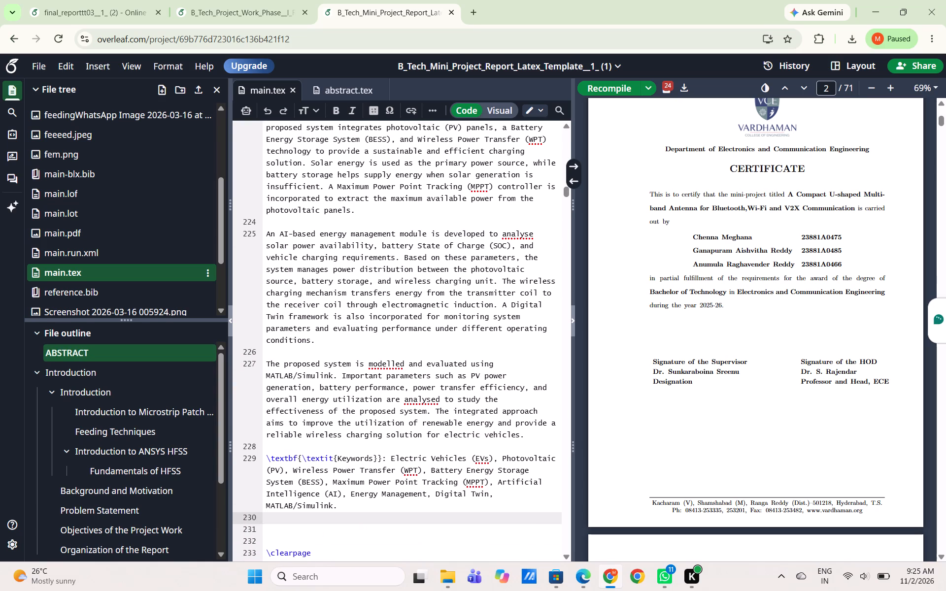
pyautogui.scroll(-1, 405, 377)
pyautogui.scroll(1, 347, 327)
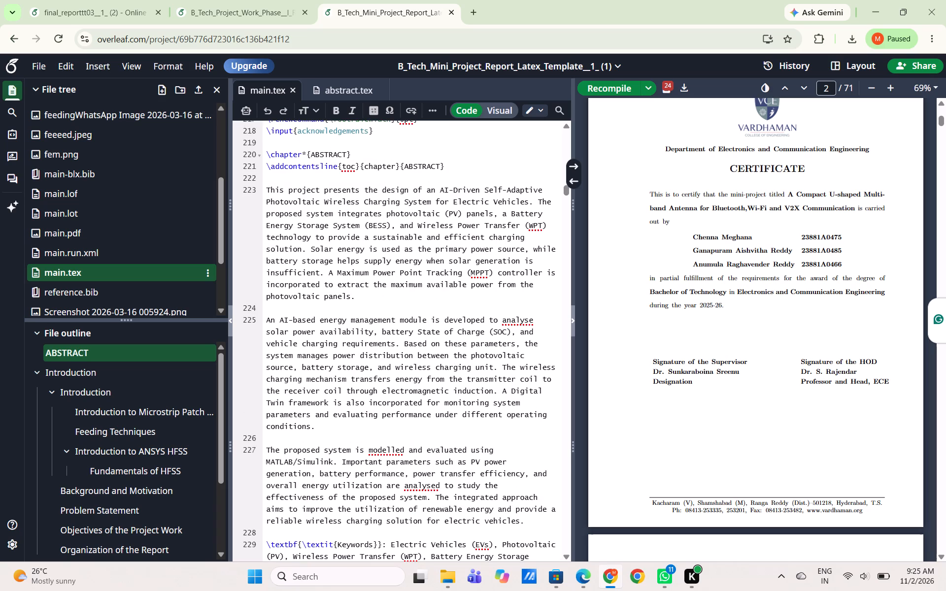
pyautogui.moveTo(265, 155); pyautogui.dragTo(388, 580)
pyautogui.scroll(2, 310, 264)
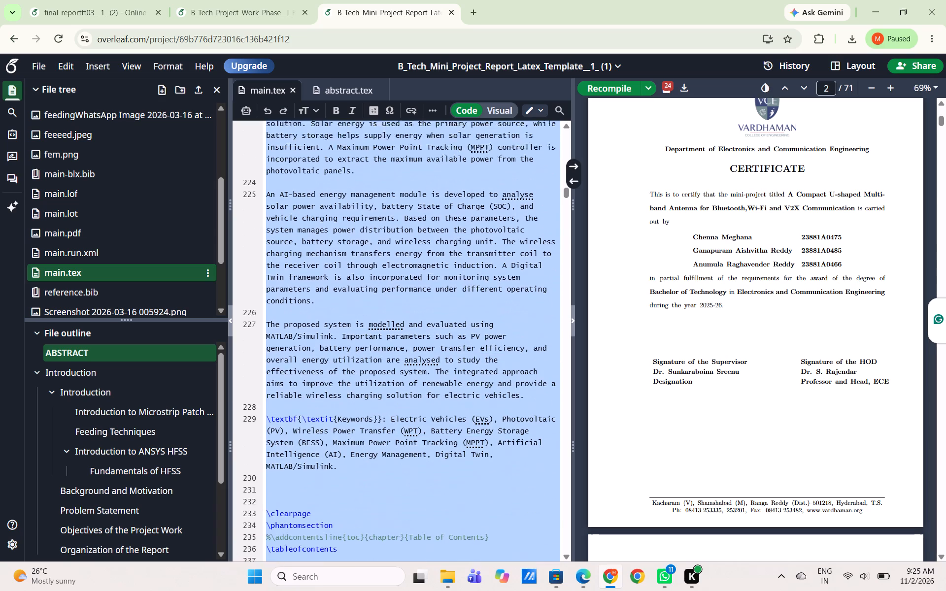
pyautogui.moveTo(388, 580); pyautogui.dragTo(358, 444)
pyautogui.hotkey('ctrl', 'c')
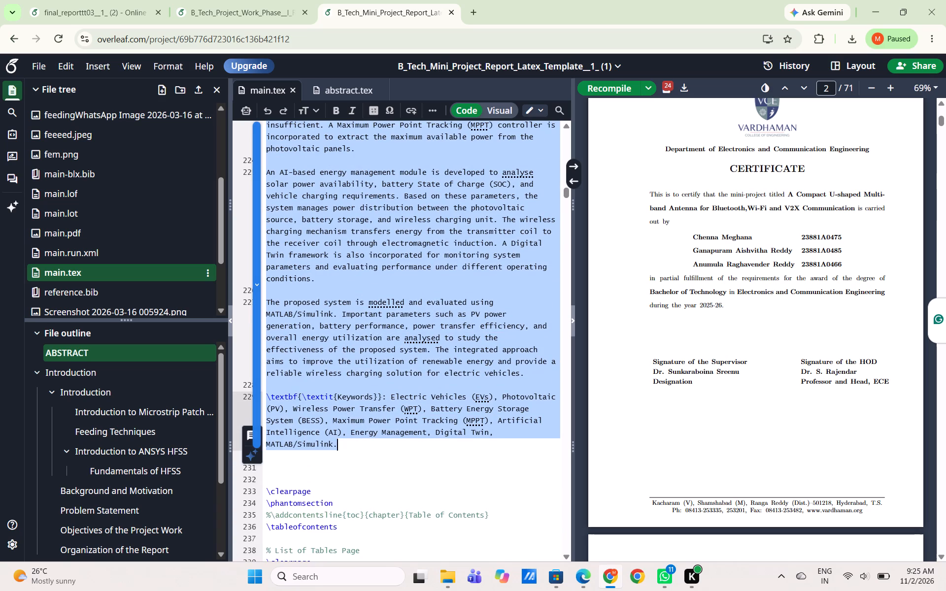
pyautogui.click(358, 444)
pyautogui.scroll(3, 358, 444)
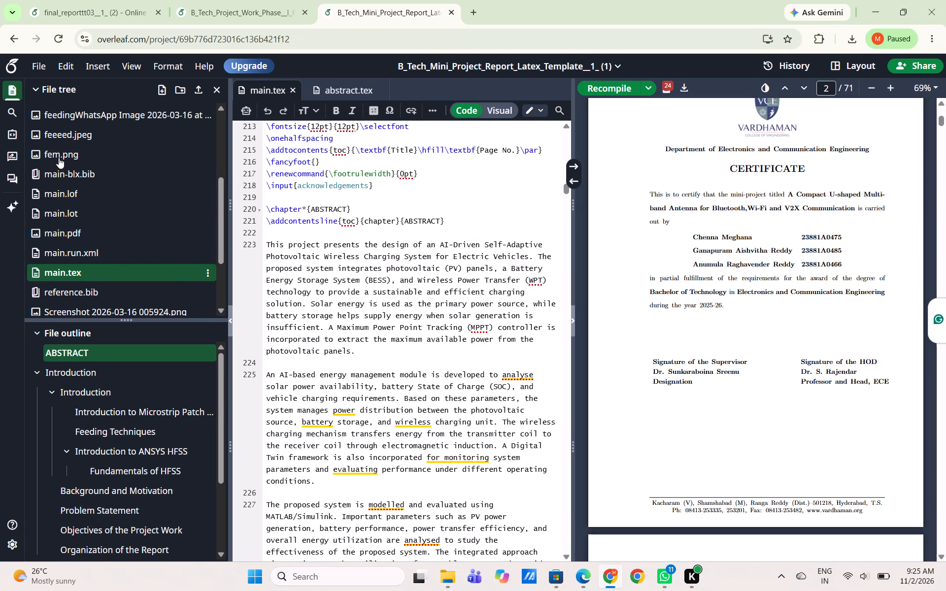
# Replace the three placeholder paragraphs about the department in abstract.tex with the copied ABSTRACT chapter and keywords.
pyautogui.scroll(2, 59, 158)
pyautogui.click(70, 190)
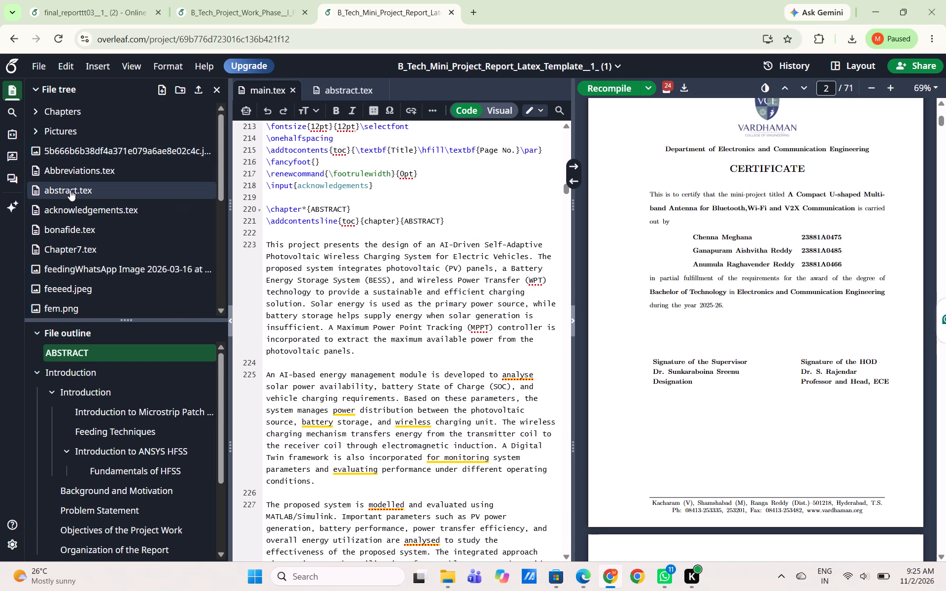
pyautogui.scroll(1, 312, 193)
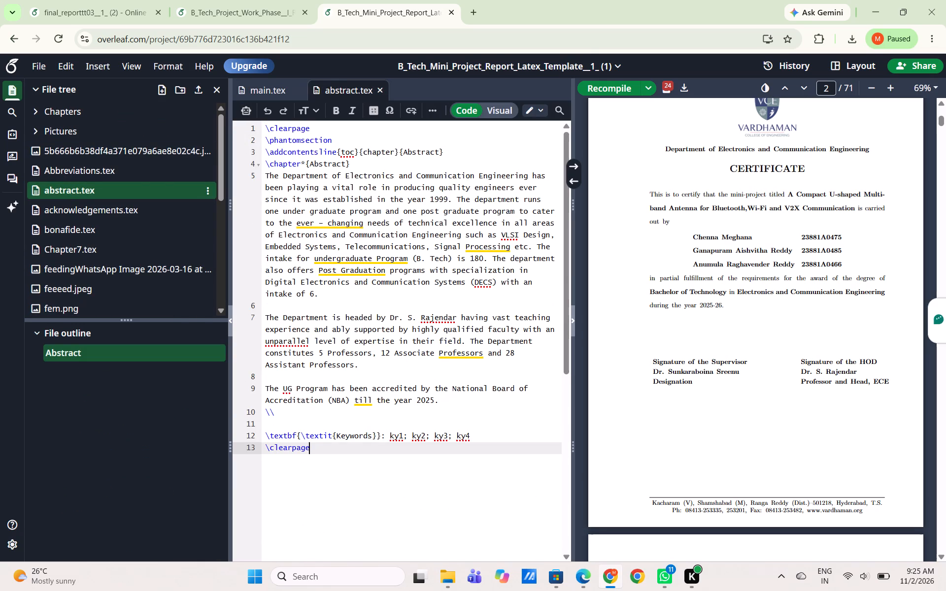
pyautogui.moveTo(267, 177); pyautogui.dragTo(318, 304)
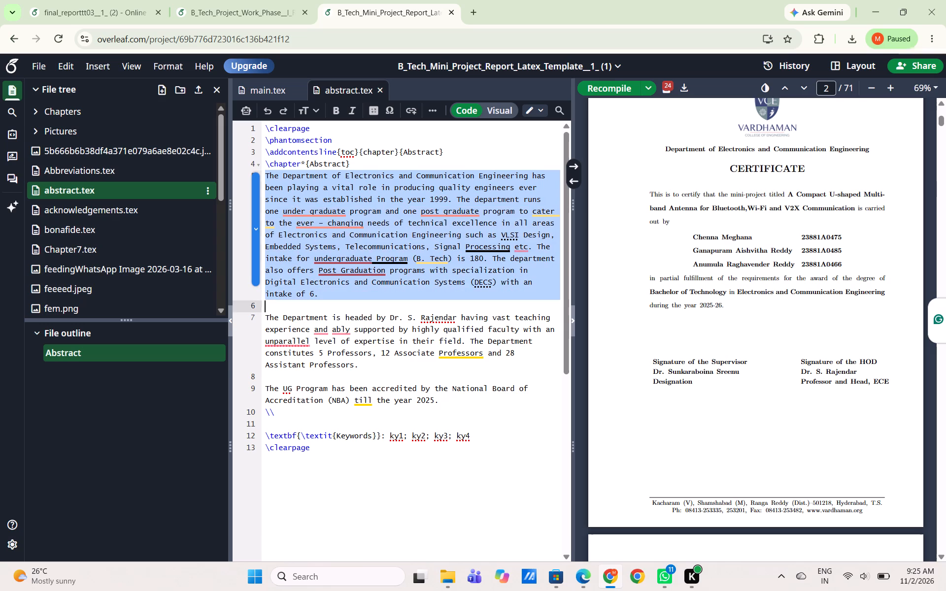
pyautogui.moveTo(318, 304); pyautogui.dragTo(451, 398)
pyautogui.hotkey('ctrl', 'v')
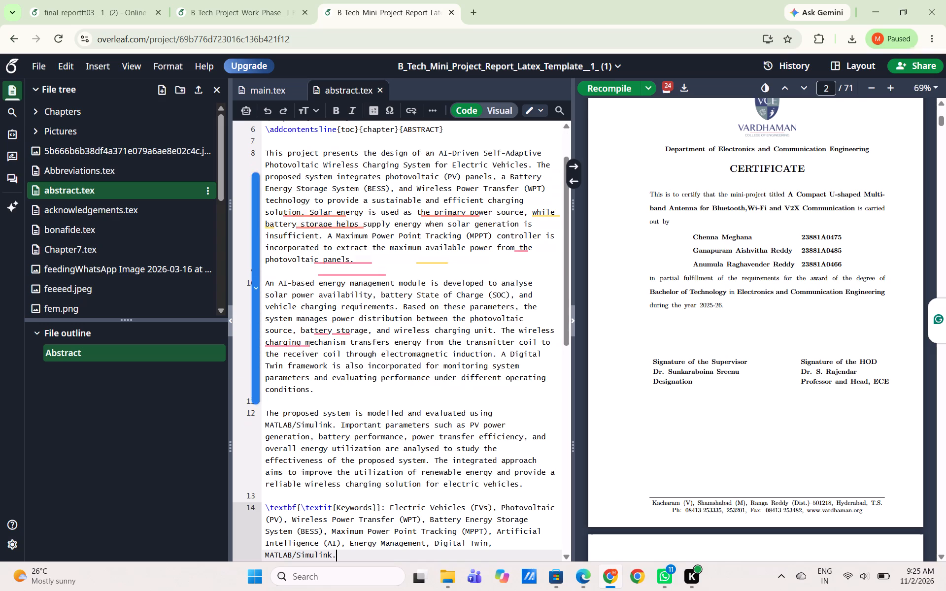
# Delete the leftover line break and the placeholder keywords line ky1; ky2; ky3; ky4 above the closing \clearpage in abstract.tex.
pyautogui.scroll(-3, 451, 398)
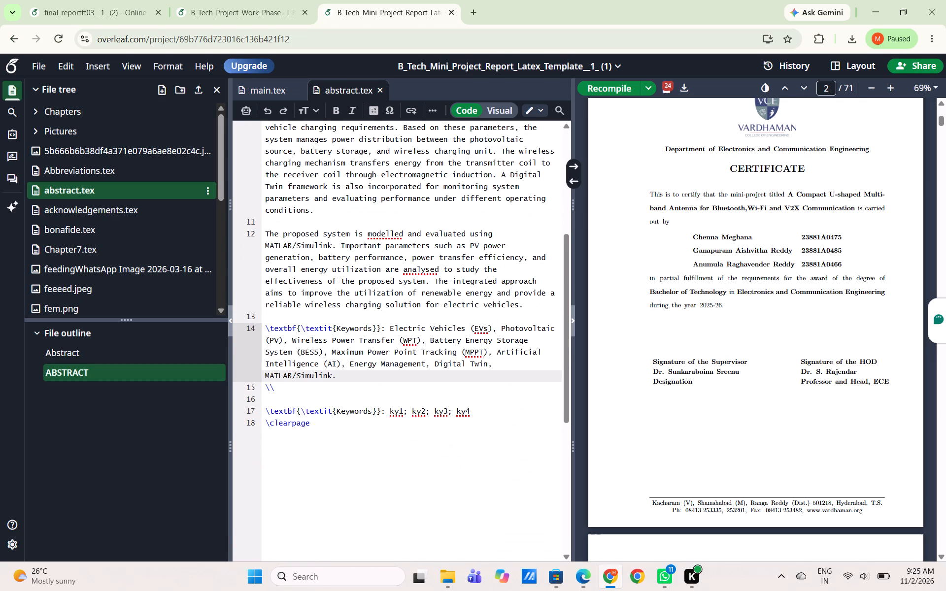
pyautogui.moveTo(265, 388); pyautogui.dragTo(412, 399)
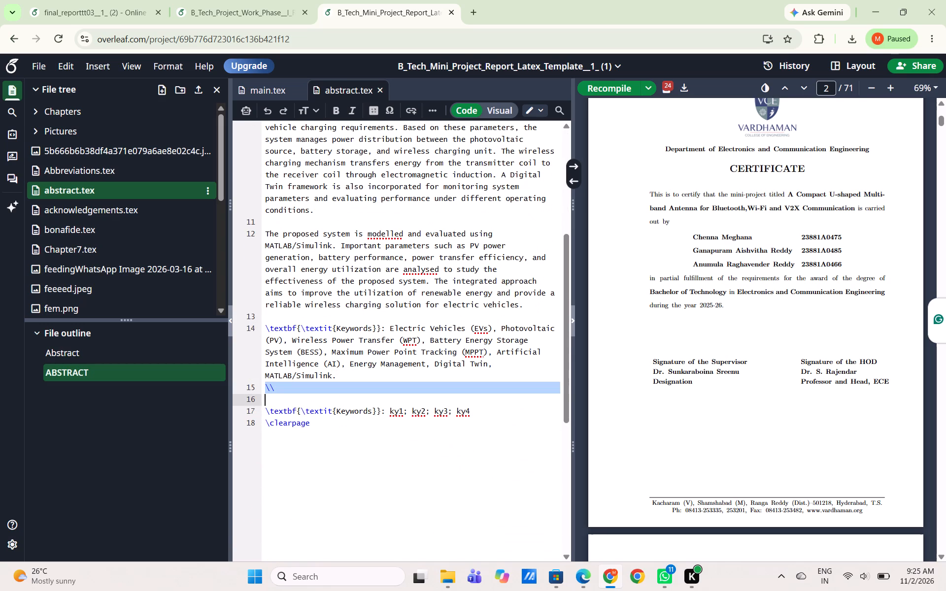
pyautogui.moveTo(412, 399); pyautogui.dragTo(477, 410)
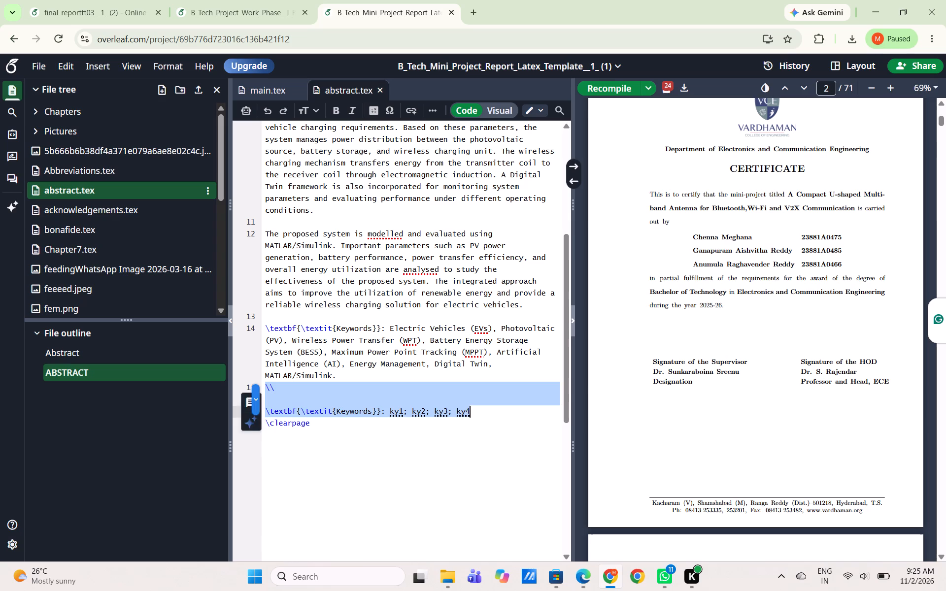
pyautogui.press('BackSpace')
pyautogui.scroll(6, 398, 319)
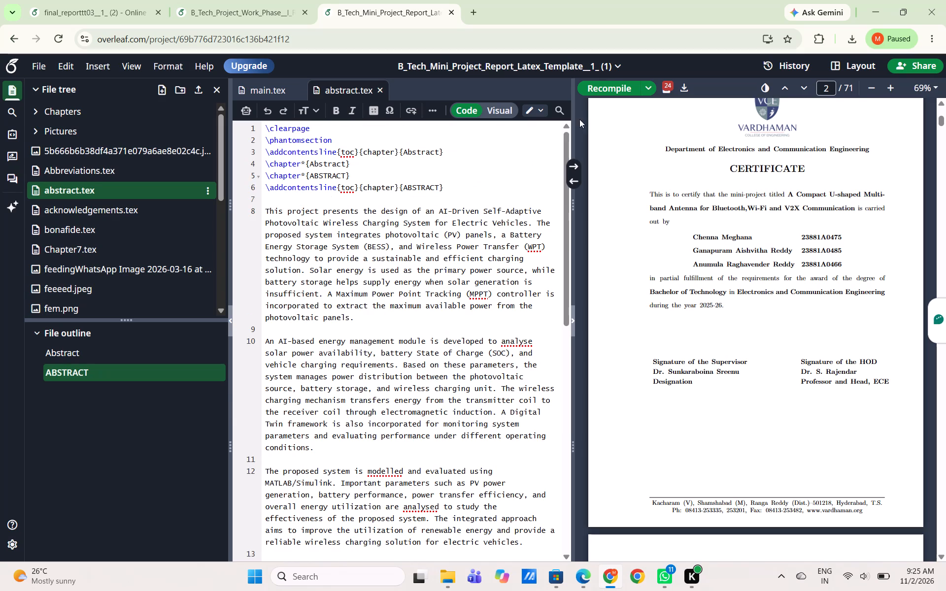
# Recompile the report and compare the compiled abstract page with the abstract.tex source.
pyautogui.click(598, 84)
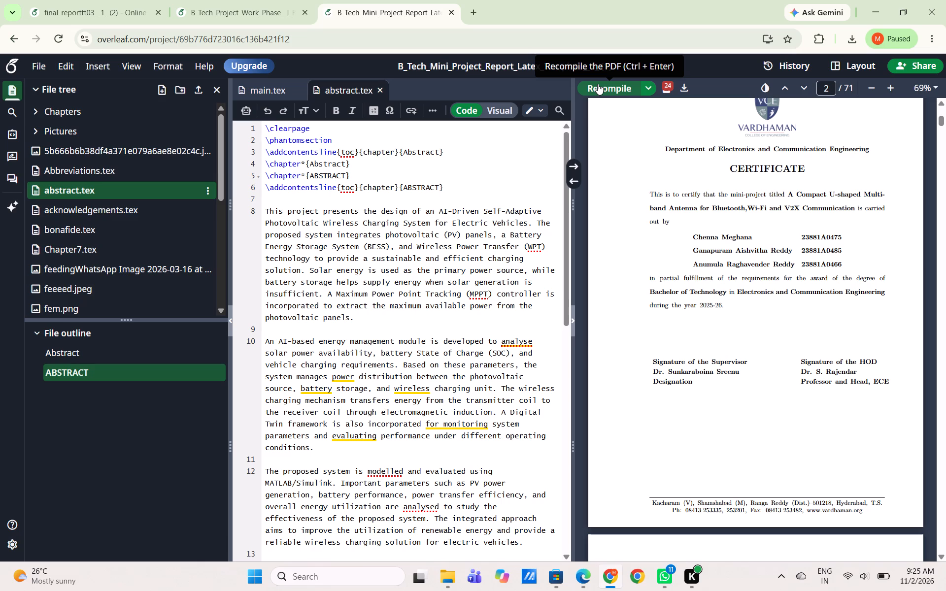
pyautogui.scroll(-6, 764, 282)
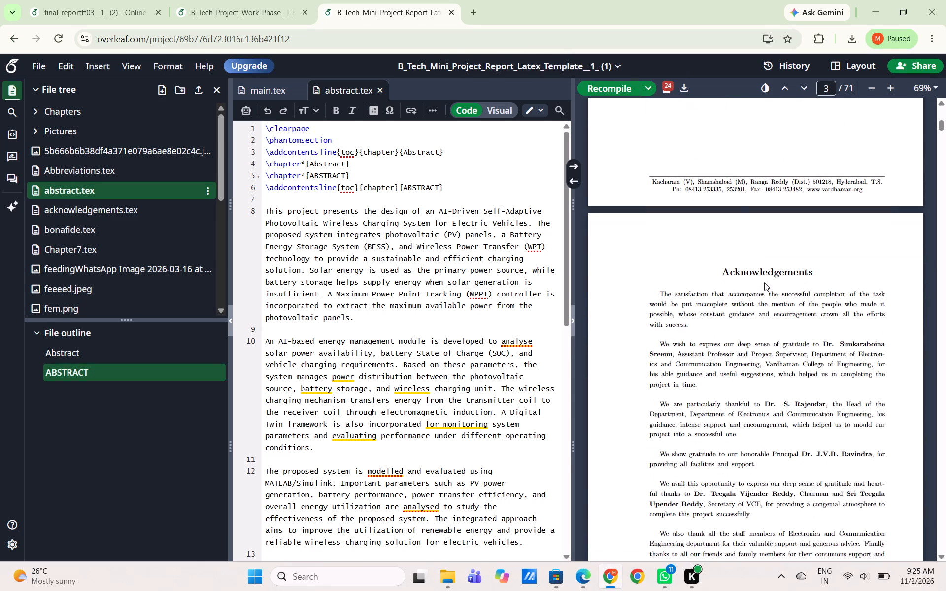
pyautogui.scroll(-2, 764, 282)
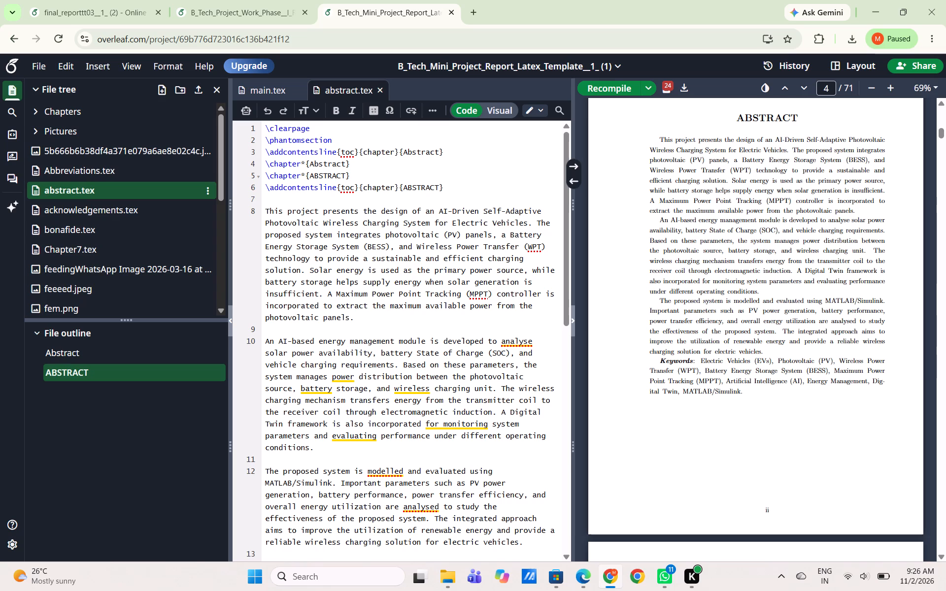
pyautogui.scroll(-3, 404, 427)
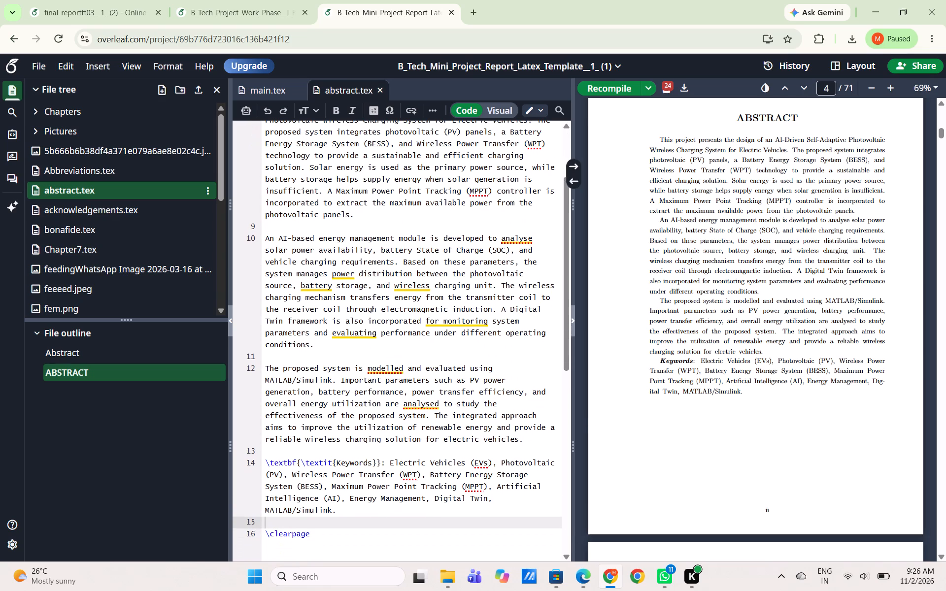
pyautogui.scroll(2, 404, 427)
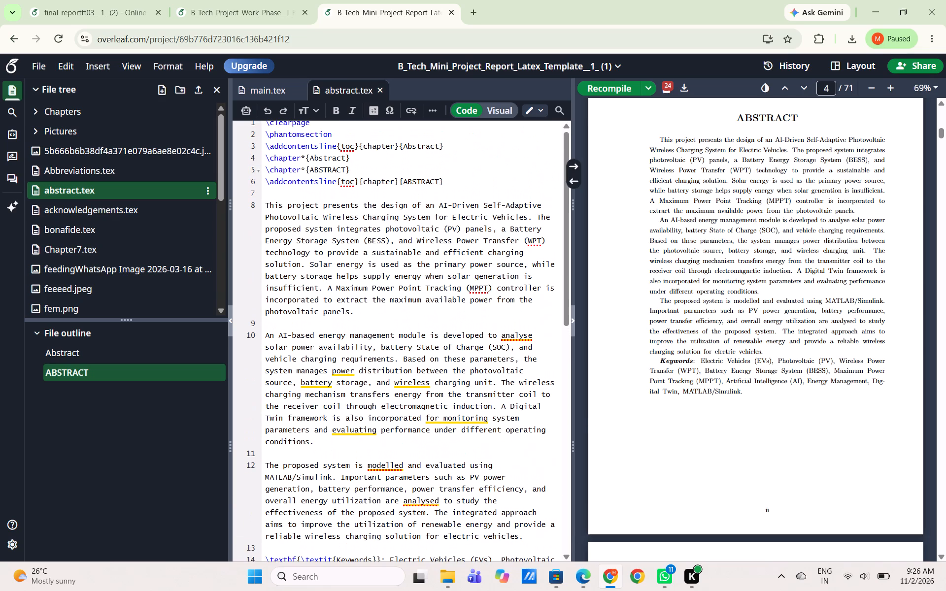
pyautogui.scroll(1, 404, 427)
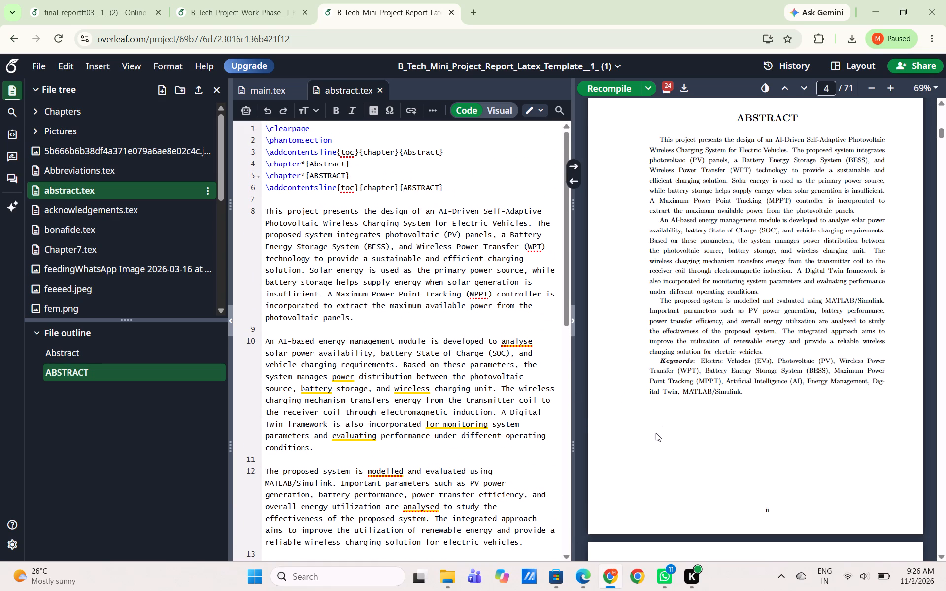
# Look through the compiled report from the abstract page, past the table of contents and lists, to Chapter 1.
pyautogui.scroll(1, 656, 433)
pyautogui.scroll(-4, 656, 433)
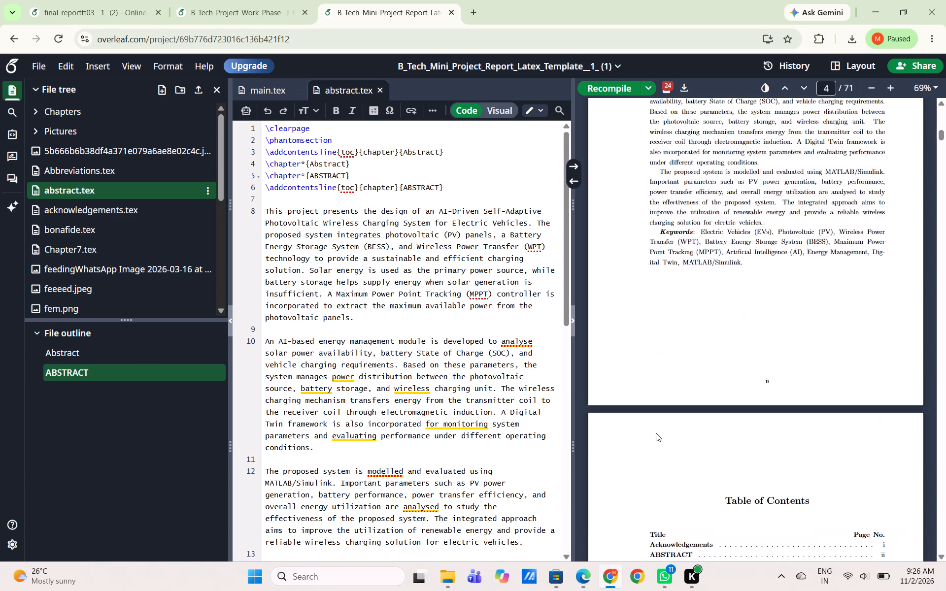
pyautogui.scroll(-3, 656, 433)
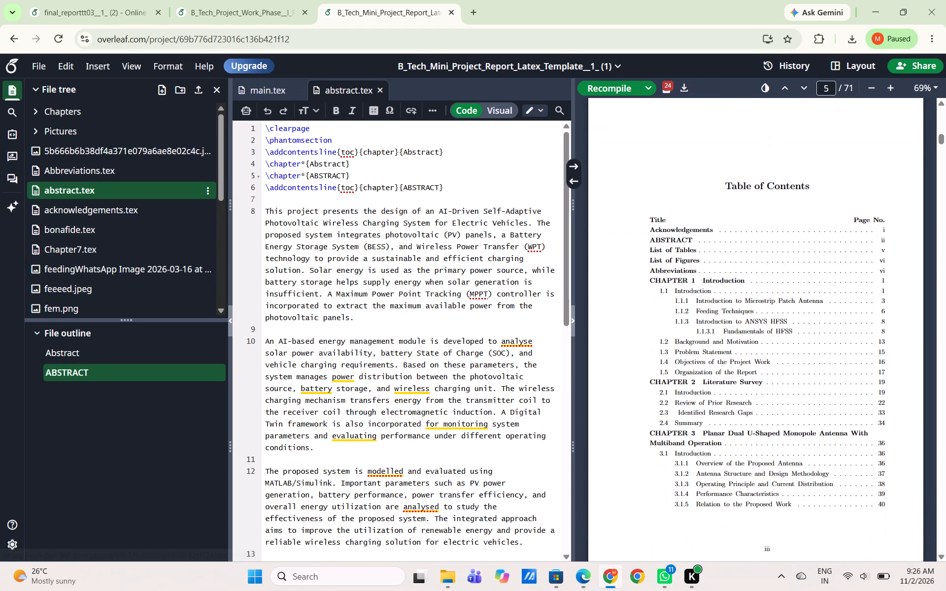
pyautogui.scroll(-10, 694, 348)
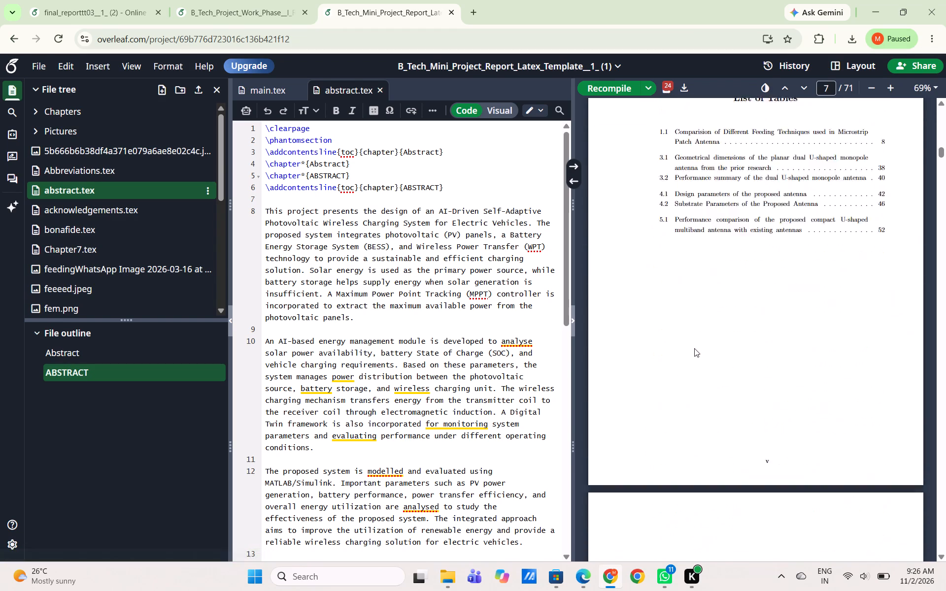
pyautogui.scroll(-3, 694, 348)
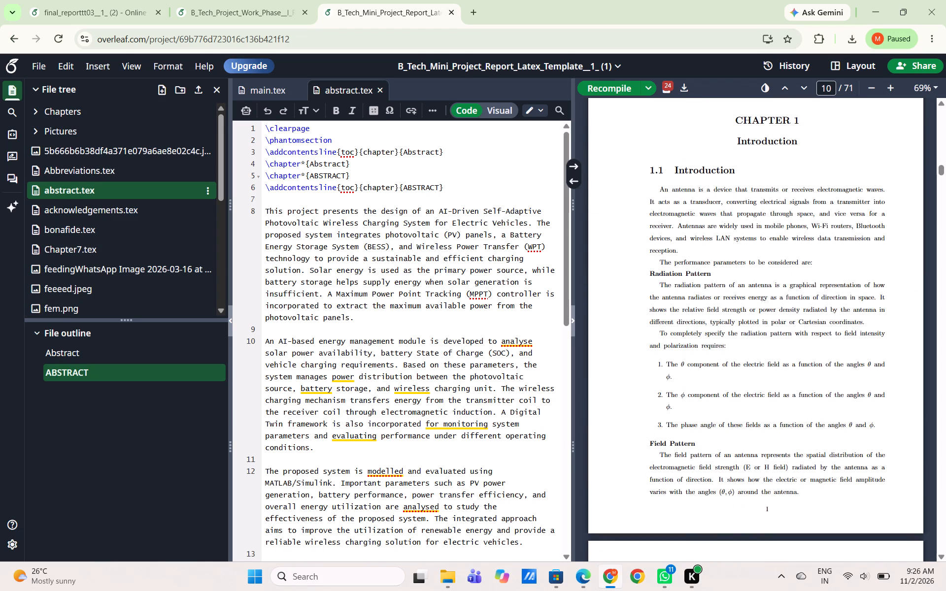
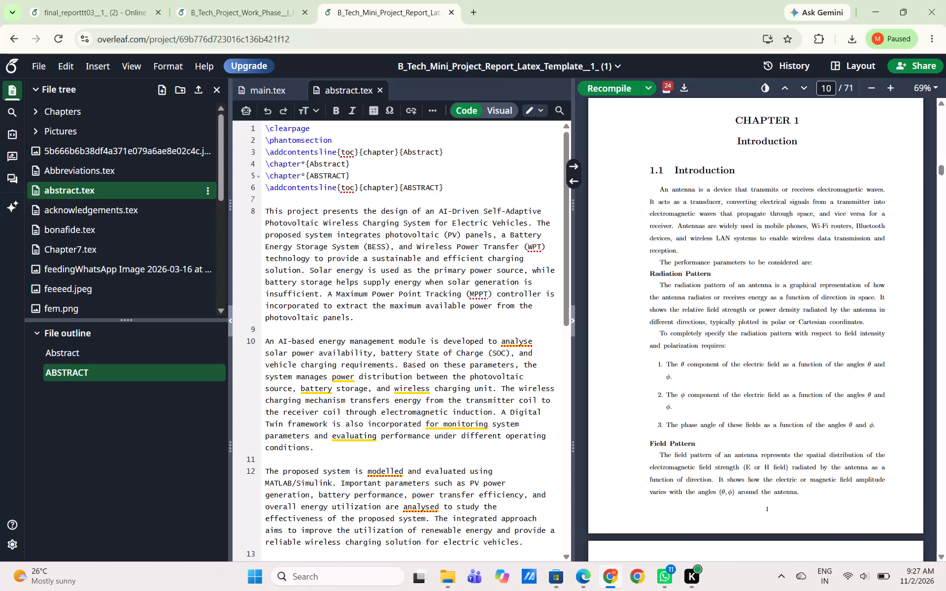
# Remove MATLAB/Simulink from the keywords line in abstract.tex so the list ends with "Digital Twin.".
pyautogui.scroll(-2, 402, 363)
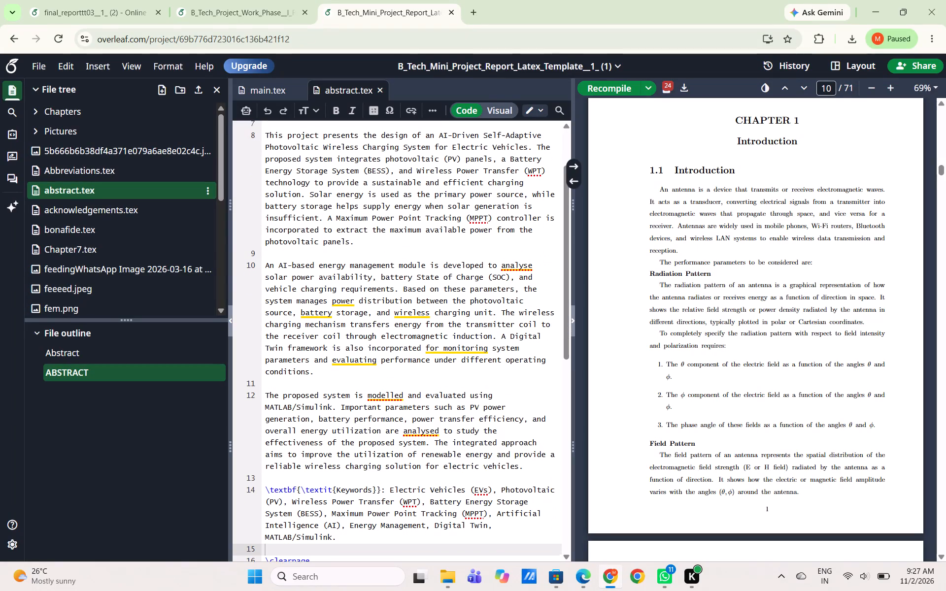
pyautogui.scroll(-2, 402, 363)
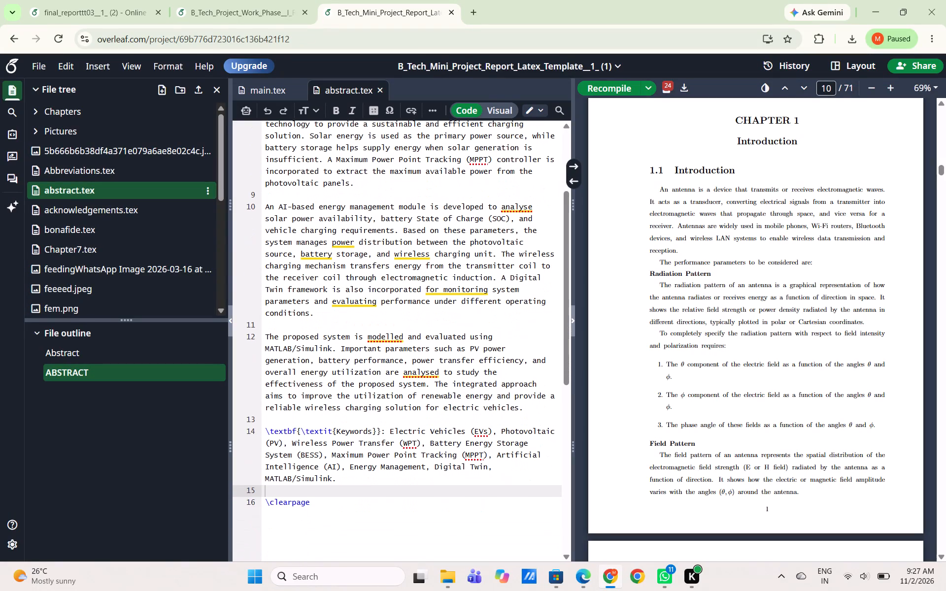
pyautogui.click(338, 479)
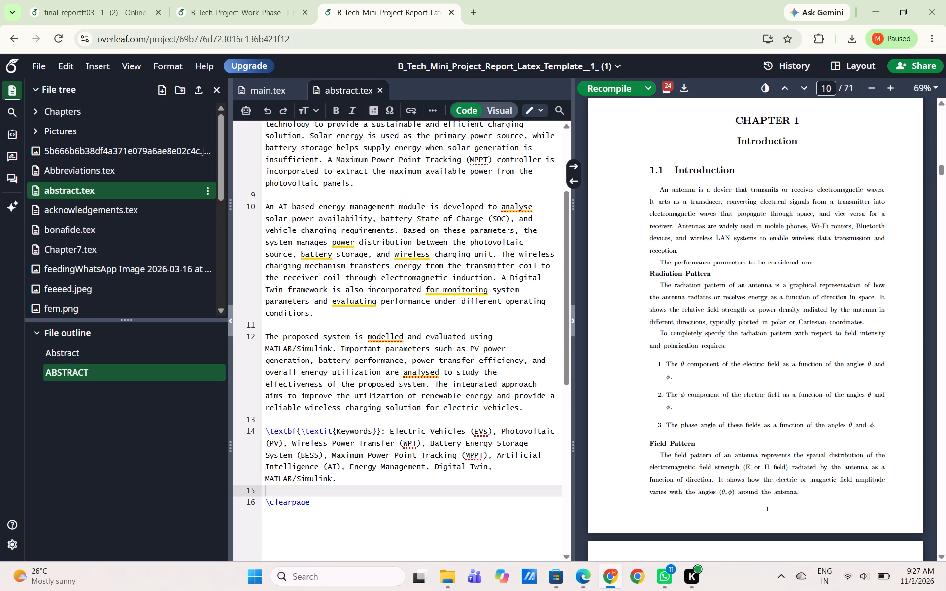
pyautogui.press('BackSpace')
pyautogui.press('BackSpace')
pyautogui.press('BackSpace')
pyautogui.press('BackSpace')
pyautogui.press('BackSpace')
pyautogui.press('BackSpace')
pyautogui.press('BackSpace')
pyautogui.press('BackSpace')
pyautogui.press('BackSpace')
pyautogui.press('BackSpace')
pyautogui.press('BackSpace')
pyautogui.press('BackSpace')
pyautogui.press('BackSpace')
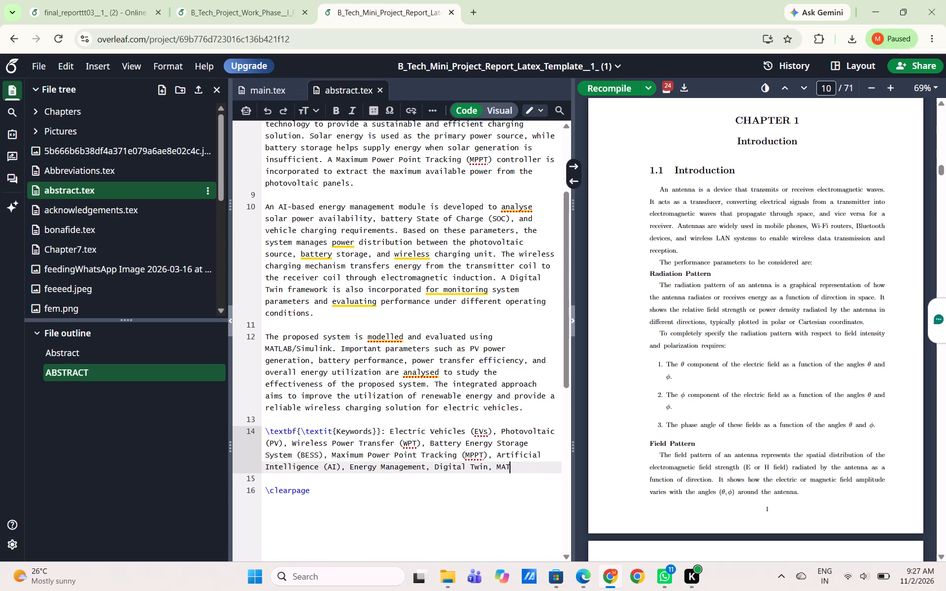
pyautogui.press('BackSpace')
pyautogui.press('BackSpace')
pyautogui.press('BackSpace')
pyautogui.press('BackSpace')
pyautogui.press('BackSpace')
pyautogui.press('.')
# Recompile the report and look through its front matter, from the title page past the abstract, contents and abbreviations, to Chapter 1.
pyautogui.click(604, 87)
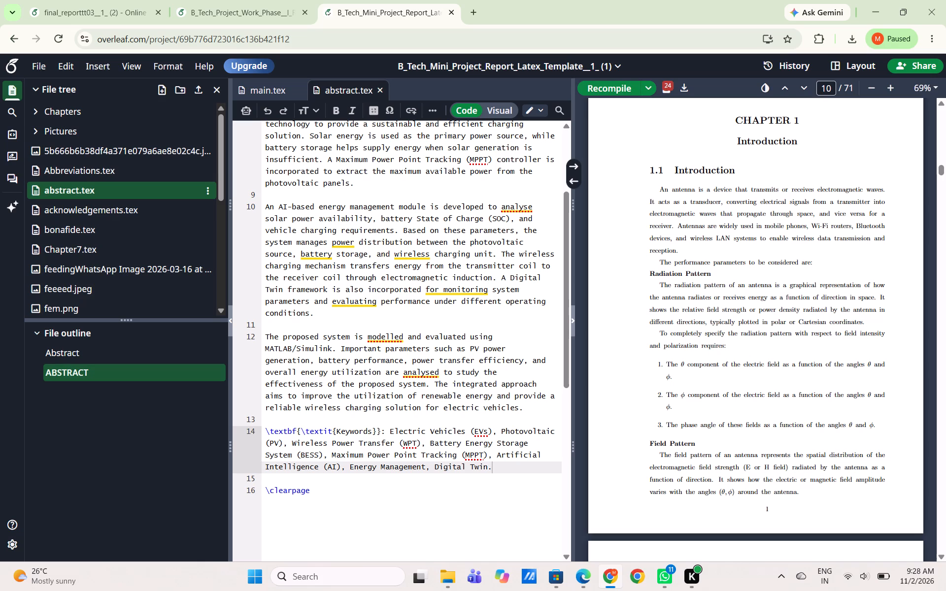
pyautogui.tripleClick(521, 387)
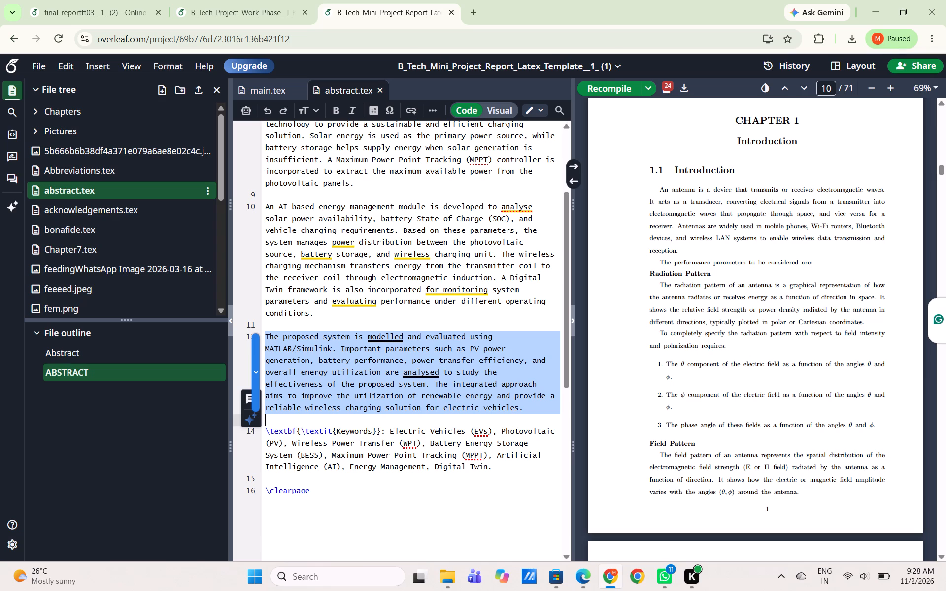
pyautogui.click(522, 315)
pyautogui.scroll(6, 709, 288)
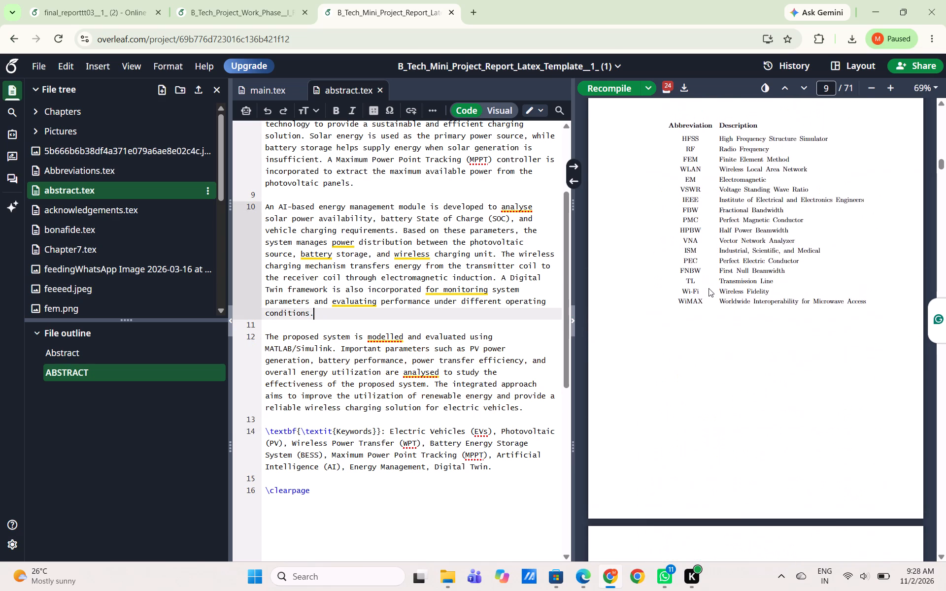
pyautogui.scroll(8, 709, 288)
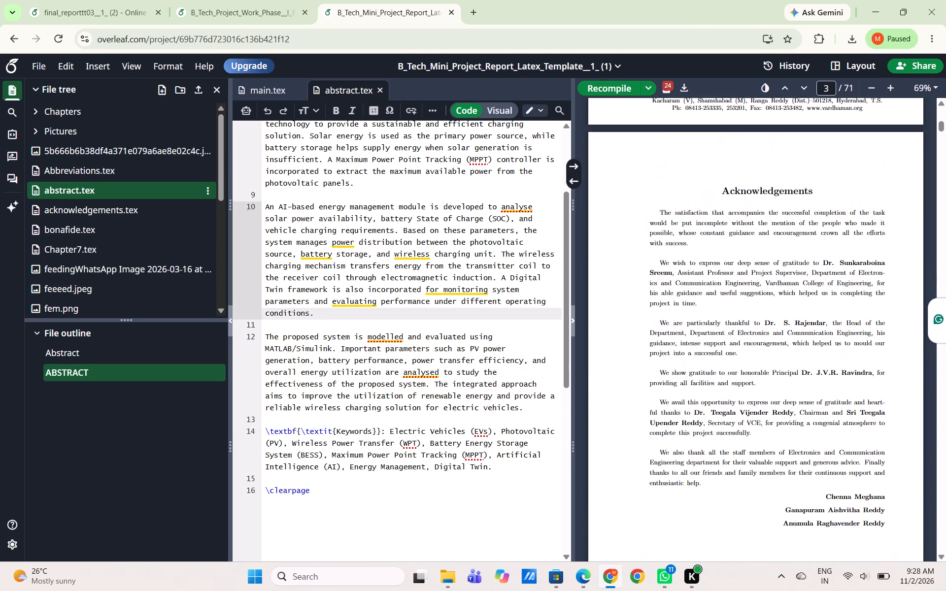
pyautogui.scroll(8, 709, 288)
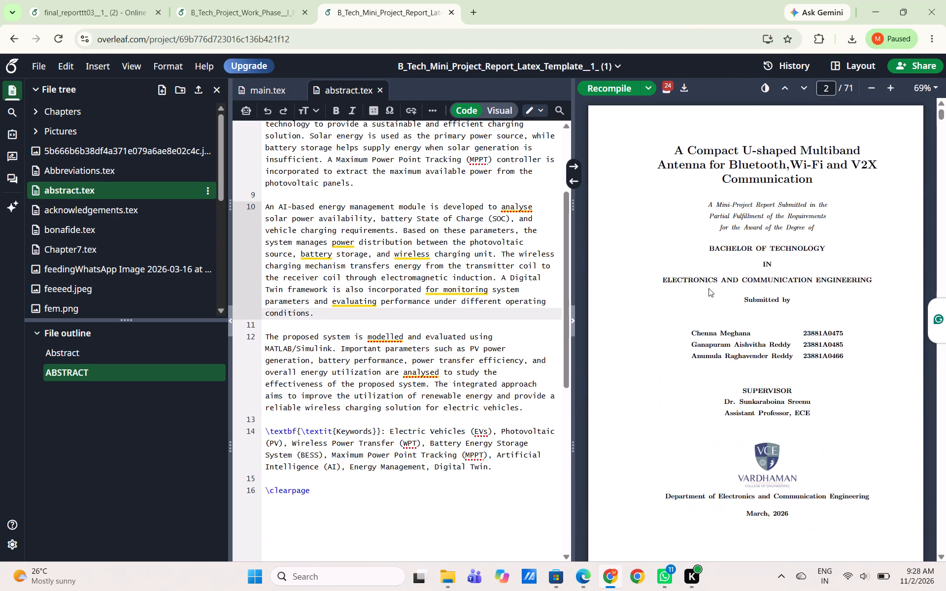
pyautogui.scroll(2, 709, 288)
pyautogui.scroll(-12, 709, 288)
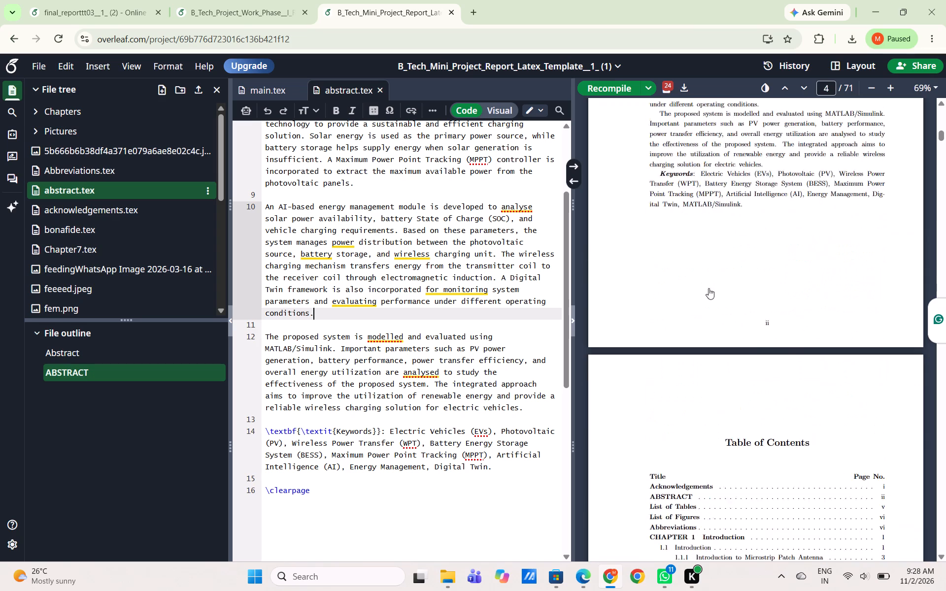
pyautogui.scroll(-1, 709, 288)
pyautogui.scroll(5, 709, 288)
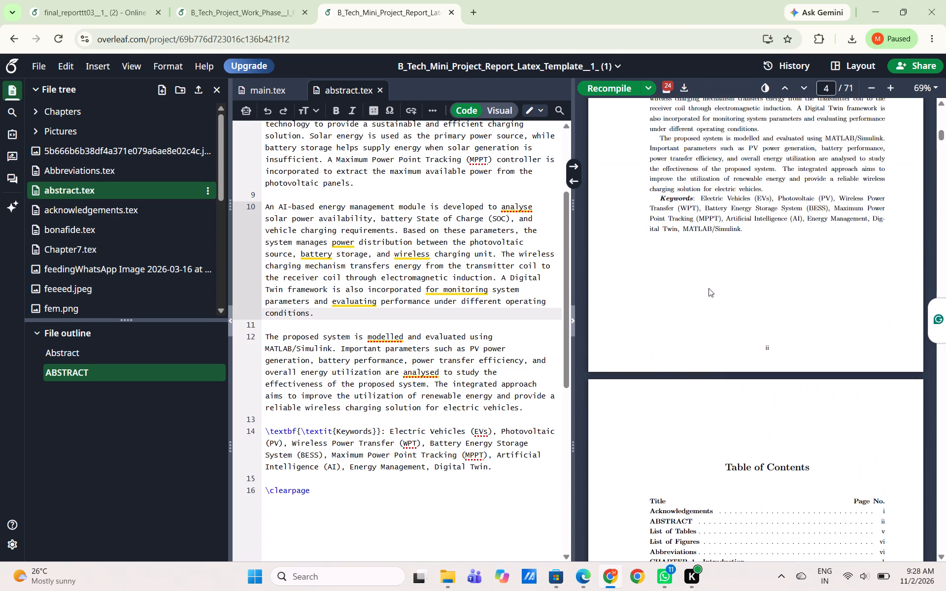
pyautogui.scroll(1, 709, 288)
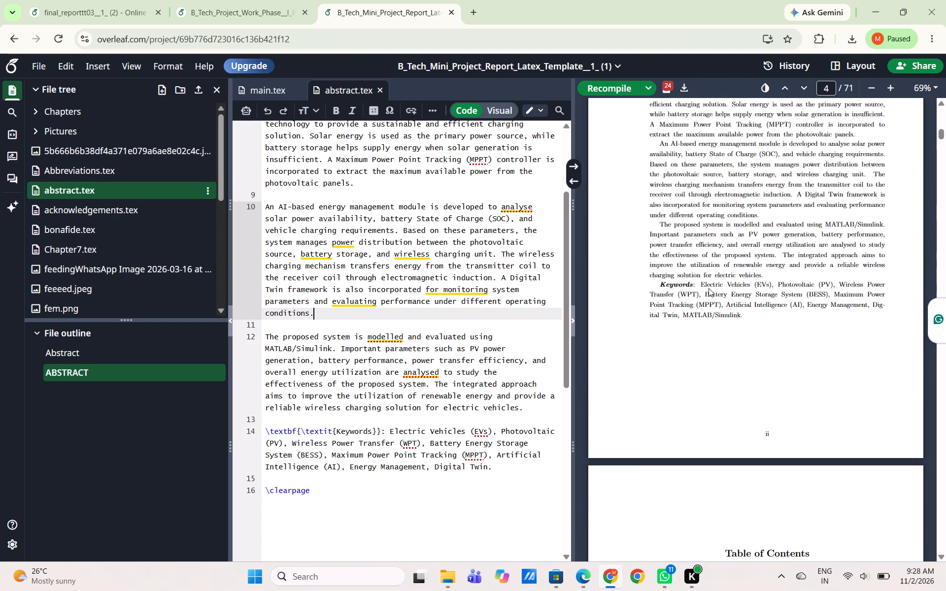
pyautogui.scroll(2, 709, 288)
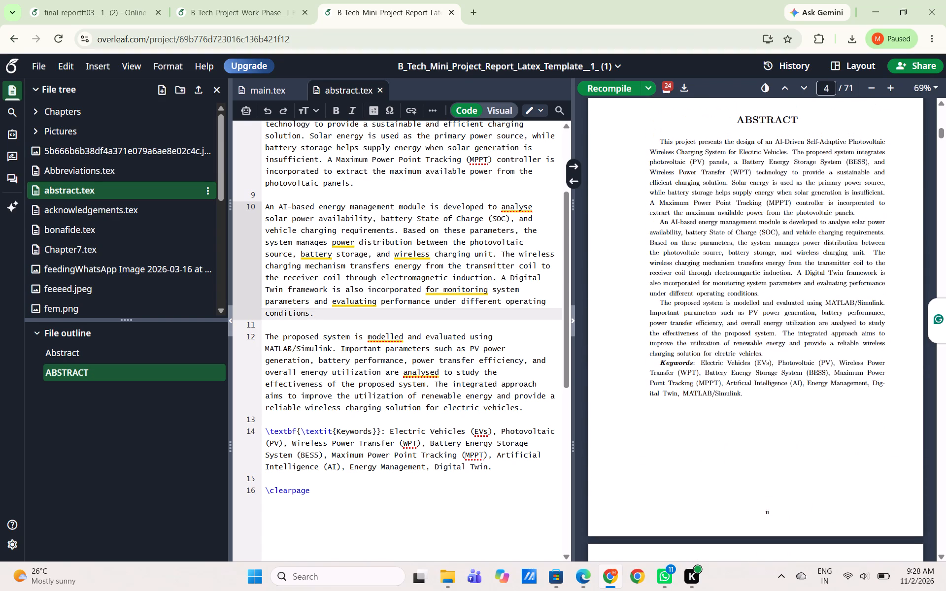
pyautogui.scroll(-4, 709, 288)
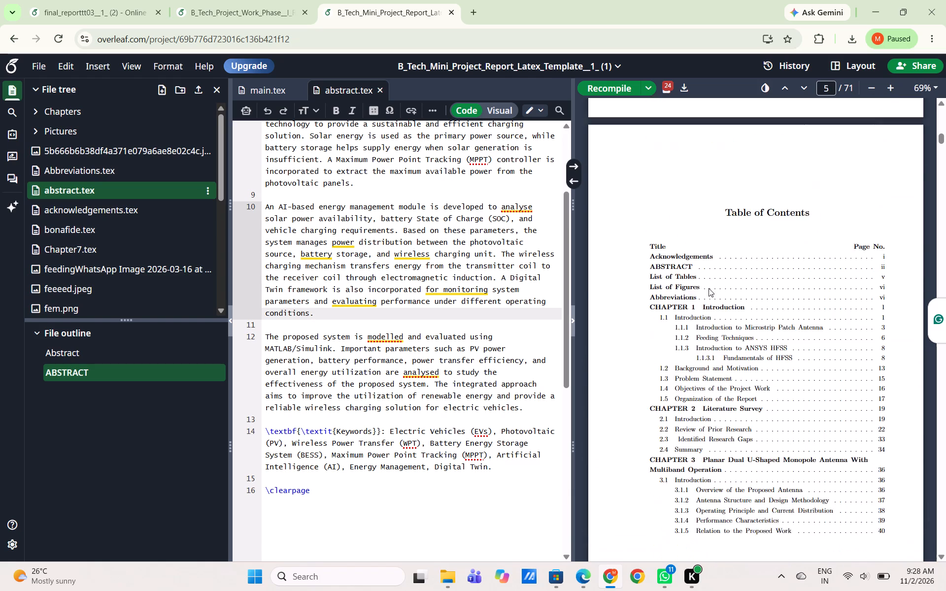
pyautogui.scroll(-8, 709, 288)
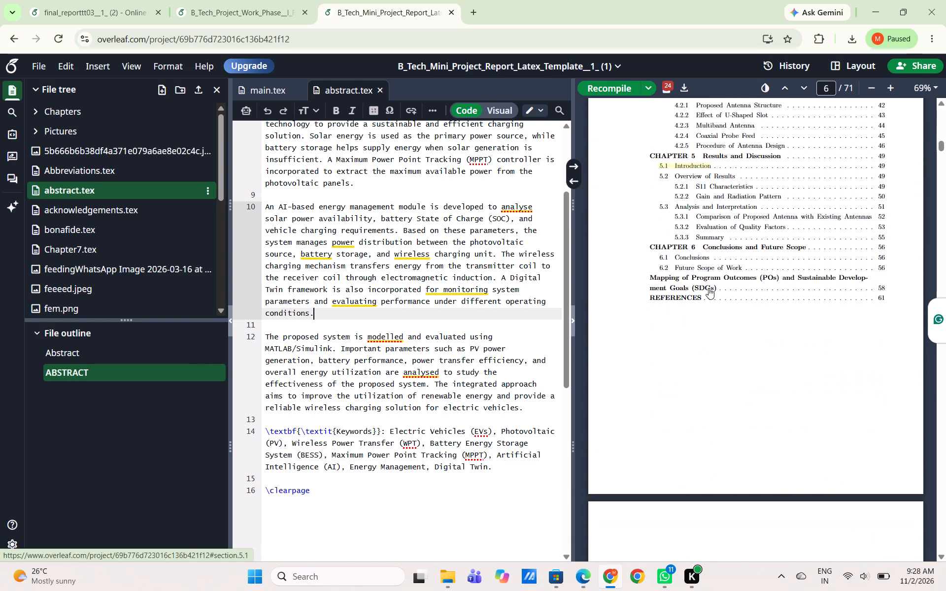
pyautogui.scroll(-6, 709, 288)
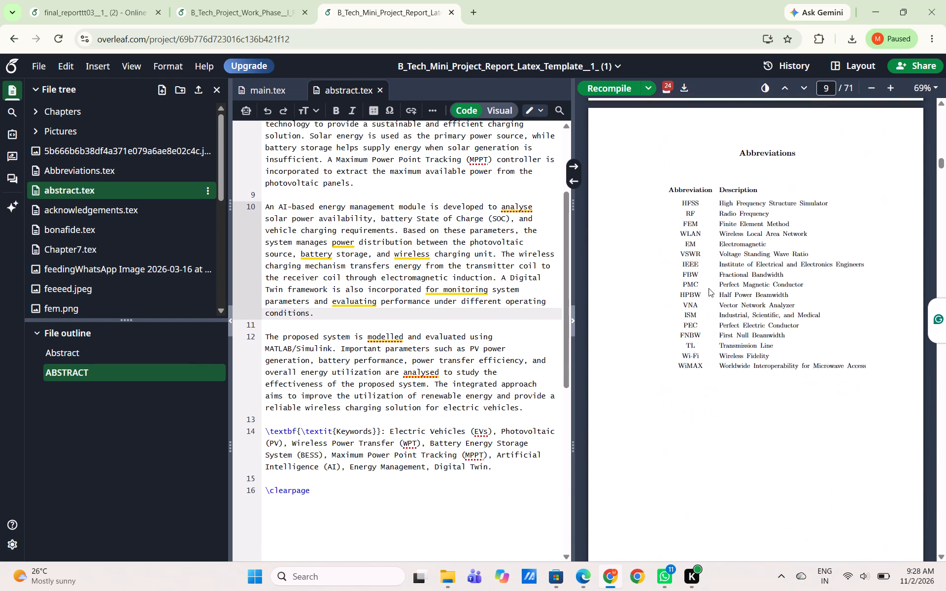
pyautogui.scroll(-4, 709, 288)
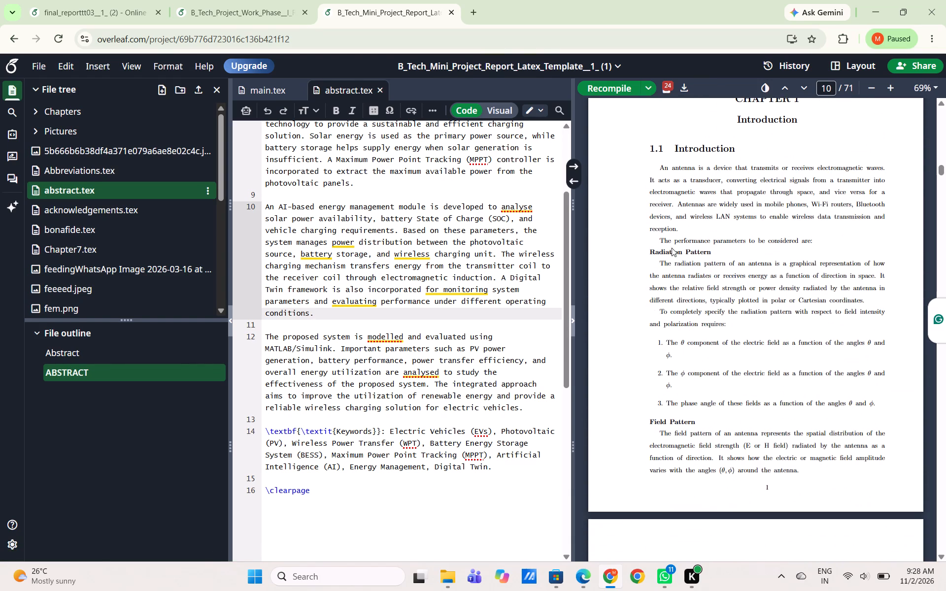
# Copy the Chapter 1 Introduction body in main.tex, from "An antenna is a device" through "antenna performance." just before the Background and Motivation section.
pyautogui.doubleClick(678, 167)
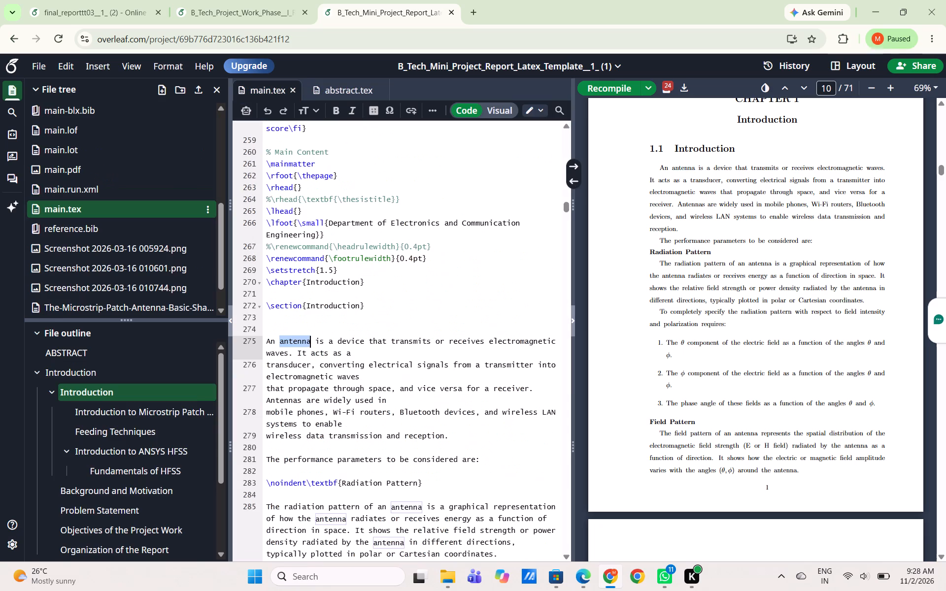
pyautogui.scroll(-3, 391, 273)
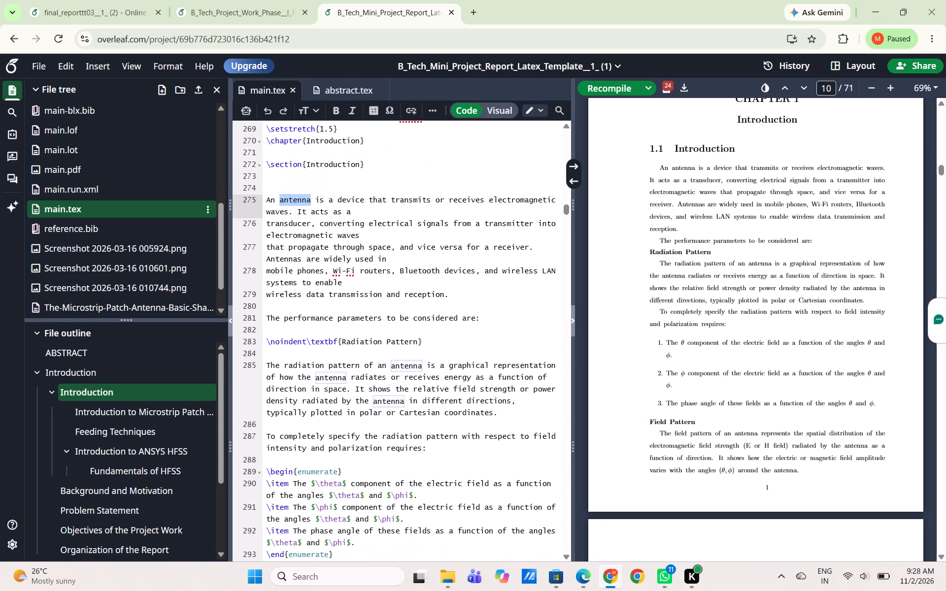
pyautogui.click(268, 201)
pyautogui.moveTo(268, 201); pyautogui.dragTo(292, 221)
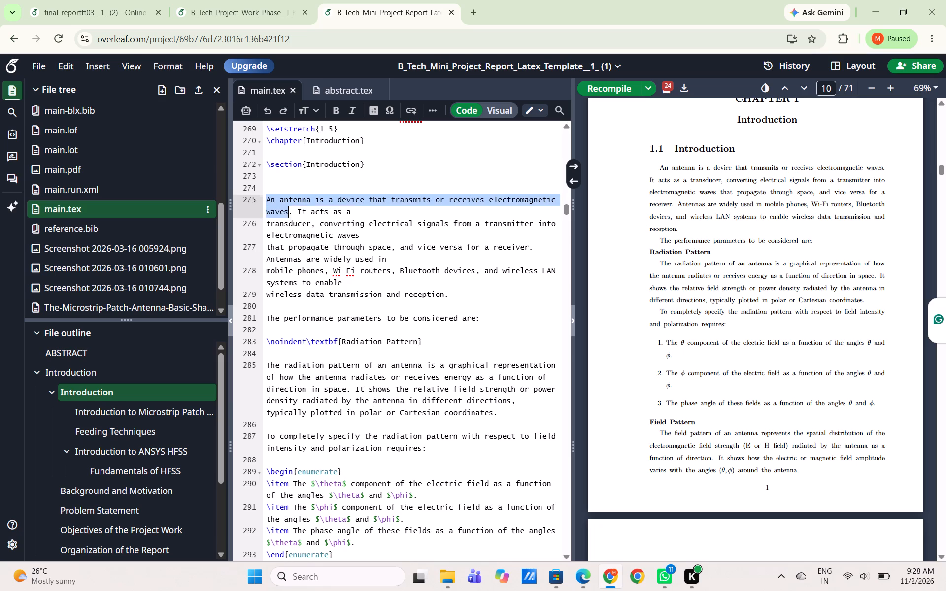
pyautogui.moveTo(292, 221); pyautogui.dragTo(407, 507)
pyautogui.scroll(1, 480, 291)
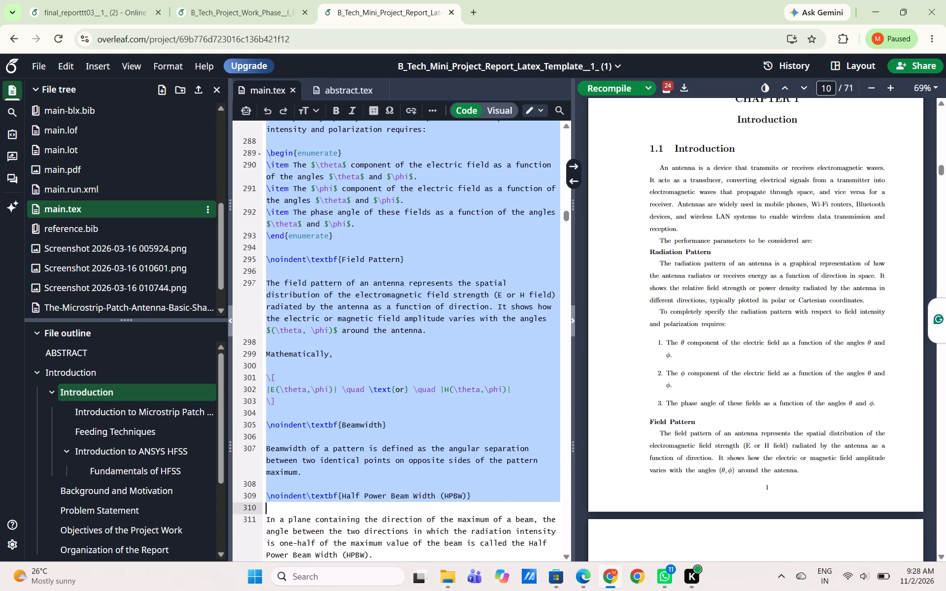
pyautogui.moveTo(407, 507); pyautogui.dragTo(391, 590)
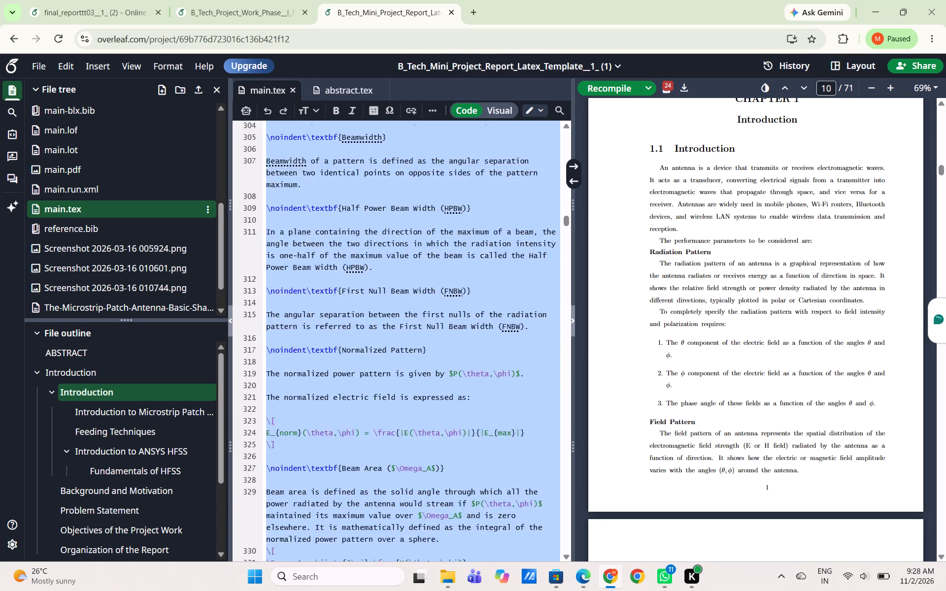
pyautogui.moveTo(391, 590); pyautogui.dragTo(408, 576)
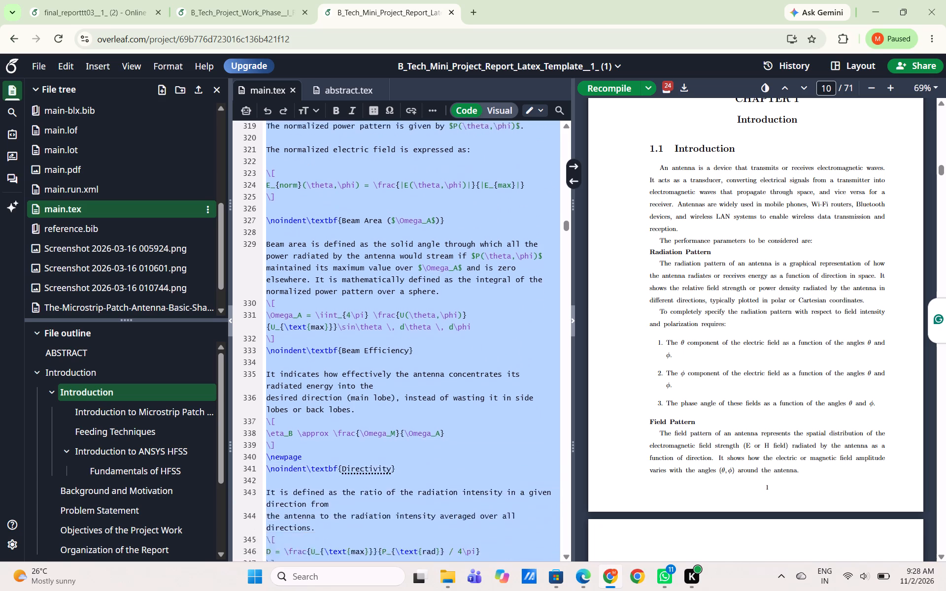
pyautogui.moveTo(408, 576); pyautogui.dragTo(404, 580)
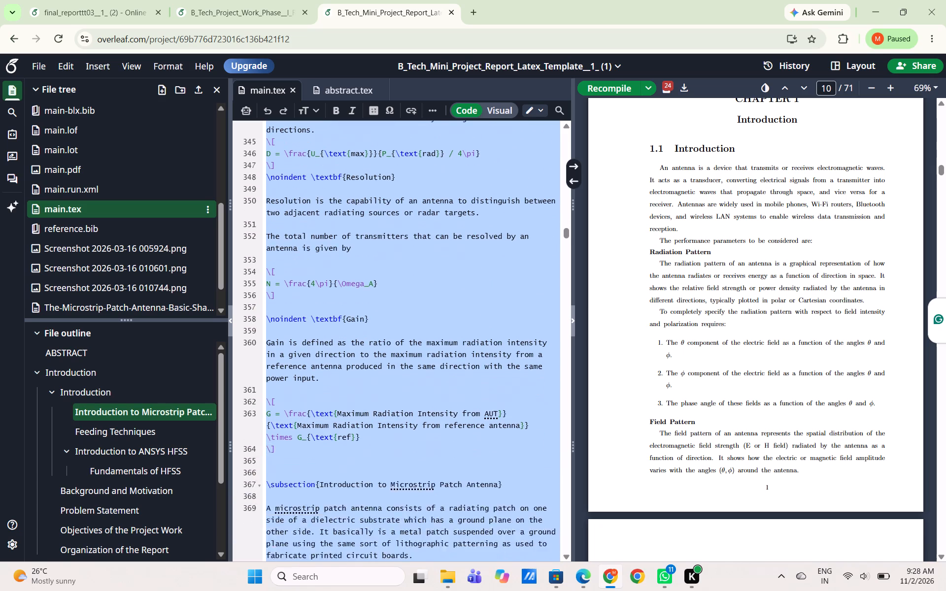
pyautogui.moveTo(404, 580); pyautogui.dragTo(390, 536)
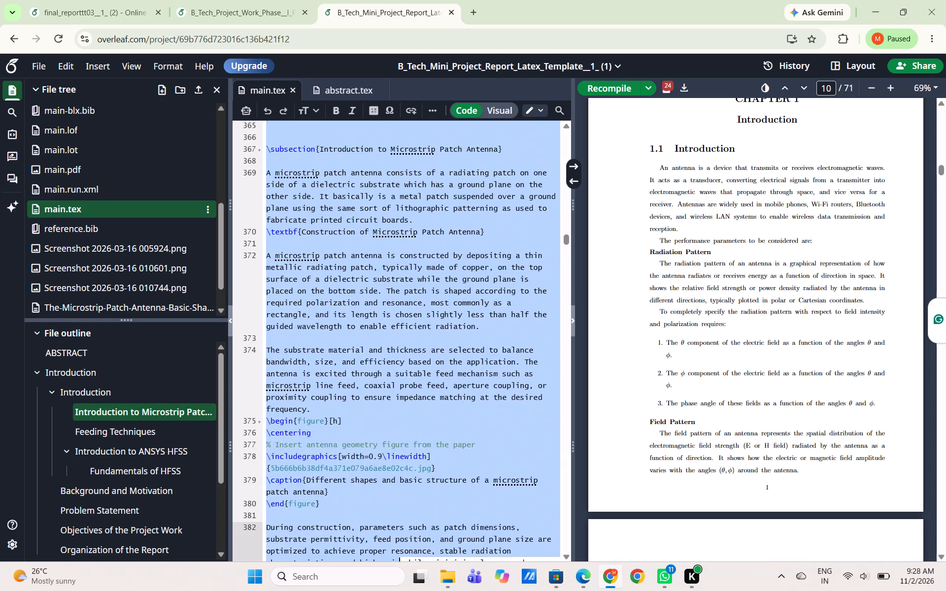
pyautogui.moveTo(390, 536); pyautogui.dragTo(396, 471)
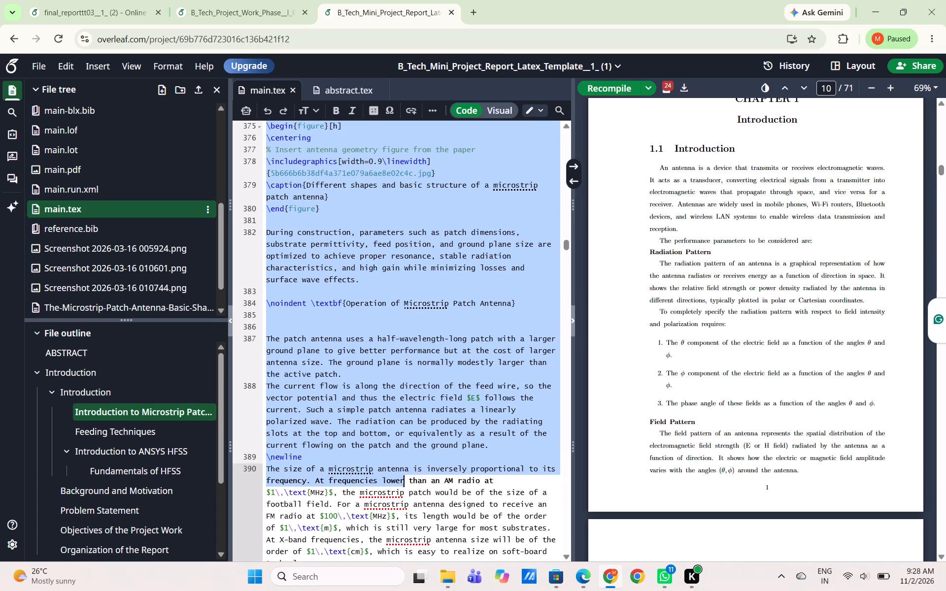
pyautogui.moveTo(396, 471); pyautogui.dragTo(408, 590)
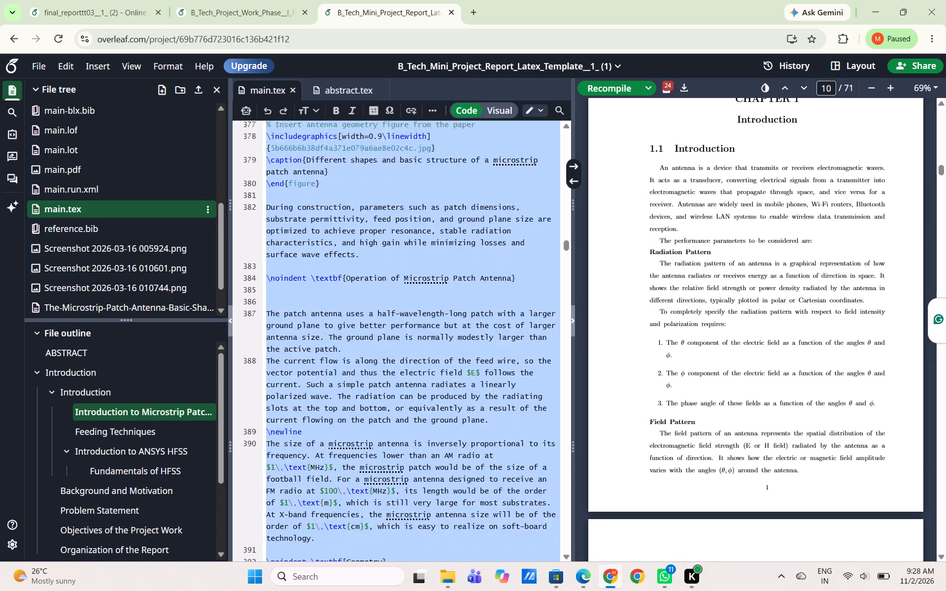
pyautogui.moveTo(408, 590); pyautogui.dragTo(417, 590)
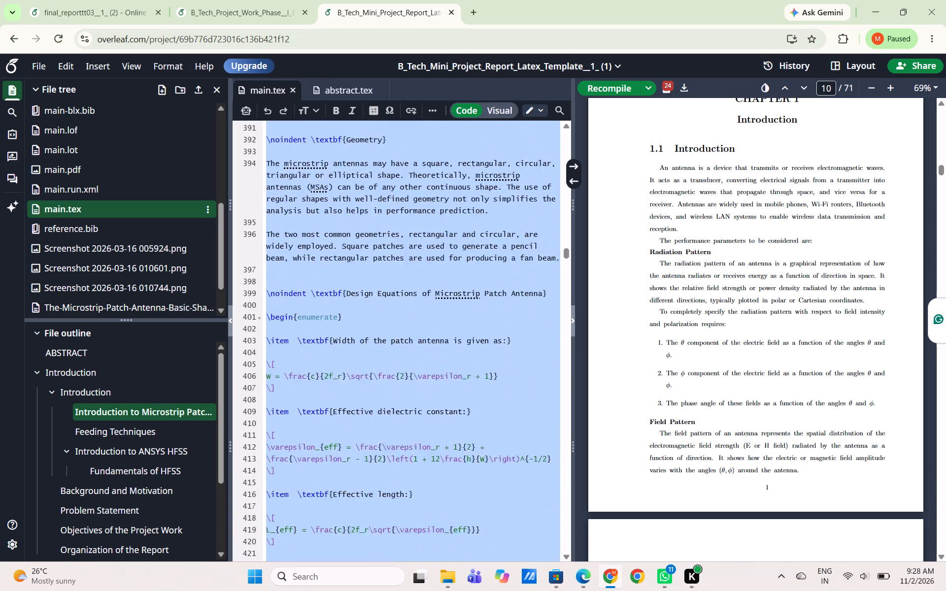
pyautogui.moveTo(417, 590); pyautogui.dragTo(416, 569)
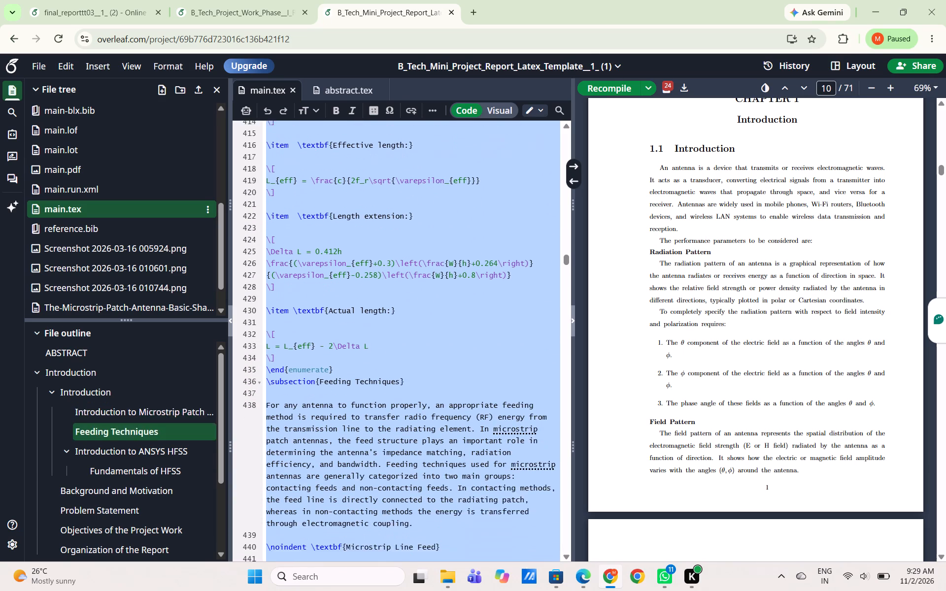
pyautogui.moveTo(416, 569); pyautogui.dragTo(425, 567)
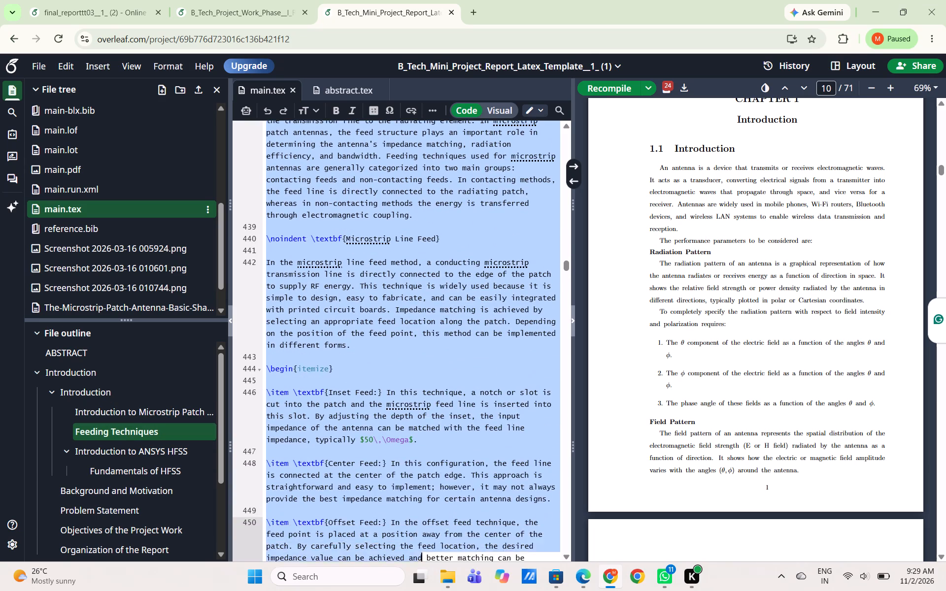
pyautogui.moveTo(425, 567); pyautogui.dragTo(439, 517)
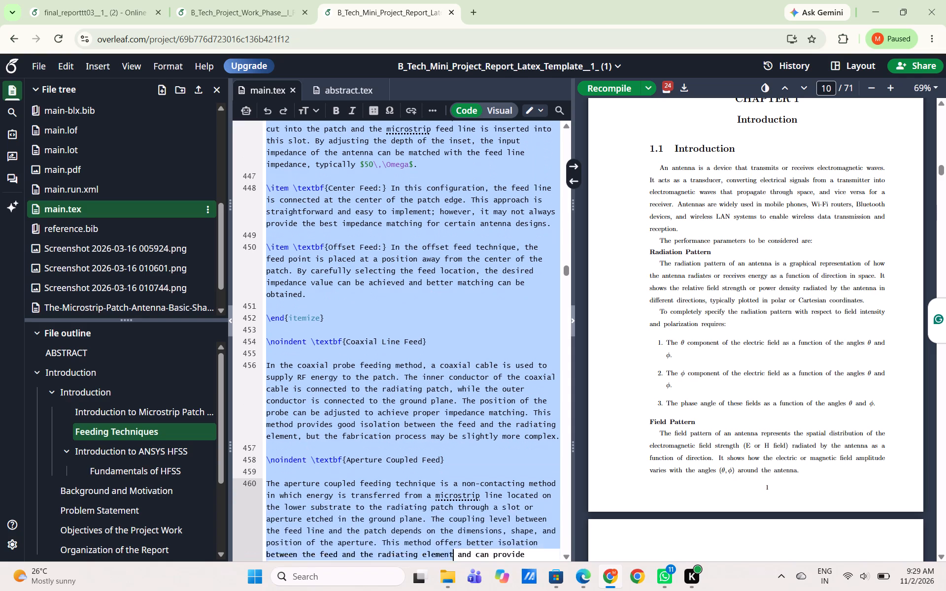
pyautogui.moveTo(439, 517); pyautogui.dragTo(454, 590)
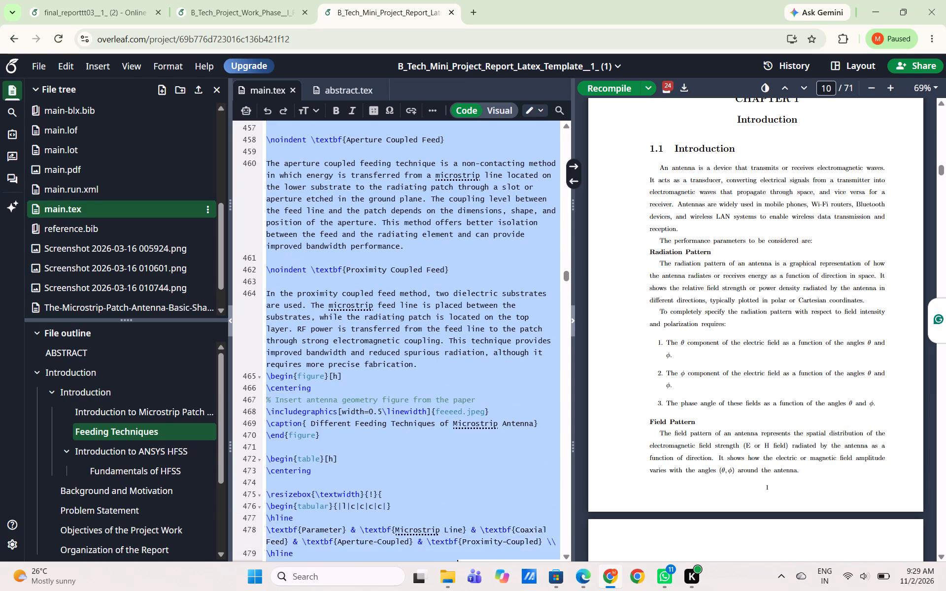
pyautogui.moveTo(454, 590); pyautogui.dragTo(450, 565)
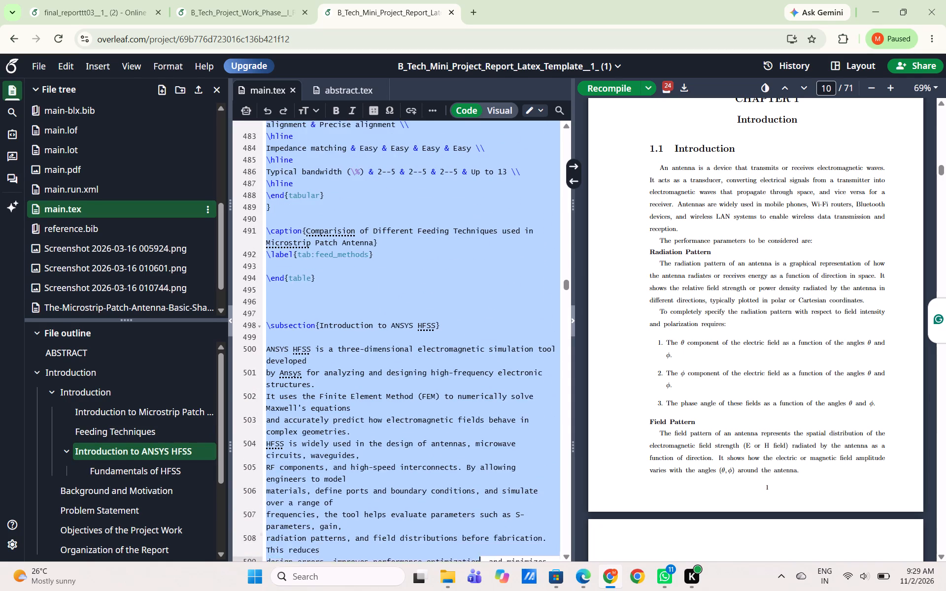
pyautogui.moveTo(450, 565); pyautogui.dragTo(459, 590)
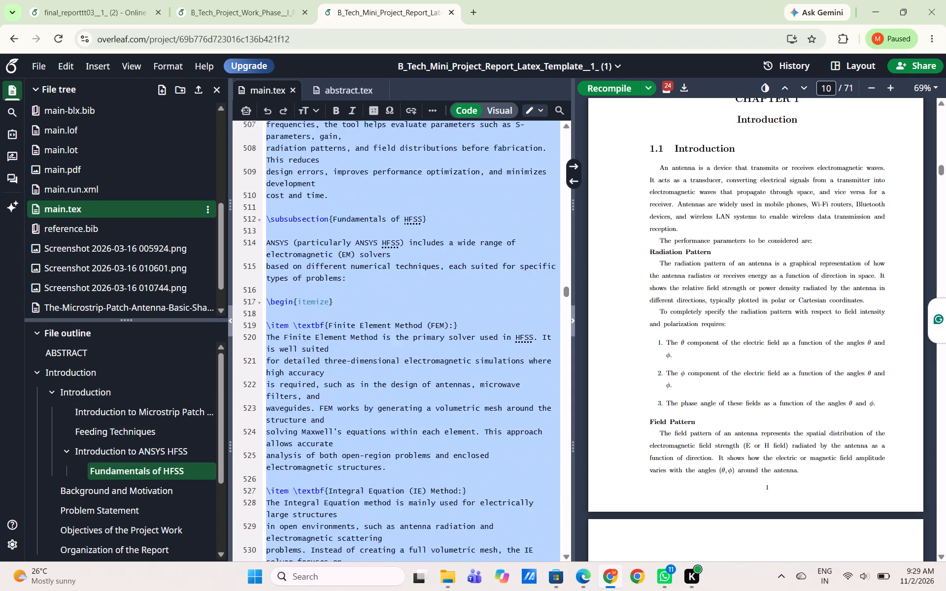
pyautogui.moveTo(459, 590); pyautogui.dragTo(454, 590)
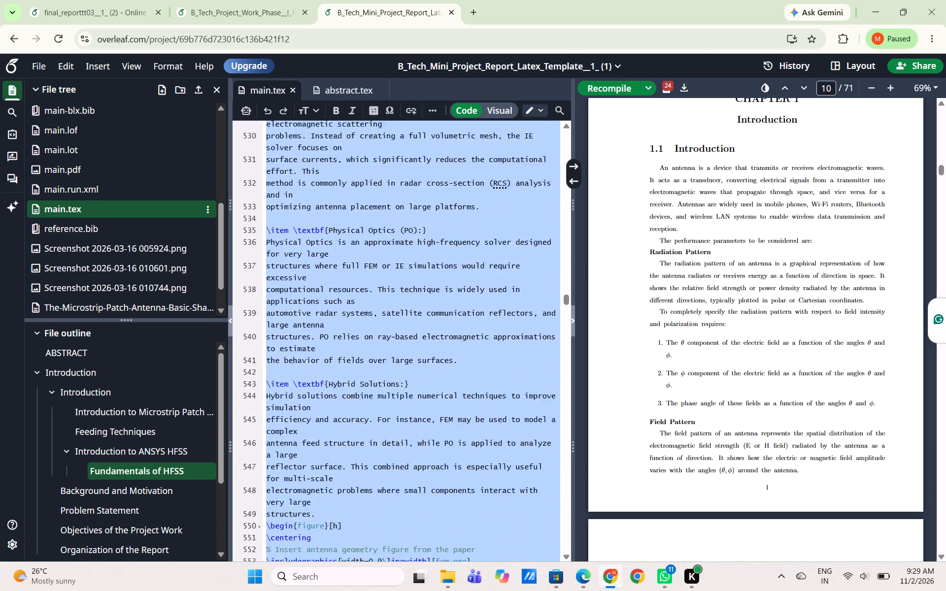
pyautogui.moveTo(454, 590); pyautogui.dragTo(442, 571)
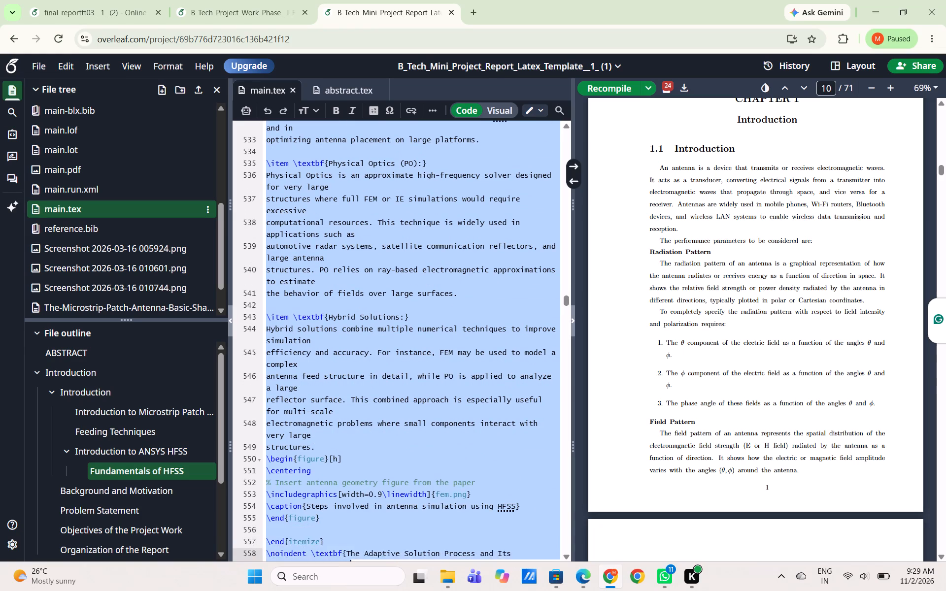
pyautogui.moveTo(442, 571); pyautogui.dragTo(442, 535)
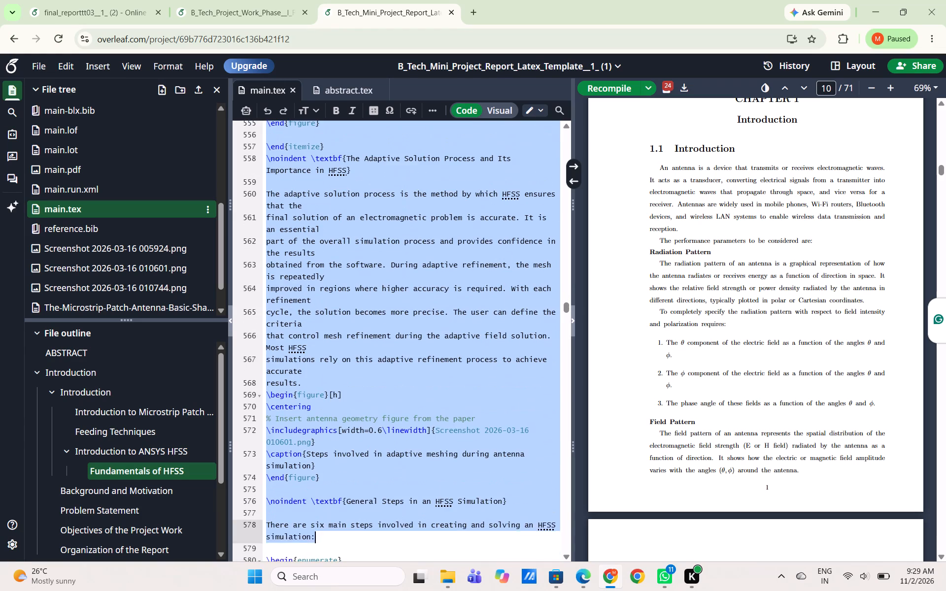
pyautogui.moveTo(442, 535); pyautogui.dragTo(440, 552)
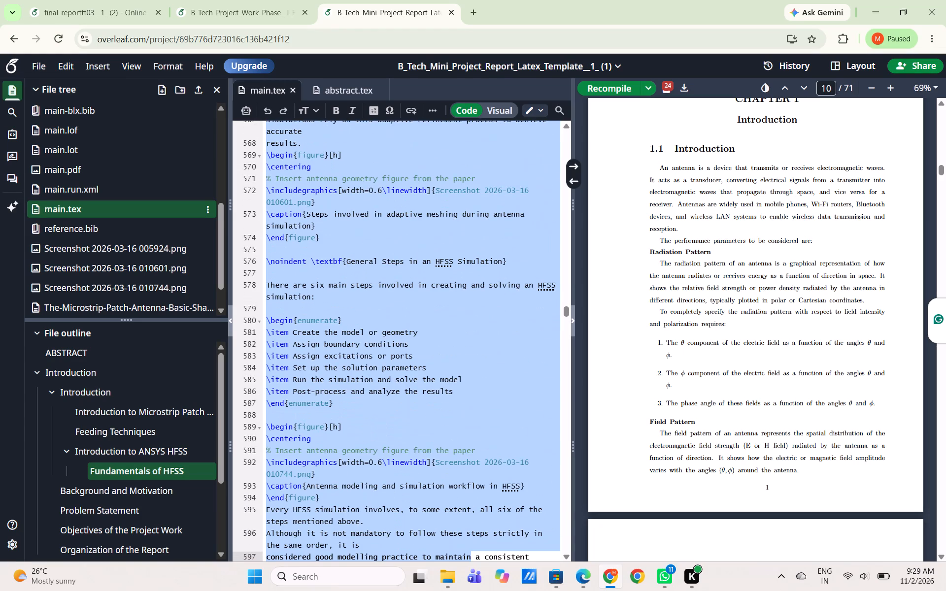
pyautogui.moveTo(440, 552); pyautogui.dragTo(437, 568)
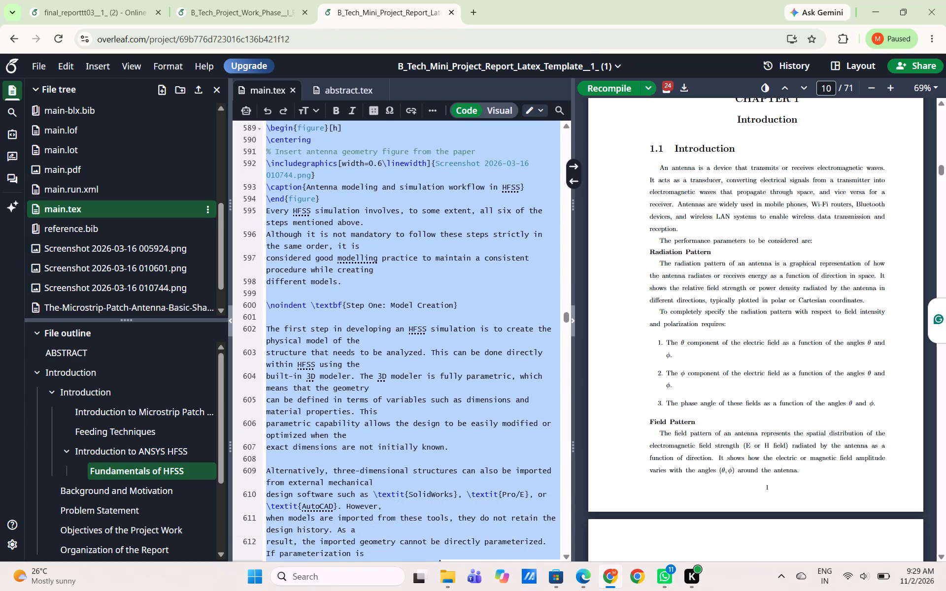
pyautogui.moveTo(437, 568); pyautogui.dragTo(439, 590)
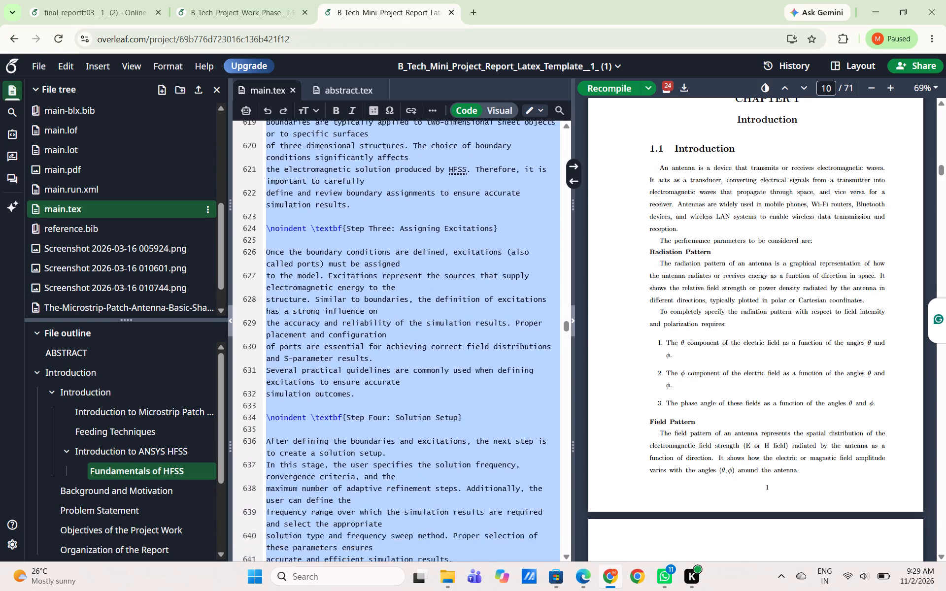
pyautogui.moveTo(439, 590); pyautogui.dragTo(444, 556)
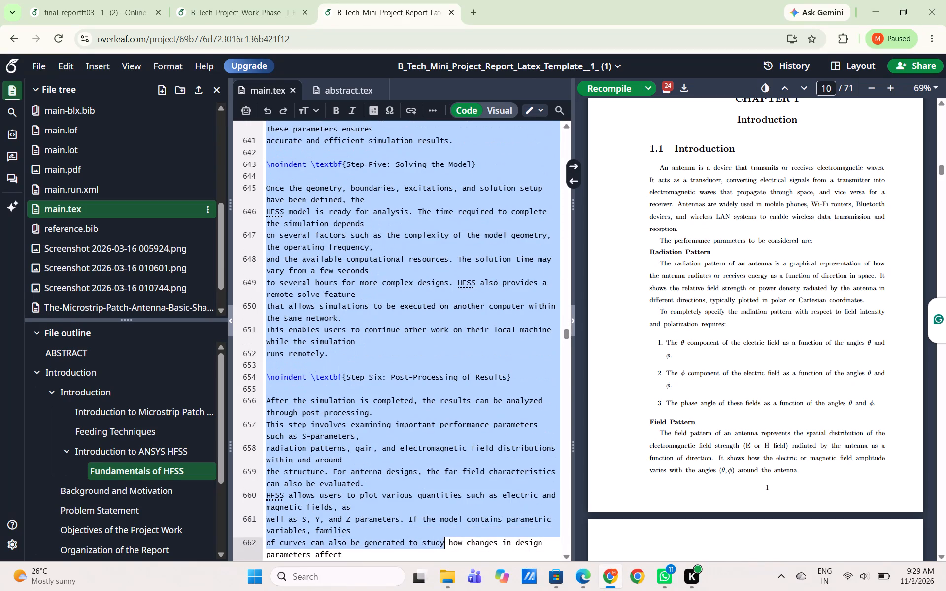
pyautogui.moveTo(444, 556); pyautogui.dragTo(378, 365)
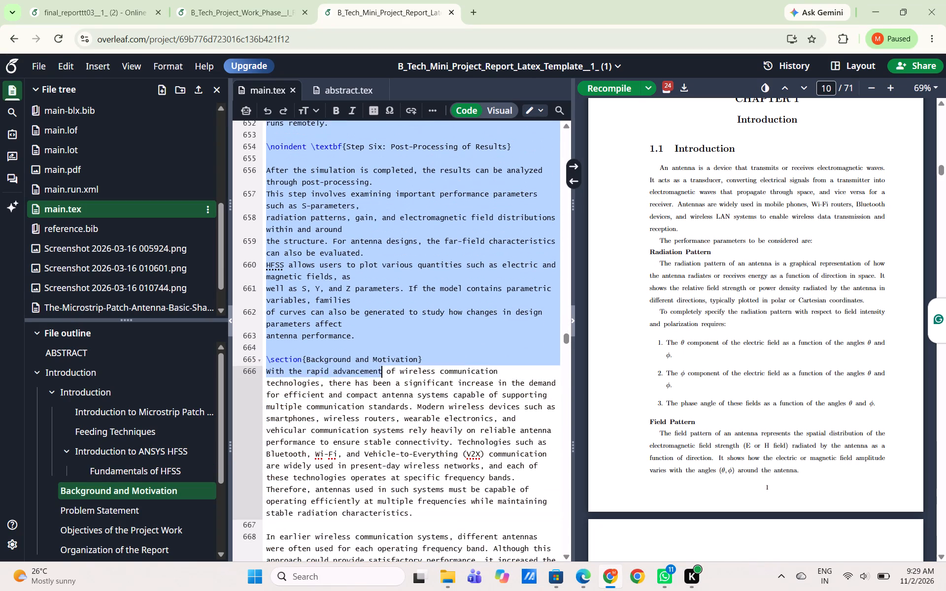
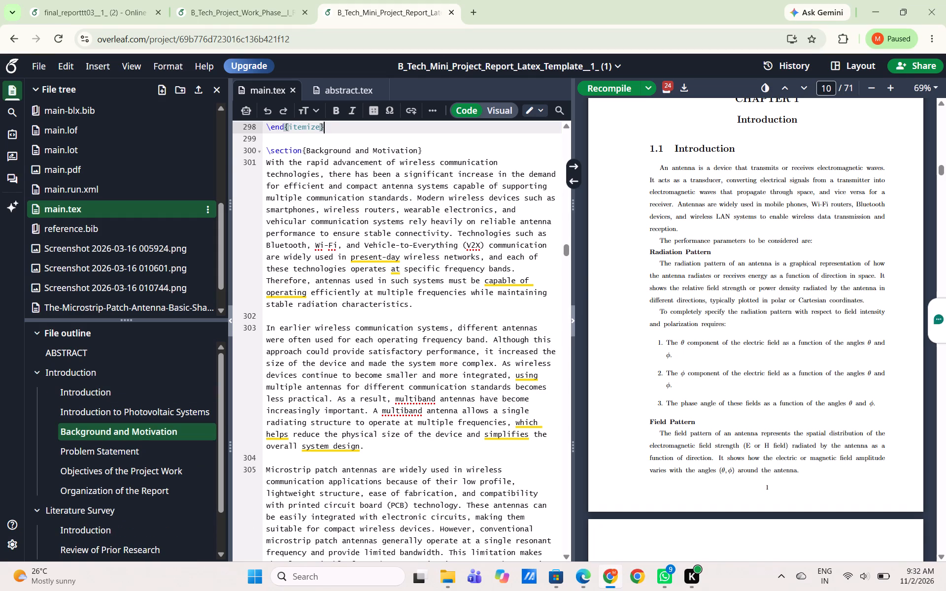
# Recompile the Mini Project report with the Introduction to Photovoltaic Systems section in Chapter 1.
pyautogui.scroll(4, 451, 213)
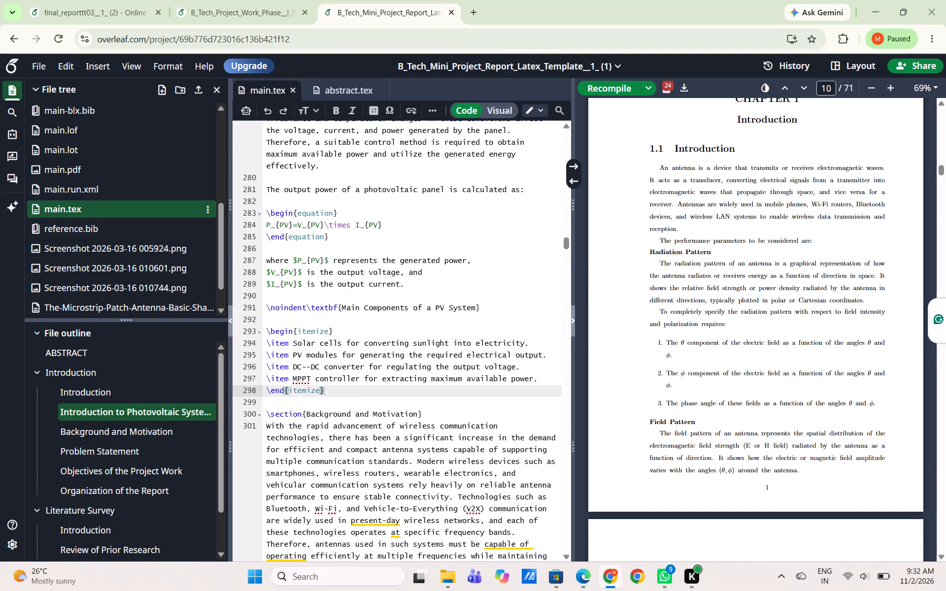
pyautogui.click(599, 86)
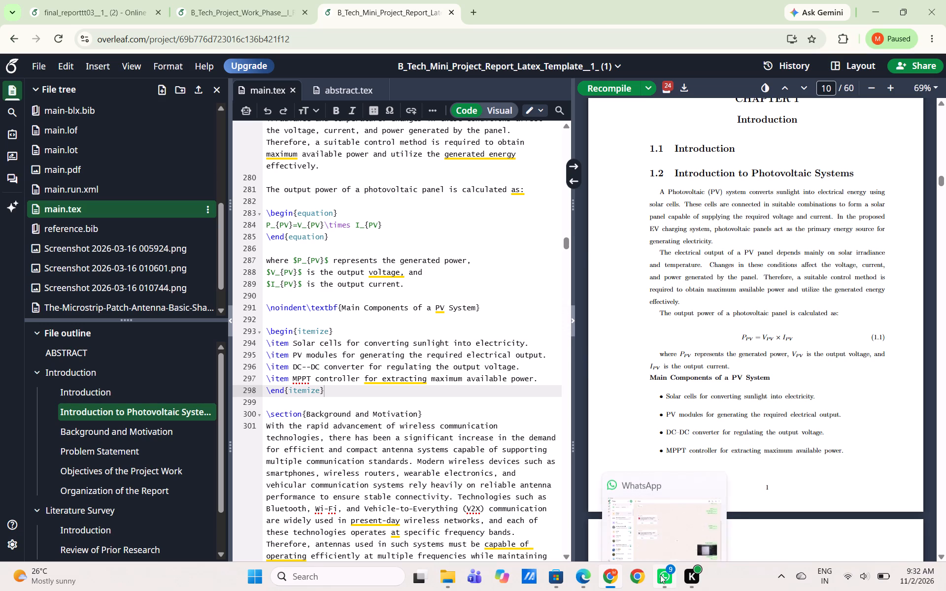
# Review the abbreviations and abstract pages in the compiled B_Tech_Mini_Project_Report PDF.
pyautogui.click(245, 0)
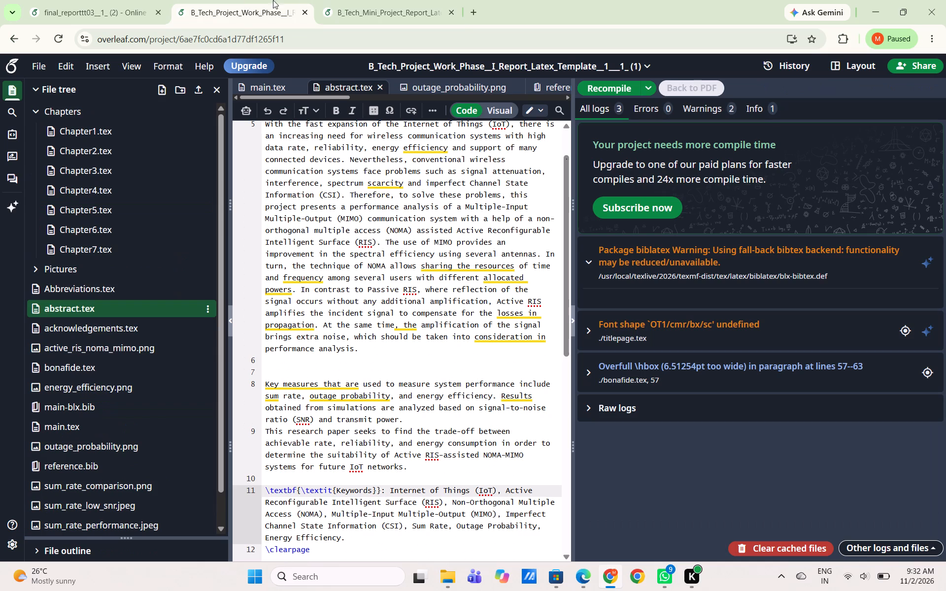
pyautogui.click(368, 0)
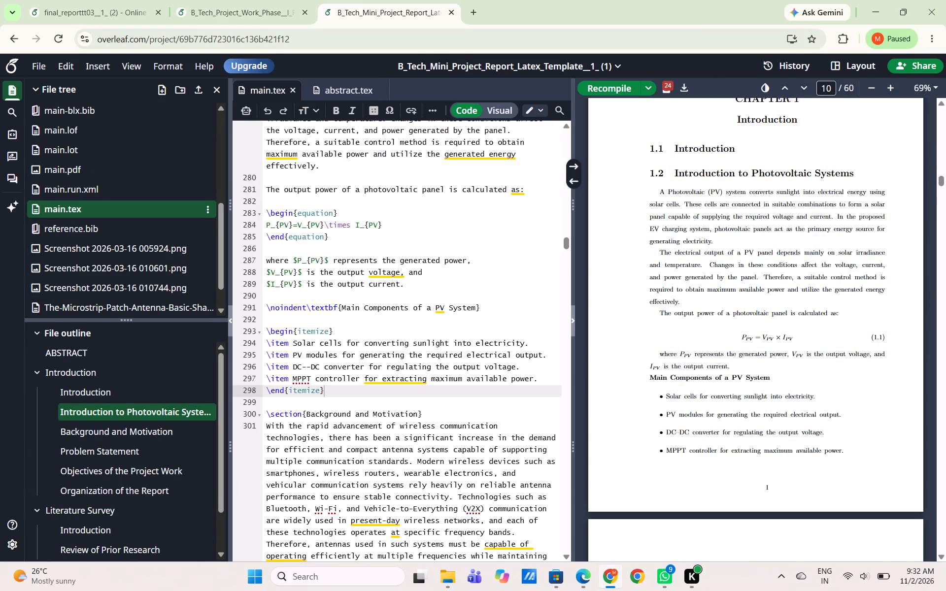
pyautogui.scroll(4, 789, 231)
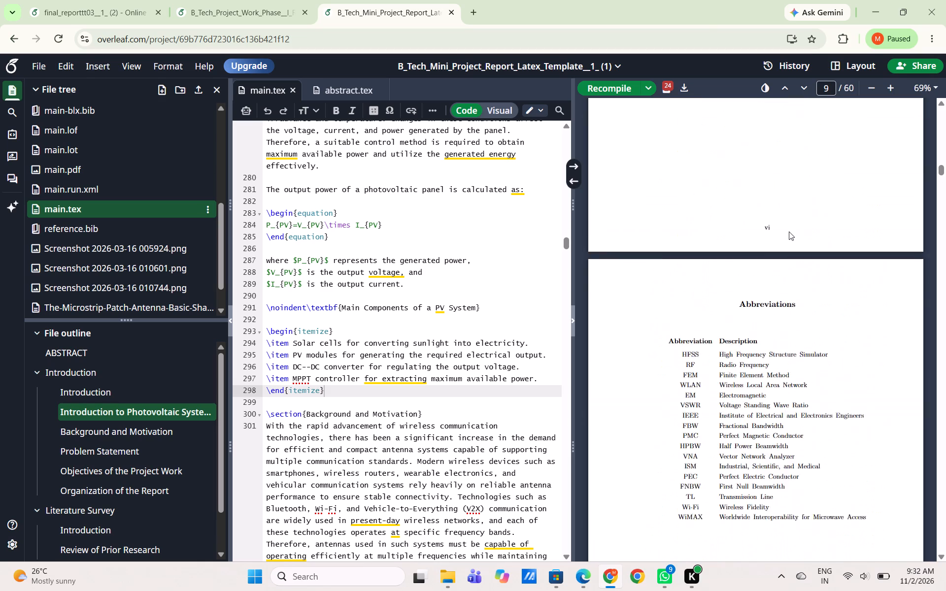
pyautogui.scroll(4, 789, 231)
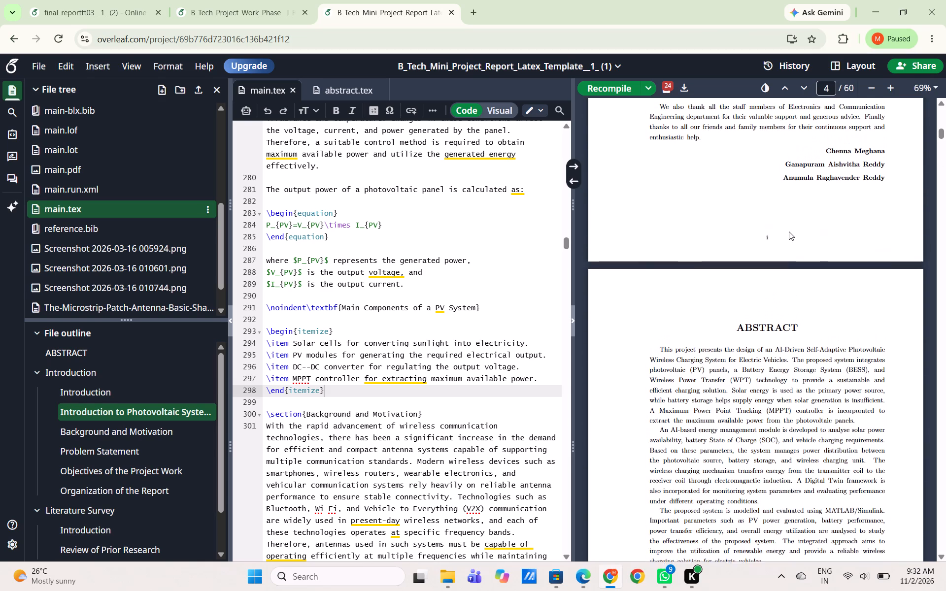
pyautogui.scroll(-3, 789, 231)
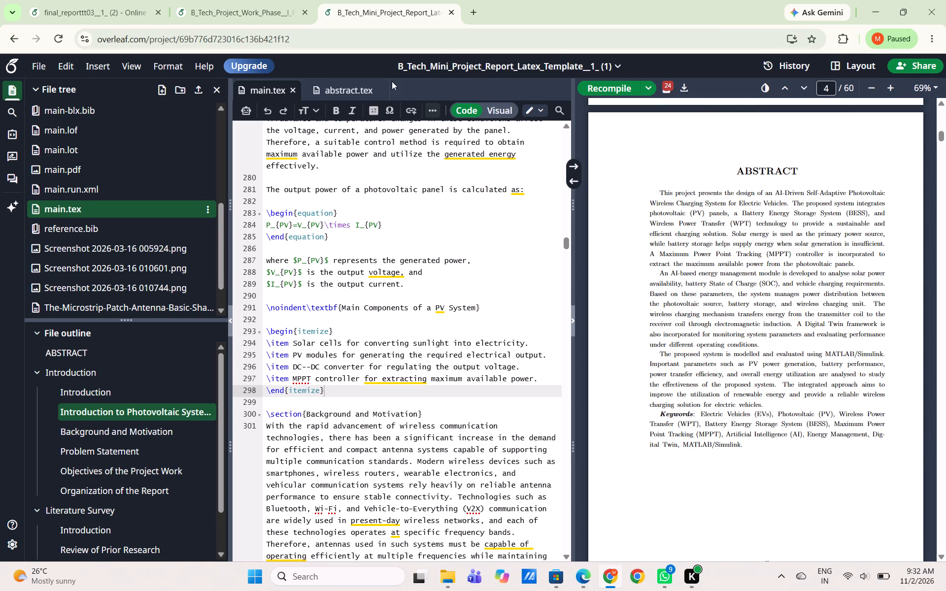
# Switch to the final_reporttt03 project and examine its table of contents and the Chapter 1 sections on photovoltaics, MPPT, battery storage and wireless power transfer.
pyautogui.click(136, 3)
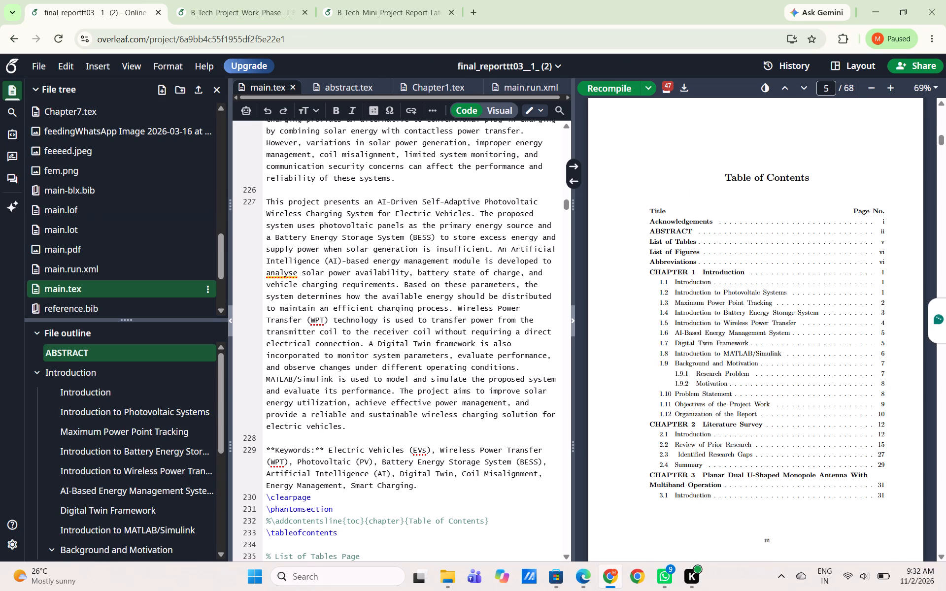
pyautogui.scroll(-3, 689, 349)
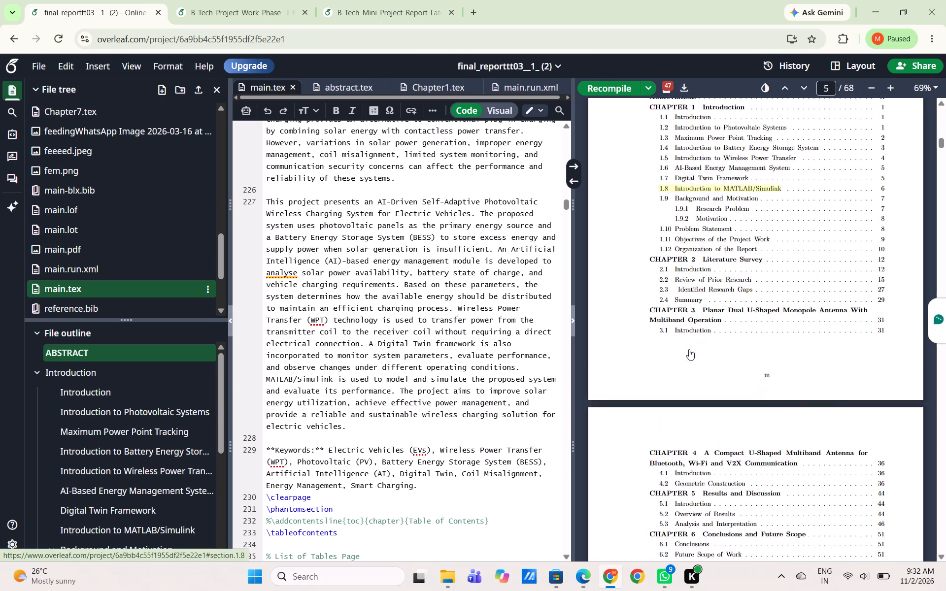
pyautogui.scroll(-11, 689, 349)
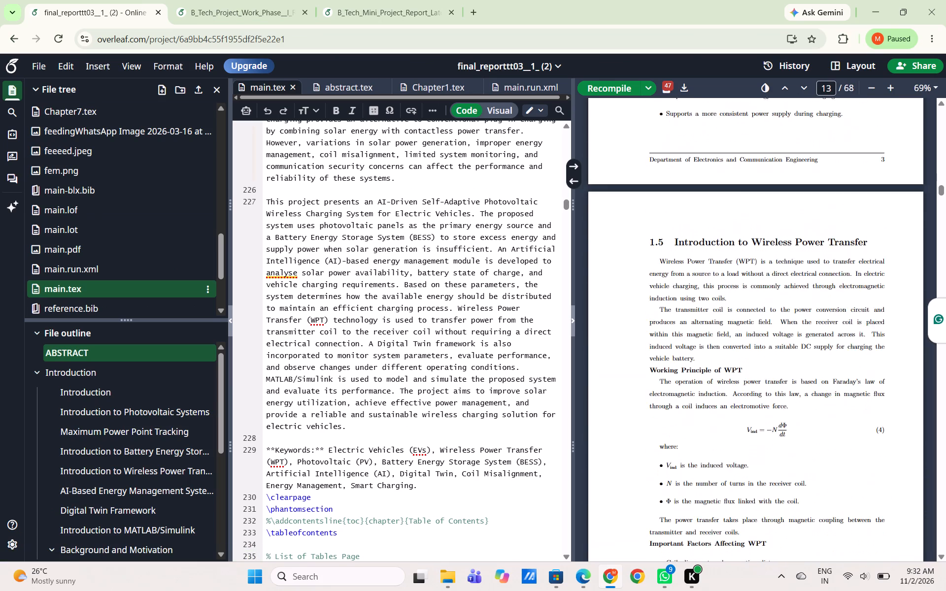
pyautogui.scroll(-4, 689, 349)
pyautogui.scroll(3, 689, 349)
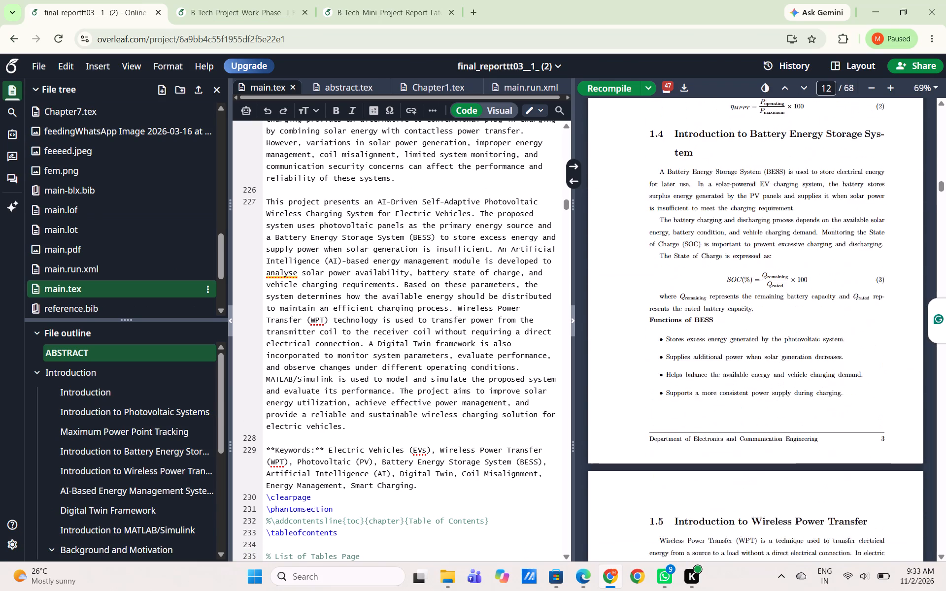
pyautogui.scroll(9, 689, 349)
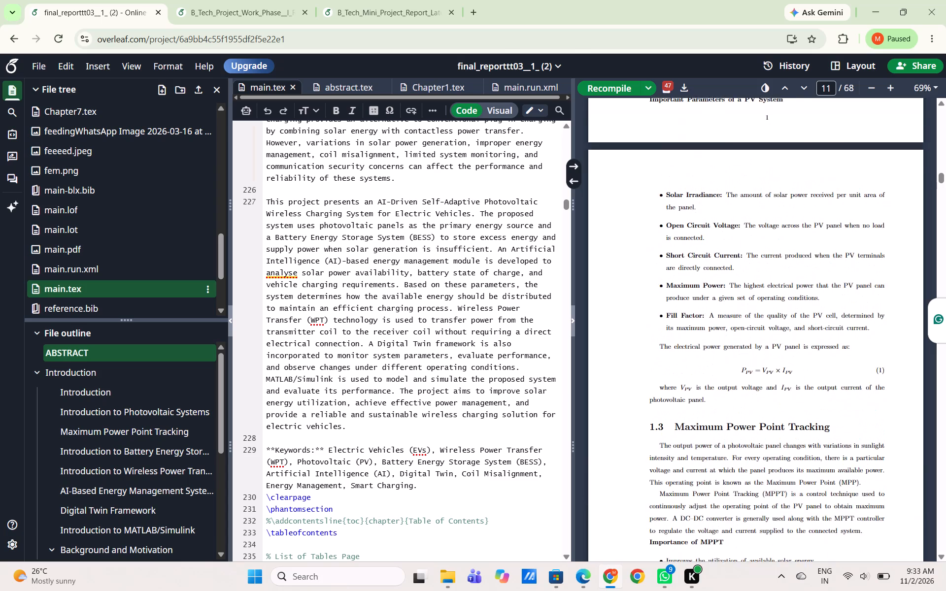
pyautogui.scroll(4, 689, 349)
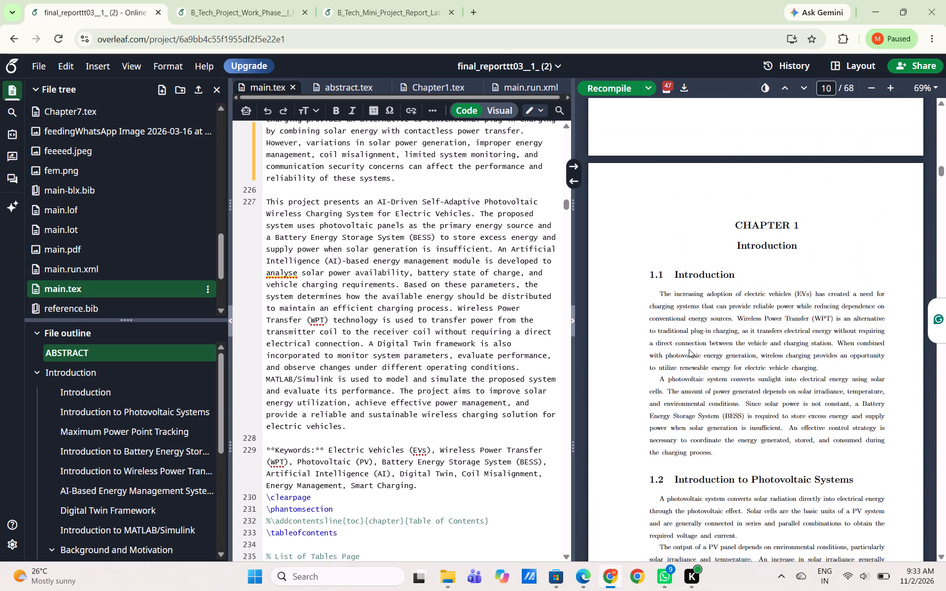
pyautogui.scroll(-6, 701, 368)
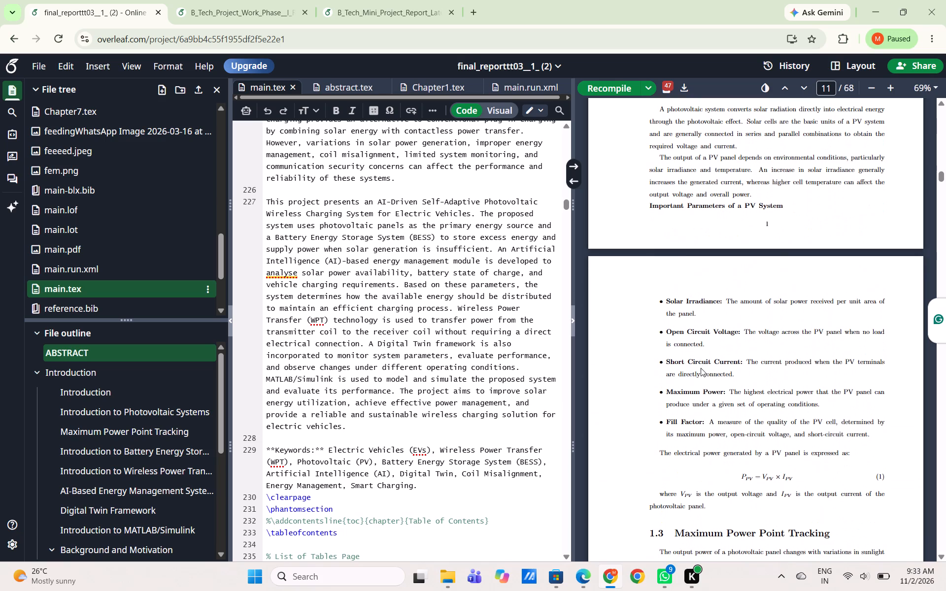
# Return to the B_Tech_Mini_Project_Report and examine its Chapter 1 from the photovoltaic introduction through the project objectives for comparison.
pyautogui.click(371, 0)
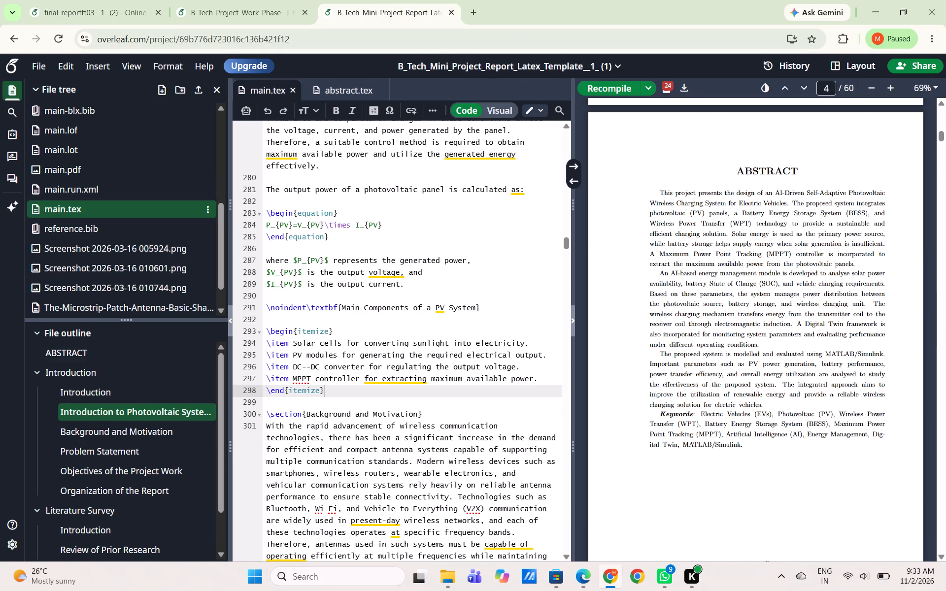
pyautogui.scroll(-10, 700, 392)
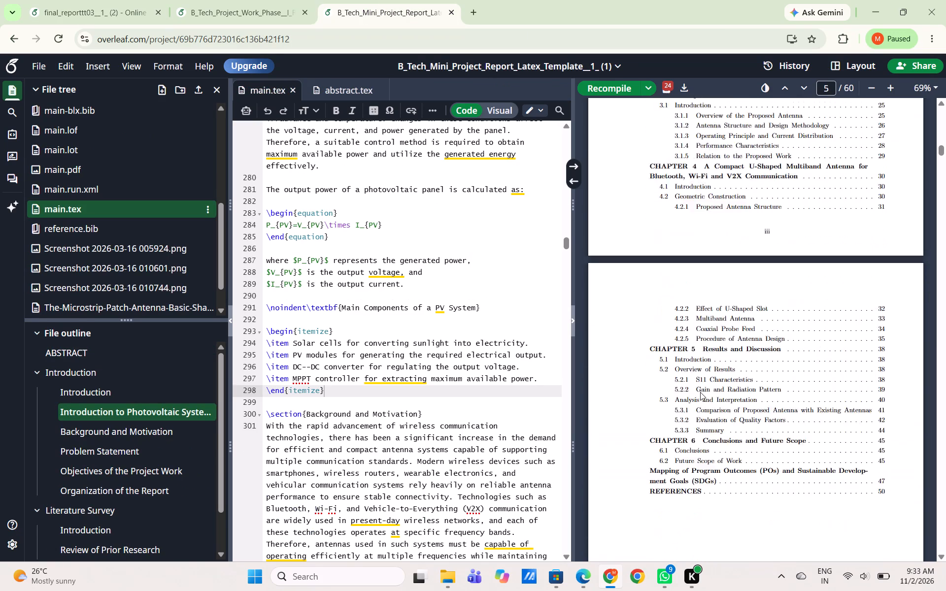
pyautogui.scroll(-8, 700, 392)
pyautogui.scroll(6, 700, 392)
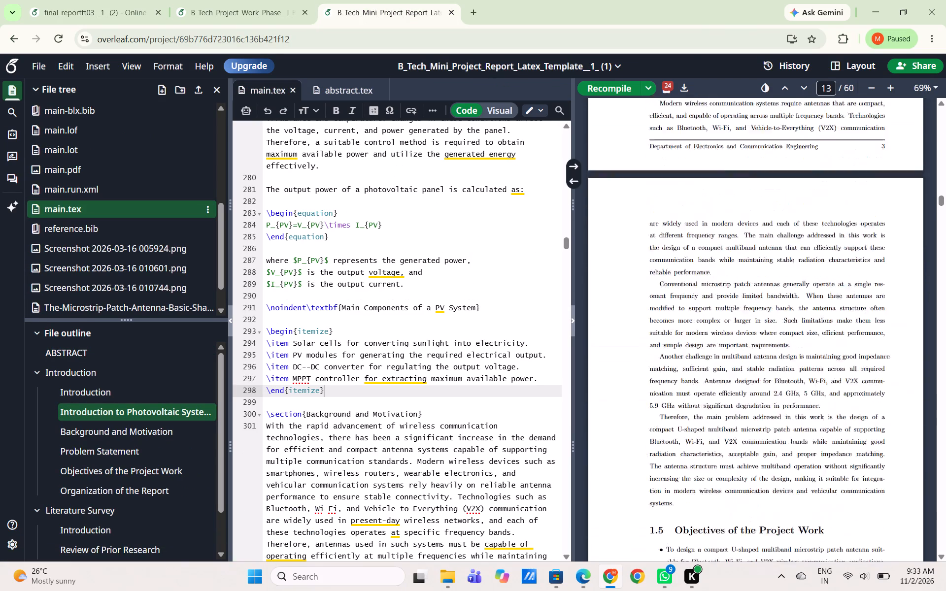
pyautogui.scroll(4, 700, 392)
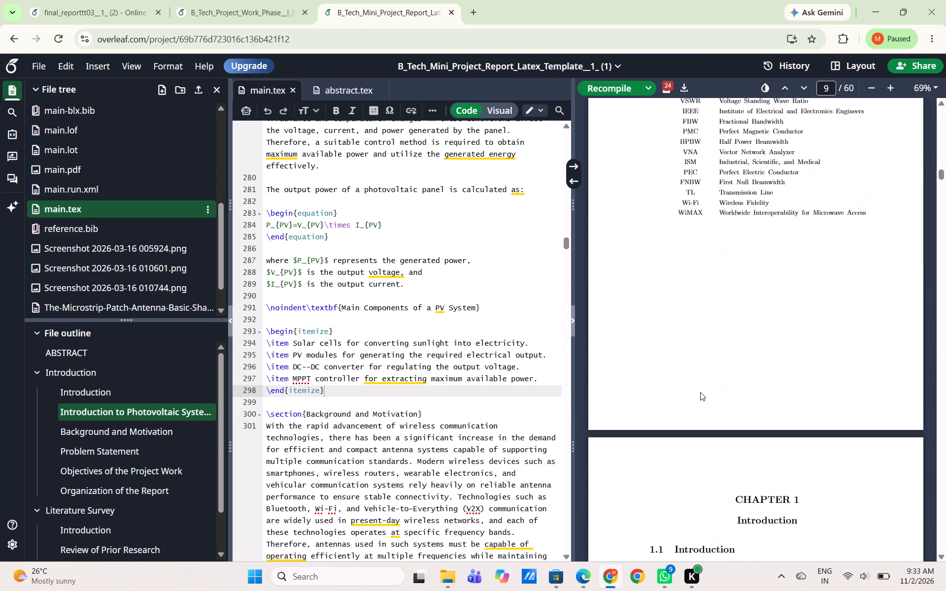
pyautogui.scroll(-7, 700, 392)
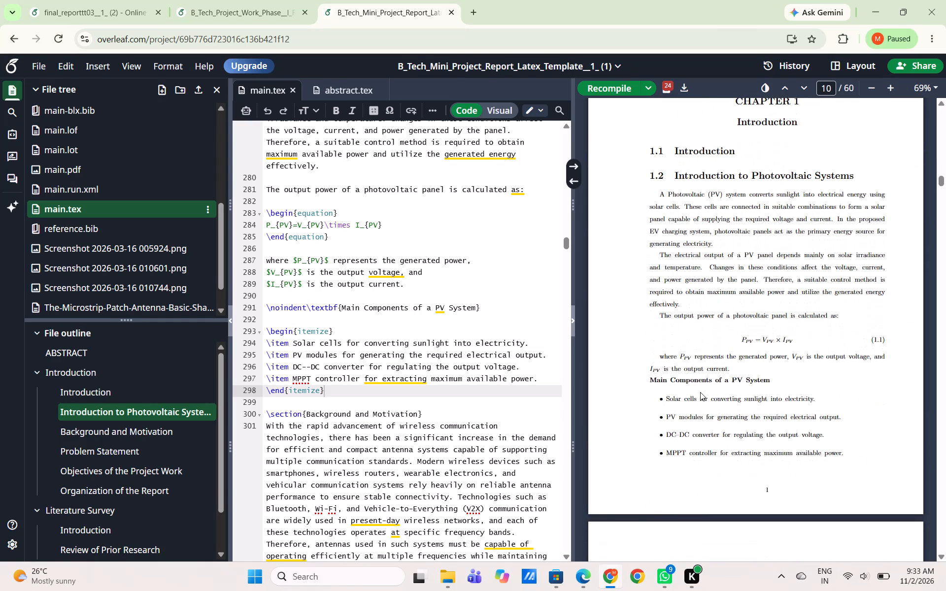
pyautogui.scroll(-3, 700, 392)
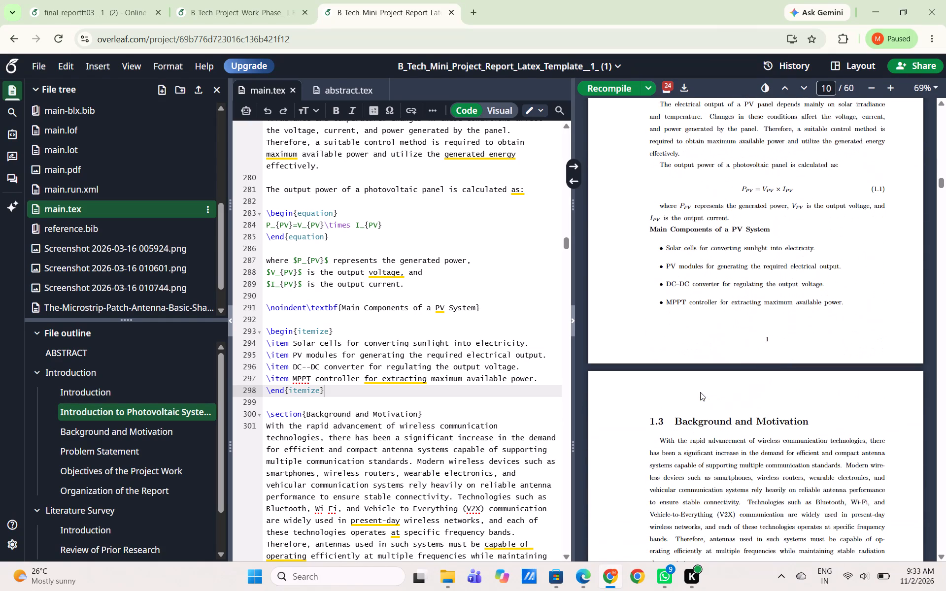
pyautogui.scroll(-6, 700, 392)
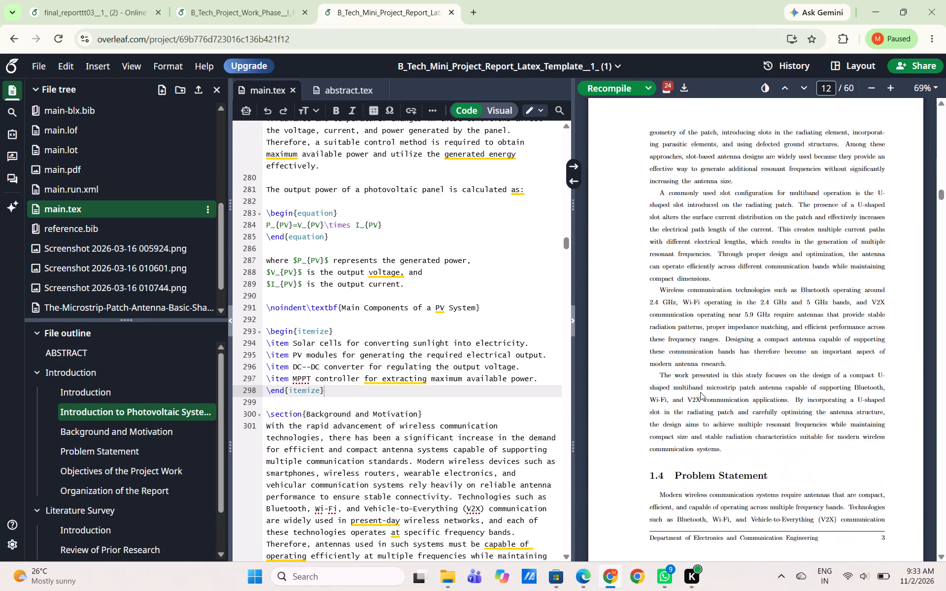
pyautogui.scroll(-3, 700, 392)
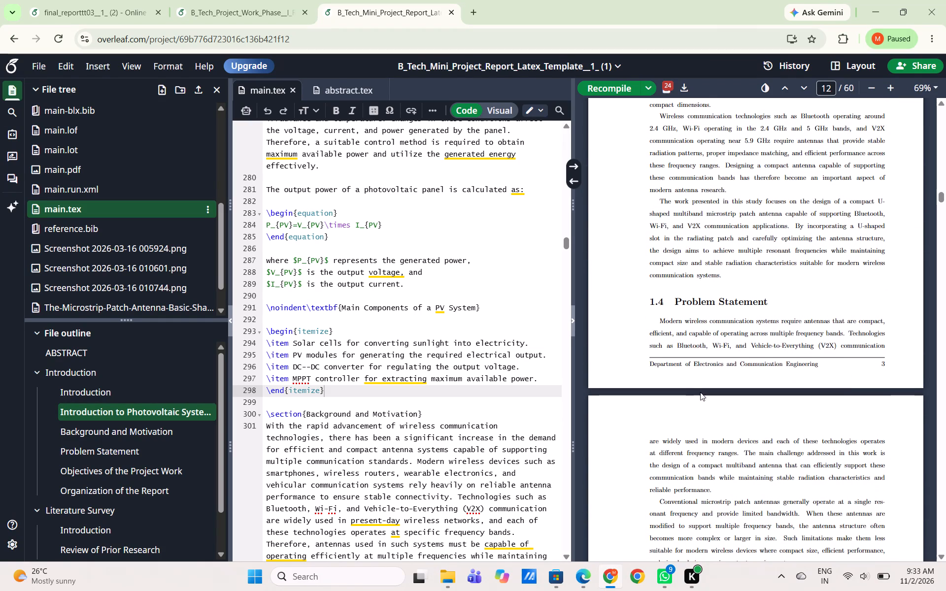
pyautogui.scroll(-2, 700, 392)
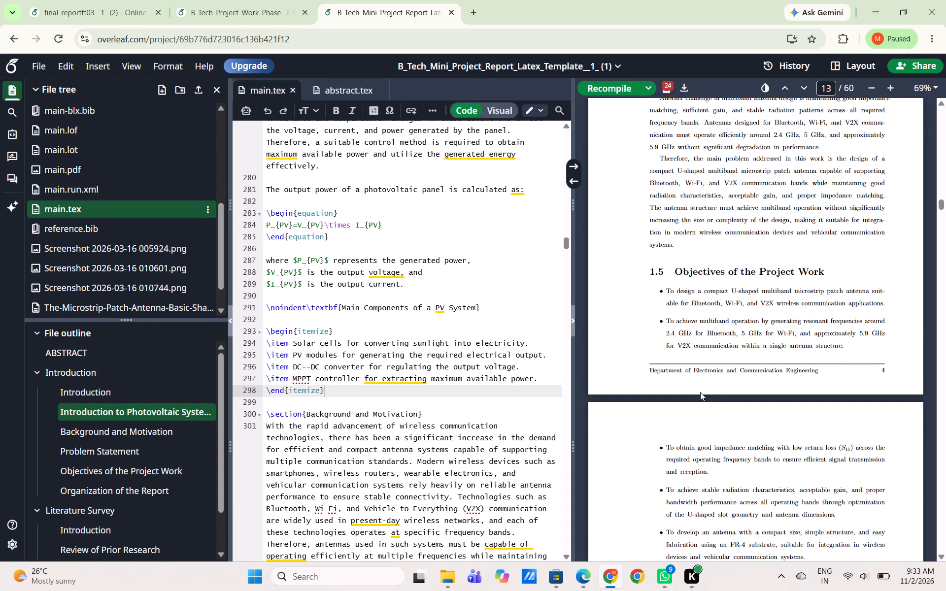
pyautogui.scroll(-1, 700, 392)
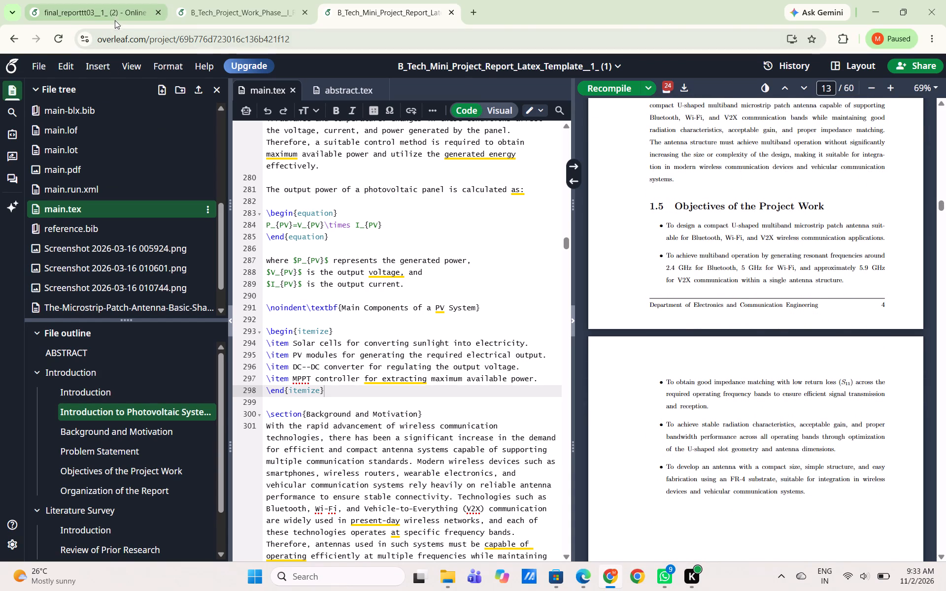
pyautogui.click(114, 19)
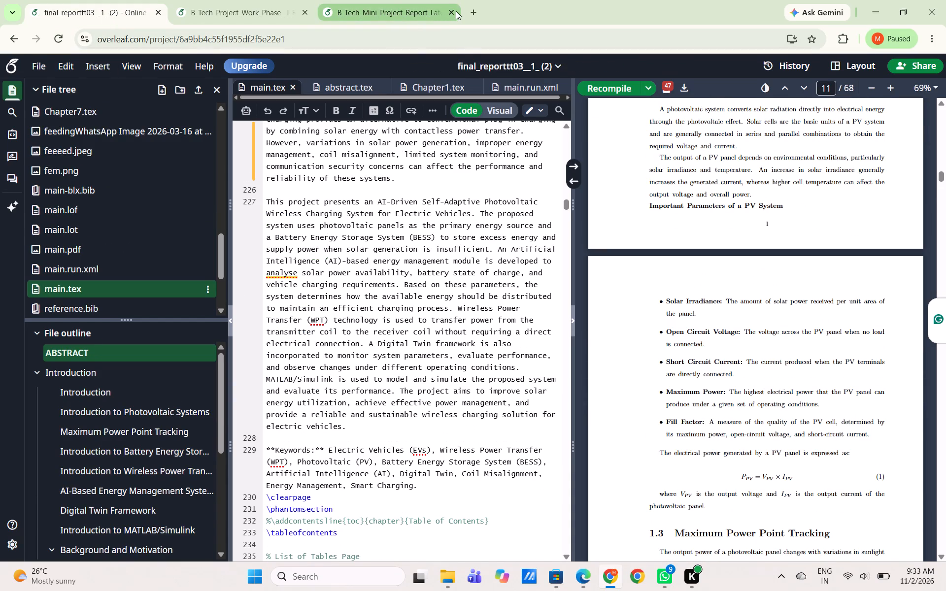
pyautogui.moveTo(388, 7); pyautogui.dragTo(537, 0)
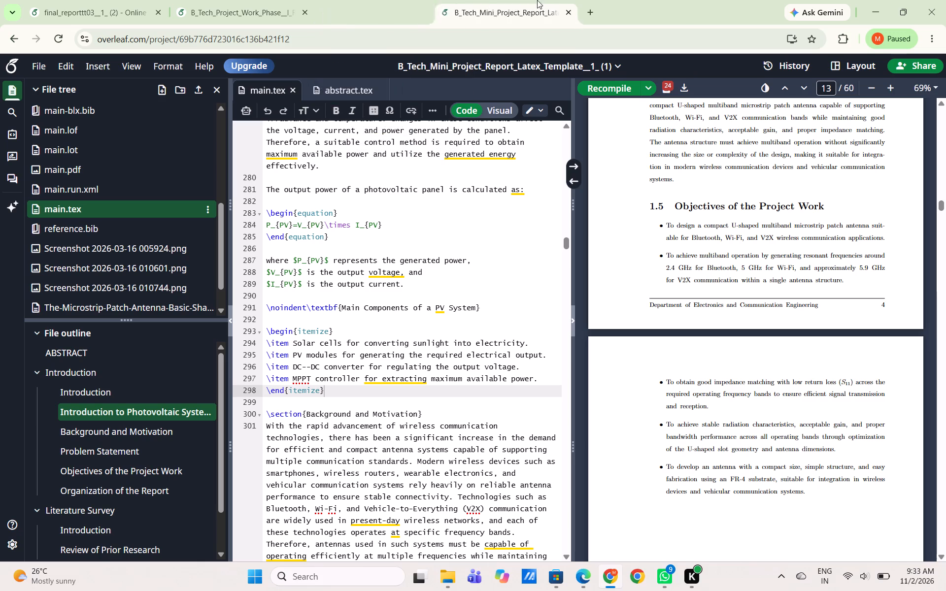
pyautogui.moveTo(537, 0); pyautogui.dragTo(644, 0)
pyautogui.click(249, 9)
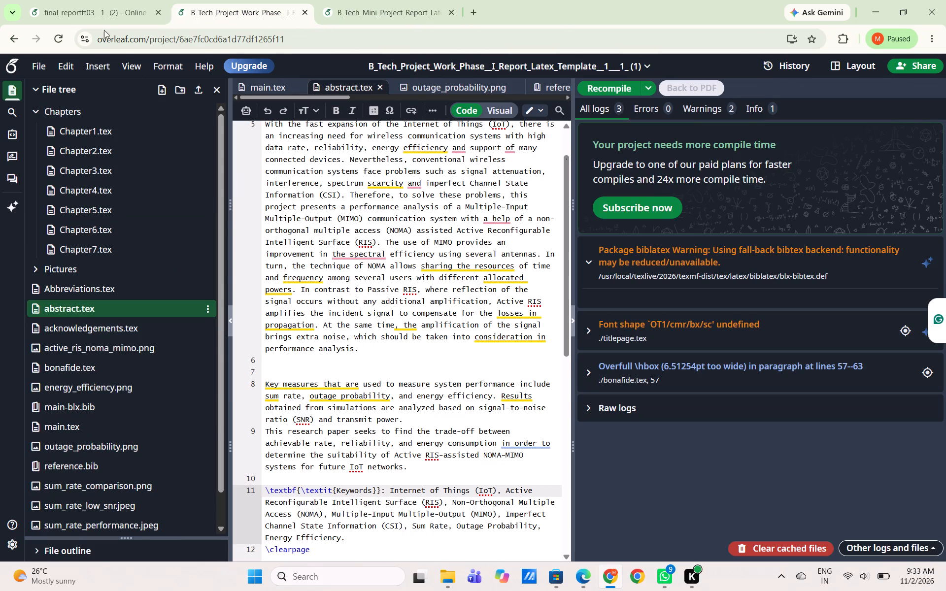
# Review the final_reporttt03 main.tex preamble and the PDF front matter, including the certificate, acknowledgements, lists of tables and figures, and abbreviations.
pyautogui.click(70, 0)
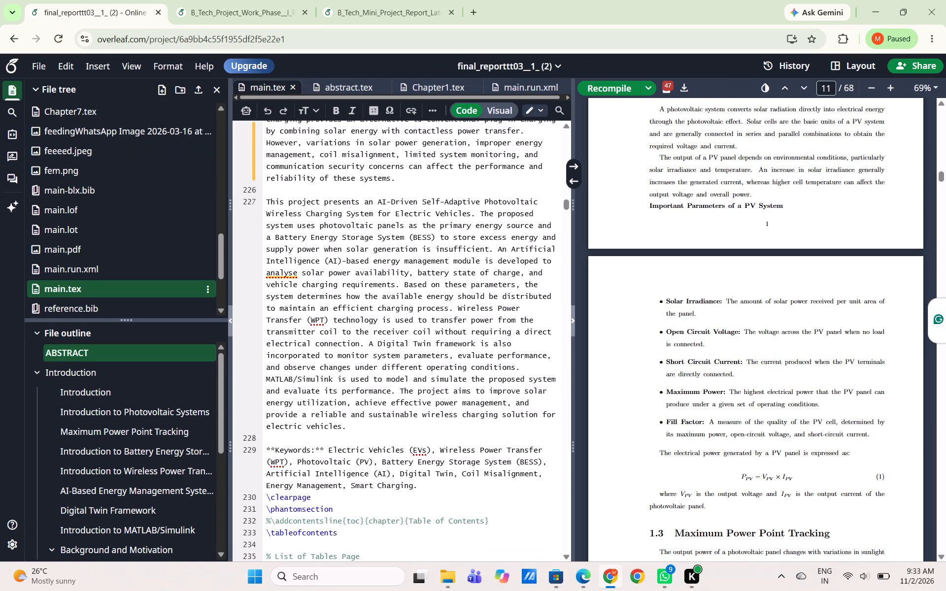
pyautogui.scroll(6, 328, 289)
pyautogui.scroll(2, 733, 359)
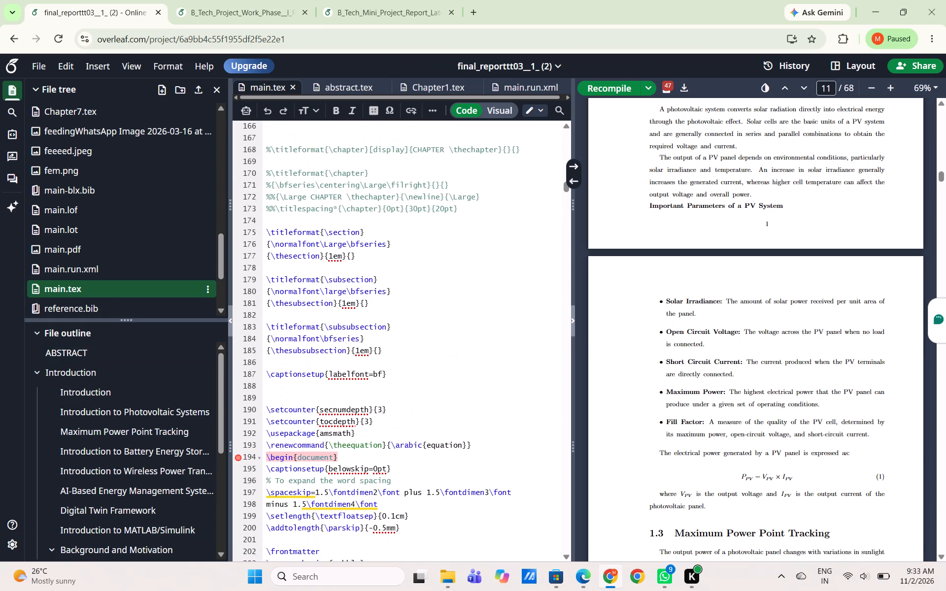
pyautogui.scroll(11, 733, 359)
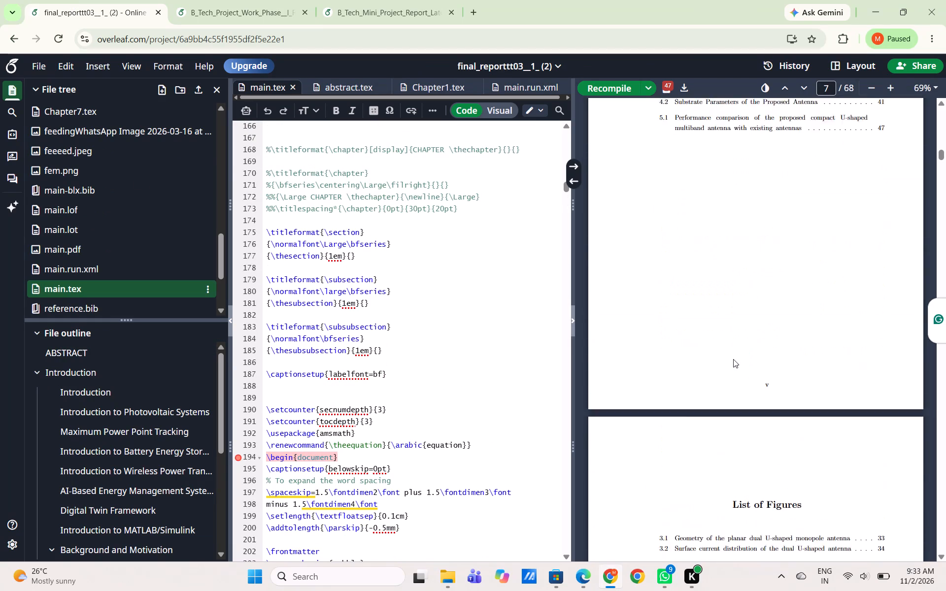
pyautogui.scroll(6, 733, 359)
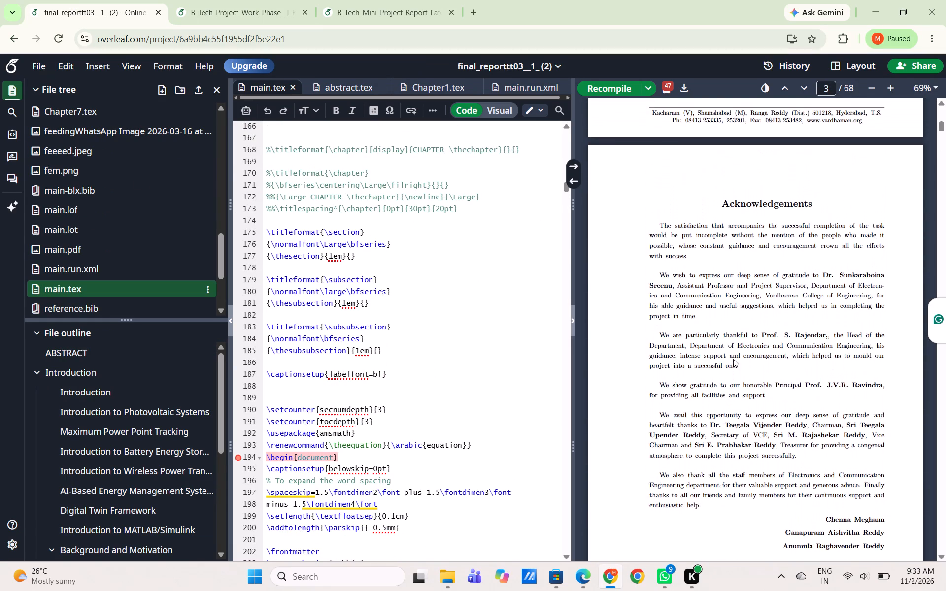
pyautogui.scroll(2, 733, 359)
pyautogui.scroll(-6, 733, 359)
pyautogui.scroll(8, 733, 359)
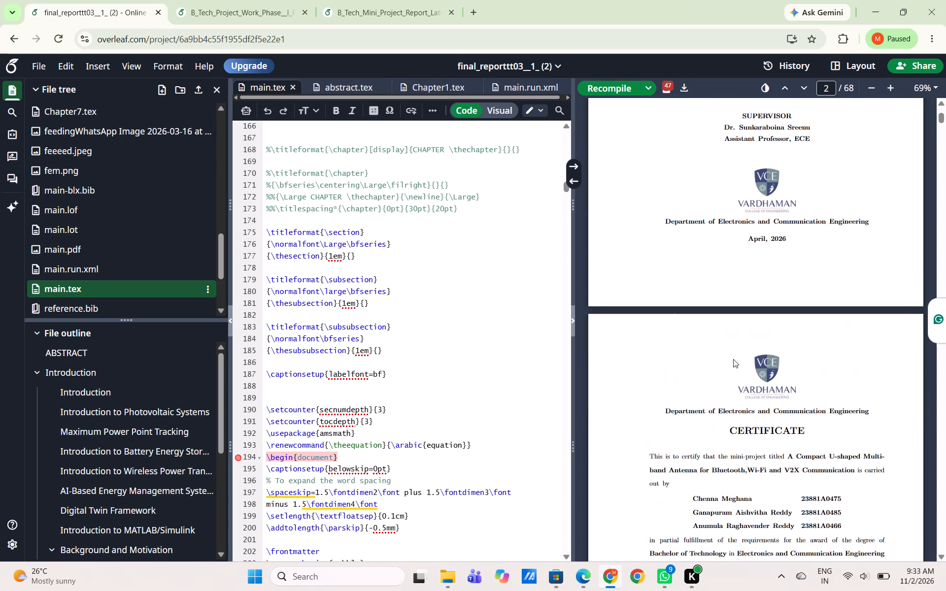
pyautogui.scroll(3, 733, 359)
pyautogui.scroll(-12, 733, 359)
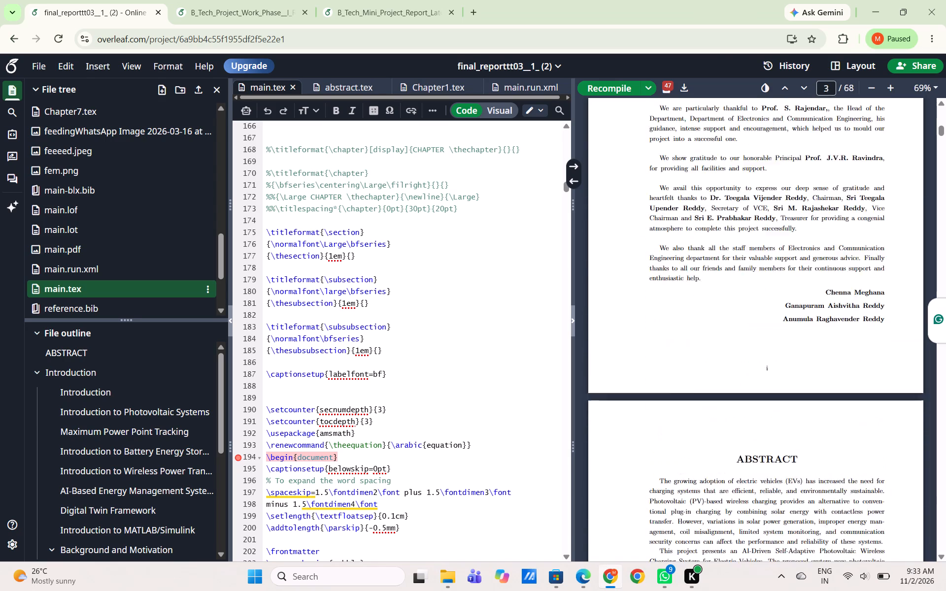
pyautogui.scroll(2, 733, 359)
pyautogui.scroll(-4, 733, 359)
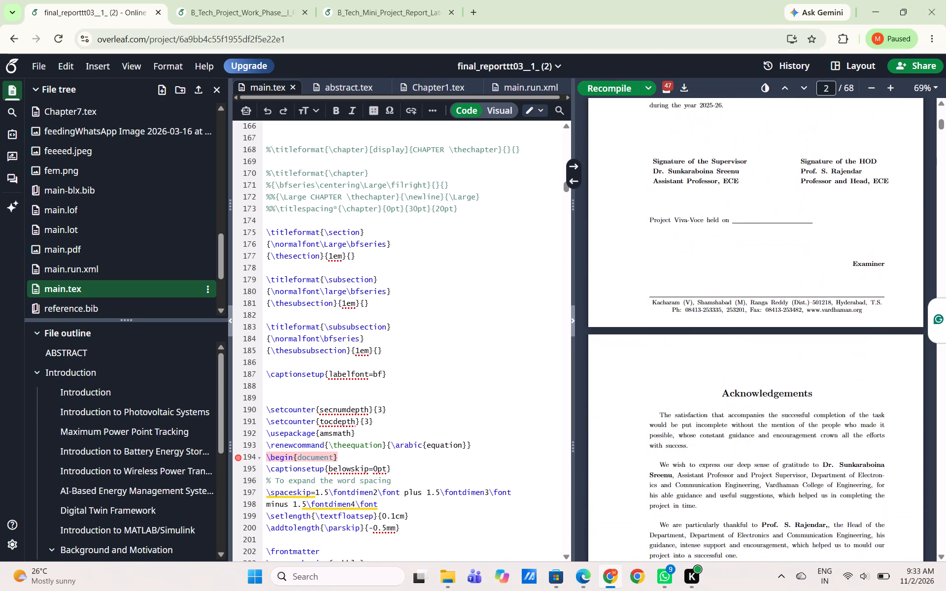
pyautogui.scroll(-8, 733, 359)
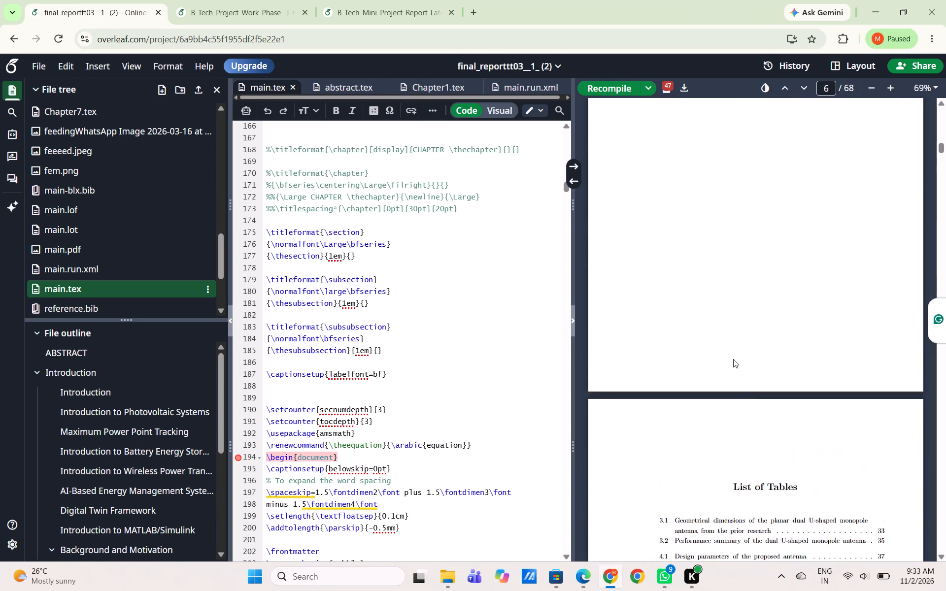
pyautogui.scroll(-5, 733, 359)
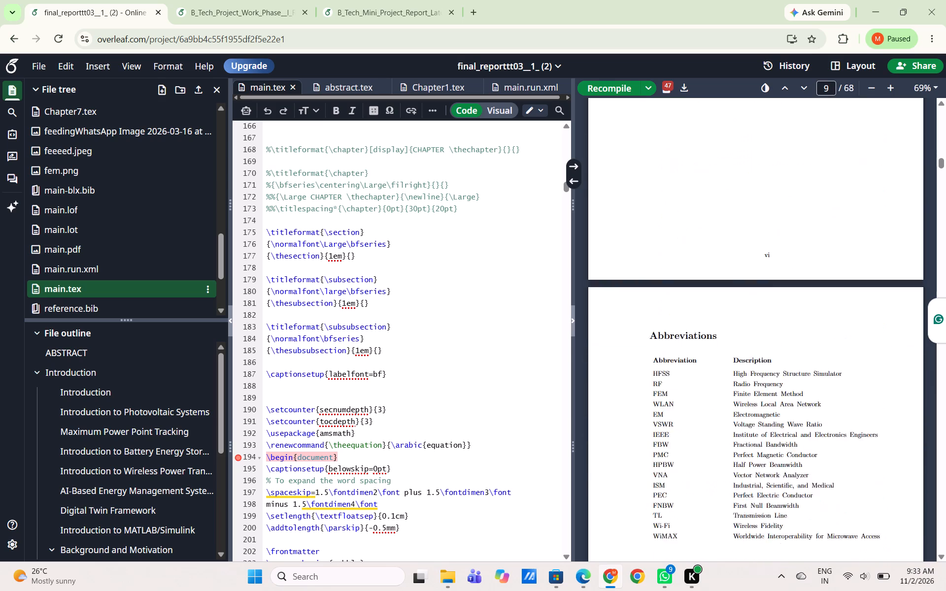
pyautogui.scroll(-4, 733, 359)
pyautogui.scroll(9, 733, 359)
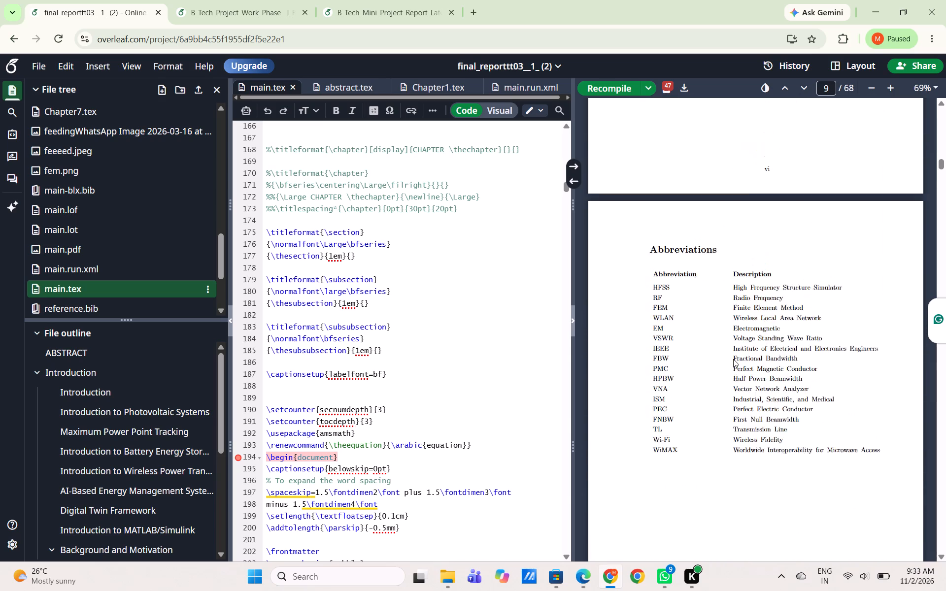
# Review the final_reporttt03 PDF front matter again, from the abbreviations back to the certificate and forward to the abstract with its keywords.
pyautogui.scroll(9, 733, 359)
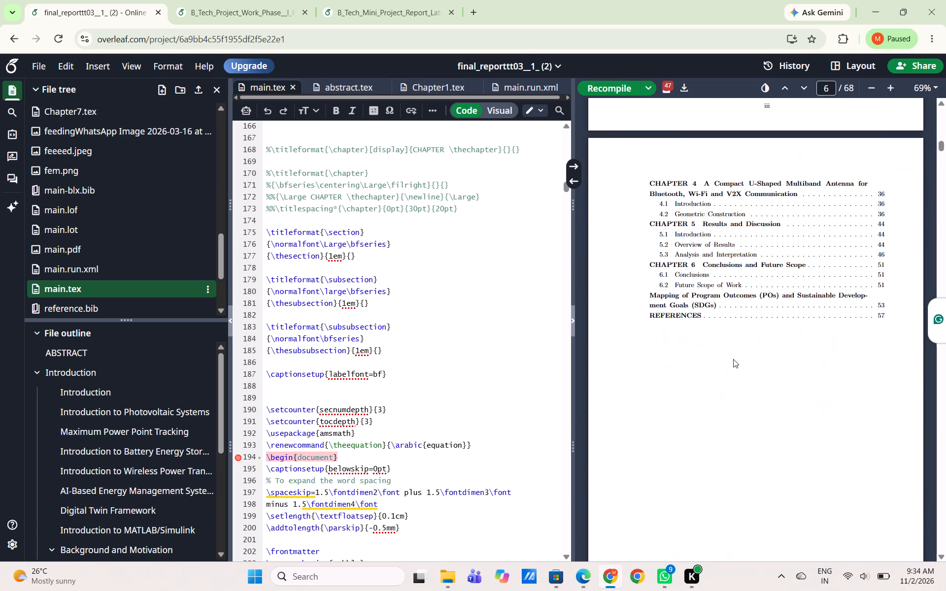
pyautogui.scroll(6, 733, 359)
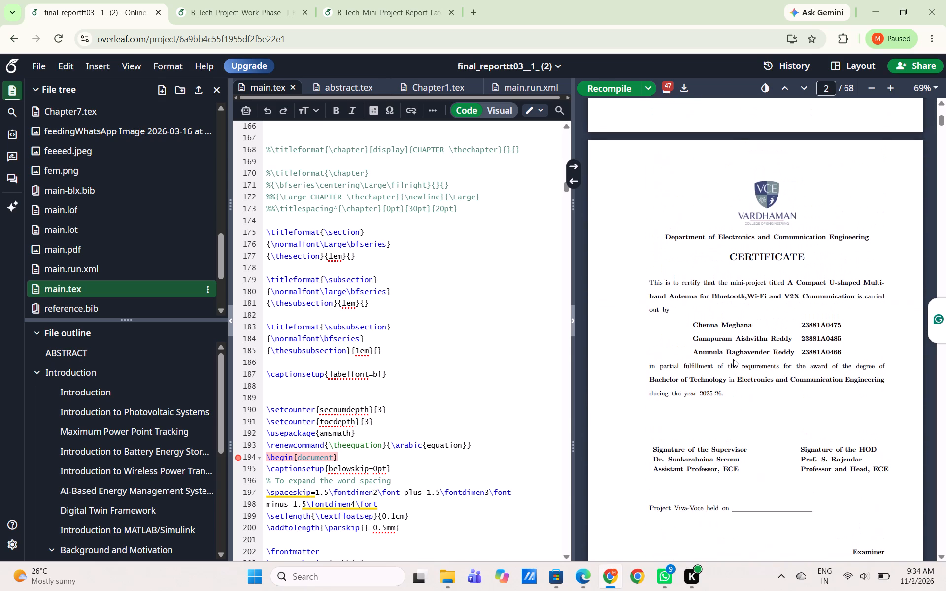
pyautogui.scroll(8, 733, 359)
pyautogui.scroll(-7, 733, 359)
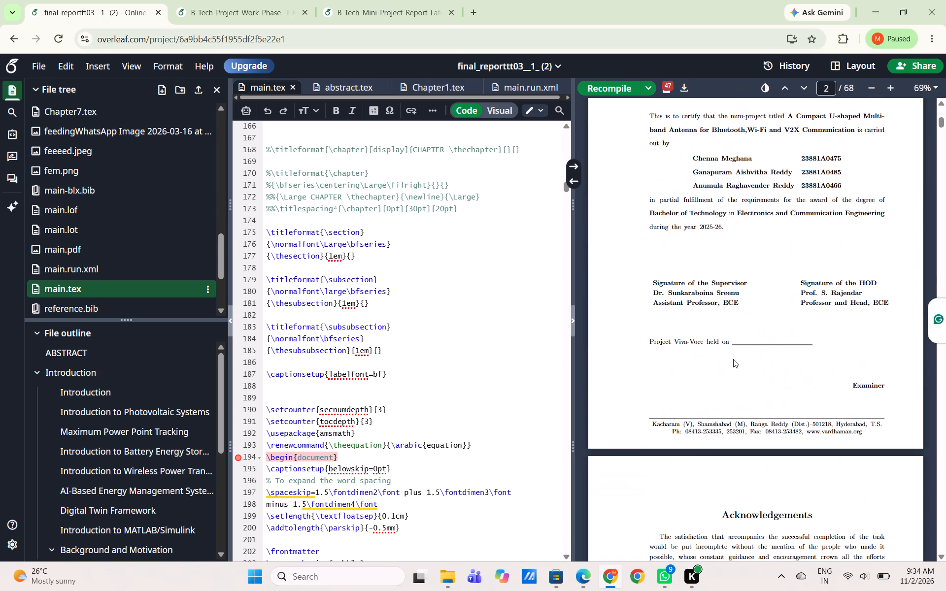
pyautogui.scroll(-3, 733, 359)
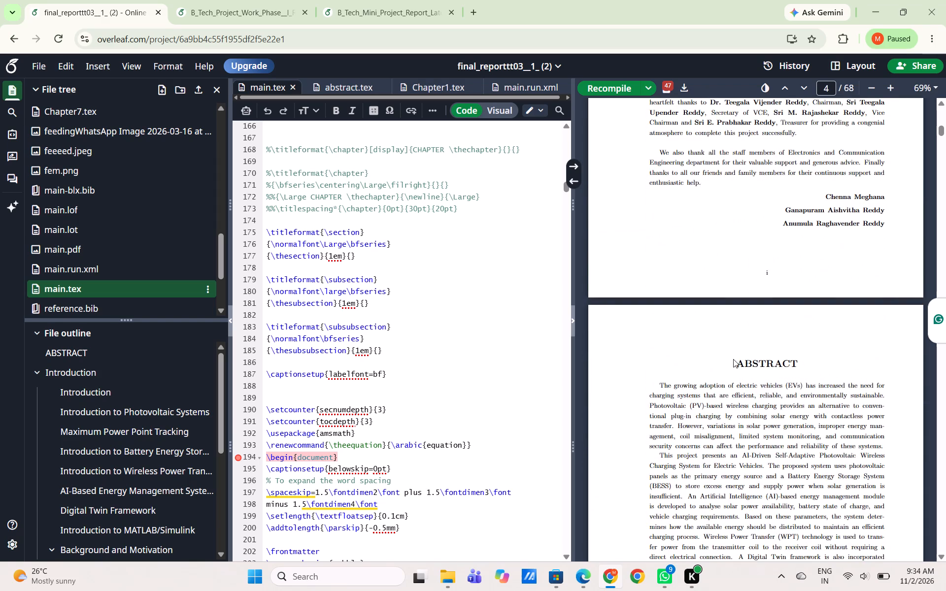
pyautogui.scroll(-3, 733, 359)
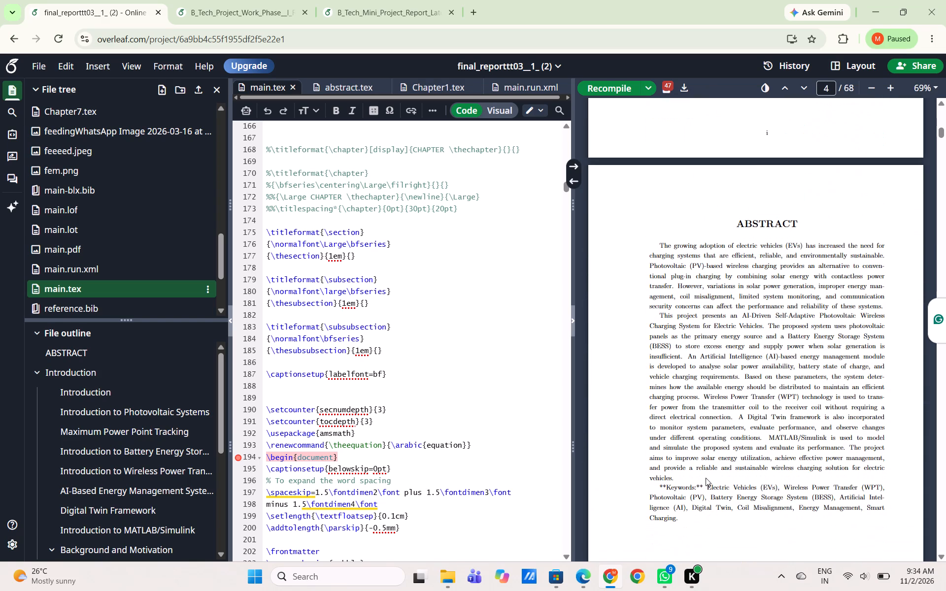
pyautogui.tripleClick(681, 488)
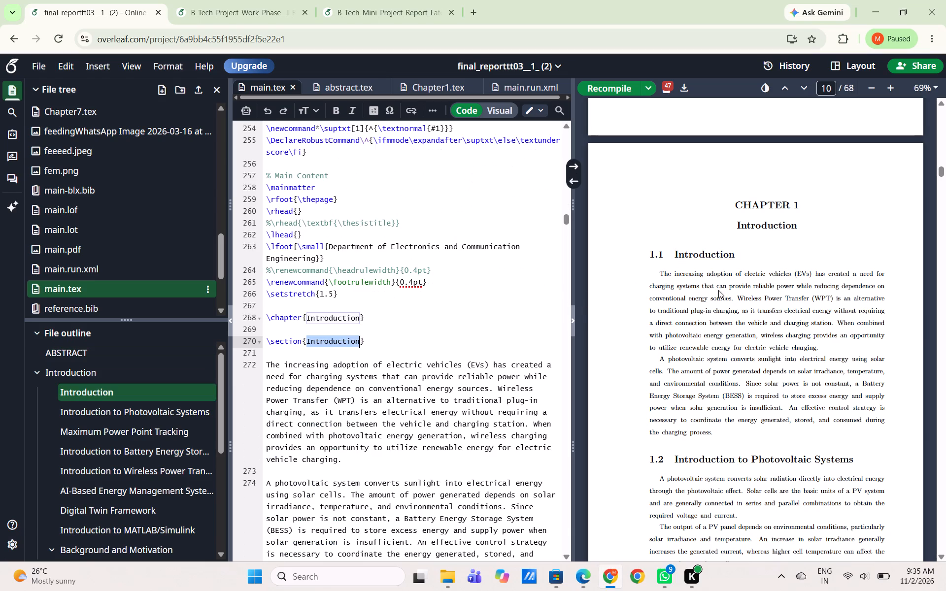
# Review section 1.1 in main.tex, and switch to the ChatGPT conversation in Edge to view the elaborated Chapter 1 Introduction LaTeX code.
pyautogui.scroll(-1, 534, 300)
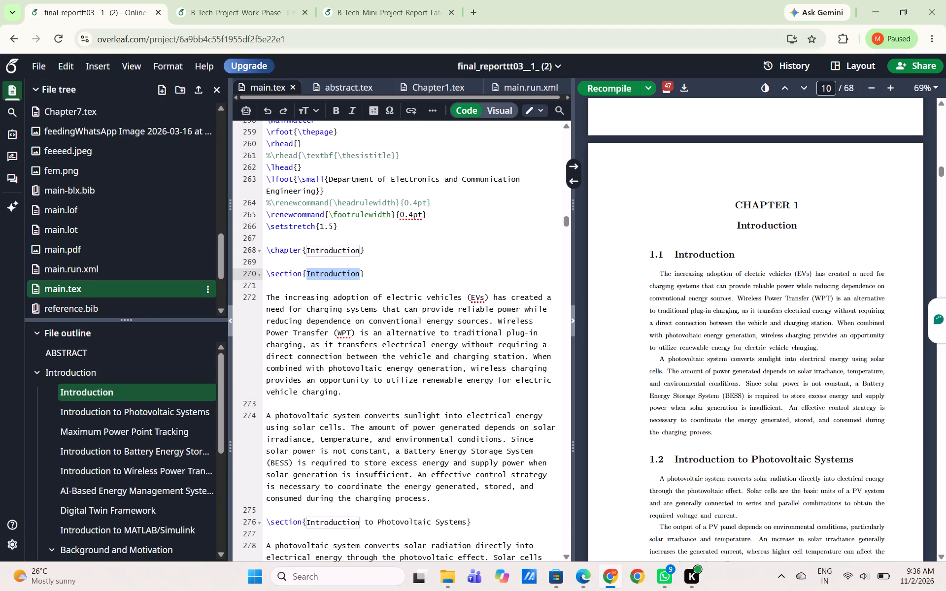
pyautogui.click(584, 590)
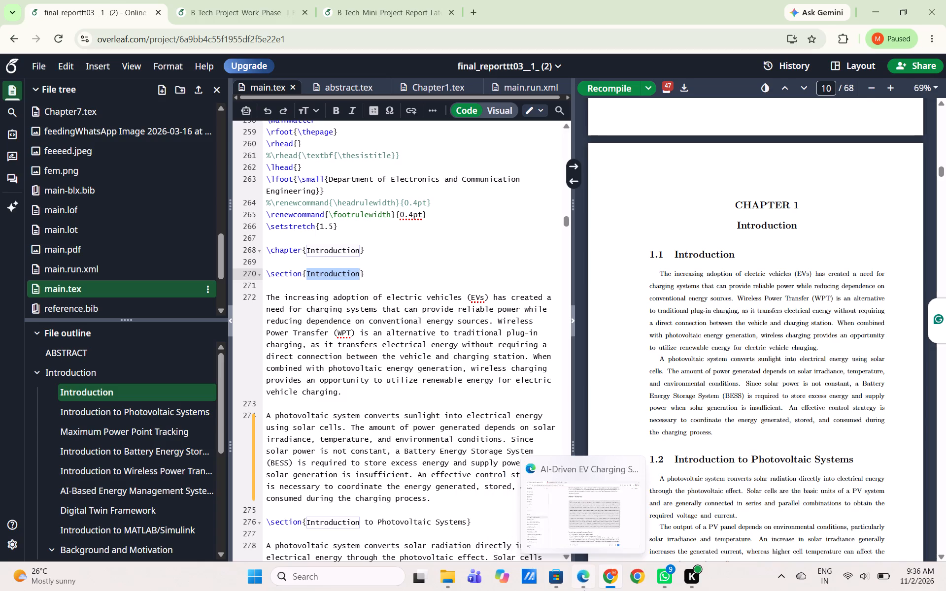
pyautogui.scroll(5, 520, 388)
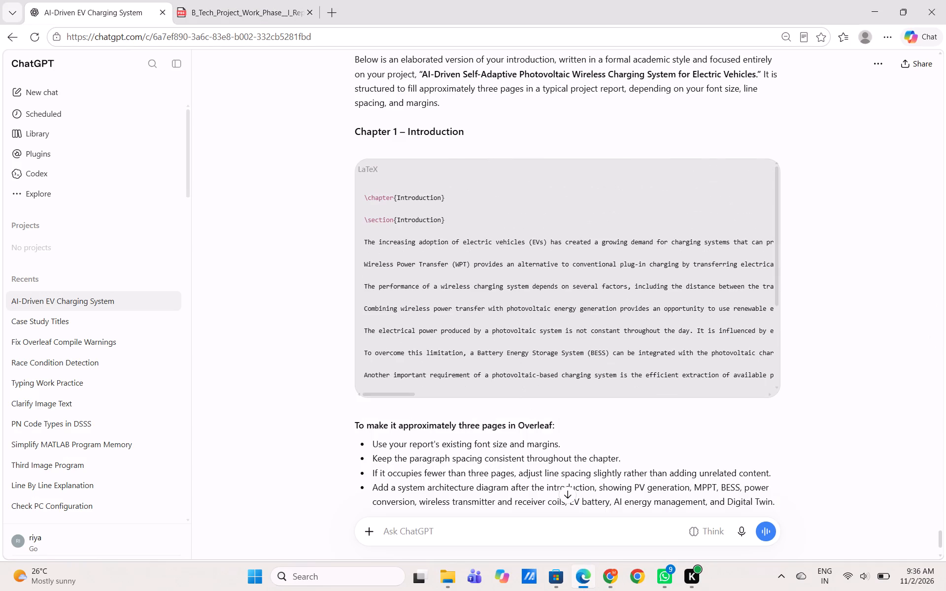
# Switch to the Overleaf project, replace Chapter 1's heading and section 1.1 text in main.tex with the copied ChatGPT elaboration, and recompile.
pyautogui.click(611, 580)
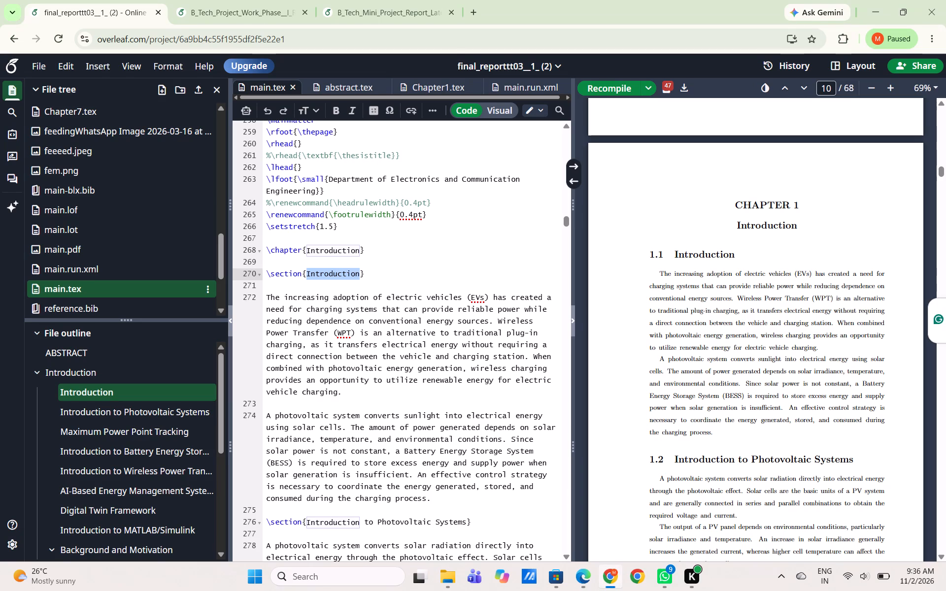
pyautogui.moveTo(264, 247); pyautogui.dragTo(360, 466)
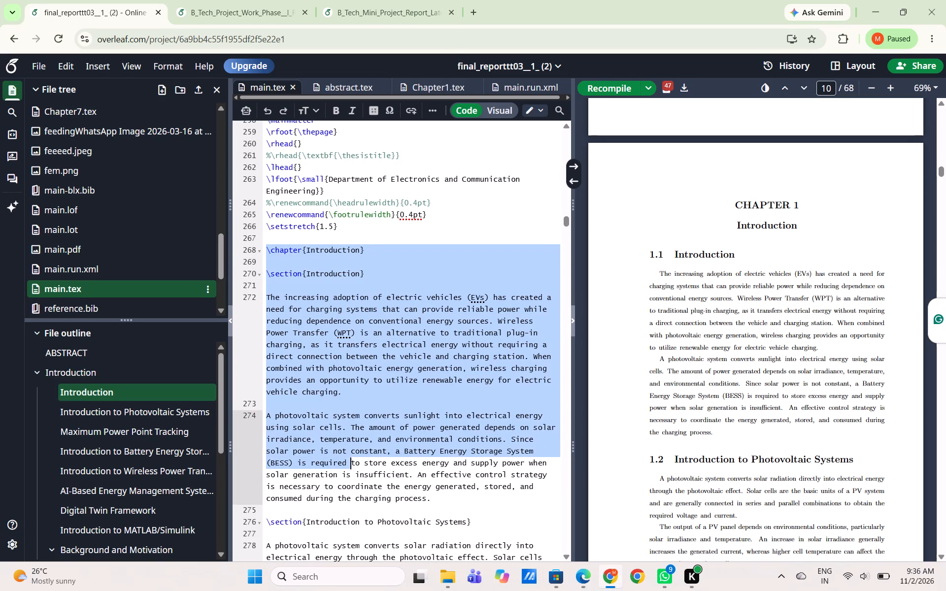
pyautogui.moveTo(360, 466); pyautogui.dragTo(434, 499)
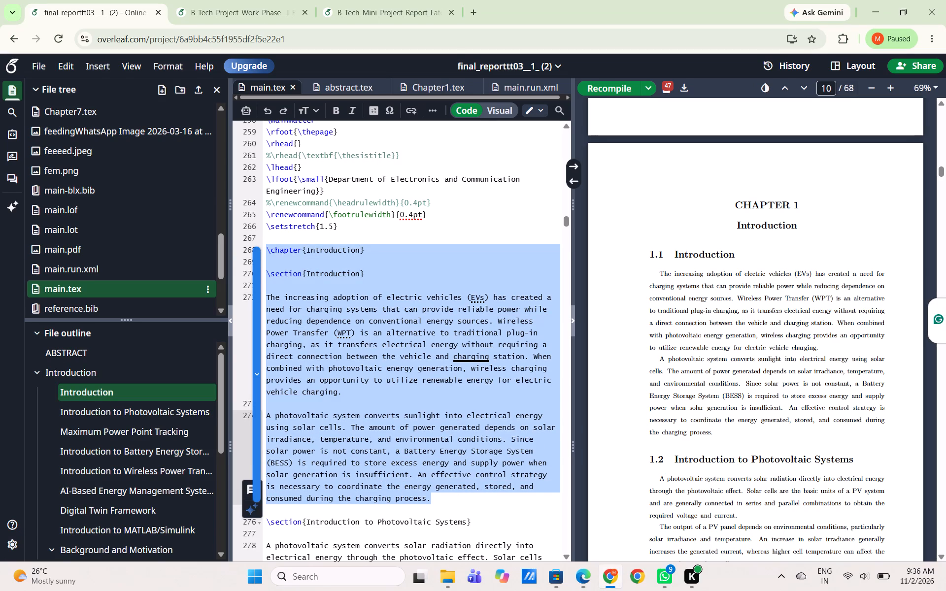
pyautogui.hotkey('ctrl', 'v')
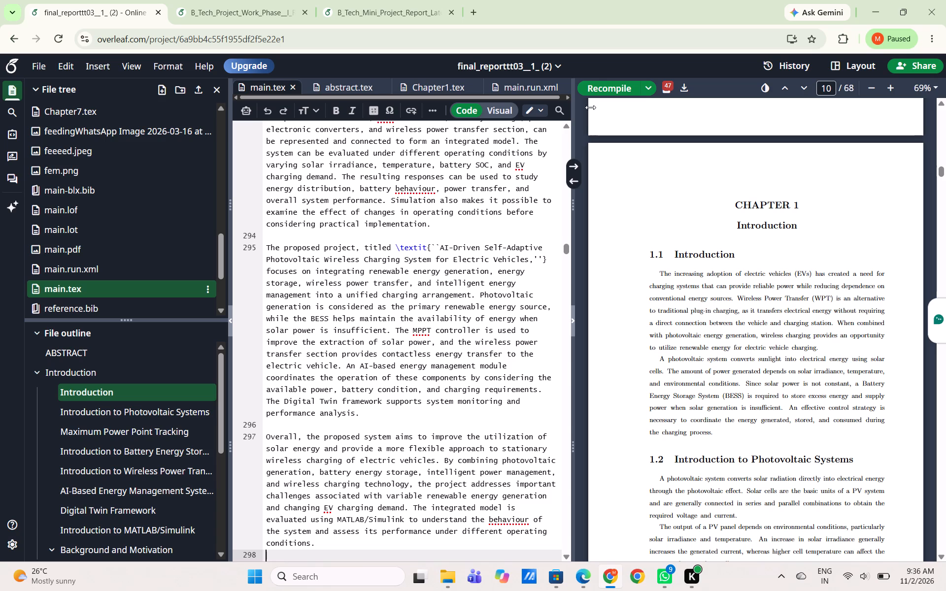
pyautogui.click(604, 95)
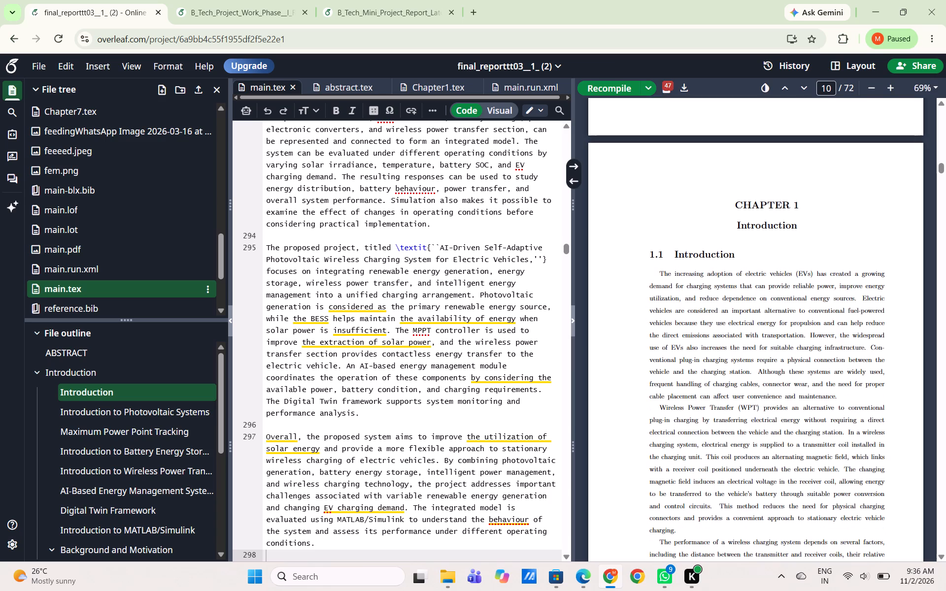
# Read through the expanded section 1.1 Introduction in the recompiled PDF, checking its length and formatting.
pyautogui.scroll(-6, 753, 386)
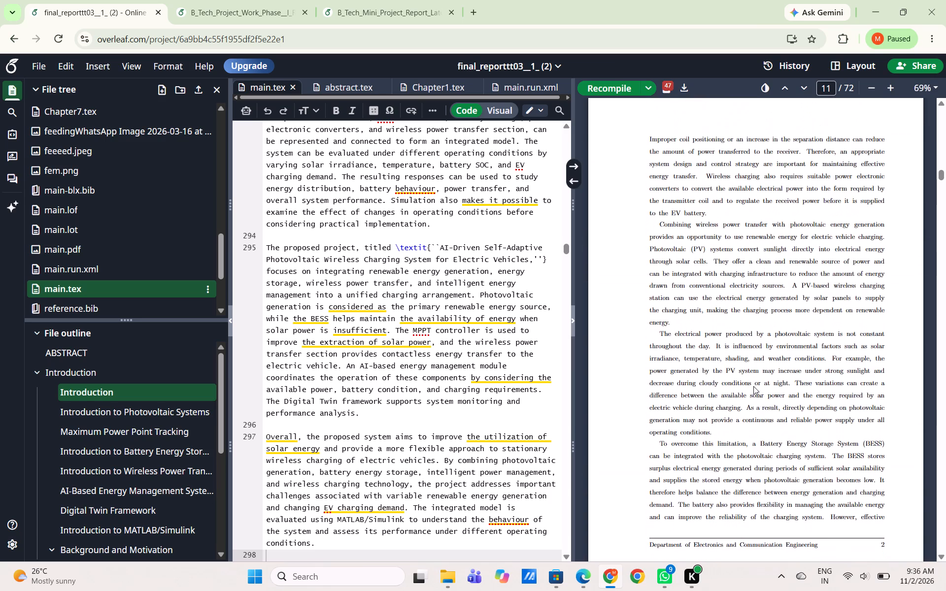
pyautogui.scroll(-6, 753, 386)
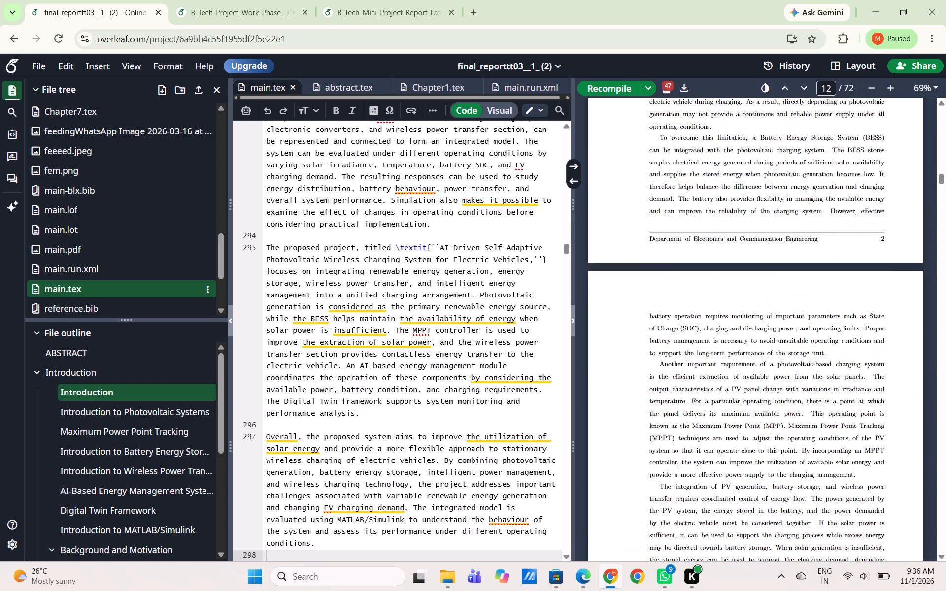
pyautogui.scroll(-6, 753, 386)
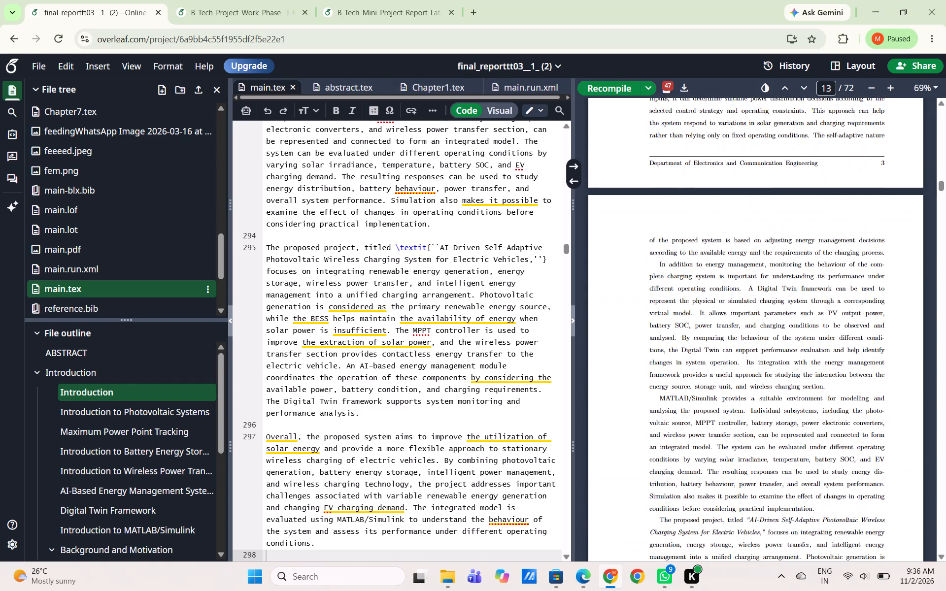
pyautogui.scroll(-3, 753, 386)
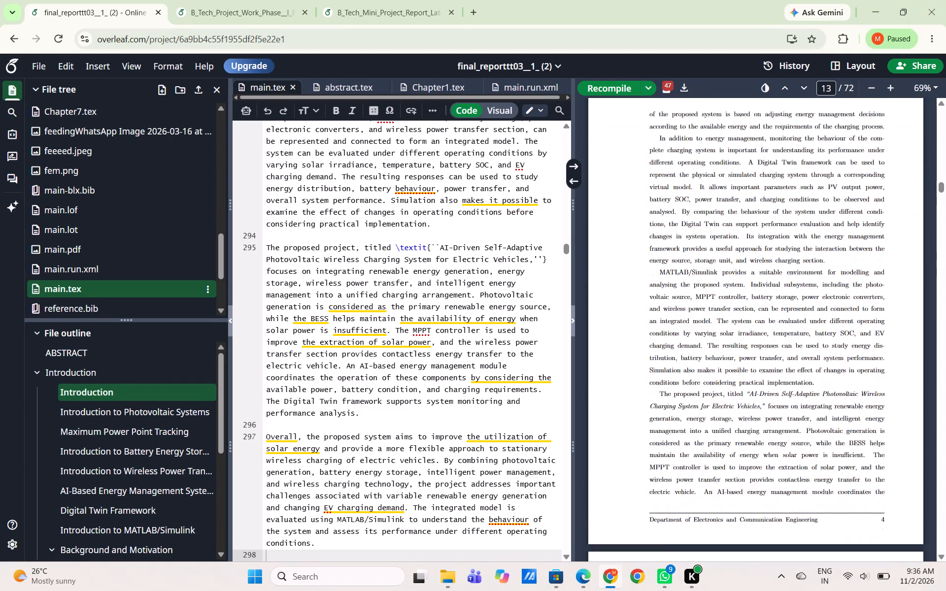
pyautogui.scroll(-2, 753, 386)
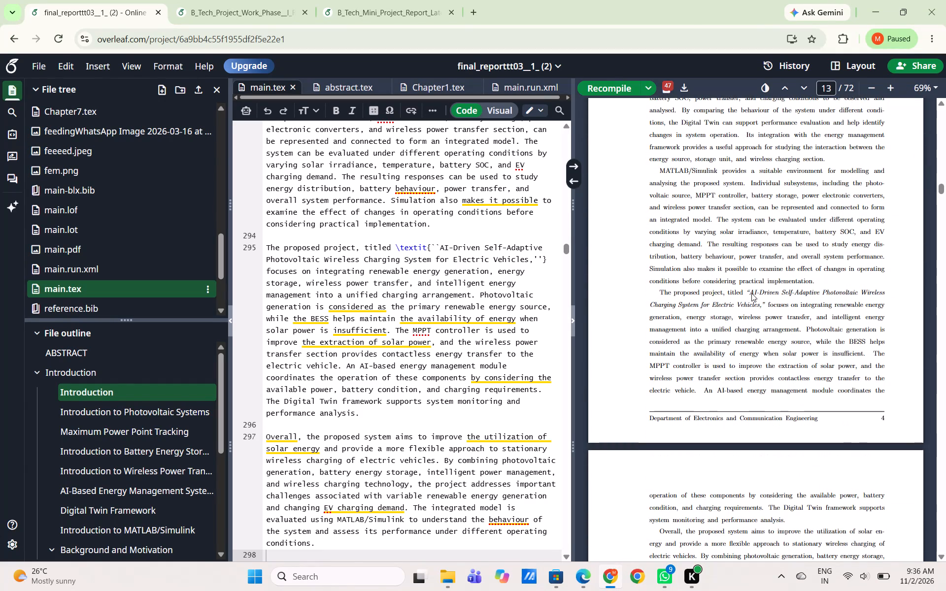
# Remove the \textit command, its braces and the quotation marks around the project title in section 1.1's "The proposed project" paragraph, and recompile.
pyautogui.doubleClick(751, 291)
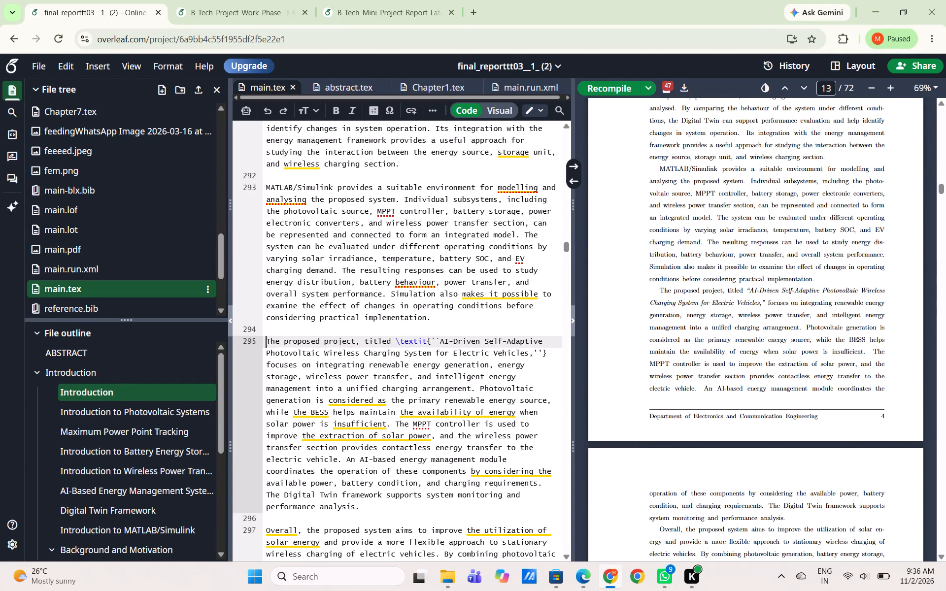
pyautogui.click(438, 339)
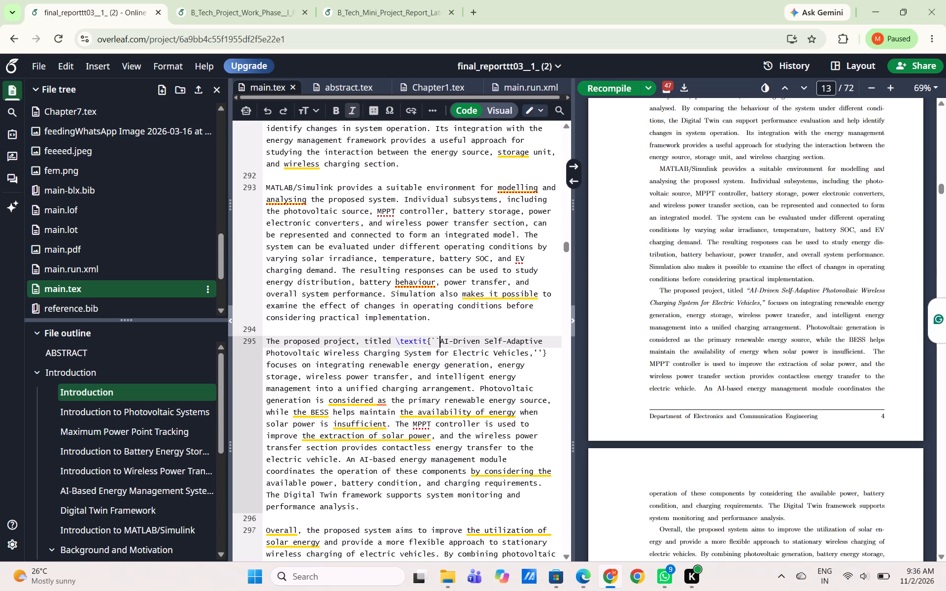
pyautogui.press('BackSpace')
pyautogui.press('BackSpace')
pyautogui.press('BackSpace')
pyautogui.press('BackSpace')
pyautogui.press('BackSpace')
pyautogui.press('BackSpace')
pyautogui.press('BackSpace')
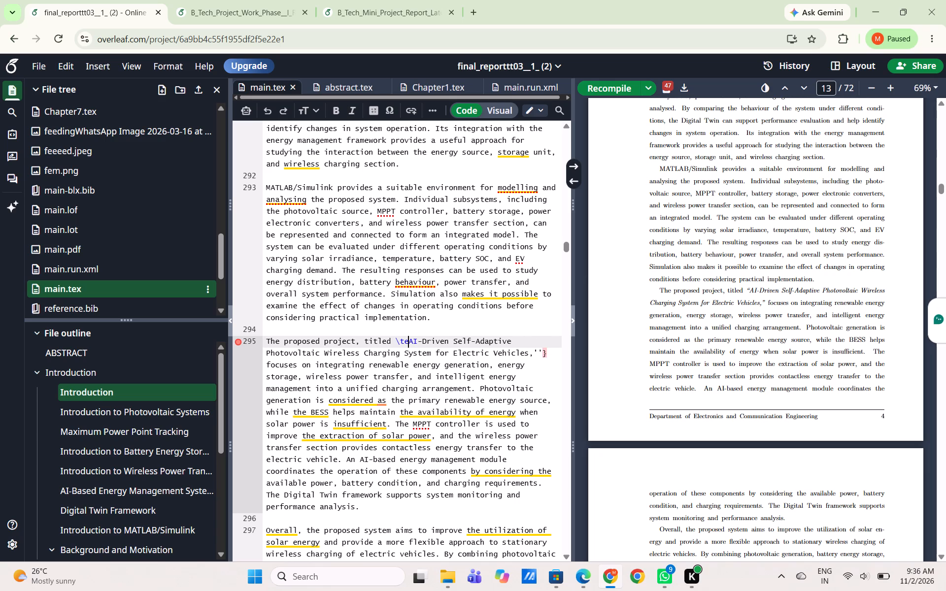
pyautogui.press('BackSpace')
pyautogui.press('BackSpace')
pyautogui.press('BackSpace')
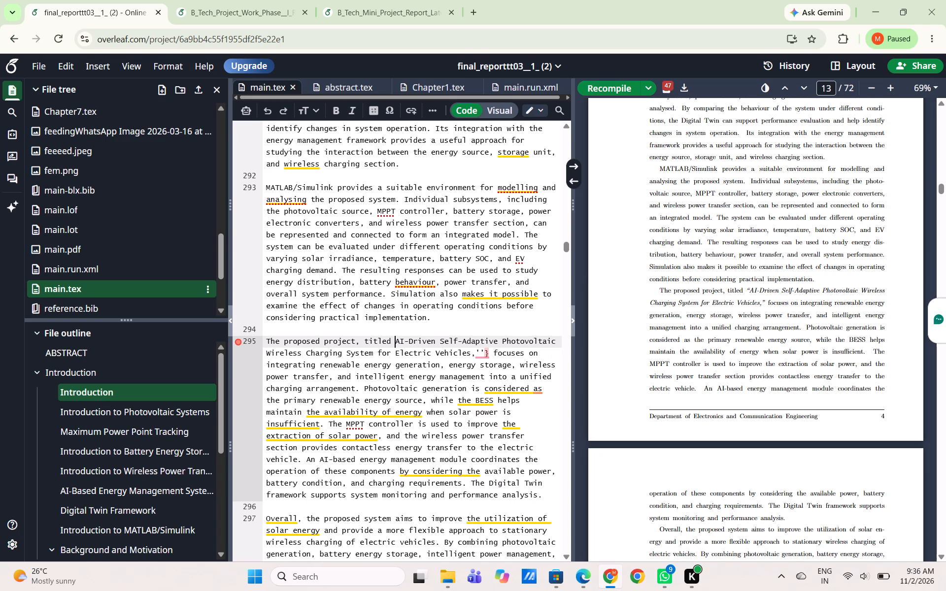
pyautogui.click(490, 350)
pyautogui.press('BackSpace')
pyautogui.press('BackSpace')
pyautogui.press('BackSpace')
pyautogui.click(603, 88)
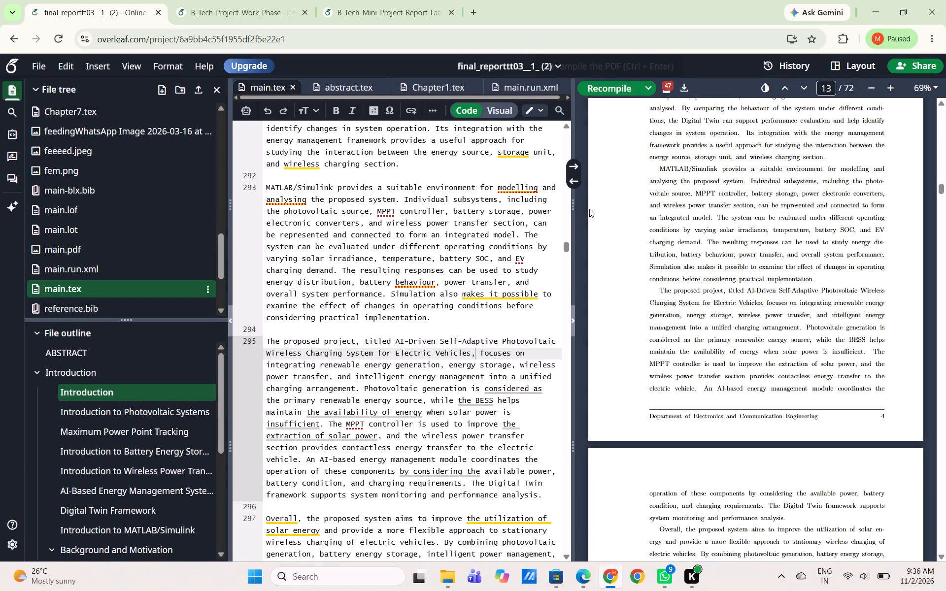
# Review the recompiled section 1.1 Introduction across its pages, including the reformatted project title paragraph.
pyautogui.scroll(-3, 748, 315)
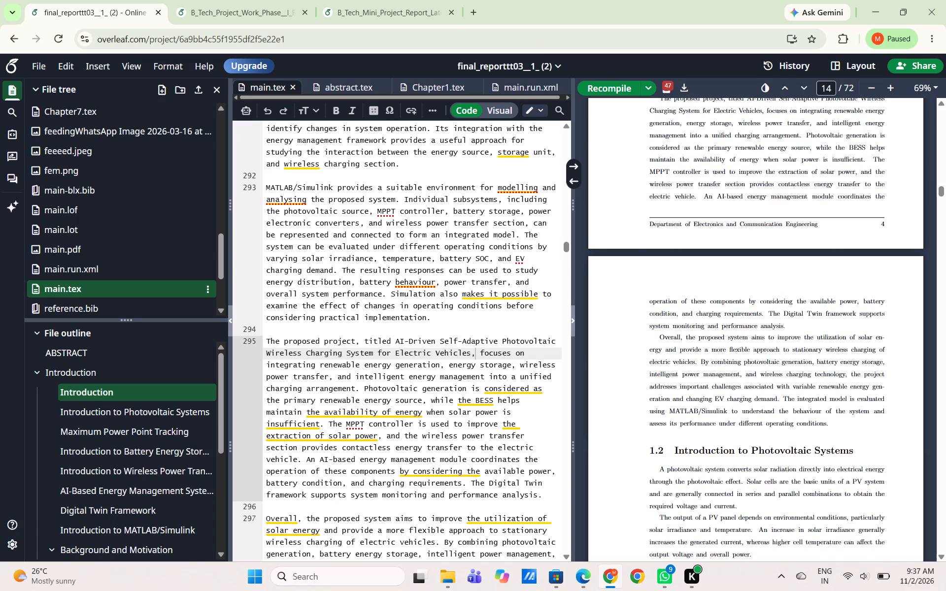
pyautogui.scroll(4, 748, 315)
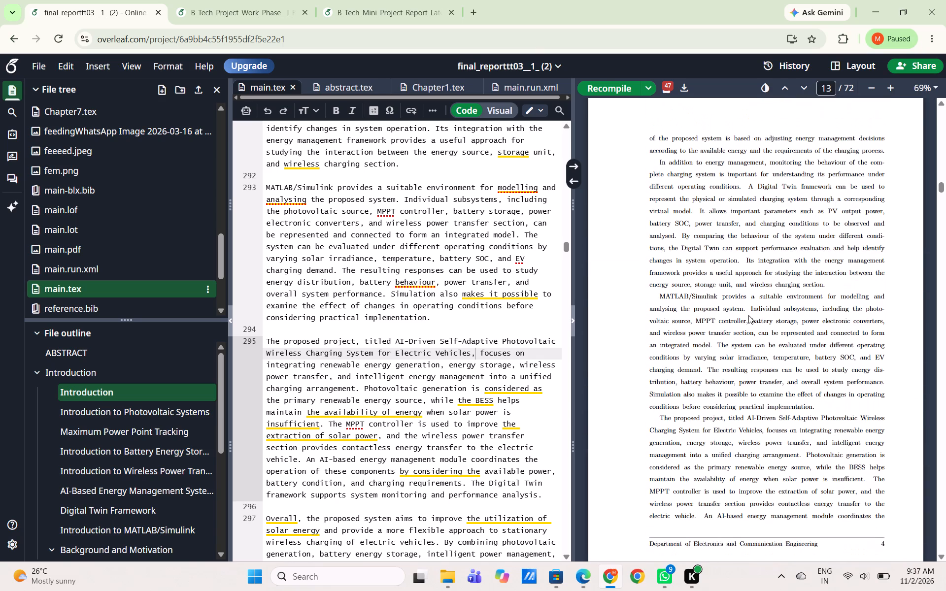
pyautogui.scroll(3, 748, 315)
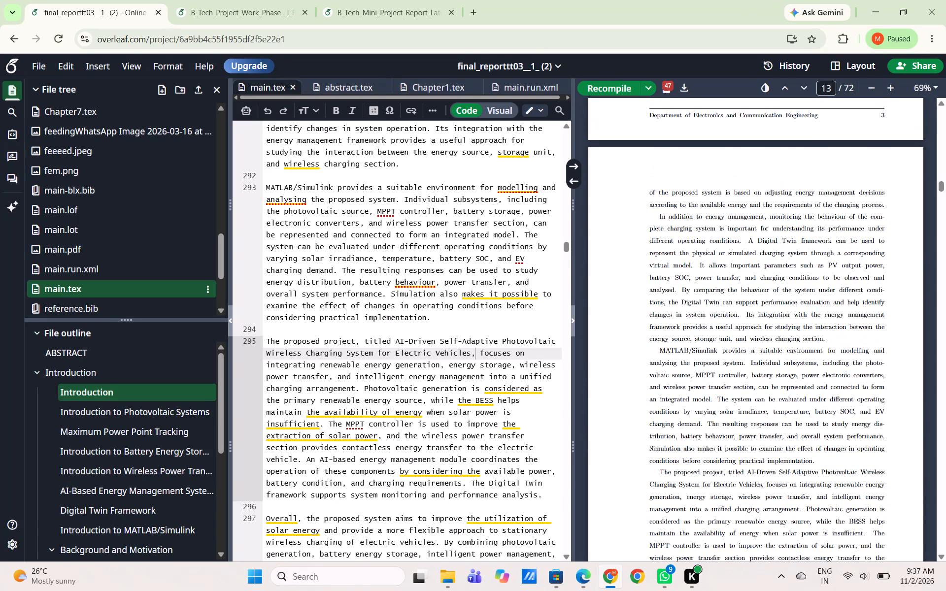
pyautogui.scroll(4, 748, 315)
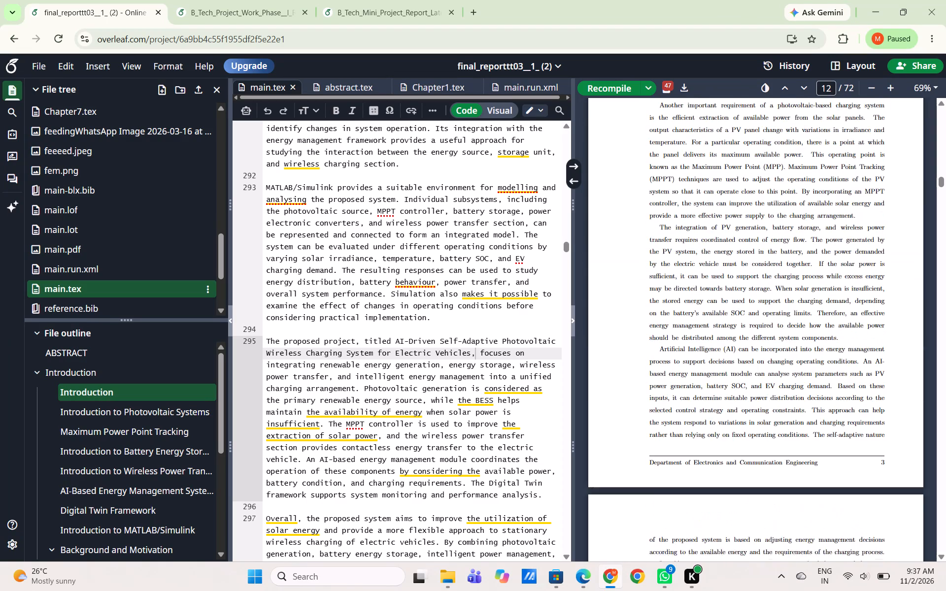
pyautogui.scroll(4, 748, 315)
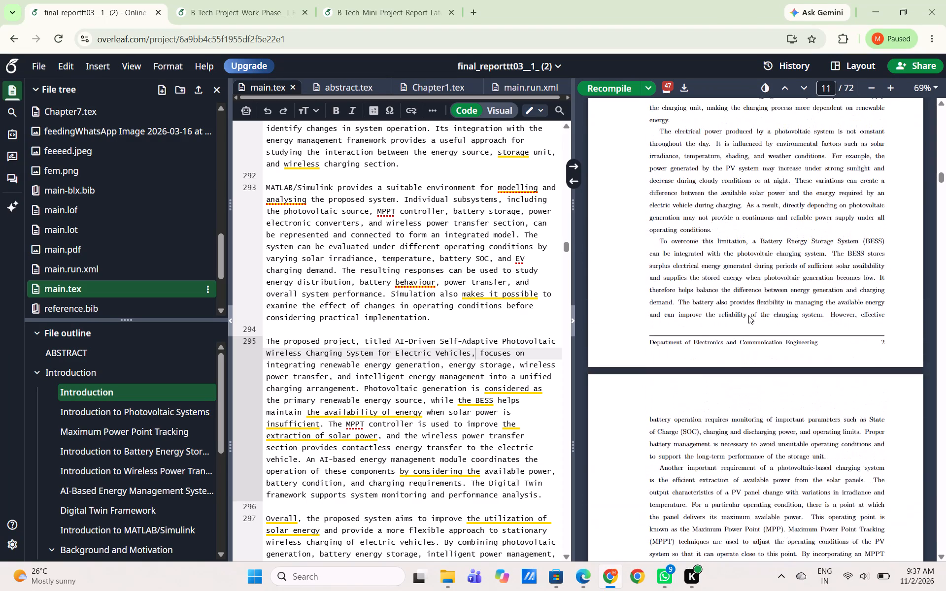
pyautogui.scroll(5, 748, 315)
pyautogui.scroll(-3, 748, 315)
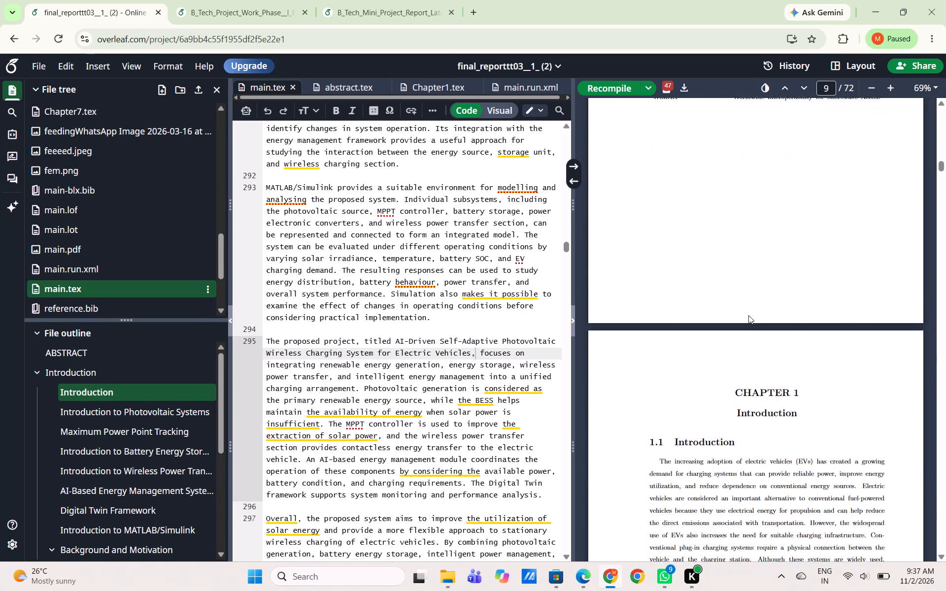
pyautogui.scroll(-4, 748, 315)
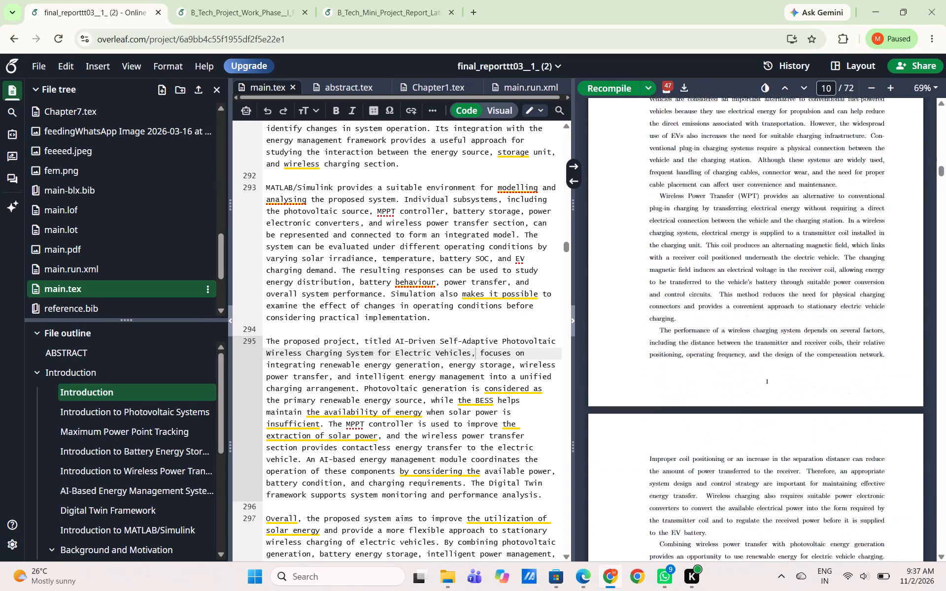
pyautogui.scroll(-8, 748, 315)
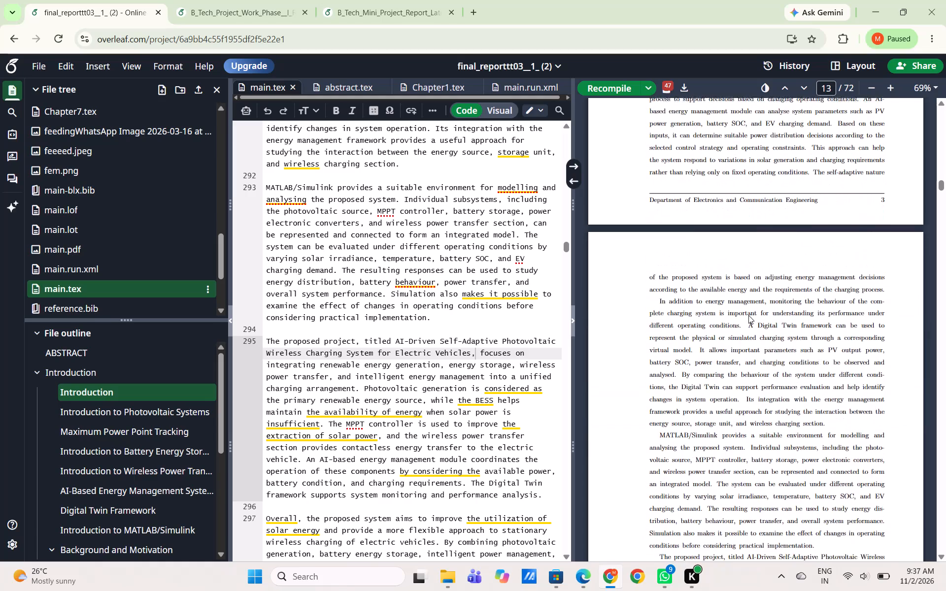
# Examine the end of section 1.1 and sections 1.2 to 1.4 in the compiled PDF, and return to the start of Chapter 1.
pyautogui.scroll(-4, 748, 315)
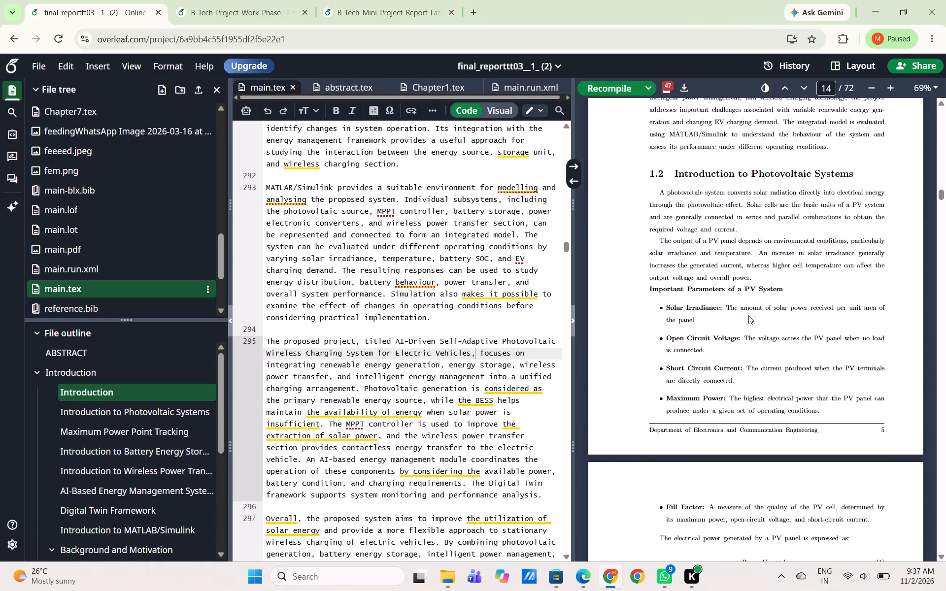
pyautogui.scroll(1, 748, 315)
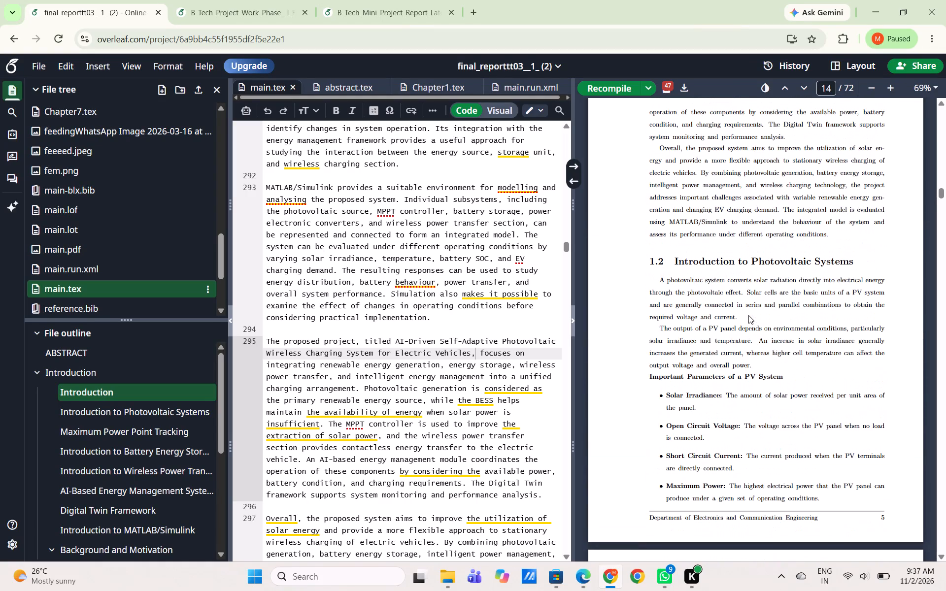
pyautogui.scroll(2, 748, 315)
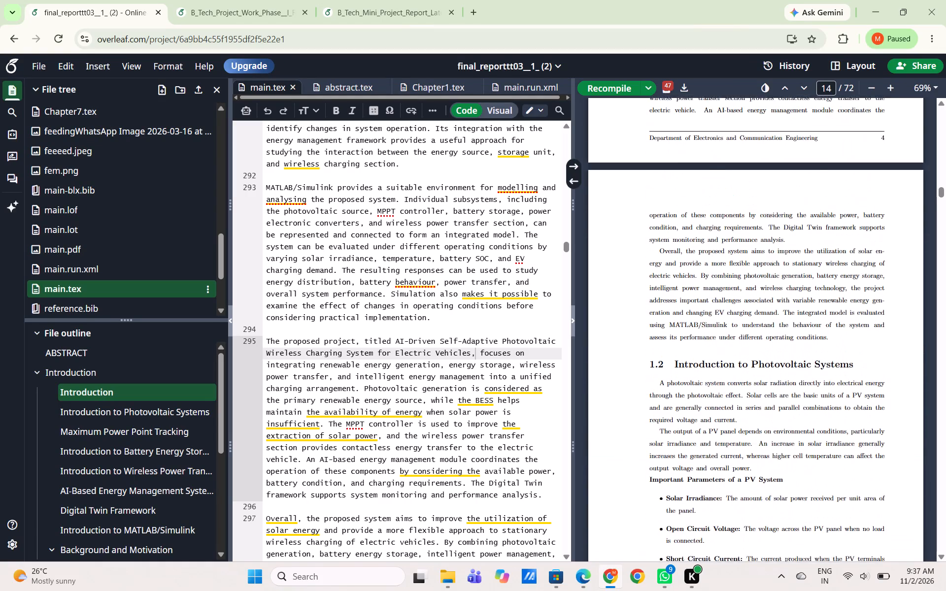
pyautogui.scroll(2, 748, 315)
pyautogui.scroll(-1, 748, 315)
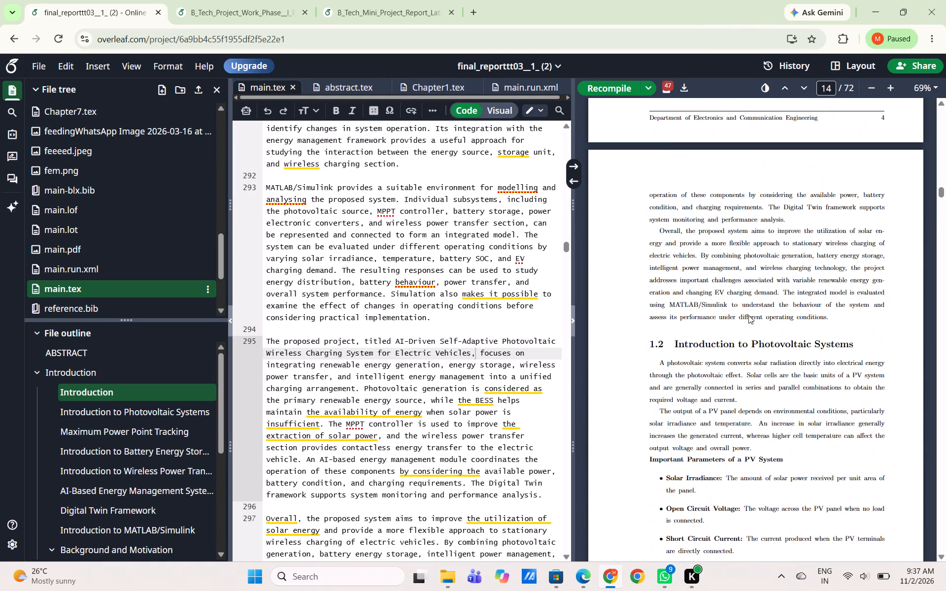
pyautogui.scroll(-5, 748, 315)
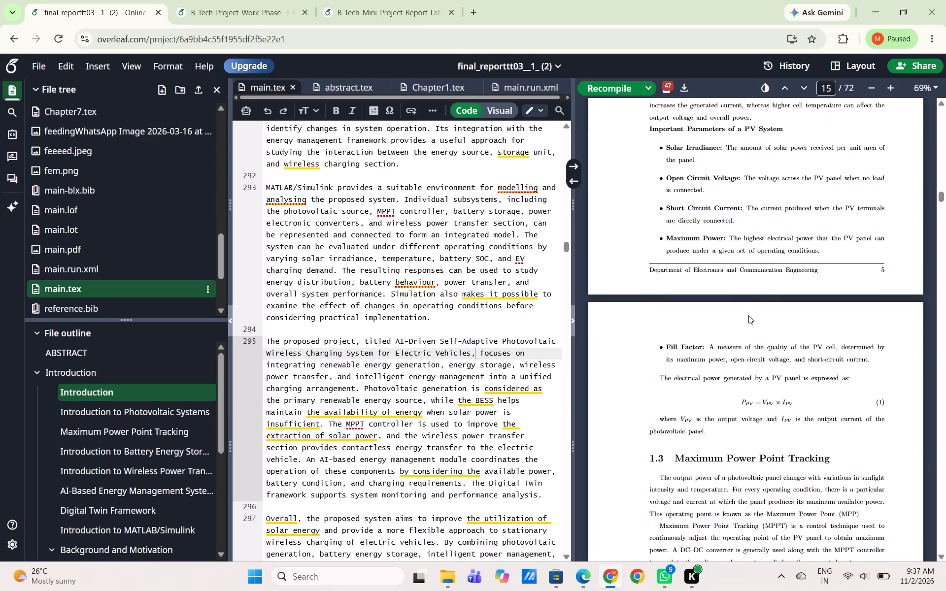
pyautogui.scroll(-1, 748, 315)
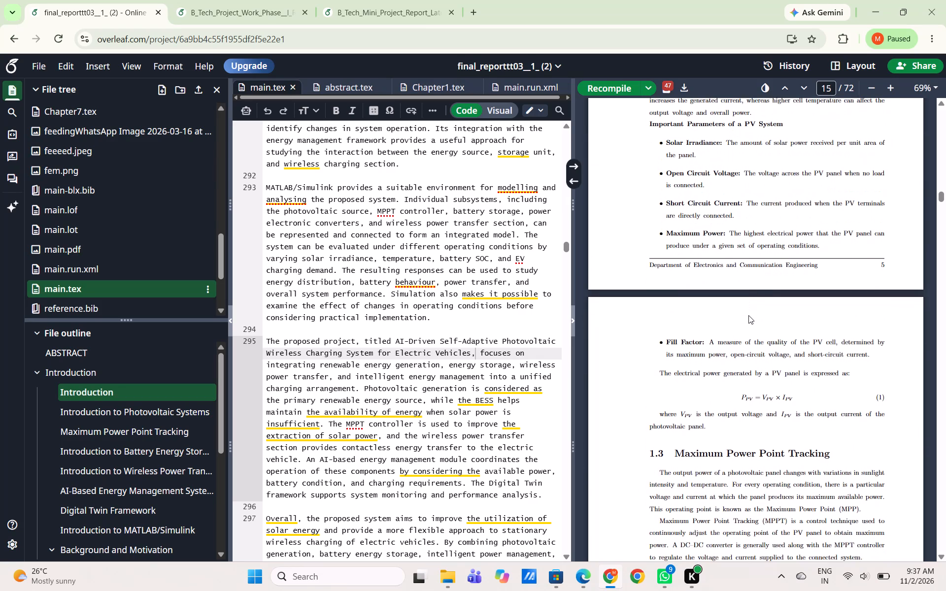
pyautogui.scroll(-4, 748, 315)
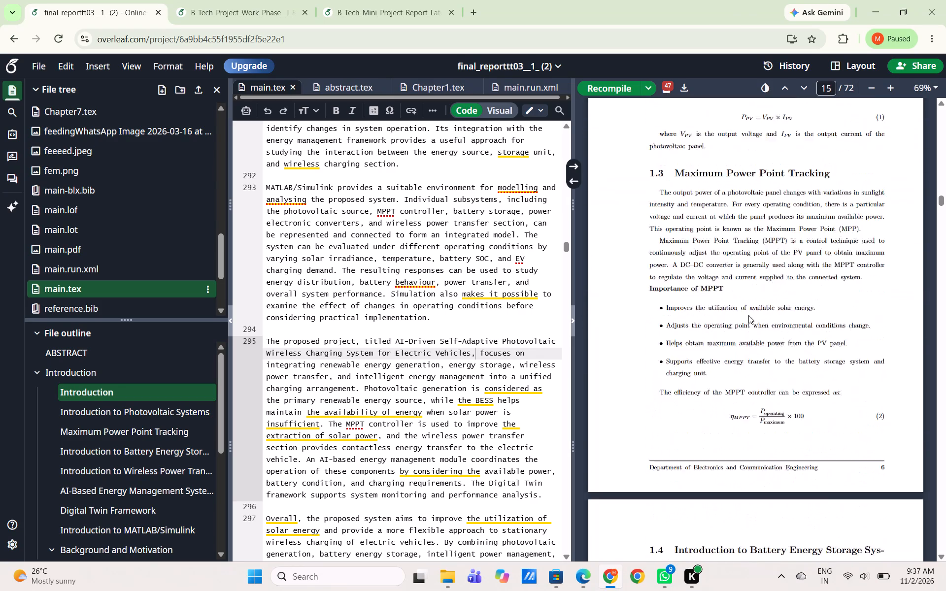
pyautogui.scroll(-2, 748, 315)
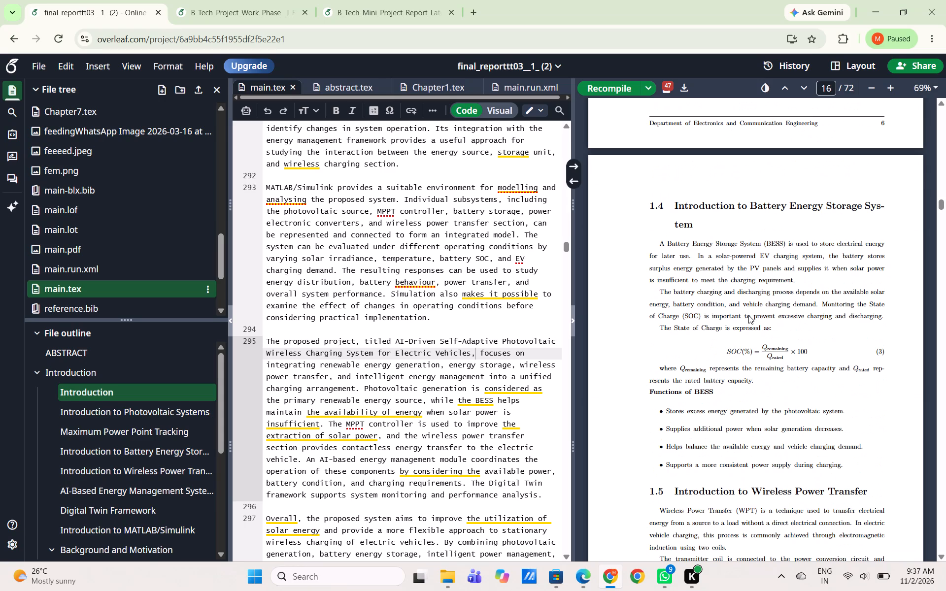
pyautogui.scroll(10, 748, 315)
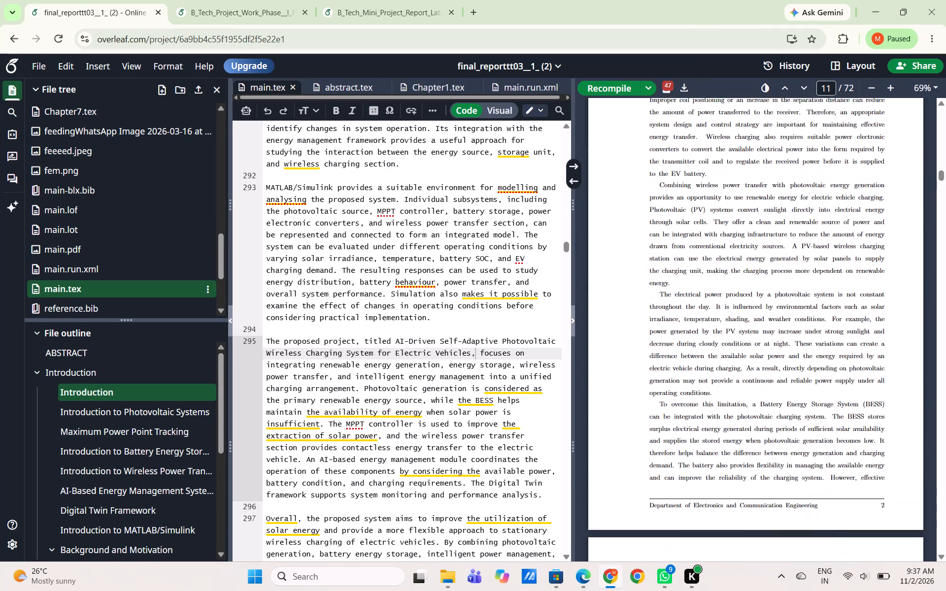
pyautogui.scroll(3, 748, 315)
pyautogui.scroll(-7, 748, 315)
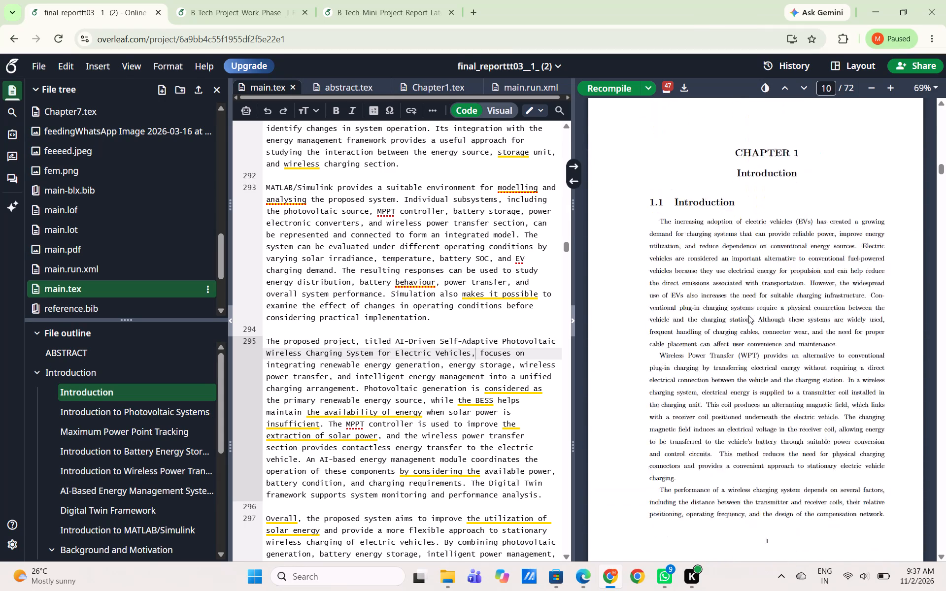
pyautogui.scroll(-4, 748, 315)
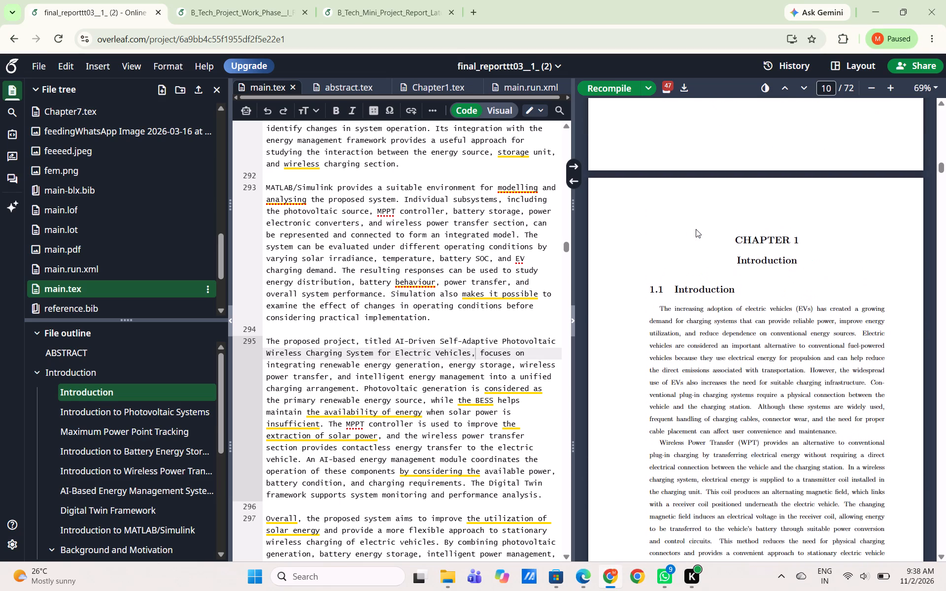
# Replace the existing Chapter 1 heading and section 1.1 Introduction text in main.tex with the copied shortened LaTeX version.
pyautogui.doubleClick(689, 312)
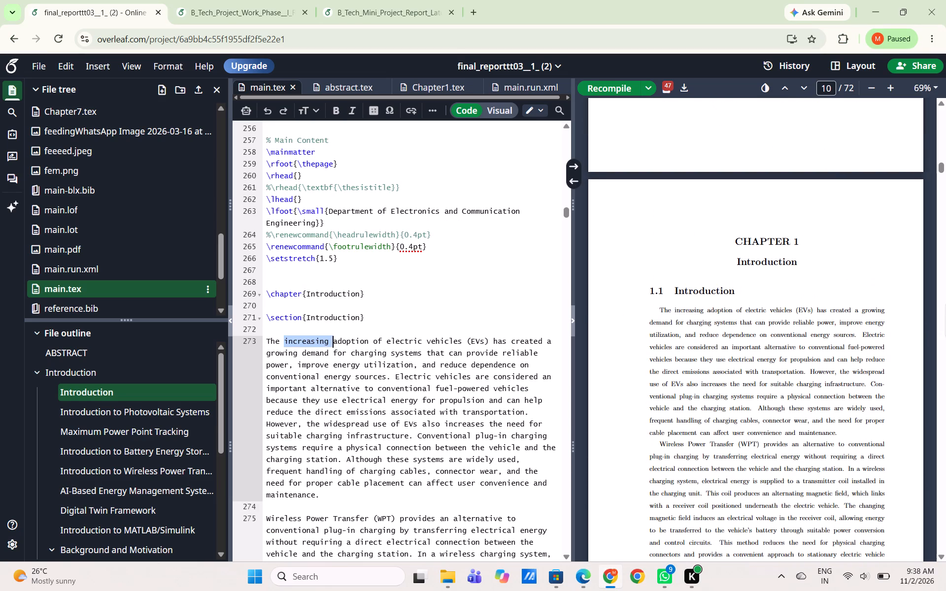
pyautogui.moveTo(267, 294); pyautogui.dragTo(444, 456)
pyautogui.scroll(1, 425, 342)
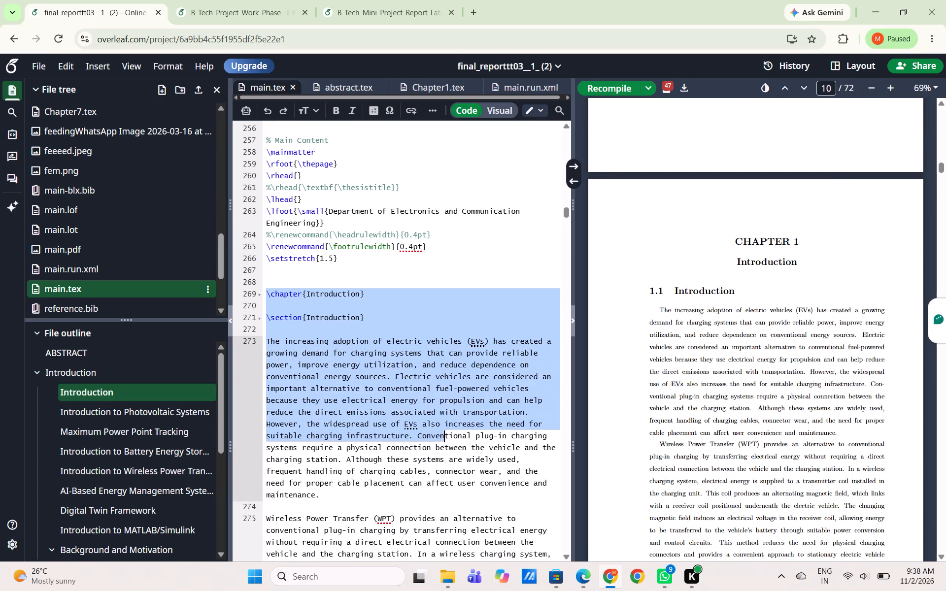
pyautogui.scroll(2, 444, 456)
pyautogui.moveTo(444, 456); pyautogui.dragTo(464, 532)
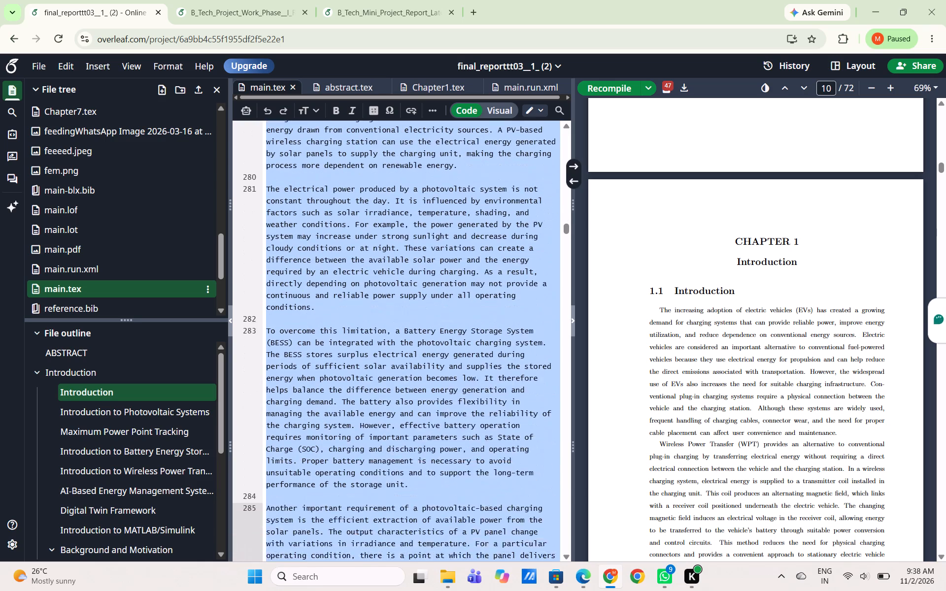
pyautogui.moveTo(464, 532); pyautogui.dragTo(449, 590)
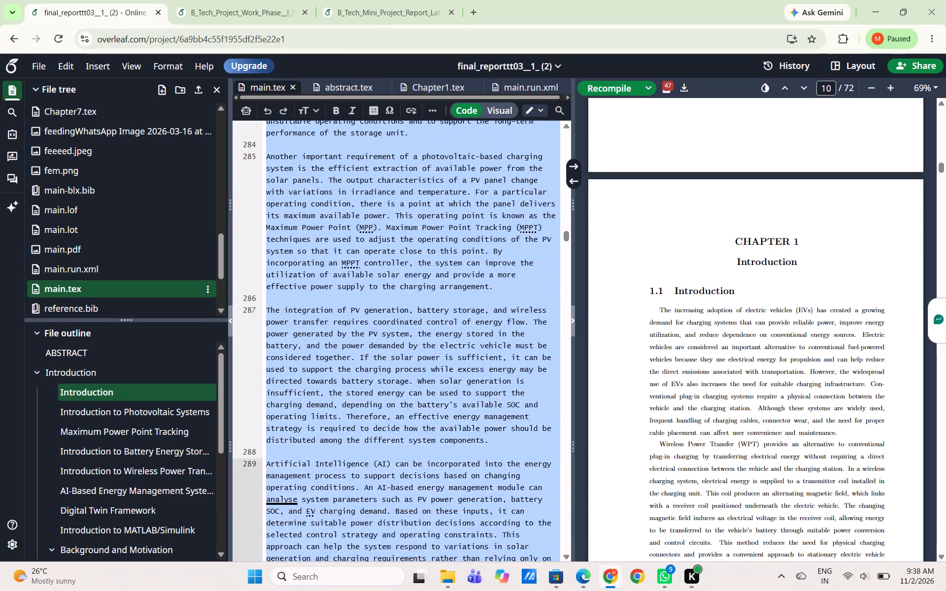
pyautogui.moveTo(449, 590); pyautogui.dragTo(395, 573)
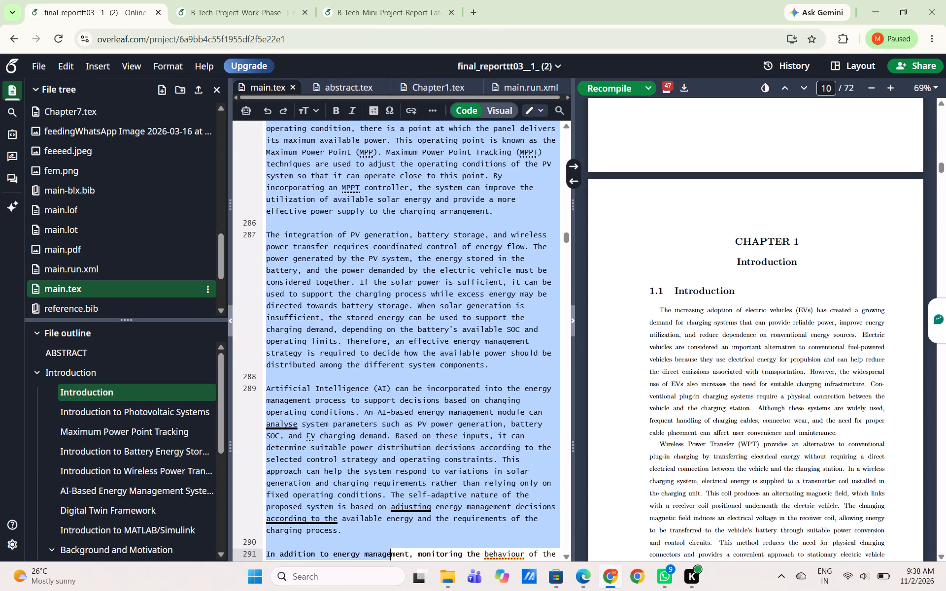
pyautogui.moveTo(395, 573); pyautogui.dragTo(424, 590)
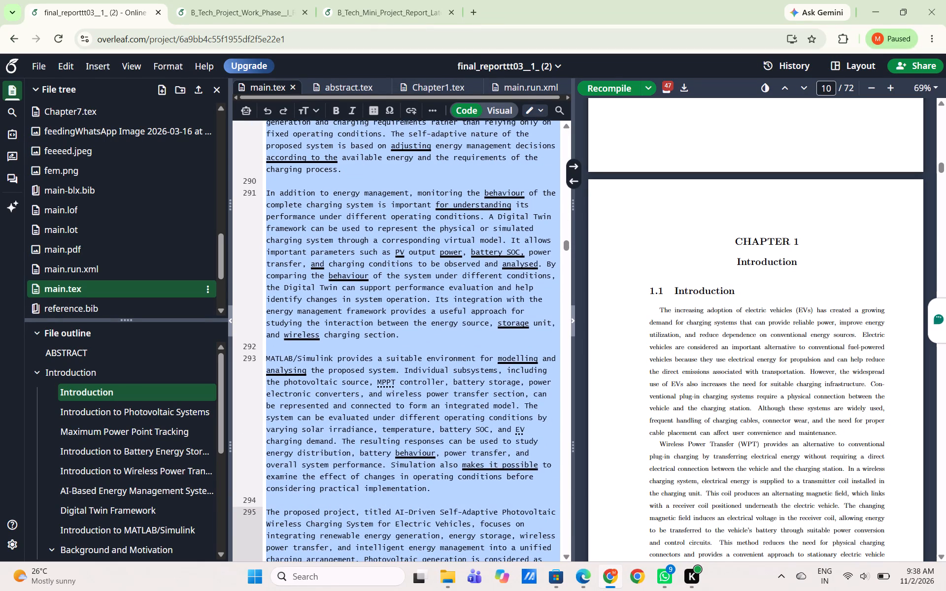
pyautogui.moveTo(424, 590); pyautogui.dragTo(477, 590)
pyautogui.scroll(1, 452, 553)
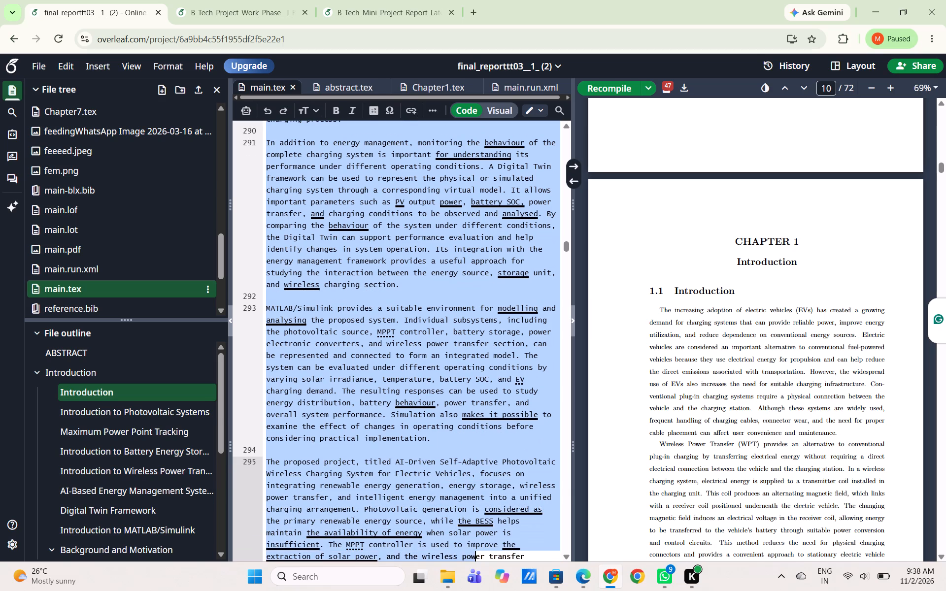
pyautogui.moveTo(477, 590); pyautogui.dragTo(519, 578)
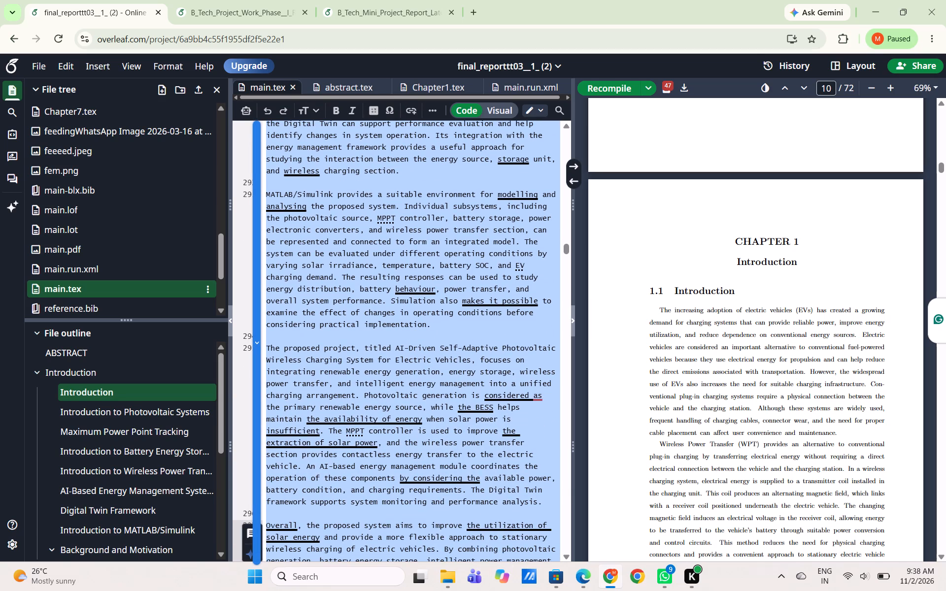
pyautogui.scroll(-2, 509, 480)
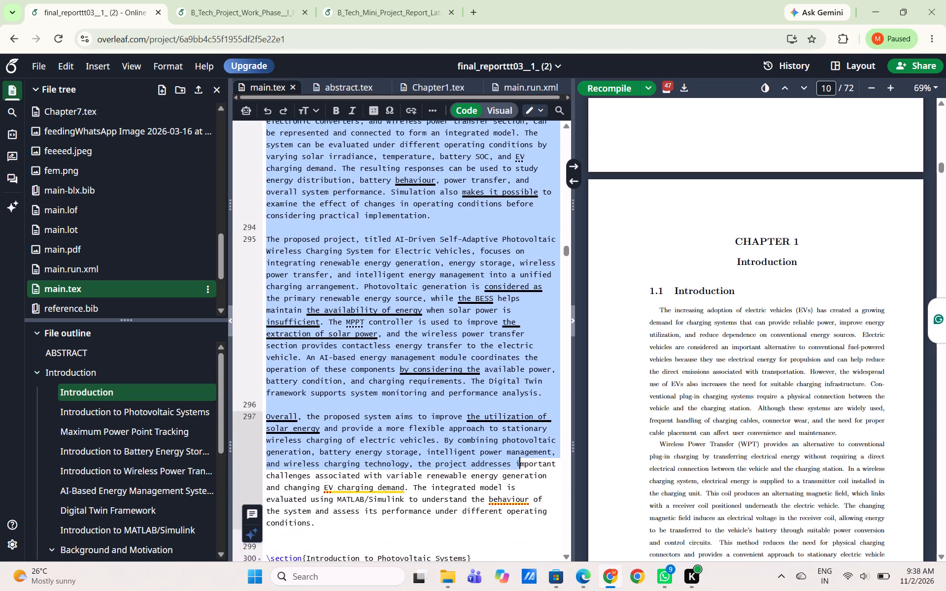
pyautogui.scroll(-1, 516, 464)
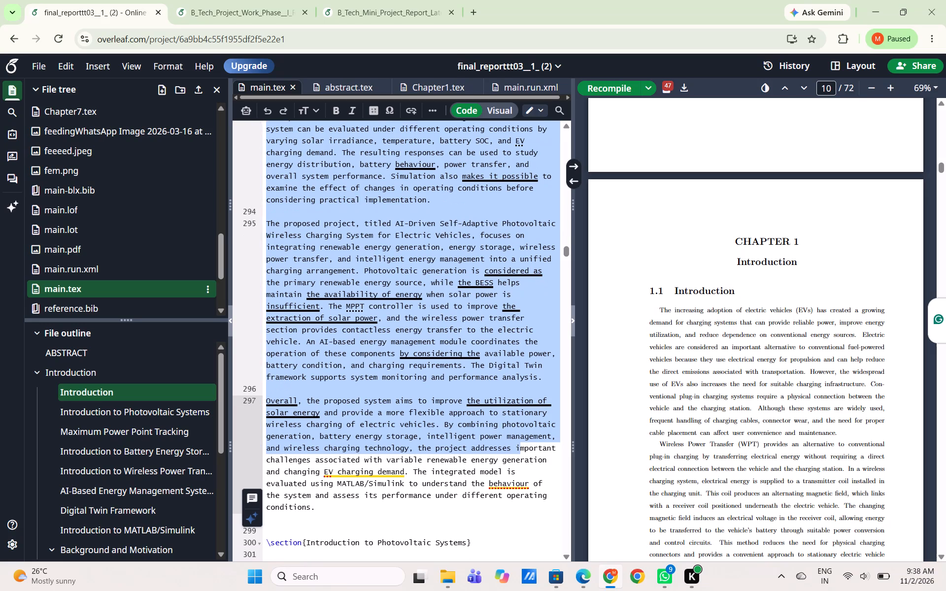
pyautogui.hotkey('ctrl', 'v')
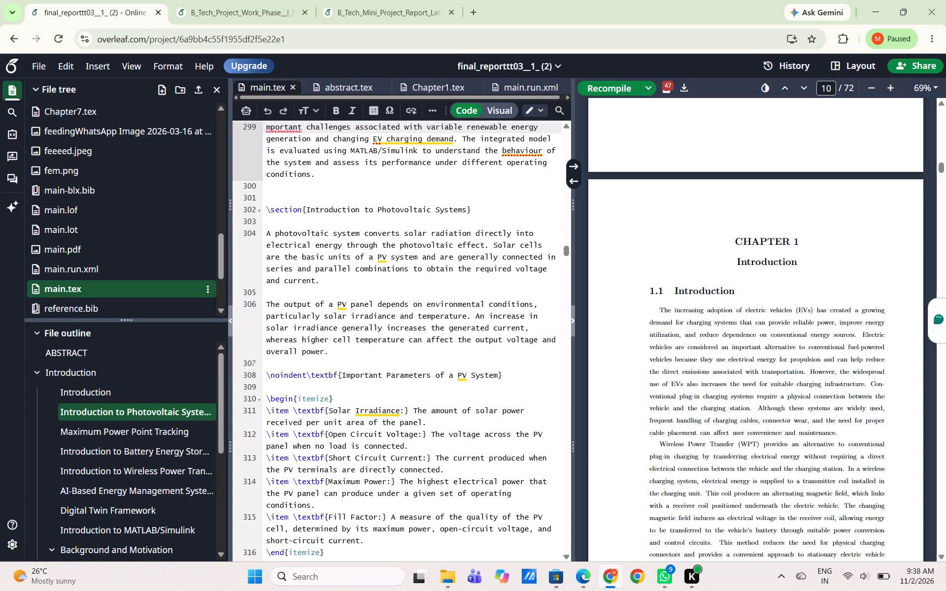
# Delete the leftover fragment of the old introduction, starting "mportant challenges associated with", before the Introduction to Photovoltaic Systems section.
pyautogui.scroll(1, 391, 407)
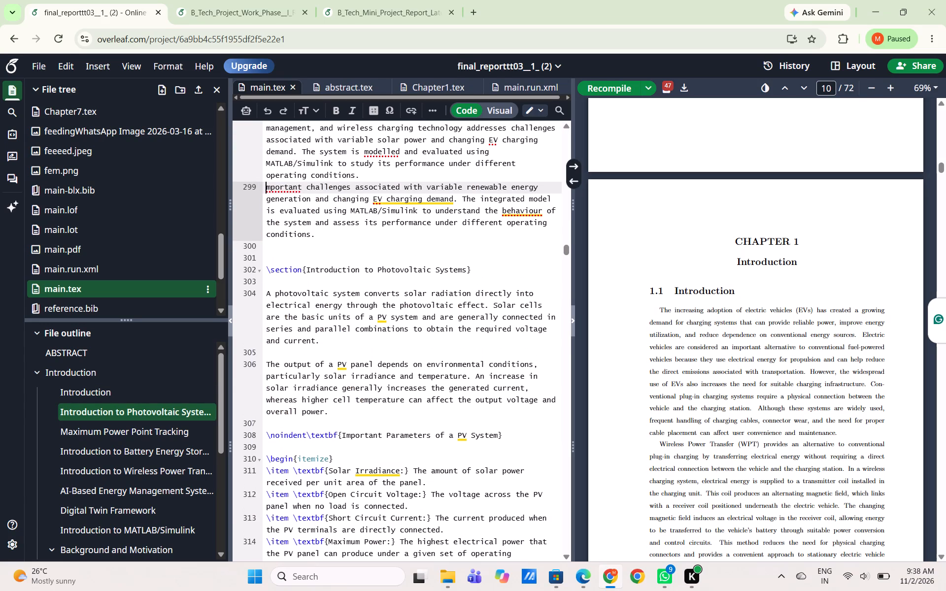
pyautogui.scroll(1, 391, 407)
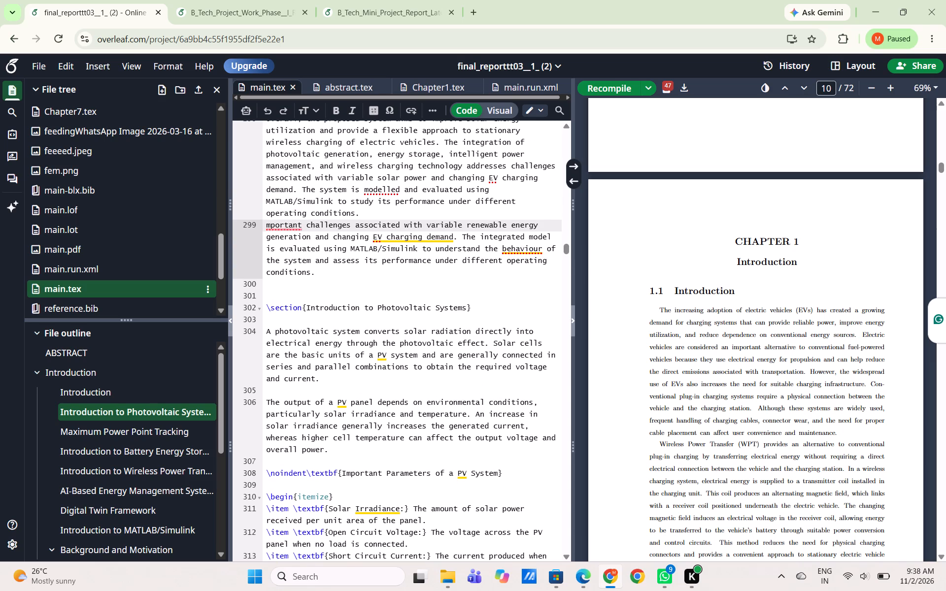
pyautogui.moveTo(266, 226); pyautogui.dragTo(280, 234)
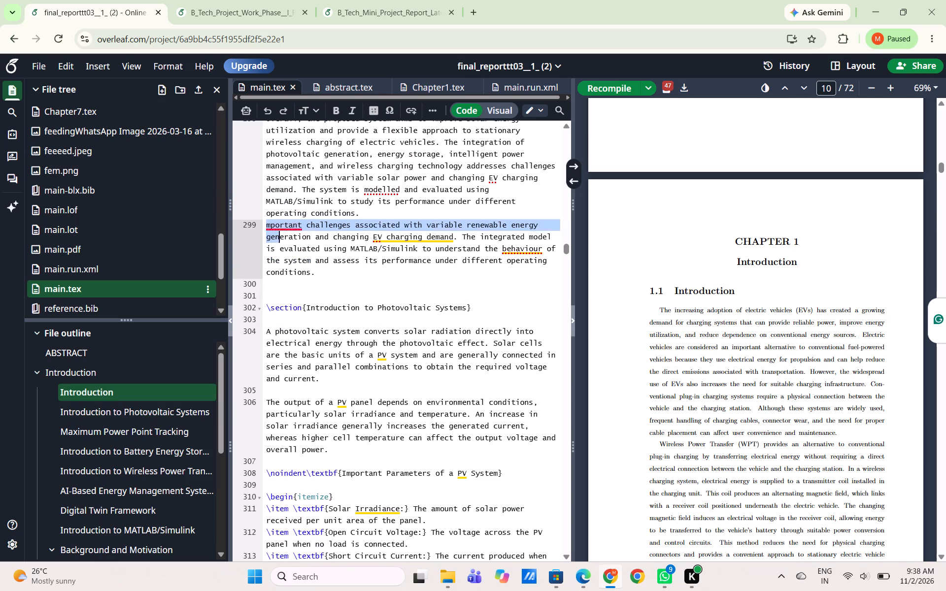
pyautogui.moveTo(280, 234); pyautogui.dragTo(318, 271)
pyautogui.press('BackSpace')
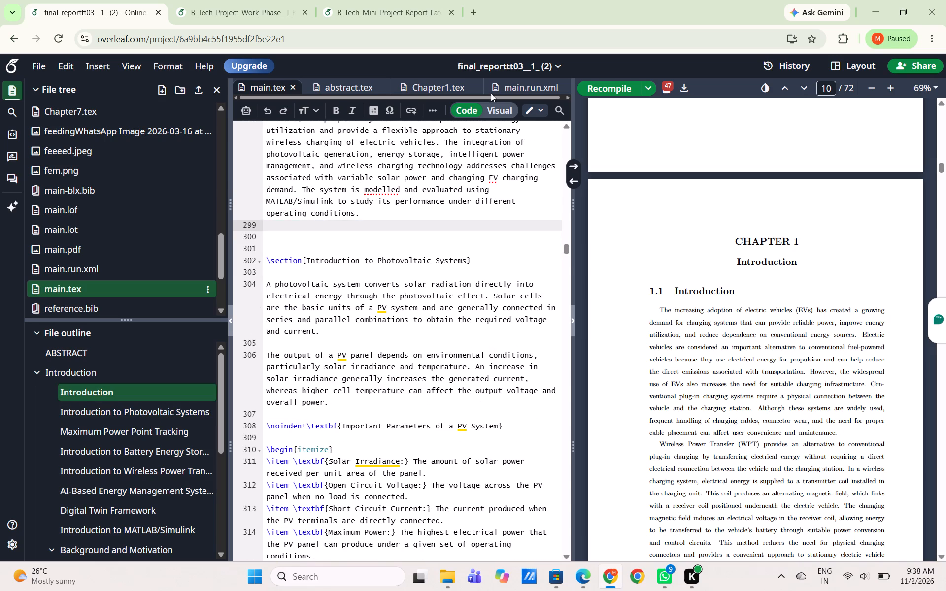
# Recompile the report PDF with the shortened Chapter 1 introduction.
pyautogui.click(615, 78)
pyautogui.click(610, 90)
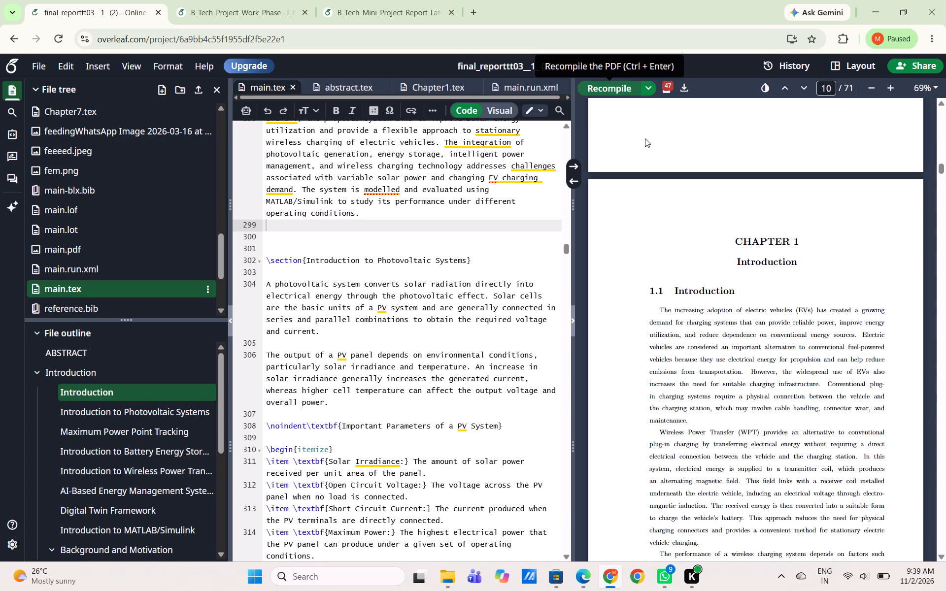
# Review the shortened section 1.1 across its pages in the compiled PDF, and the page break within section 1.2.
pyautogui.scroll(-8, 717, 361)
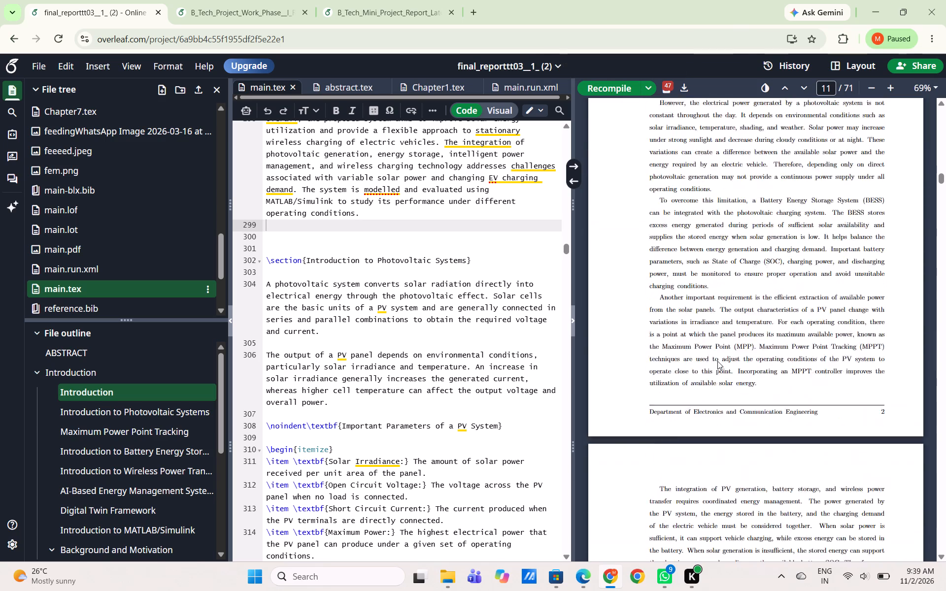
pyautogui.scroll(-3, 717, 361)
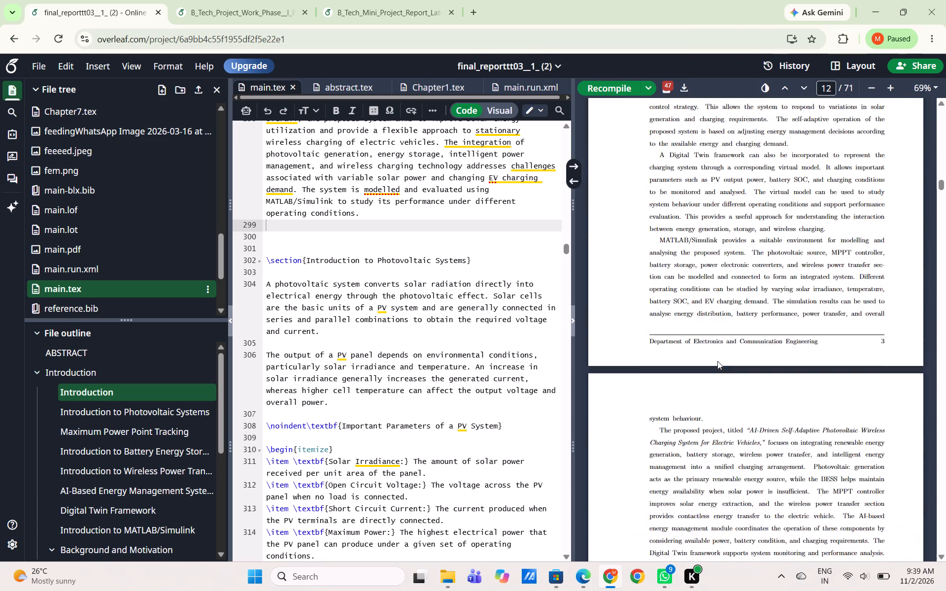
pyautogui.scroll(-1, 717, 361)
pyautogui.scroll(3, 717, 361)
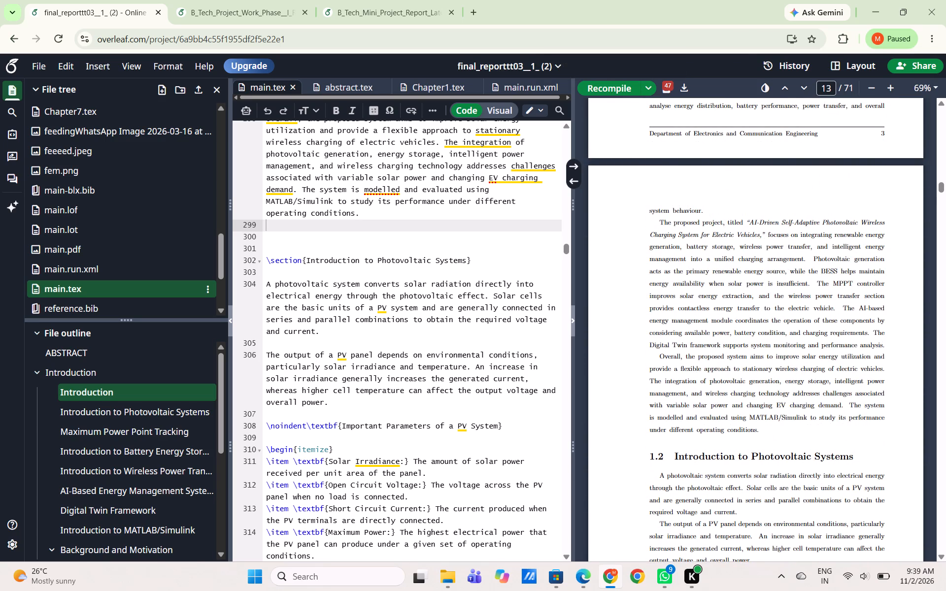
pyautogui.scroll(-1, 748, 273)
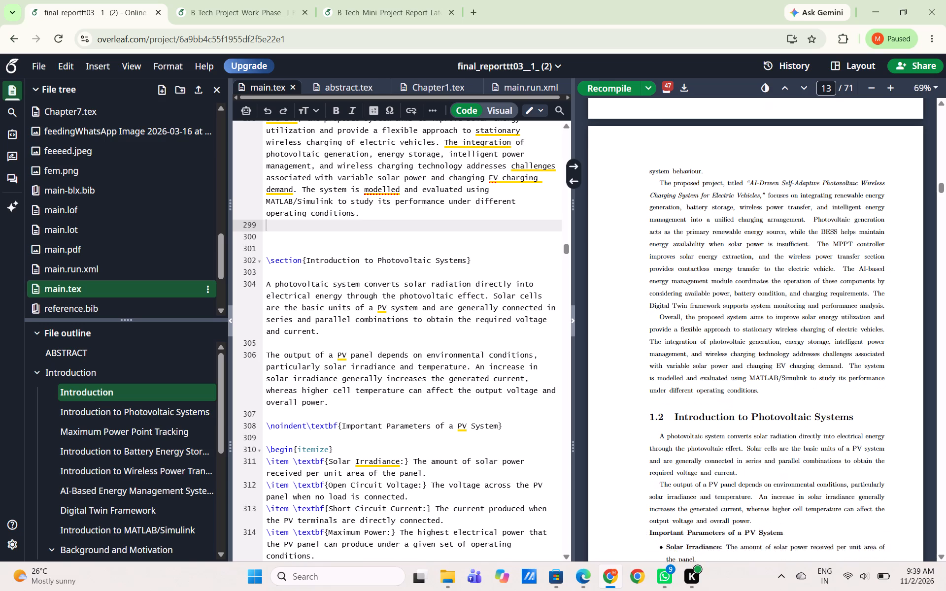
pyautogui.scroll(-2, 748, 273)
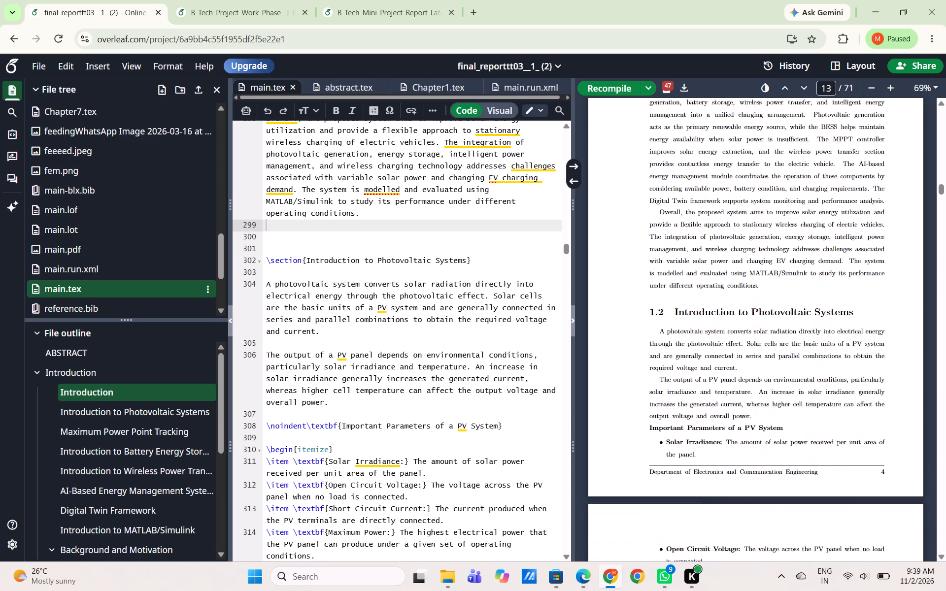
pyautogui.scroll(-2, 748, 273)
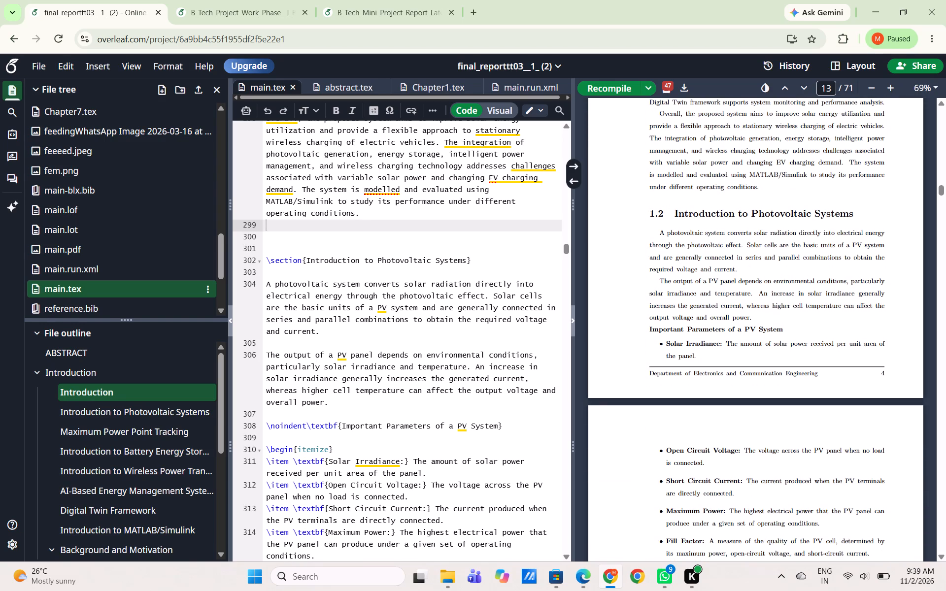
pyautogui.doubleClick(748, 326)
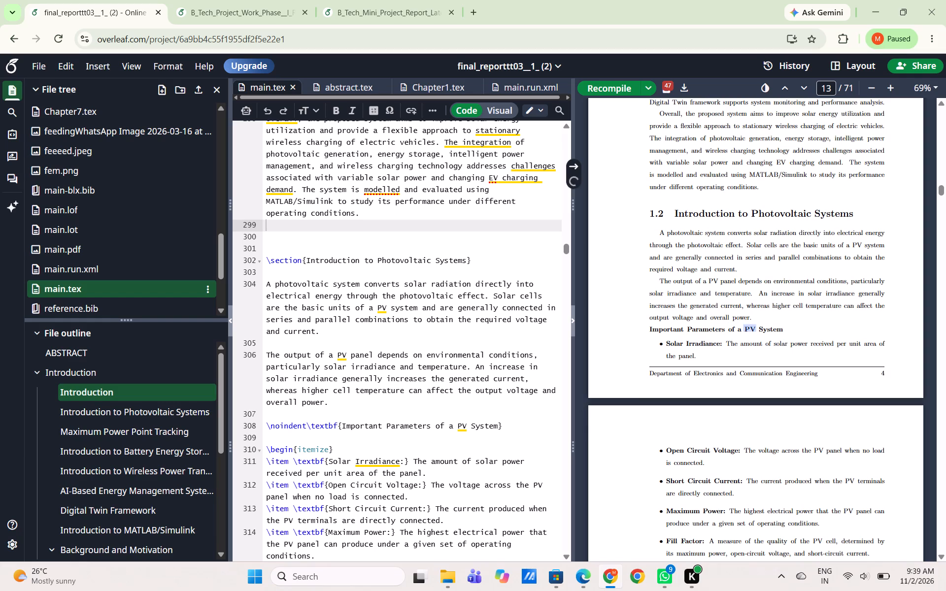
pyautogui.moveTo(758, 292); pyautogui.dragTo(752, 316)
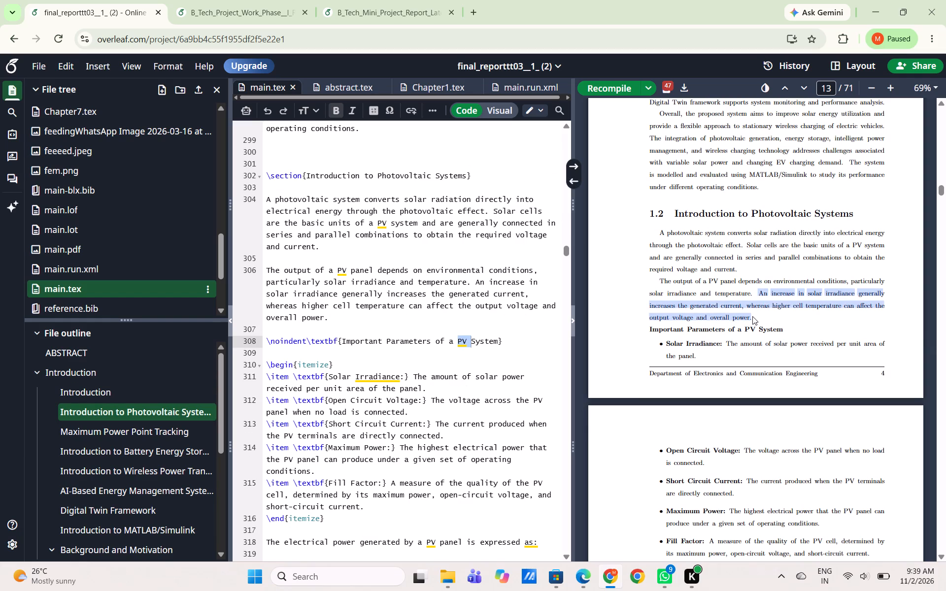
pyautogui.moveTo(752, 316); pyautogui.dragTo(753, 316)
pyautogui.hotkey('ctrl', 'c')
pyautogui.click(571, 583)
pyautogui.click(422, 537)
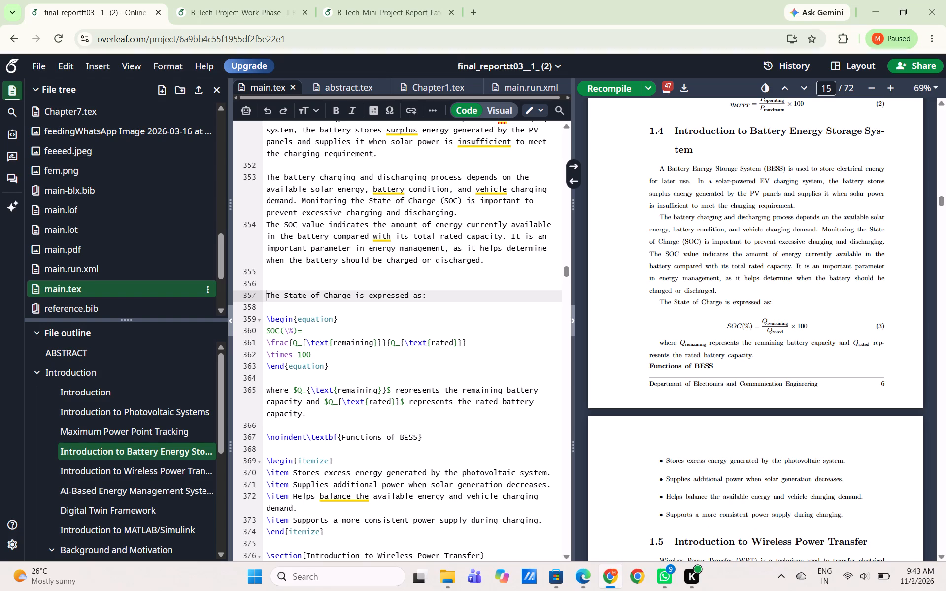
pyautogui.click(490, 264)
pyautogui.hotkey('shift', 'Return')
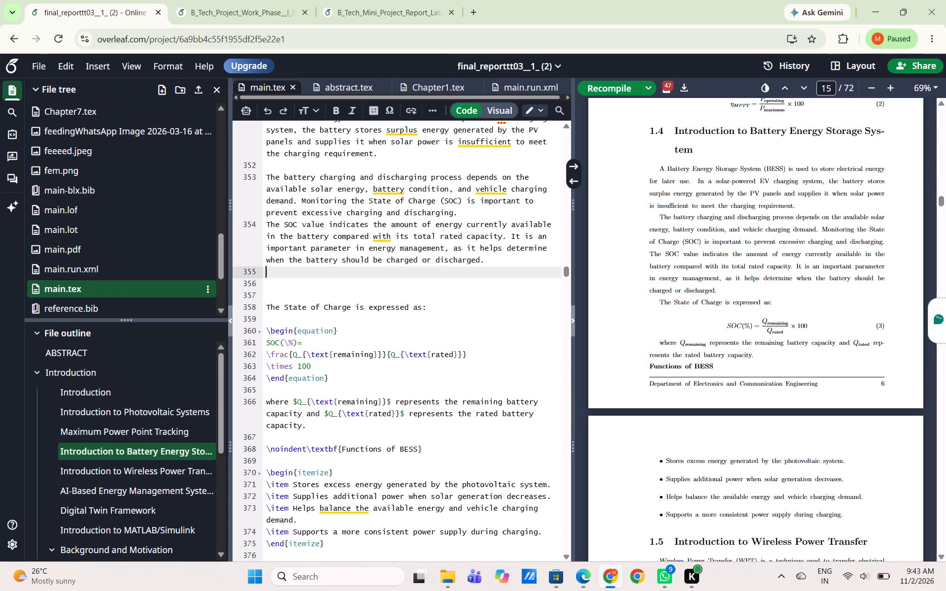
pyautogui.hotkey('ctrl', 'v')
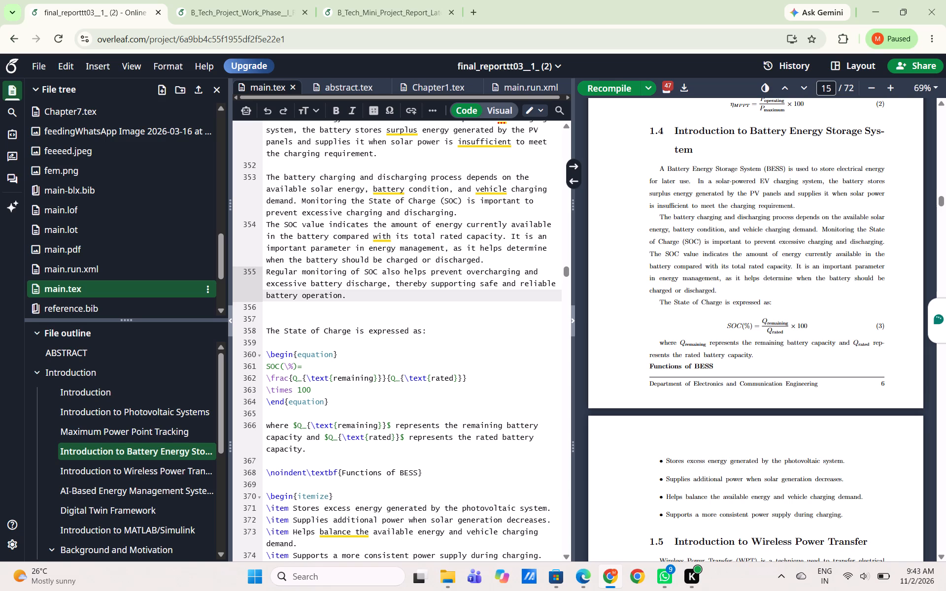
pyautogui.click(614, 89)
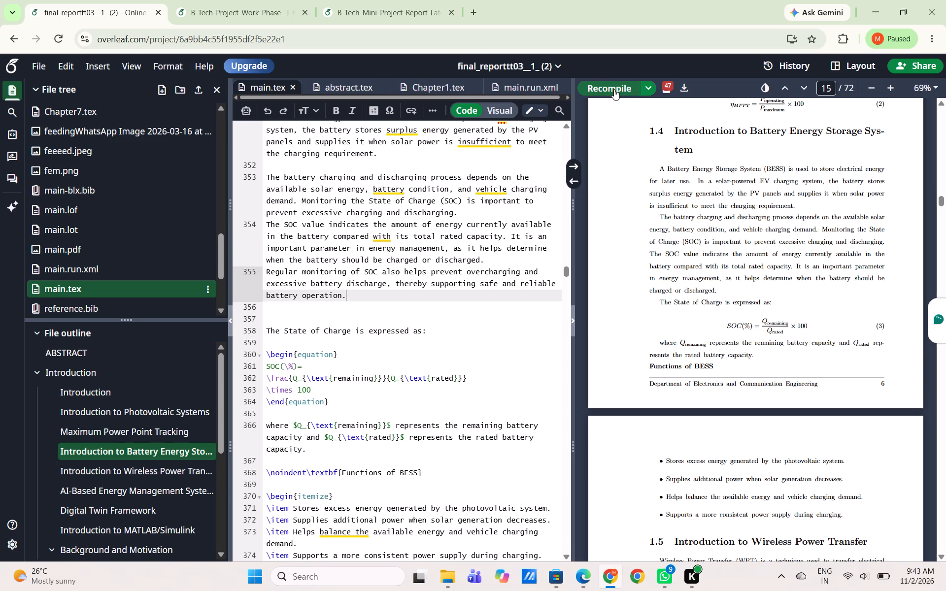
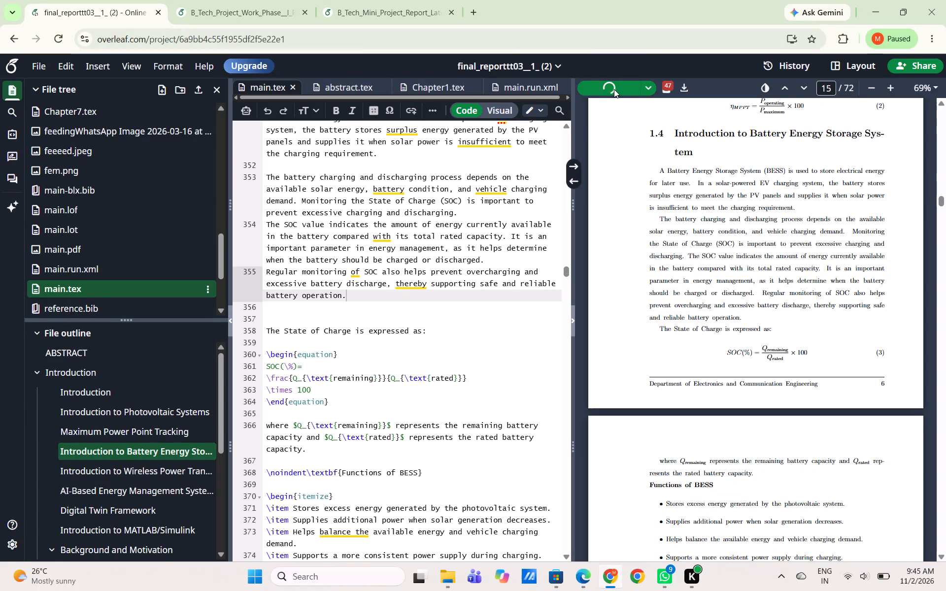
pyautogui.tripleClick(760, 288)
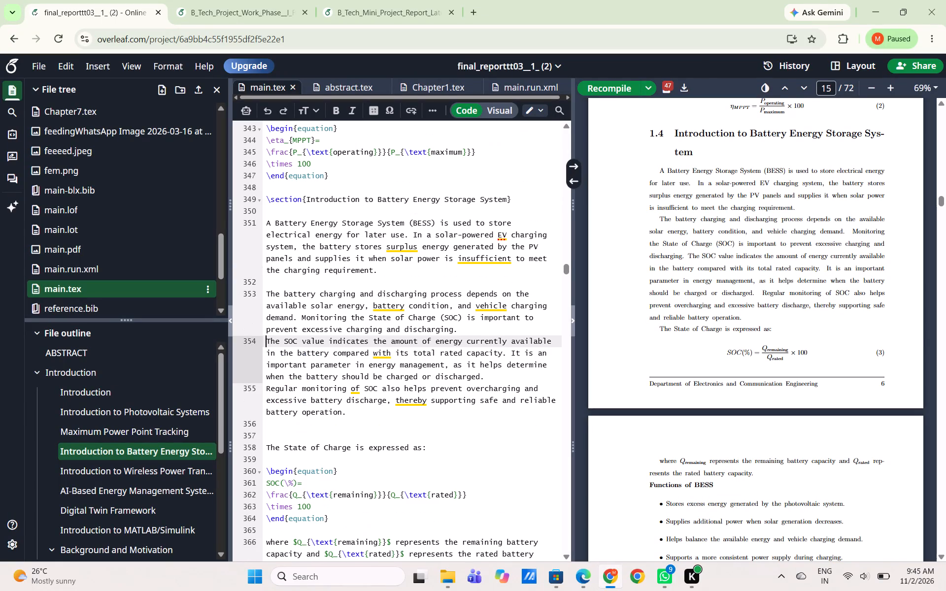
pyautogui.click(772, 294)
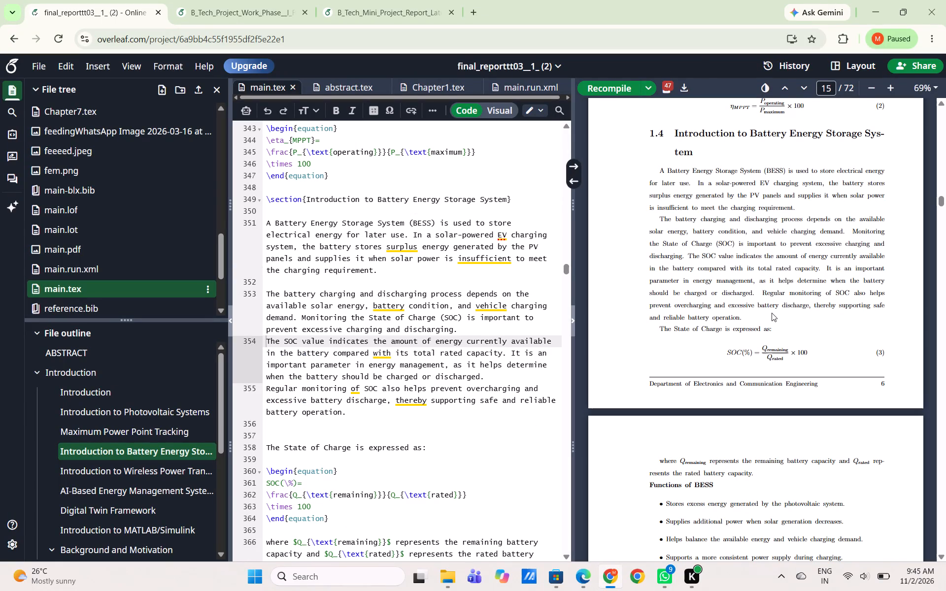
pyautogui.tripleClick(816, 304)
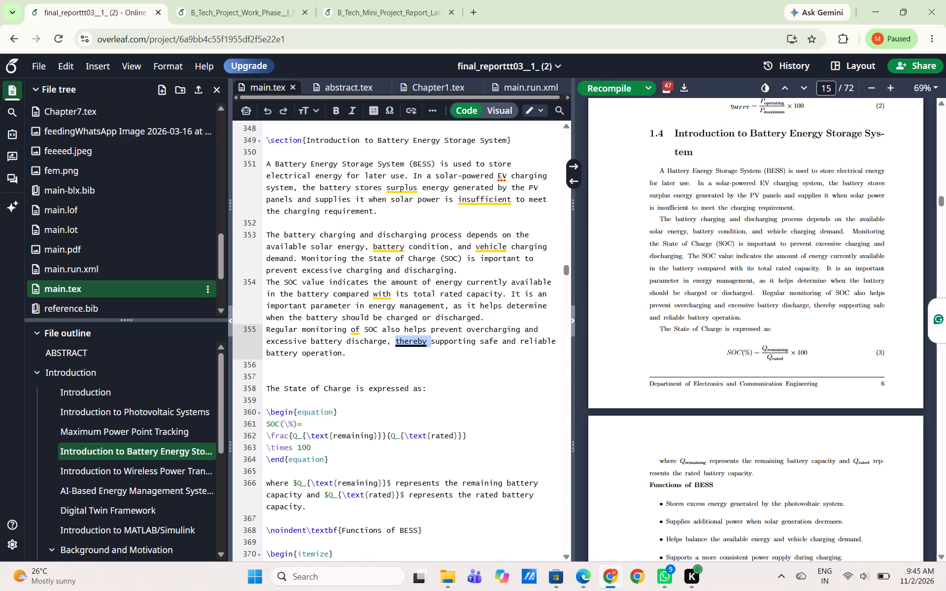
# Shorten section 1.4's "Regular monitoring of SOC" sentence to end at "excessive battery discharge." and recompile.
pyautogui.moveTo(389, 341); pyautogui.dragTo(387, 351)
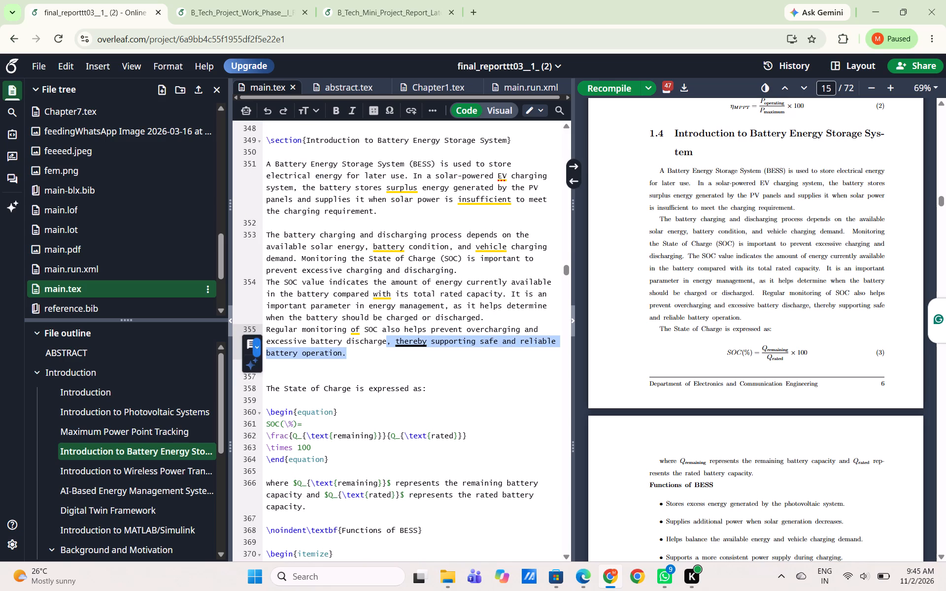
pyautogui.press('BackSpace')
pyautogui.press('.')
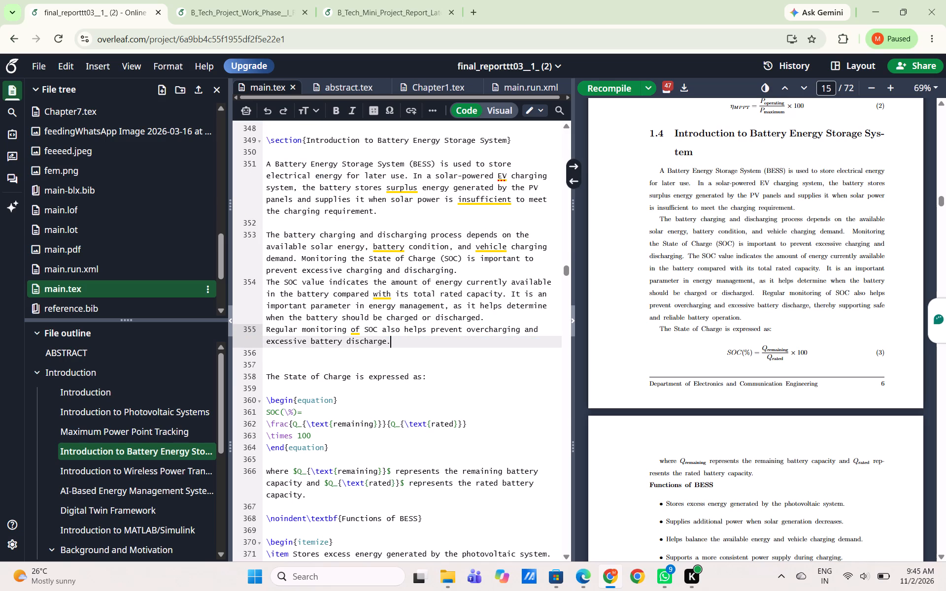
pyautogui.click(605, 88)
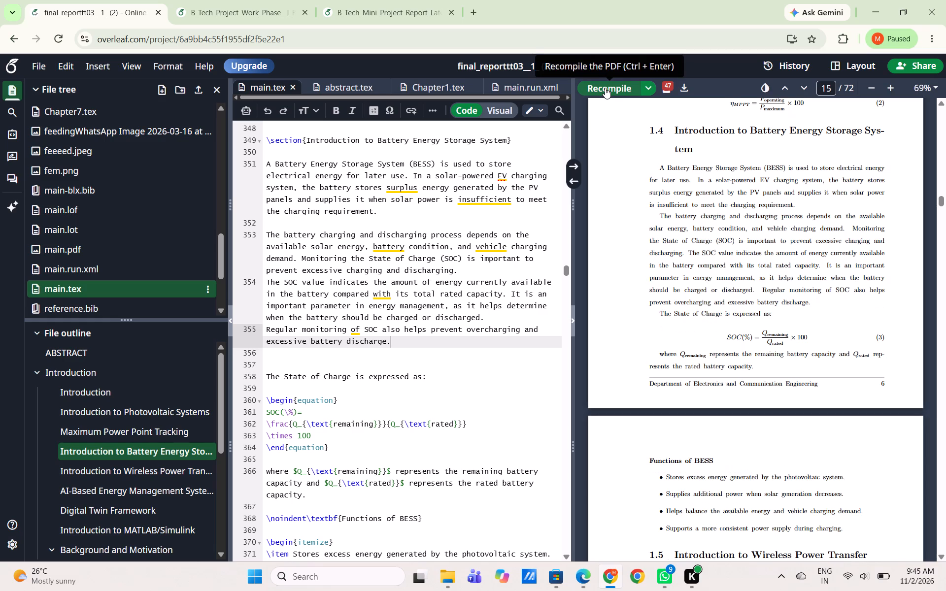
# Review the recompiled pages through section 1.5 and locate the "Important Factors Affecting WPT" heading in the main.tex source.
pyautogui.scroll(-1, 697, 454)
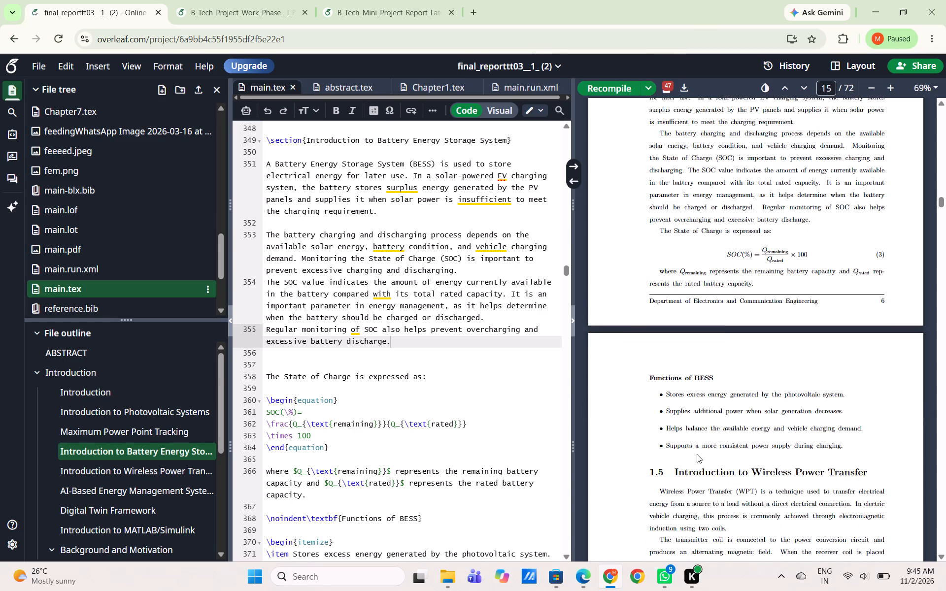
pyautogui.scroll(-1, 697, 454)
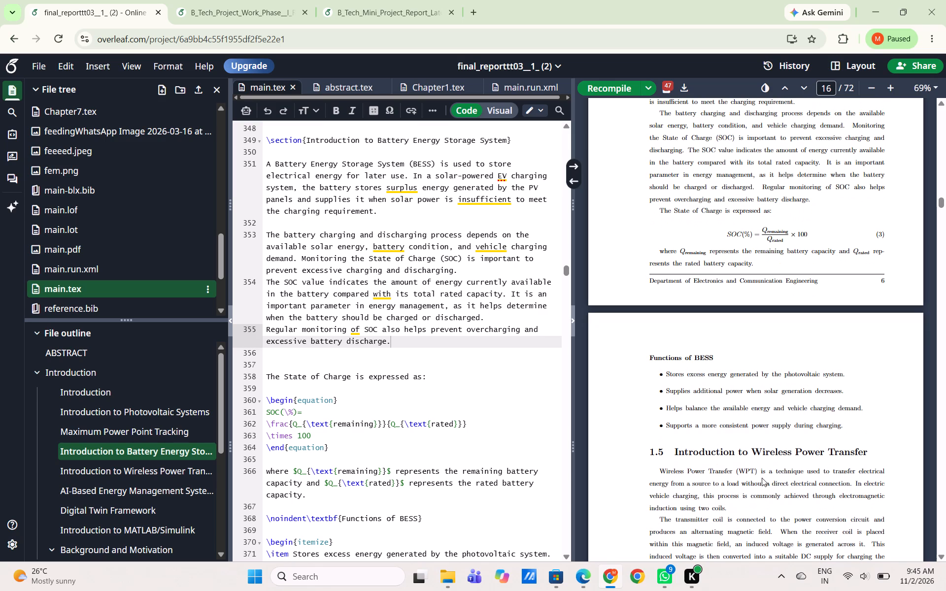
pyautogui.scroll(-5, 762, 478)
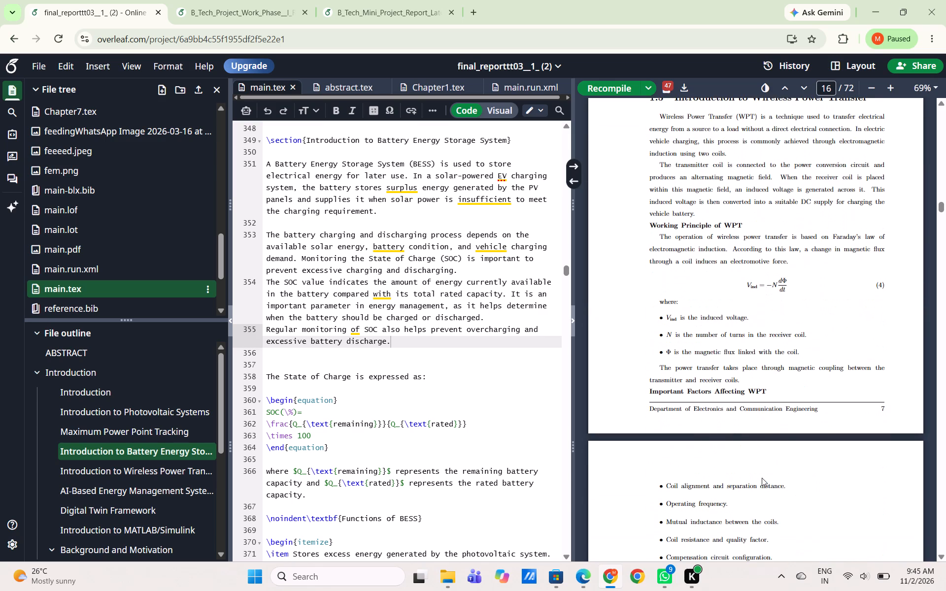
pyautogui.doubleClick(748, 391)
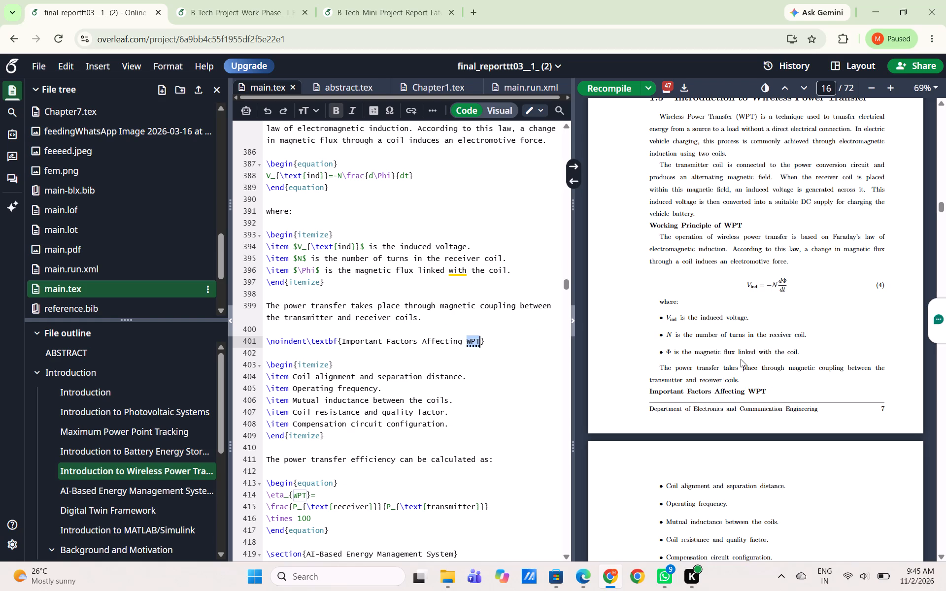
# Locate the source of the sentence above "Important Factors Affecting WPT" and copy "The power transfer takes place through magnetic coupling…" from the PDF.
pyautogui.scroll(-2, 741, 359)
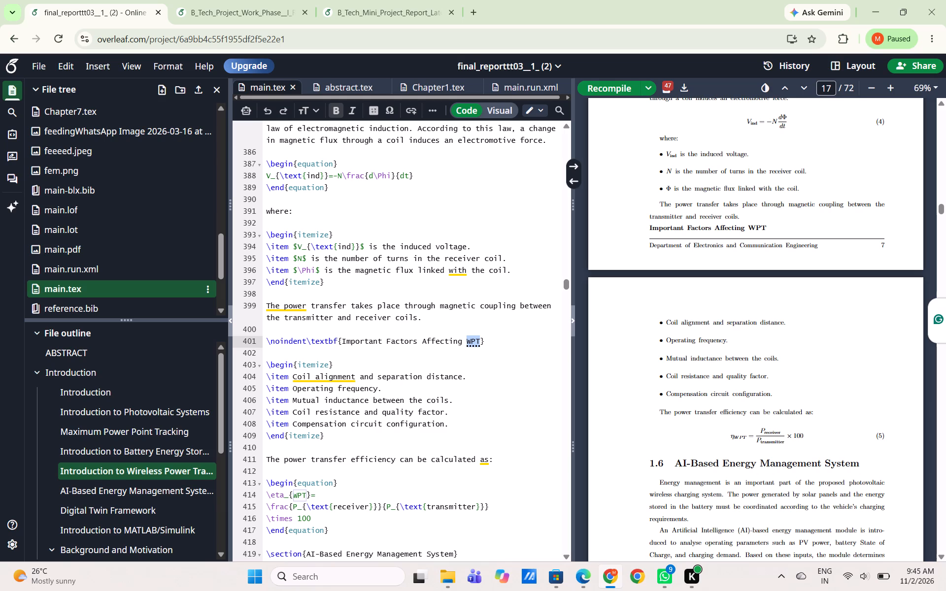
pyautogui.doubleClick(729, 217)
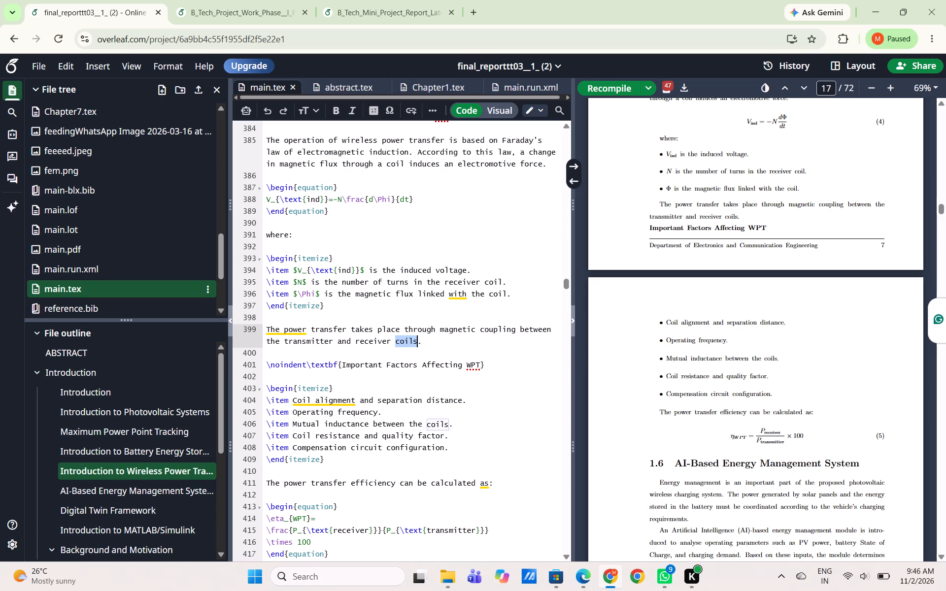
pyautogui.moveTo(659, 201); pyautogui.dragTo(740, 216)
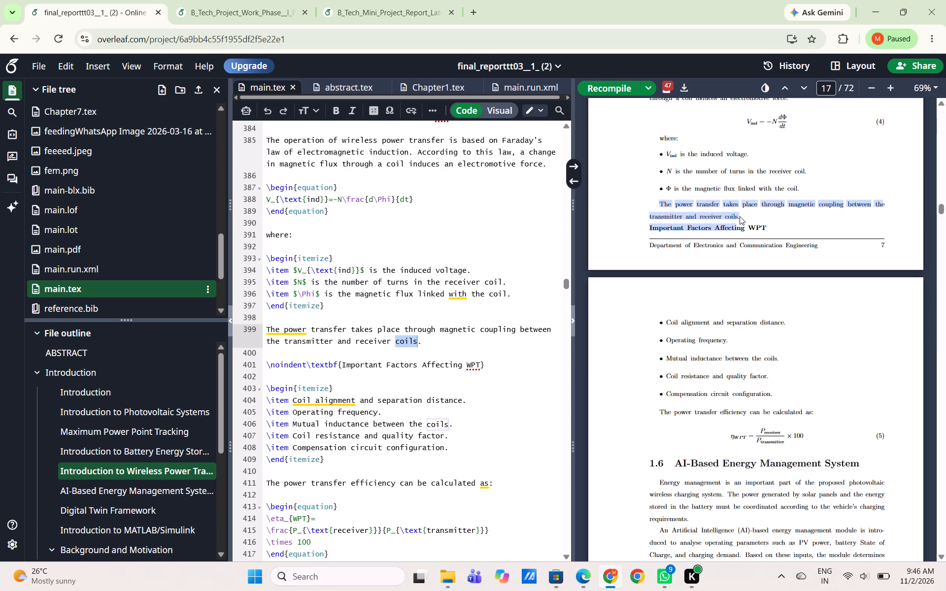
pyautogui.moveTo(740, 216); pyautogui.dragTo(739, 215)
pyautogui.hotkey('ctrl', 'c')
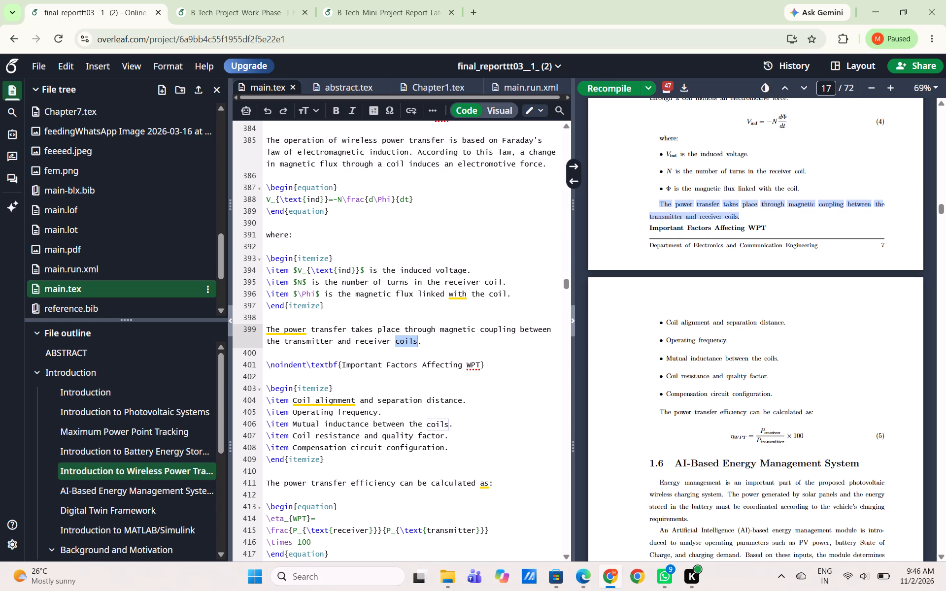
pyautogui.click(739, 215)
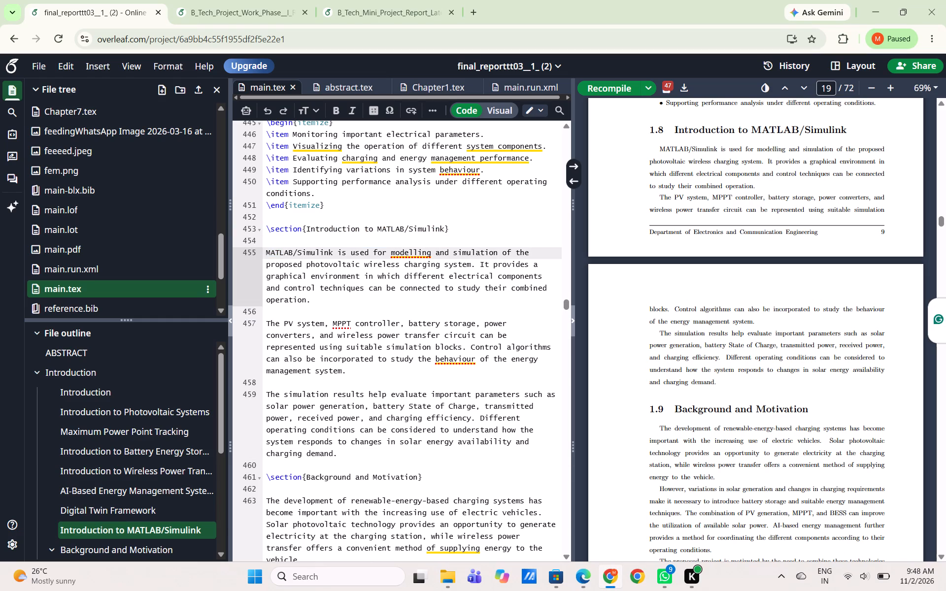
# Replace the three body paragraphs under "Introduction to MATLAB/Simulink" in main.tex with the copied, expanded MATLAB/Simulink modelling text.
pyautogui.moveTo(266, 253); pyautogui.dragTo(348, 453)
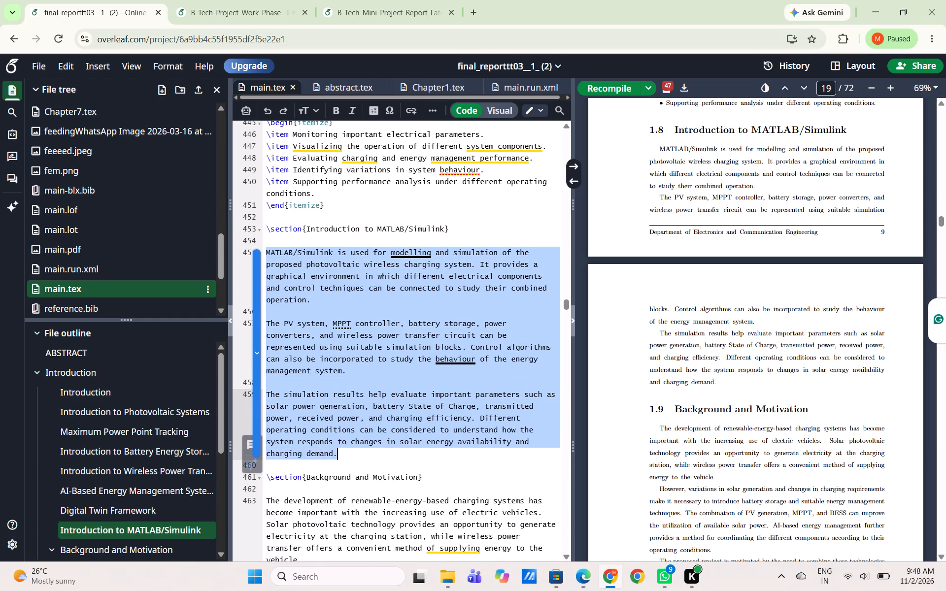
pyautogui.hotkey('ctrl', 'v')
pyautogui.scroll(3, 413, 344)
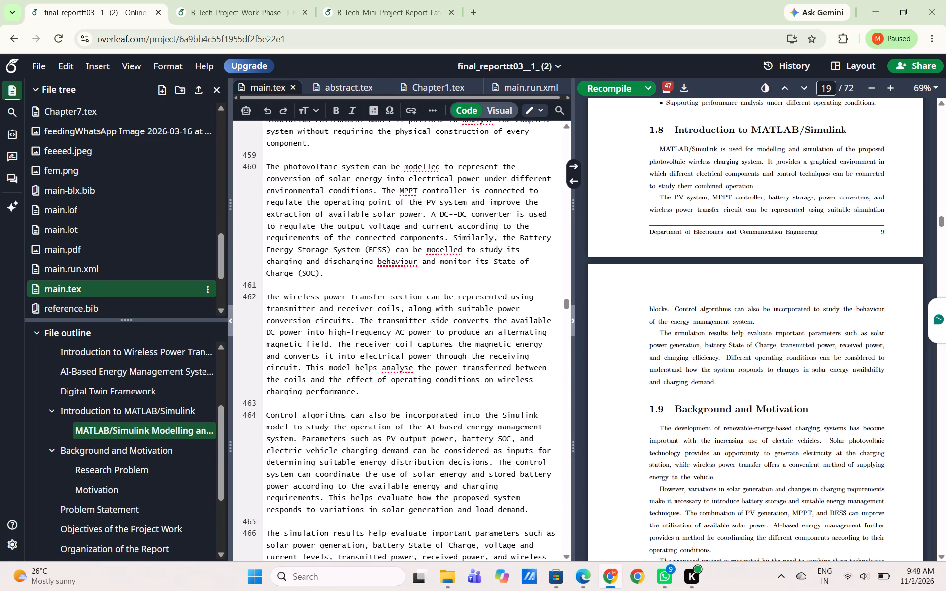
# Review the elaborated MATLAB/Simulink text in section 1.8 of main.tex and recompile the report.
pyautogui.scroll(2, 413, 344)
pyautogui.scroll(-6, 413, 344)
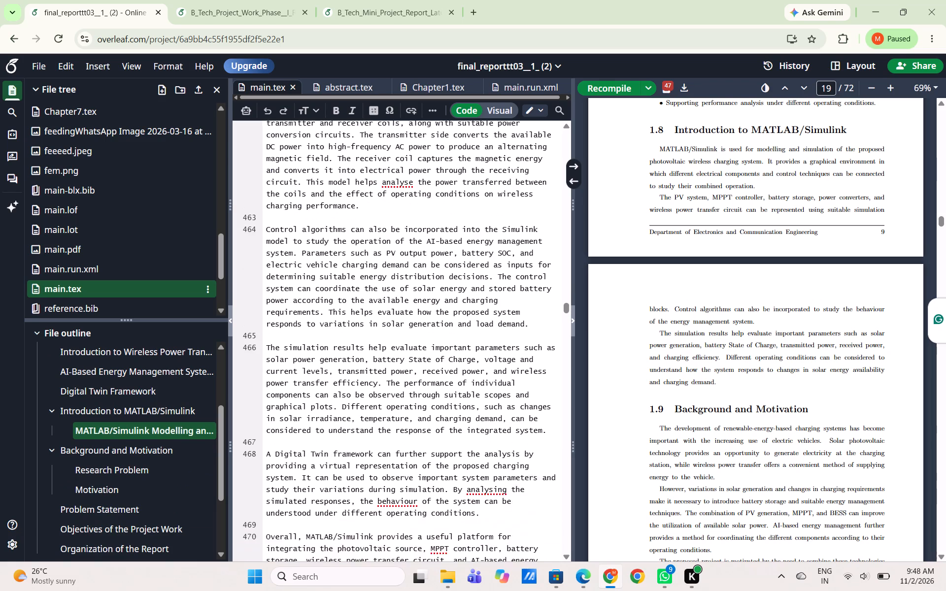
pyautogui.scroll(-1, 413, 344)
pyautogui.scroll(-2, 416, 275)
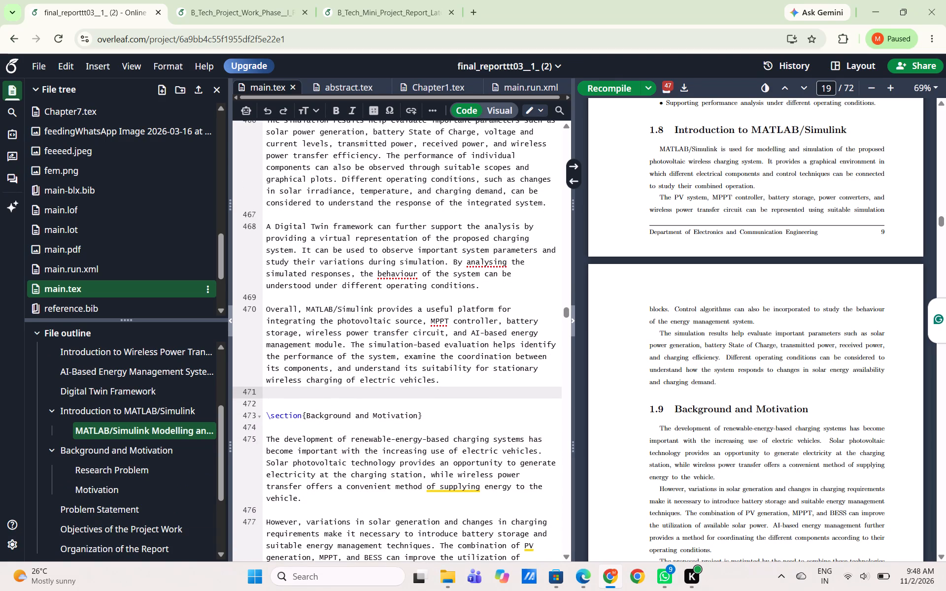
pyautogui.click(614, 86)
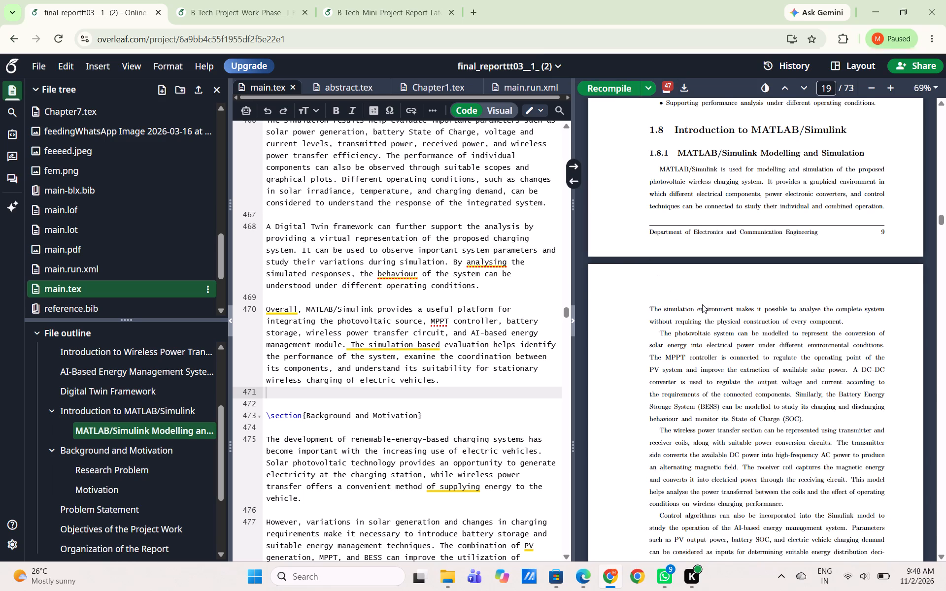
# Delete the "MATLAB/Simulink Modelling and Simulation" subsection heading under "Introduction to MATLAB/Simulink" in main.tex and recompile.
pyautogui.scroll(1, 702, 304)
pyautogui.scroll(2, 406, 304)
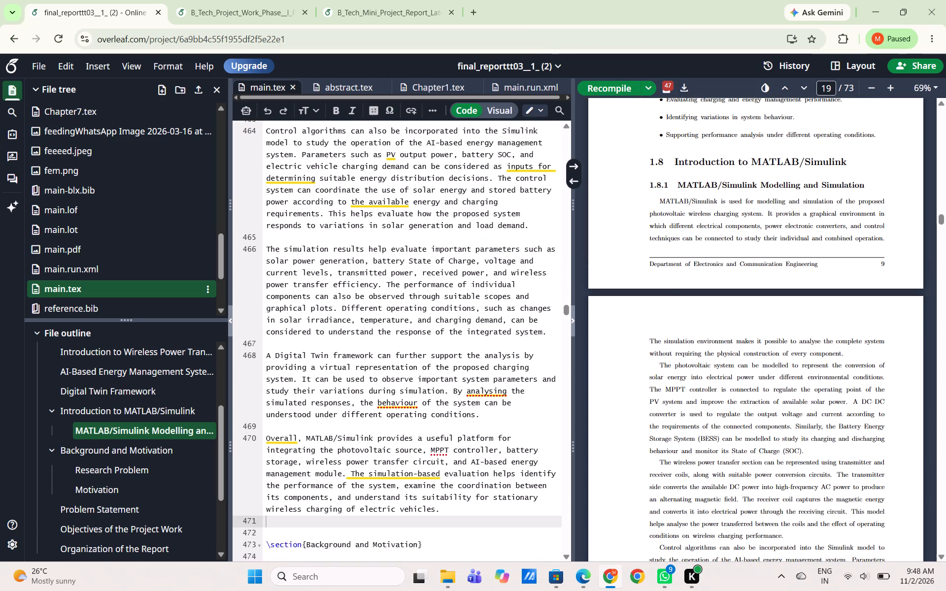
pyautogui.scroll(3, 406, 304)
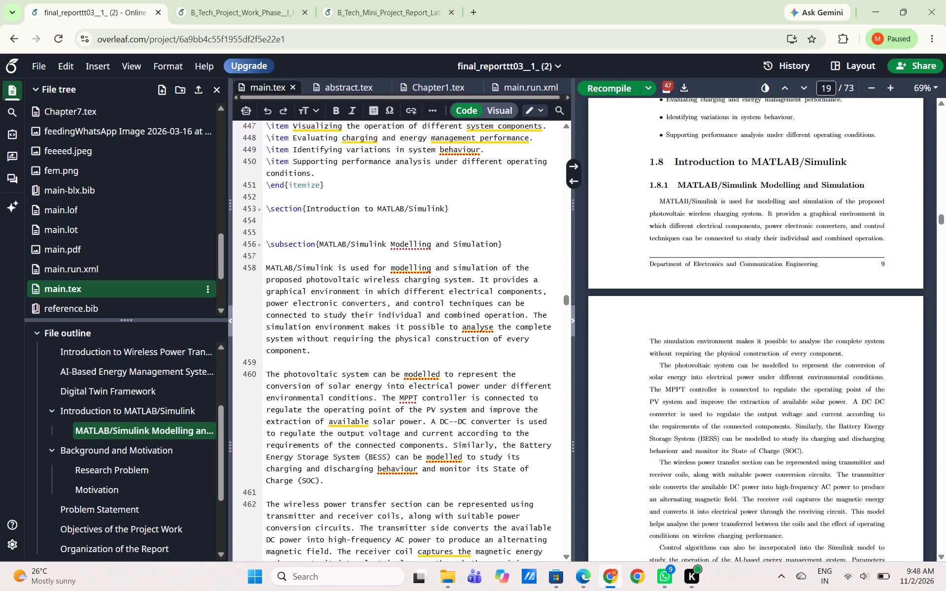
pyautogui.moveTo(267, 244); pyautogui.dragTo(506, 247)
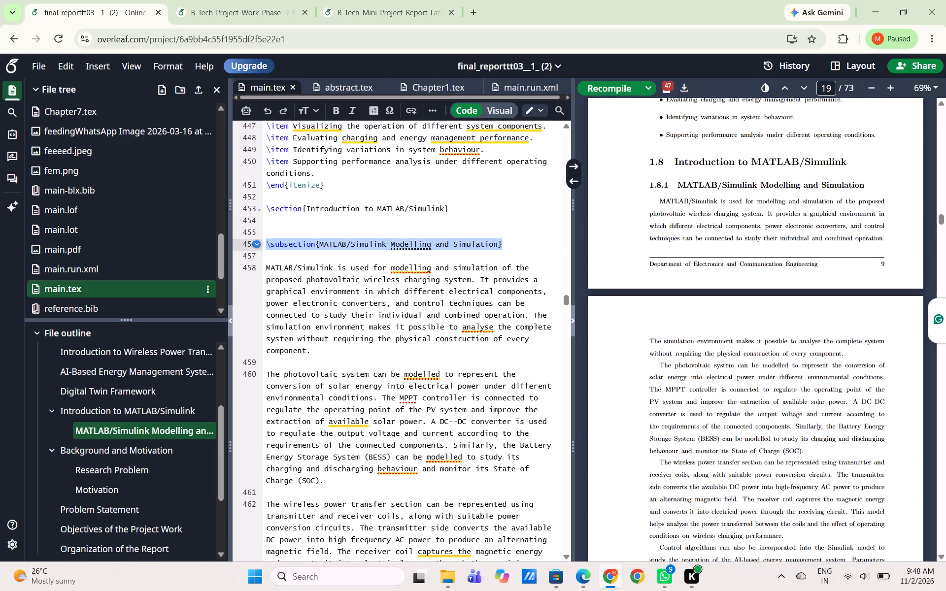
pyautogui.moveTo(506, 247); pyautogui.dragTo(506, 246)
pyautogui.press('BackSpace')
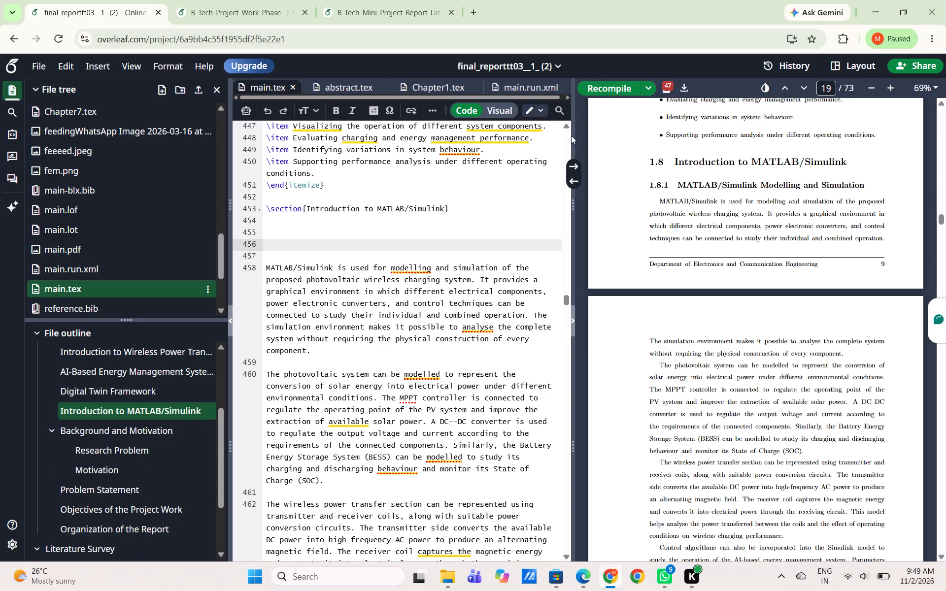
pyautogui.click(601, 90)
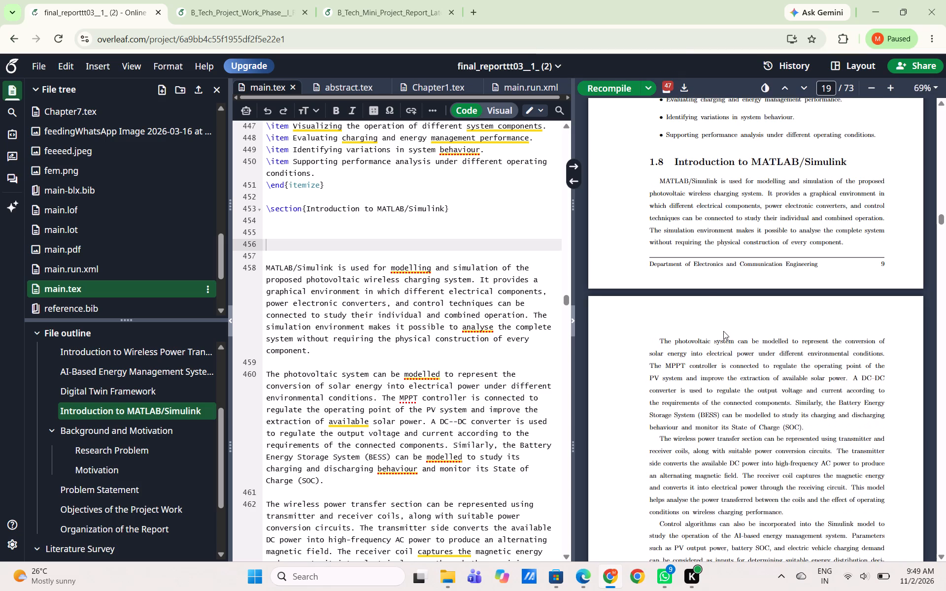
# Examine the compiled pages from section 1.8 through section 1.9, Background and Motivation, for layout and page breaks.
pyautogui.scroll(-6, 723, 331)
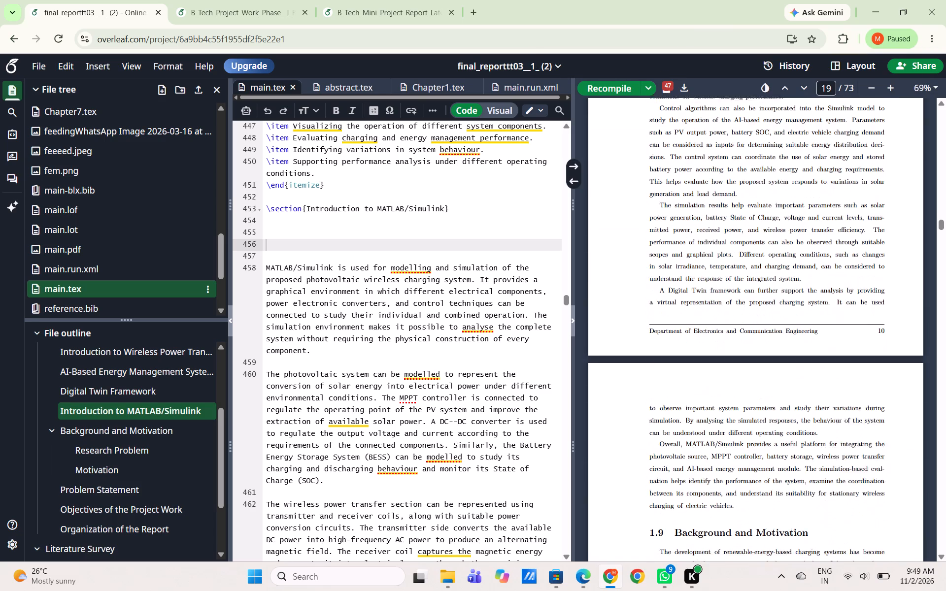
pyautogui.scroll(-3, 723, 331)
pyautogui.scroll(2, 723, 331)
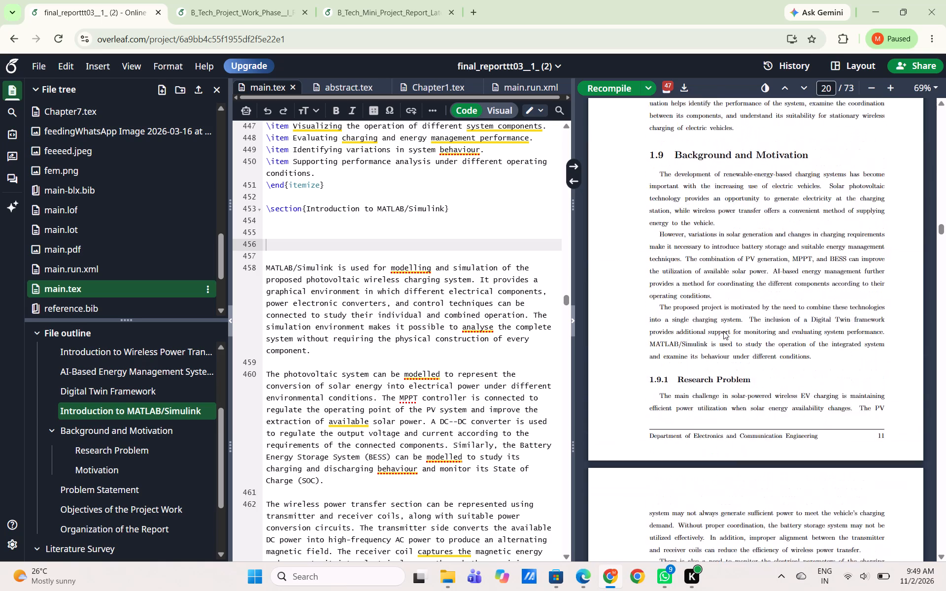
pyautogui.scroll(1, 723, 331)
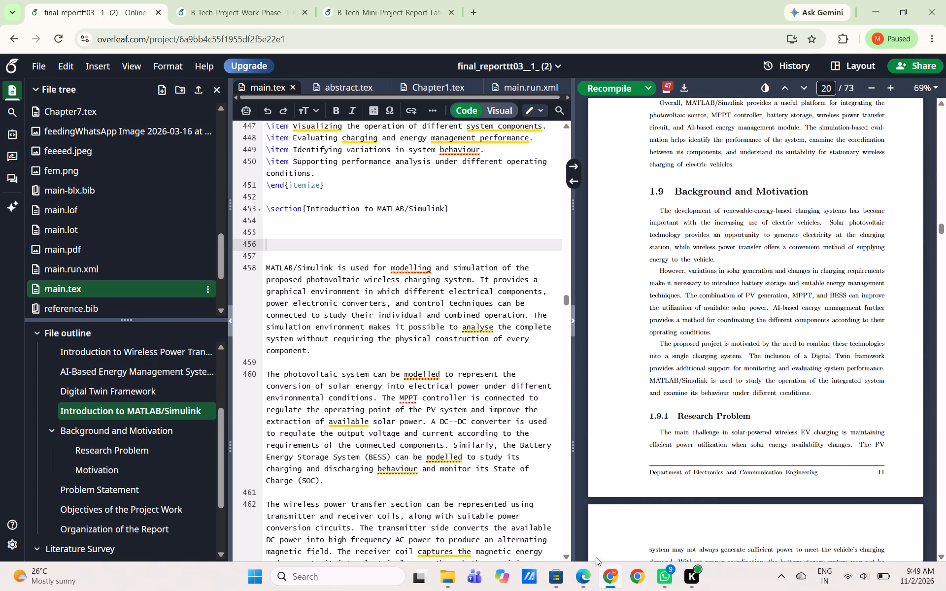
# Switch to the reference report PDF in Edge and examine Chapter 1's closing sections up to the start of Chapter 2.
pyautogui.click(581, 583)
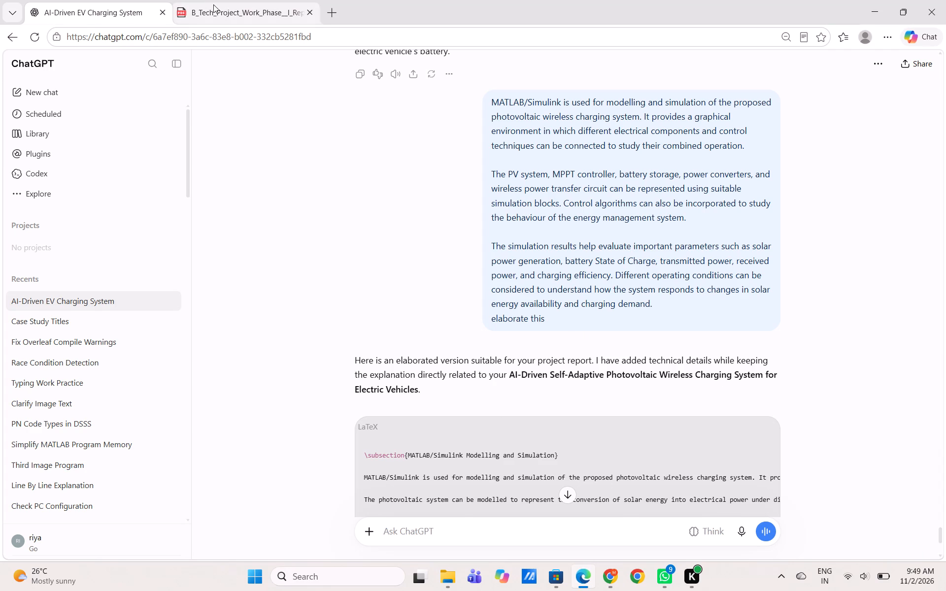
pyautogui.click(213, 4)
pyautogui.scroll(-12, 448, 340)
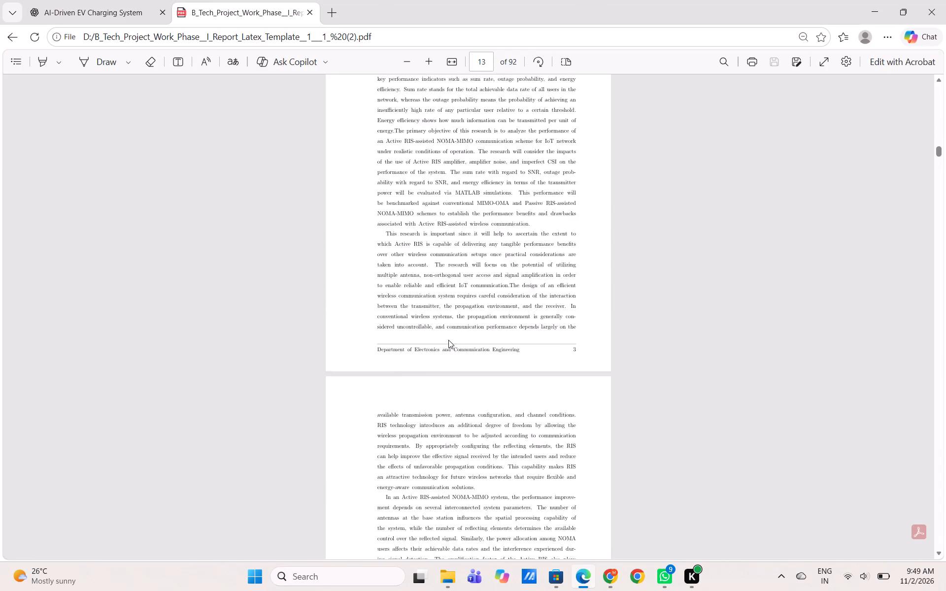
pyautogui.scroll(-19, 448, 340)
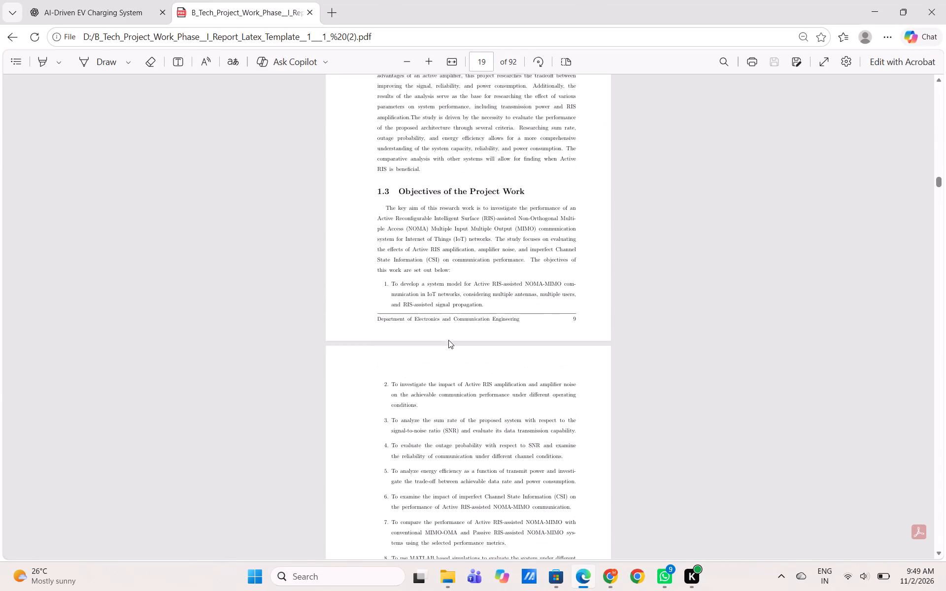
pyautogui.scroll(-3, 448, 340)
pyautogui.scroll(2, 448, 340)
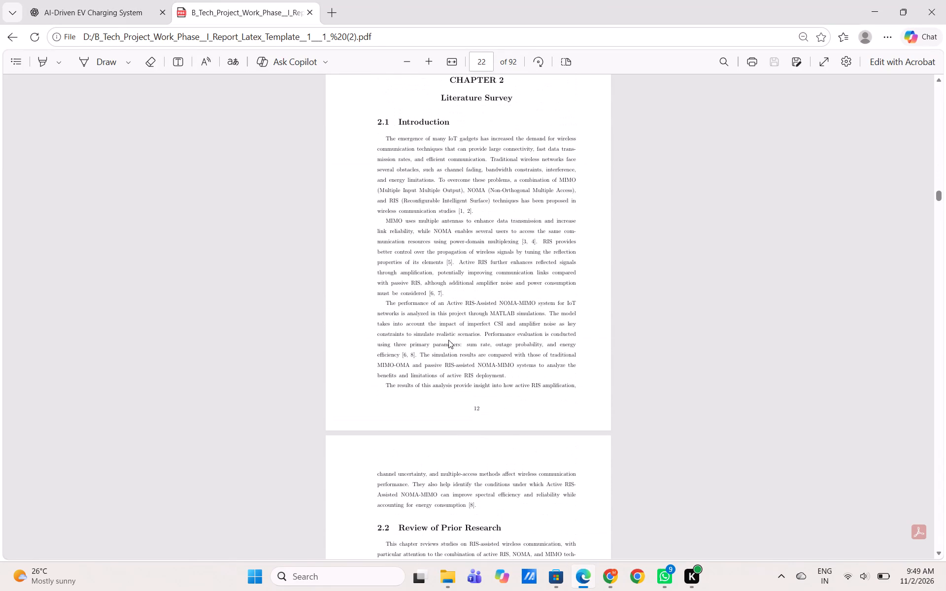
pyautogui.scroll(8, 448, 340)
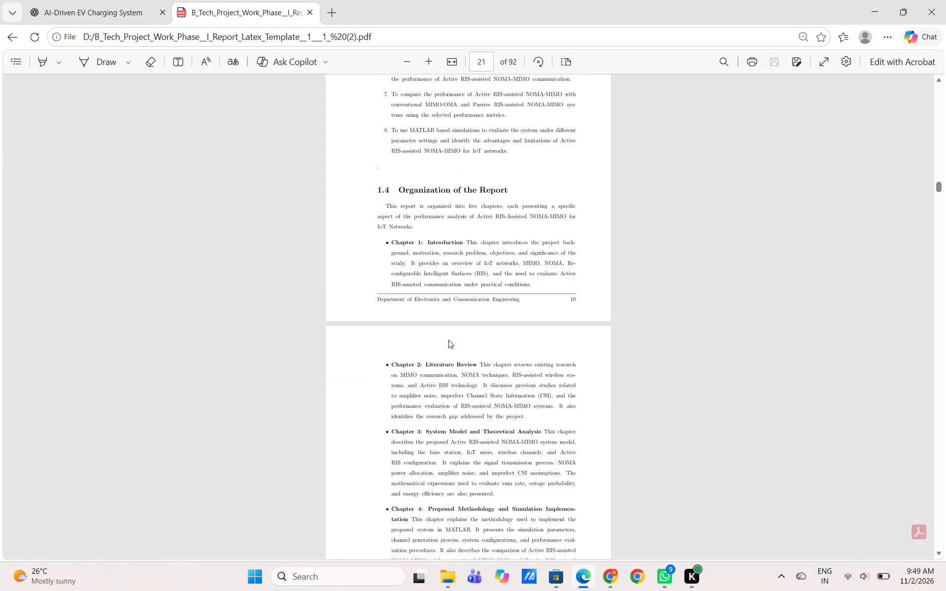
pyautogui.scroll(6, 448, 340)
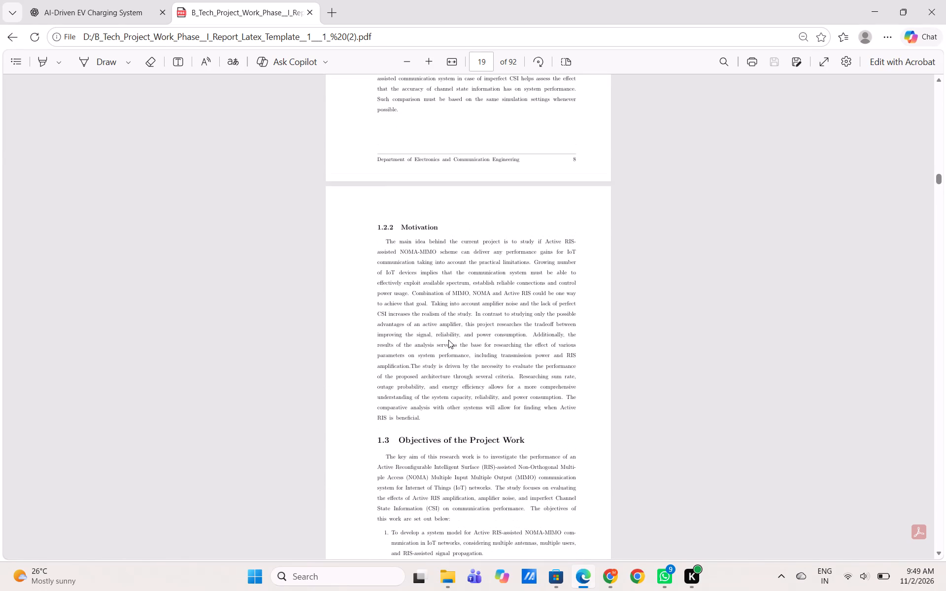
# Examine the reference report's Research Problem, Introduction, and section 1.2 Background and Motivation for length and page layout.
pyautogui.scroll(6, 448, 340)
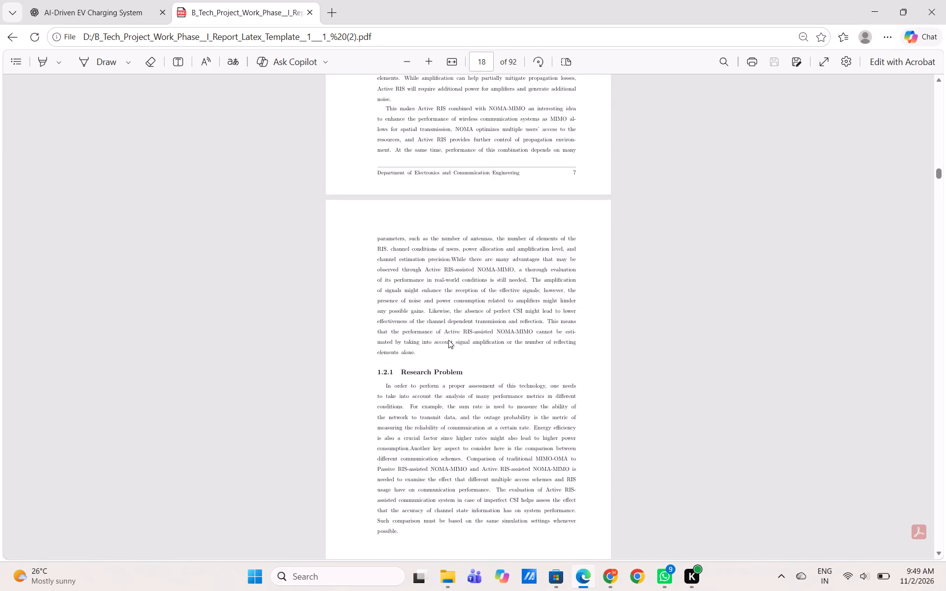
pyautogui.scroll(7, 448, 340)
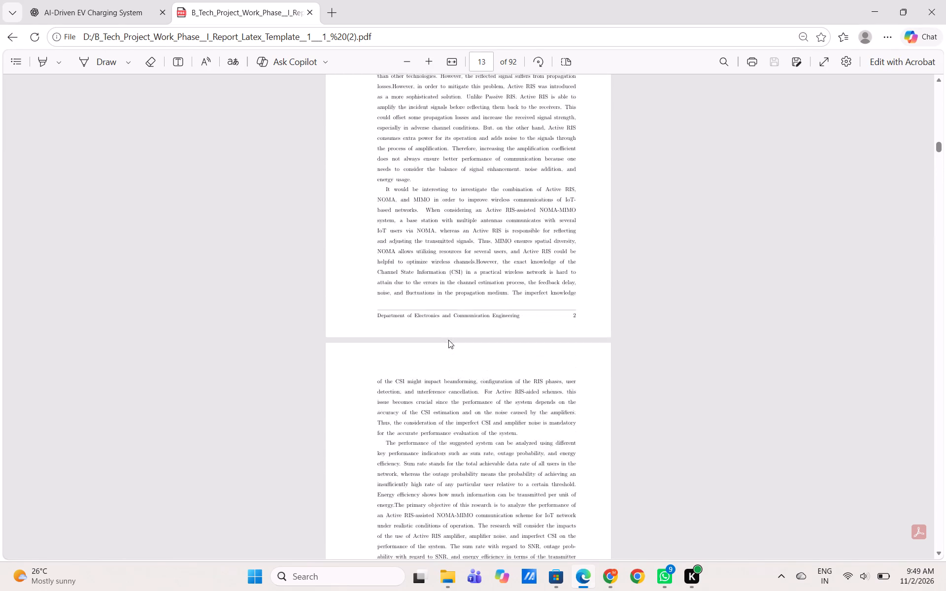
pyautogui.scroll(1, 448, 340)
pyautogui.scroll(-9, 448, 340)
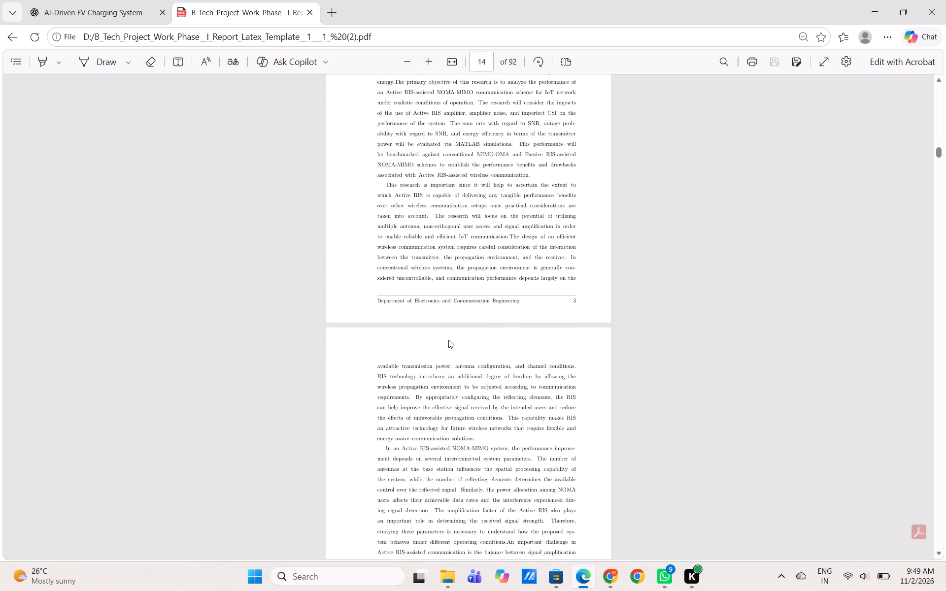
pyautogui.scroll(-9, 448, 340)
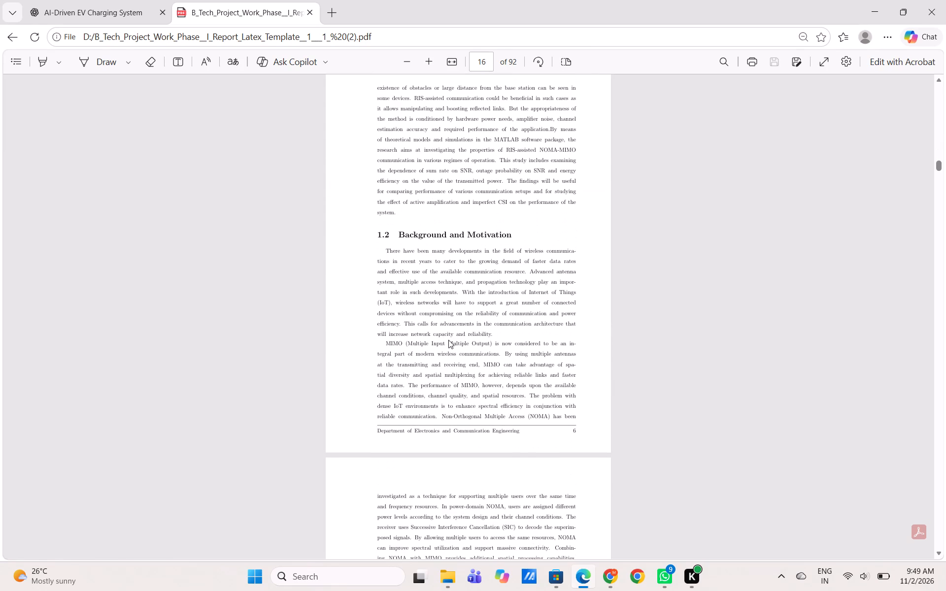
pyautogui.scroll(-1, 448, 340)
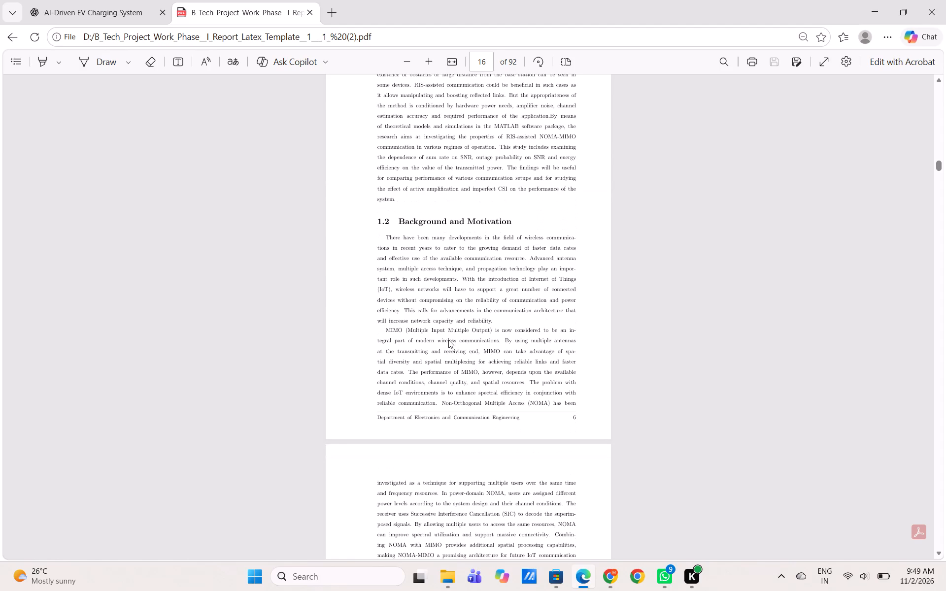
pyautogui.scroll(-1, 448, 340)
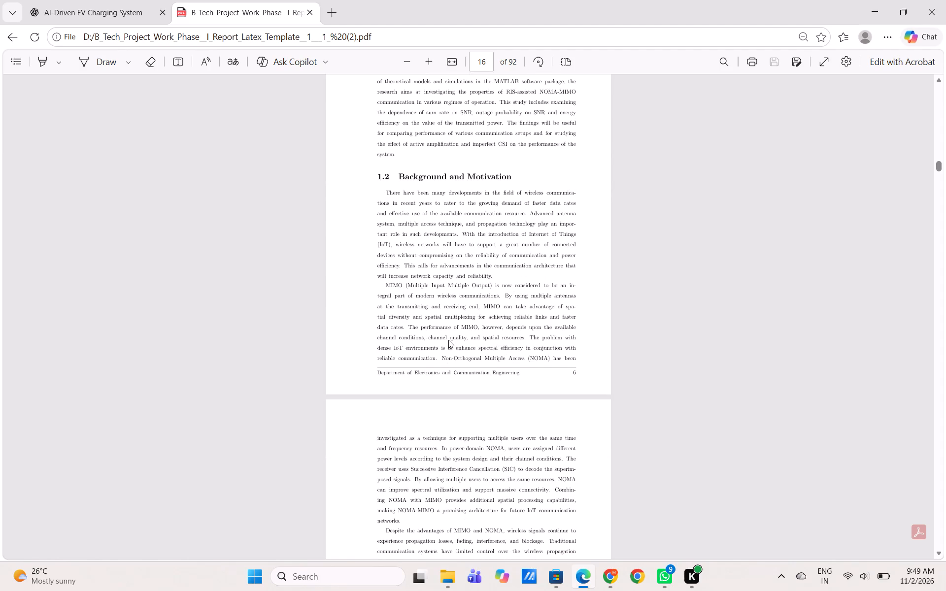
# Compare section 1.9 Background and Motivation in Overleaf with section 1.2 of the reference report PDF in Edge.
pyautogui.click(603, 578)
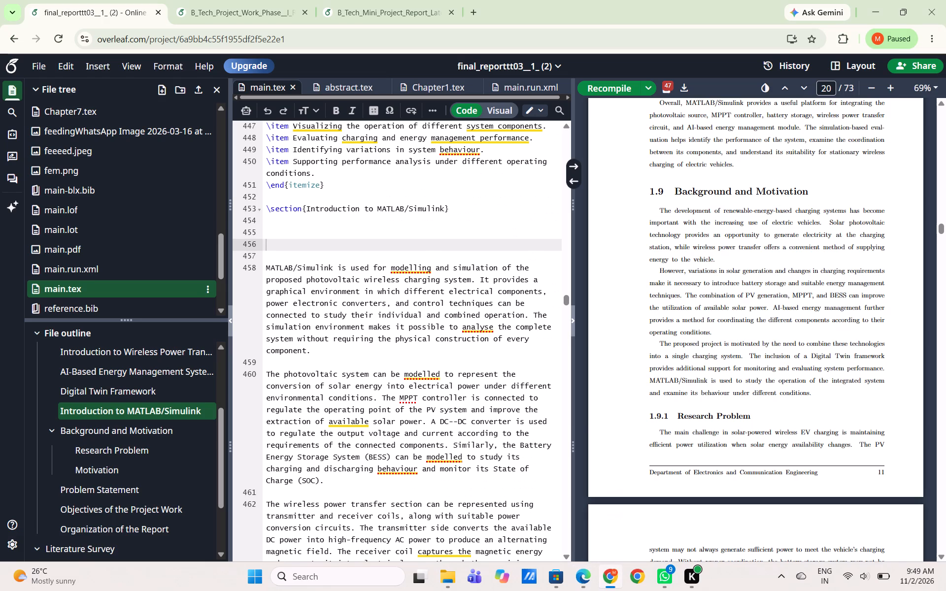
pyautogui.scroll(-4, 703, 364)
pyautogui.scroll(3, 703, 364)
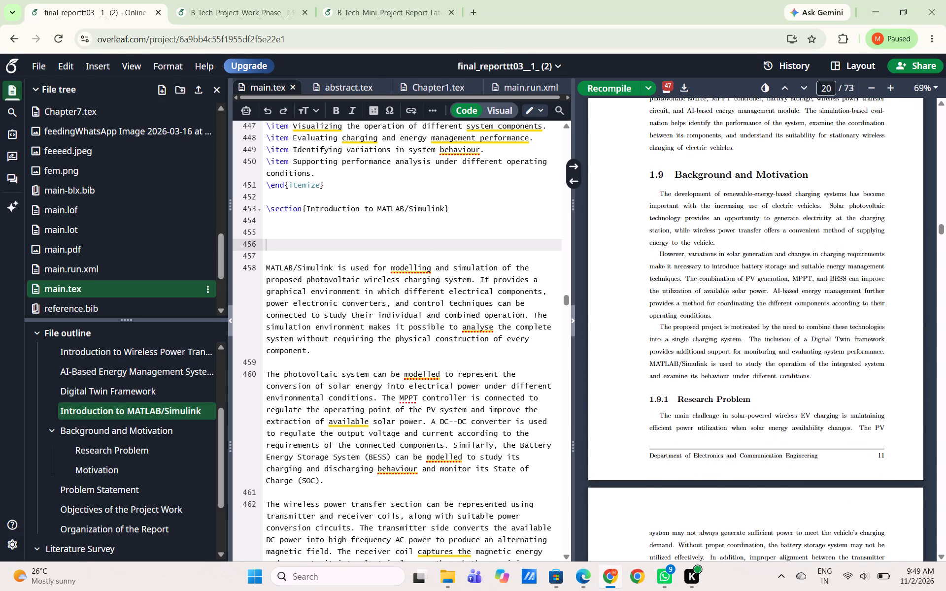
pyautogui.scroll(-3, 753, 412)
pyautogui.scroll(1, 753, 412)
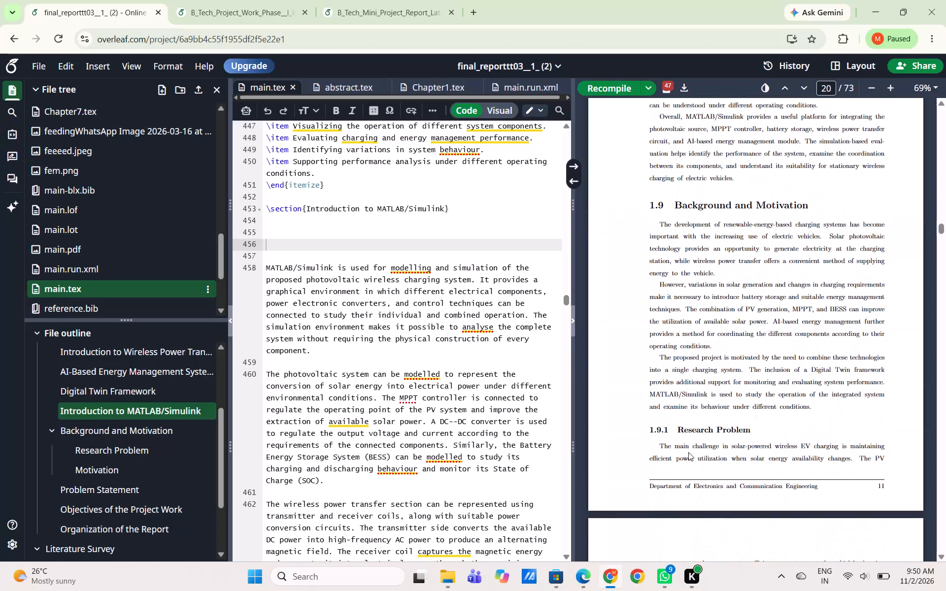
pyautogui.click(585, 581)
pyautogui.scroll(-3, 498, 413)
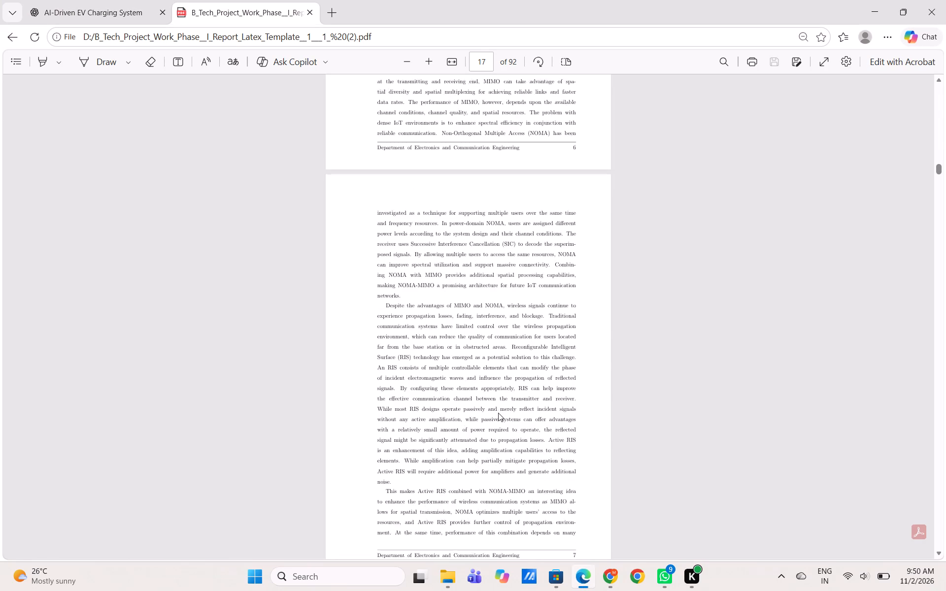
pyautogui.scroll(-7, 498, 413)
pyautogui.scroll(4, 498, 413)
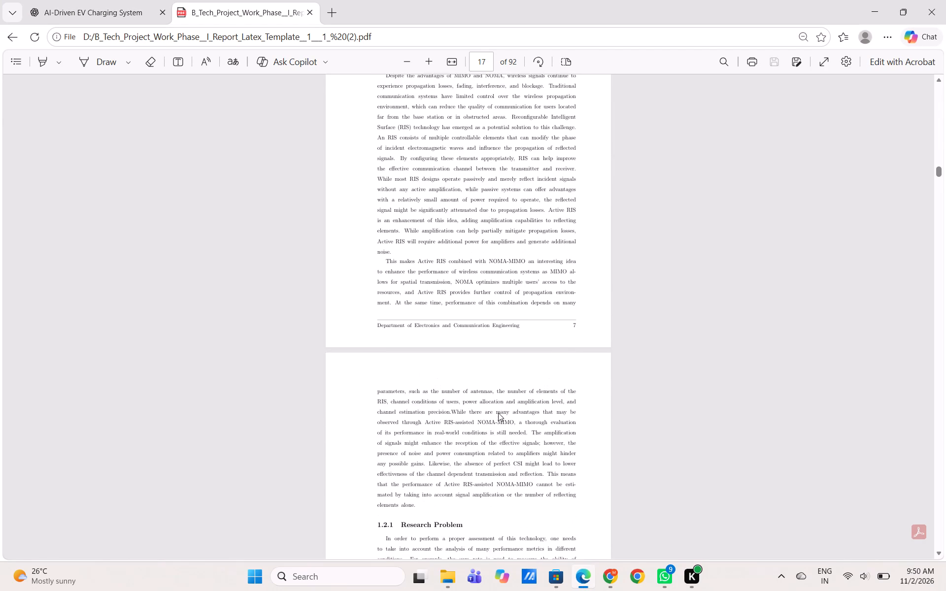
pyautogui.scroll(5, 498, 413)
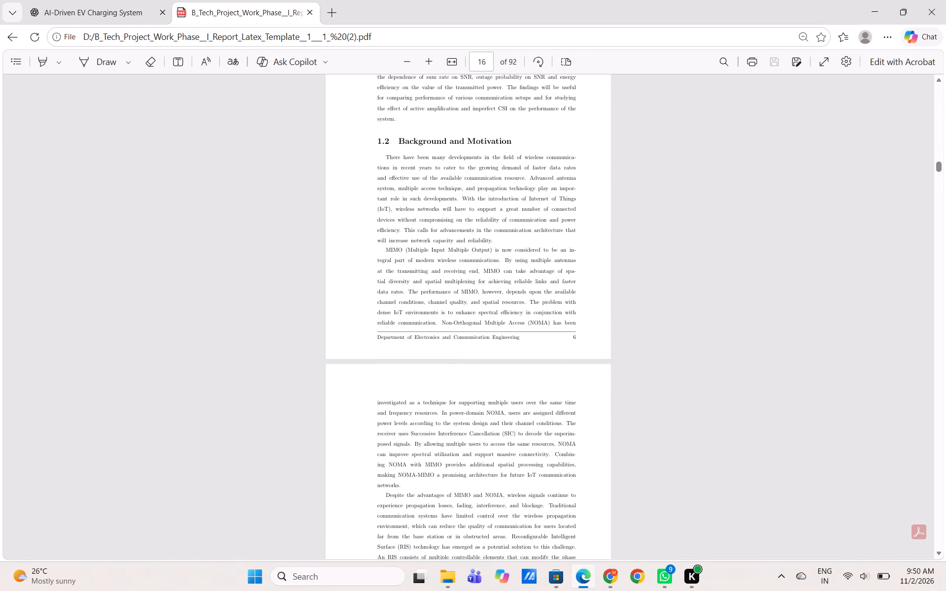
pyautogui.moveTo(383, 157); pyautogui.dragTo(456, 401)
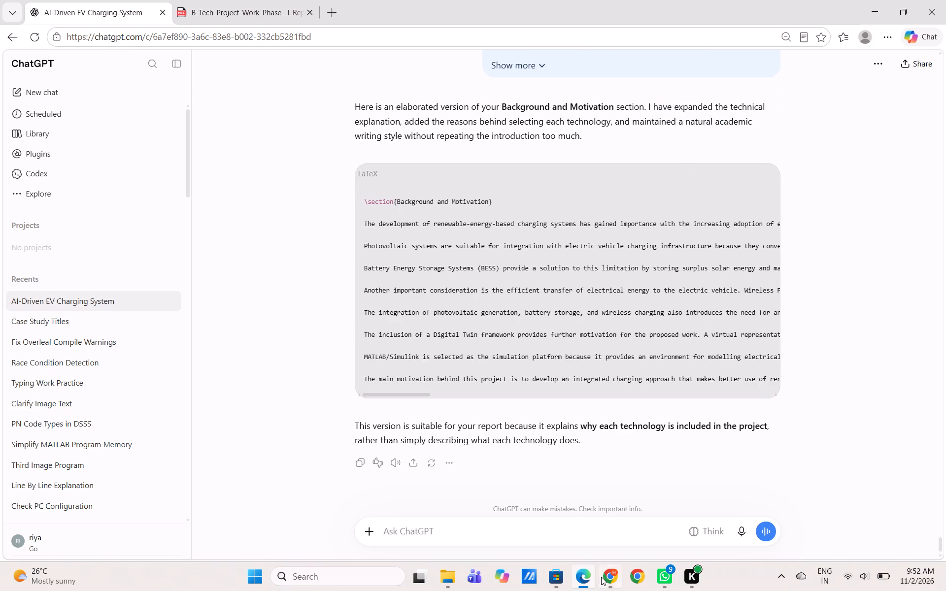
pyautogui.click(601, 577)
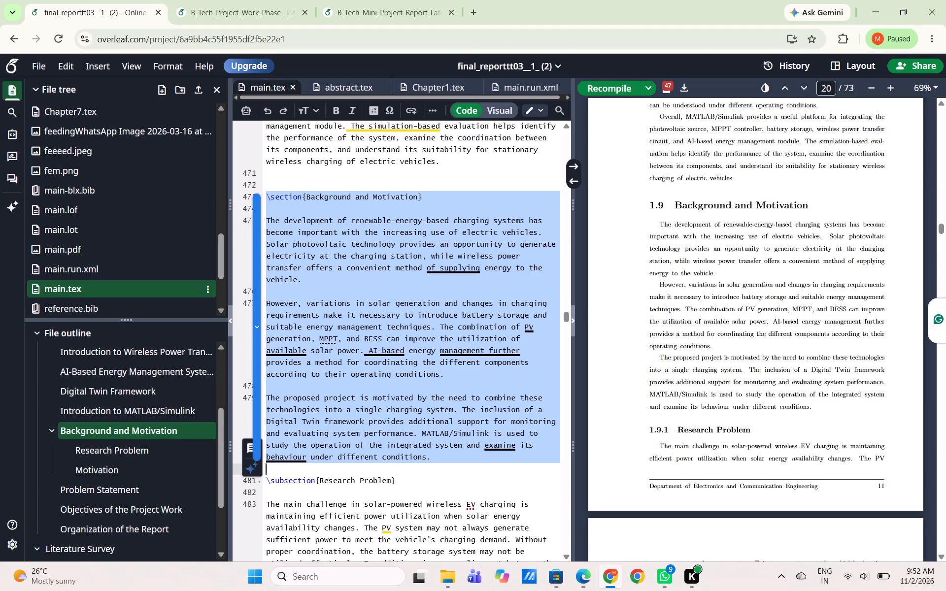
pyautogui.hotkey('ctrl', 'v')
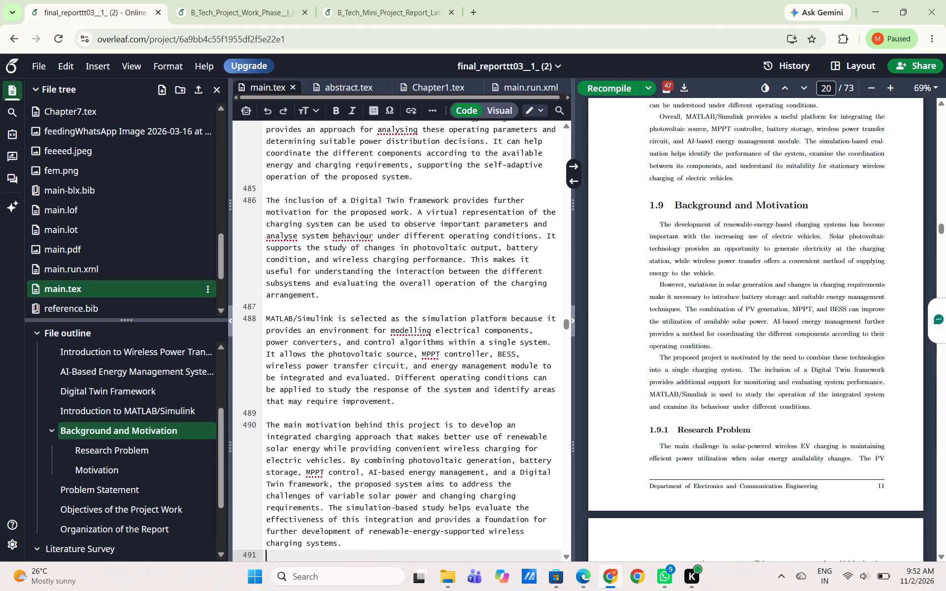
# Examine the replaced Background and Motivation section in main.tex, from the end of the MATLAB/Simulink section to the Research Problem subsection.
pyautogui.scroll(5, 372, 322)
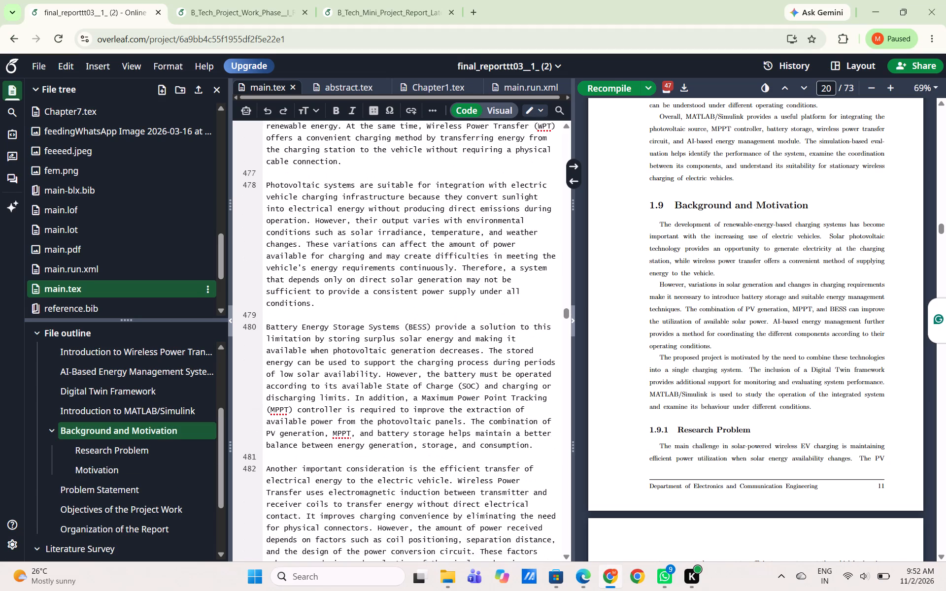
pyautogui.scroll(2, 372, 322)
pyautogui.scroll(-4, 372, 322)
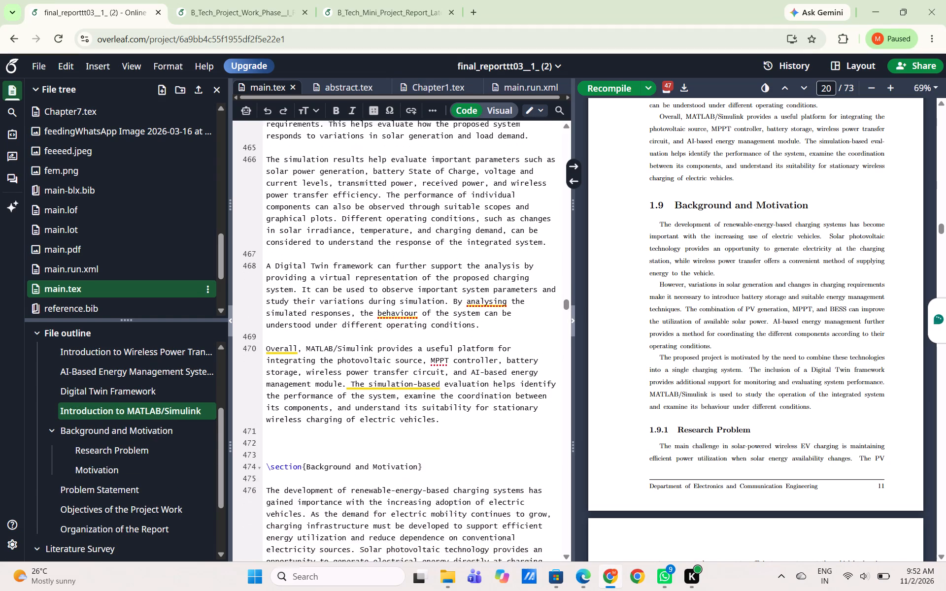
pyautogui.scroll(-4, 372, 322)
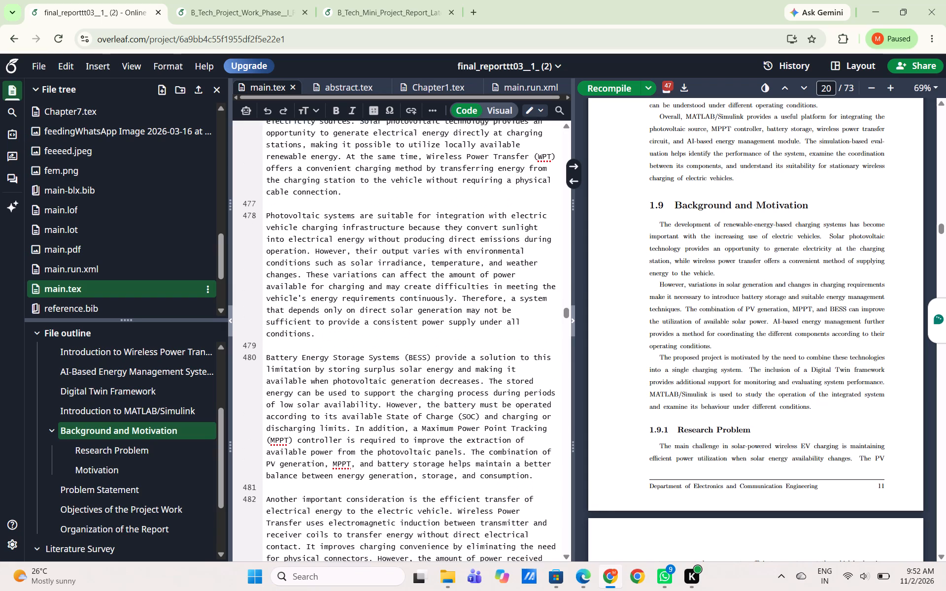
pyautogui.scroll(-5, 372, 322)
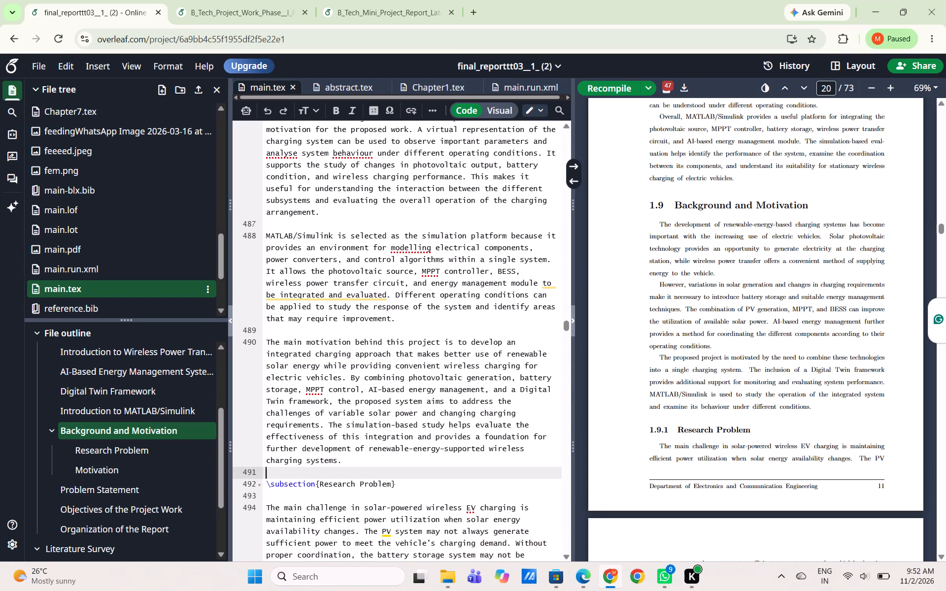
# Recompile the report with the expanded Background and Motivation section.
pyautogui.click(601, 91)
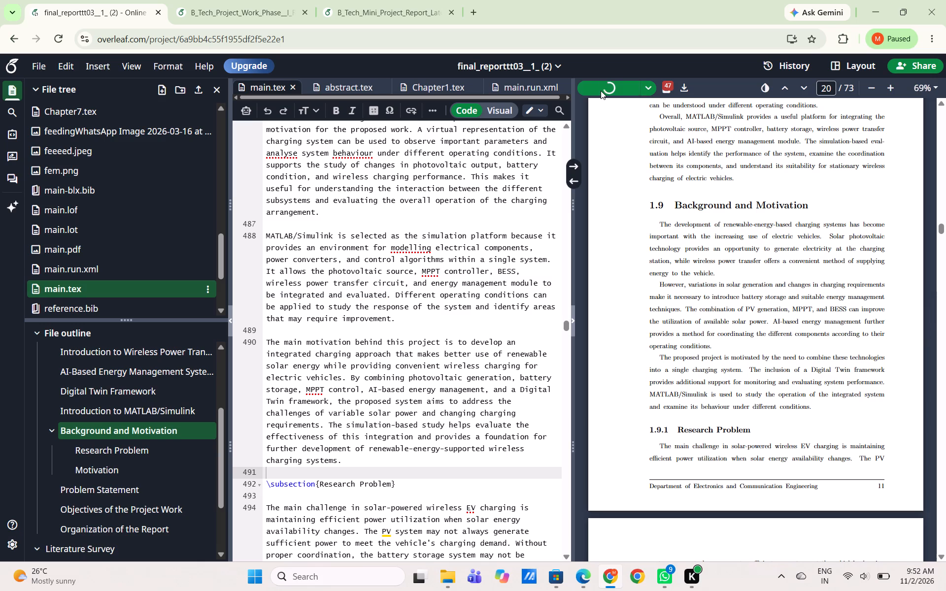
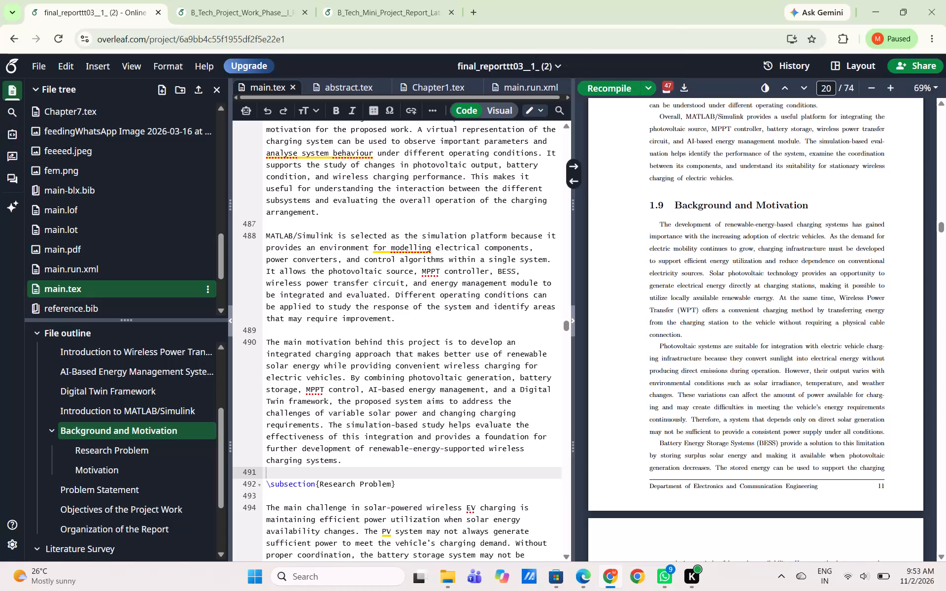
# Copy the Research Problem subsection, heading and both paragraphs, from the compiled report preview.
pyautogui.scroll(-5, 756, 296)
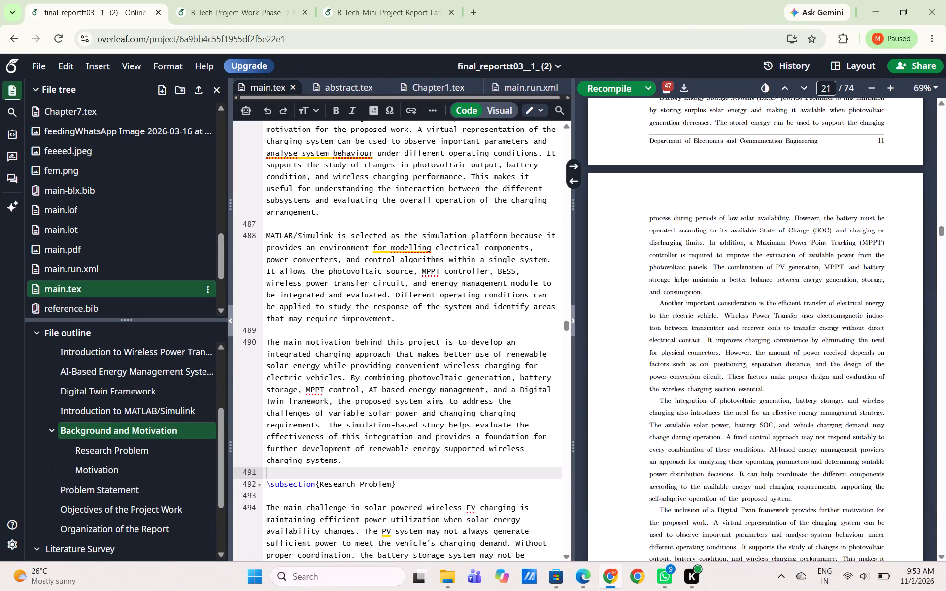
pyautogui.scroll(-3, 756, 296)
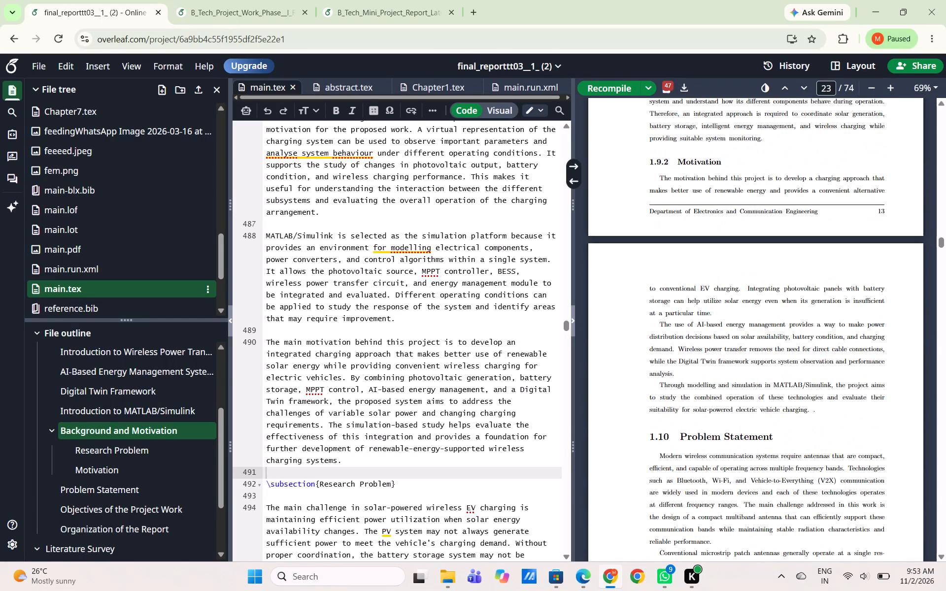
pyautogui.scroll(5, 756, 296)
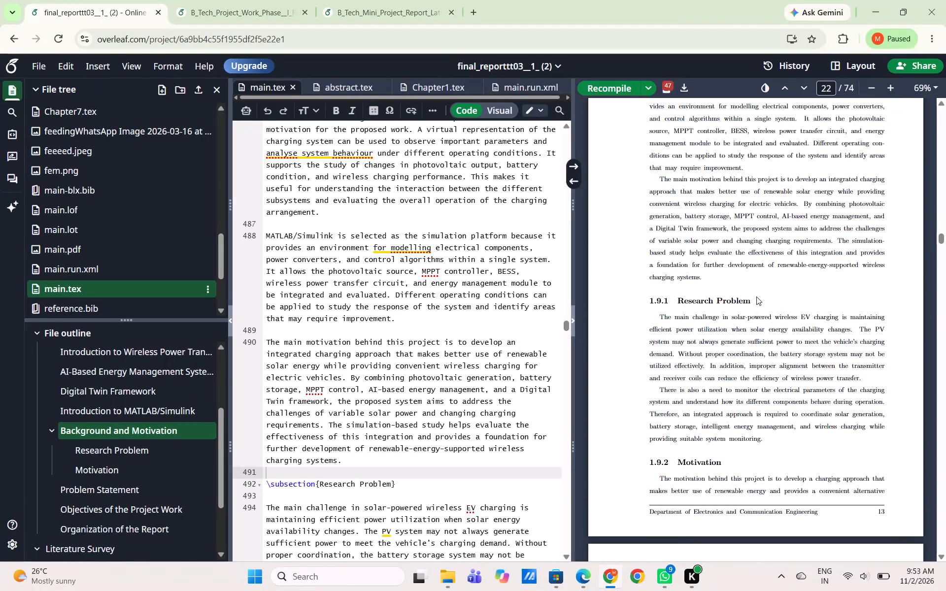
pyautogui.scroll(-2, 756, 296)
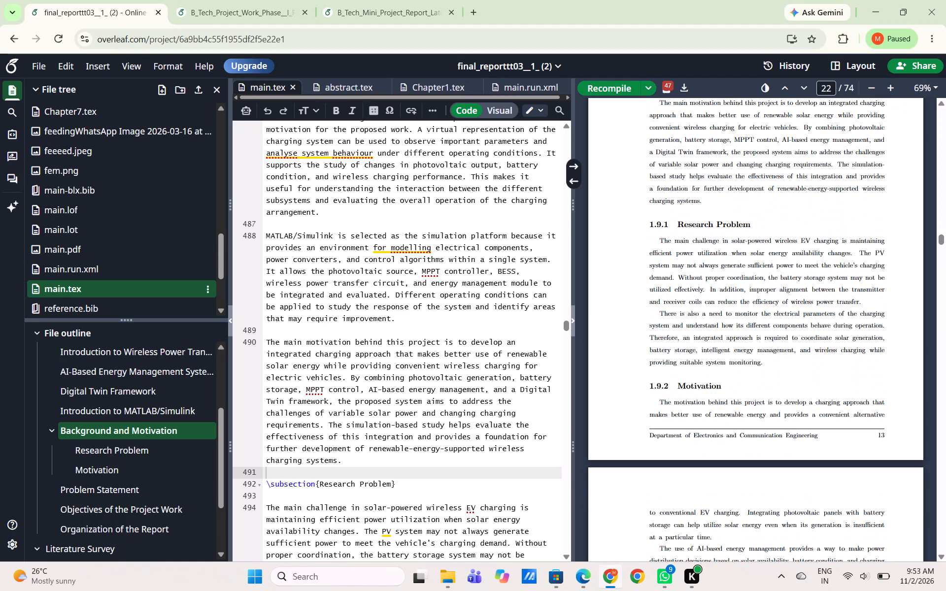
pyautogui.moveTo(676, 224); pyautogui.dragTo(767, 364)
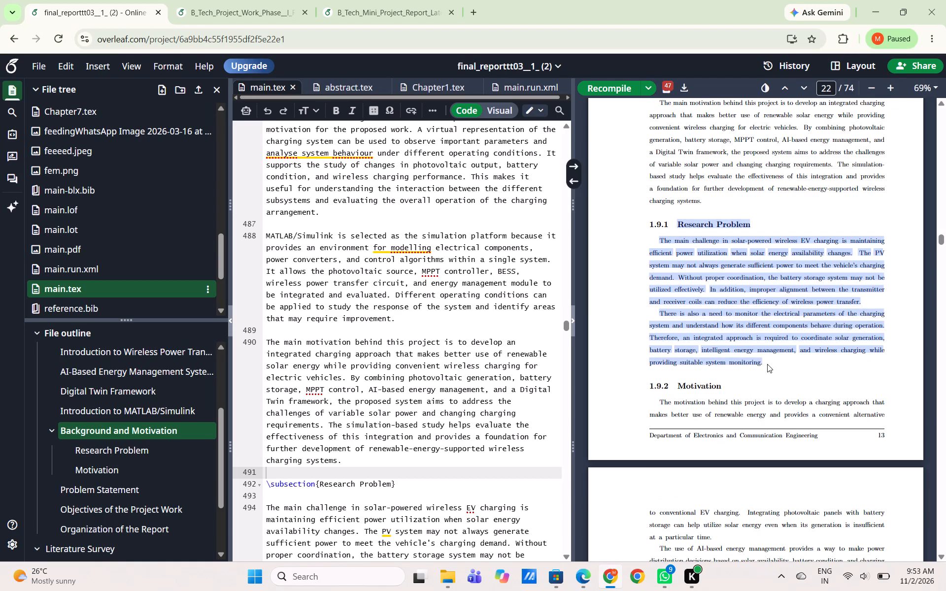
pyautogui.hotkey('ctrl', 'c')
pyautogui.click(767, 364)
pyautogui.click(584, 590)
pyautogui.click(428, 522)
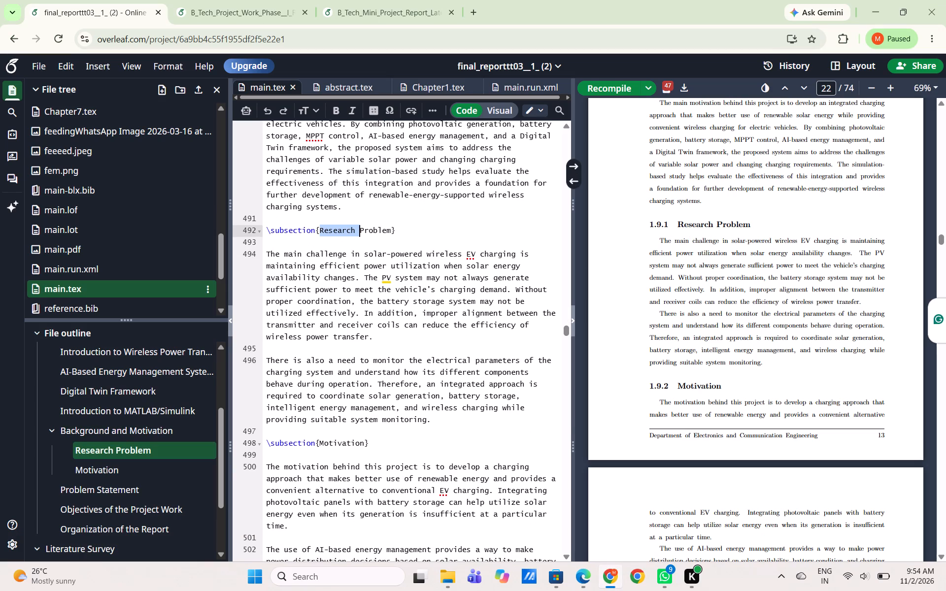
pyautogui.moveTo(265, 228); pyautogui.dragTo(434, 420)
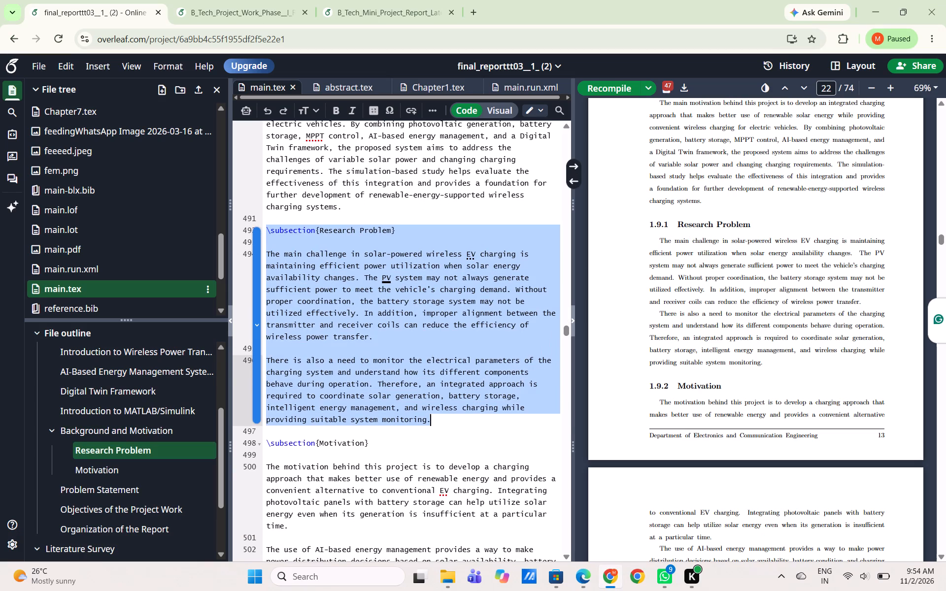
pyautogui.moveTo(434, 420); pyautogui.dragTo(434, 420)
pyautogui.hotkey('ctrl', 'v')
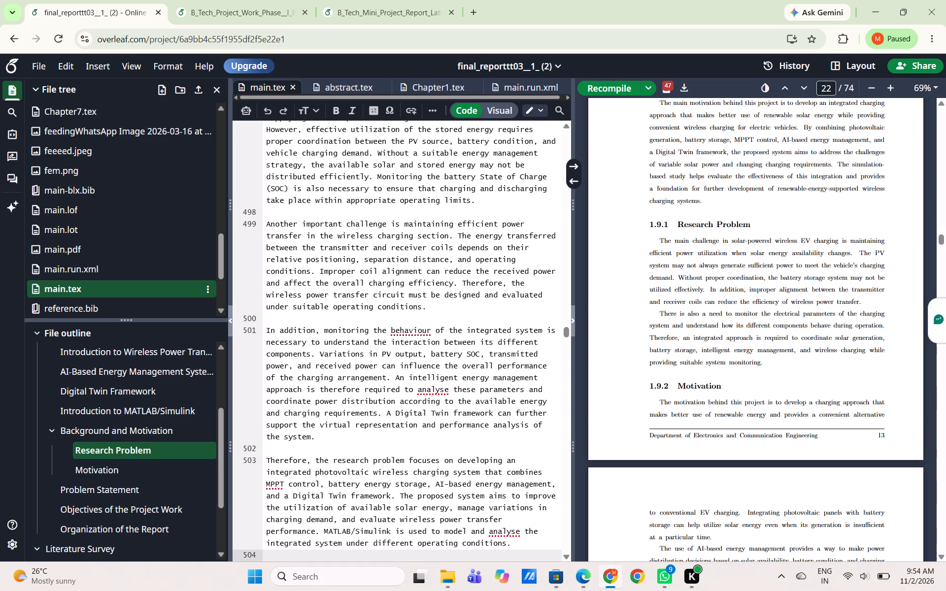
pyautogui.scroll(4, 436, 393)
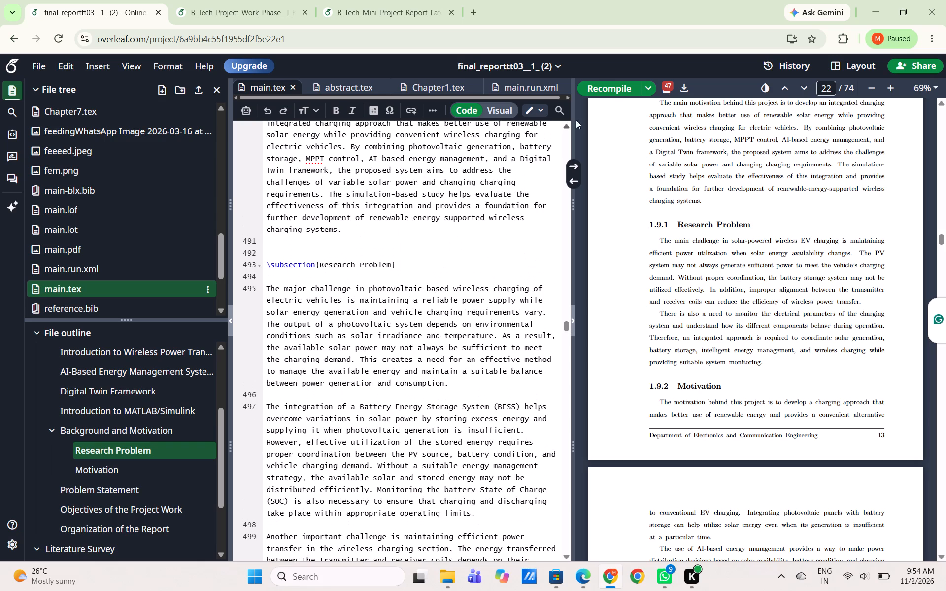
# Recompile the report and check the new Research Problem subsection in the preview through to Motivation.
pyautogui.click(619, 82)
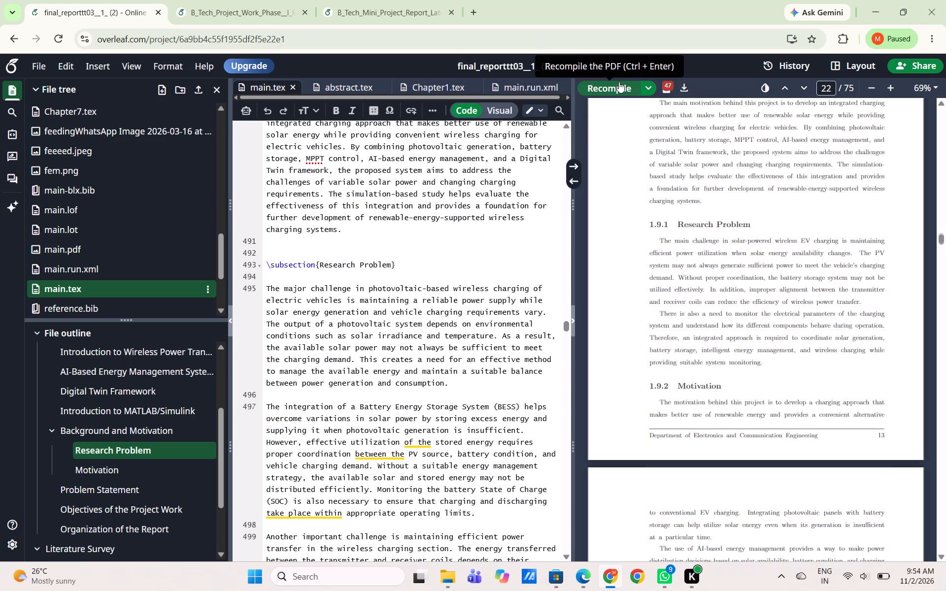
pyautogui.scroll(-1, 690, 337)
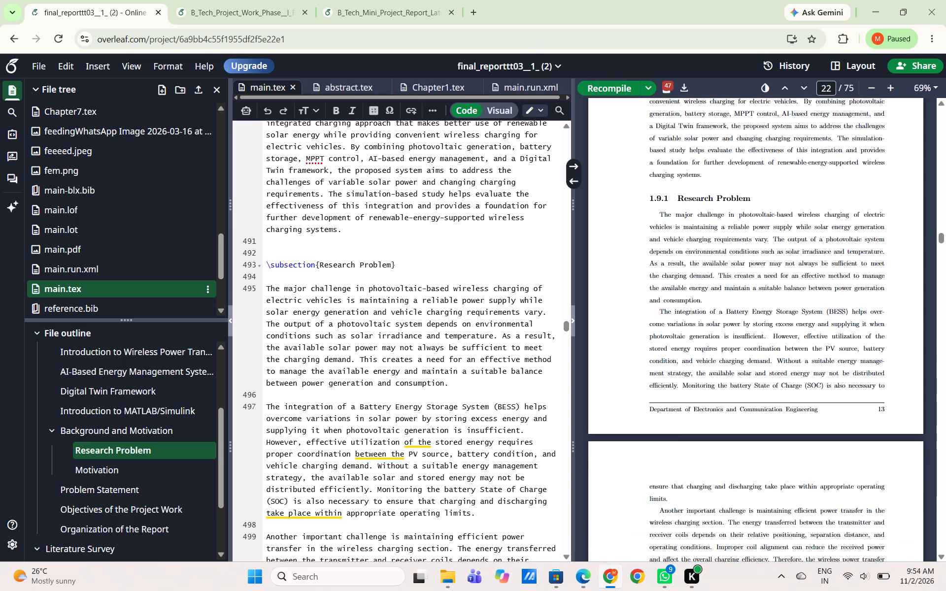
pyautogui.scroll(-3, 690, 337)
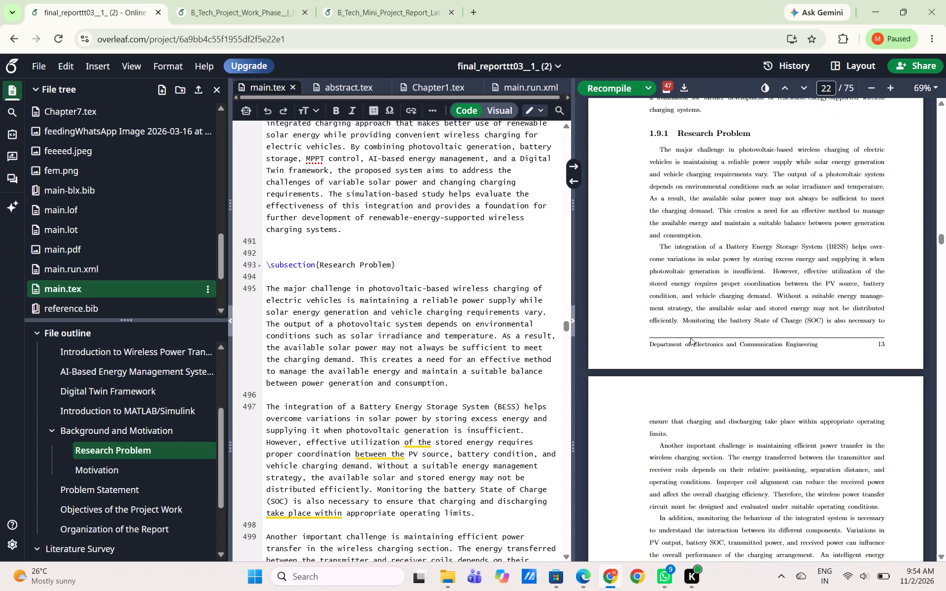
pyautogui.scroll(-4, 690, 337)
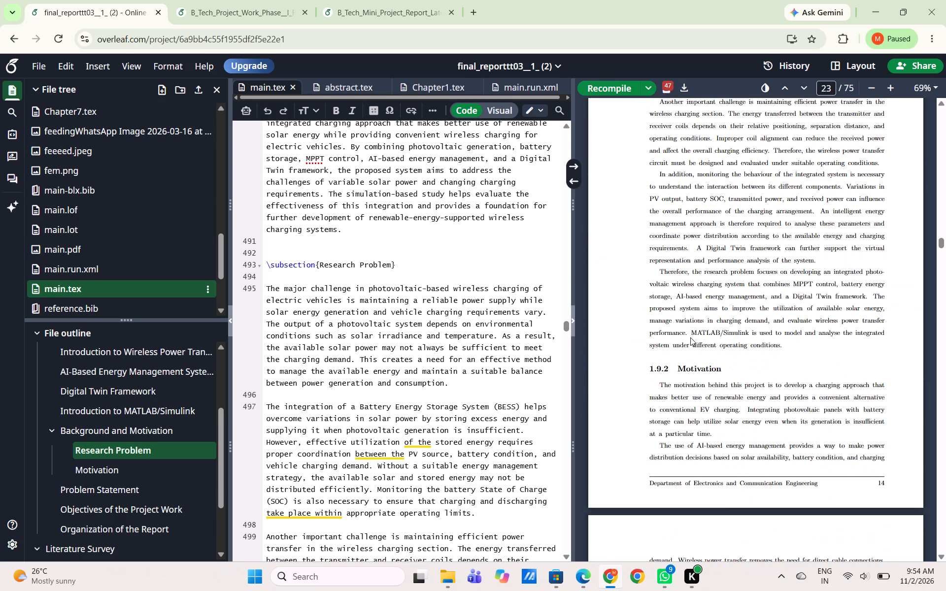
pyautogui.scroll(-1, 690, 337)
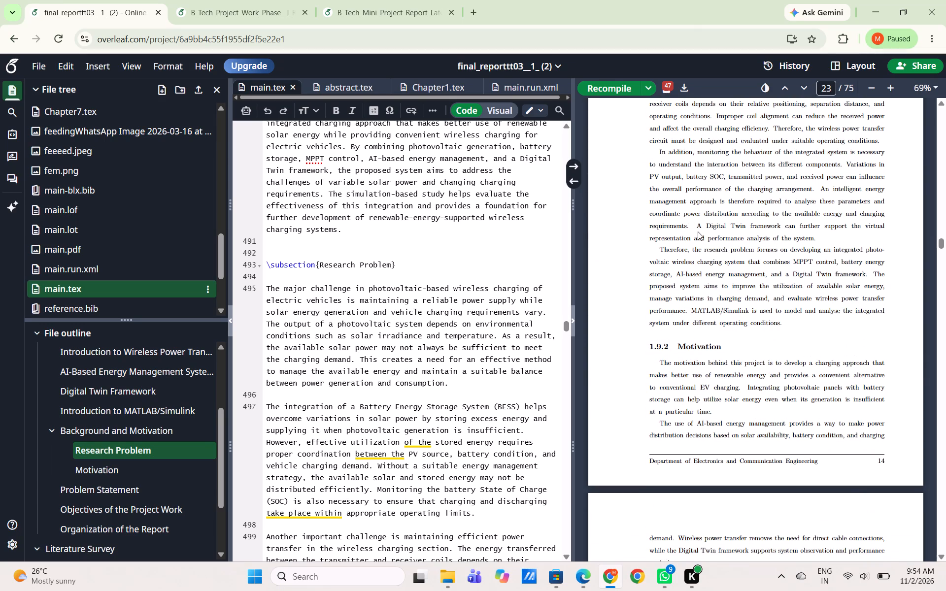
# Delete the space before "A Digital Twin framework can further" in the Research Problem subsection and recompile the report.
pyautogui.doubleClick(699, 226)
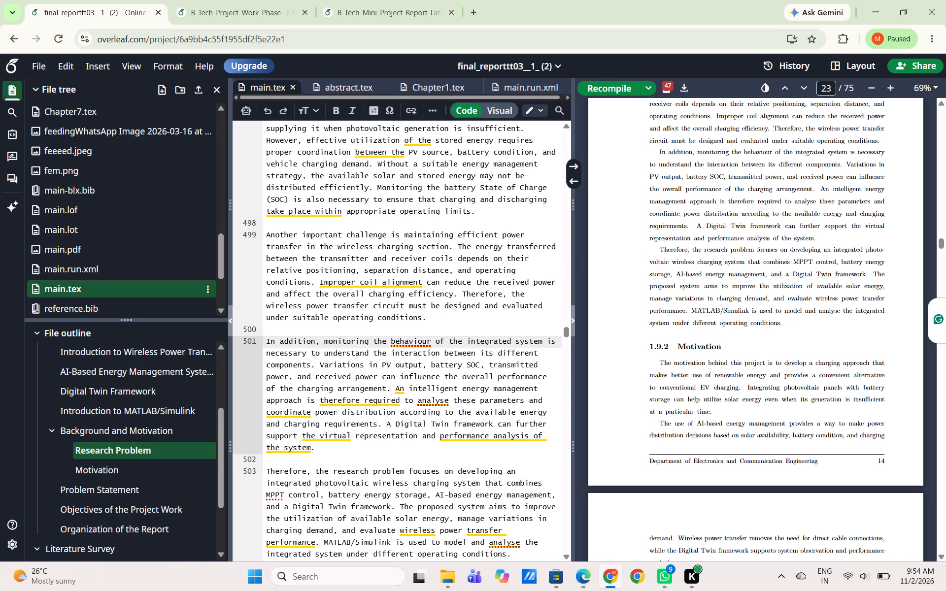
pyautogui.tripleClick(698, 227)
pyautogui.tripleClick(717, 224)
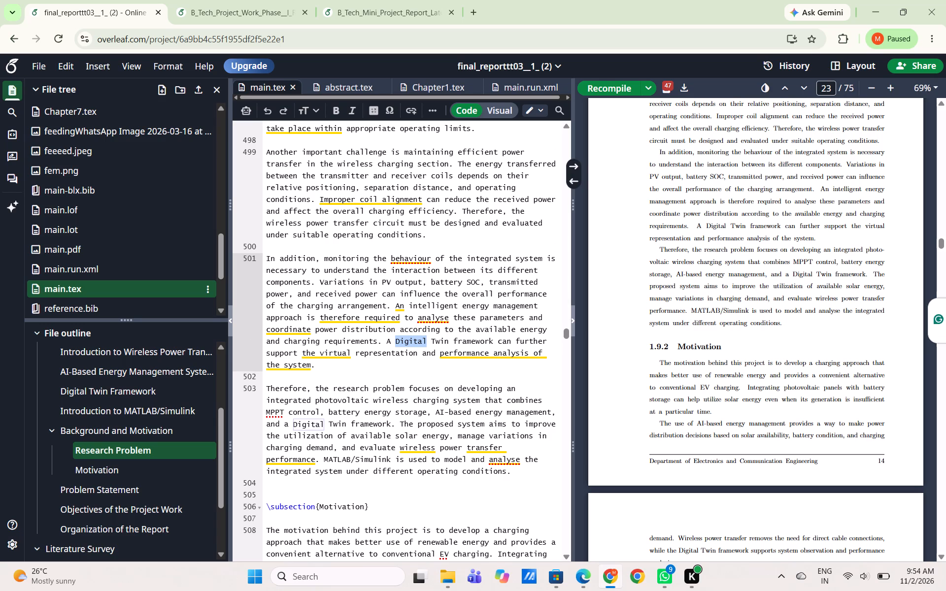
pyautogui.click(384, 340)
pyautogui.press('Right')
pyautogui.press('BackSpace')
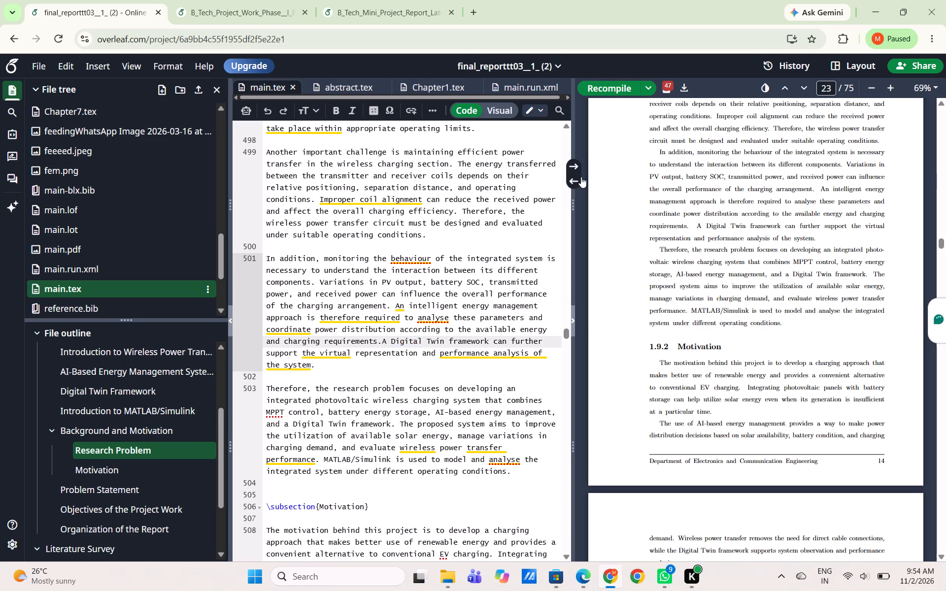
pyautogui.click(600, 90)
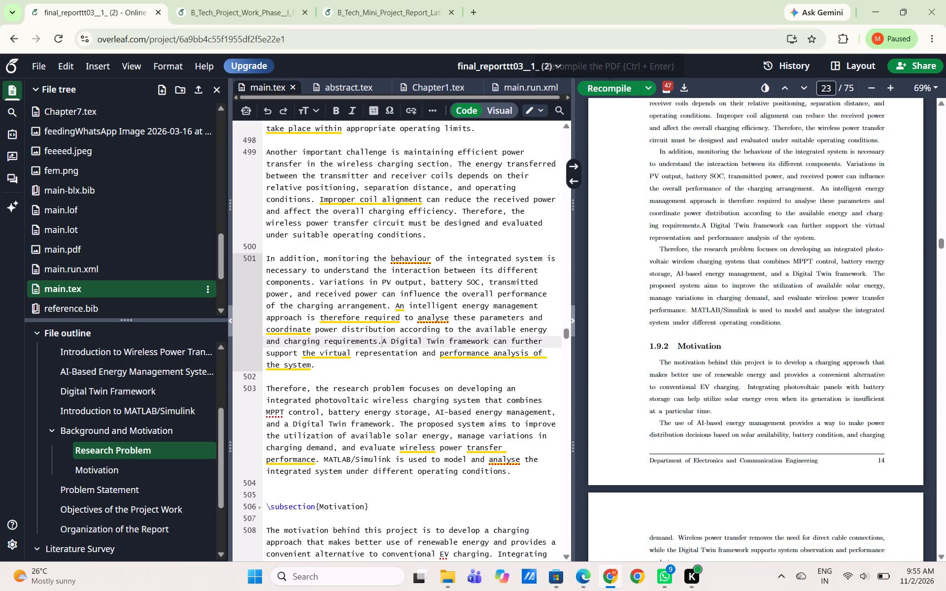
# Compare the Motivation subsection in the Overleaf report preview with the Motivation section of the reference PDF in Edge.
pyautogui.scroll(-3, 760, 360)
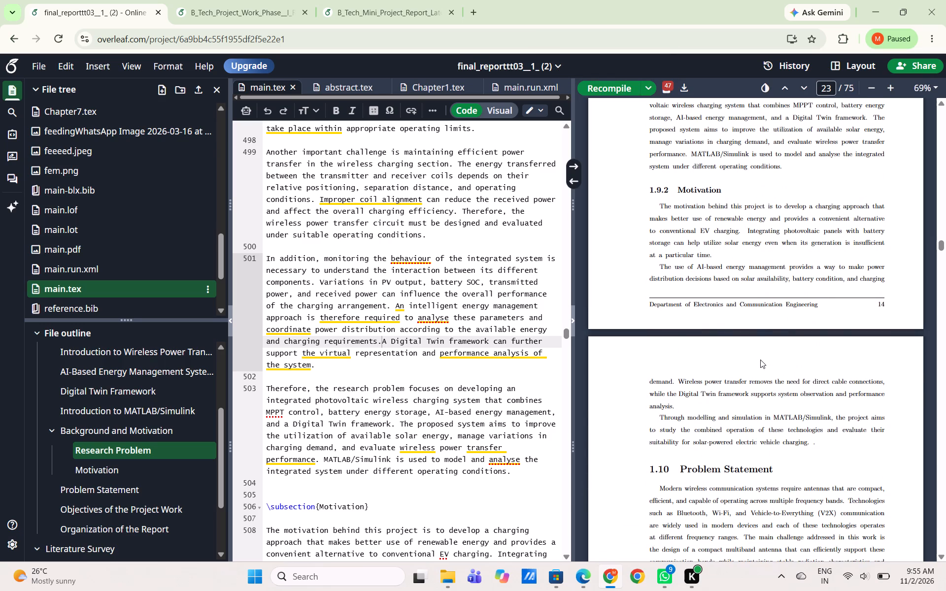
pyautogui.scroll(1, 760, 360)
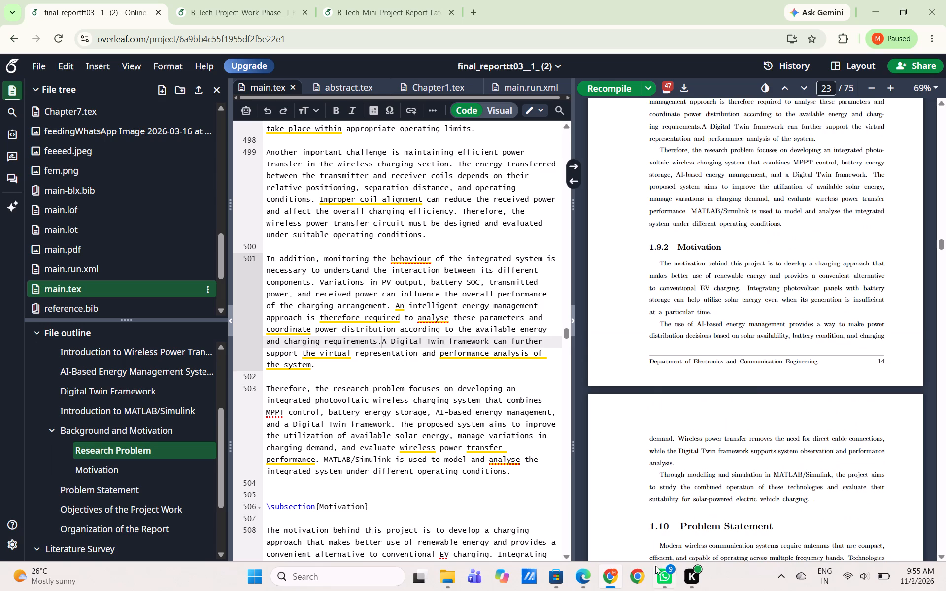
pyautogui.click(582, 585)
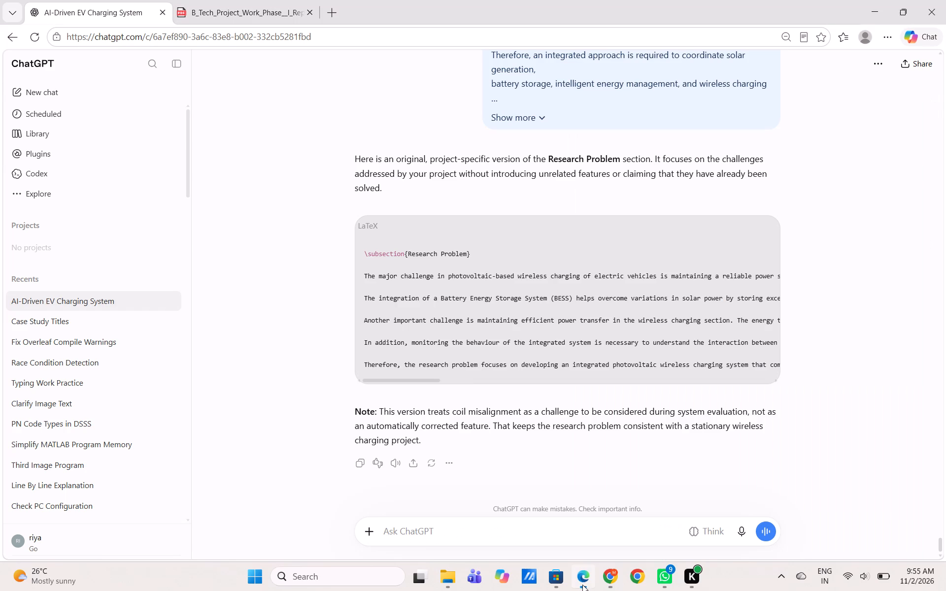
pyautogui.click(251, 0)
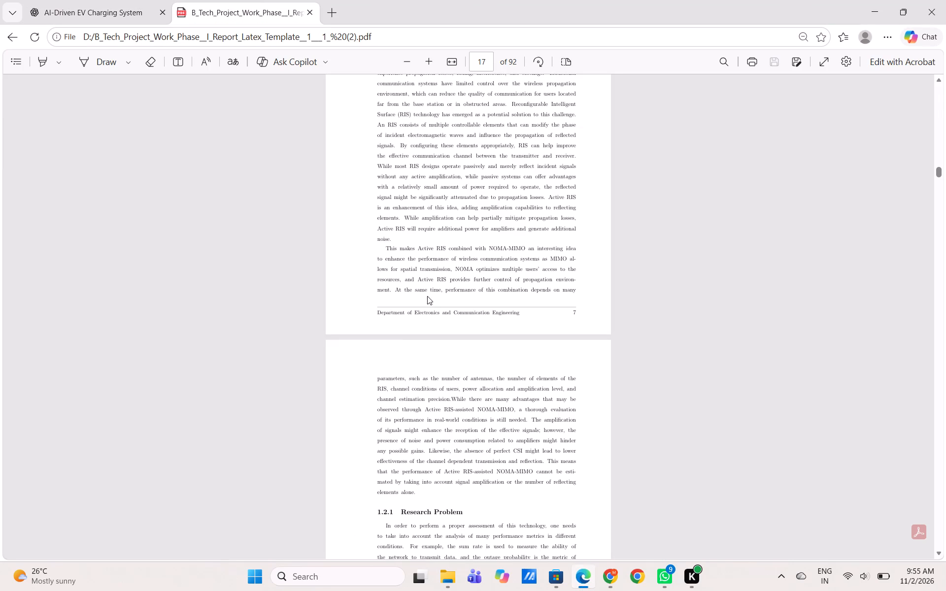
pyautogui.scroll(-9, 427, 296)
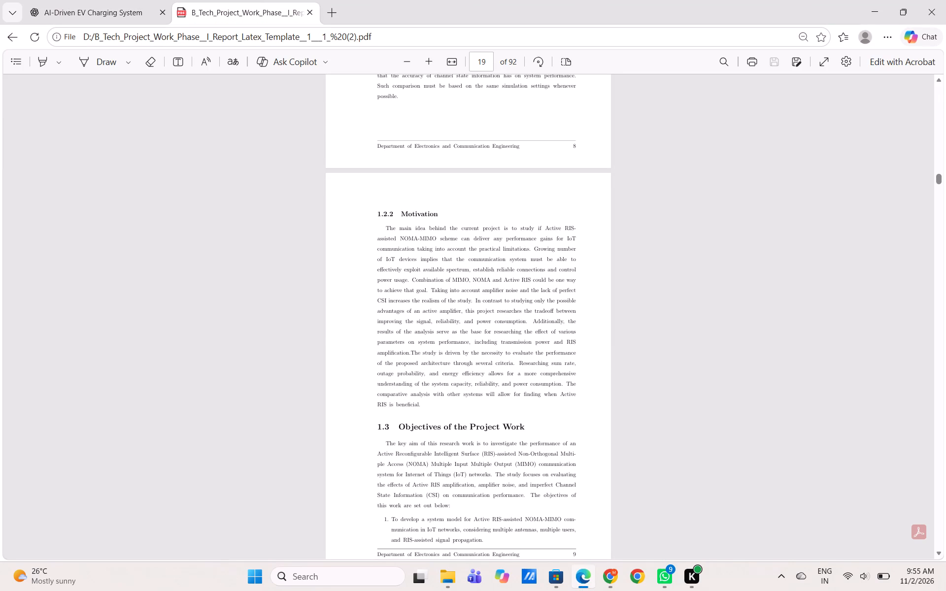
pyautogui.scroll(-1, 427, 296)
pyautogui.click(608, 580)
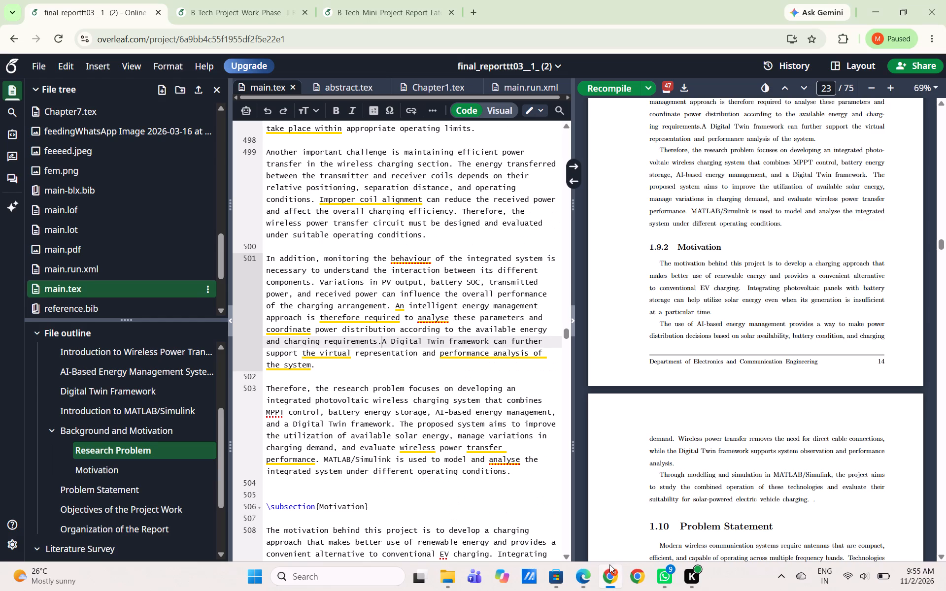
pyautogui.scroll(-1, 687, 329)
pyautogui.click(676, 190)
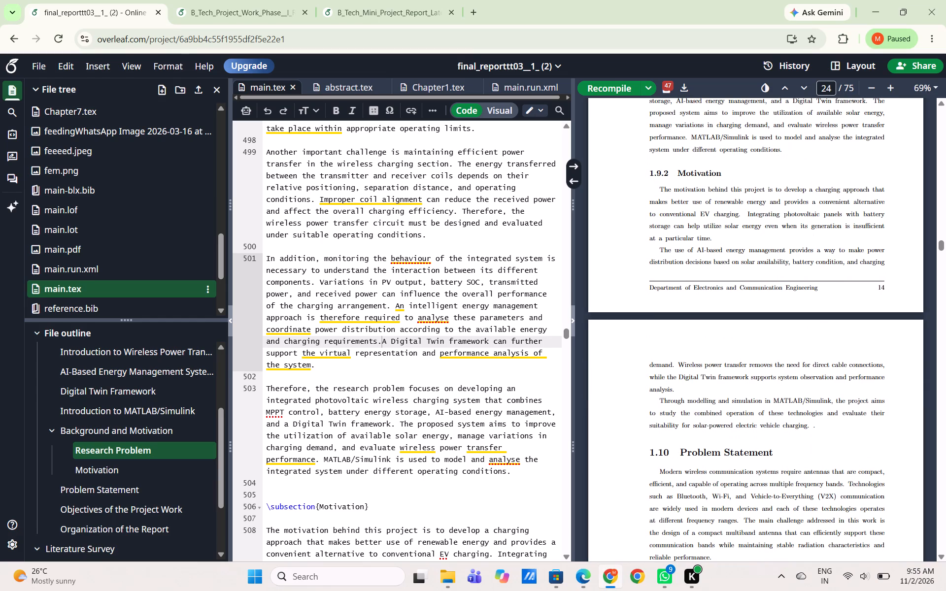
pyautogui.doubleClick(678, 191)
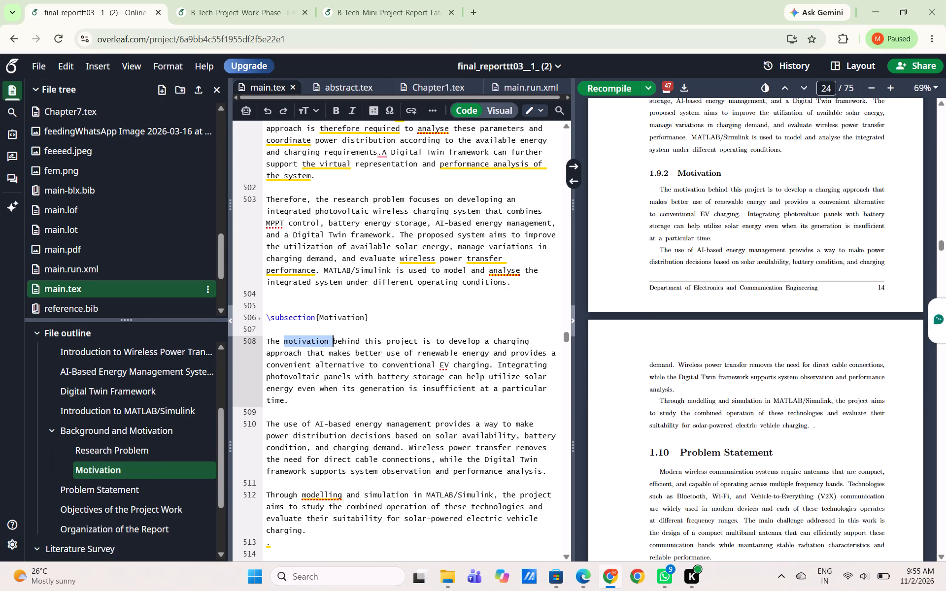
pyautogui.click(582, 573)
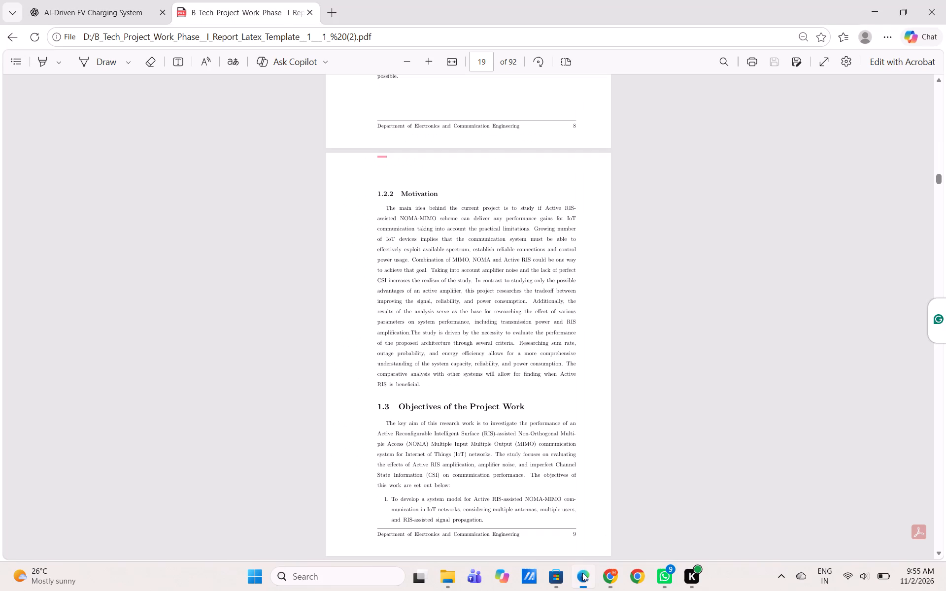
pyautogui.click(606, 572)
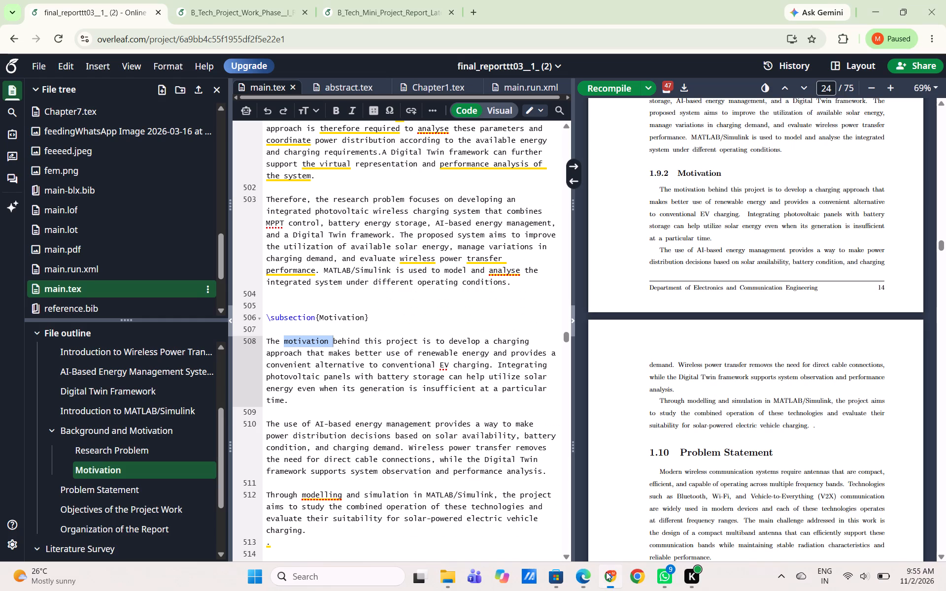
pyautogui.scroll(-1, 664, 389)
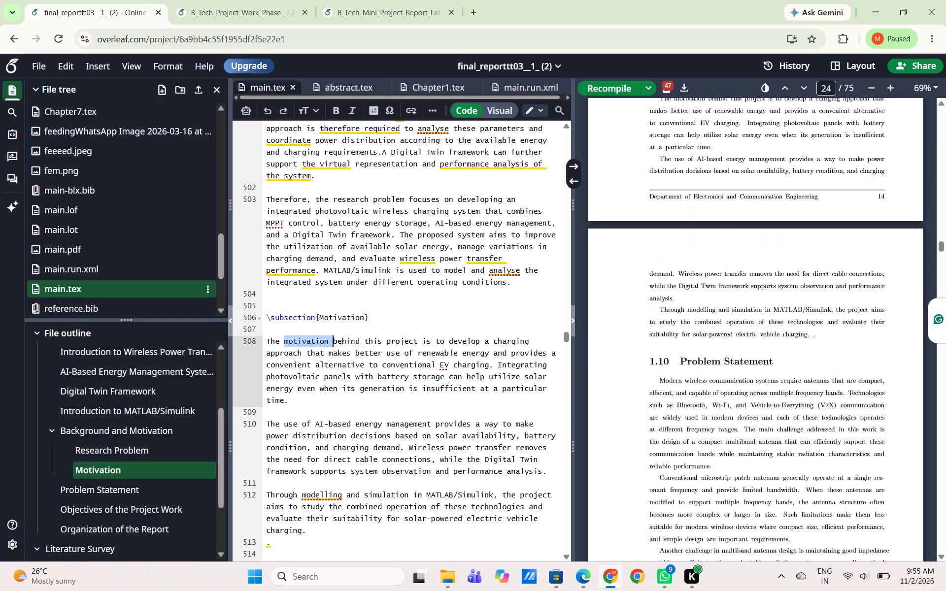
pyautogui.scroll(-1, 664, 389)
pyautogui.scroll(2, 664, 389)
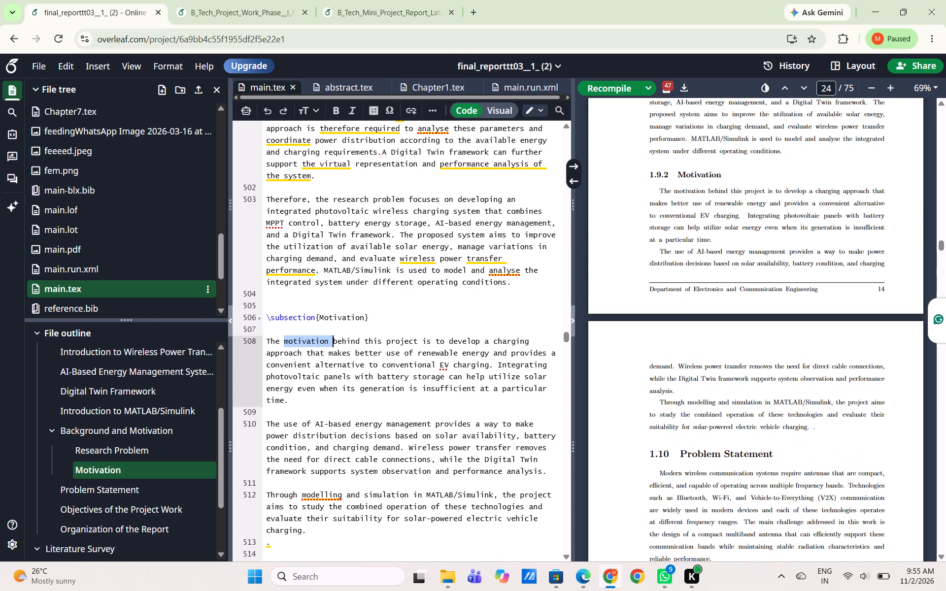
pyautogui.moveTo(680, 172); pyautogui.dragTo(801, 425)
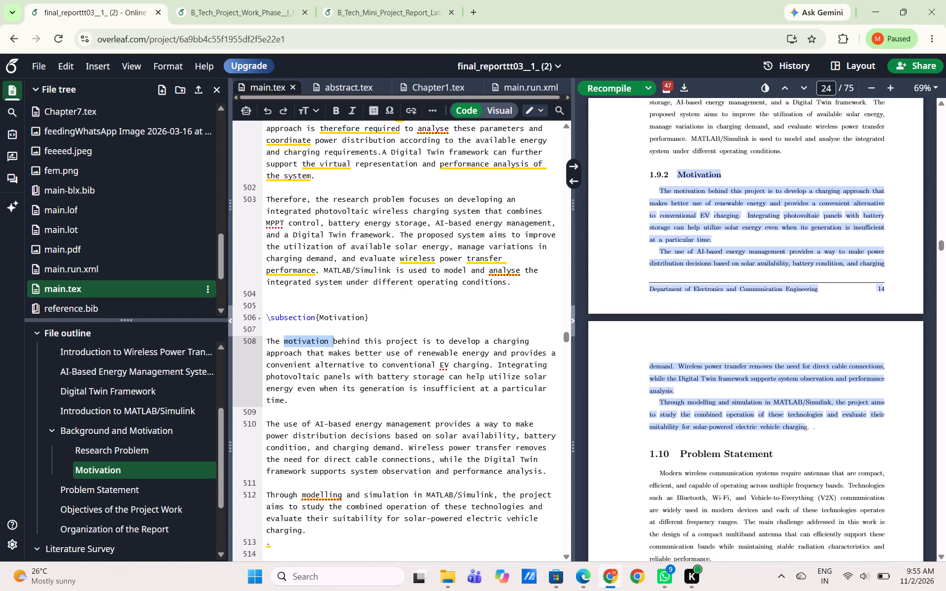
pyautogui.moveTo(801, 425); pyautogui.dragTo(815, 423)
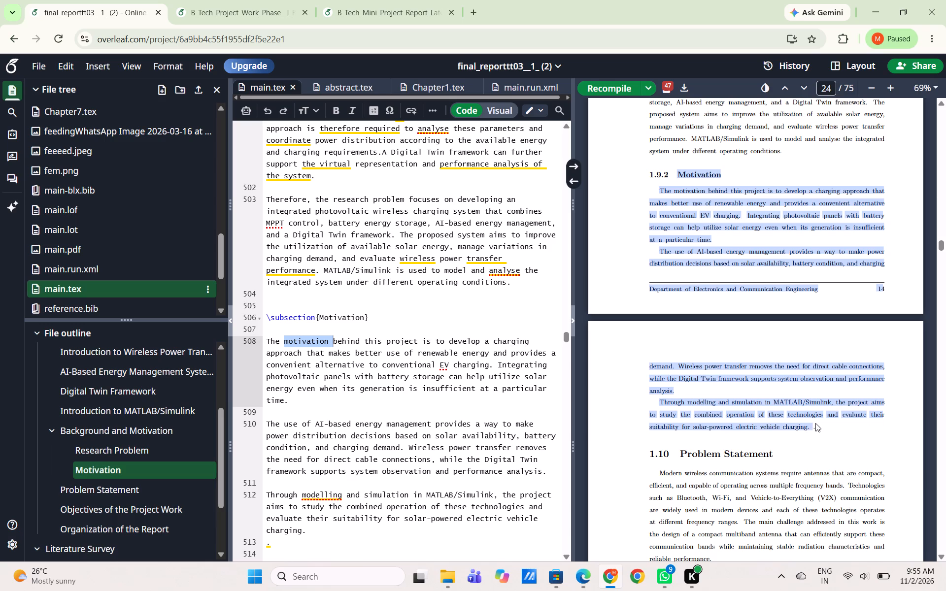
pyautogui.hotkey('ctrl', 'c')
pyautogui.click(815, 423)
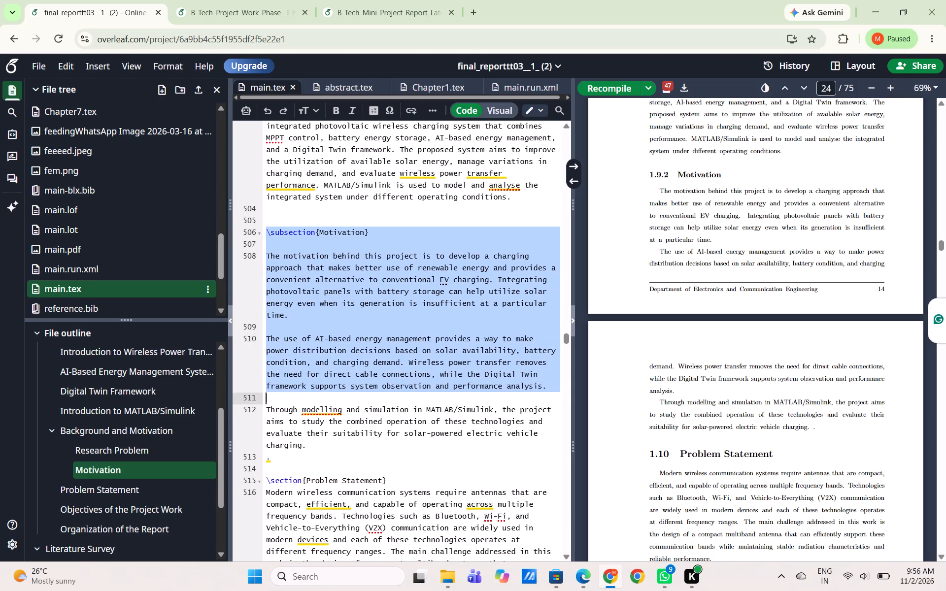
pyautogui.moveTo(322, 433); pyautogui.dragTo(309, 446)
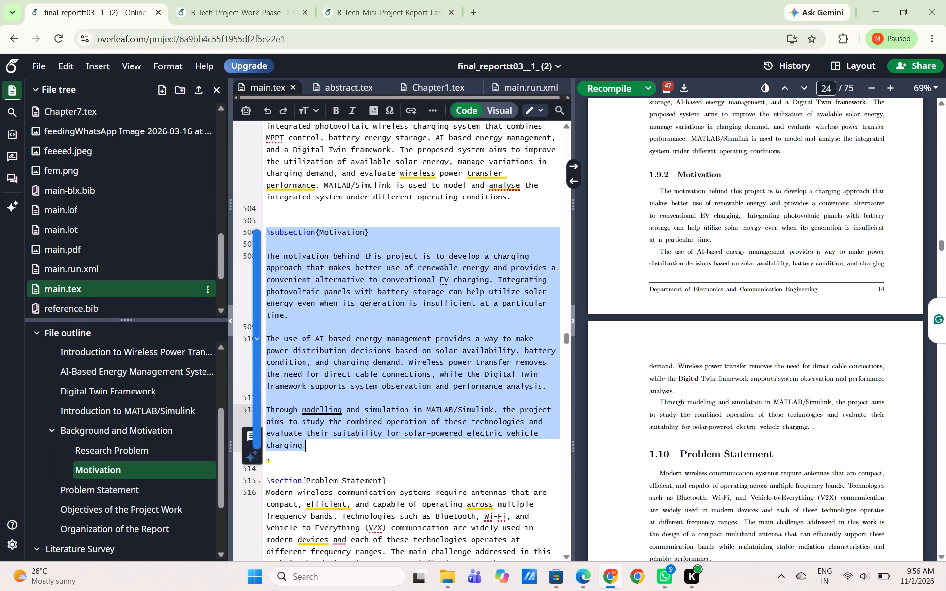
pyautogui.hotkey('ctrl', 'v')
# Delete the stray period between the Motivation text and the Problem Statement section in main.tex and recompile the report.
pyautogui.scroll(-3, 348, 428)
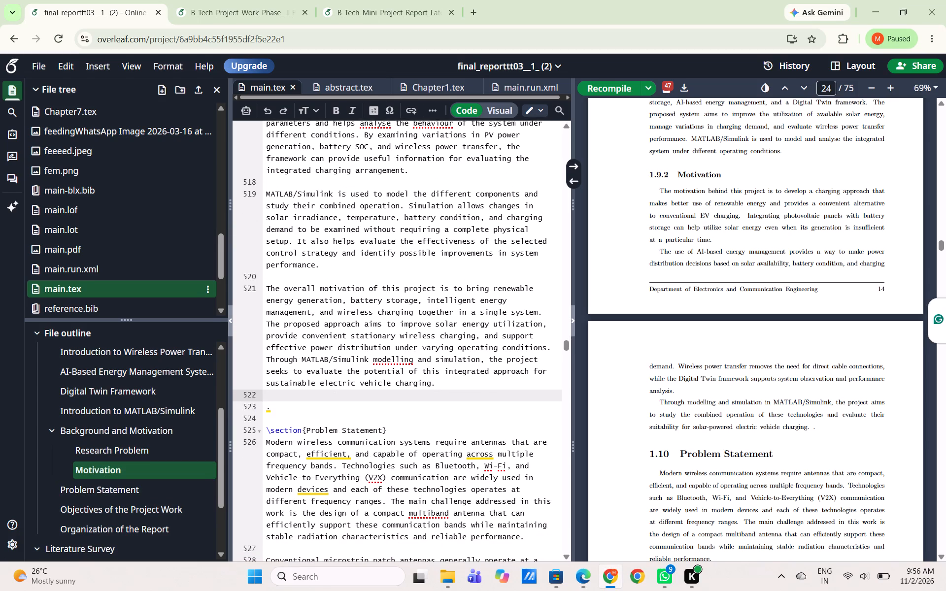
pyautogui.click(277, 412)
pyautogui.press('BackSpace')
pyautogui.scroll(4, 345, 318)
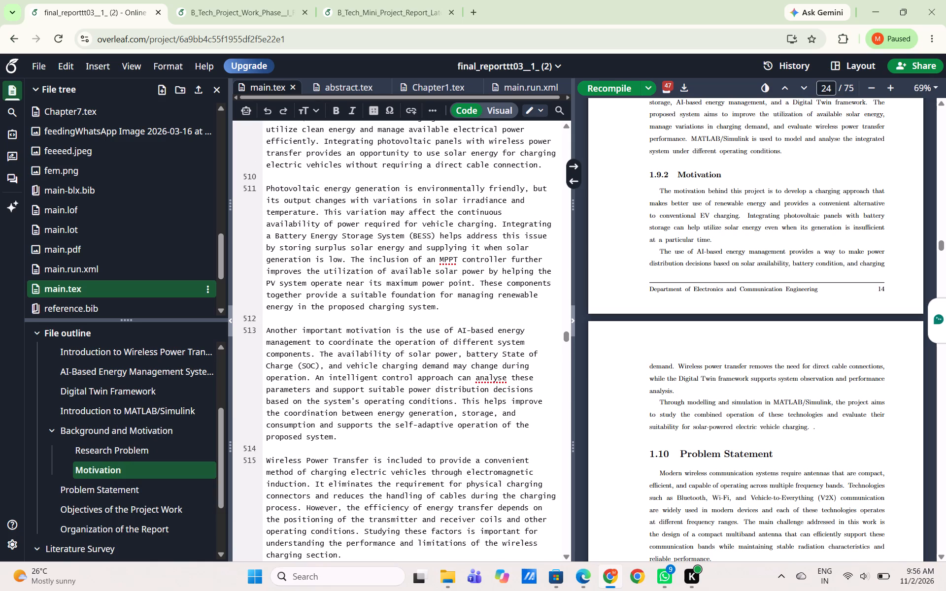
pyautogui.scroll(1, 345, 318)
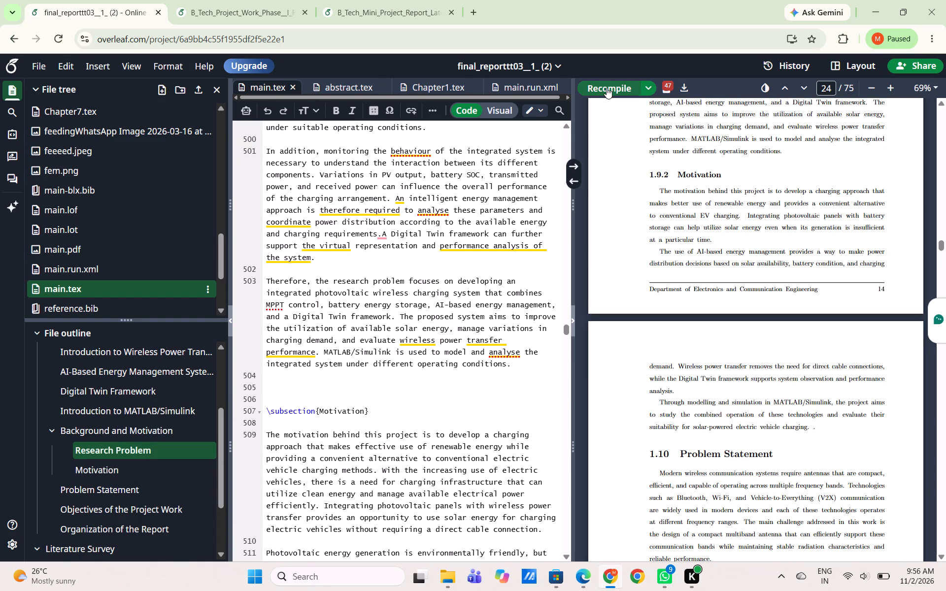
pyautogui.click(607, 88)
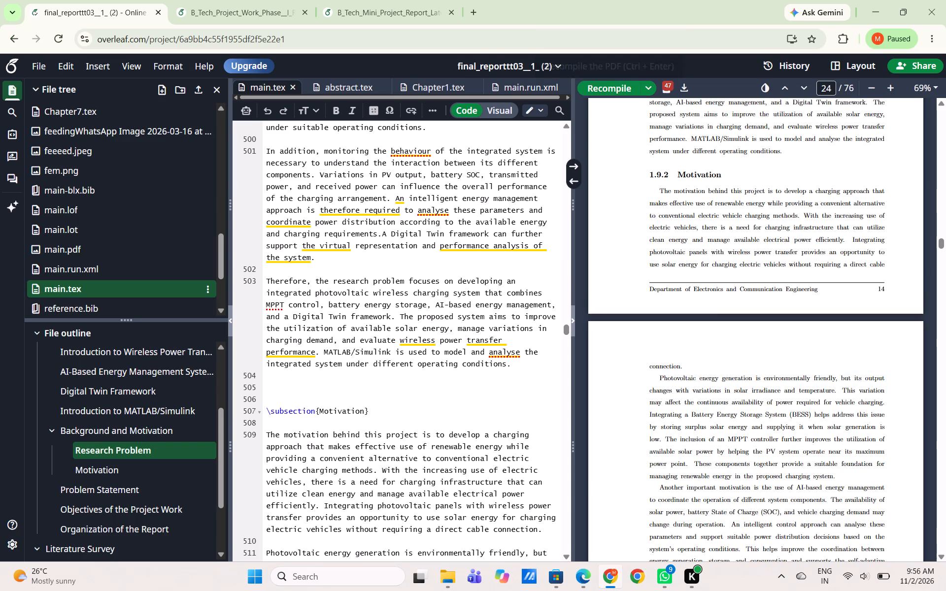
# Review the recompiled Chapter 1 pages in the preview, from the MATLAB/Simulink text through the new Motivation subsection to Problem Statement.
pyautogui.scroll(-8, 728, 375)
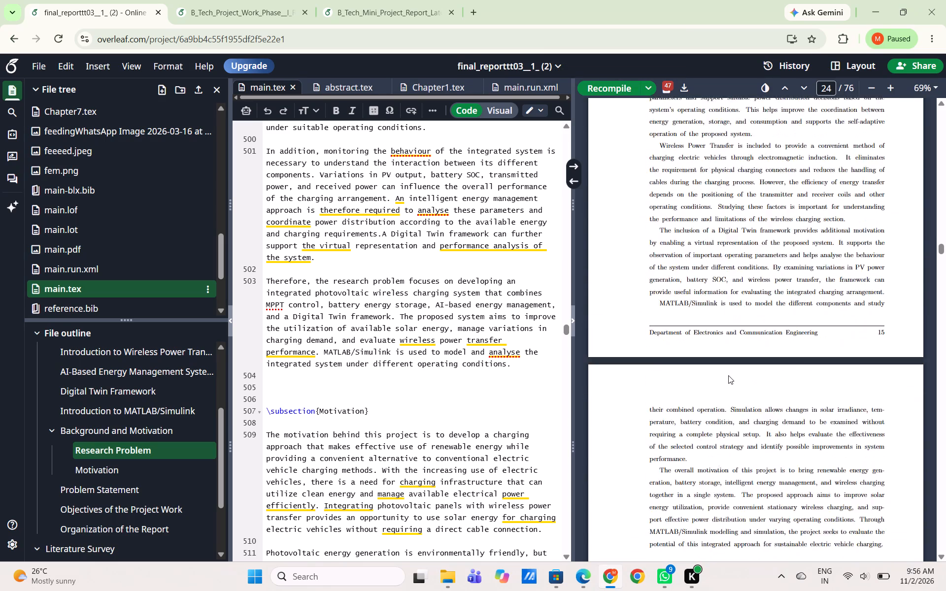
pyautogui.scroll(-2, 728, 375)
pyautogui.scroll(7, 728, 375)
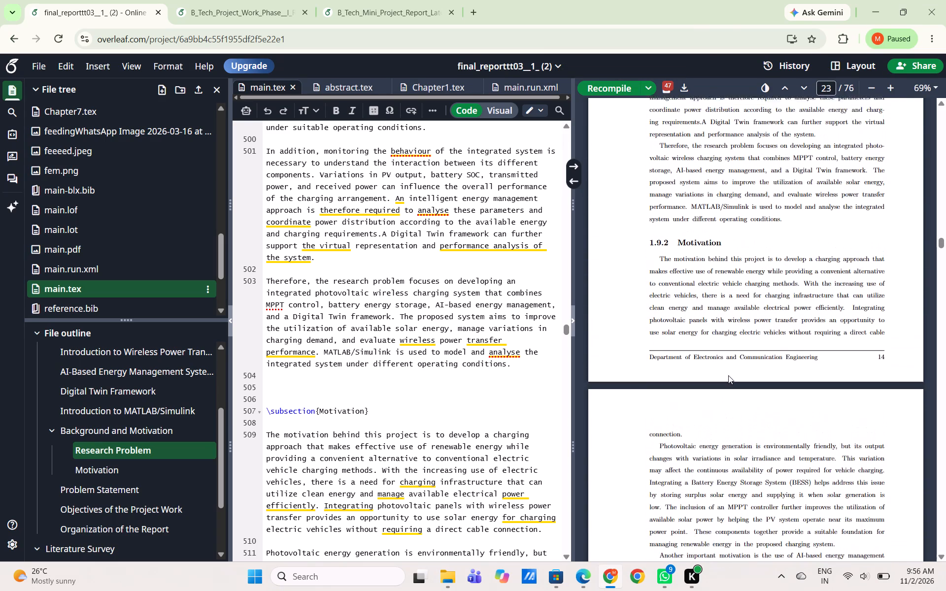
pyautogui.scroll(4, 728, 375)
pyautogui.scroll(-1, 728, 375)
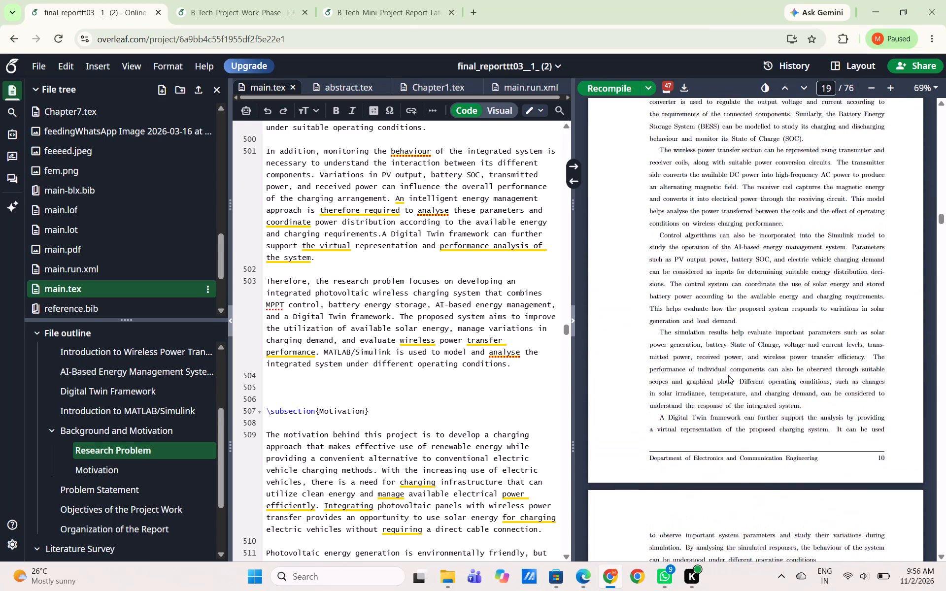
pyautogui.scroll(-10, 728, 375)
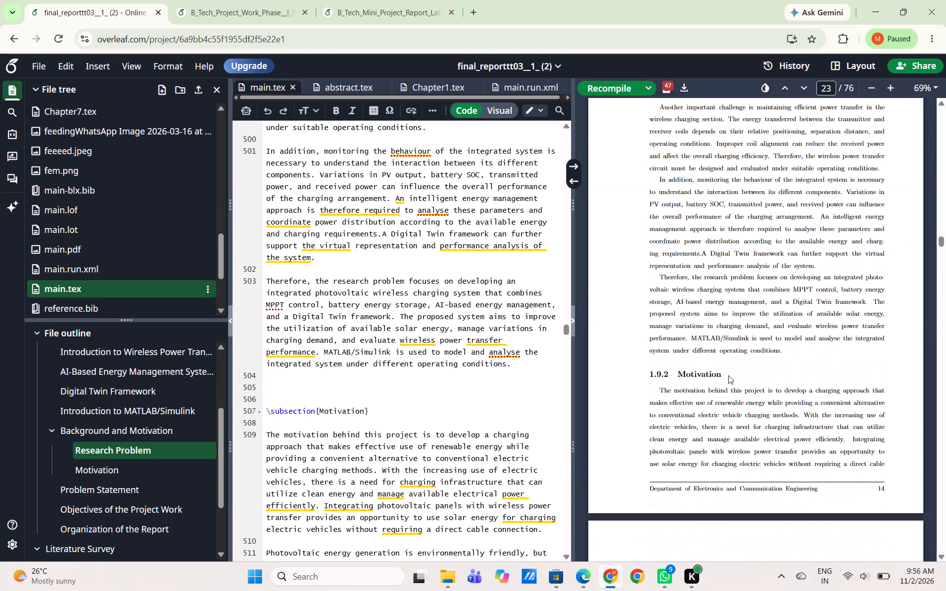
pyautogui.scroll(-7, 728, 375)
pyautogui.scroll(1, 728, 375)
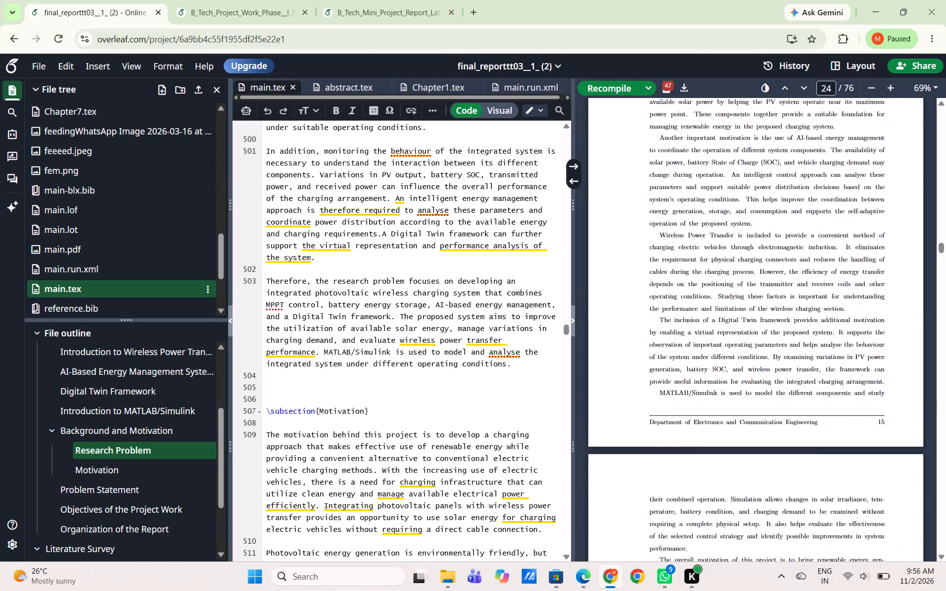
pyautogui.scroll(1, 728, 375)
pyautogui.scroll(-2, 728, 375)
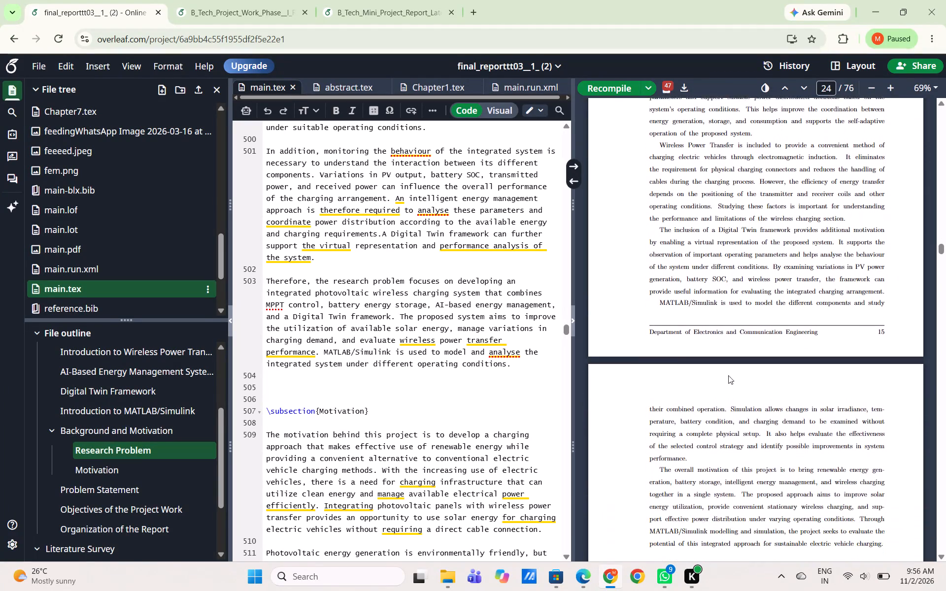
pyautogui.scroll(2, 728, 375)
pyautogui.scroll(-7, 728, 375)
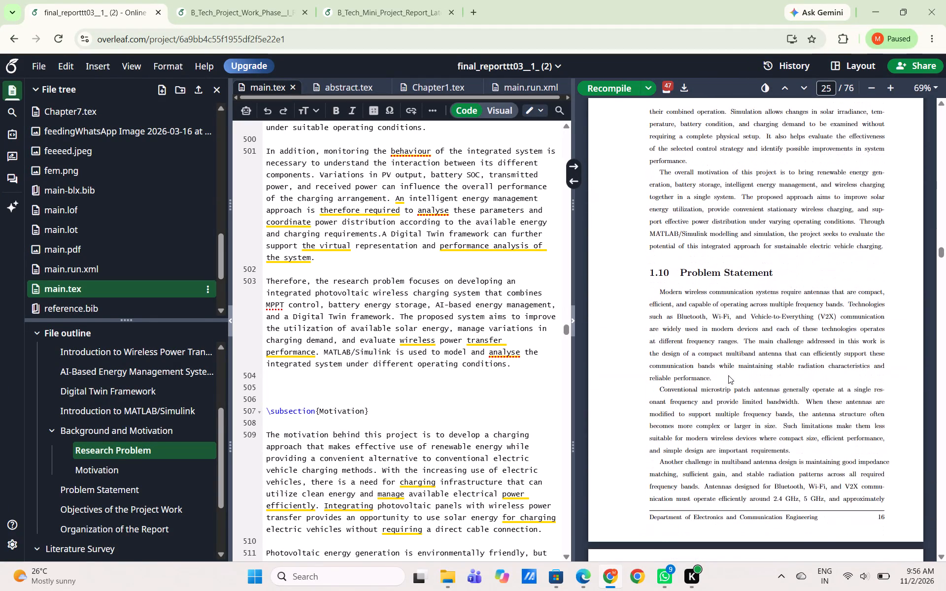
# Examine the Problem Statement and the start of the Objectives in the report preview, and locate the Problem Statement heading in main.tex.
pyautogui.scroll(-4, 728, 375)
pyautogui.scroll(2, 728, 375)
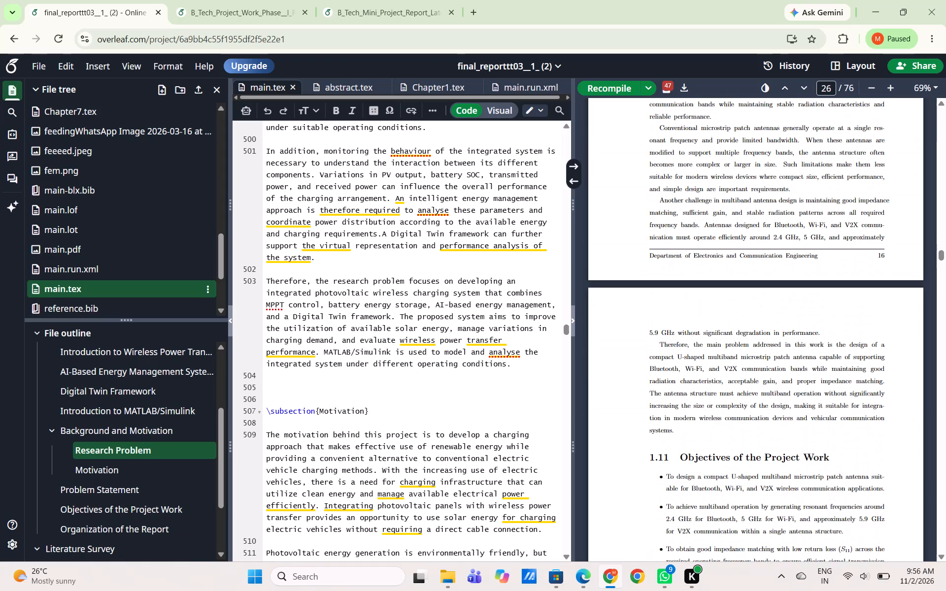
pyautogui.scroll(2, 728, 375)
pyautogui.scroll(-3, 728, 375)
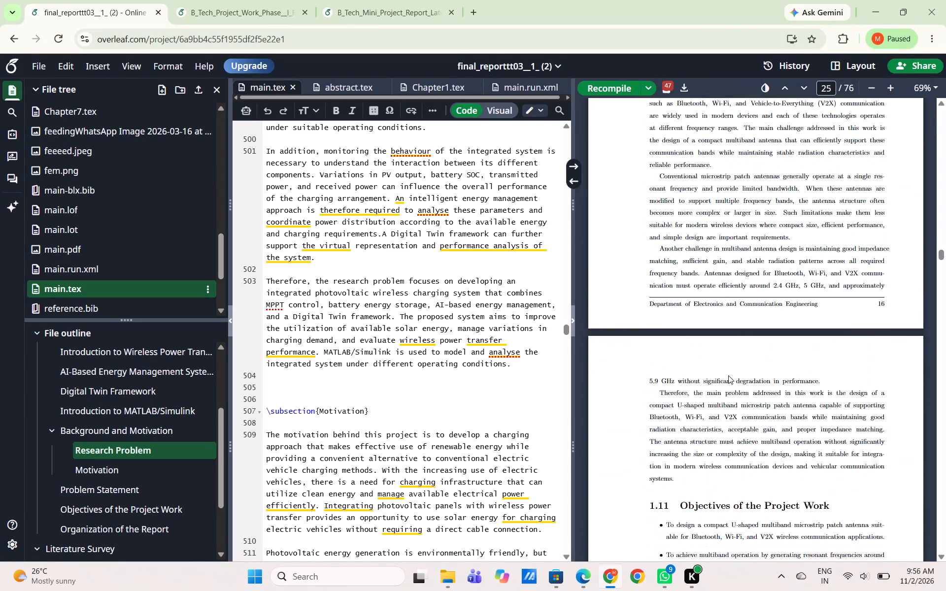
pyautogui.scroll(3, 728, 375)
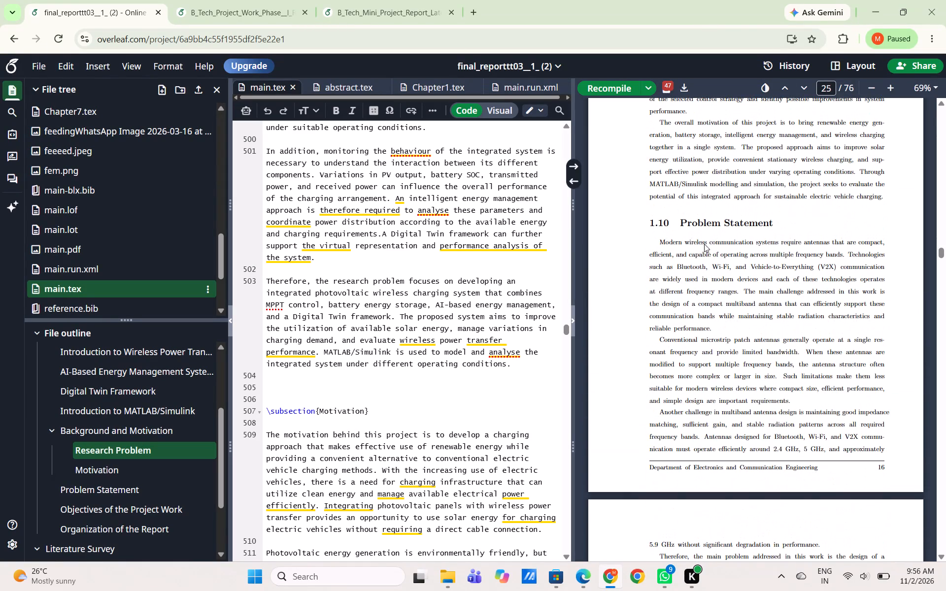
pyautogui.doubleClick(689, 226)
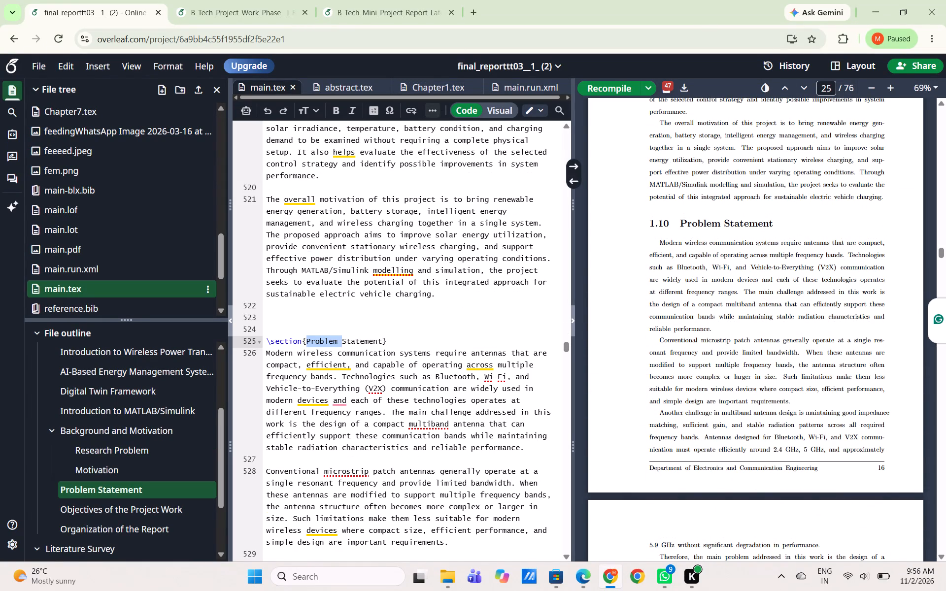
# Switch to the reference report PDF in Edge and examine its Research Problem, Motivation and Objectives sections.
pyautogui.click(587, 580)
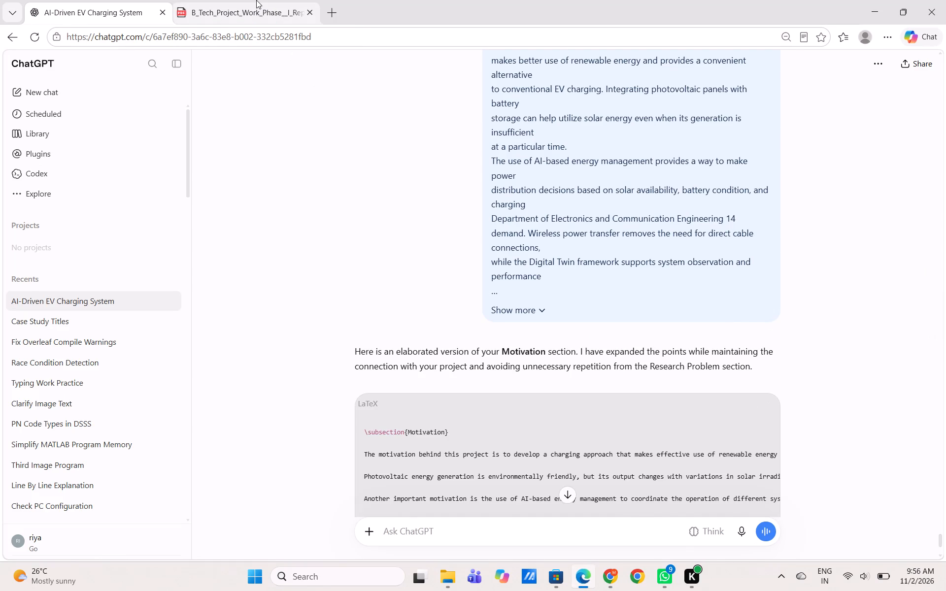
pyautogui.click(256, 0)
pyautogui.scroll(-6, 456, 317)
pyautogui.scroll(5, 456, 317)
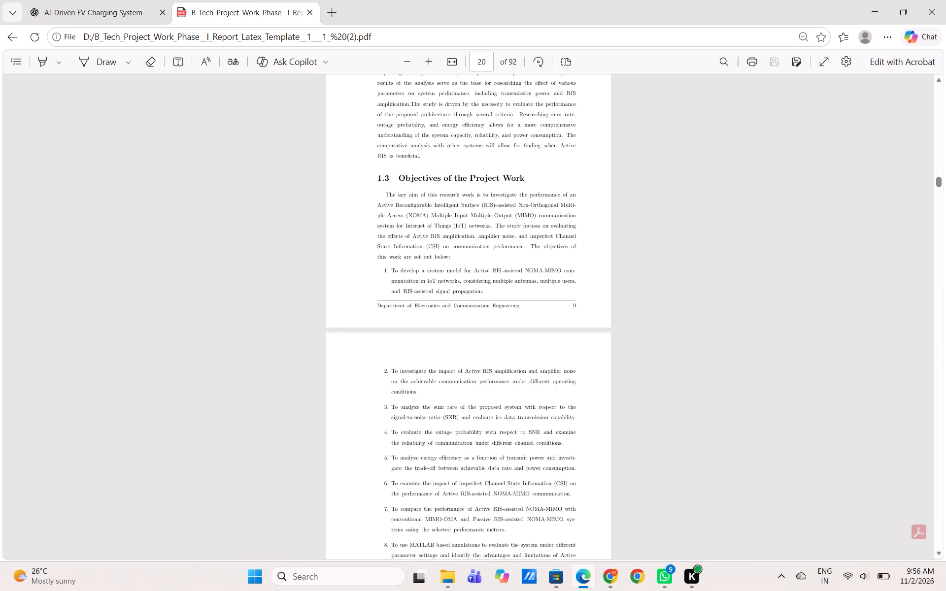
pyautogui.scroll(5, 456, 317)
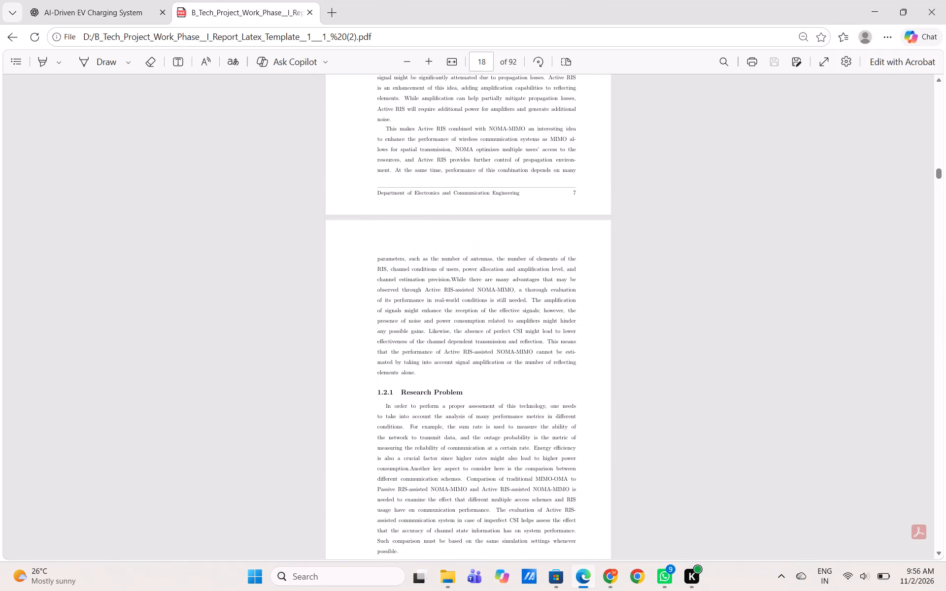
pyautogui.scroll(-12, 456, 317)
pyautogui.scroll(8, 456, 317)
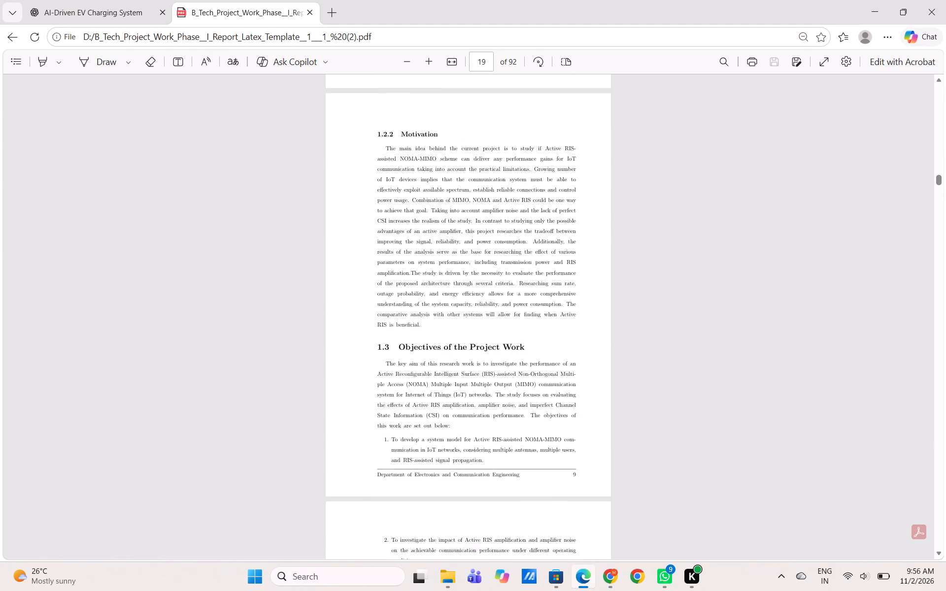
pyautogui.scroll(4, 456, 317)
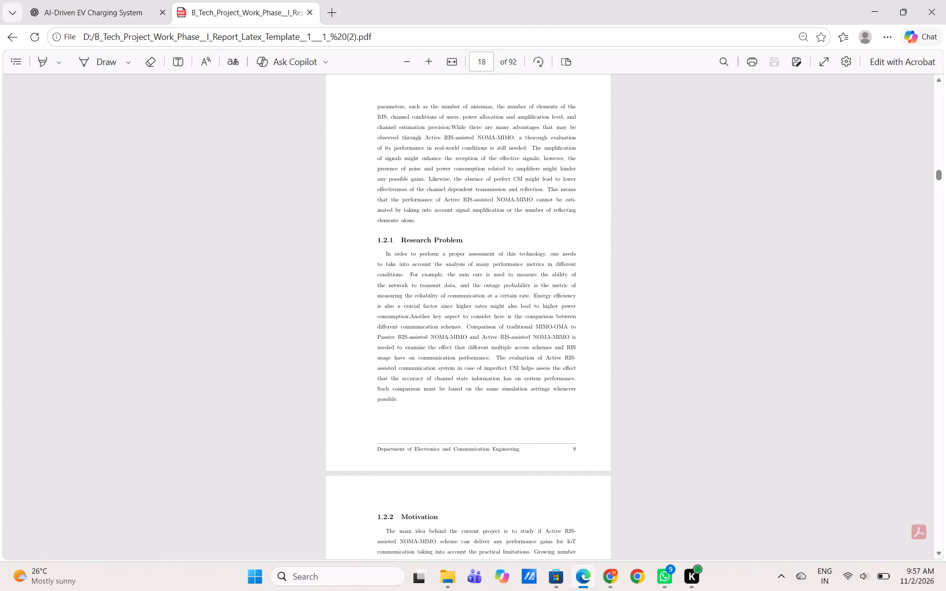
pyautogui.scroll(1, 456, 317)
# Compare the Problem Statement in the Overleaf preview with the reference PDF's sections from Research Problem to the start of Chapter 2.
pyautogui.click(608, 581)
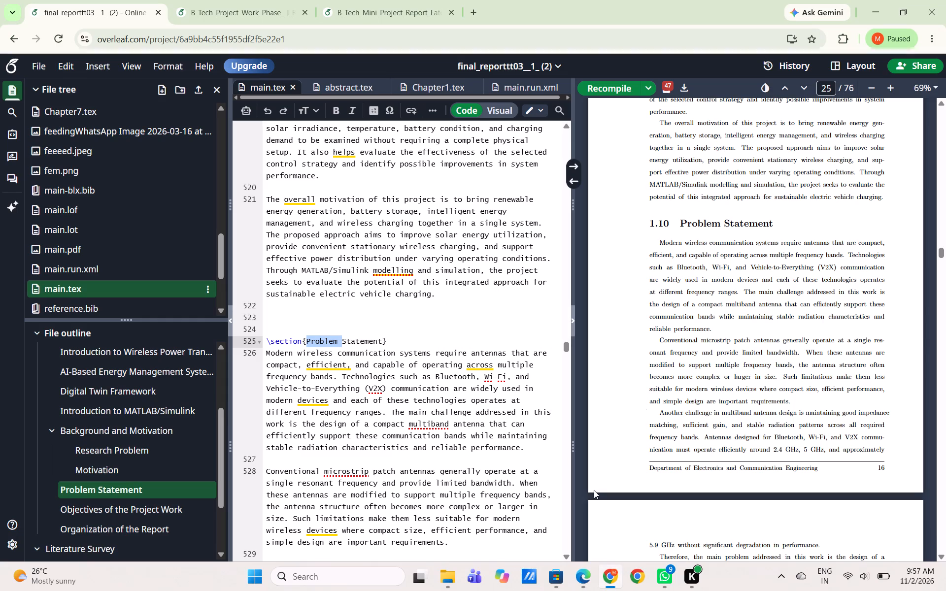
pyautogui.scroll(-1, 676, 389)
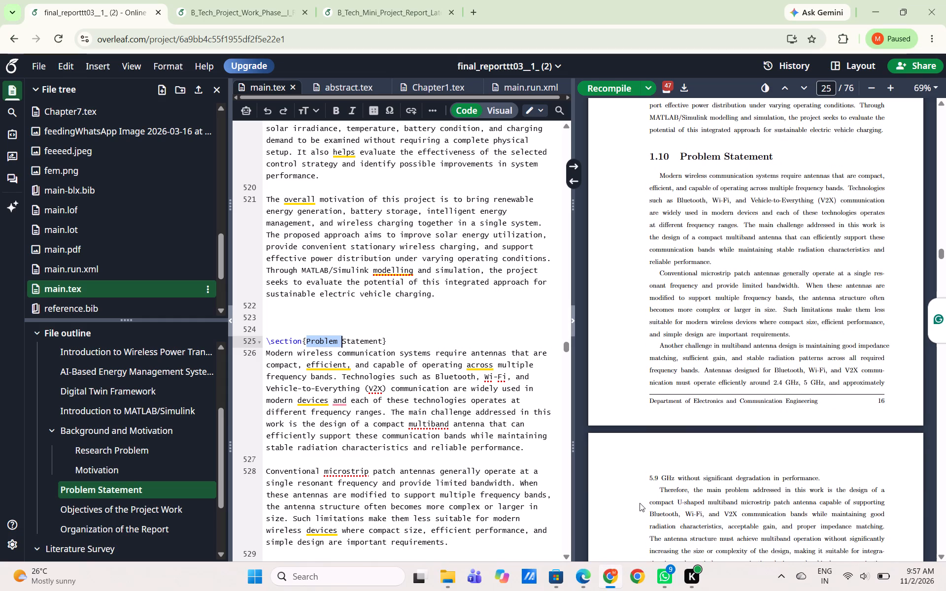
pyautogui.click(585, 590)
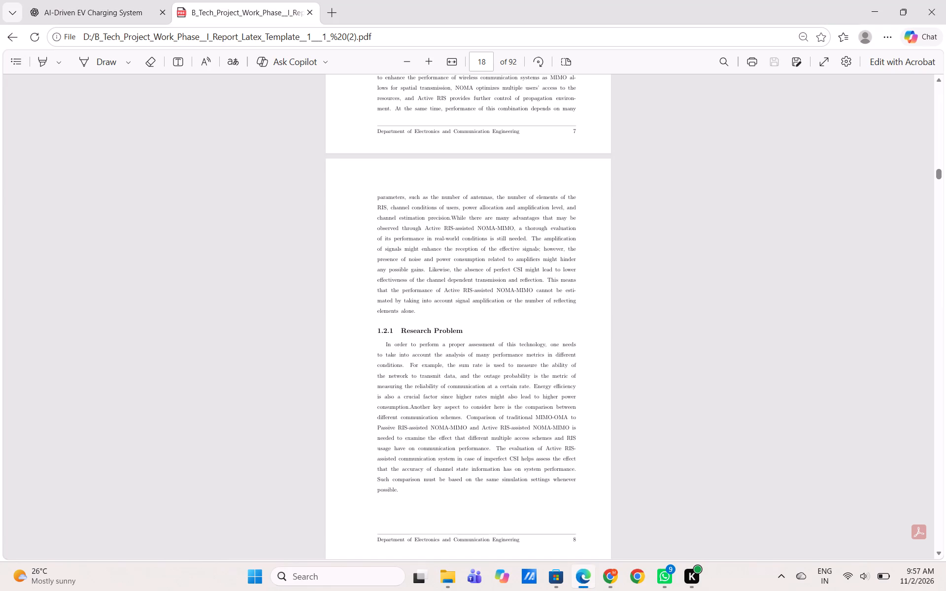
pyautogui.scroll(-7, 518, 359)
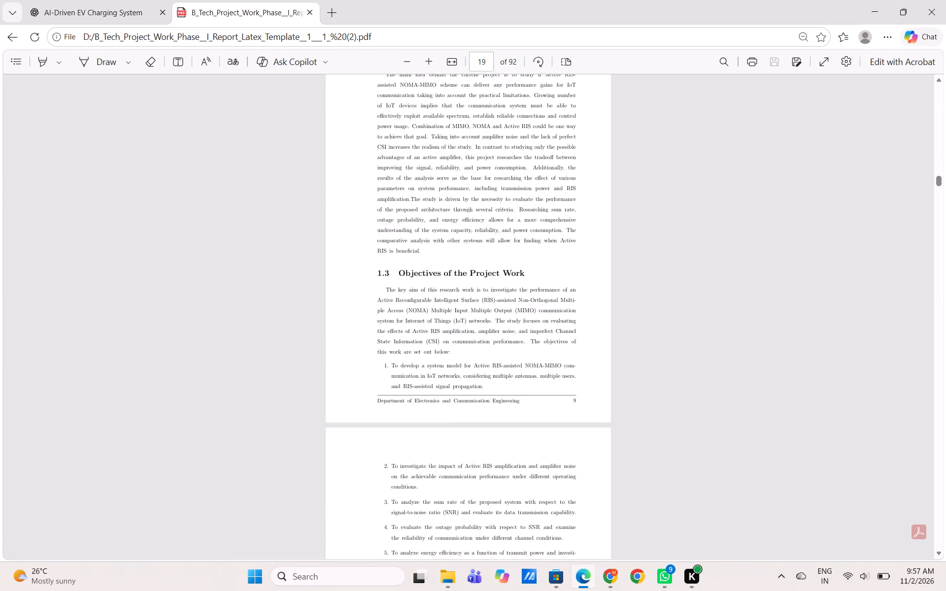
pyautogui.scroll(-7, 518, 359)
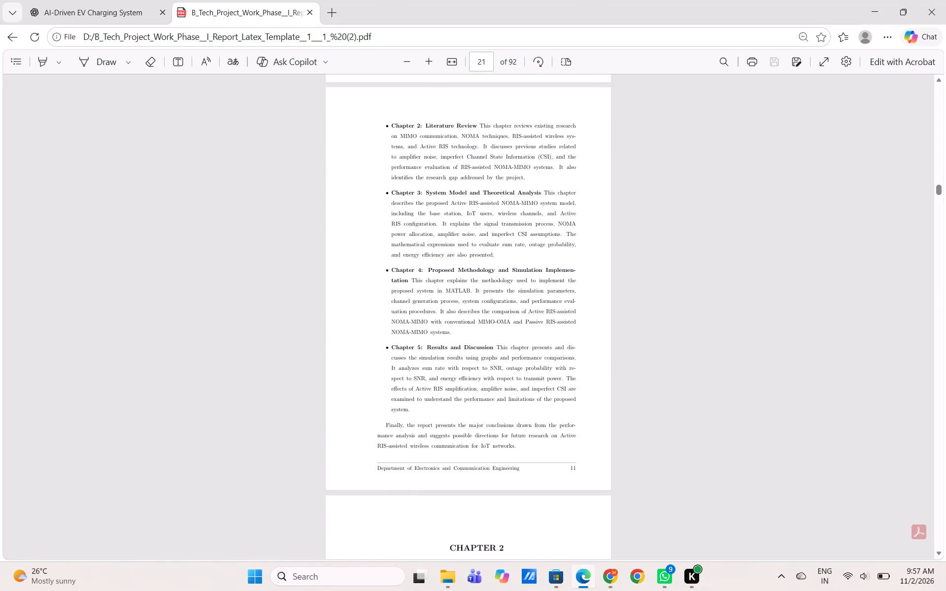
pyautogui.scroll(-1, 518, 359)
# Return to Overleaf in Chrome and examine the preview from Problem Statement through Organization of the Report, and back to the Motivation text.
pyautogui.click(604, 570)
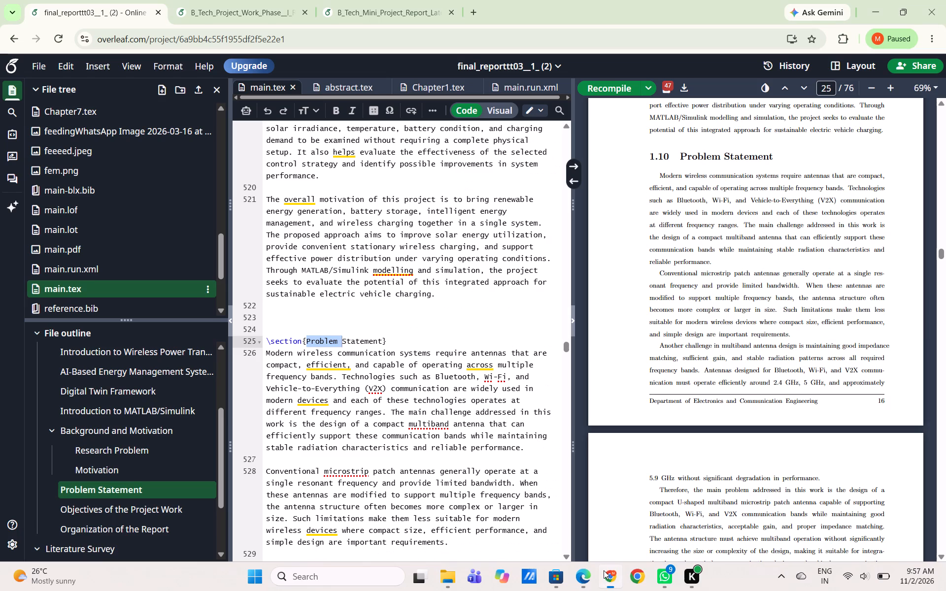
pyautogui.scroll(-6, 700, 268)
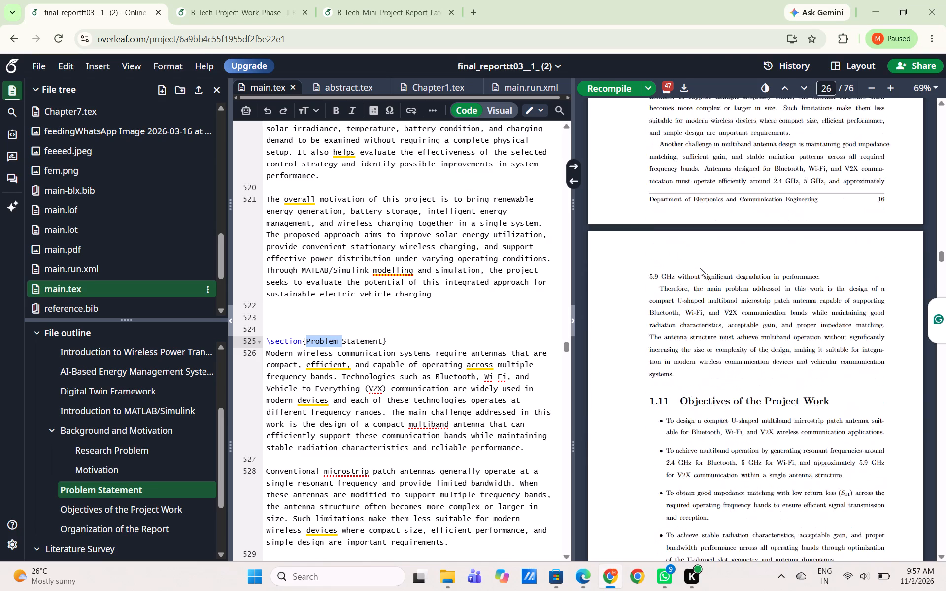
pyautogui.scroll(-2, 700, 268)
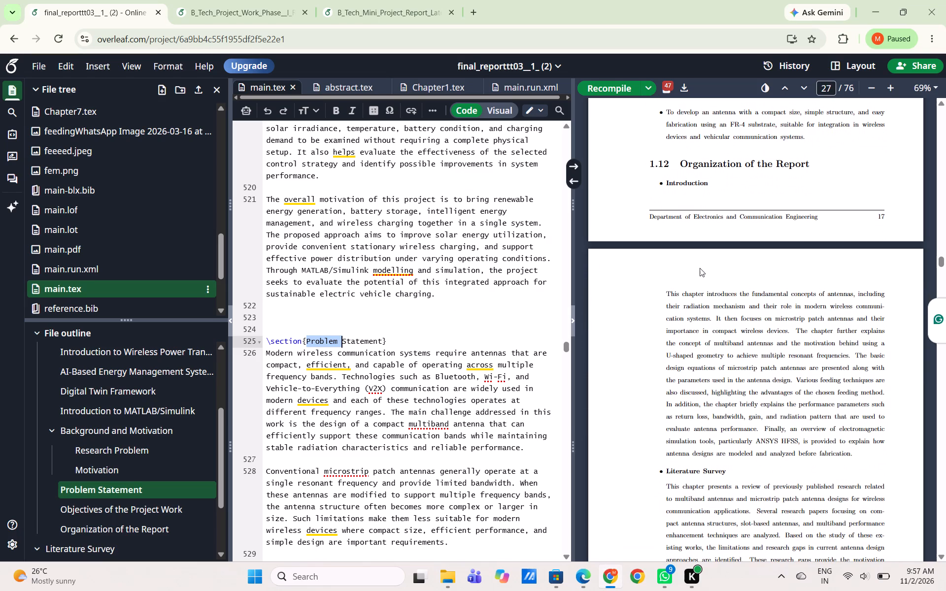
pyautogui.scroll(-5, 700, 268)
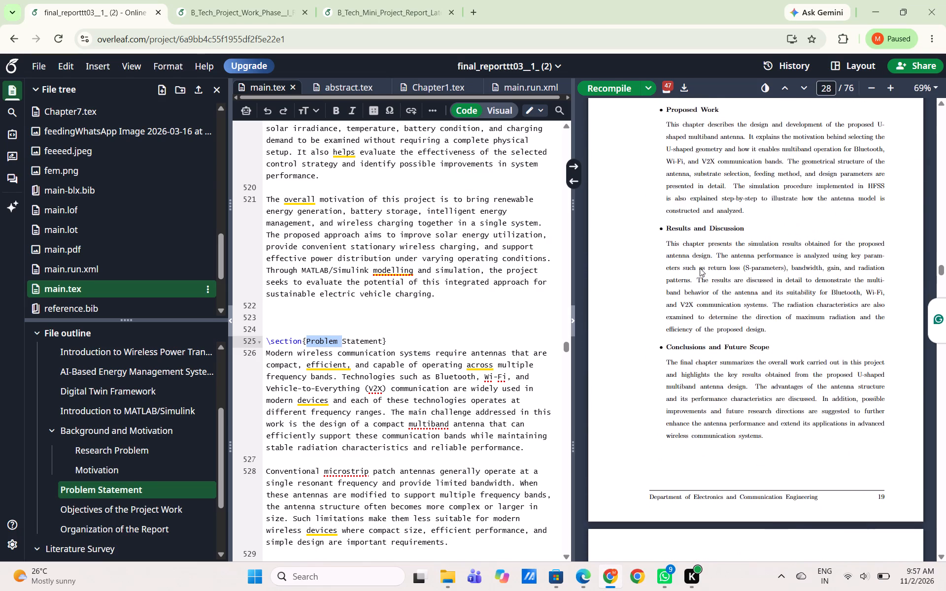
pyautogui.scroll(-1, 700, 268)
pyautogui.scroll(5, 700, 268)
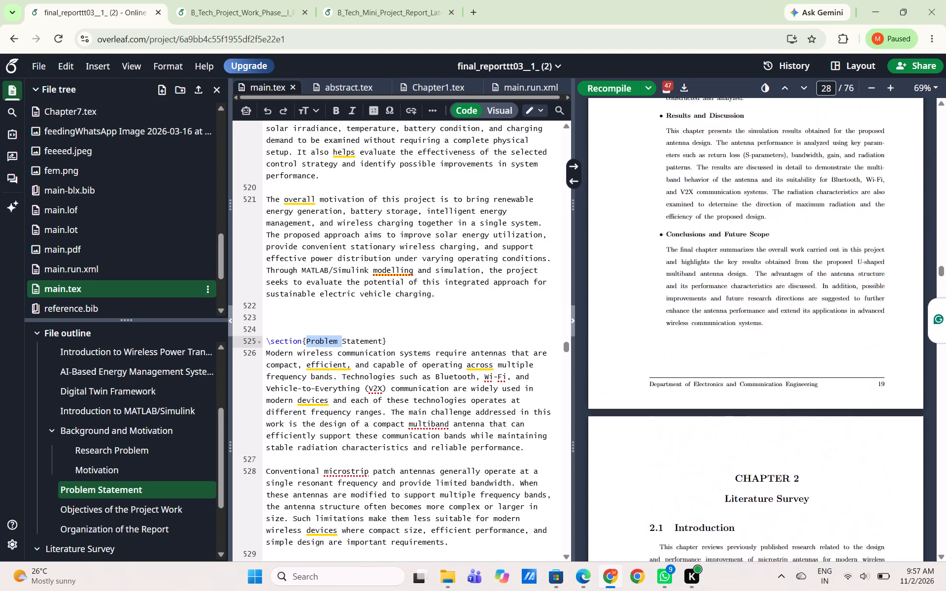
pyautogui.scroll(4, 700, 268)
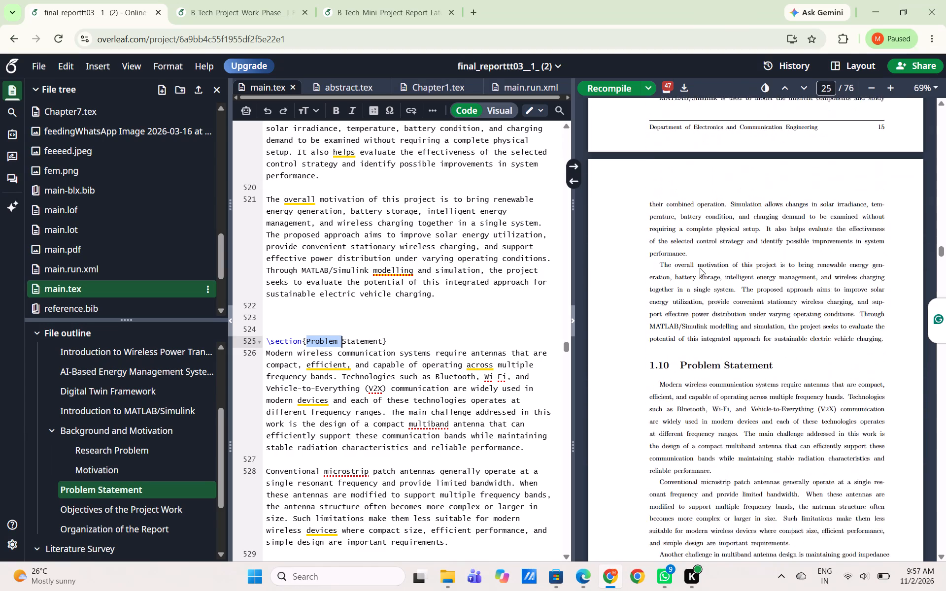
pyautogui.scroll(4, 700, 268)
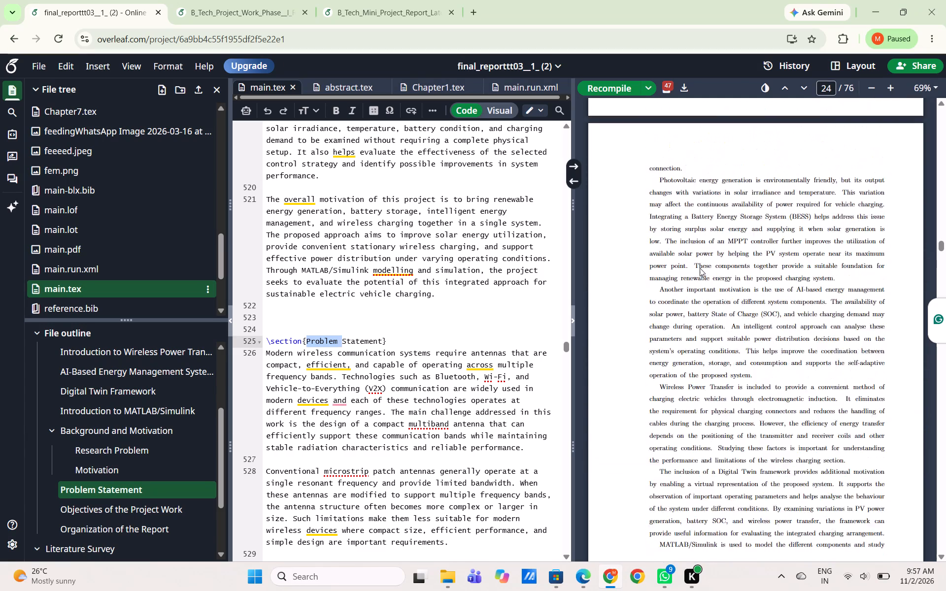
pyautogui.scroll(1, 700, 268)
# Copy the full LaTeX source of the Problem Statement section from main.tex, ending before the Objectives of the Project Work section.
pyautogui.scroll(-5, 700, 268)
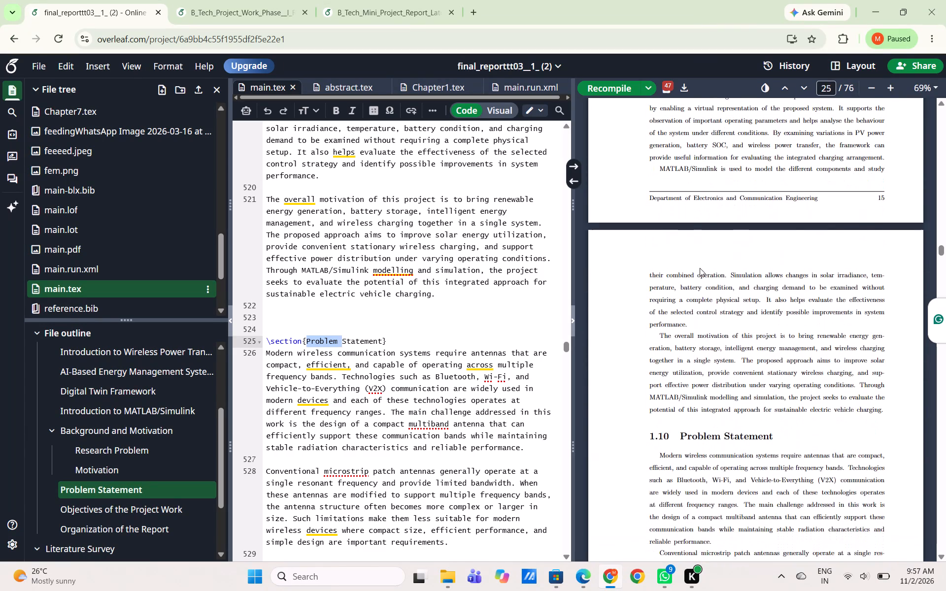
pyautogui.scroll(-3, 731, 306)
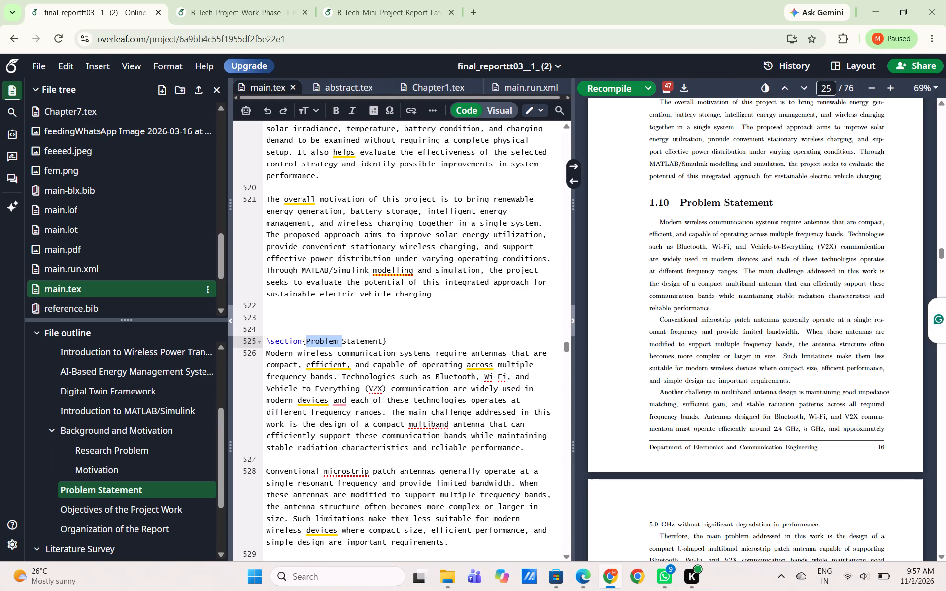
pyautogui.tripleClick(682, 199)
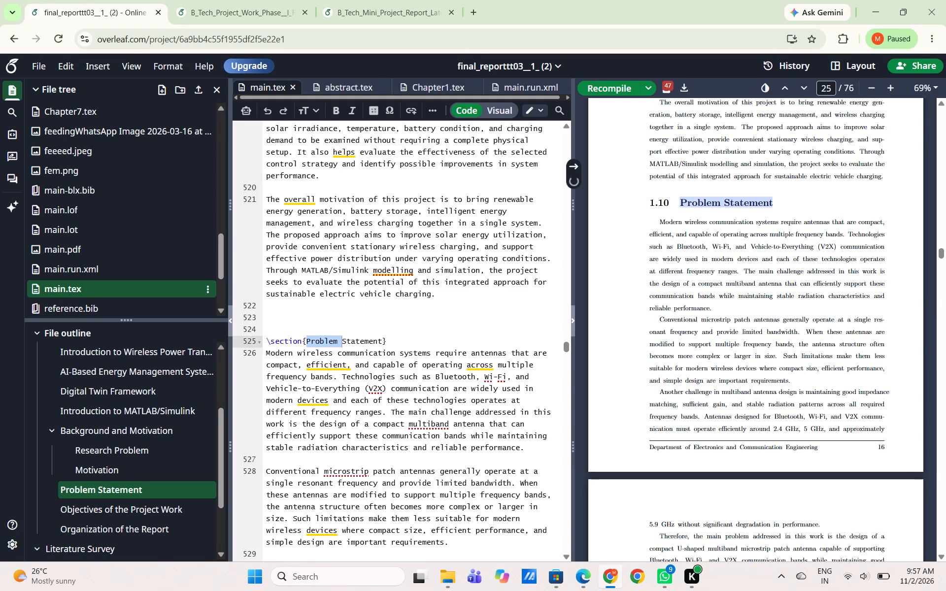
pyautogui.scroll(-3, 457, 266)
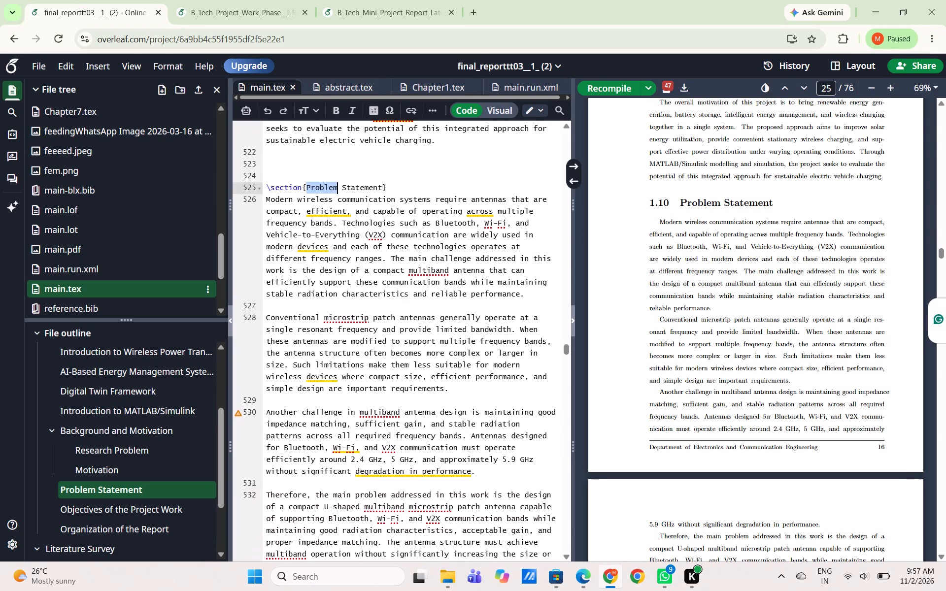
pyautogui.moveTo(267, 190); pyautogui.dragTo(358, 496)
pyautogui.scroll(2, 311, 325)
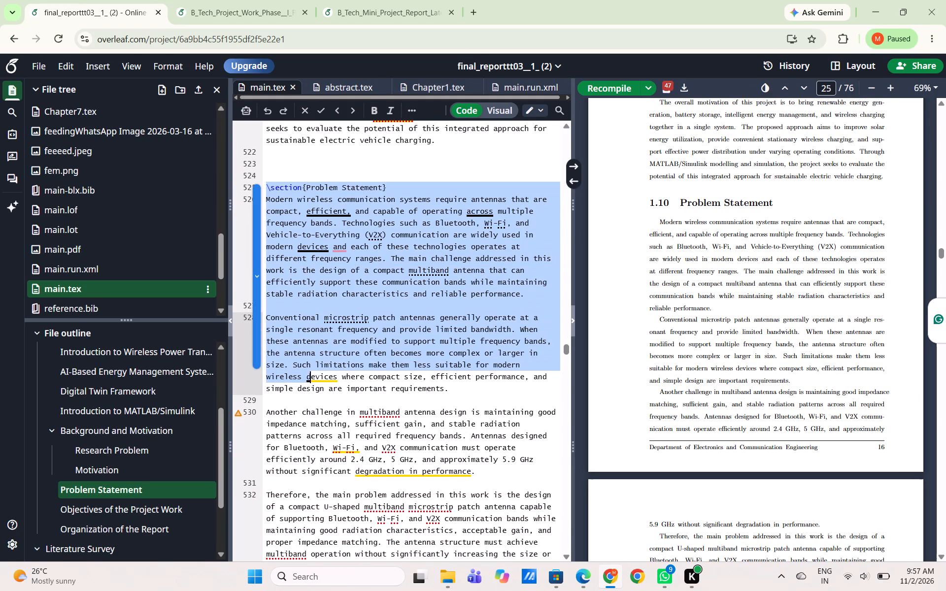
pyautogui.moveTo(358, 496); pyautogui.dragTo(308, 401)
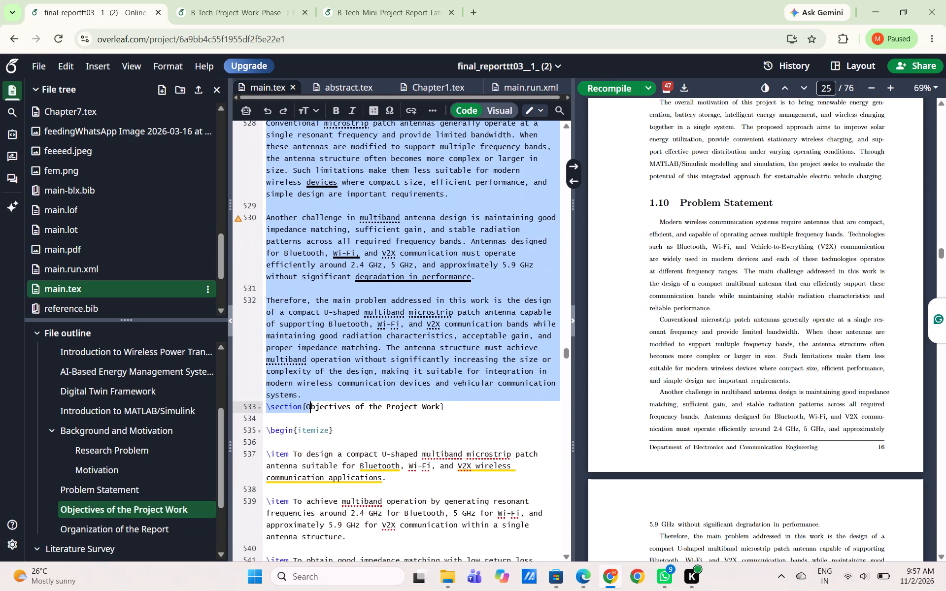
pyautogui.moveTo(308, 401); pyautogui.dragTo(306, 396)
pyautogui.hotkey('ctrl', 'c')
pyautogui.click(306, 396)
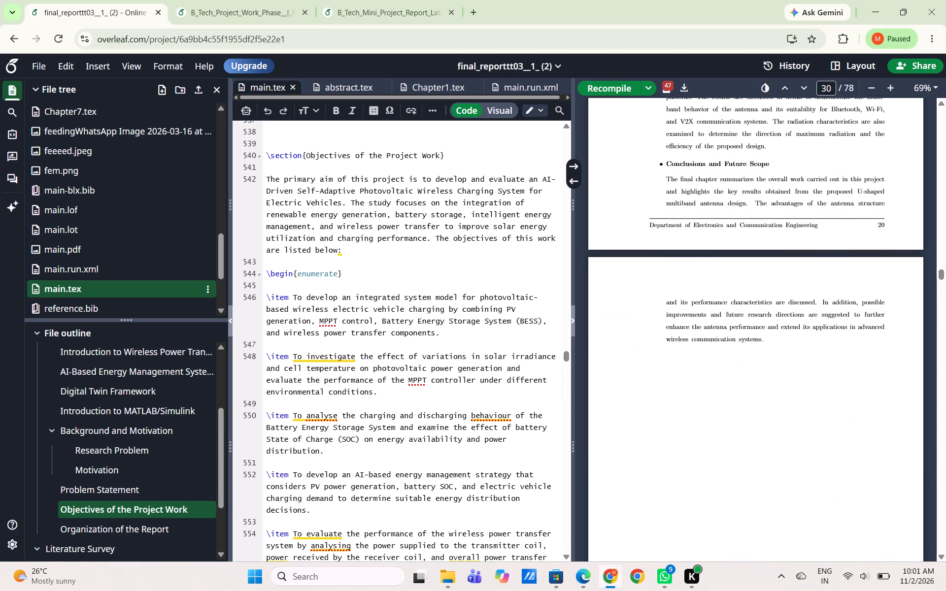
pyautogui.tripleClick(706, 303)
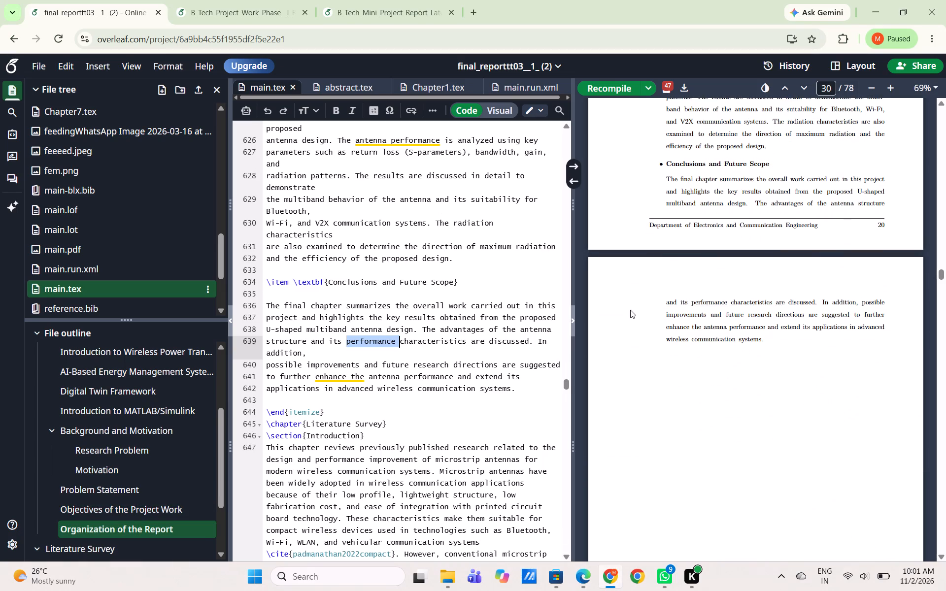
pyautogui.scroll(4, 518, 325)
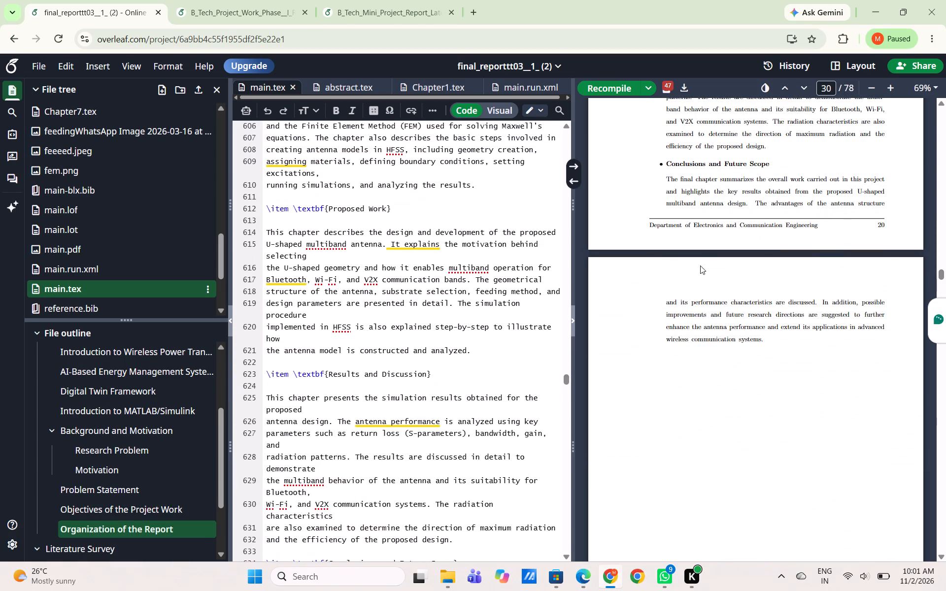
pyautogui.scroll(6, 703, 265)
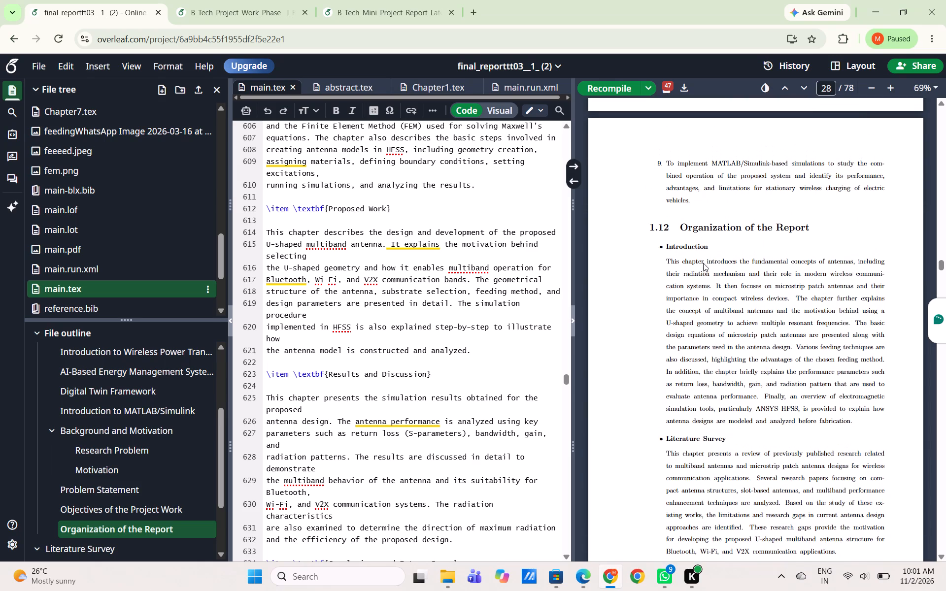
pyautogui.click(683, 232)
pyautogui.doubleClick(684, 230)
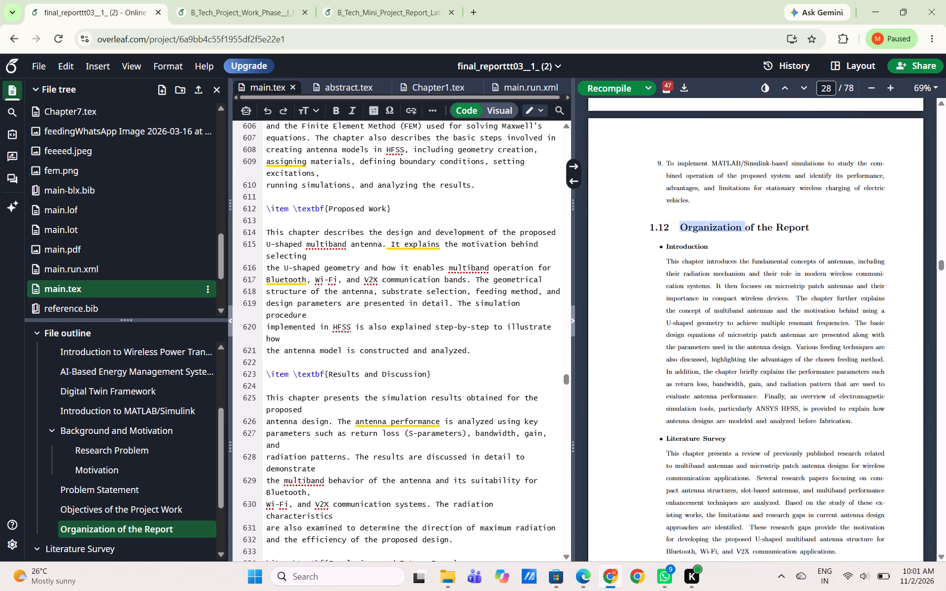
pyautogui.scroll(-1, 173, 445)
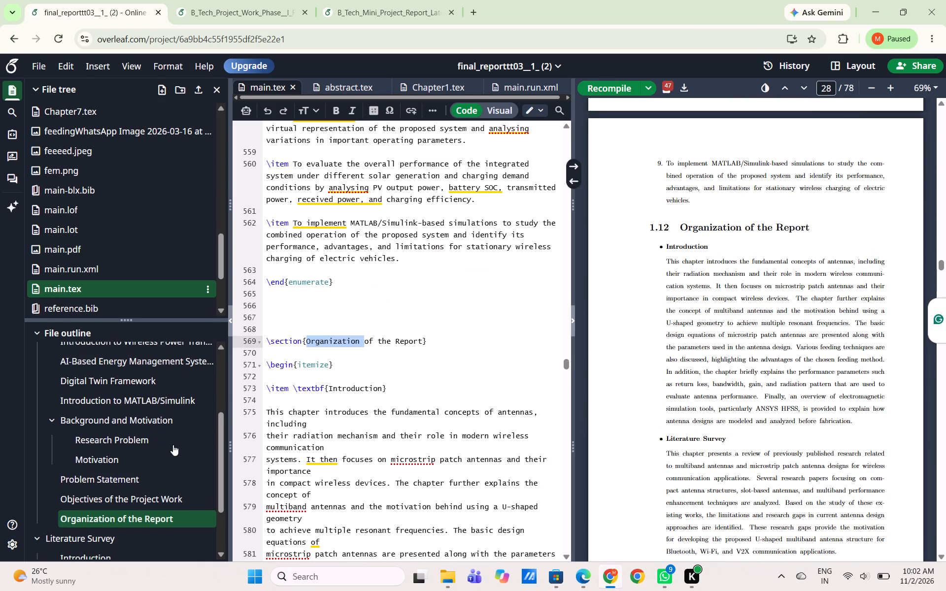
pyautogui.scroll(-1, 173, 445)
pyautogui.scroll(-2, 346, 386)
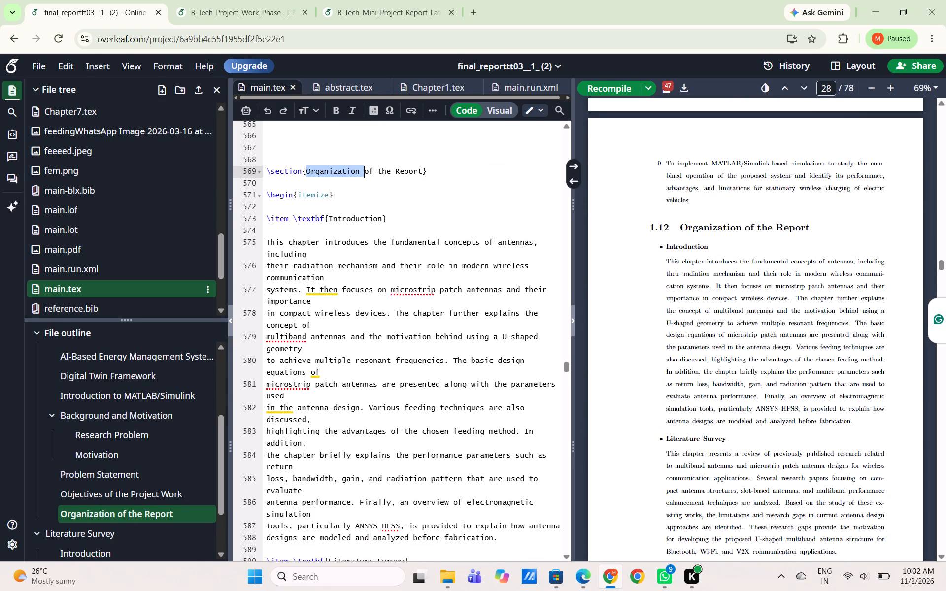
pyautogui.moveTo(265, 171); pyautogui.dragTo(360, 590)
pyautogui.scroll(3, 322, 383)
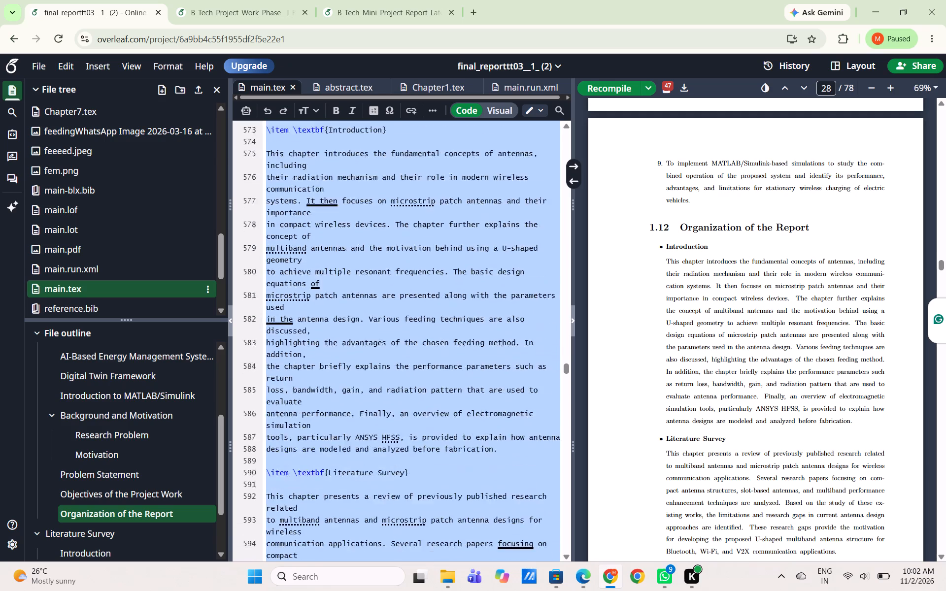
pyautogui.moveTo(360, 590); pyautogui.dragTo(367, 590)
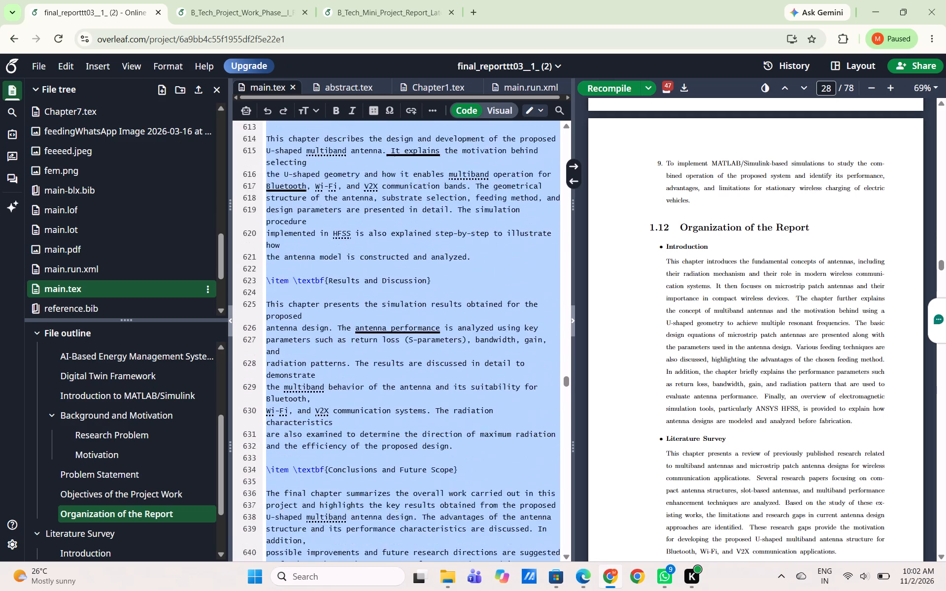
pyautogui.moveTo(367, 590); pyautogui.dragTo(353, 421)
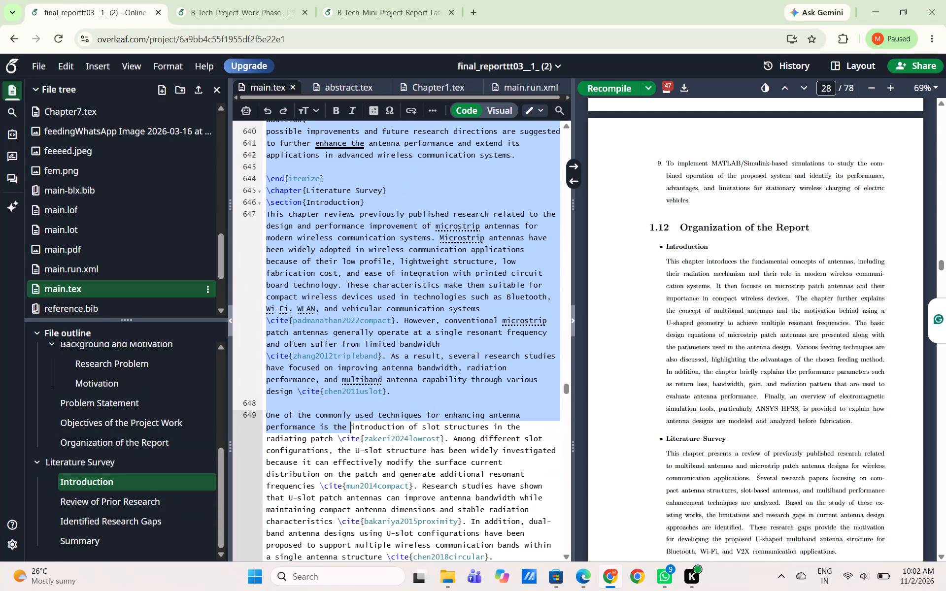
pyautogui.moveTo(353, 421); pyautogui.dragTo(335, 314)
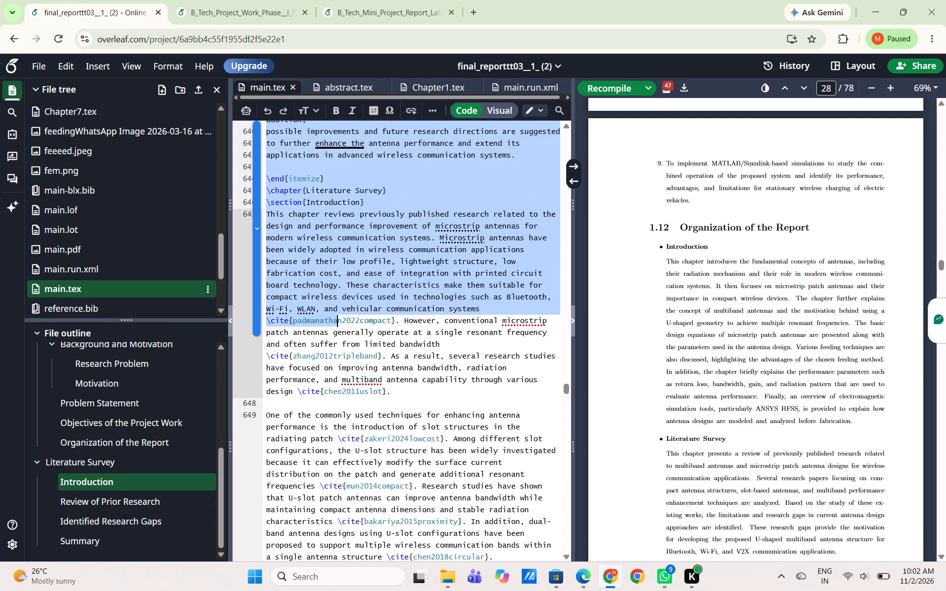
pyautogui.moveTo(335, 314); pyautogui.dragTo(339, 184)
pyautogui.scroll(-1, 325, 302)
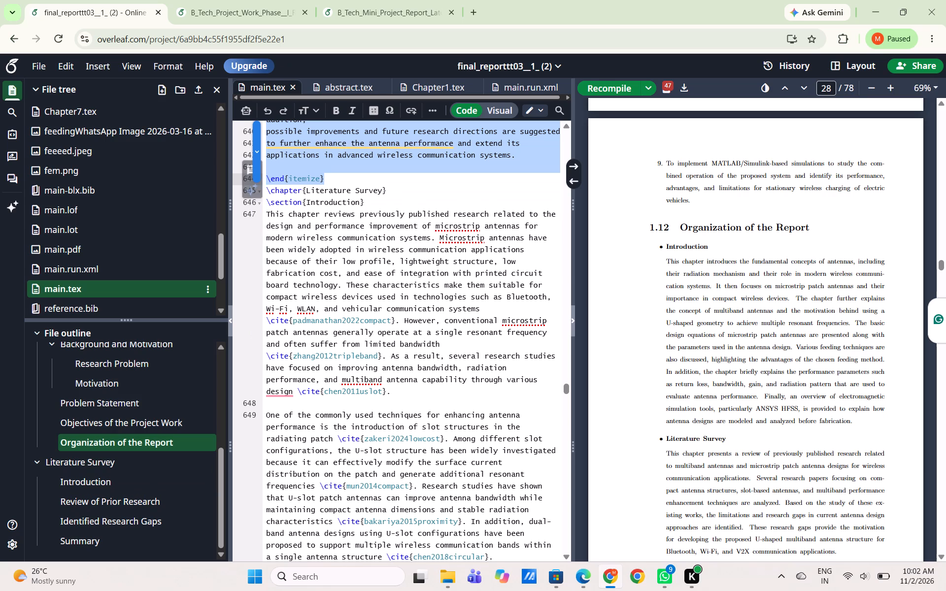
pyautogui.hotkey('ctrl', 'v')
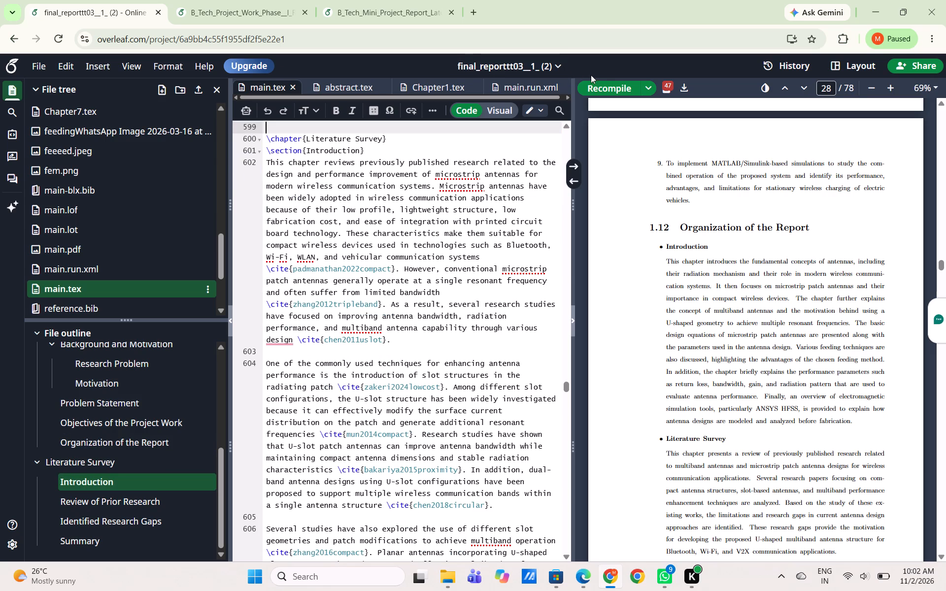
pyautogui.click(594, 83)
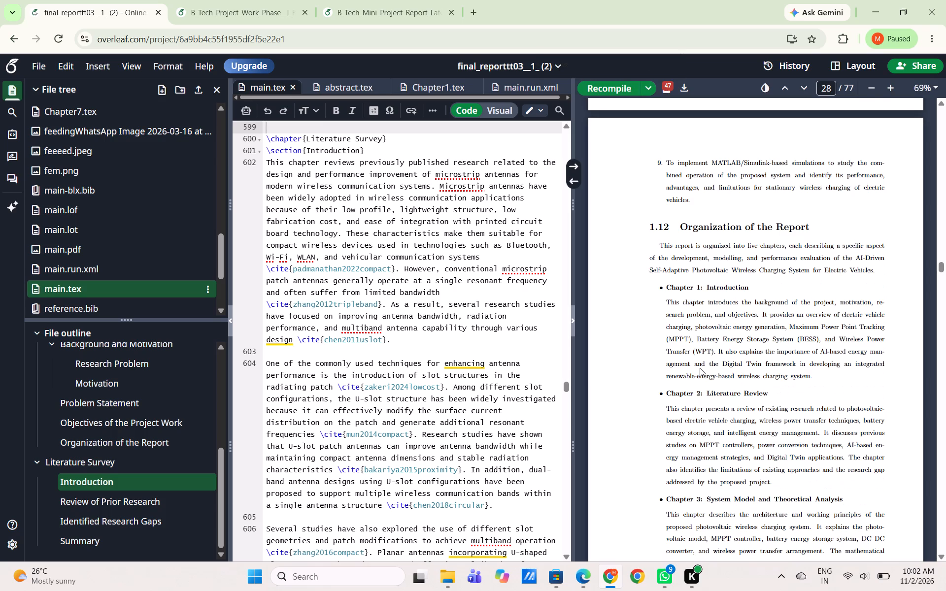
# Examine the recompiled Organization of the Report section in the preview, then the Chapter 1 pages back to 1.1 Introduction.
pyautogui.scroll(-4, 700, 368)
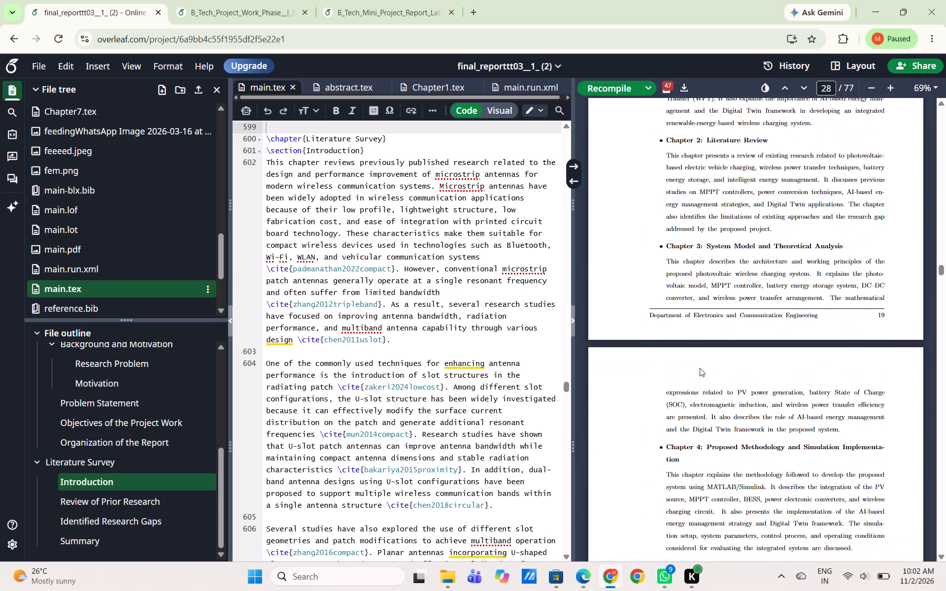
pyautogui.scroll(-5, 700, 368)
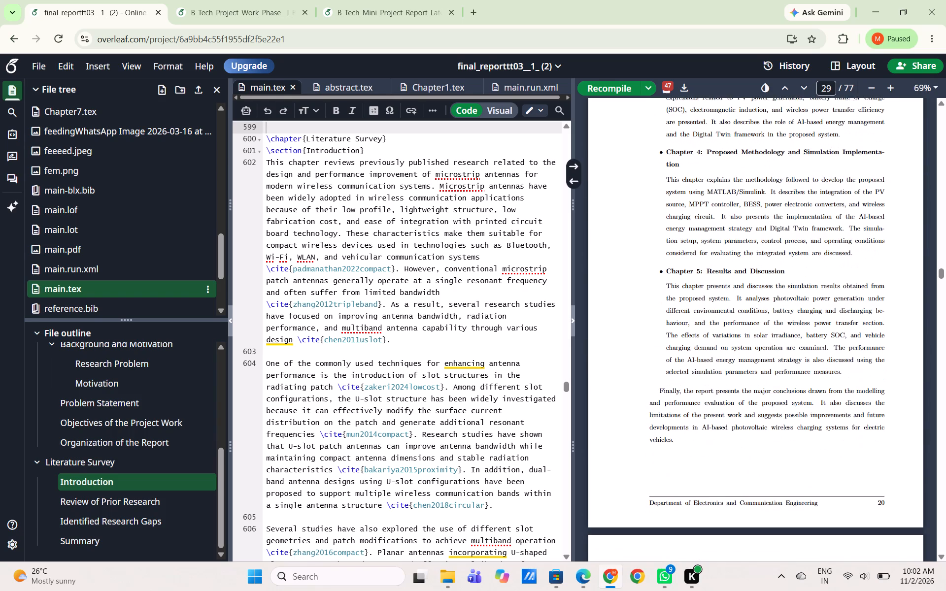
pyautogui.scroll(-1, 700, 368)
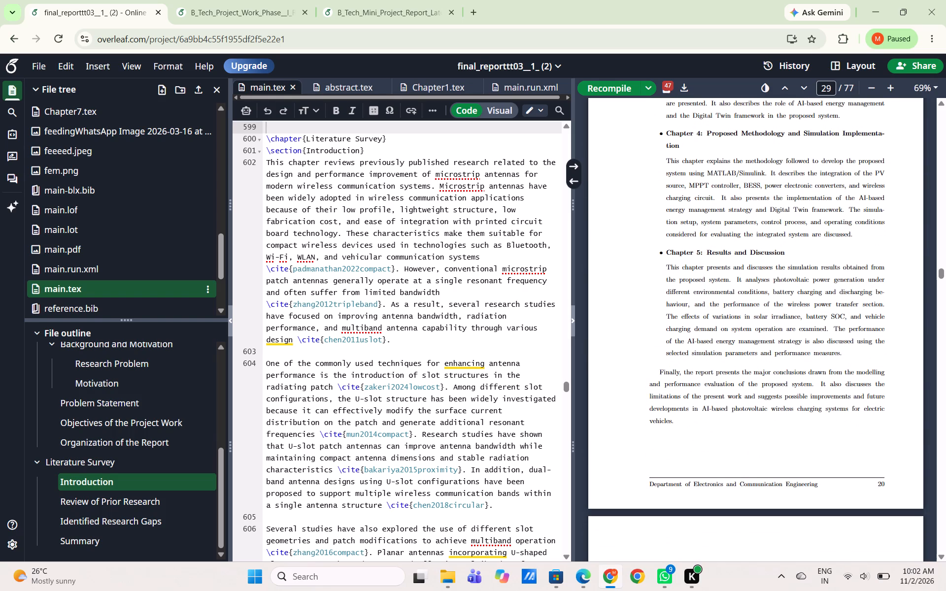
pyautogui.scroll(-2, 743, 380)
pyautogui.scroll(5, 743, 380)
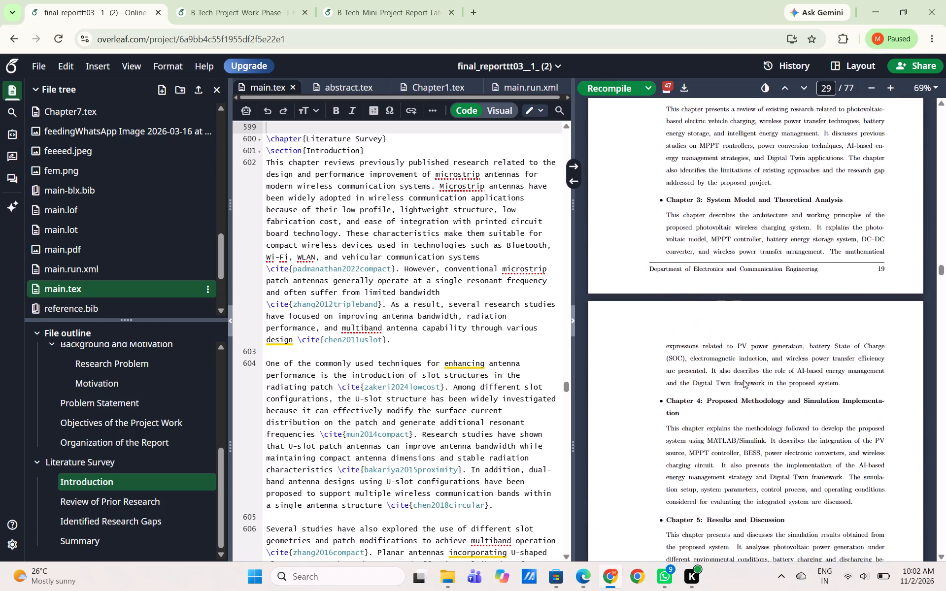
pyautogui.scroll(3, 743, 380)
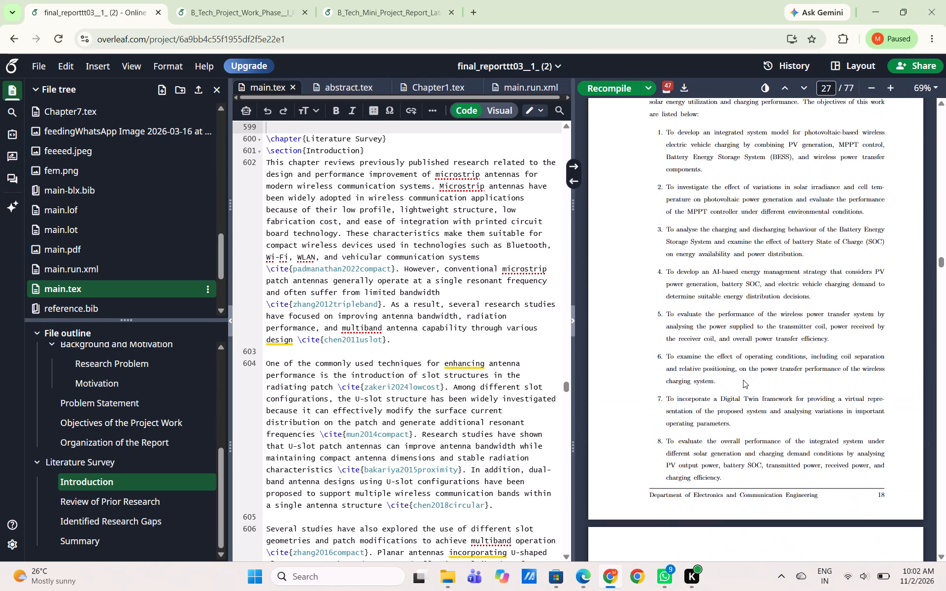
pyautogui.scroll(7, 743, 380)
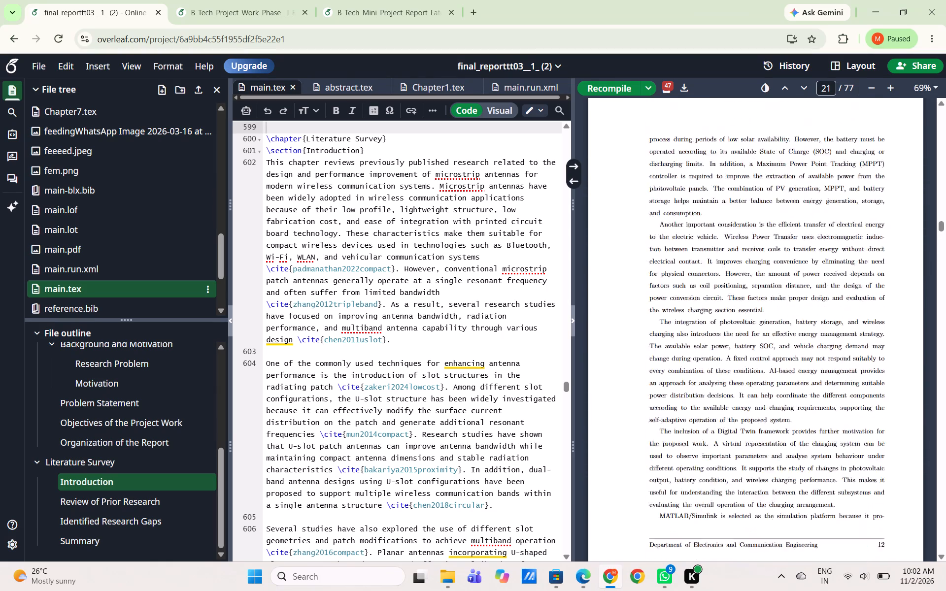
pyautogui.scroll(6, 743, 380)
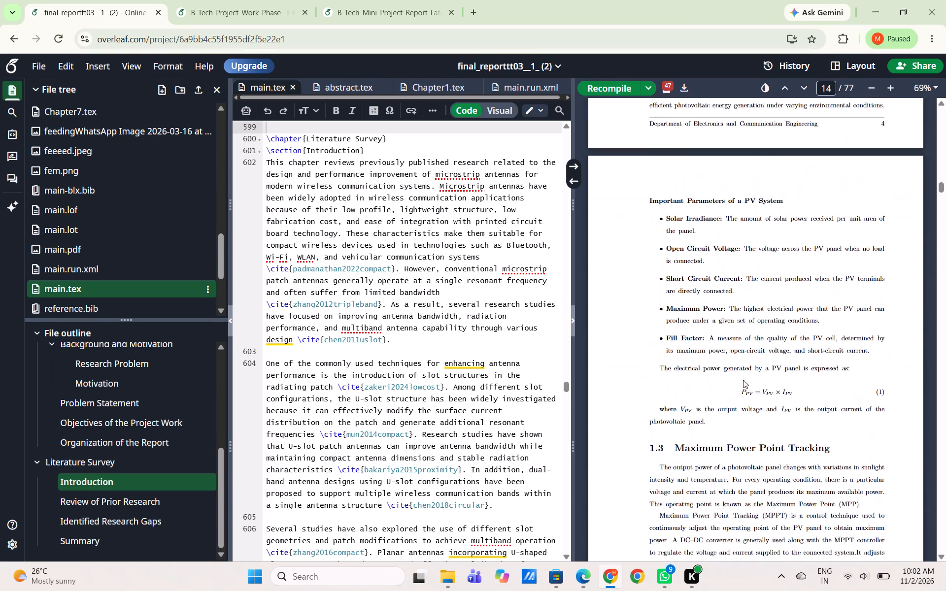
pyautogui.scroll(4, 743, 380)
pyautogui.scroll(-2, 743, 380)
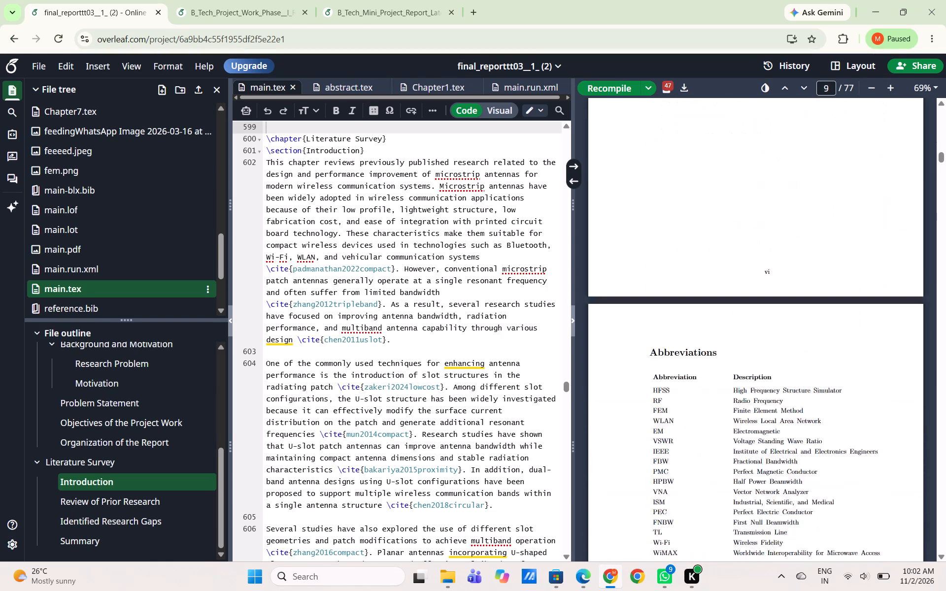
pyautogui.scroll(-11, 743, 380)
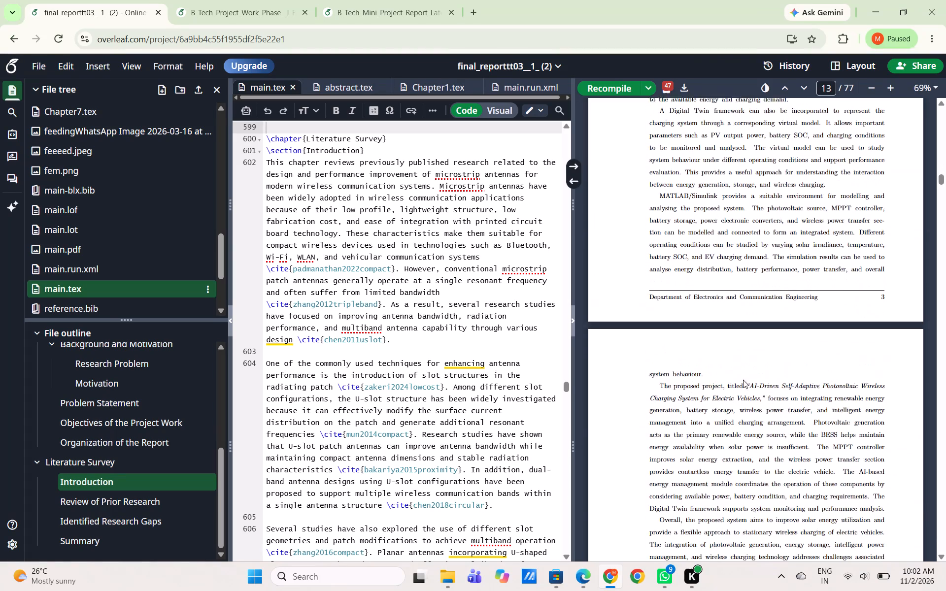
pyautogui.scroll(-2, 743, 380)
pyautogui.scroll(7, 743, 380)
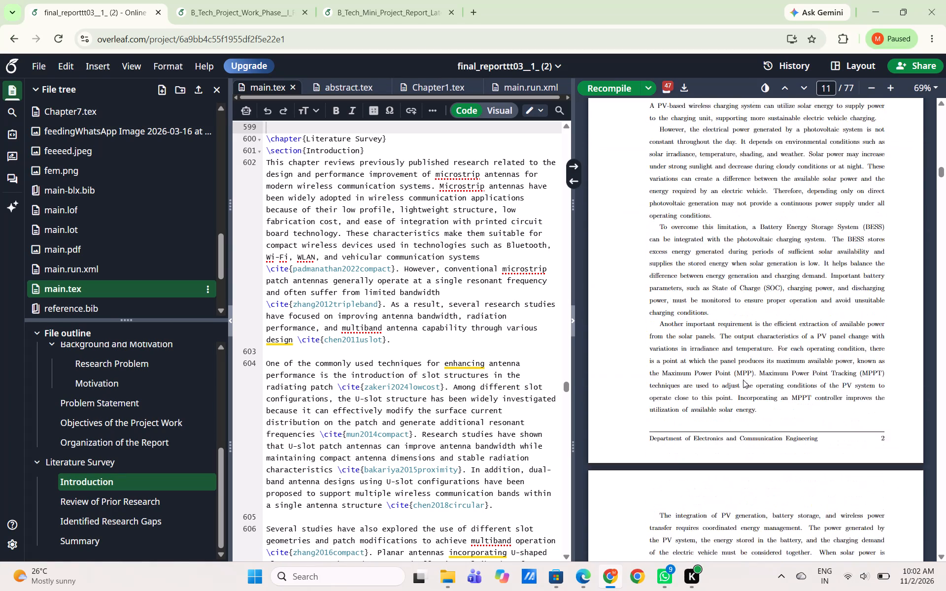
pyautogui.scroll(3, 743, 380)
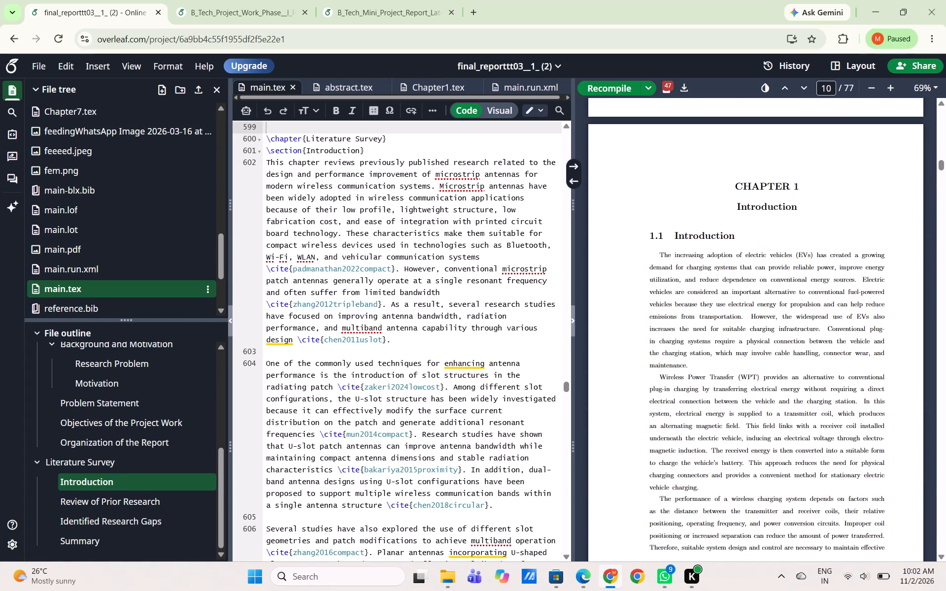
# Select all of Chapter 1's text in the preview, from the 1.1 Introduction heading to just before the Chapter 2 heading.
pyautogui.moveTo(675, 234); pyautogui.dragTo(772, 590)
pyautogui.scroll(2, 719, 385)
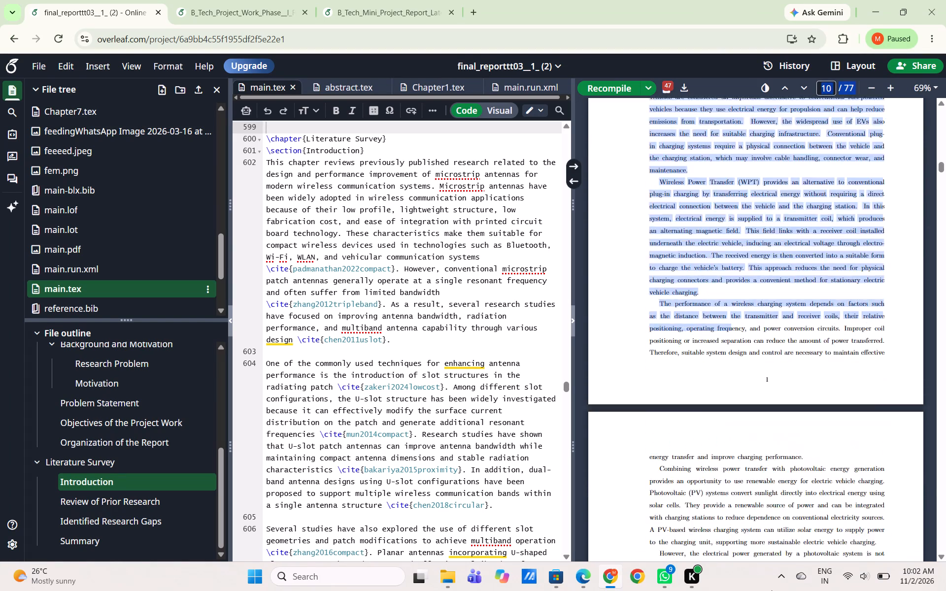
pyautogui.scroll(1, 772, 590)
pyautogui.moveTo(772, 590); pyautogui.dragTo(760, 481)
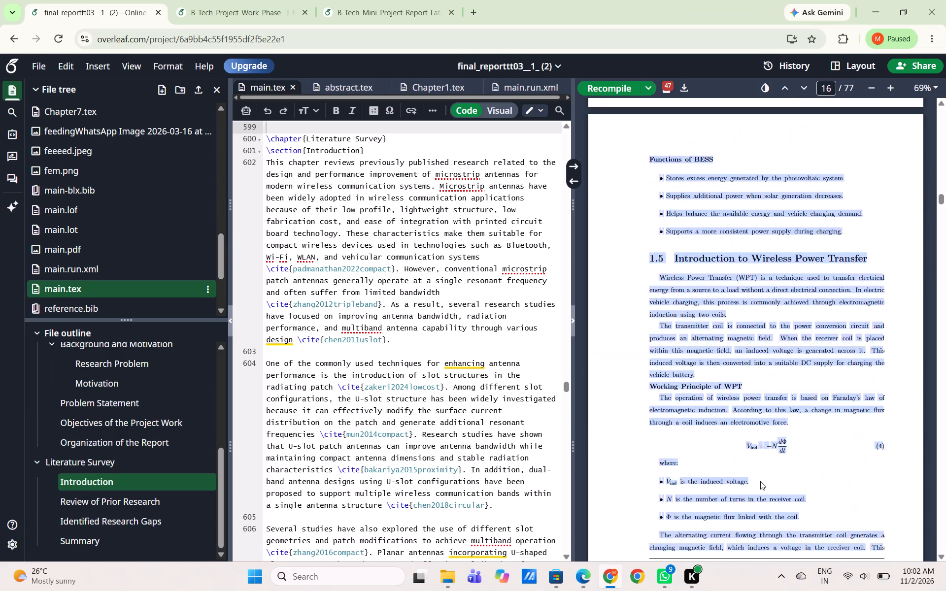
pyautogui.moveTo(760, 481); pyautogui.dragTo(764, 530)
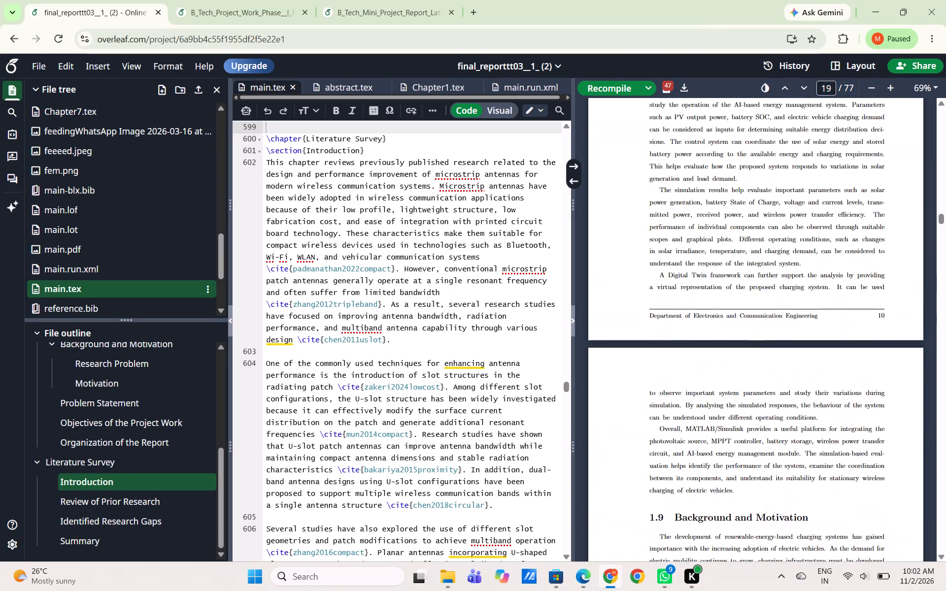
pyautogui.moveTo(764, 530); pyautogui.dragTo(777, 562)
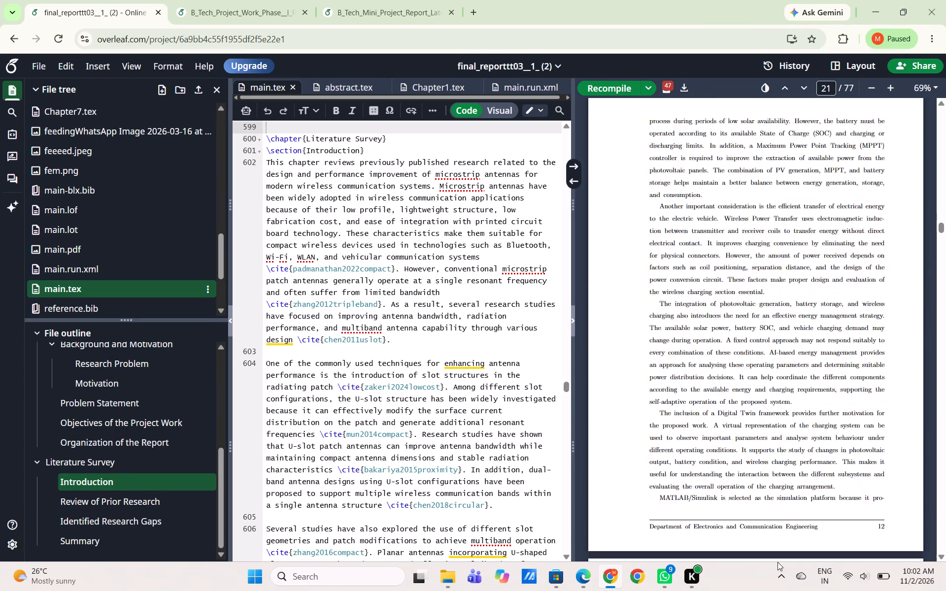
pyautogui.moveTo(777, 562); pyautogui.dragTo(763, 585)
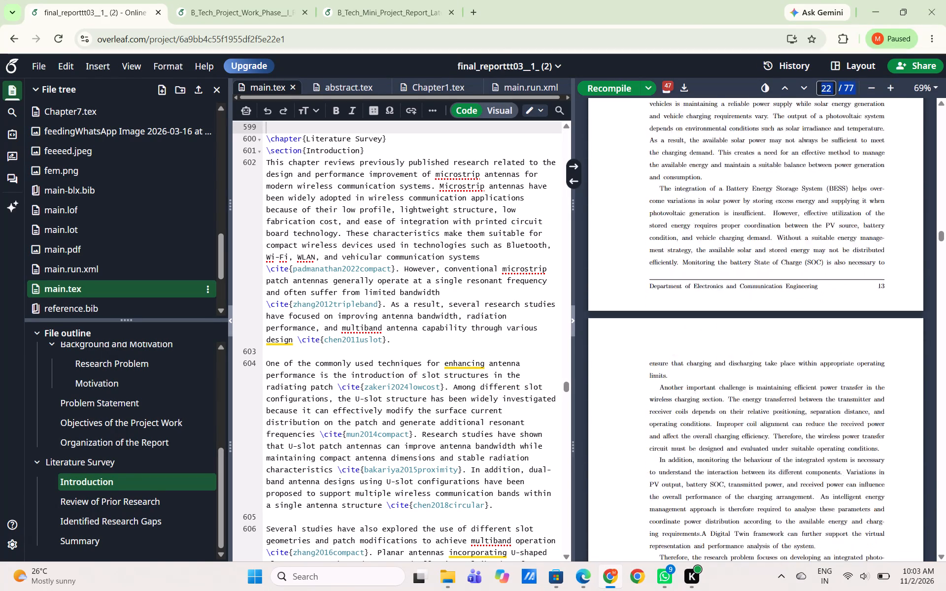
pyautogui.moveTo(763, 585); pyautogui.dragTo(772, 590)
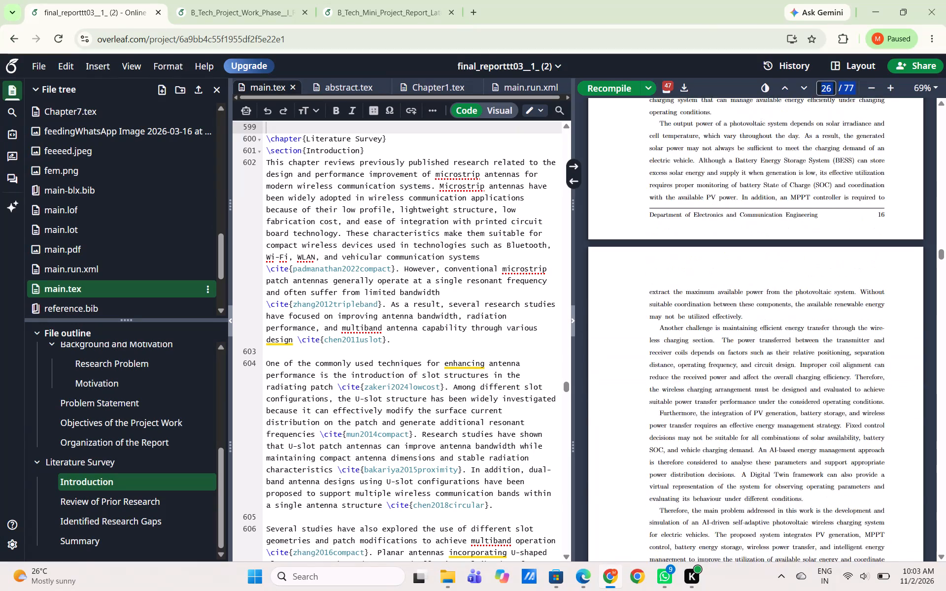
pyautogui.moveTo(772, 590); pyautogui.dragTo(763, 527)
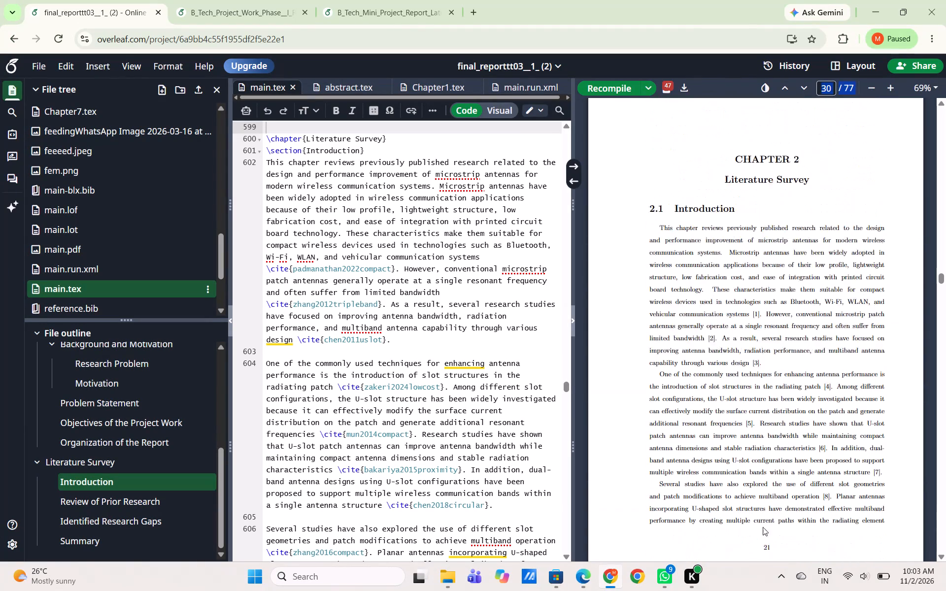
pyautogui.moveTo(763, 527); pyautogui.dragTo(752, 361)
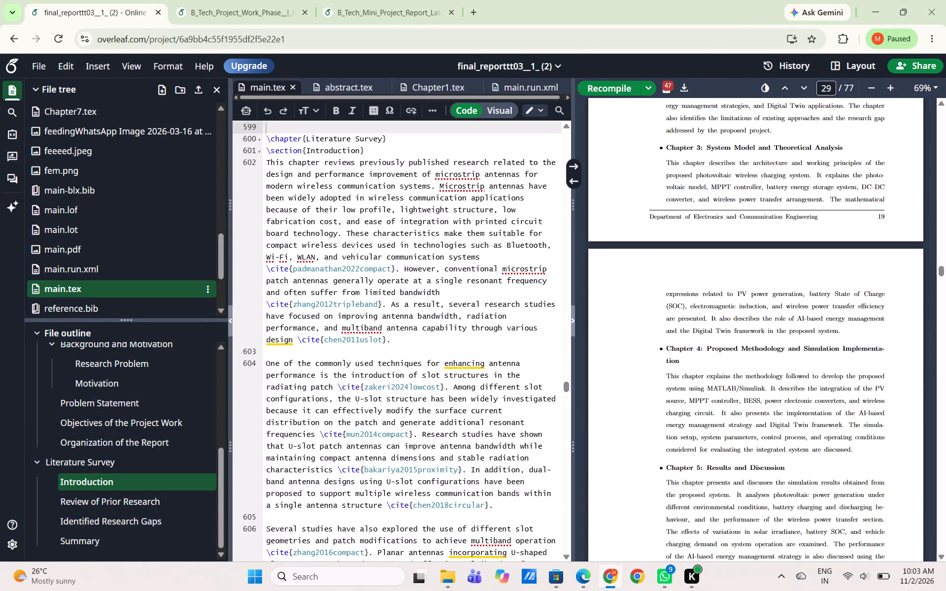
pyautogui.moveTo(752, 361); pyautogui.dragTo(715, 122)
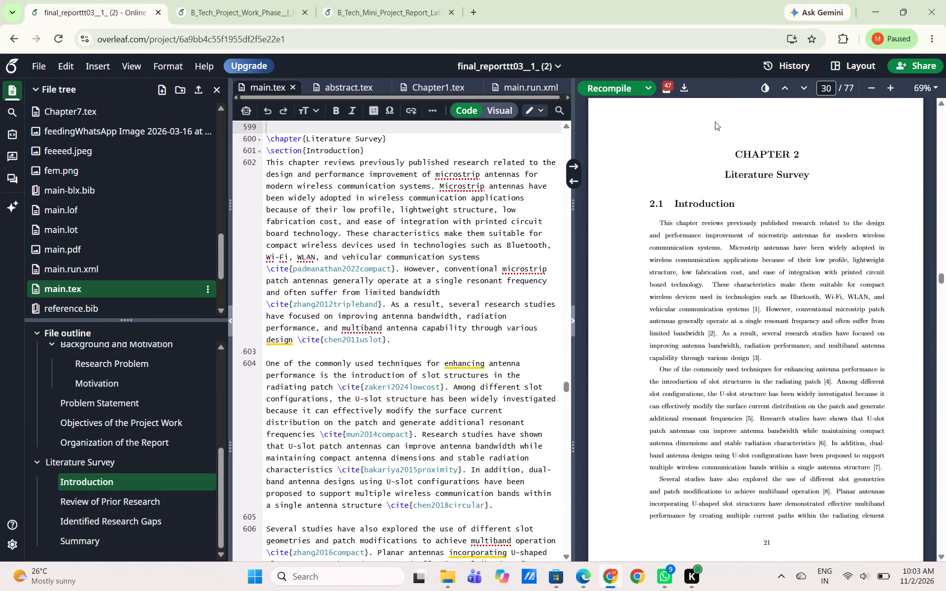
# Clear the selection and reselect Chapter 1's text in the preview, working backwards from the end of its closing paragraph before Chapter 2.
pyautogui.moveTo(715, 122); pyautogui.dragTo(720, 143)
pyautogui.click(720, 143)
pyautogui.scroll(6, 720, 143)
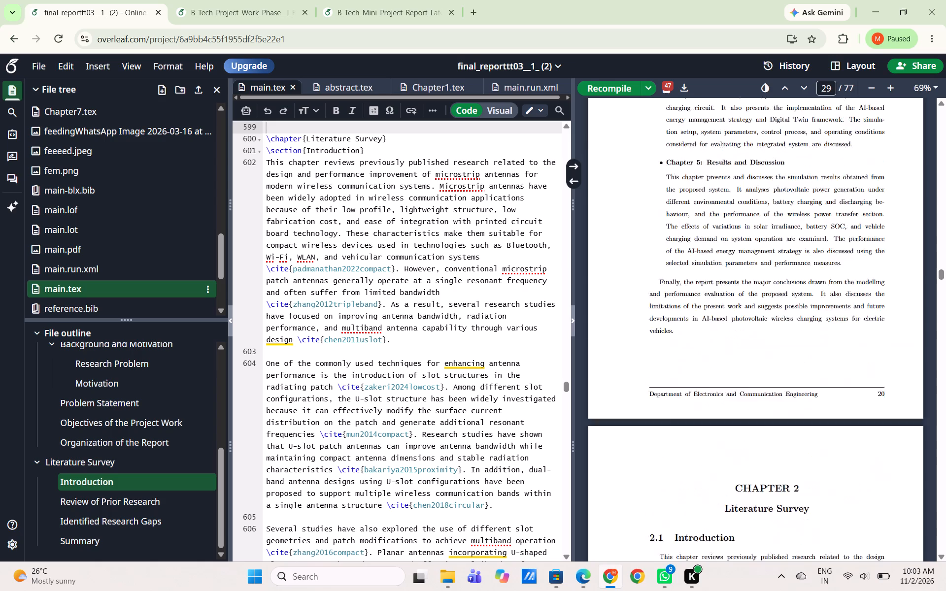
pyautogui.scroll(1, 720, 143)
pyautogui.moveTo(672, 468); pyautogui.dragTo(617, 434)
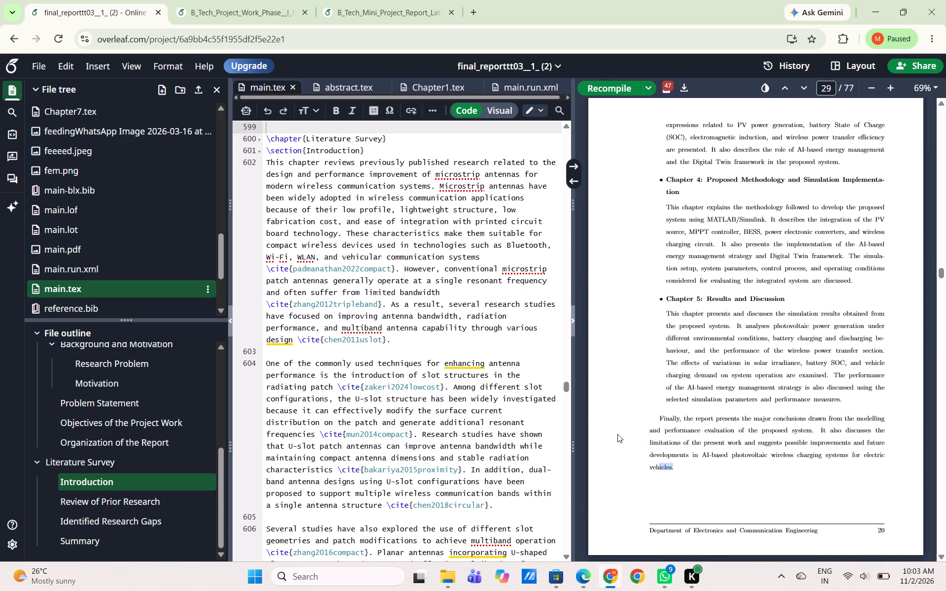
pyautogui.moveTo(617, 434); pyautogui.dragTo(643, 457)
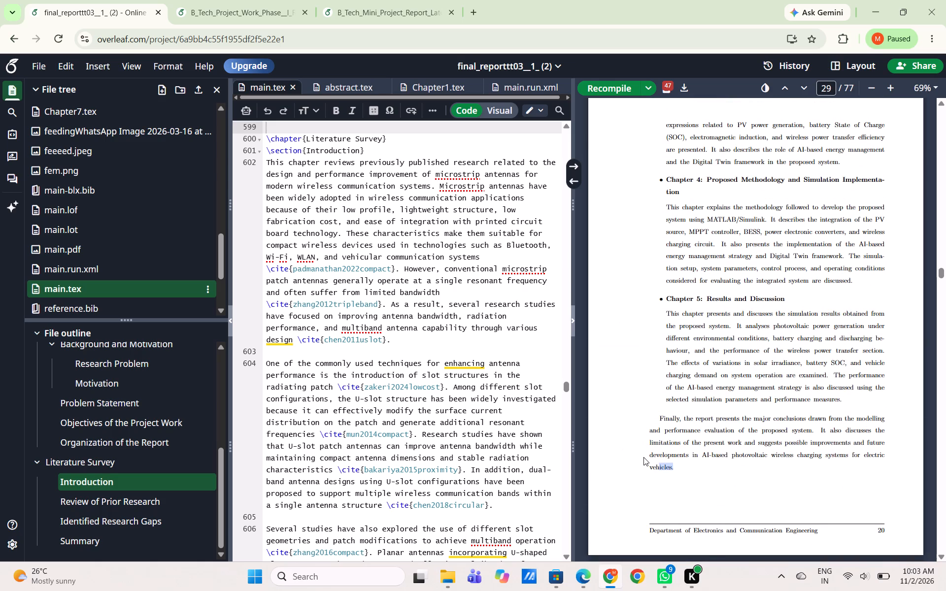
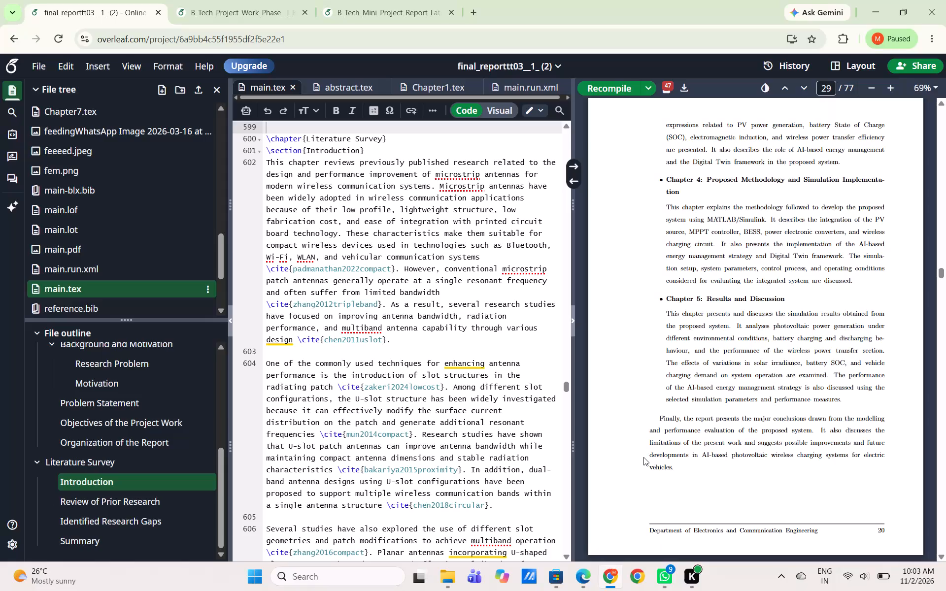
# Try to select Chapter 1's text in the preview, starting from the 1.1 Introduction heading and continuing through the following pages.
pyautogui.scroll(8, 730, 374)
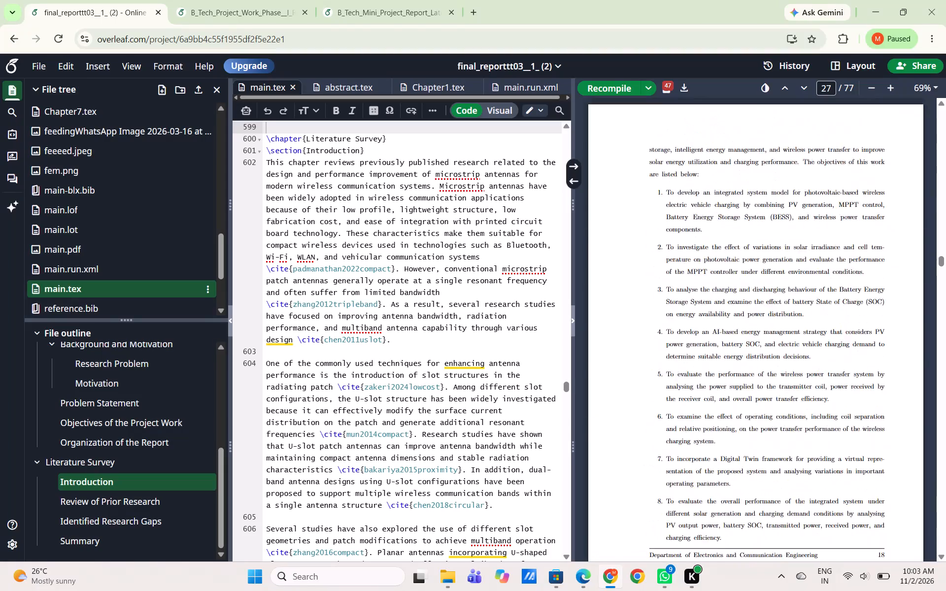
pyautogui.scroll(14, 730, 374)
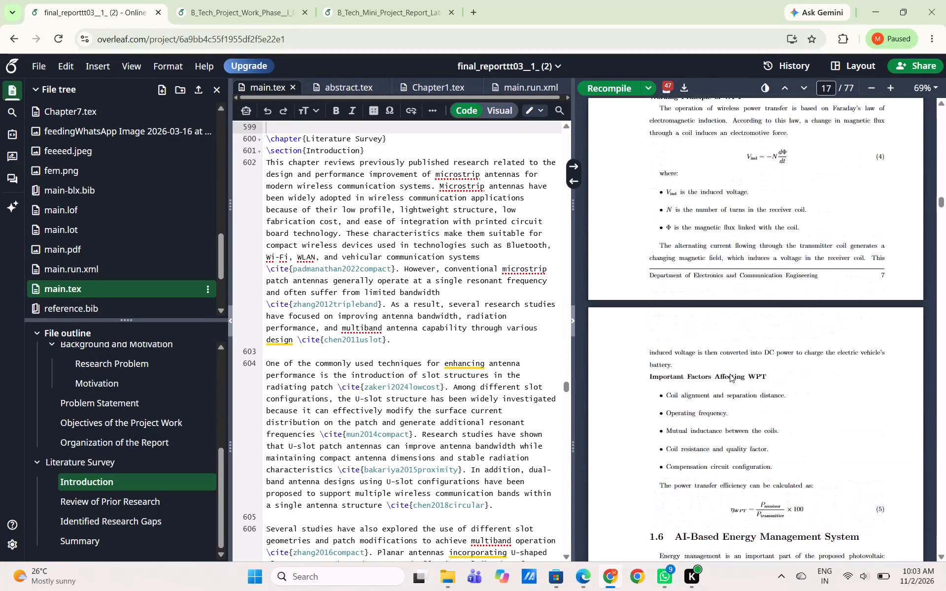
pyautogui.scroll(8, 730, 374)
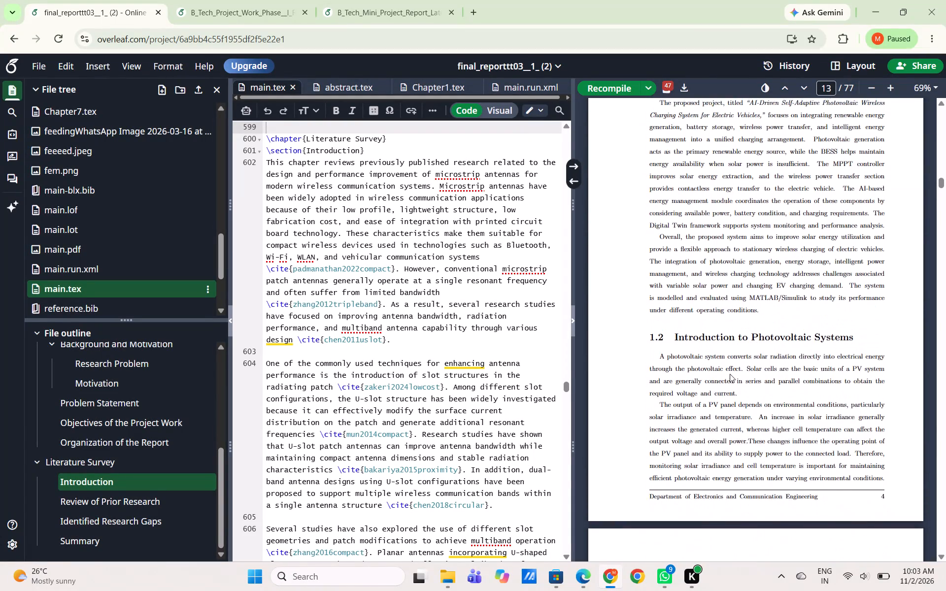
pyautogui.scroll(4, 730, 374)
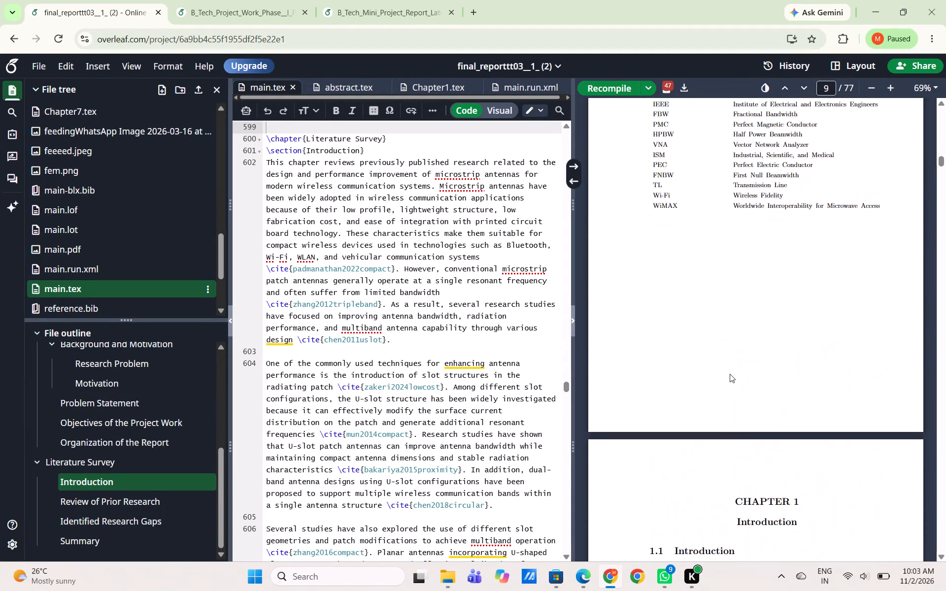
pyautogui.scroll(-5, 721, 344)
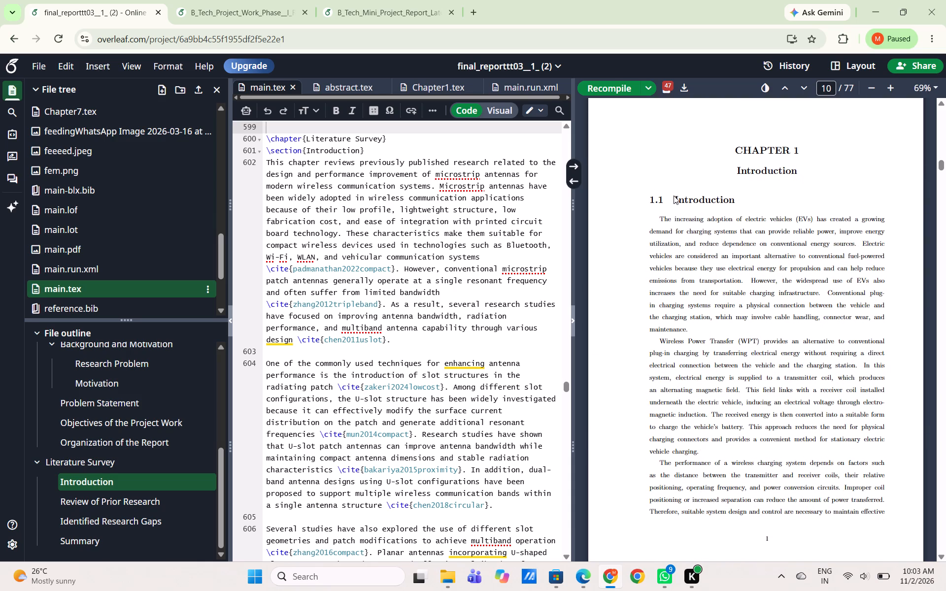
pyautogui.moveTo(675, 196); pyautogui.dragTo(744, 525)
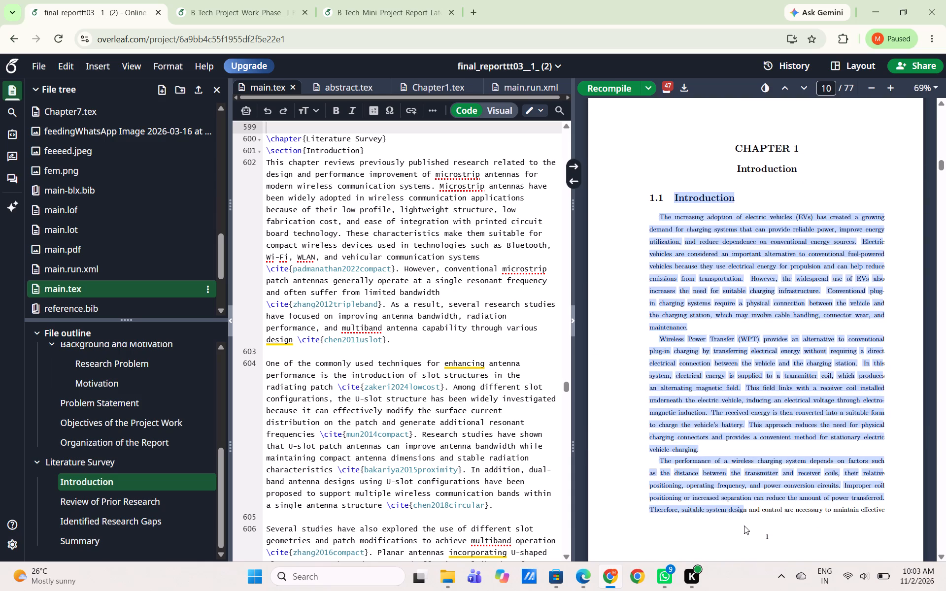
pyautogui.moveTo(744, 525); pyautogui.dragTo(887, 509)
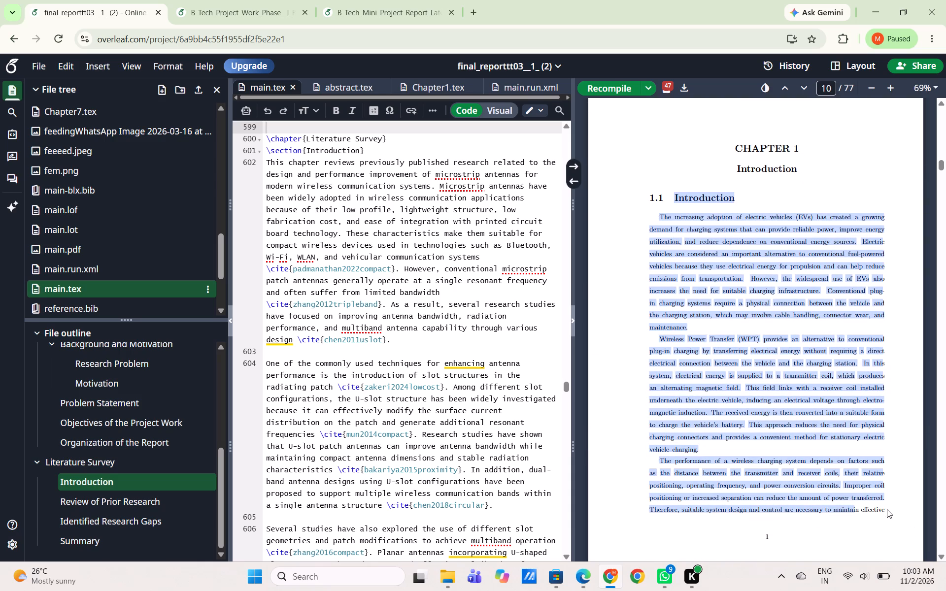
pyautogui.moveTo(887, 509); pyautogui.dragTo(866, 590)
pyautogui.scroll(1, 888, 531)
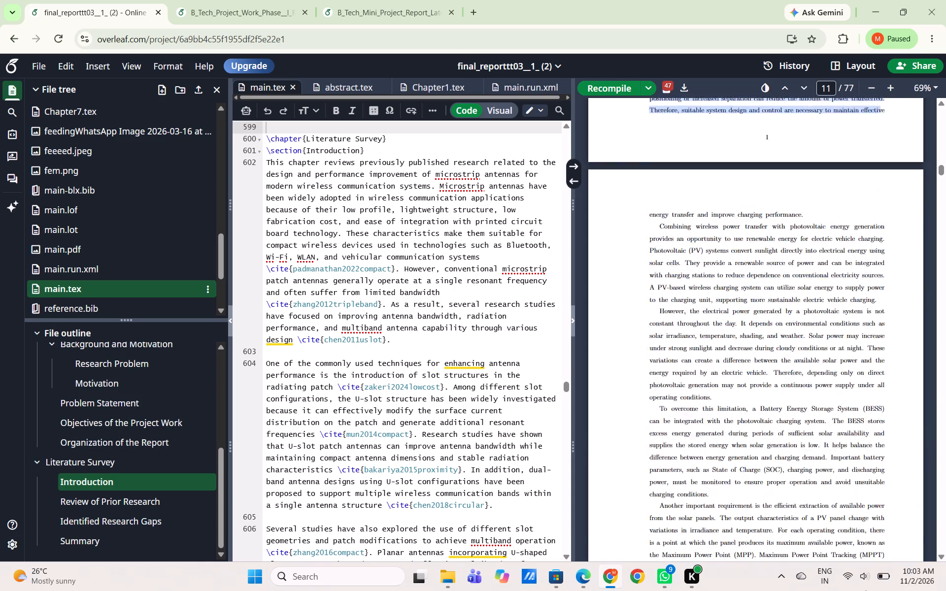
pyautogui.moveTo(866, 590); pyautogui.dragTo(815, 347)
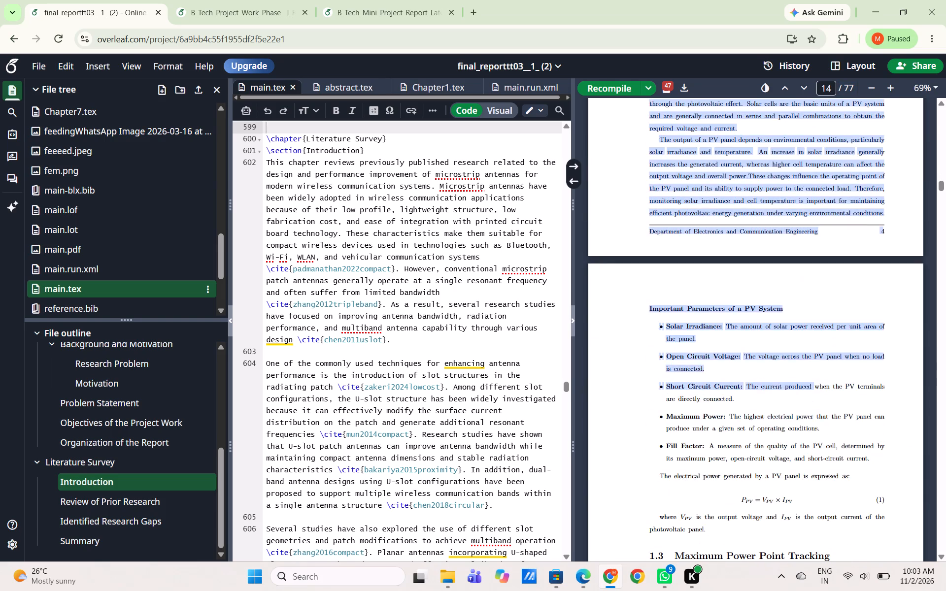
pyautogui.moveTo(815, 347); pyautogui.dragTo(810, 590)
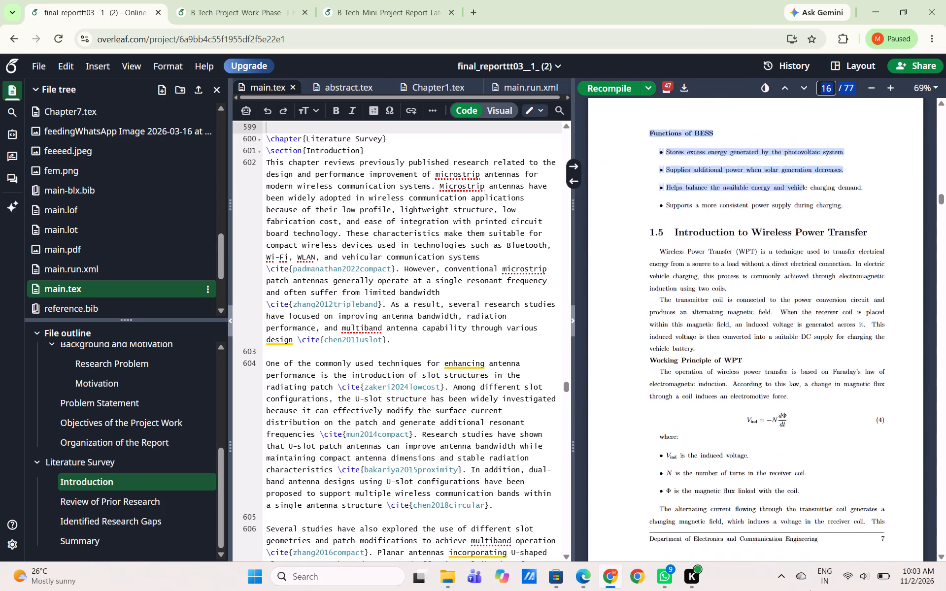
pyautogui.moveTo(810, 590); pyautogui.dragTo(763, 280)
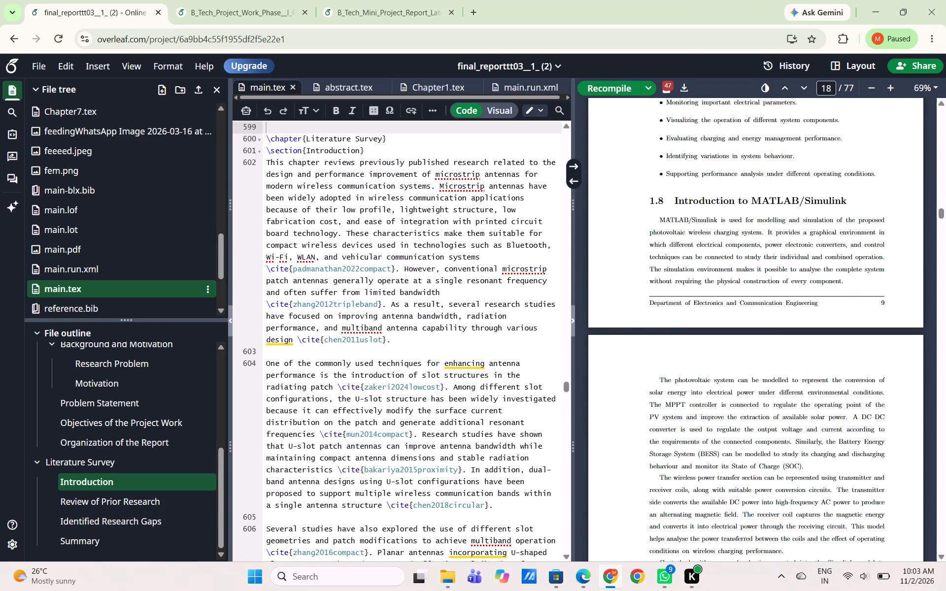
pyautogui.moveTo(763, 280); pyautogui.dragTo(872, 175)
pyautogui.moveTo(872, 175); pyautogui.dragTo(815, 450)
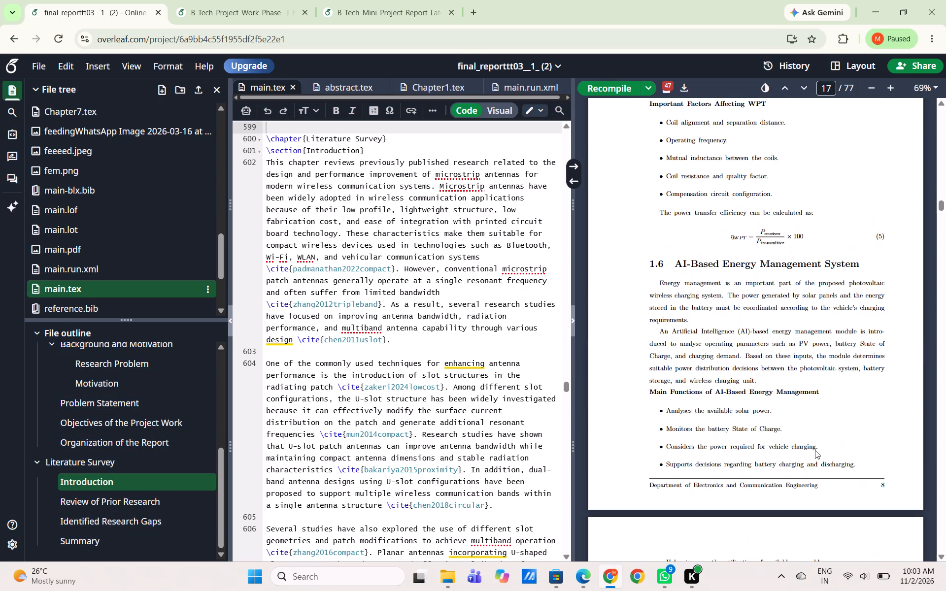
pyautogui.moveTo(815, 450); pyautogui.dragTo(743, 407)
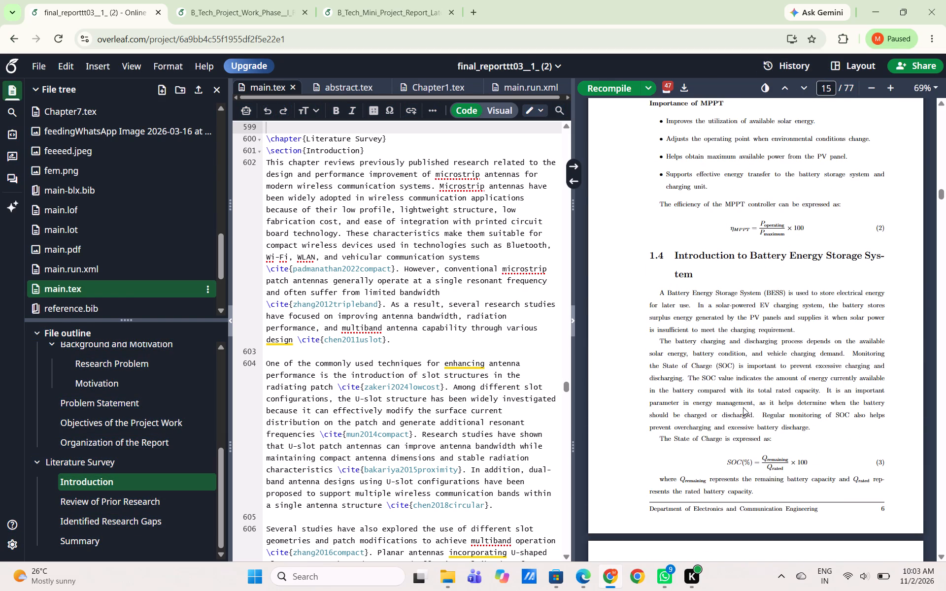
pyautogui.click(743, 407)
# Return to the 1.1 Introduction pages at the start of Chapter 1 in the preview.
pyautogui.scroll(10, 743, 407)
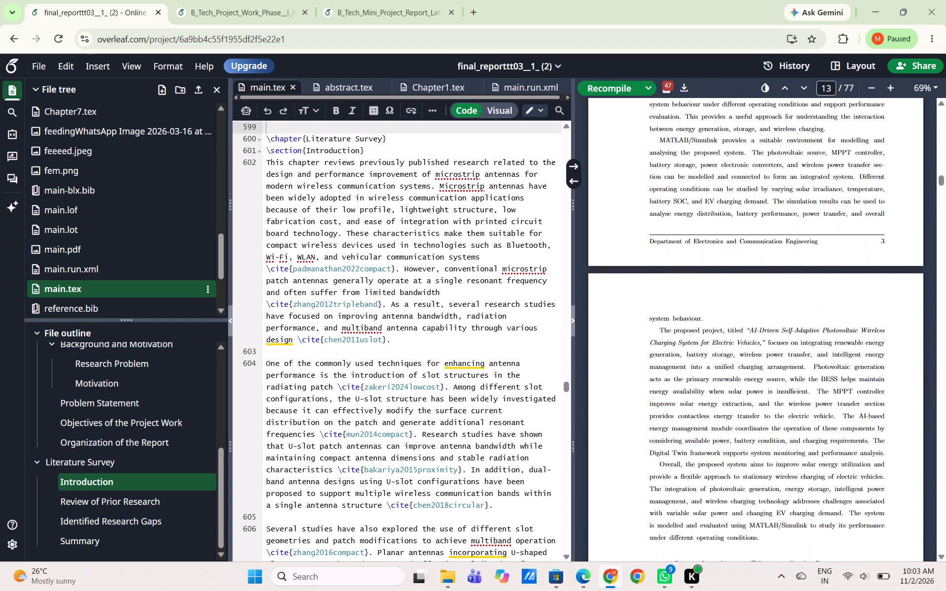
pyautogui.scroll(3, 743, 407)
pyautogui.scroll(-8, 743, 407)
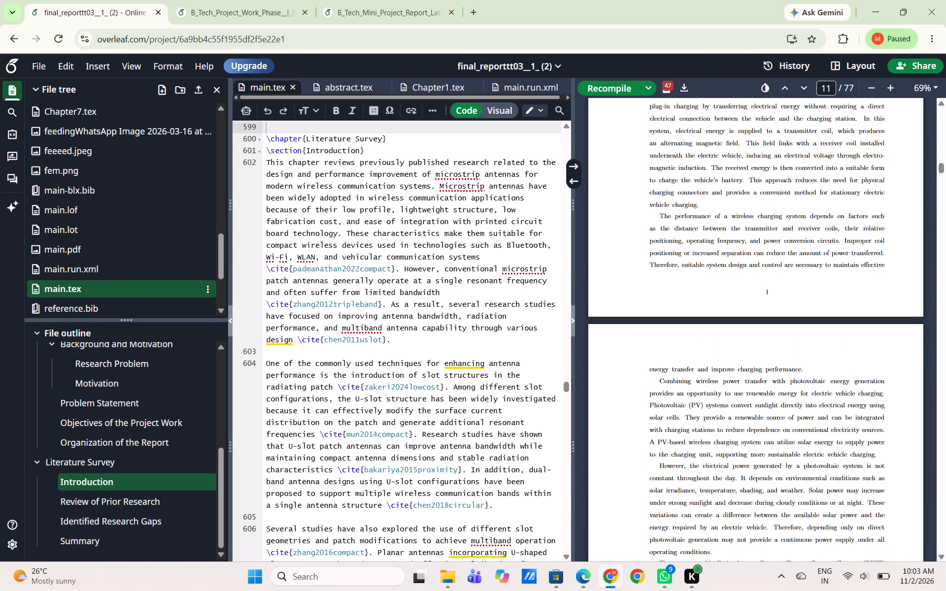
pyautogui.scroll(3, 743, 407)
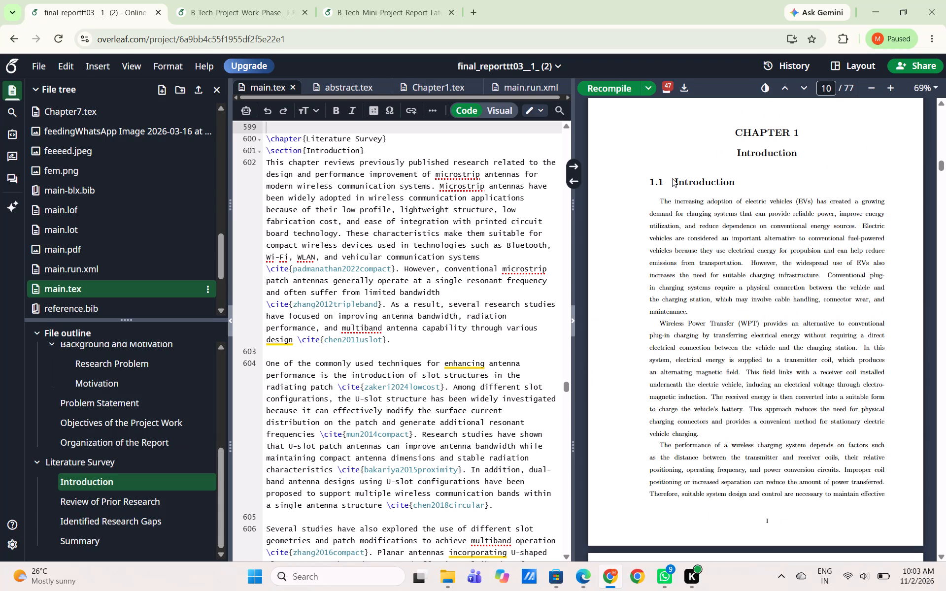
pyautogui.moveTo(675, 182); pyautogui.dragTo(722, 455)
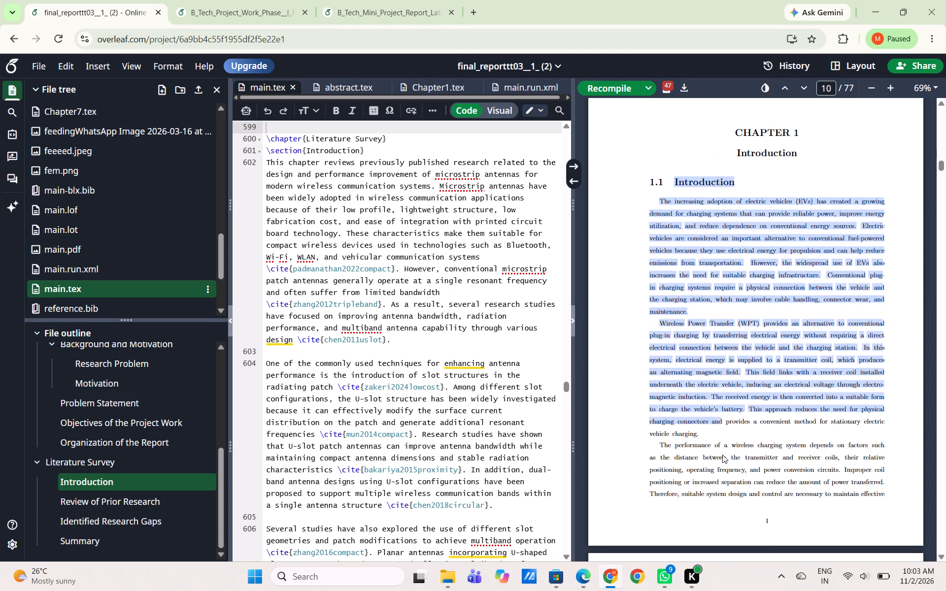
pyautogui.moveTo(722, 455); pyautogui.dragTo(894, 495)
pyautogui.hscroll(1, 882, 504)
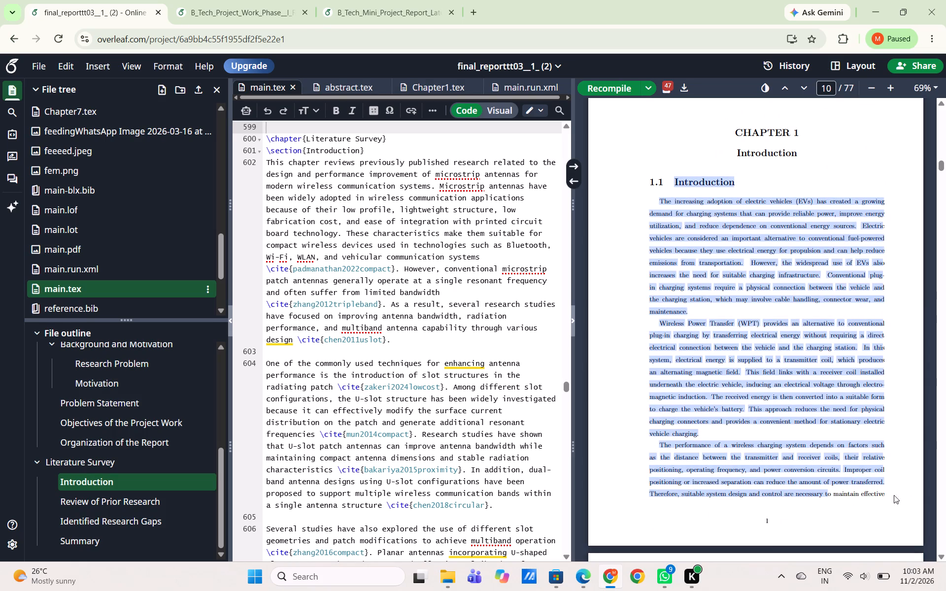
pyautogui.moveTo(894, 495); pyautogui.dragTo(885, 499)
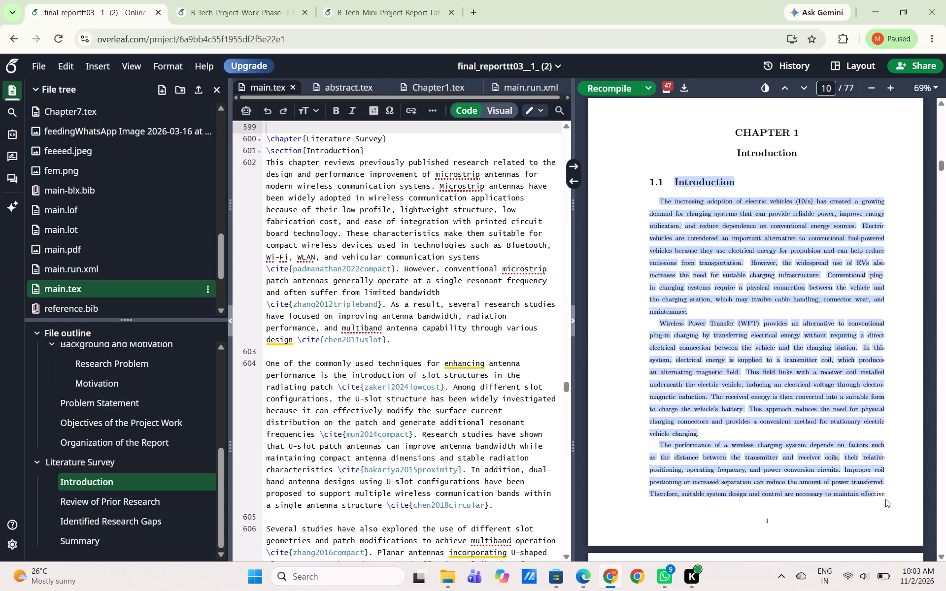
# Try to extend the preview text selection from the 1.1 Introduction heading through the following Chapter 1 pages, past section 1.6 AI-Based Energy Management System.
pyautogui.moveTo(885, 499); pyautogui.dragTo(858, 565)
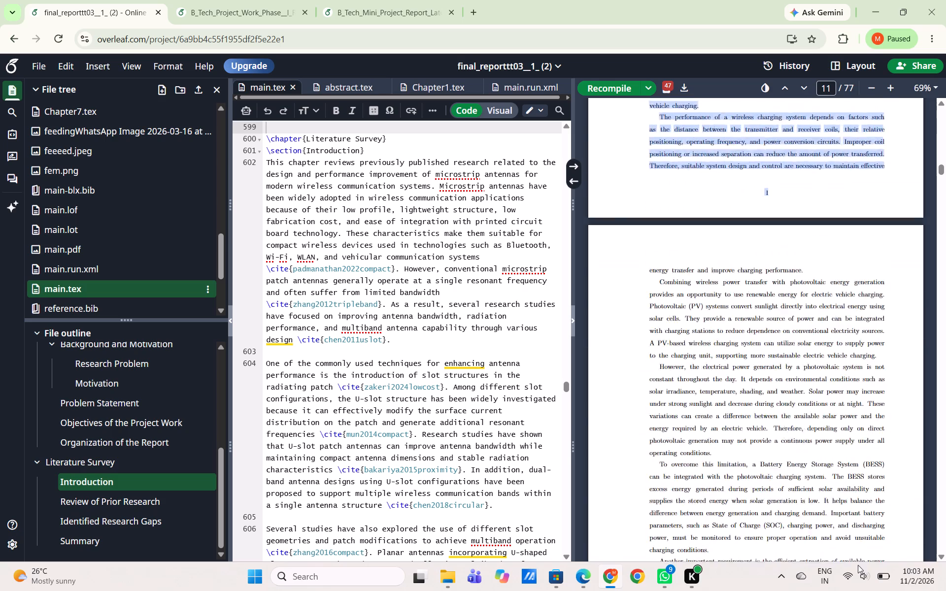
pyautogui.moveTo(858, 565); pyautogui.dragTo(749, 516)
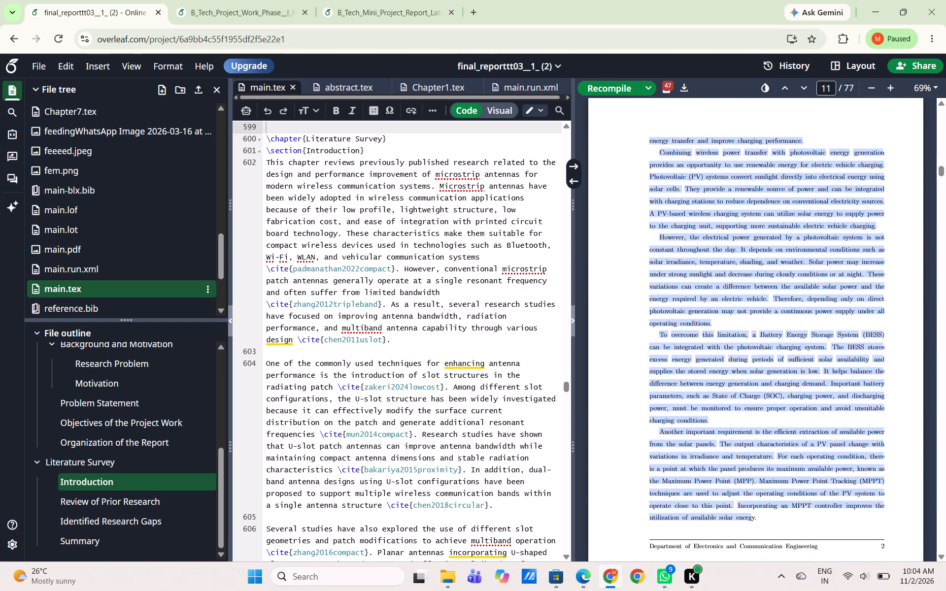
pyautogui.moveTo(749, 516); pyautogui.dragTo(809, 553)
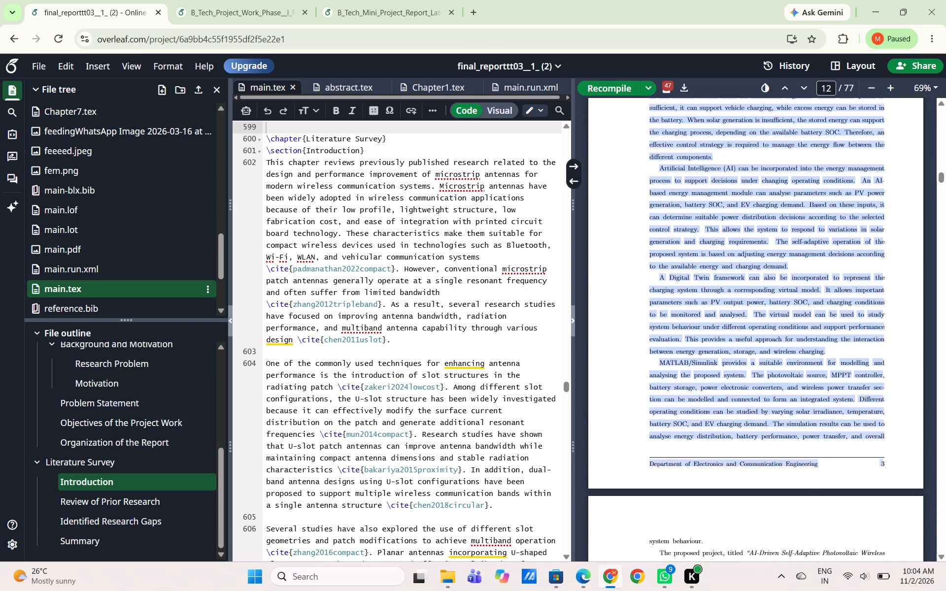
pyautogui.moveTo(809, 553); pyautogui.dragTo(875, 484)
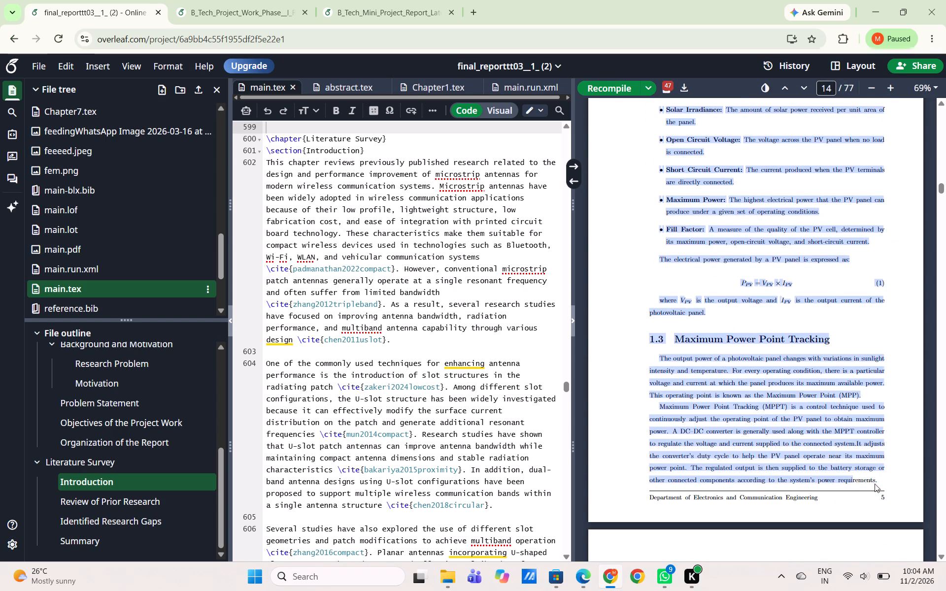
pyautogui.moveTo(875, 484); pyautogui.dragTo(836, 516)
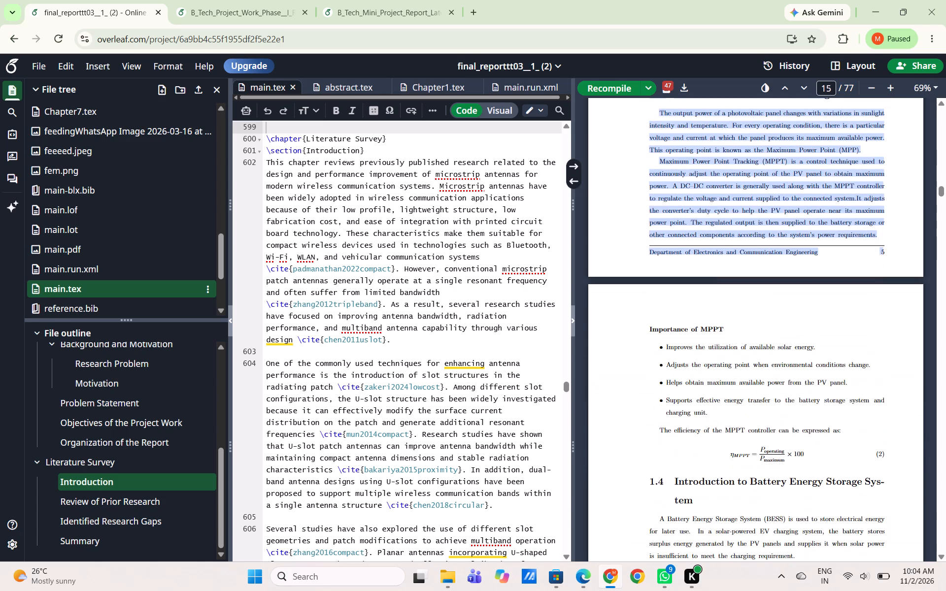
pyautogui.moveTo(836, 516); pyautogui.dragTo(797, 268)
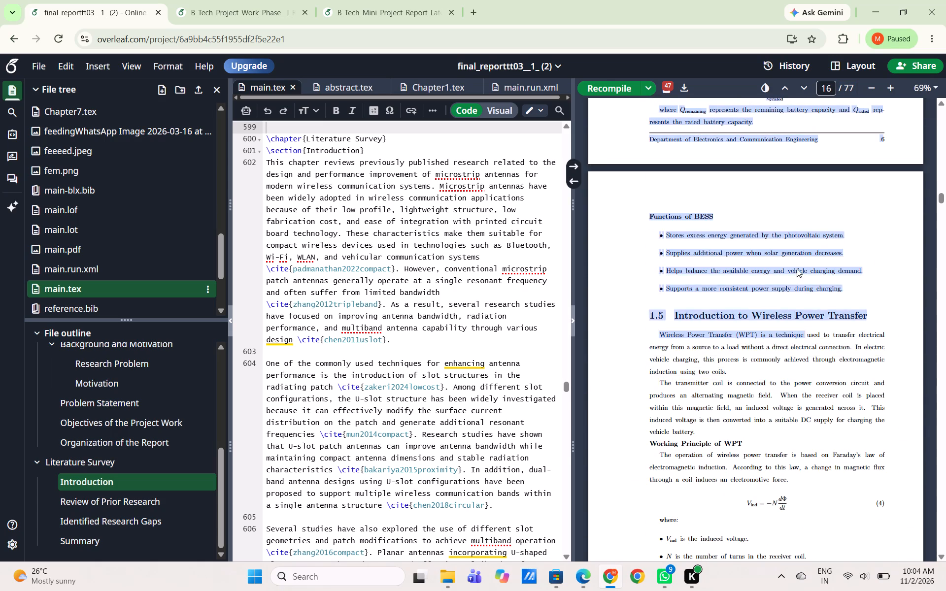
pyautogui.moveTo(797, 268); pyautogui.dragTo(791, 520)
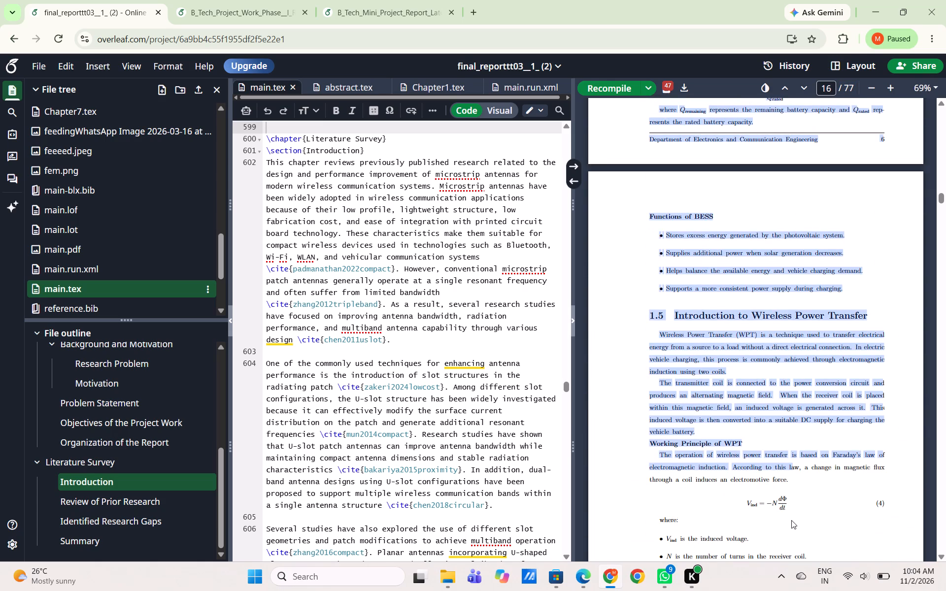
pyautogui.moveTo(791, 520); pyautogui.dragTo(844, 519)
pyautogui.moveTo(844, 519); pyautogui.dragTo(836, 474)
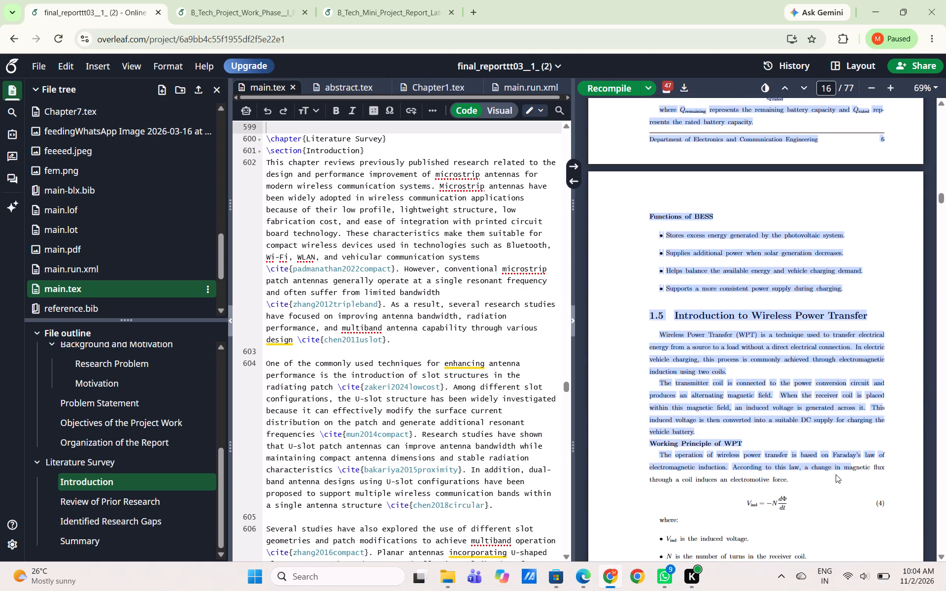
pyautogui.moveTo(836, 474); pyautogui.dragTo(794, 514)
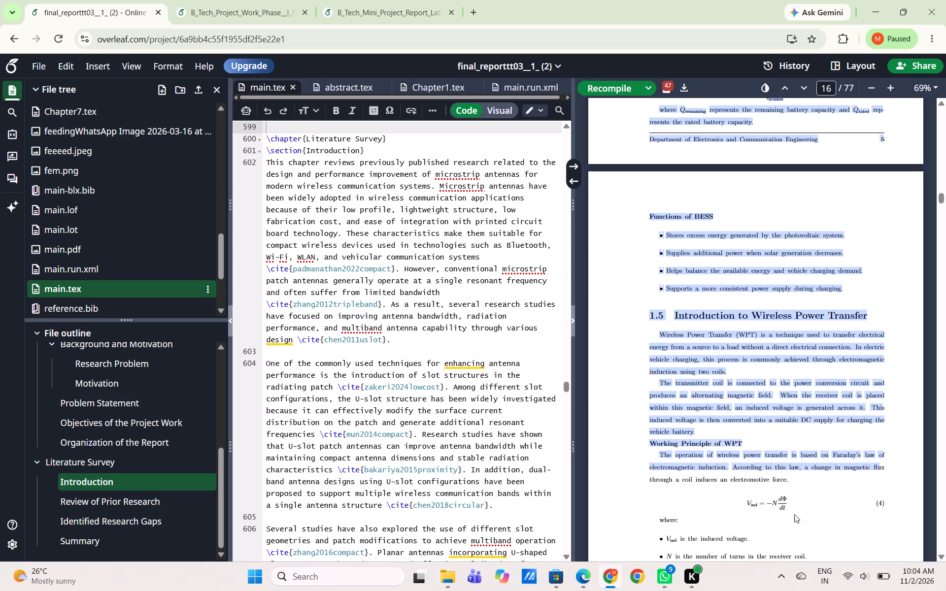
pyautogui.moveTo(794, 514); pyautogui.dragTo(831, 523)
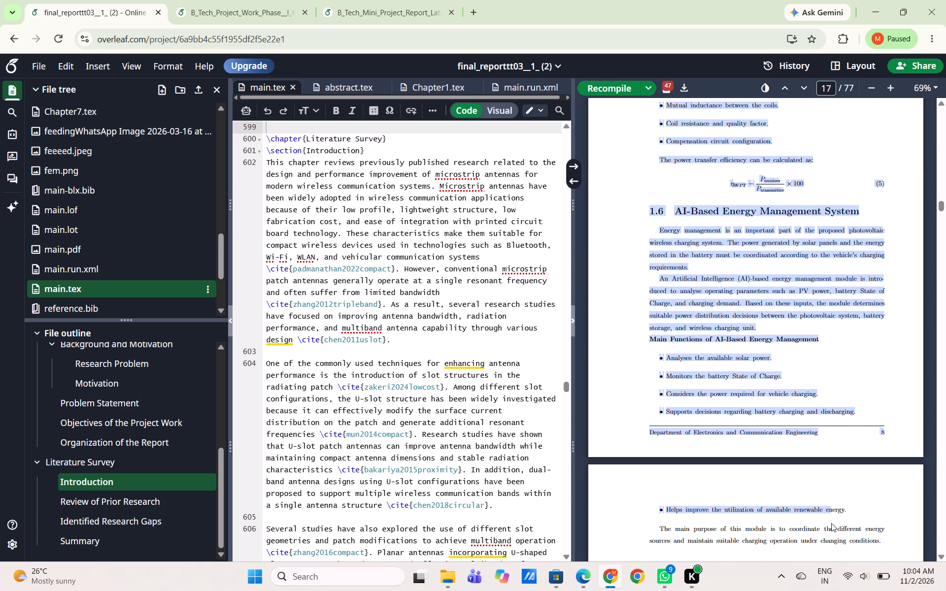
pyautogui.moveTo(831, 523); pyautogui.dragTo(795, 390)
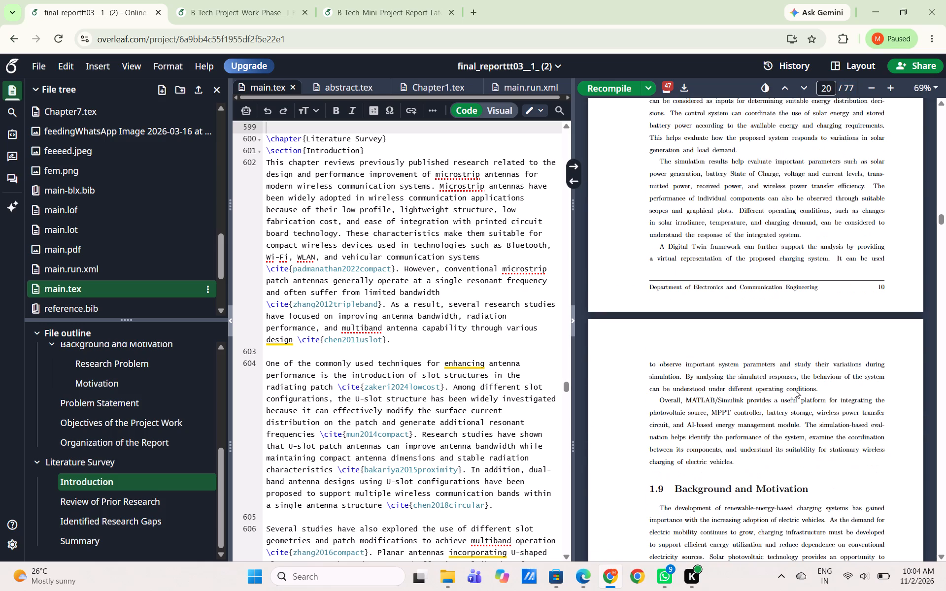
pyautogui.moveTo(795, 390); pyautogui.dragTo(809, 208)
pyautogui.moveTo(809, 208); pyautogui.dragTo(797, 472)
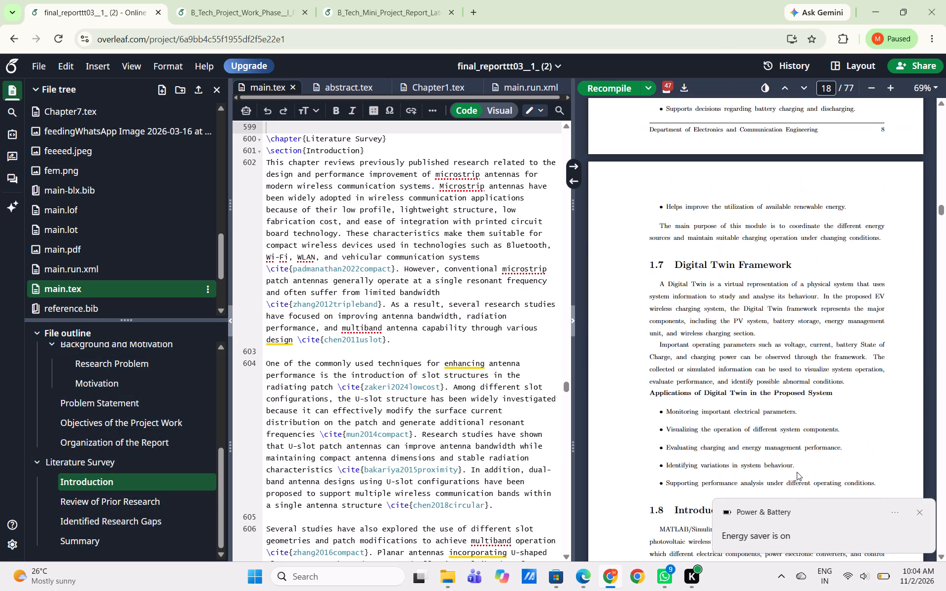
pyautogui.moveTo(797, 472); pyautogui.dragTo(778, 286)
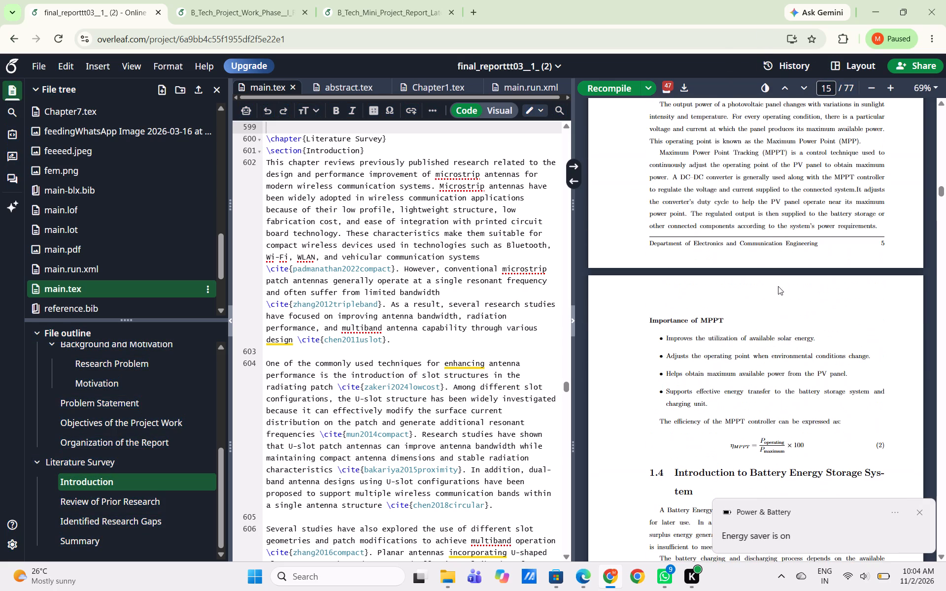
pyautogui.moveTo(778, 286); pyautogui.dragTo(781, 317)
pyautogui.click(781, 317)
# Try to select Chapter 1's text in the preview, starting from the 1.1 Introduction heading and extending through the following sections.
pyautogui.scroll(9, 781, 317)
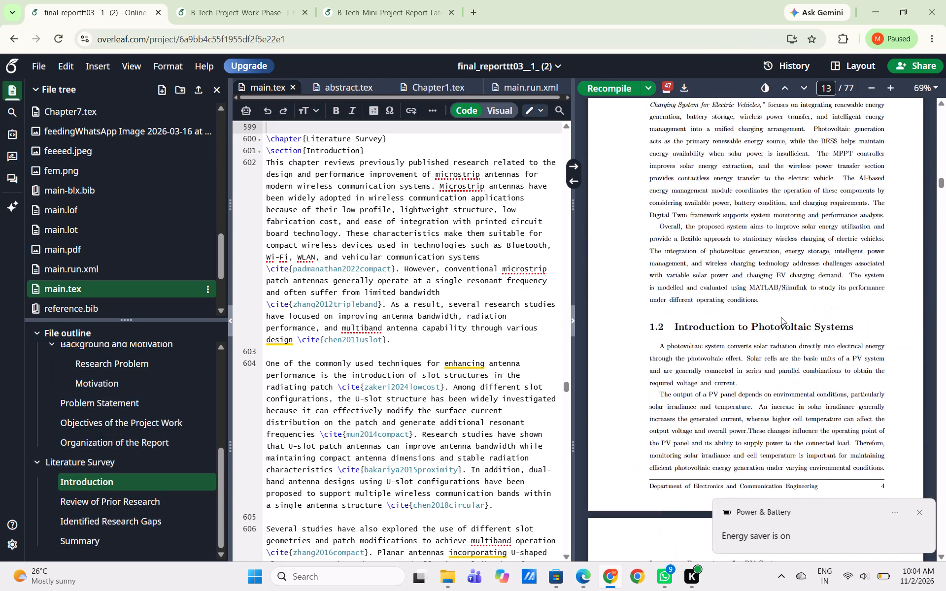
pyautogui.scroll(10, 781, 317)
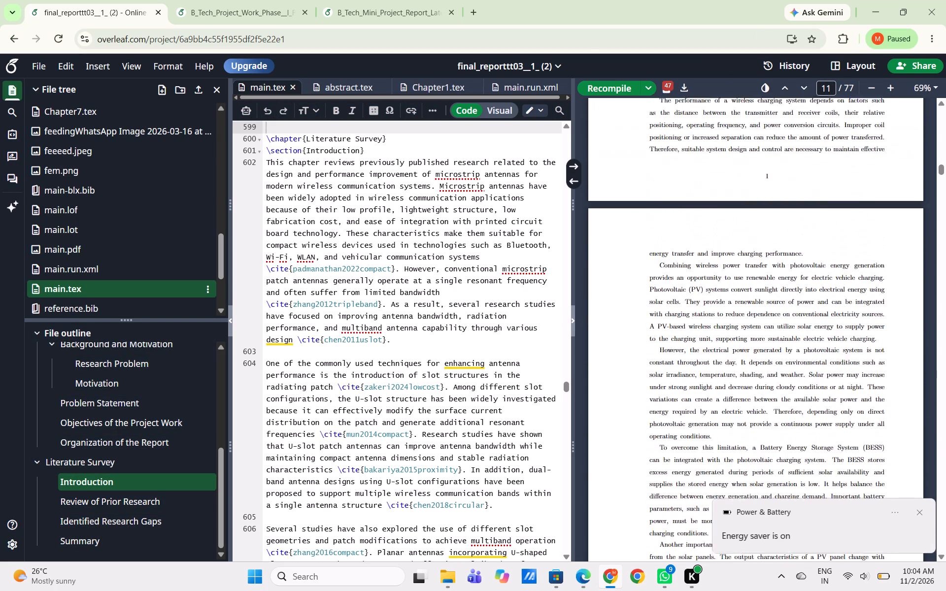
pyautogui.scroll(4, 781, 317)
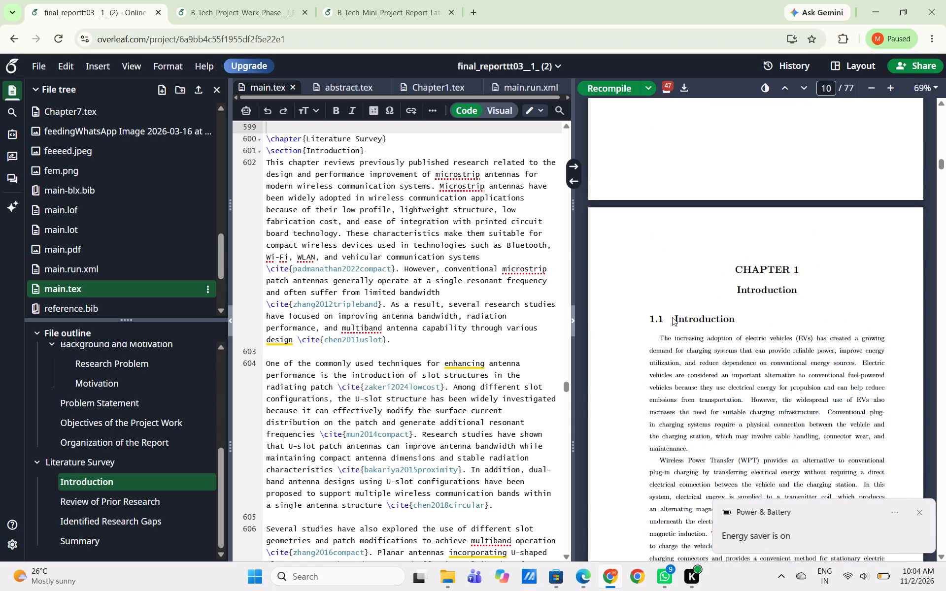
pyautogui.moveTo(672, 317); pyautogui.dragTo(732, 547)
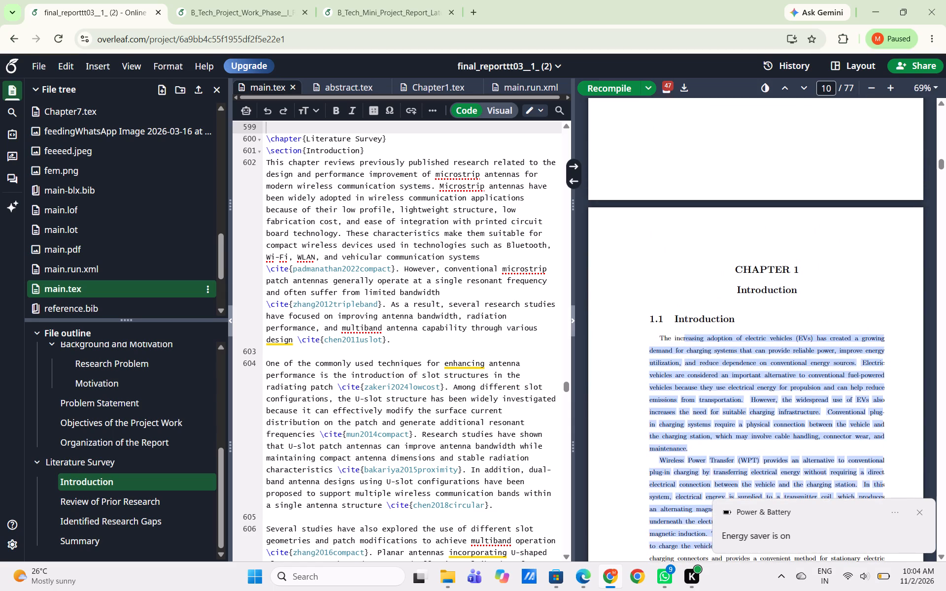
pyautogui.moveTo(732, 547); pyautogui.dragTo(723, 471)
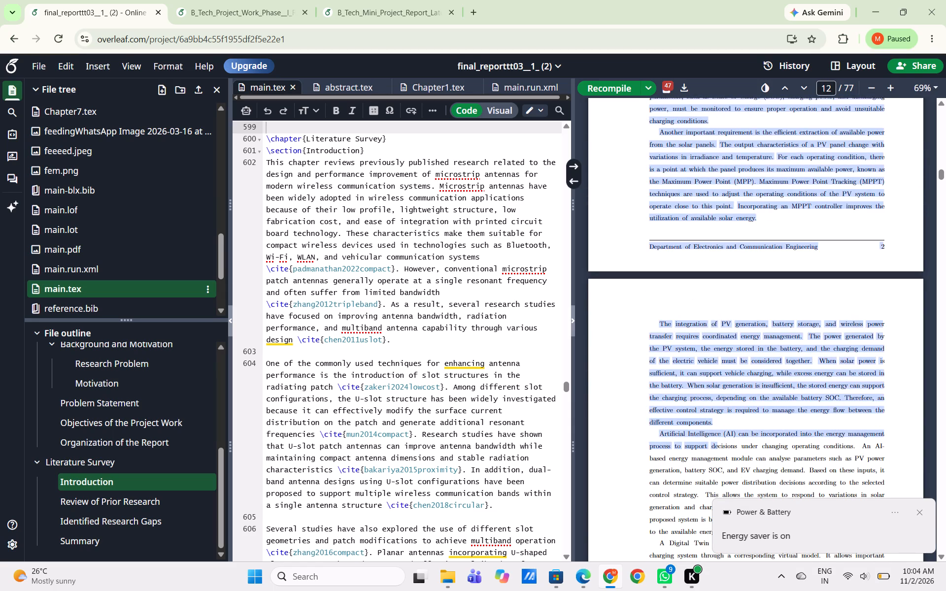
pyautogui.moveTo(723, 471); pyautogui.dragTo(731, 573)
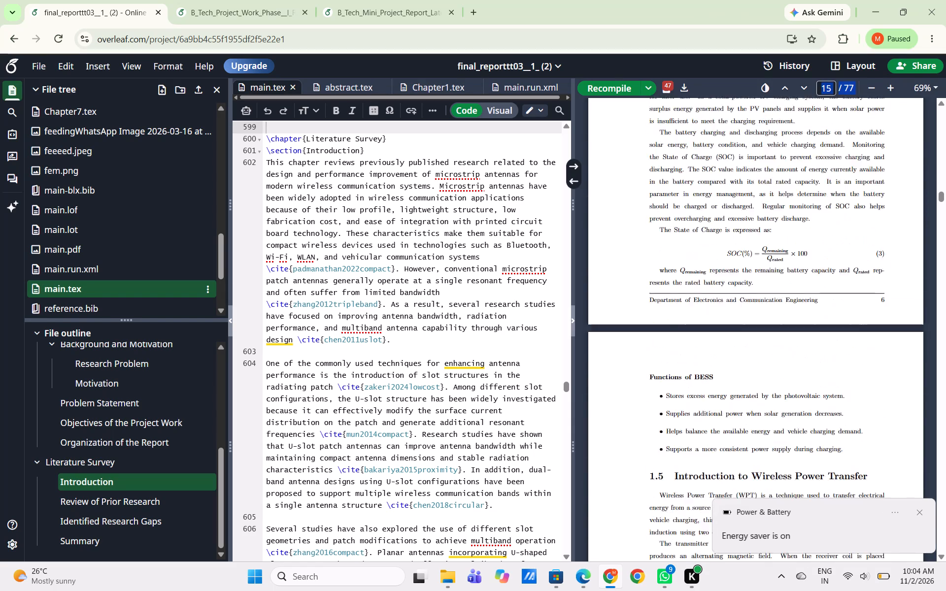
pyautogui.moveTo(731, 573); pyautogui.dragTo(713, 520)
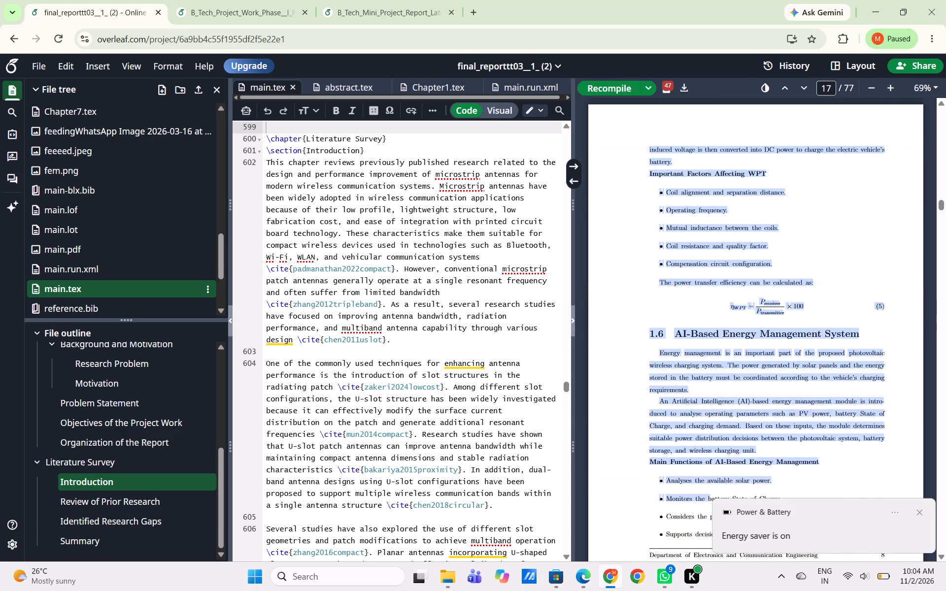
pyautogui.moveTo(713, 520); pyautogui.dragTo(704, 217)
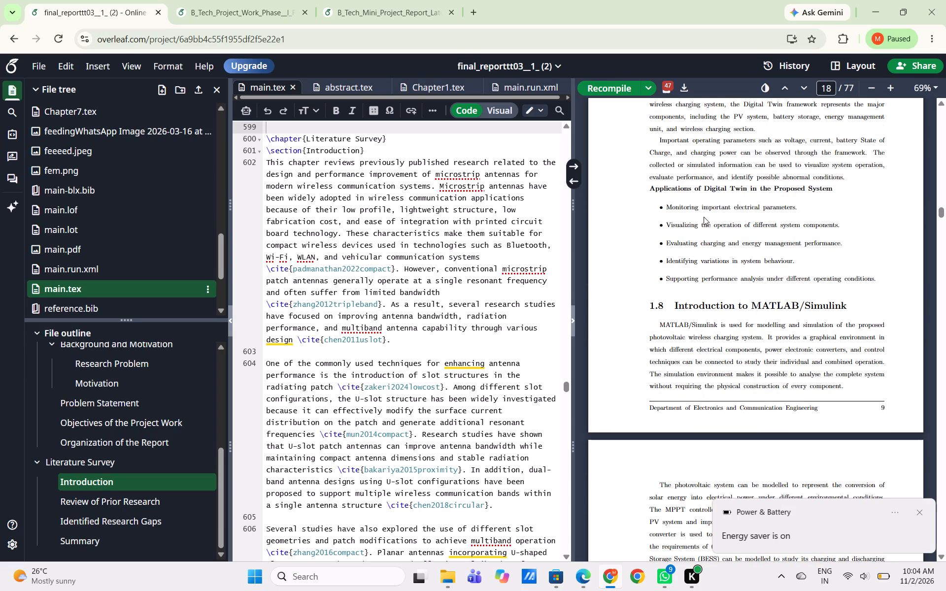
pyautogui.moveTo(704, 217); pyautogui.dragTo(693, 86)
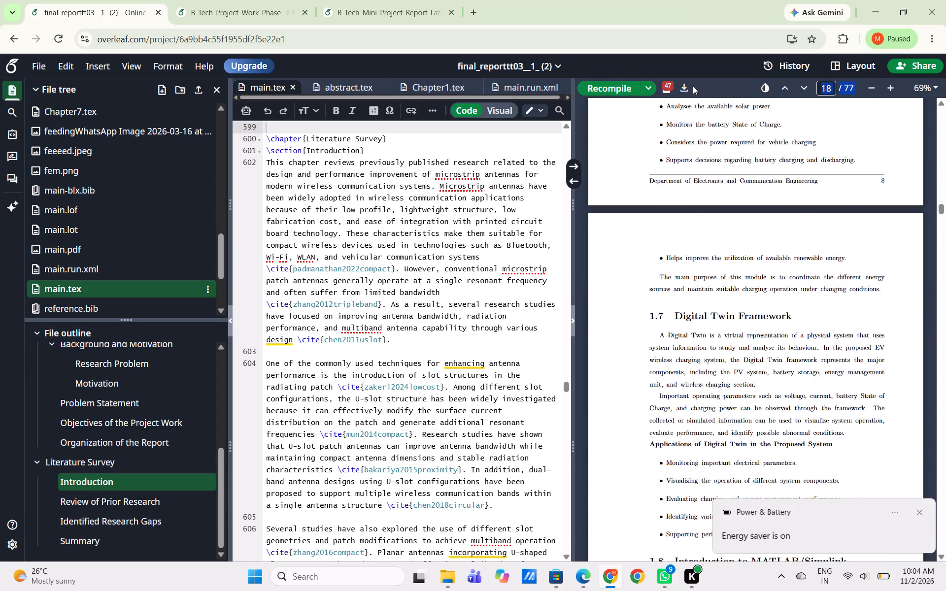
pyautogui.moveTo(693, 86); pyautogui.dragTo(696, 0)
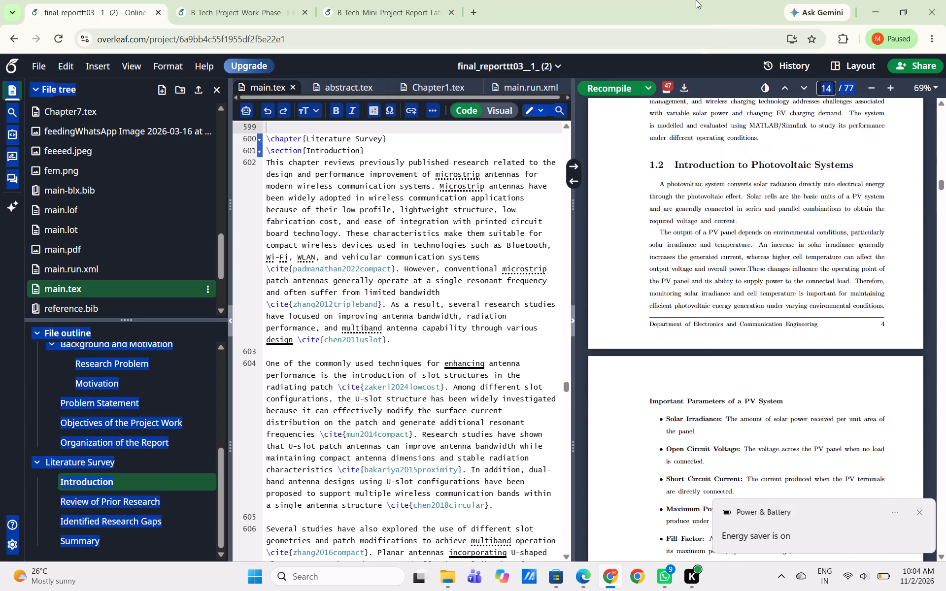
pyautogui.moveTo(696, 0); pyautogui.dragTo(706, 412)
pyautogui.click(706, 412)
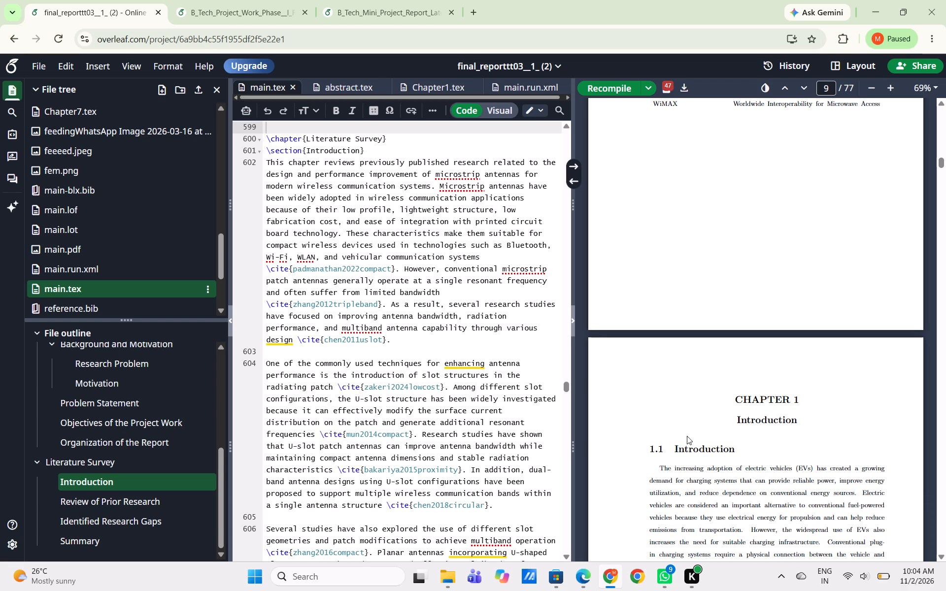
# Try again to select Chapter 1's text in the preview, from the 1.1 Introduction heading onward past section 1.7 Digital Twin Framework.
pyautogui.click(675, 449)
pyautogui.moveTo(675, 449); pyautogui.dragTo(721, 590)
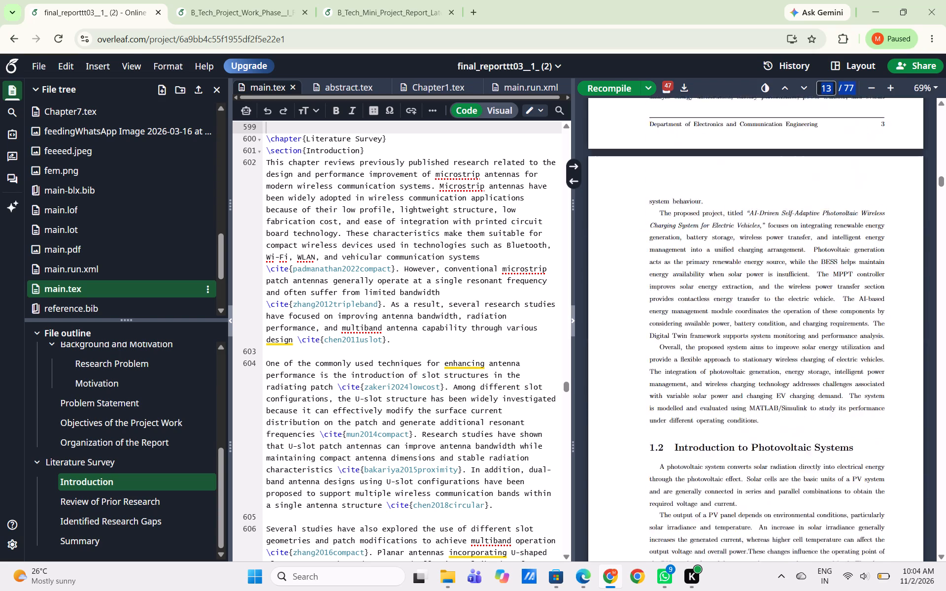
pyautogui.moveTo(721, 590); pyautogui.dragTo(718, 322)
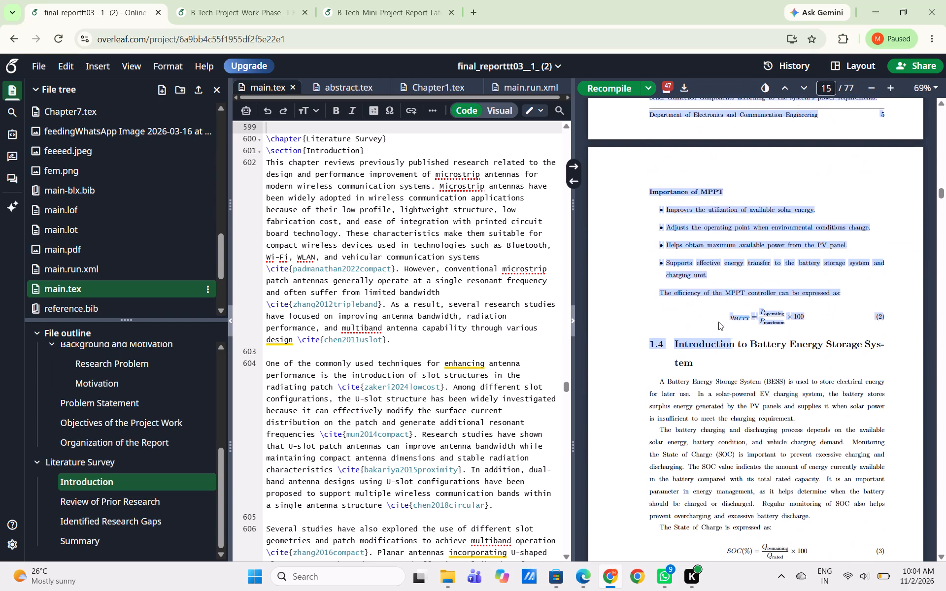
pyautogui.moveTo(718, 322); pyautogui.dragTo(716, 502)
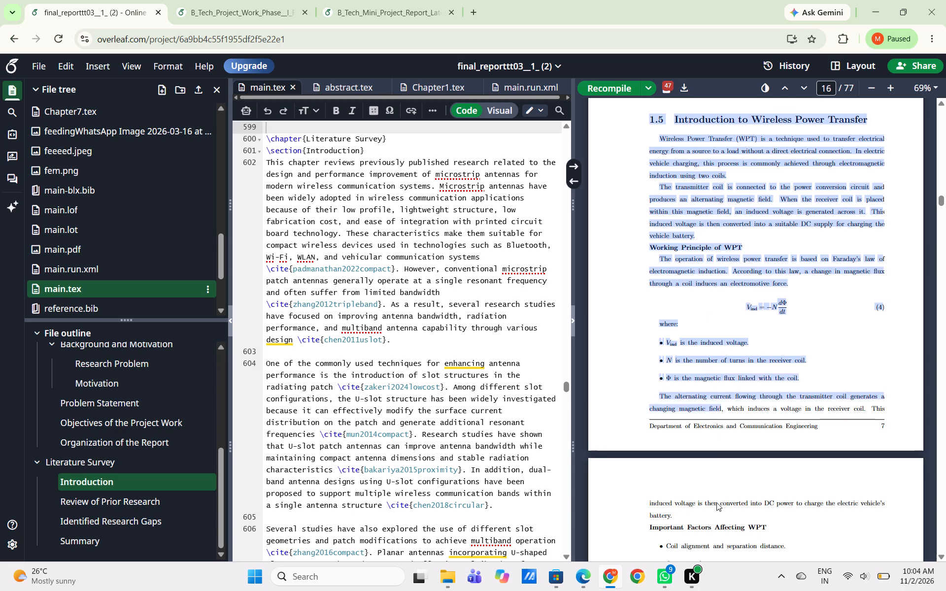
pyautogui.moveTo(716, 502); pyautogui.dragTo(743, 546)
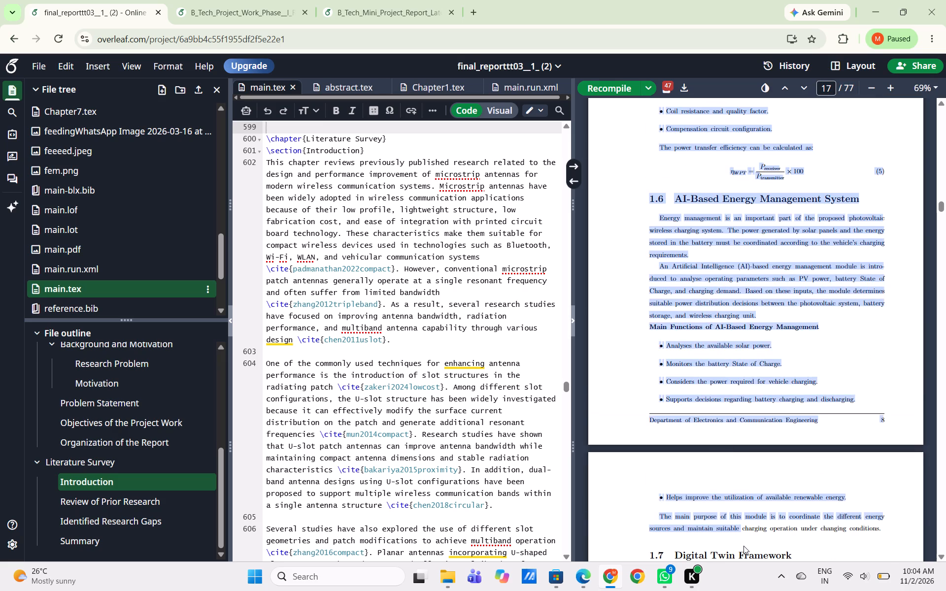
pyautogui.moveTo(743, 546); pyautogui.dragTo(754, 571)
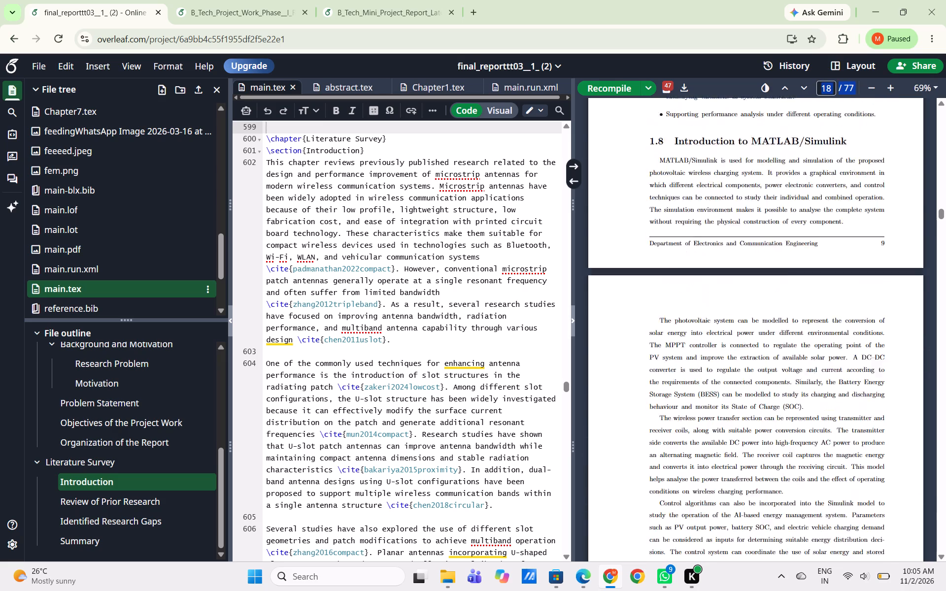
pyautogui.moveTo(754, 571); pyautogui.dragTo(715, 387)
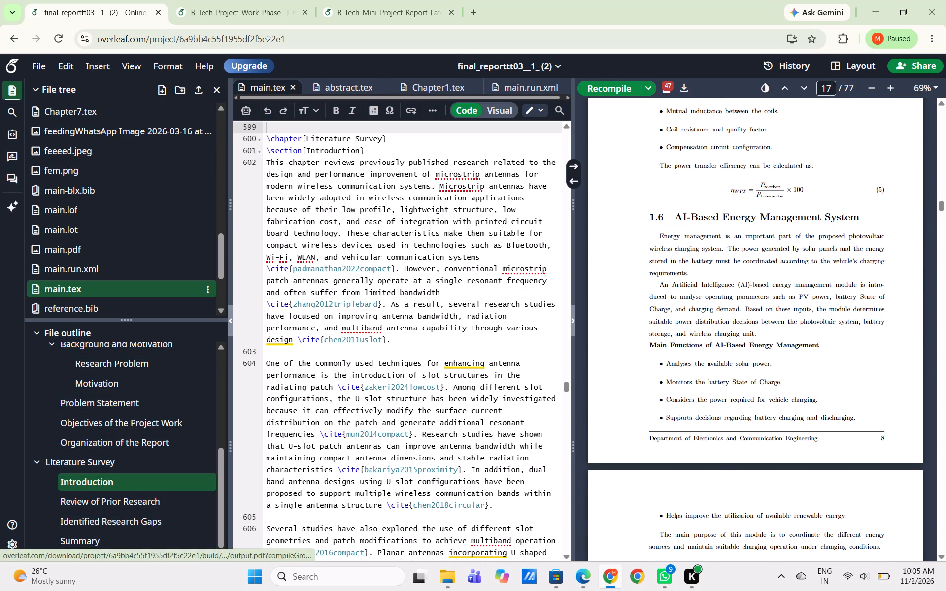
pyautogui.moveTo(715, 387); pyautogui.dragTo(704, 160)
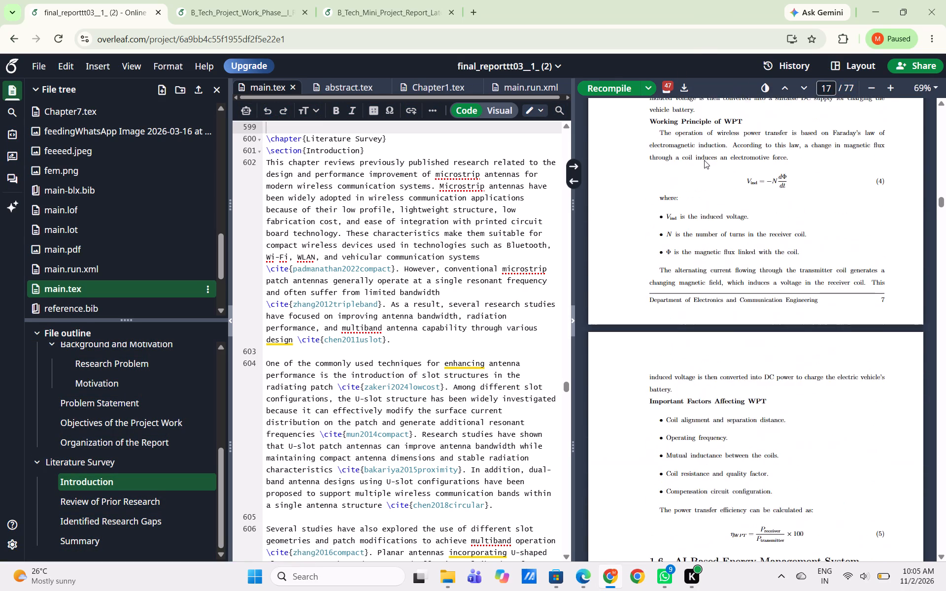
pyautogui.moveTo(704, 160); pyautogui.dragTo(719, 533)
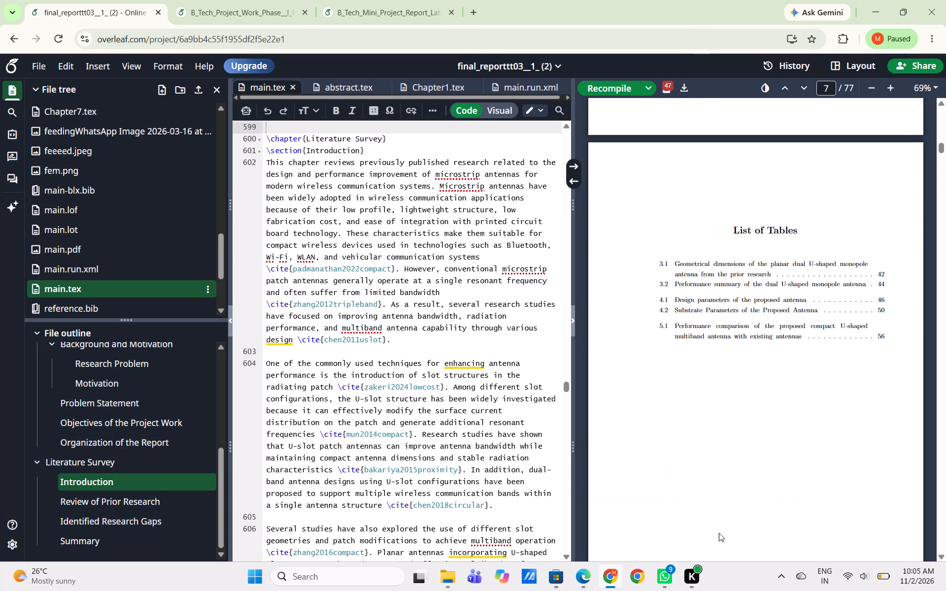
# Select Chapter 1's text in the preview from the 1.1 Introduction heading through section 1.8 Introduction to MATLAB/Simulink and onward.
pyautogui.scroll(-13, 719, 533)
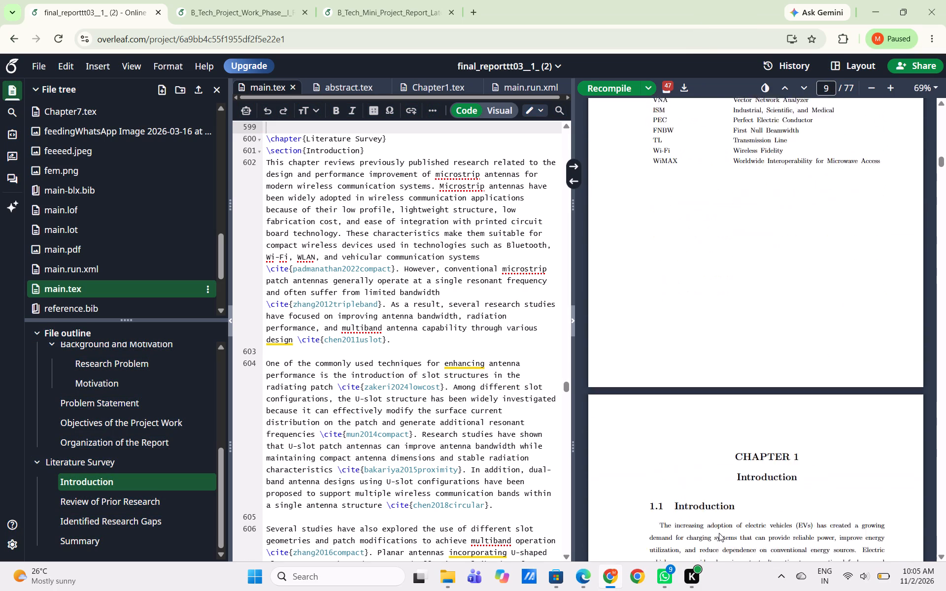
pyautogui.scroll(-2, 719, 533)
pyautogui.scroll(2, 692, 327)
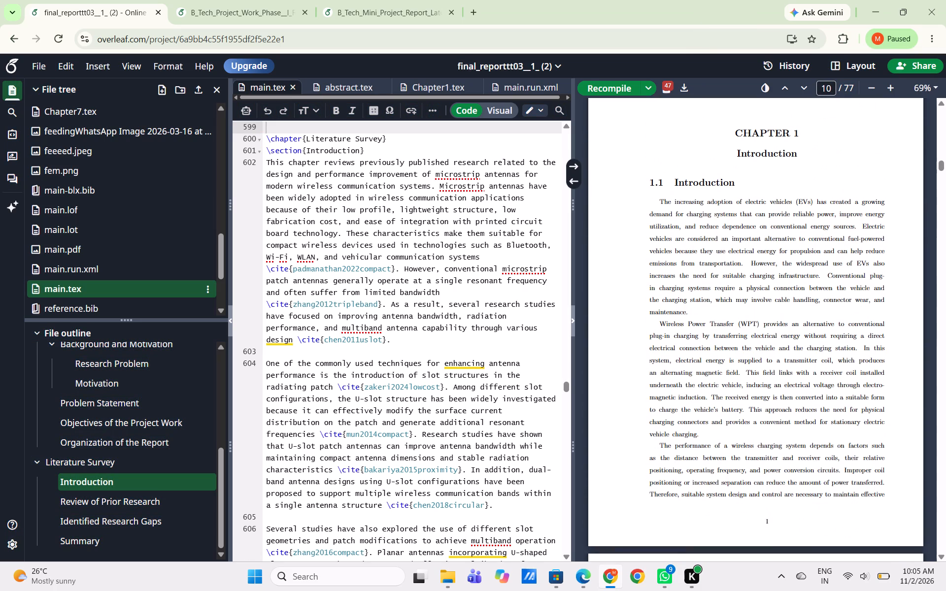
pyautogui.moveTo(675, 185); pyautogui.dragTo(722, 553)
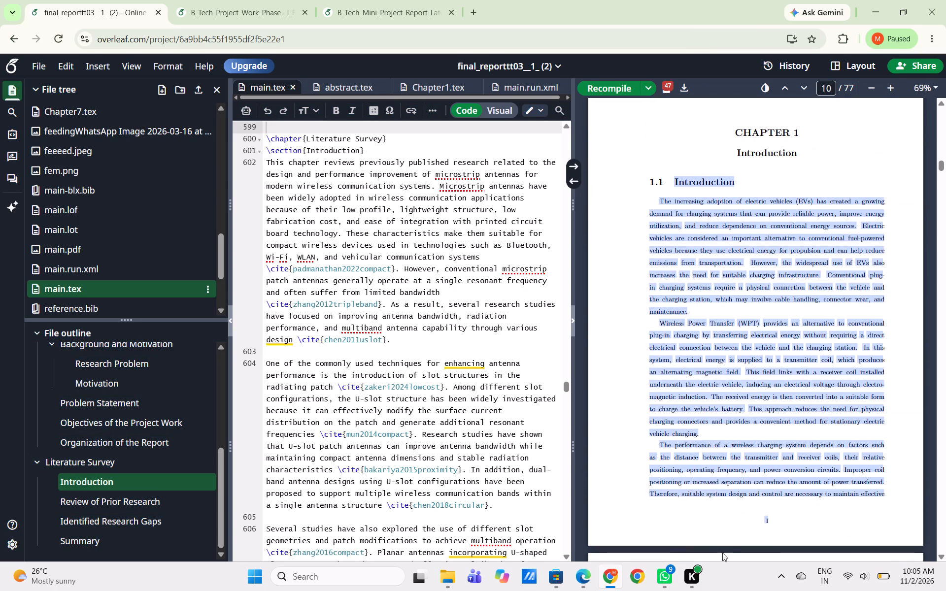
pyautogui.moveTo(722, 553); pyautogui.dragTo(742, 575)
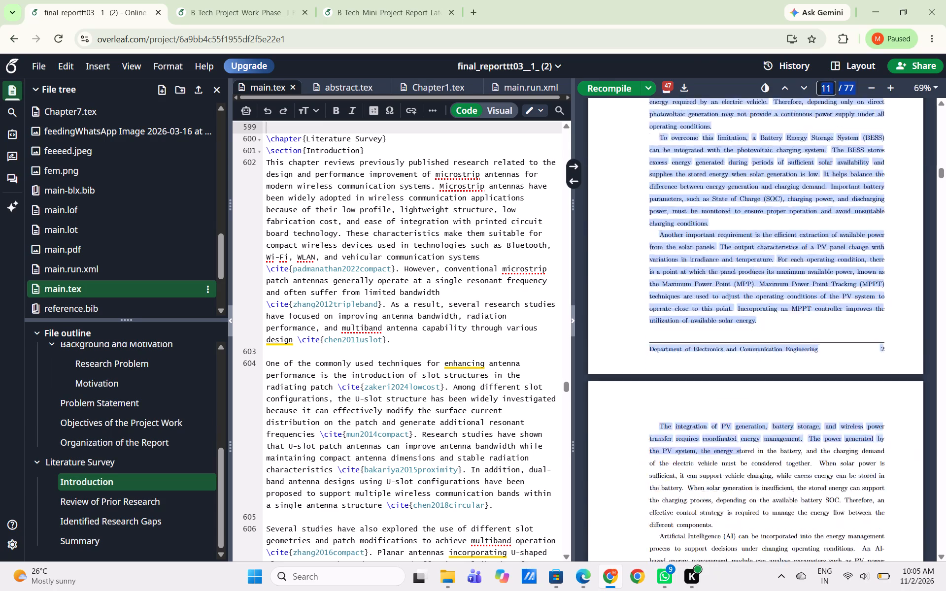
pyautogui.moveTo(742, 575); pyautogui.dragTo(739, 443)
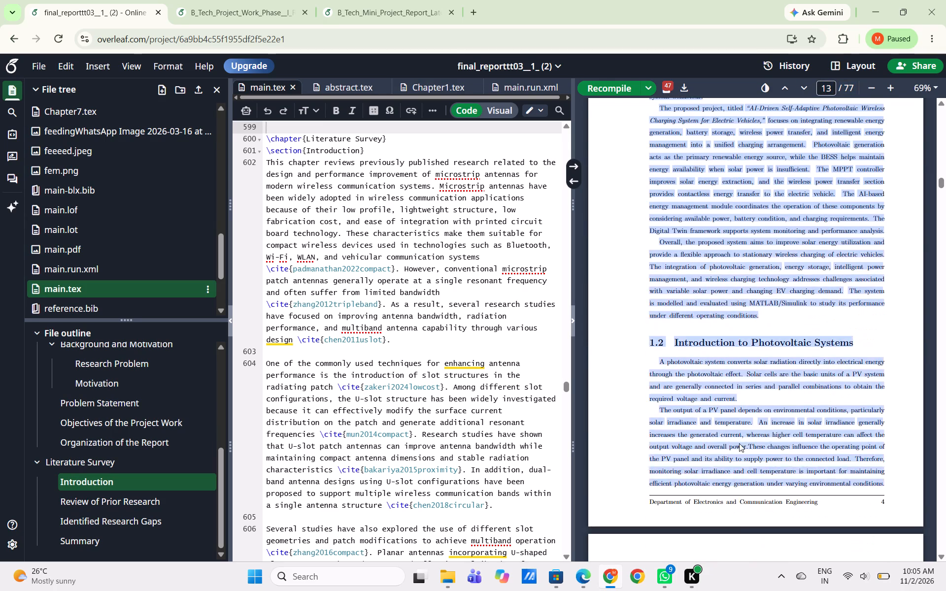
pyautogui.moveTo(739, 443); pyautogui.dragTo(753, 535)
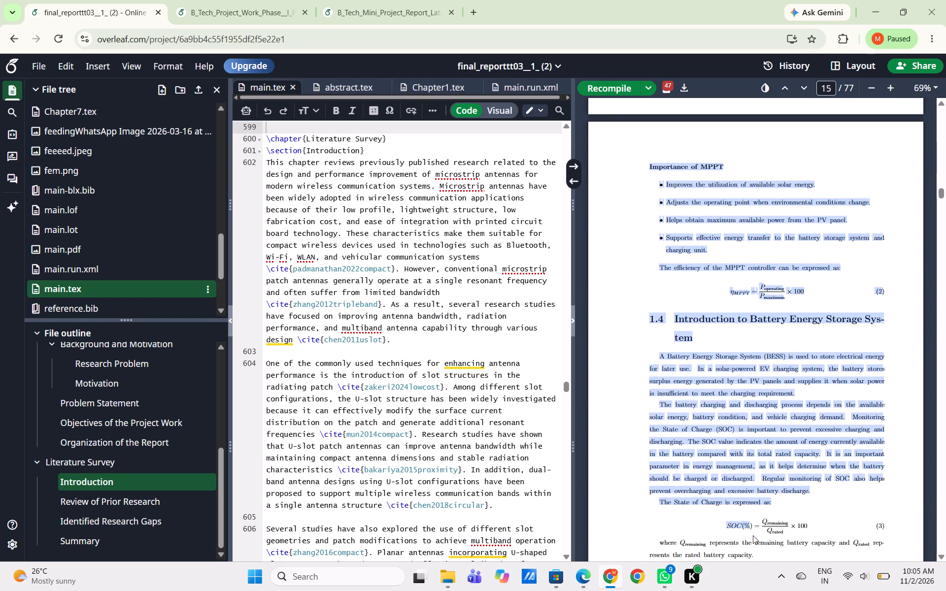
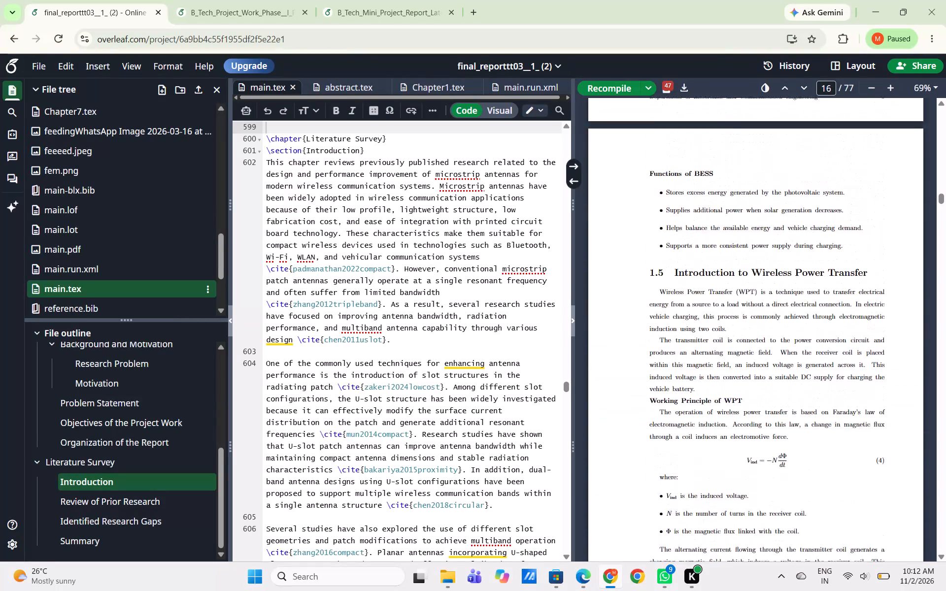
pyautogui.scroll(5, 691, 178)
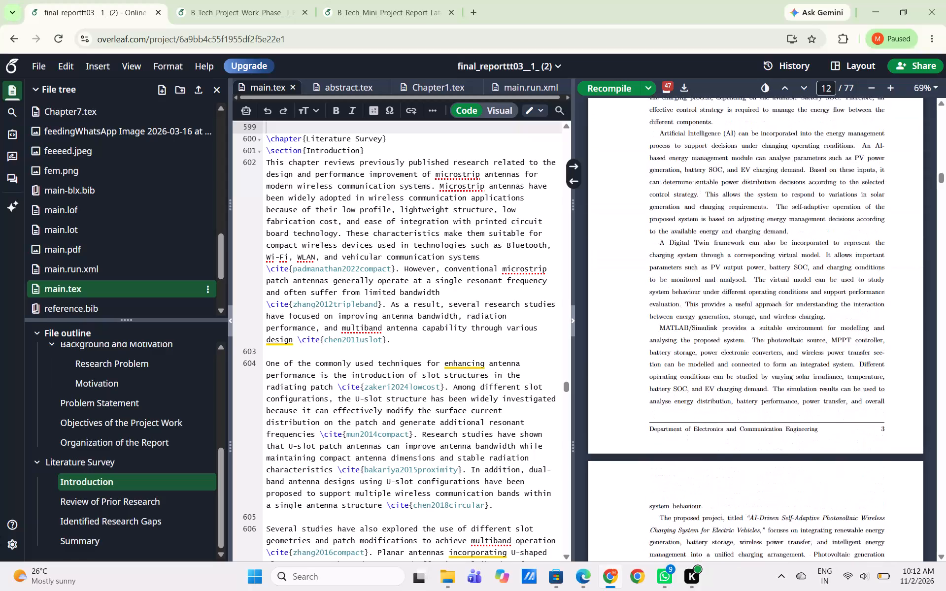
pyautogui.scroll(6, 691, 178)
pyautogui.scroll(-4, 691, 178)
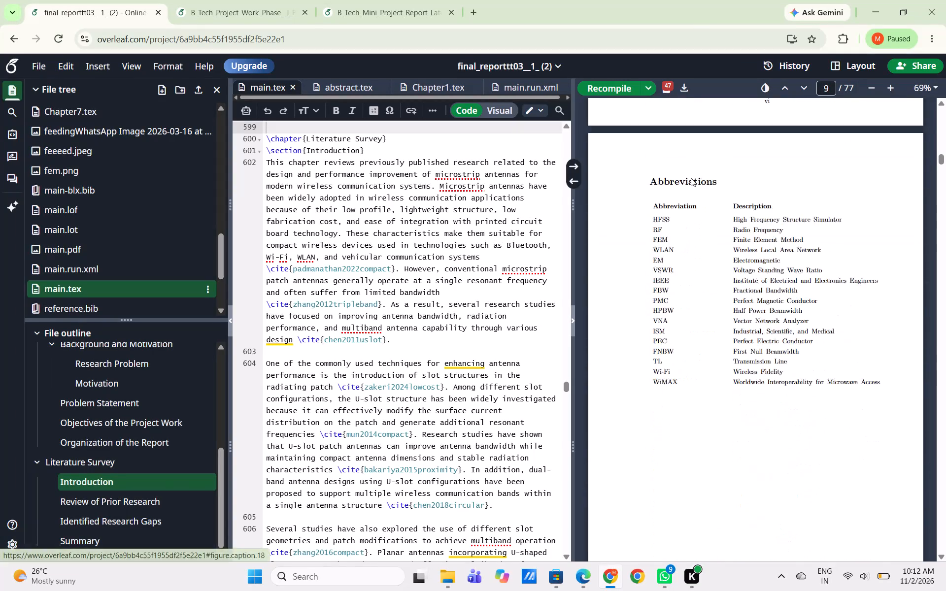
pyautogui.scroll(-9, 691, 178)
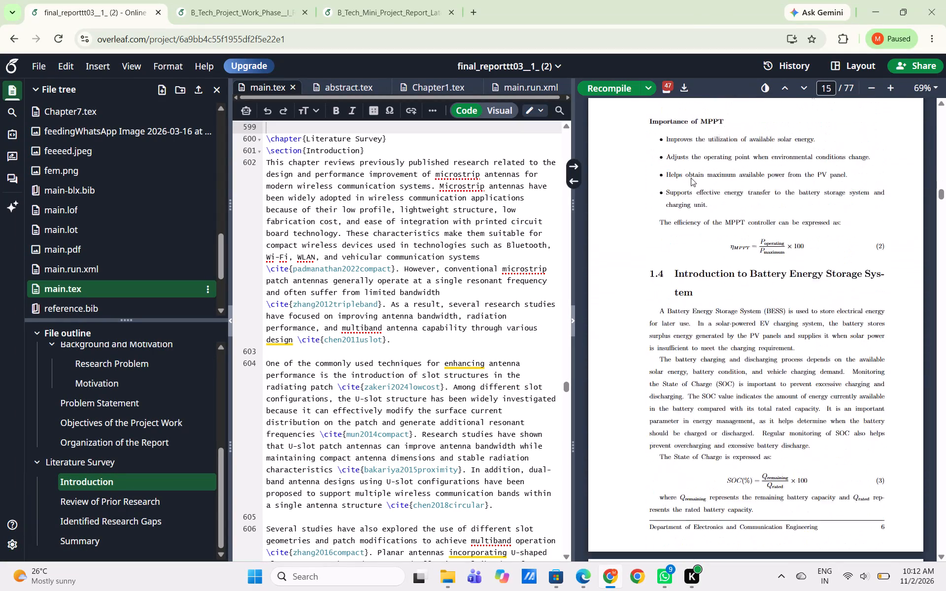
pyautogui.scroll(-1, 691, 178)
pyautogui.scroll(6, 715, 207)
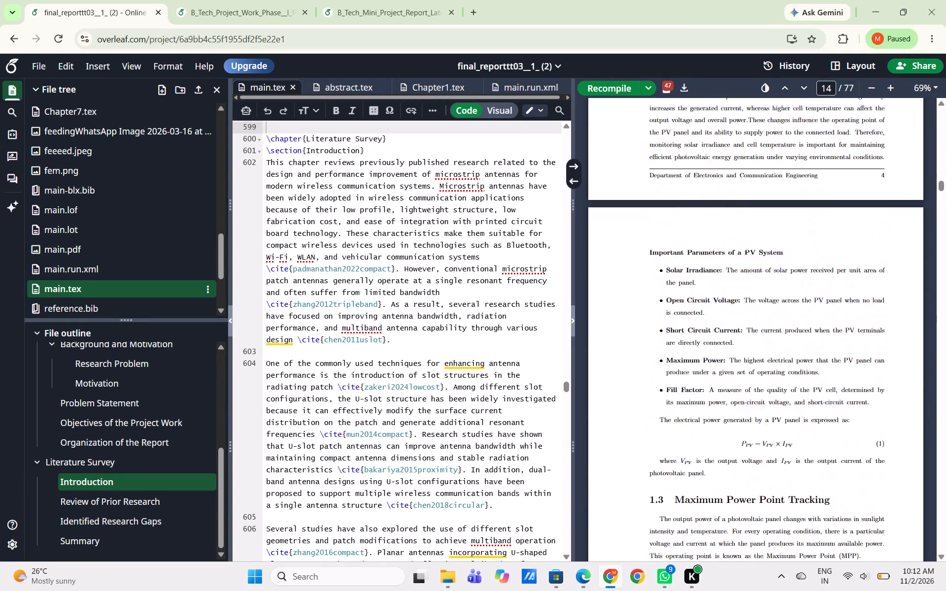
pyautogui.tripleClick(735, 274)
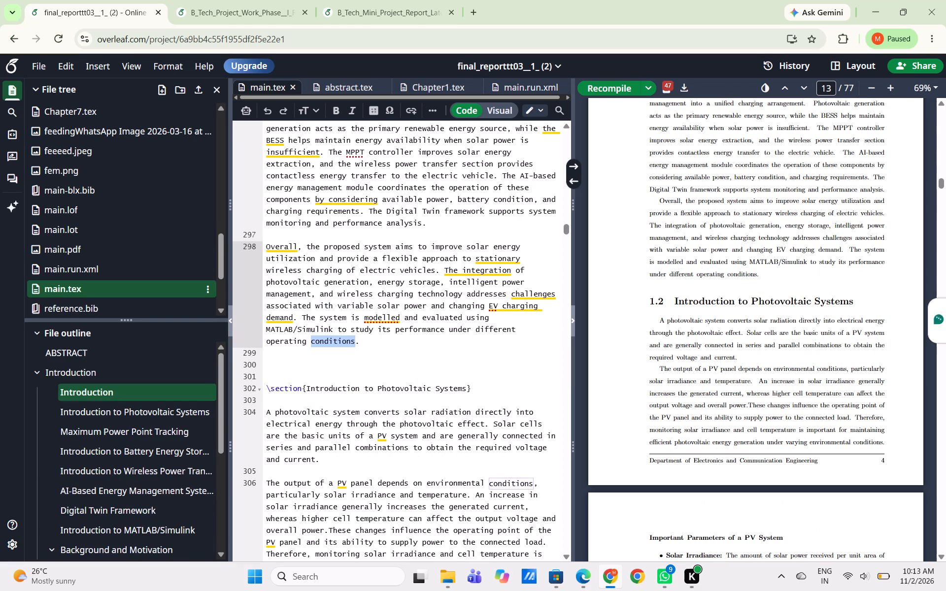
pyautogui.click(374, 339)
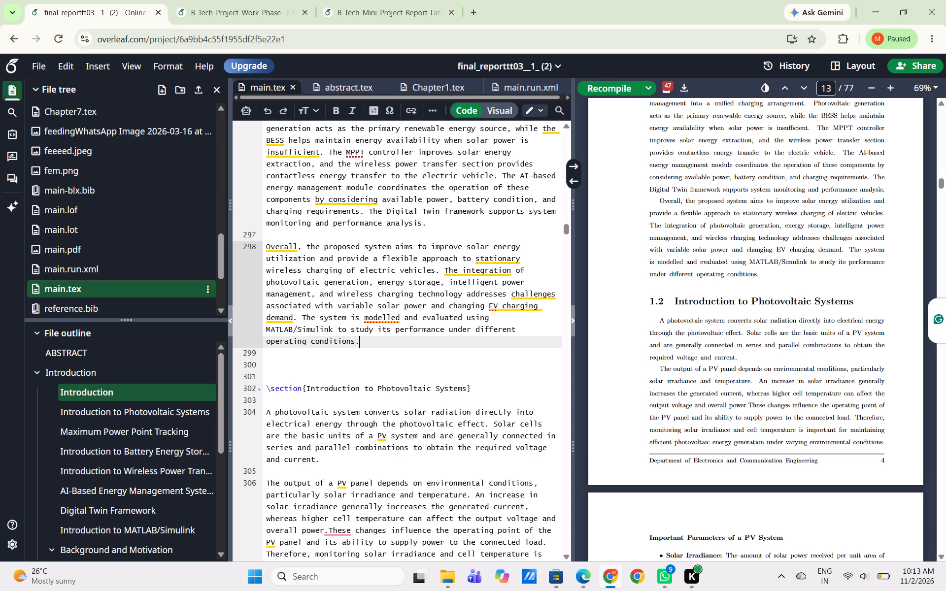
pyautogui.hotkey('shift', 'Return')
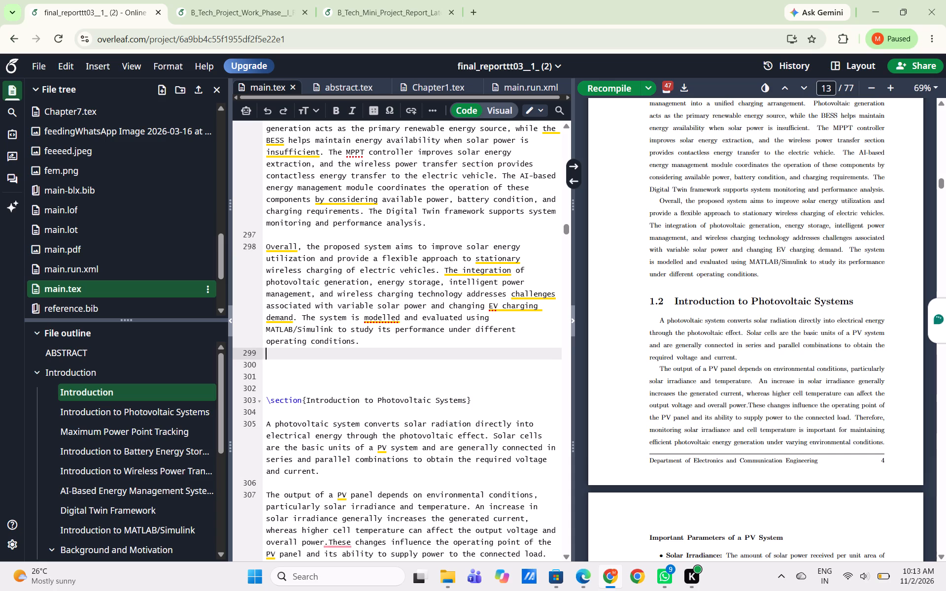
# Add two empty lines after the paragraph beginning "MATLAB/Simulink provides a suitable environment" in main.tex.
pyautogui.scroll(2, 707, 338)
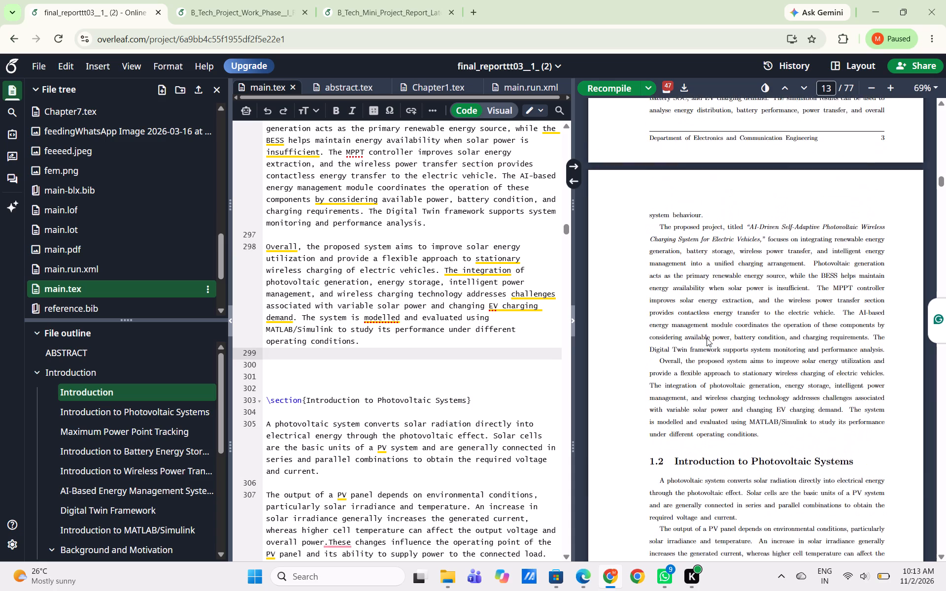
pyautogui.scroll(1, 707, 338)
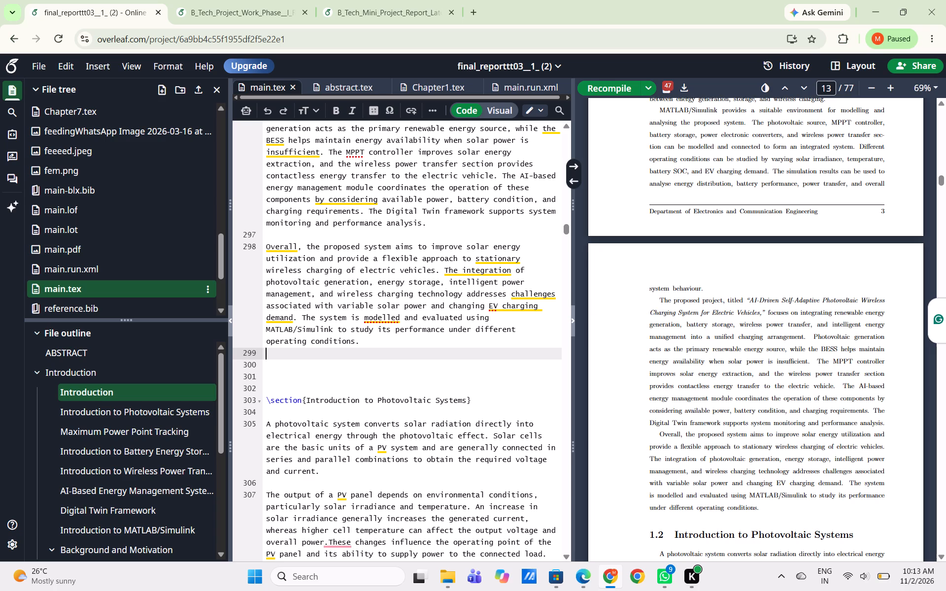
pyautogui.scroll(3, 472, 263)
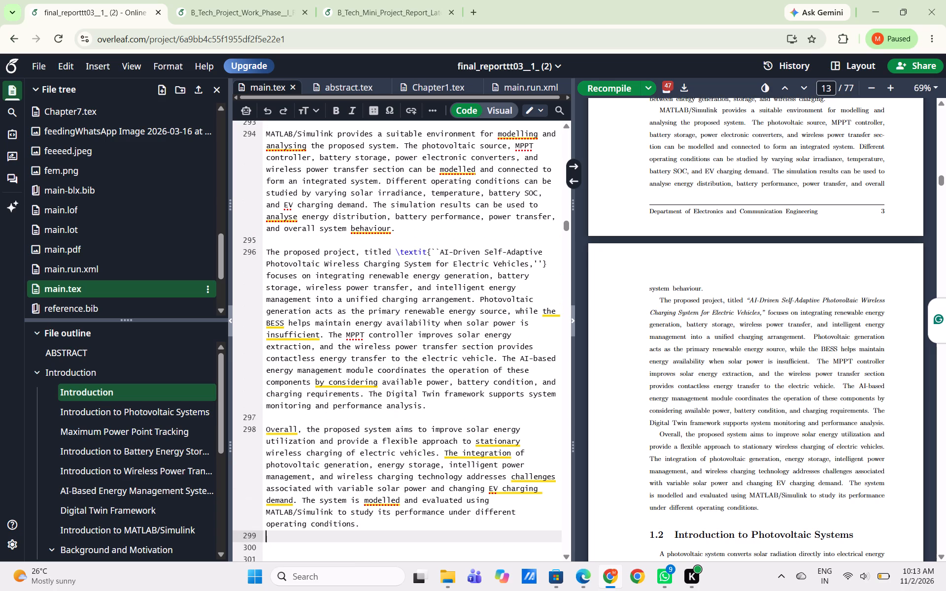
pyautogui.click(401, 228)
pyautogui.hotkey('shift', 'Return')
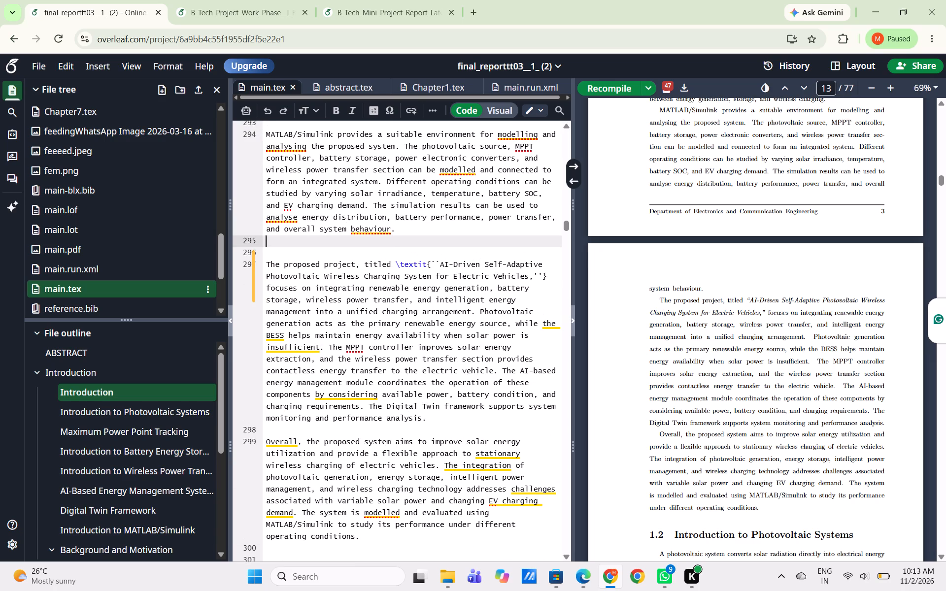
pyautogui.hotkey('shift', 'Return')
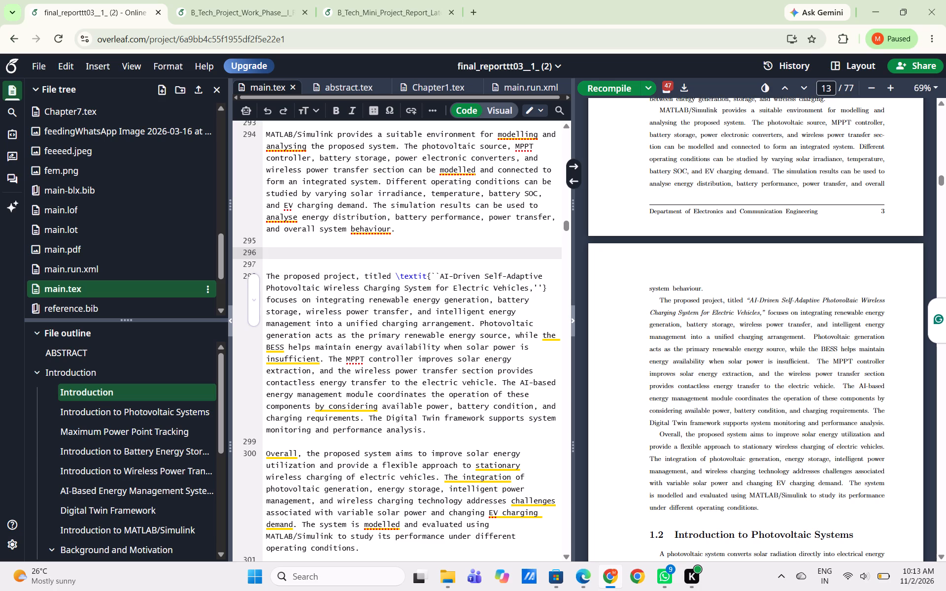
# Delete the ", titled" phrase with the italic project title after "The proposed project", and recompile the report.
pyautogui.click(320, 275)
pyautogui.moveTo(357, 275); pyautogui.dragTo(363, 275)
pyautogui.moveTo(363, 275); pyautogui.dragTo(366, 276)
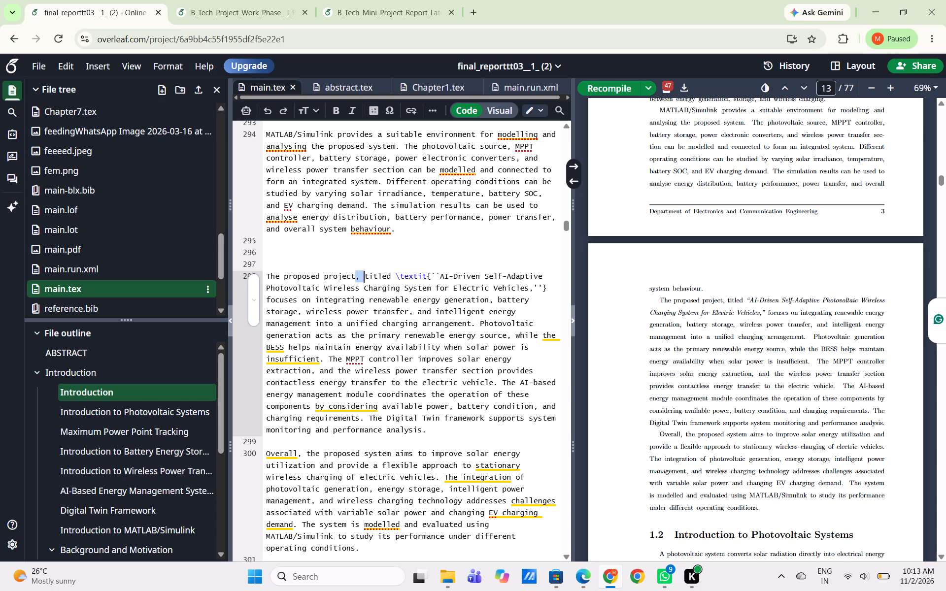
pyautogui.moveTo(366, 276); pyautogui.dragTo(367, 276)
pyautogui.click(357, 278)
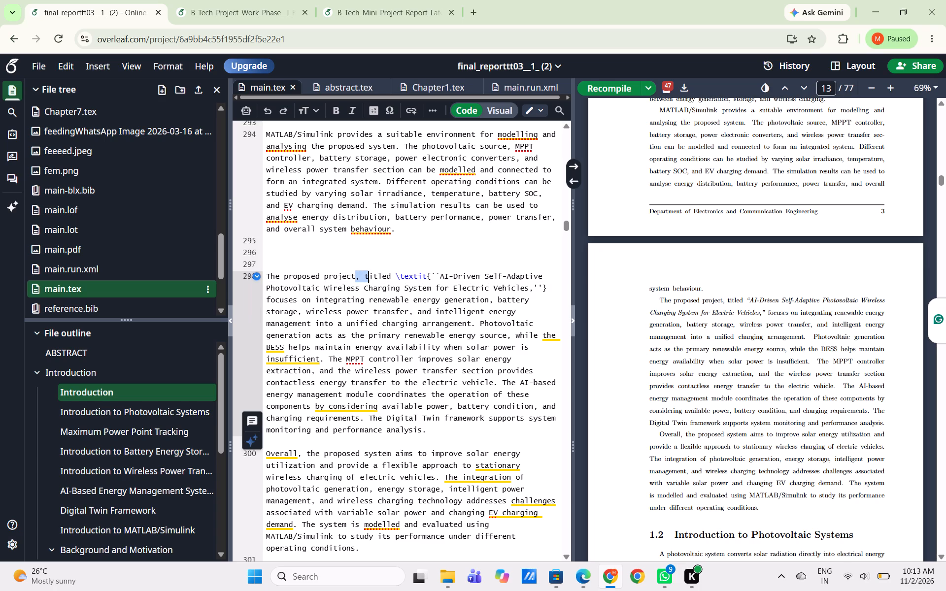
pyautogui.click(402, 228)
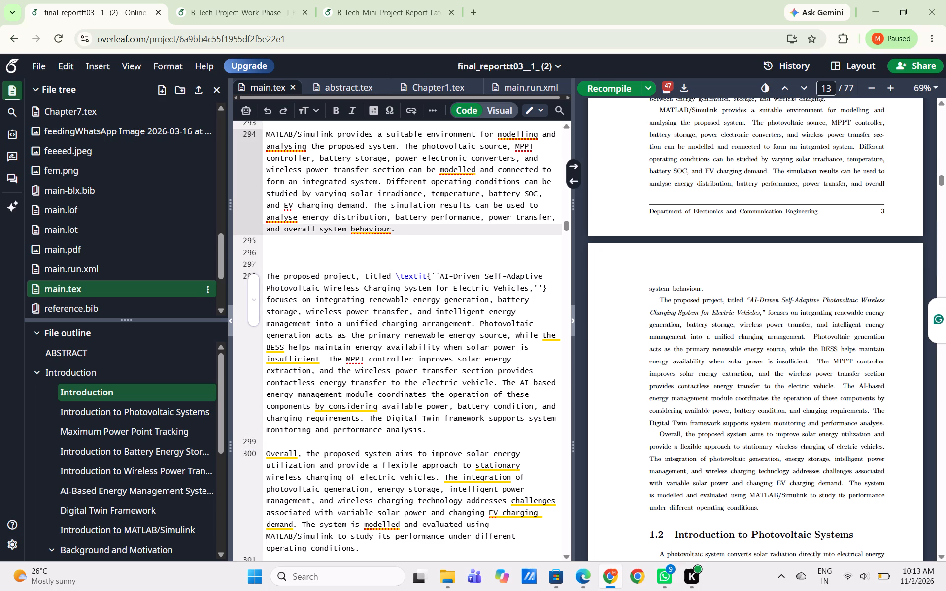
pyautogui.moveTo(357, 279); pyautogui.dragTo(551, 287)
pyautogui.press('BackSpace')
pyautogui.press('space')
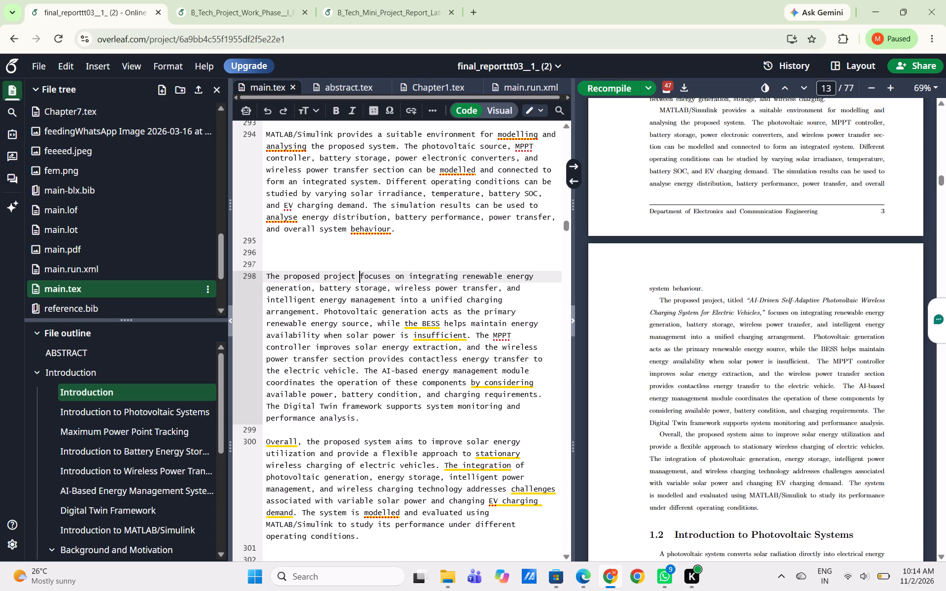
pyautogui.click(609, 81)
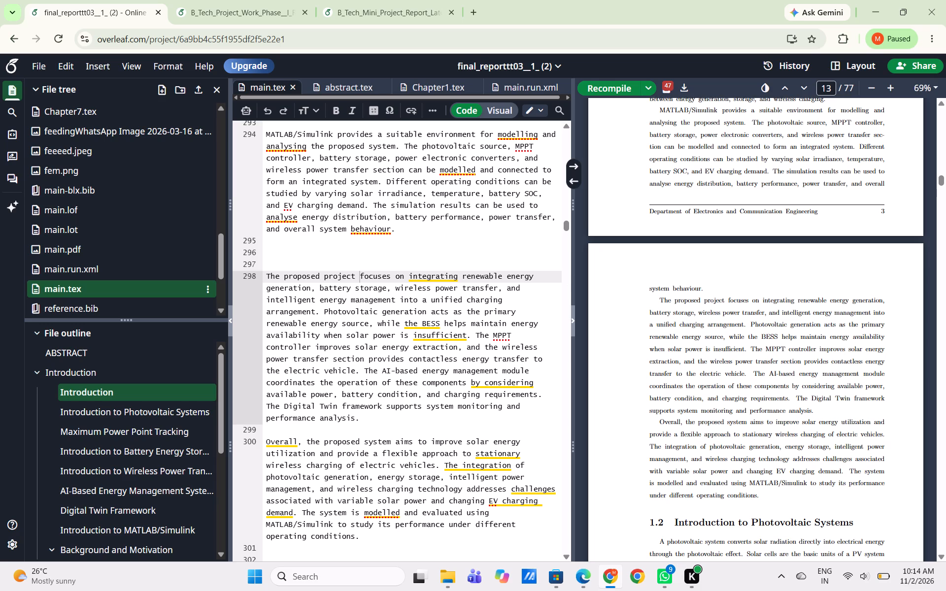
# Remove "and overall system behaviour" from the end of the MATLAB/Simulink paragraph so the sentence ends with "power transfer.".
pyautogui.scroll(2, 431, 206)
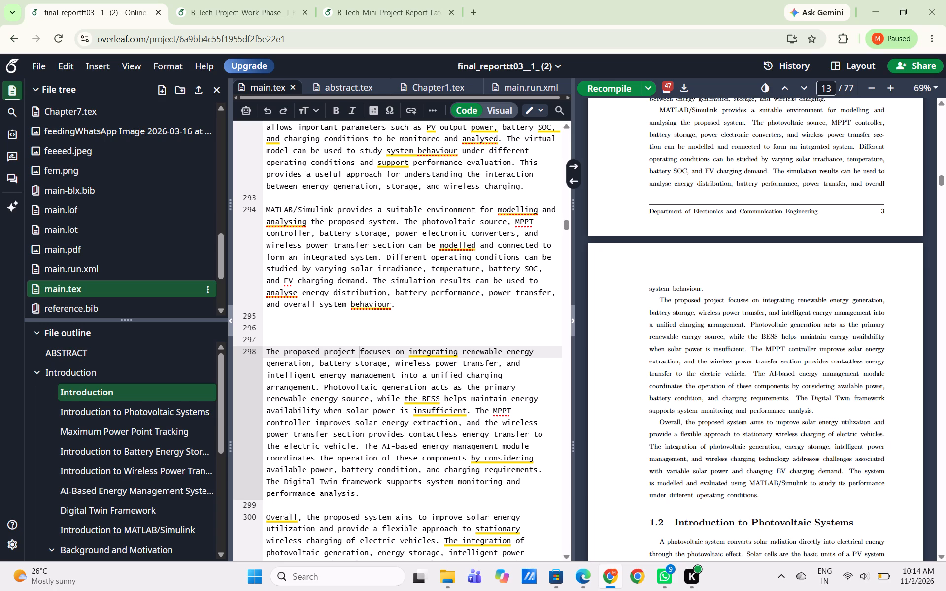
pyautogui.moveTo(266, 307); pyautogui.dragTo(278, 307)
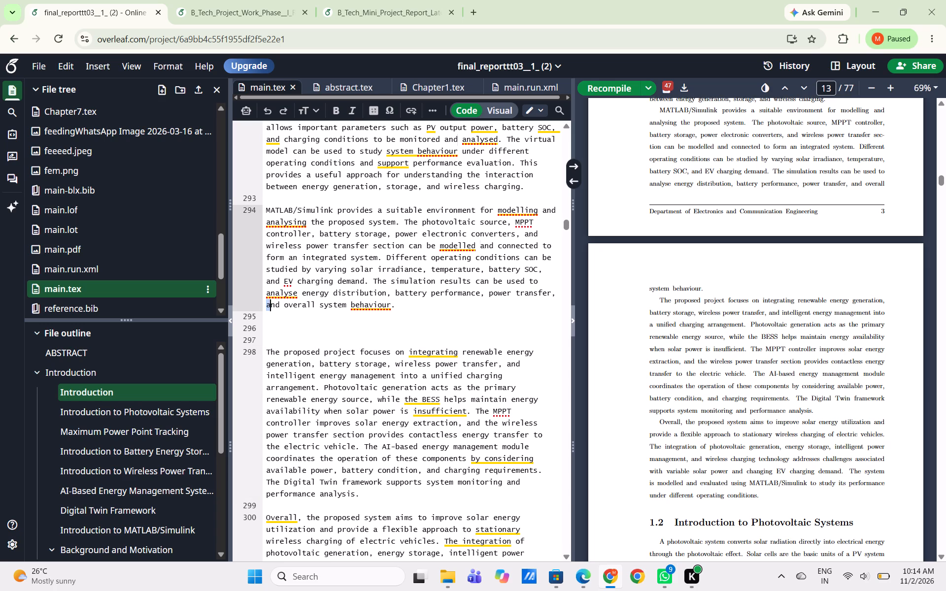
pyautogui.moveTo(278, 307); pyautogui.dragTo(396, 300)
pyautogui.press('BackSpace')
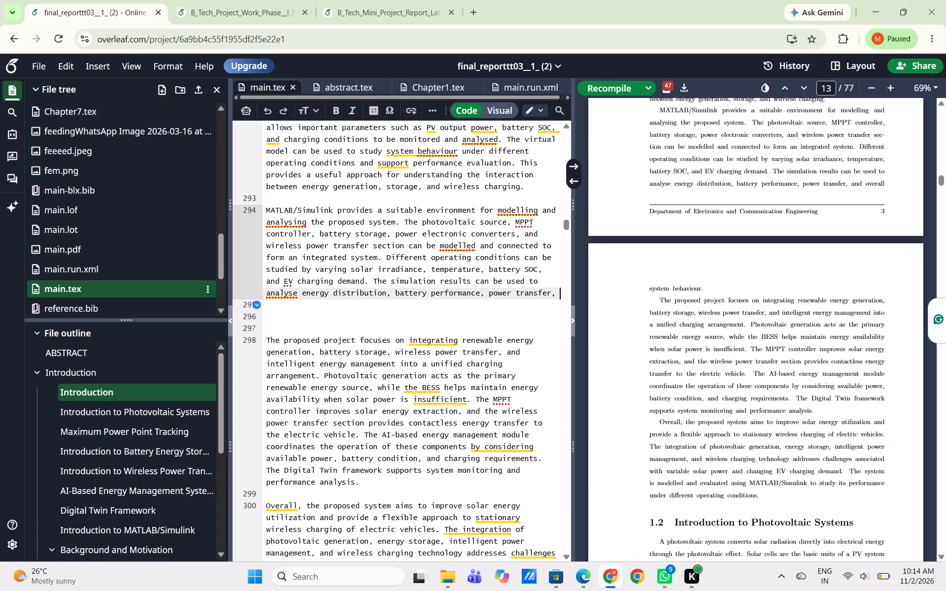
pyautogui.press('BackSpace')
pyautogui.press('BackSpace')
pyautogui.press('.')
# Upload fig1.png from the Downloads folder to the project files.
pyautogui.click(195, 90)
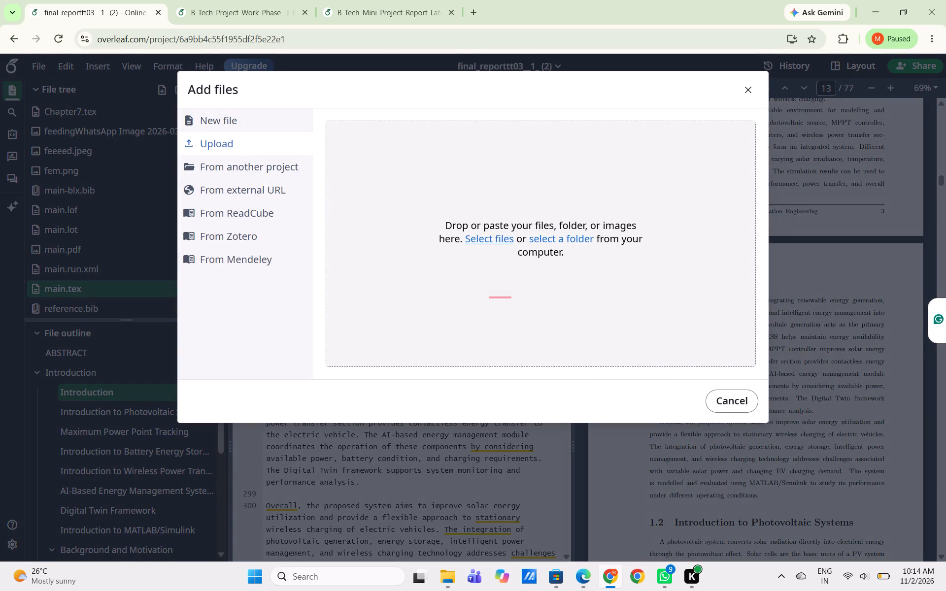
pyautogui.moveTo(493, 246); pyautogui.dragTo(483, 240)
pyautogui.click(483, 240)
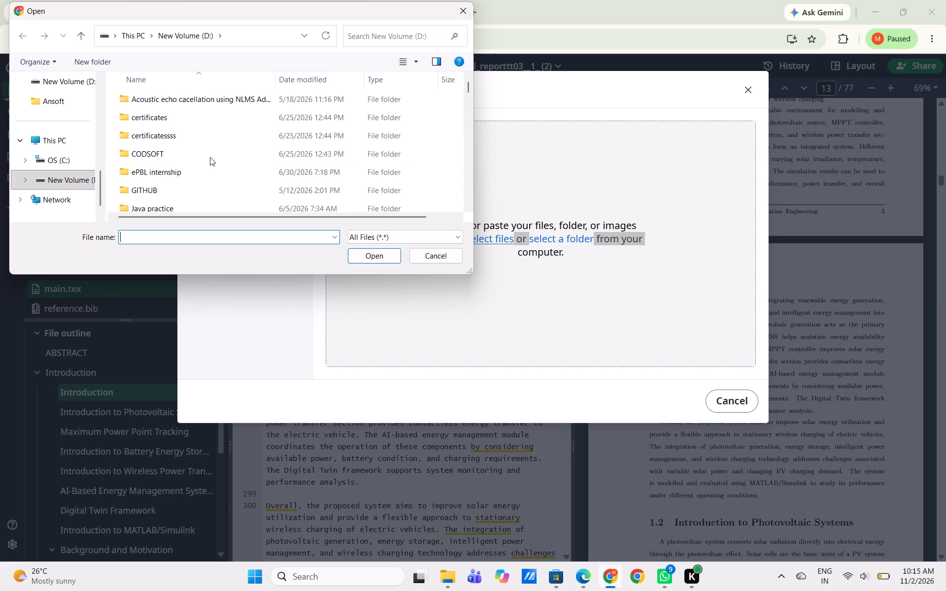
pyautogui.scroll(2, 77, 164)
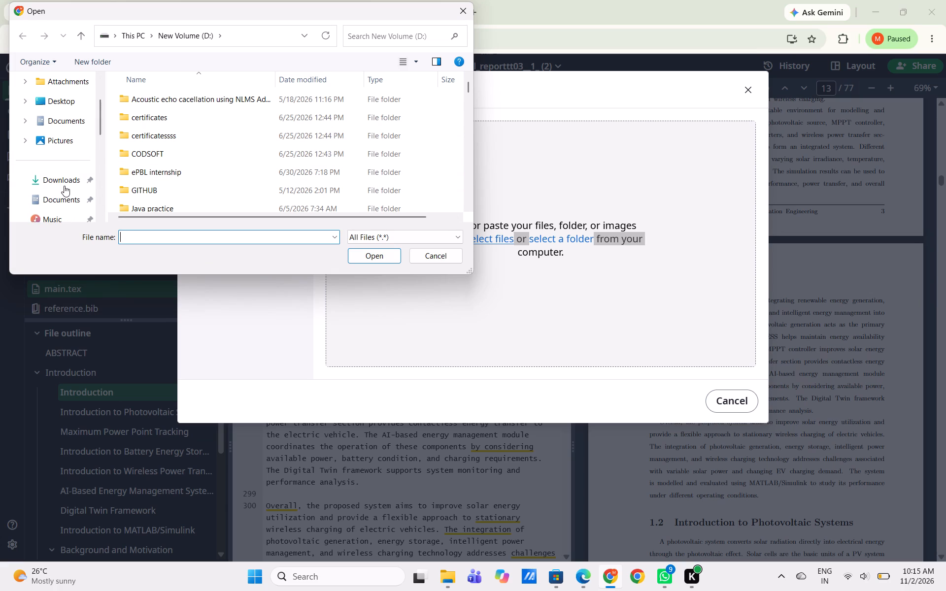
pyautogui.click(64, 186)
pyautogui.click(188, 180)
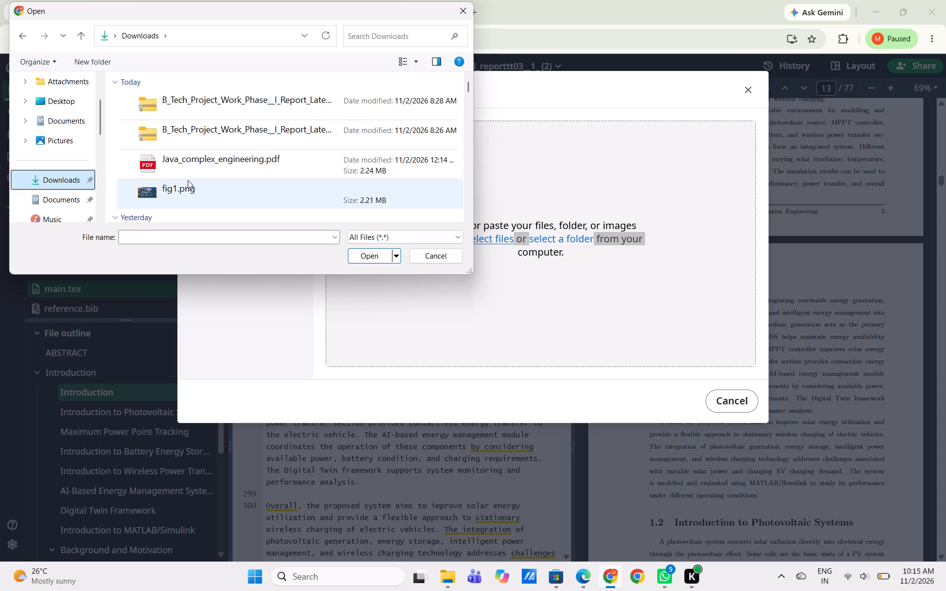
pyautogui.click(367, 252)
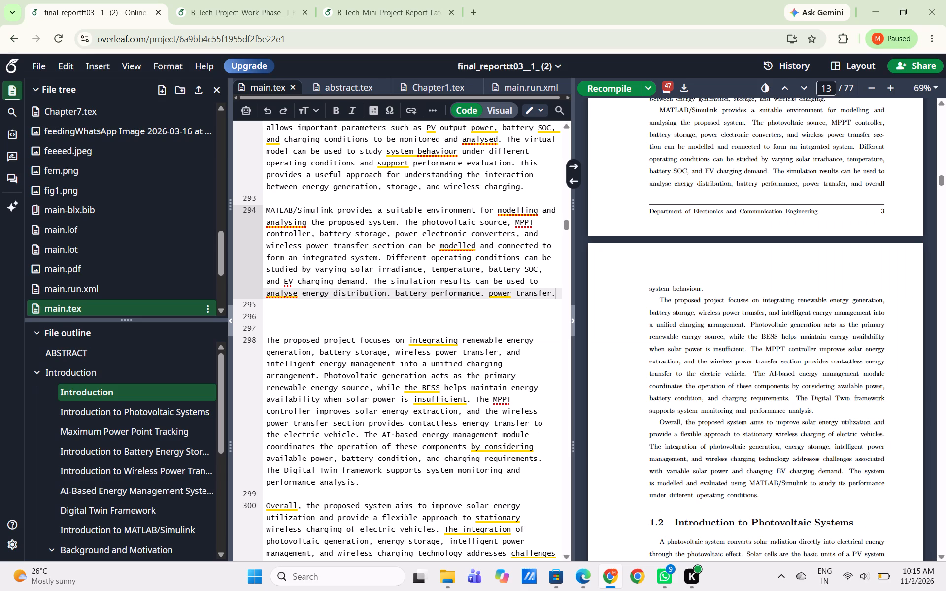
# Insert fig1.png from the project files as a half-width figure with caption and label, directly below the MATLAB/Simulink paragraph in main.tex.
pyautogui.scroll(-4, 130, 206)
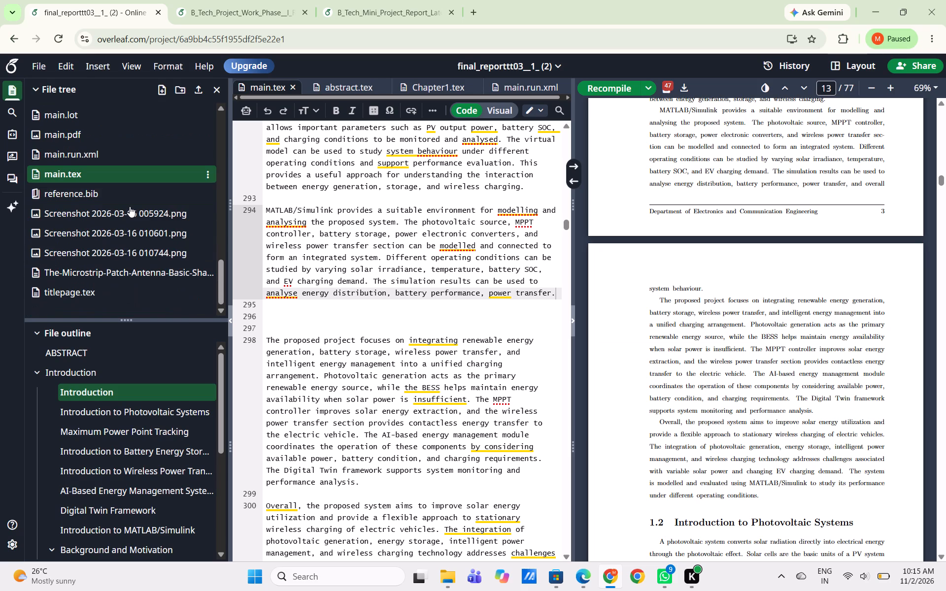
pyautogui.scroll(5, 110, 191)
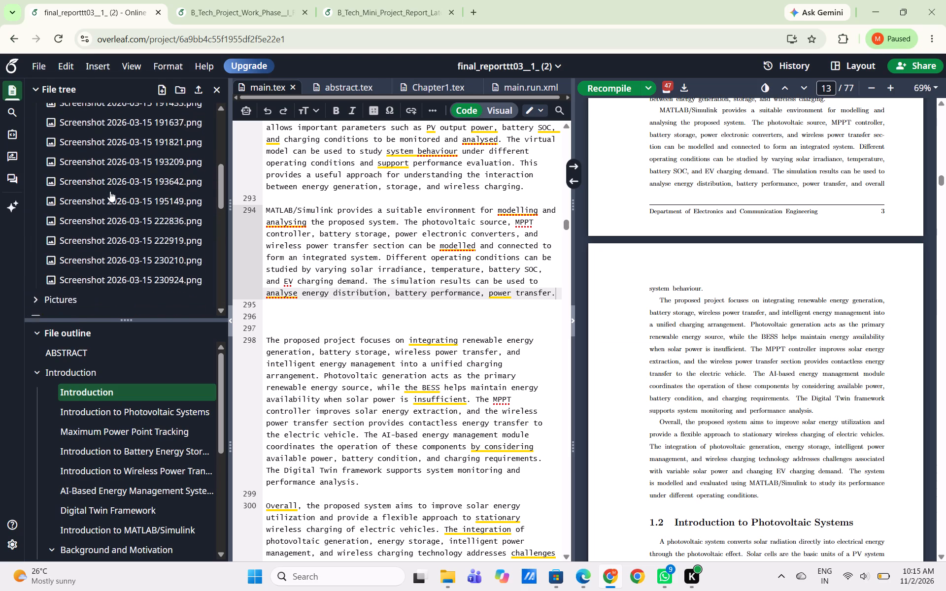
pyautogui.scroll(-2, 110, 191)
pyautogui.scroll(5, 110, 191)
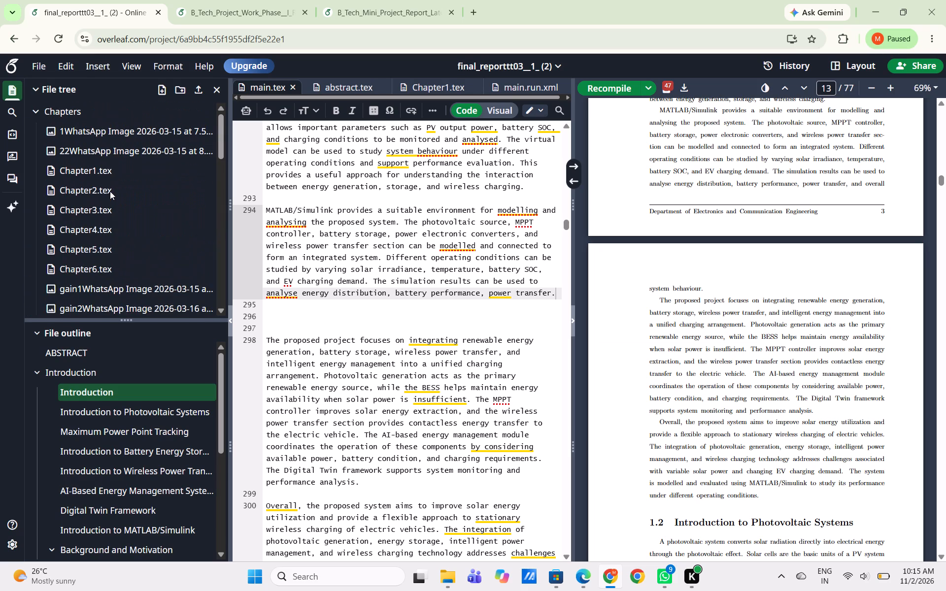
pyautogui.scroll(-5, 110, 191)
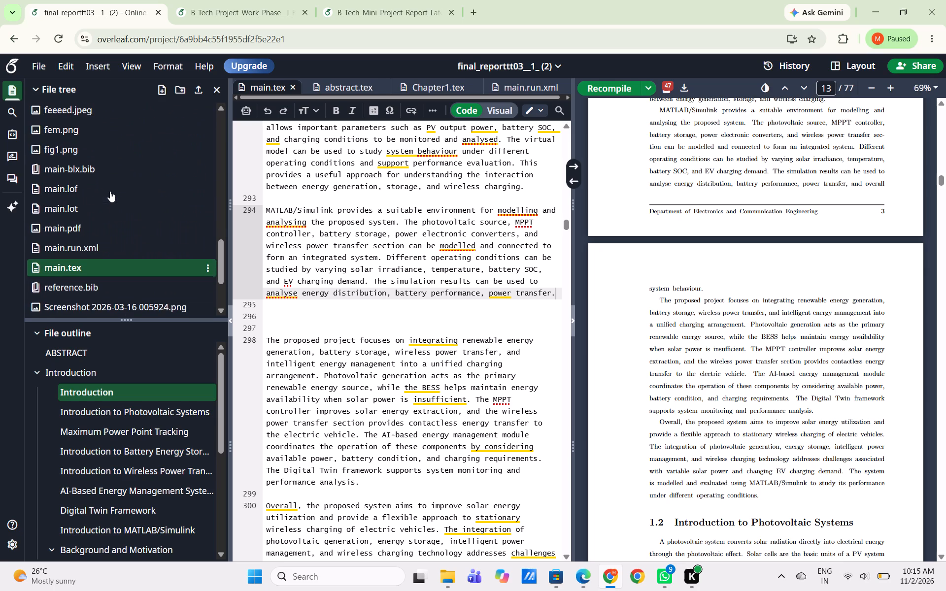
pyautogui.scroll(-3, 110, 191)
pyautogui.scroll(1, 110, 191)
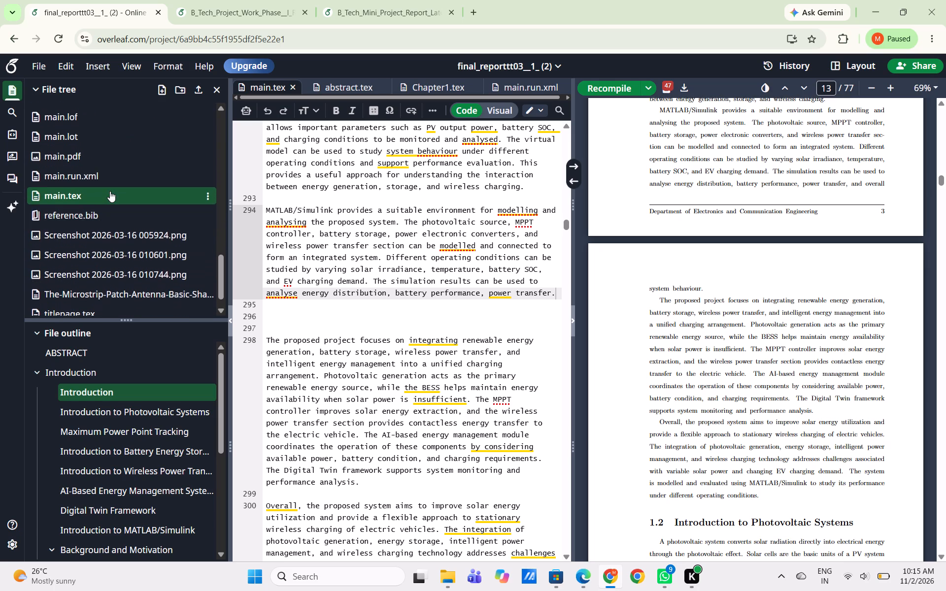
pyautogui.scroll(1, 110, 191)
pyautogui.scroll(-1, 110, 191)
pyautogui.scroll(2, 110, 191)
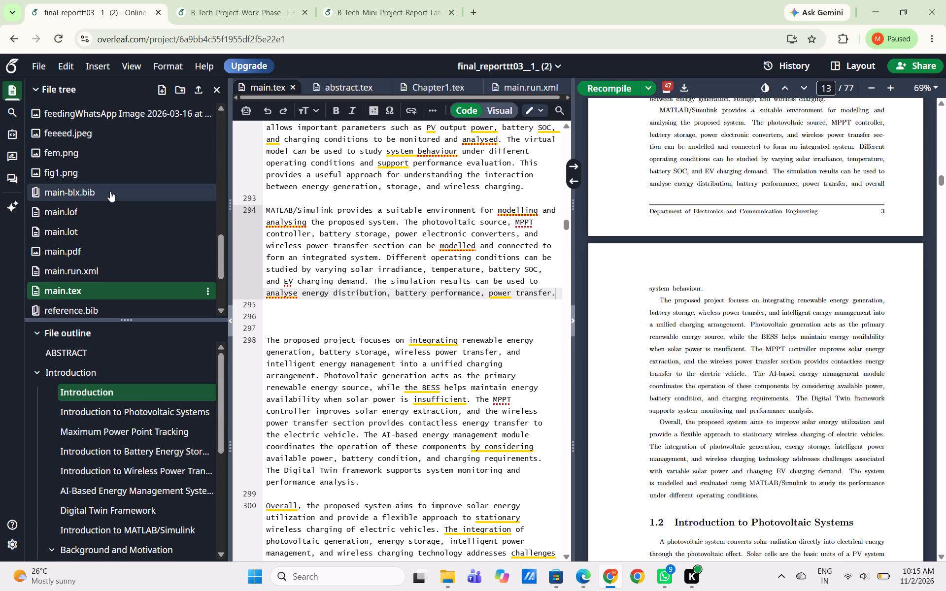
pyautogui.scroll(1, 110, 191)
pyautogui.moveTo(60, 208); pyautogui.dragTo(289, 320)
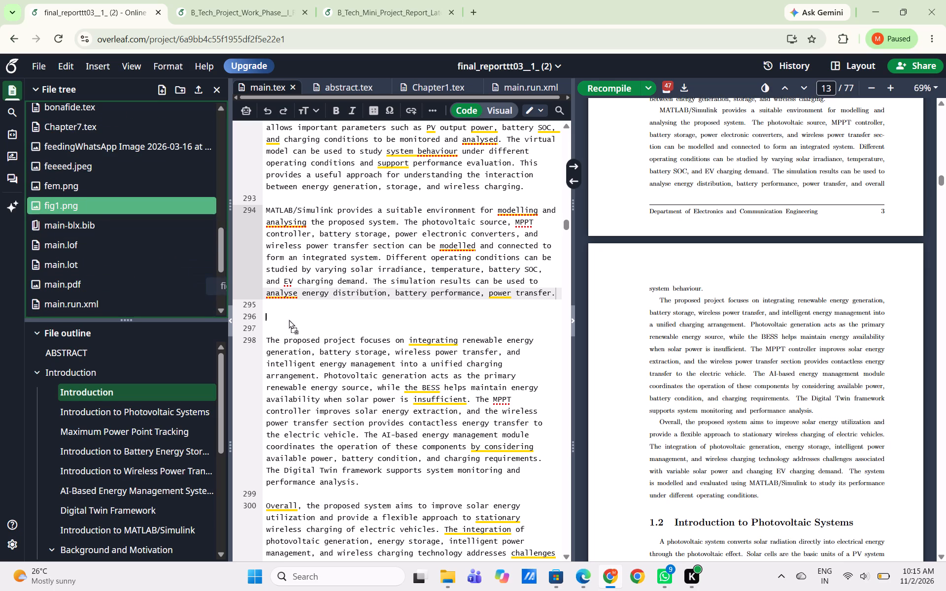
pyautogui.moveTo(289, 320); pyautogui.dragTo(313, 310)
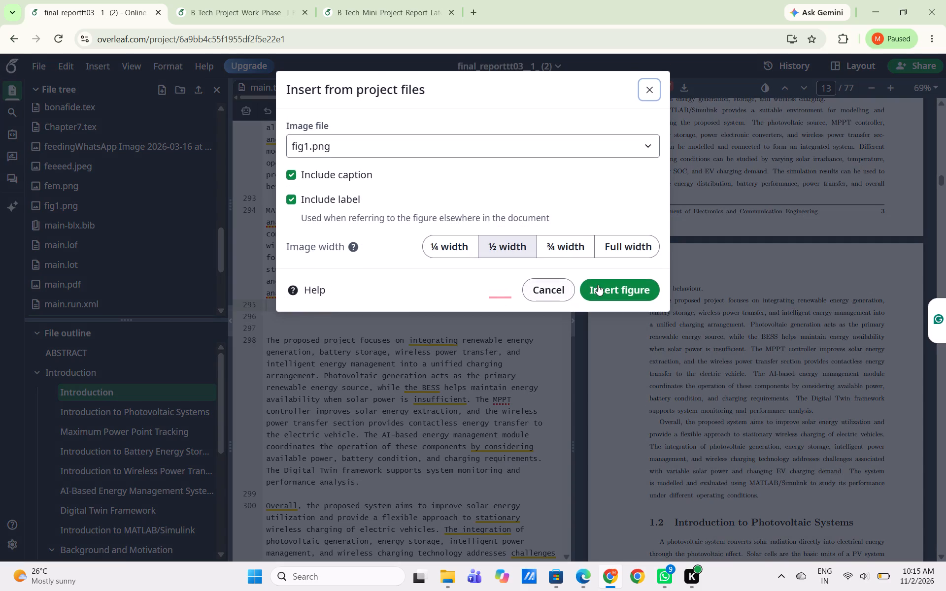
pyautogui.click(603, 284)
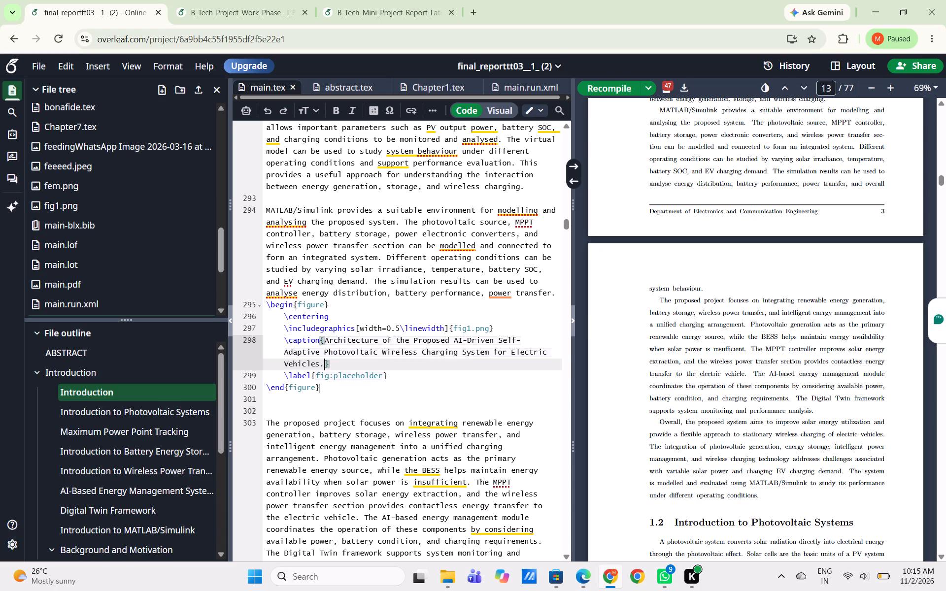
# Recompile the report to include the fig1.png architecture figure and its caption.
pyautogui.click(598, 92)
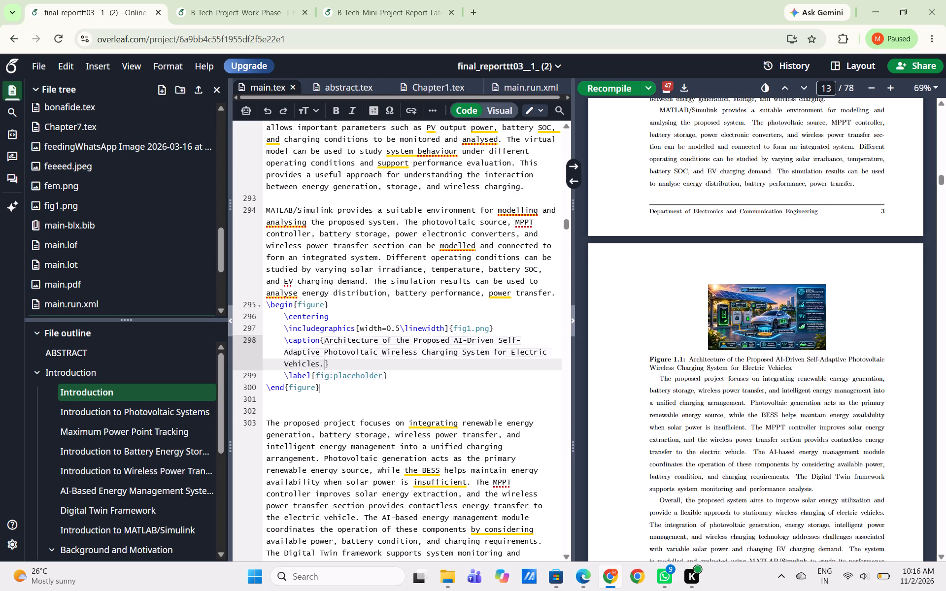
# Set the fig1.png architecture figure's width to 0.8\linewidth in main.tex.
pyautogui.click(398, 331)
pyautogui.press('Right')
pyautogui.press('BackSpace')
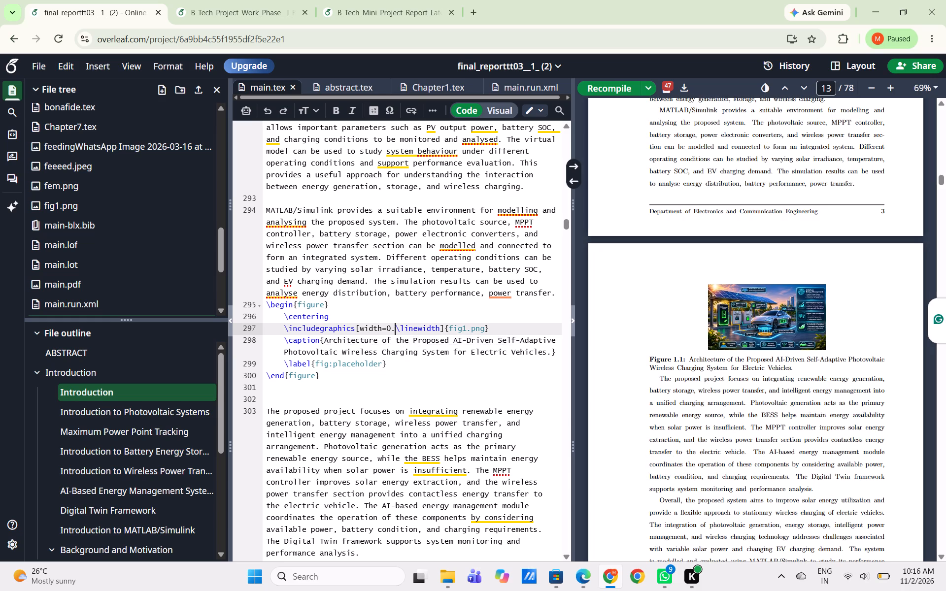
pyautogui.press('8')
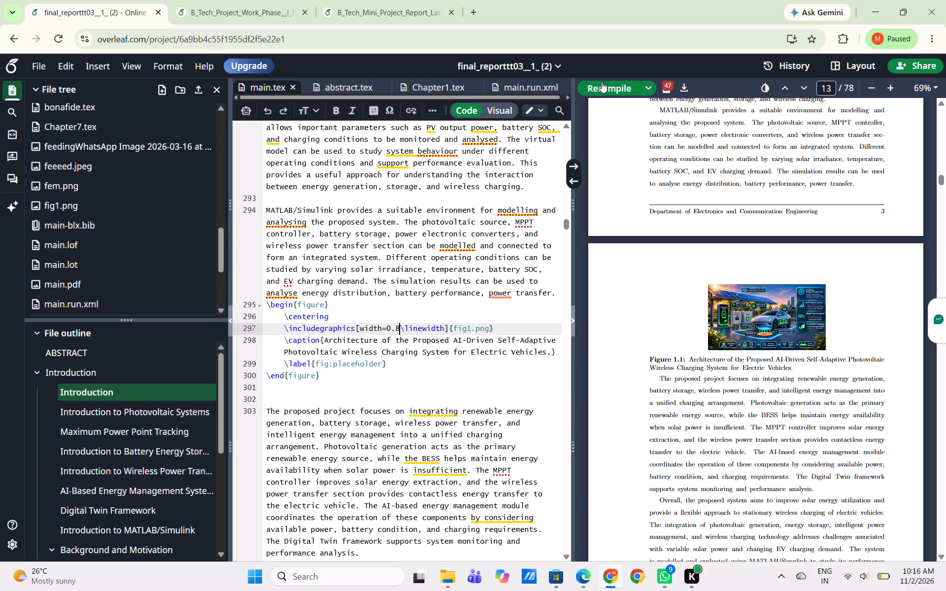
# Recompile the report and check the resized fig1.png figure in the PDF preview.
pyautogui.click(607, 81)
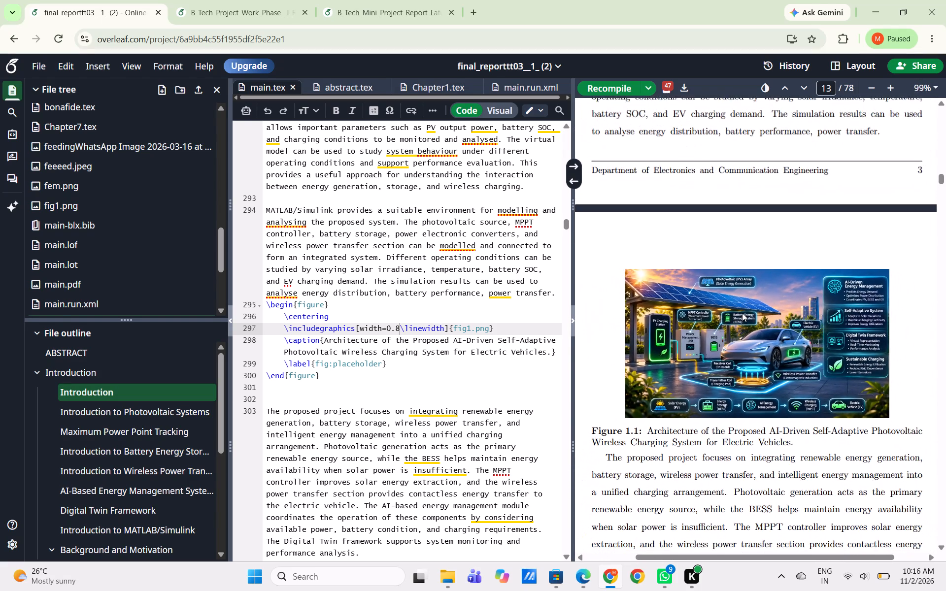
pyautogui.scroll(-3, 742, 313)
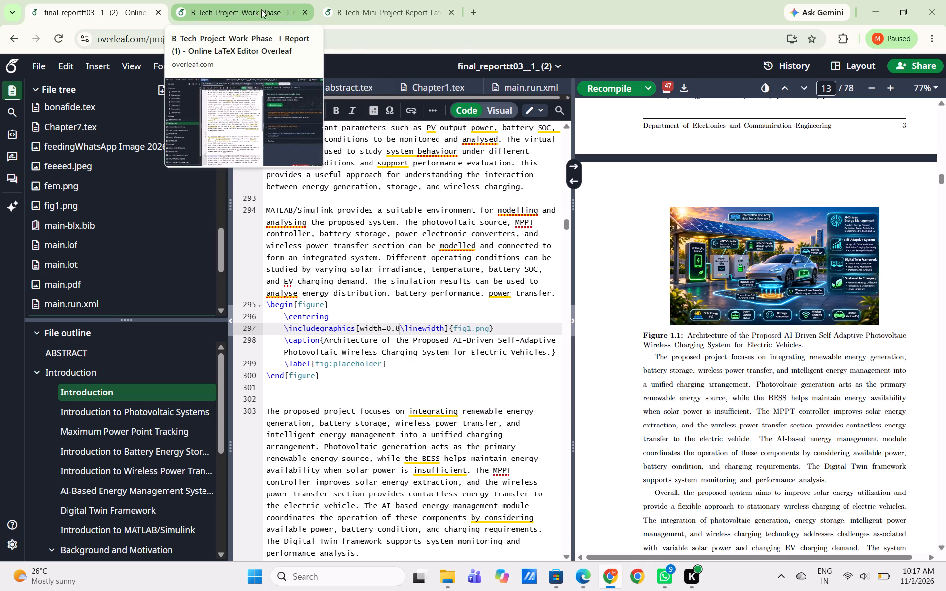
# Switch to the B_Tech_Mini_Project_Report reference project and examine how figures and their captions are laid out across its compiled pages.
pyautogui.click(394, 17)
pyautogui.scroll(-8, 751, 332)
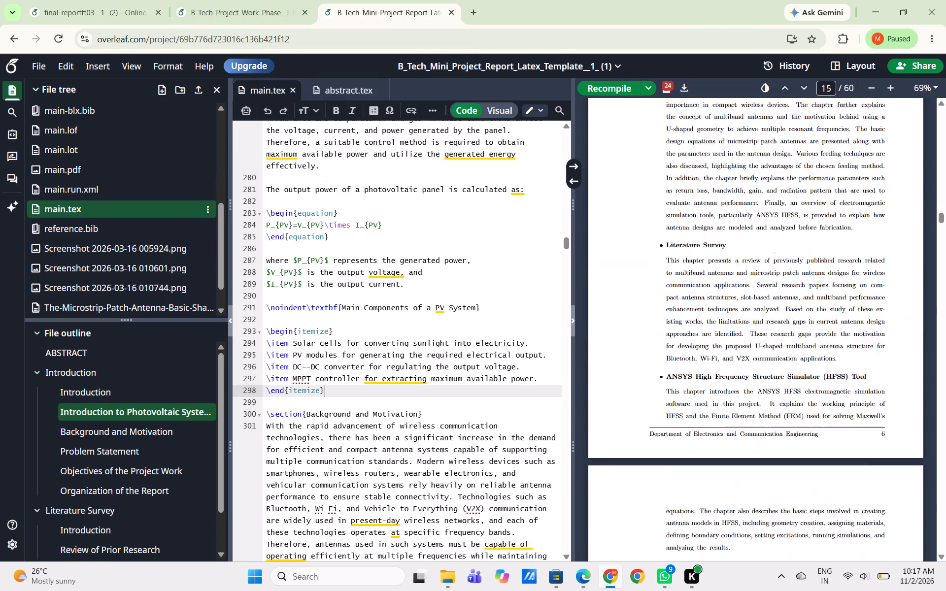
pyautogui.scroll(-18, 751, 332)
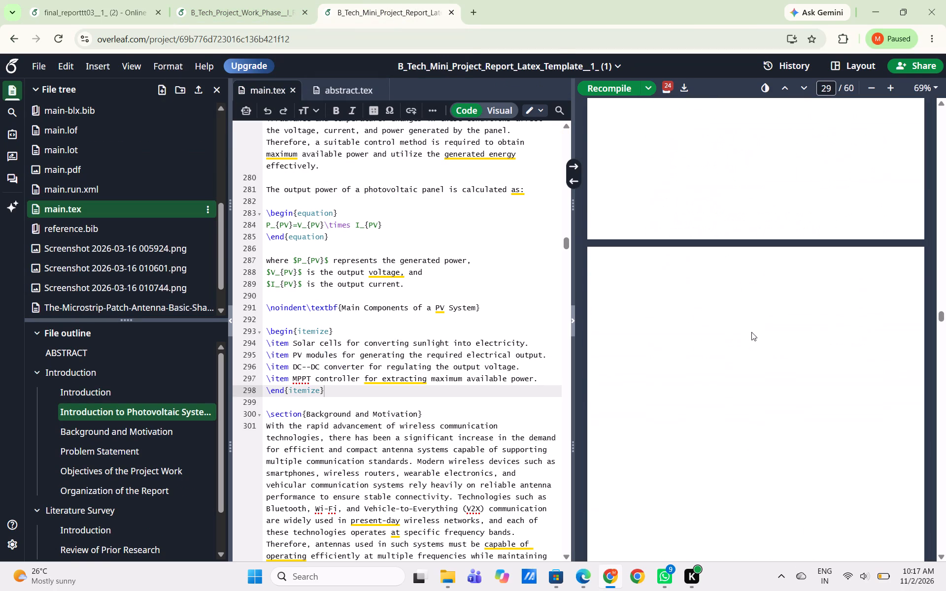
pyautogui.scroll(2, 751, 332)
pyautogui.scroll(-11, 751, 332)
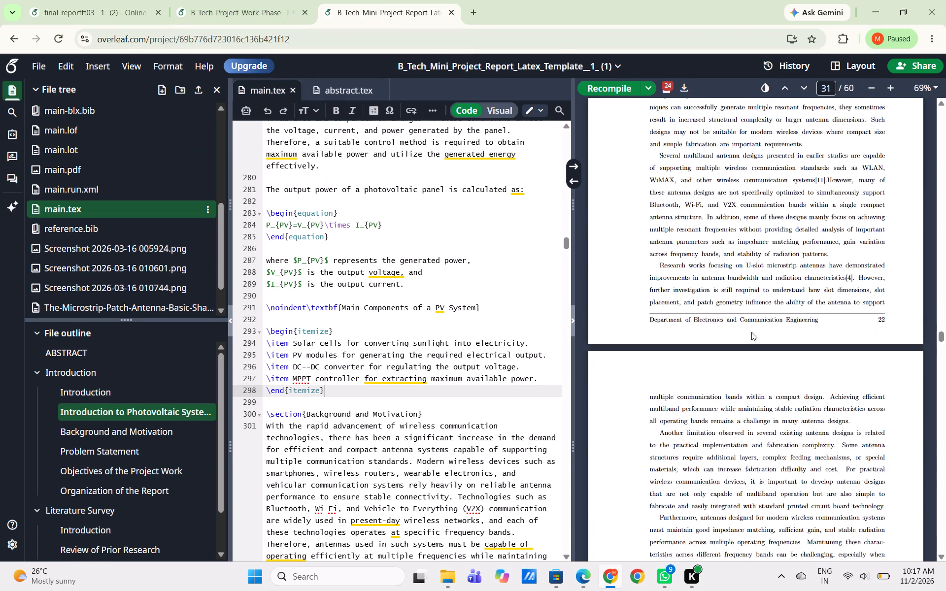
pyautogui.scroll(-7, 751, 332)
pyautogui.scroll(1, 751, 332)
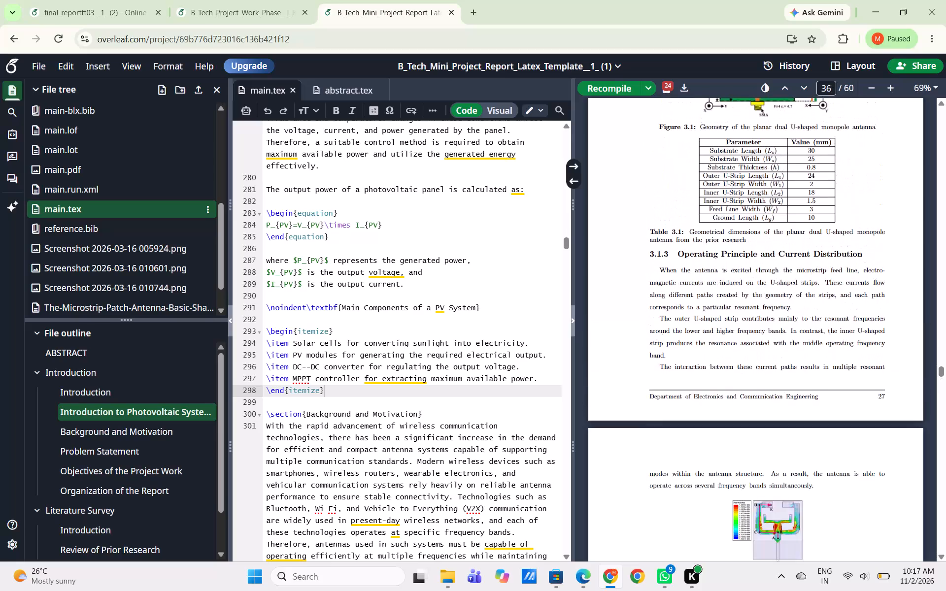
pyautogui.scroll(4, 751, 332)
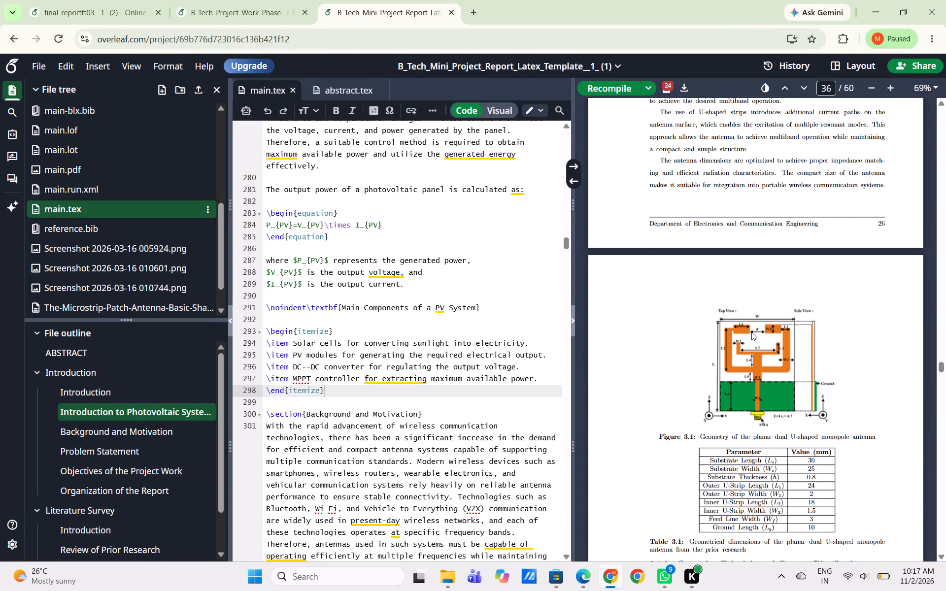
pyautogui.scroll(1, 751, 332)
pyautogui.scroll(20, 687, 426)
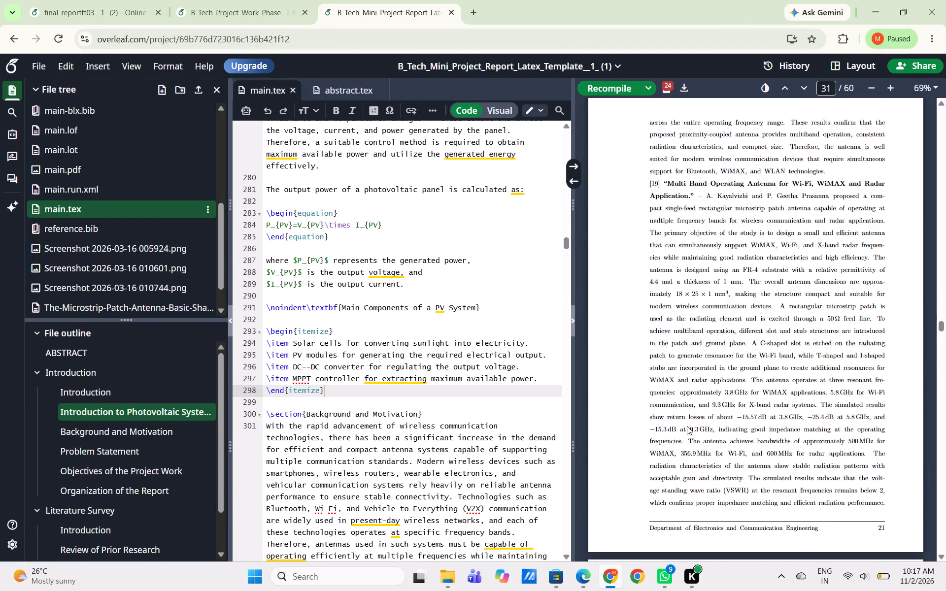
pyautogui.scroll(7, 687, 426)
pyautogui.scroll(7, 652, 345)
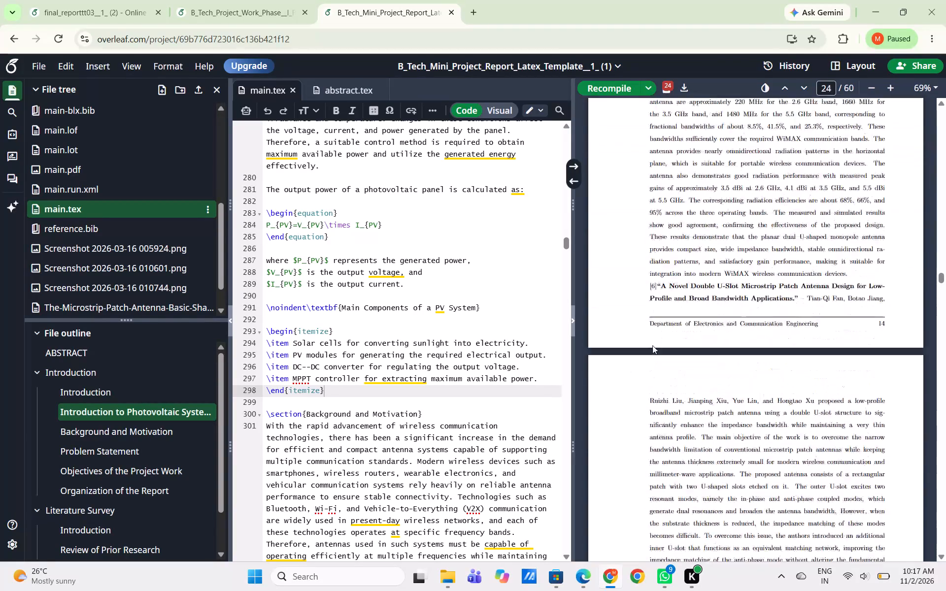
# Return to the final_reporttt03 project and go through the Introduction source following the fig1.png figure code in main.tex.
pyautogui.scroll(7, 652, 345)
pyautogui.click(94, 0)
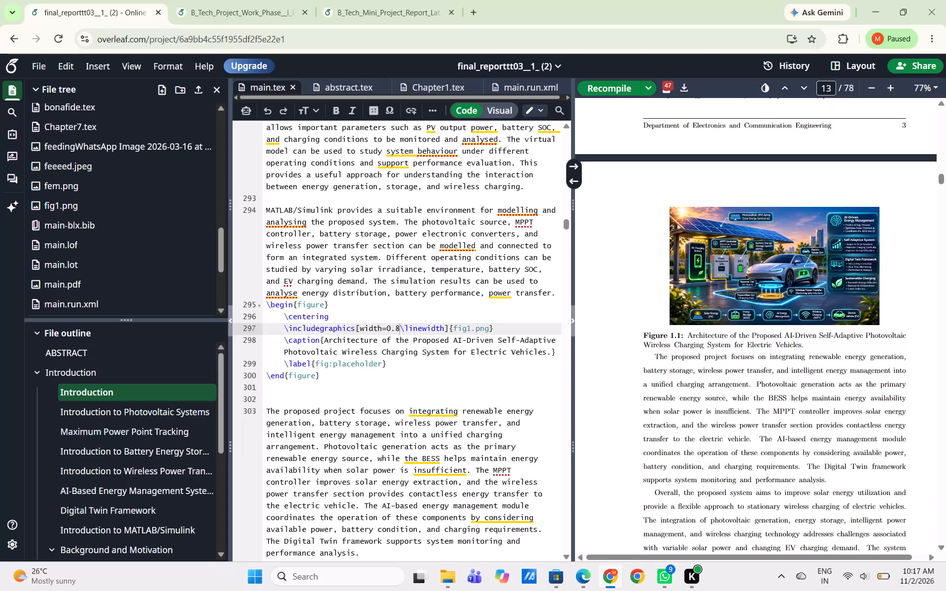
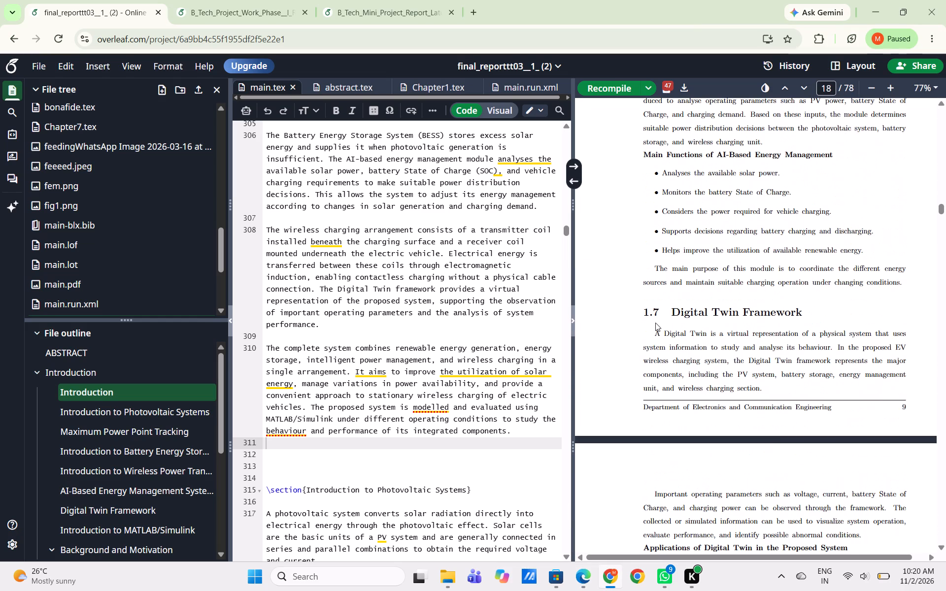
# Review the compiled Chapter 1 pages, from the architecture figure through the Organization of the Report section, checking text and page layout.
pyautogui.scroll(-5, 655, 323)
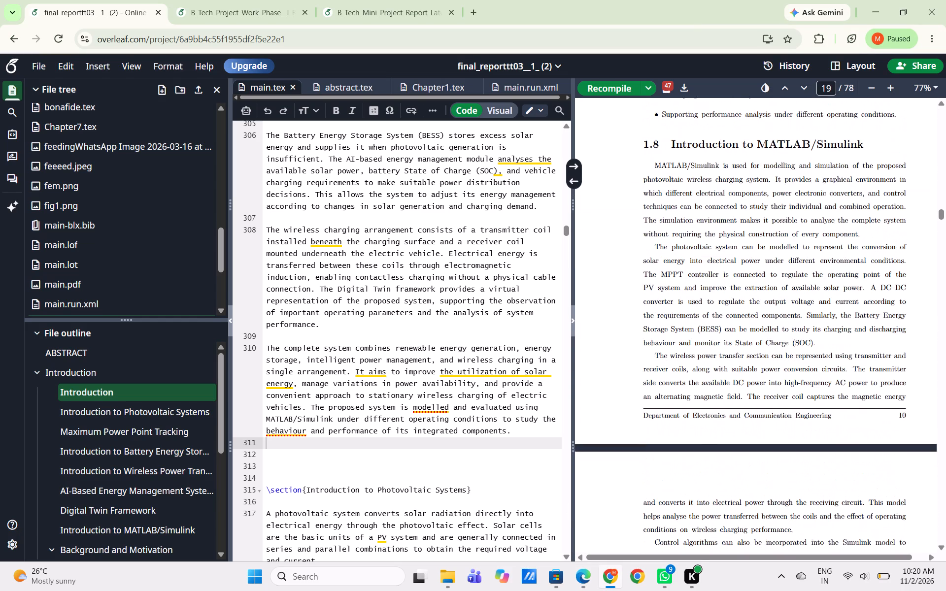
pyautogui.scroll(-2, 655, 323)
pyautogui.scroll(1, 655, 323)
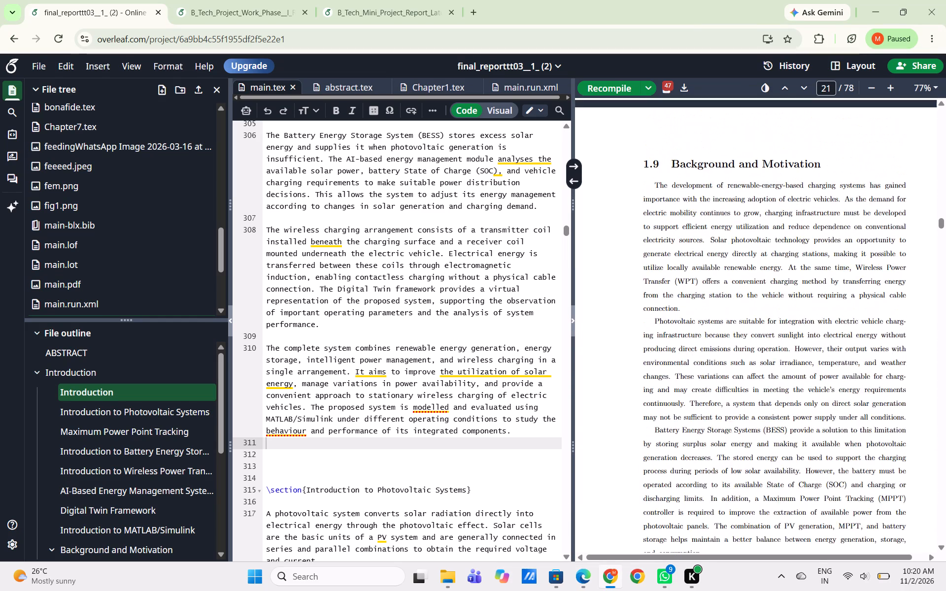
pyautogui.scroll(-5, 655, 323)
pyautogui.scroll(2, 655, 323)
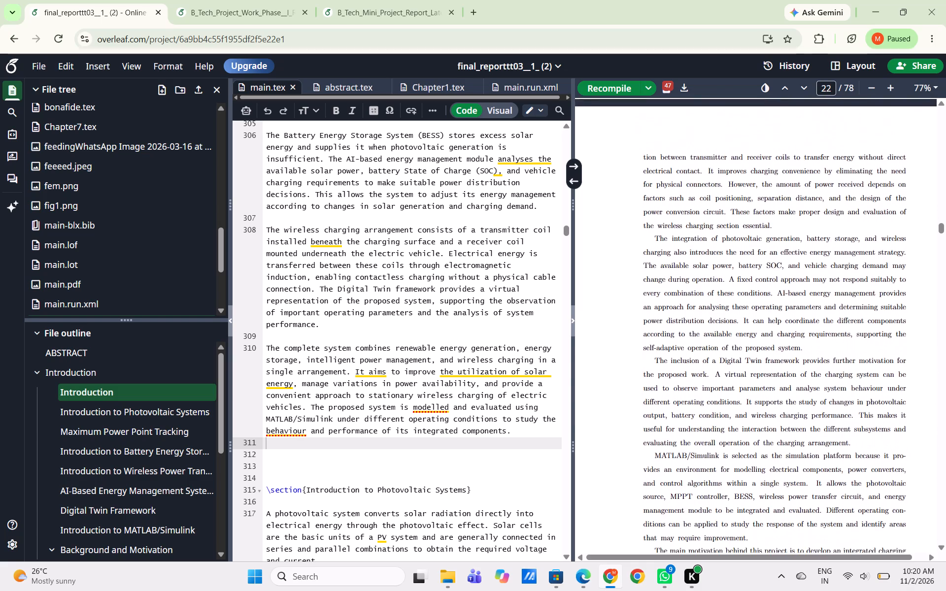
pyautogui.scroll(13, 655, 323)
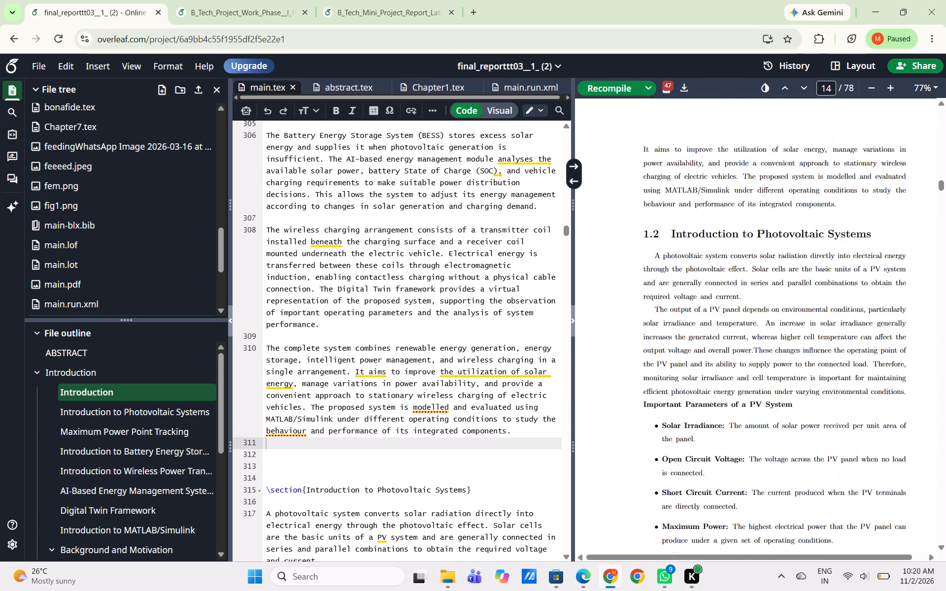
pyautogui.scroll(4, 655, 323)
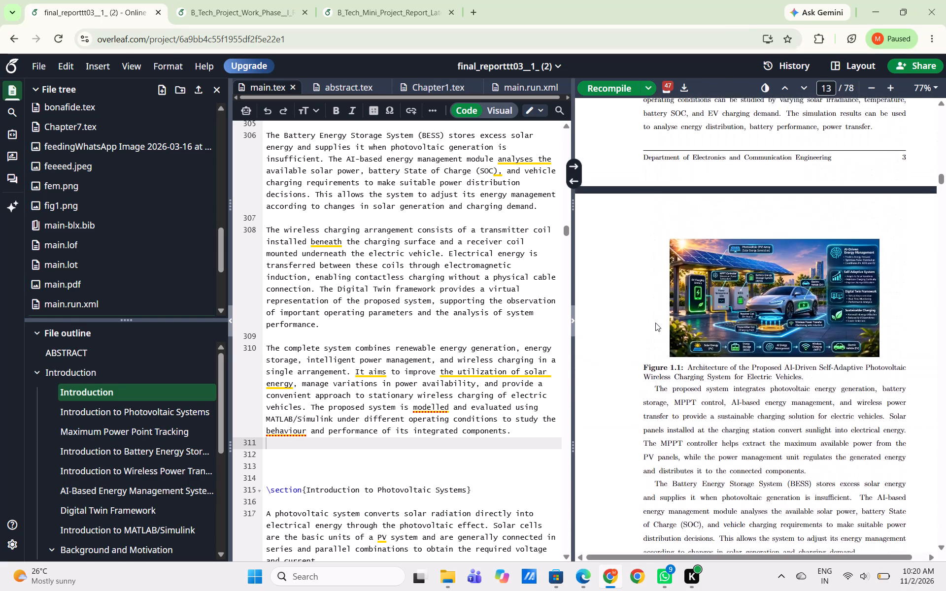
pyautogui.scroll(-9, 655, 323)
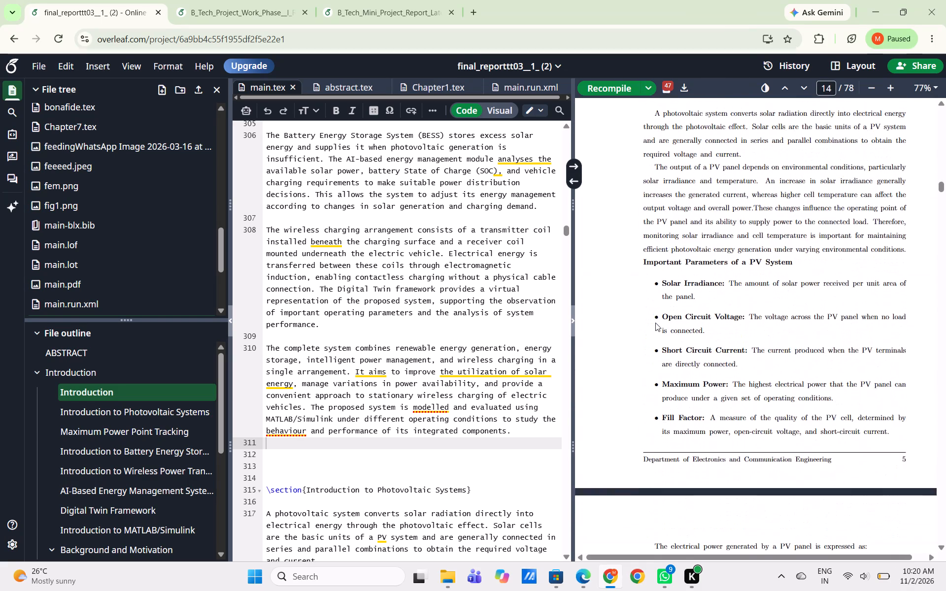
pyautogui.scroll(-8, 655, 323)
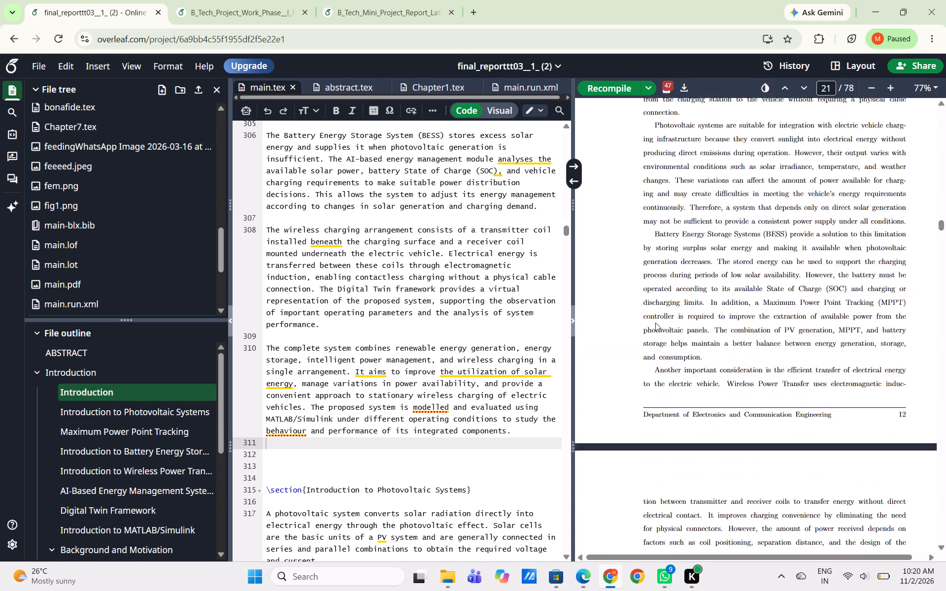
pyautogui.scroll(-5, 655, 323)
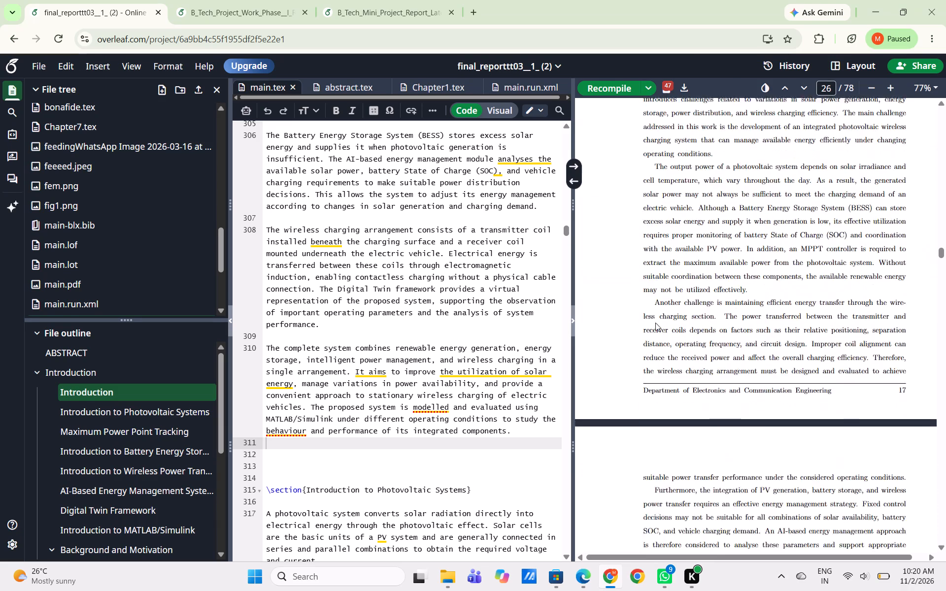
pyautogui.scroll(-7, 655, 323)
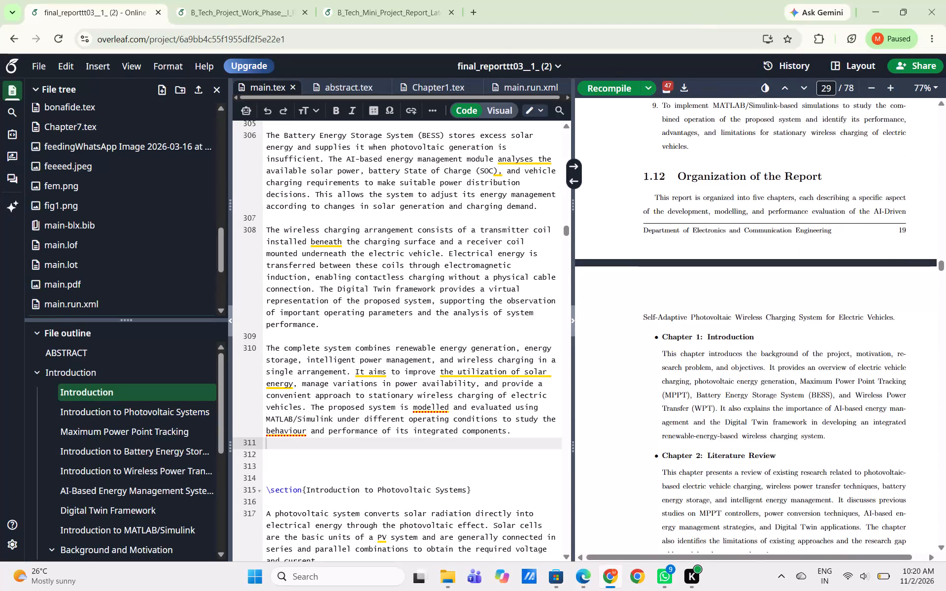
# Examine the end of Chapter 1 and the existing Chapter 2 Literature Survey pages in the compiled report.
pyautogui.scroll(-8, 655, 323)
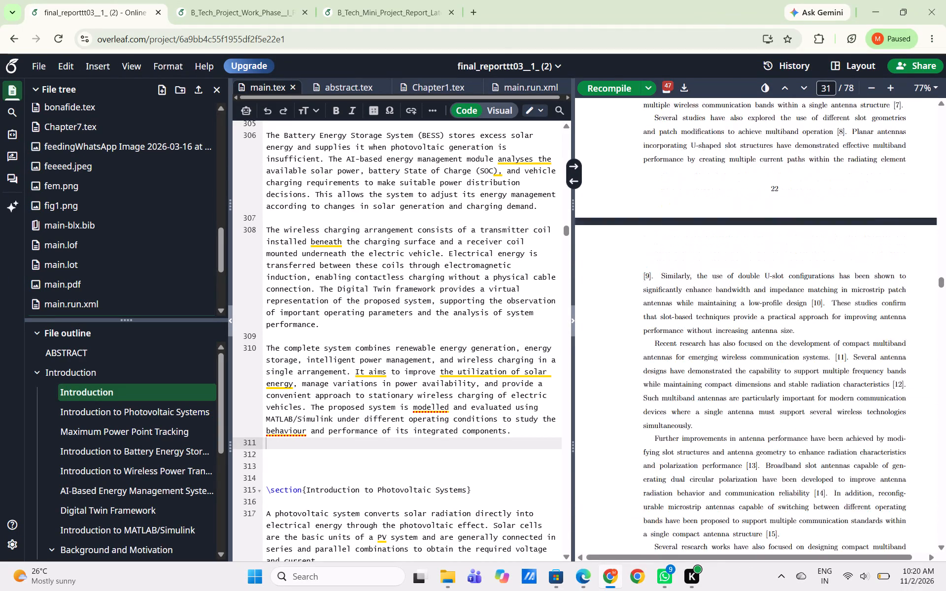
pyautogui.scroll(-1, 655, 323)
pyautogui.scroll(6, 655, 323)
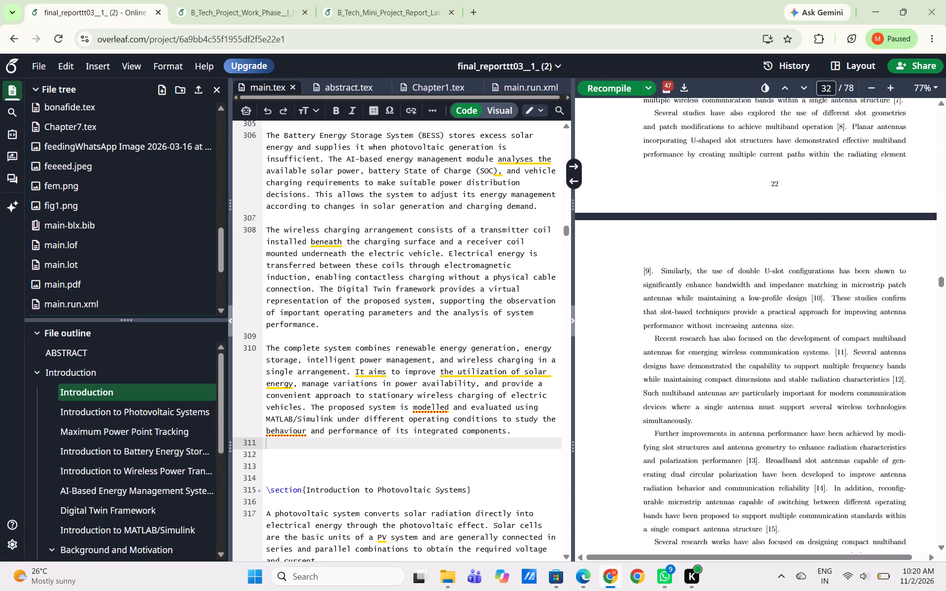
pyautogui.scroll(4, 655, 323)
pyautogui.scroll(-1, 655, 323)
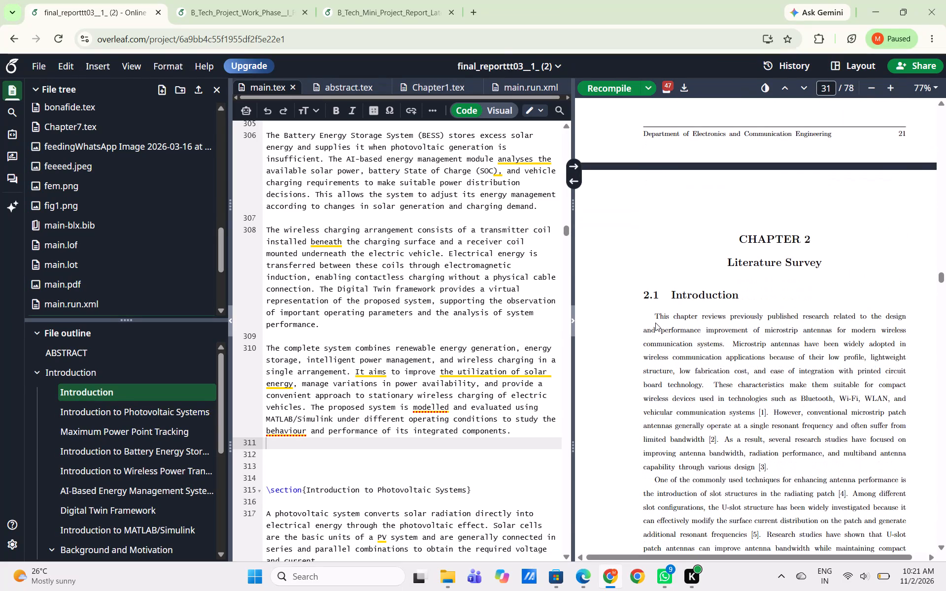
pyautogui.scroll(-1, 655, 323)
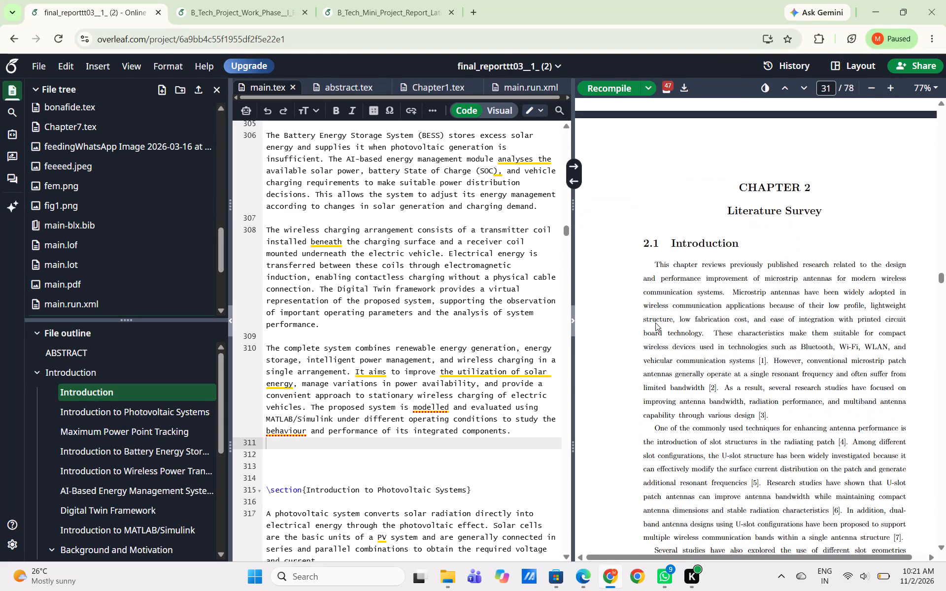
# Switch to the B_Tech_Project_Work_Phase_I reference project and look through its abstract.tex and main.tex source.
pyautogui.click(268, 6)
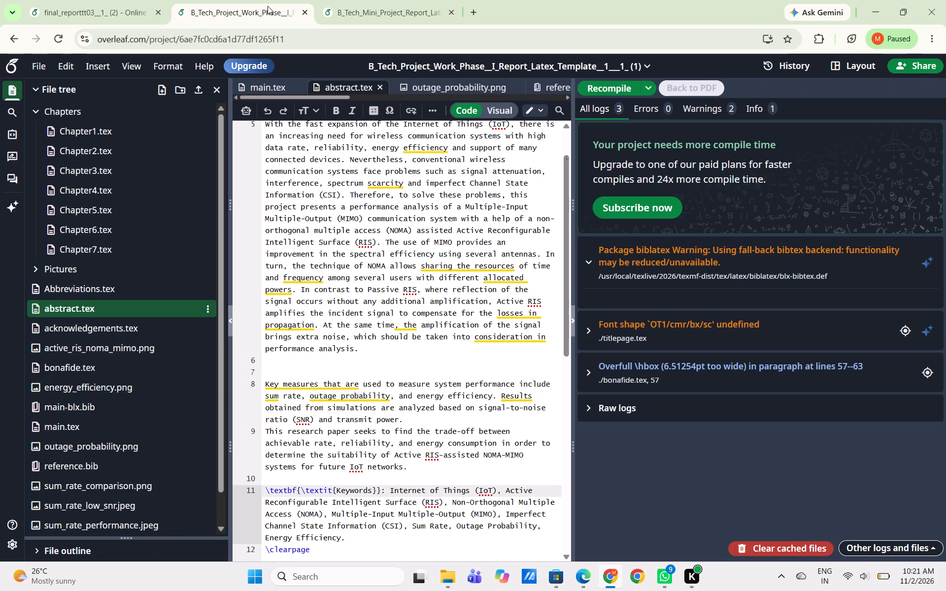
pyautogui.scroll(-4, 403, 320)
pyautogui.scroll(1, 403, 320)
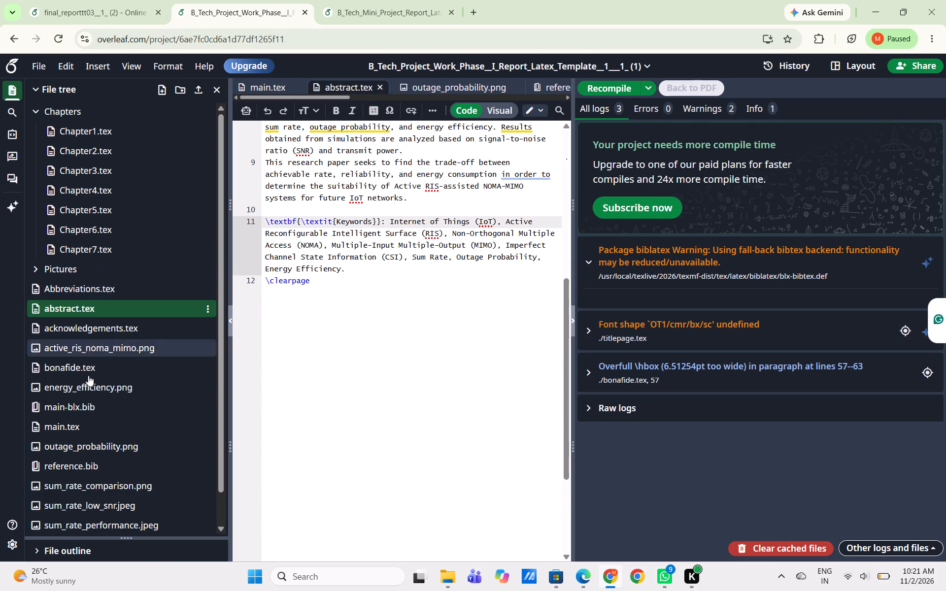
pyautogui.click(72, 419)
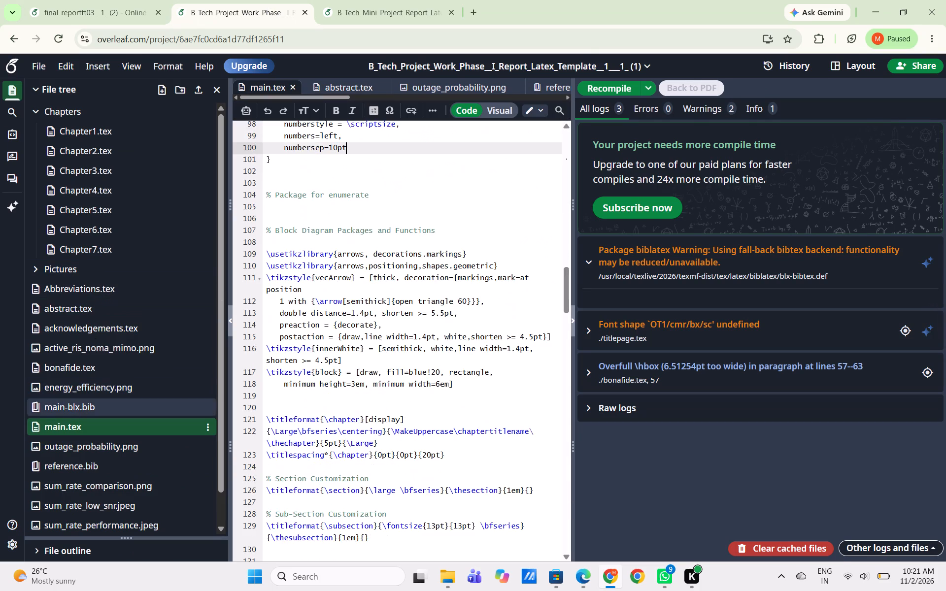
pyautogui.scroll(-15, 322, 385)
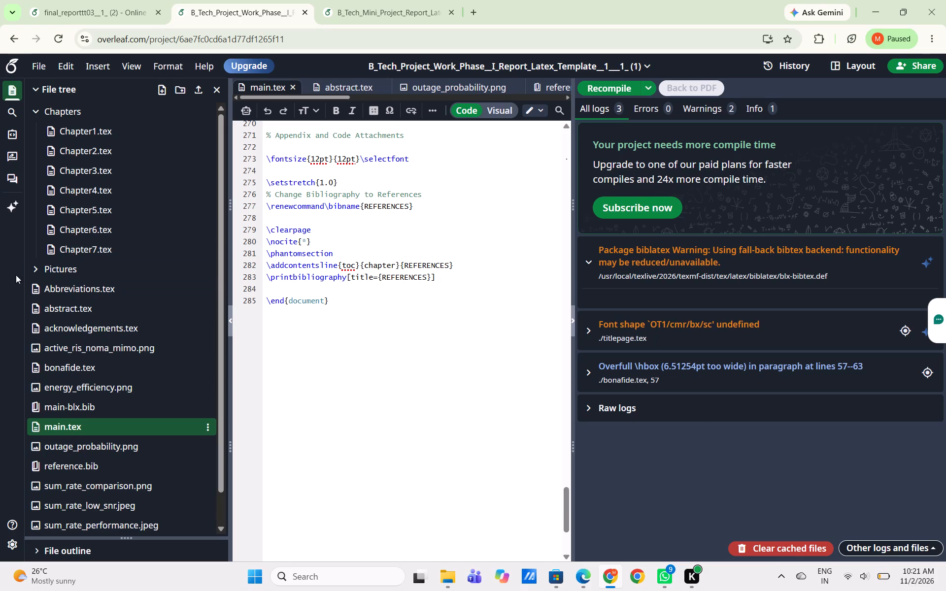
pyautogui.scroll(1, 117, 249)
# Open Chapter2.tex in the reference project and examine how the Literature Survey's sections, subsections and citations are structured.
pyautogui.doubleClick(100, 152)
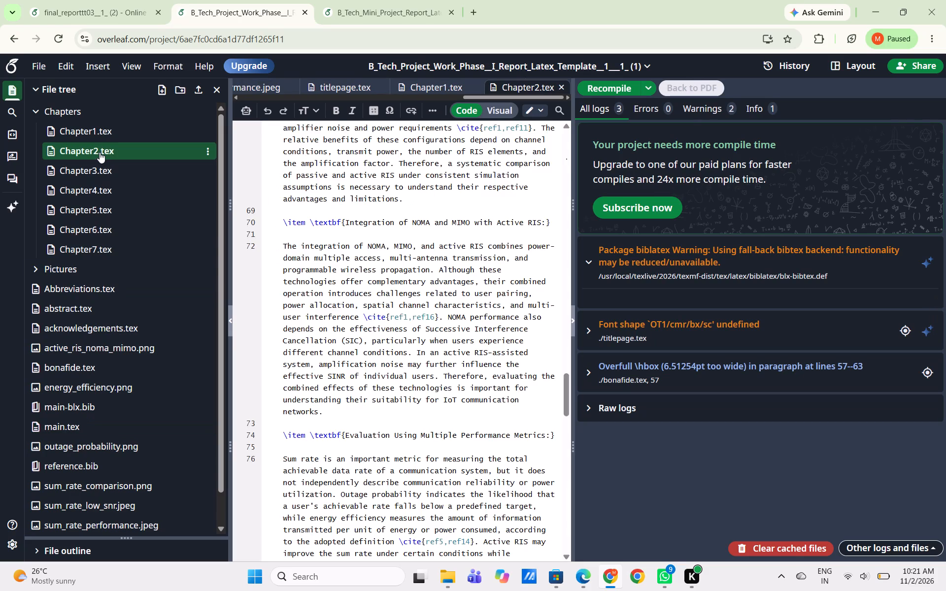
pyautogui.scroll(-9, 382, 278)
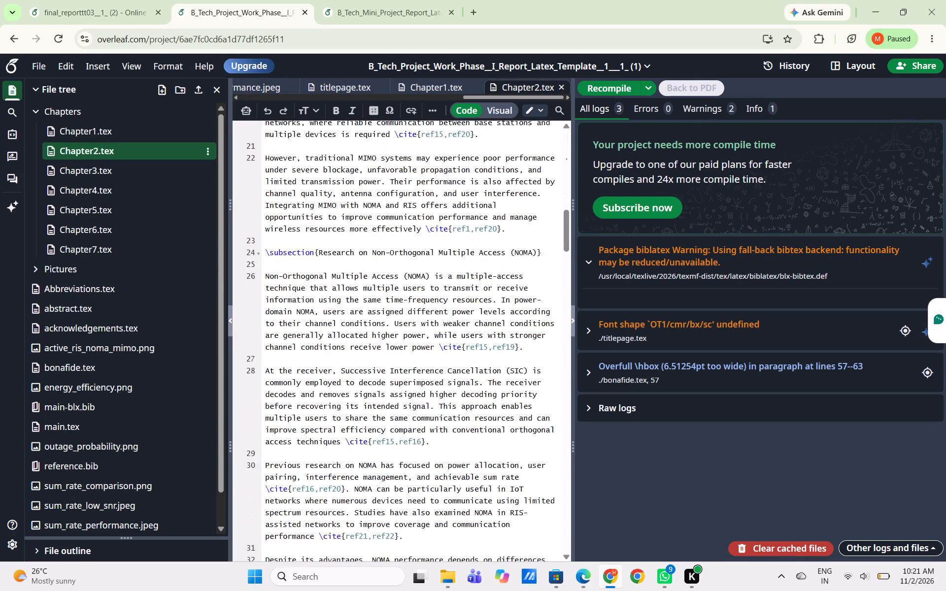
pyautogui.scroll(10, 382, 278)
pyautogui.scroll(-5, 322, 190)
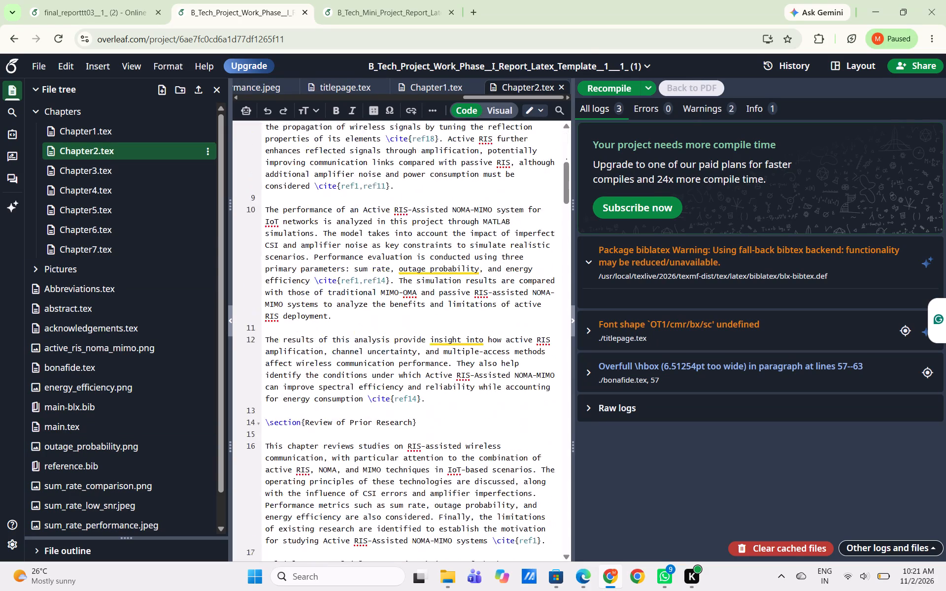
pyautogui.scroll(-1, 322, 190)
pyautogui.scroll(8, 322, 190)
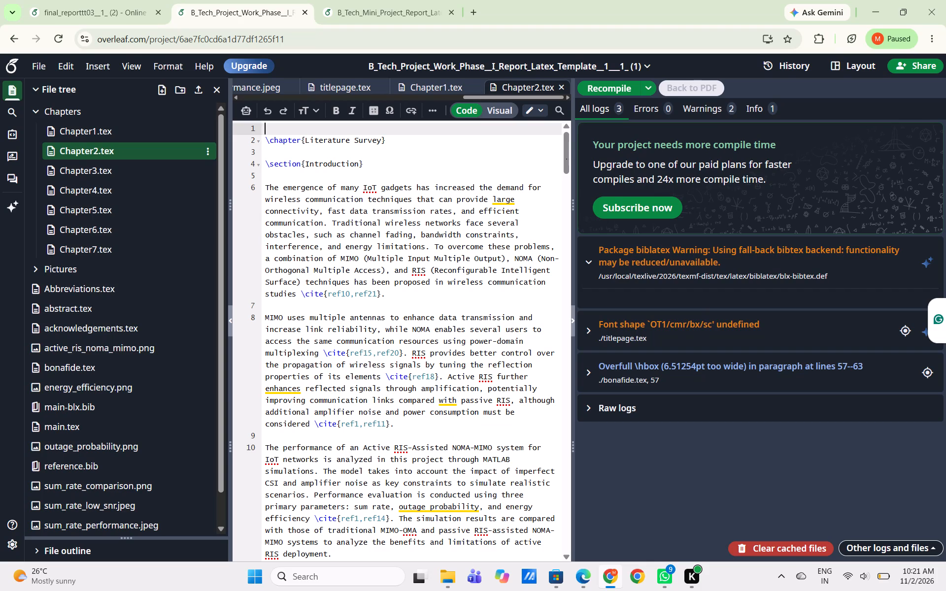
pyautogui.scroll(-6, 427, 395)
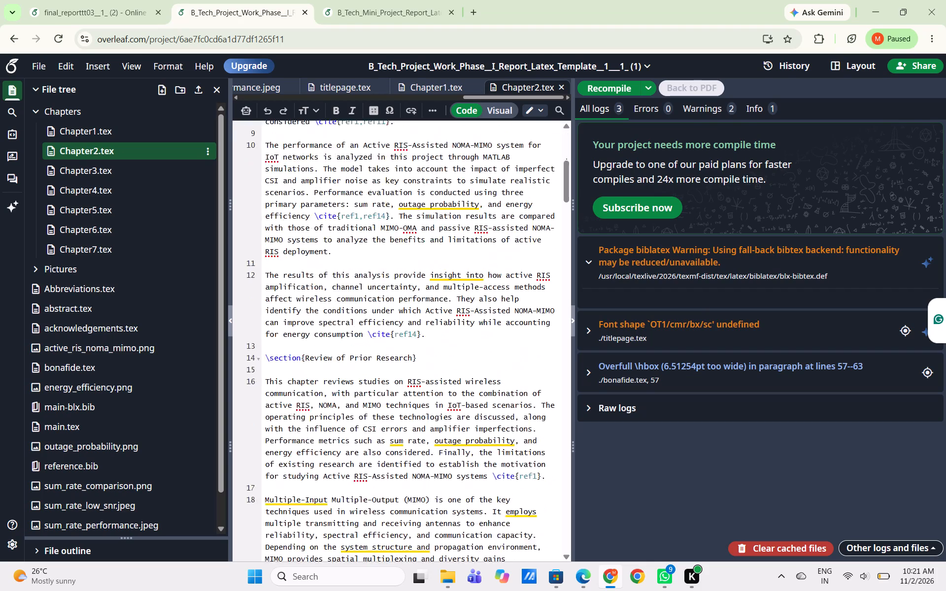
pyautogui.scroll(-5, 427, 395)
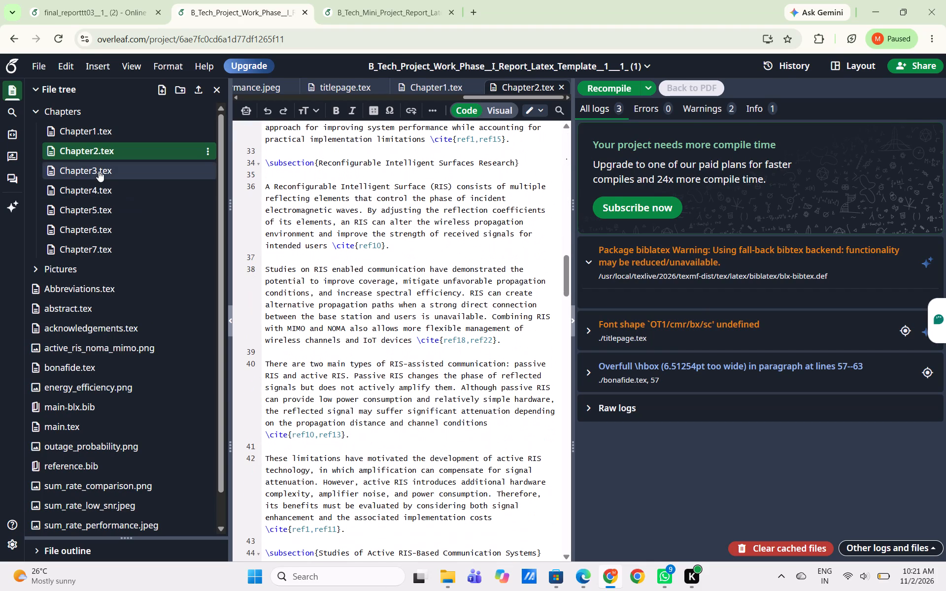
# Open Chapter3.tex in the B_Tech_Project_Work_Phase__I reference project and view the beginning of its source.
pyautogui.click(99, 171)
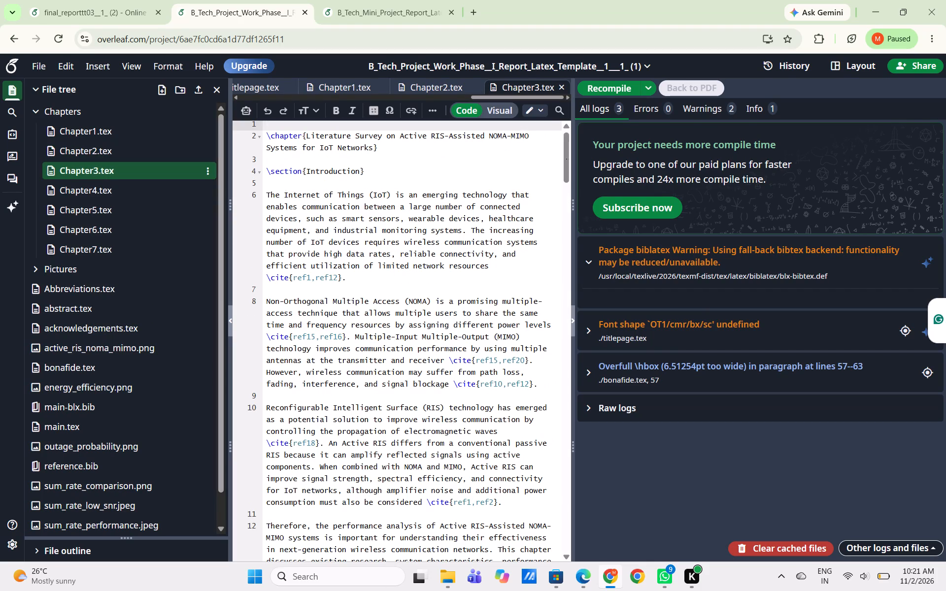
pyautogui.scroll(1, 346, 328)
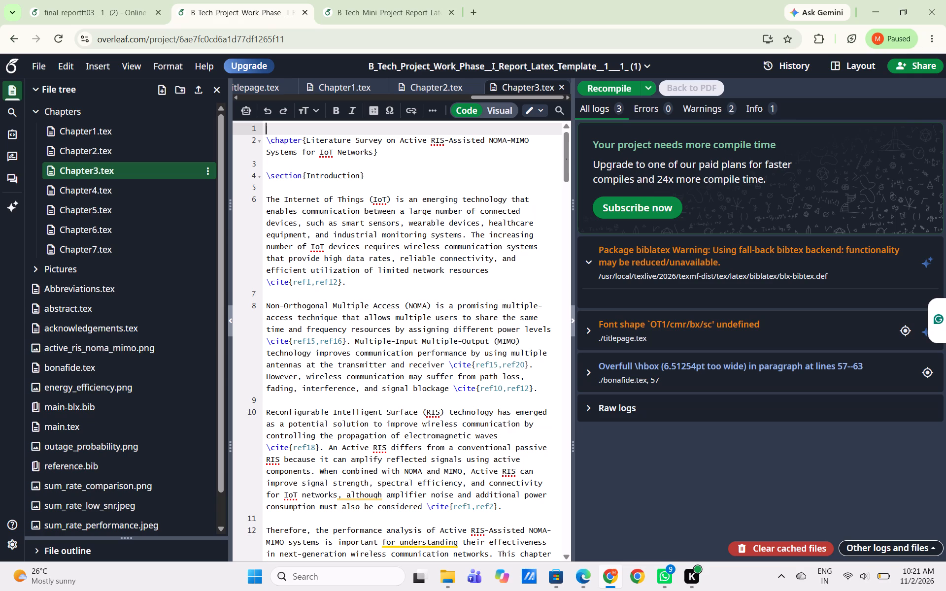
# Switch to the final_reporttt03 project and review the compiled Chapter 2 Literature Survey pages through to the start of Chapter 3.
pyautogui.click(80, 0)
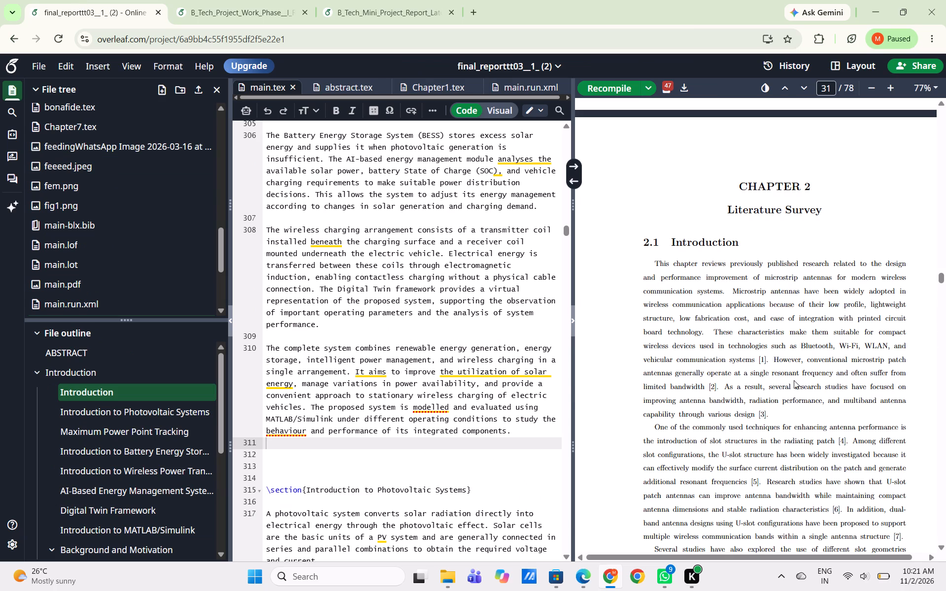
pyautogui.scroll(-11, 794, 380)
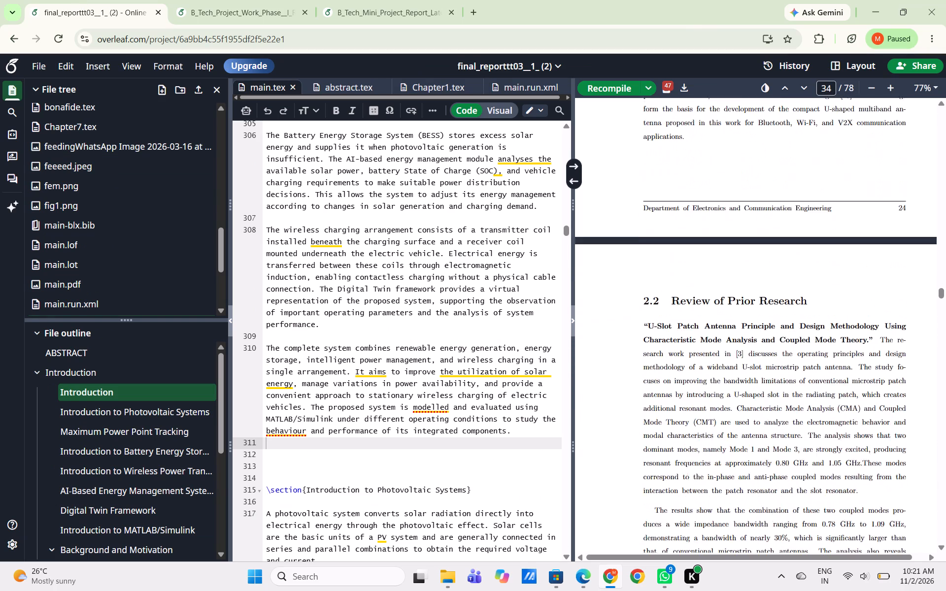
pyautogui.scroll(-1, 794, 380)
pyautogui.scroll(2, 794, 380)
pyautogui.scroll(-1, 794, 380)
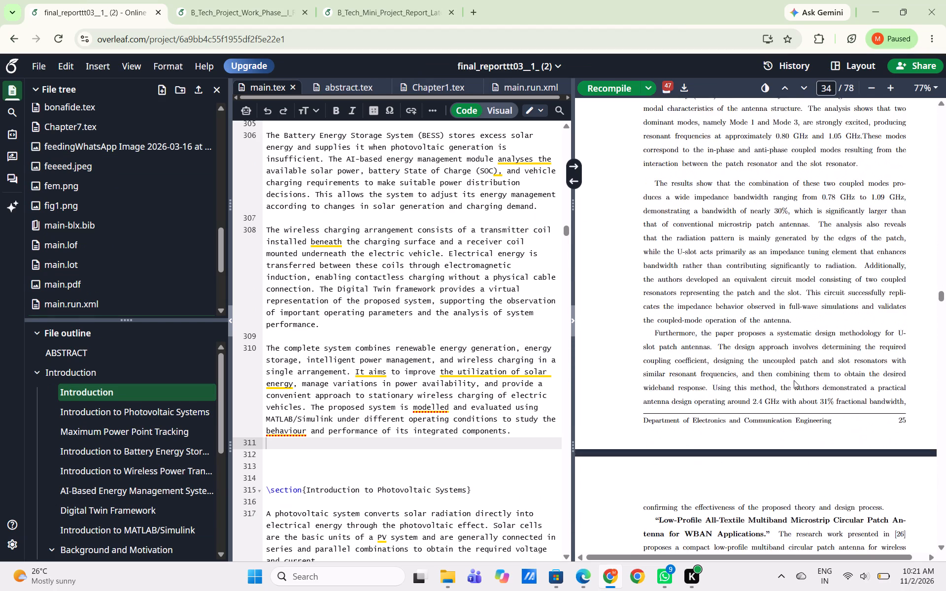
pyautogui.scroll(4, 794, 380)
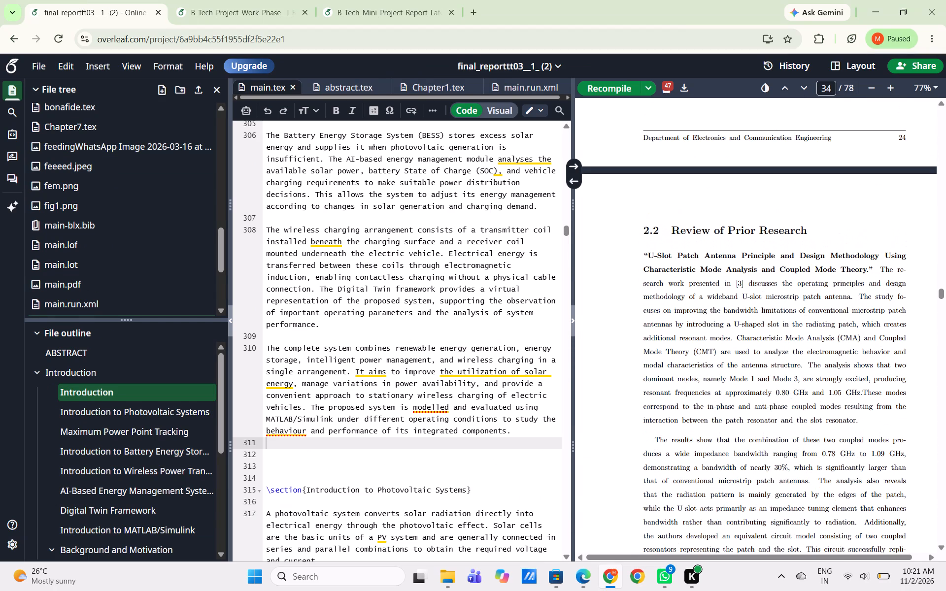
pyautogui.scroll(-3, 794, 380)
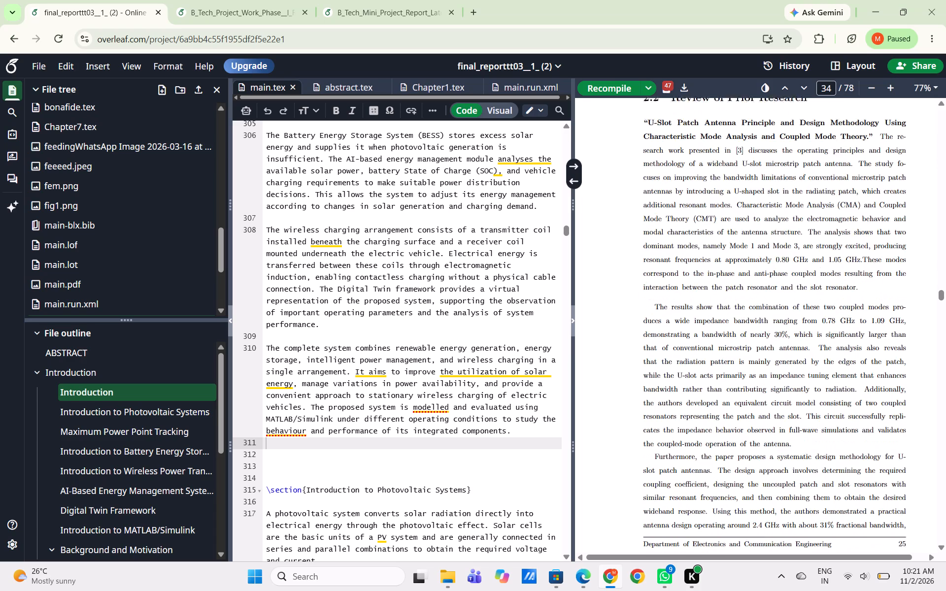
pyautogui.scroll(-4, 794, 380)
pyautogui.scroll(-2, 784, 328)
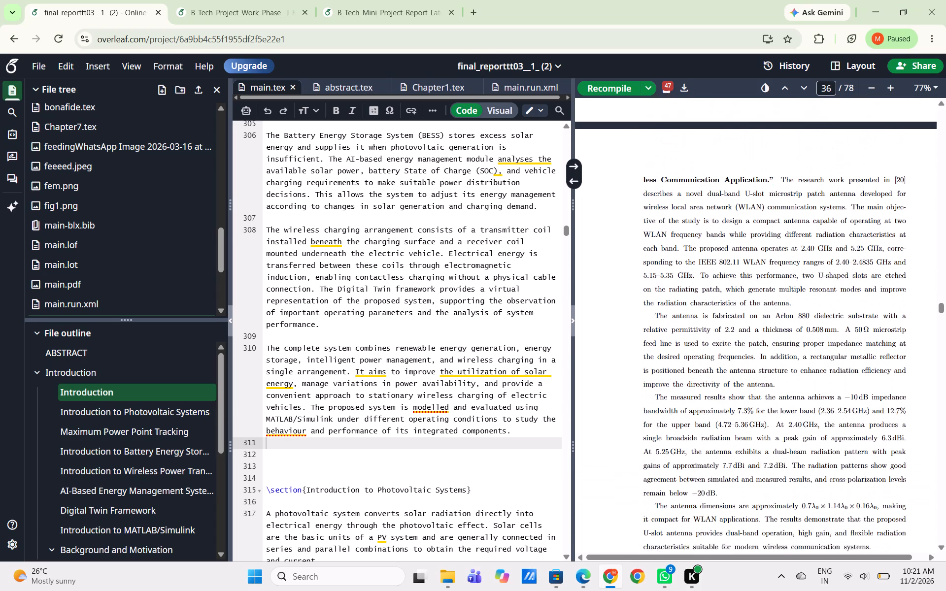
pyautogui.scroll(-5, 784, 328)
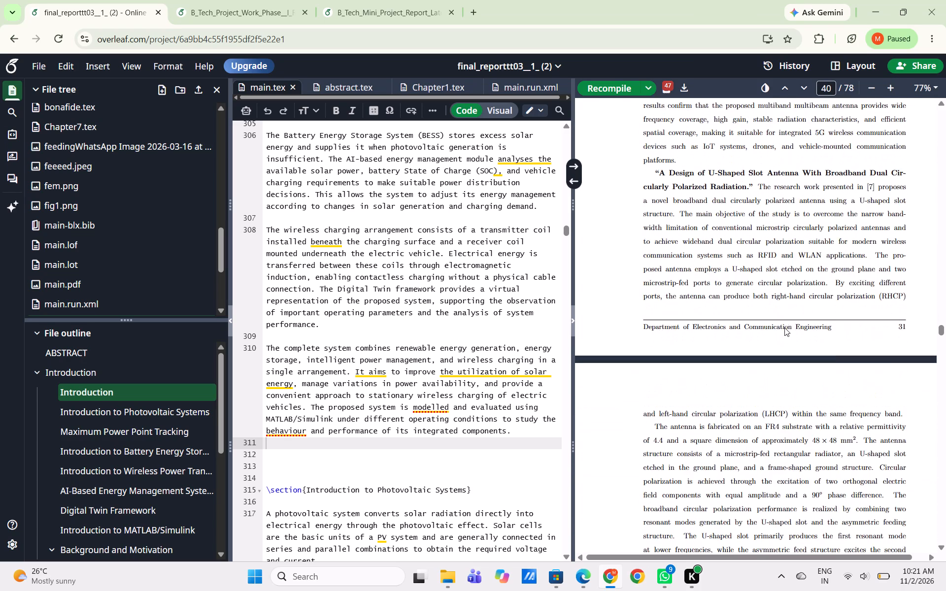
pyautogui.scroll(-8, 784, 328)
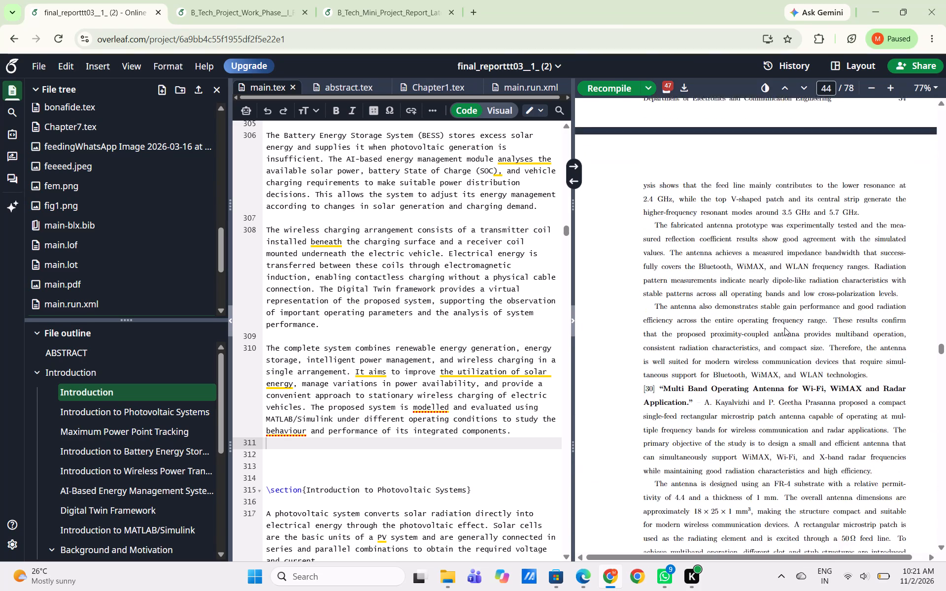
pyautogui.scroll(-7, 784, 328)
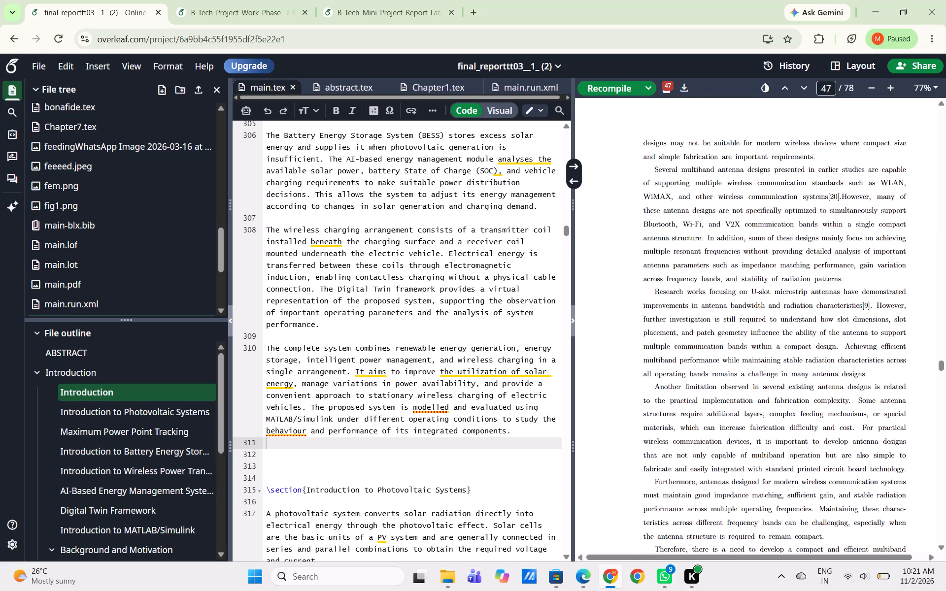
pyautogui.scroll(-5, 784, 328)
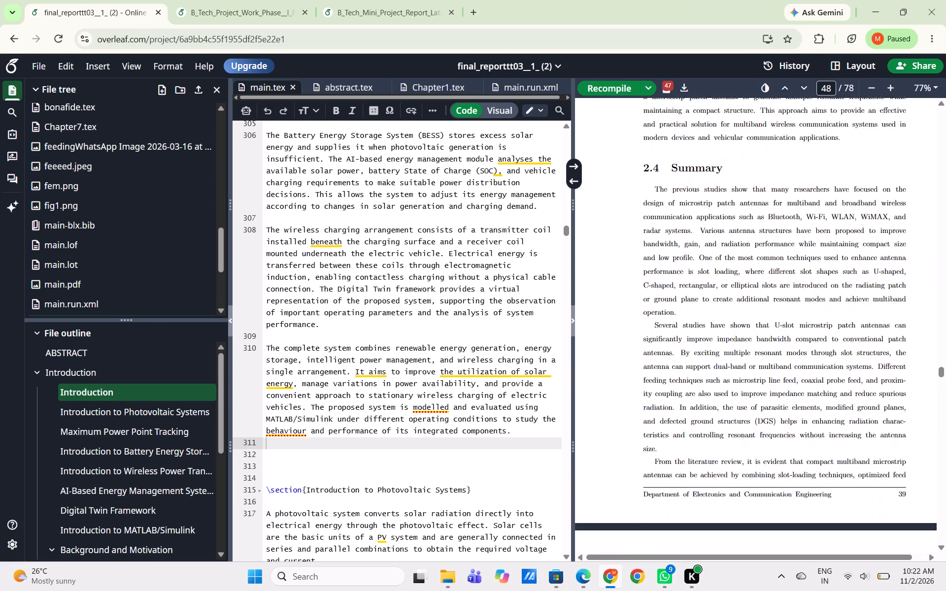
pyautogui.scroll(-1, 784, 328)
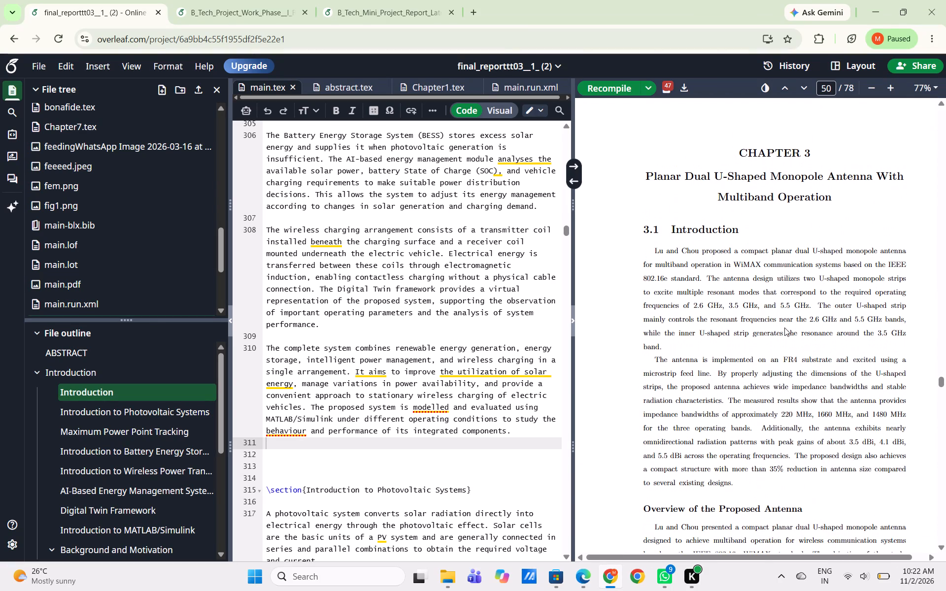
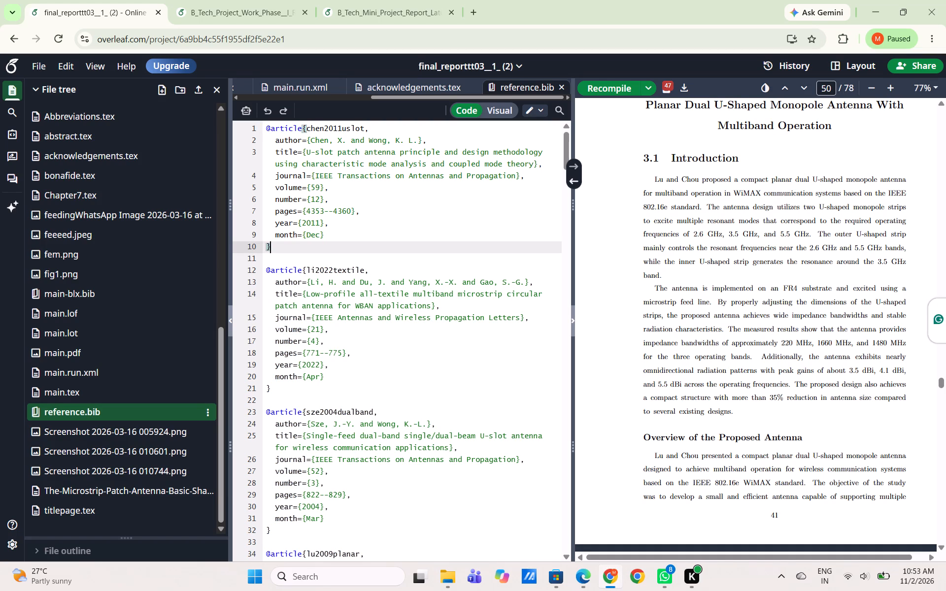
pyautogui.moveTo(267, 128); pyautogui.dragTo(319, 406)
pyautogui.scroll(1, 307, 382)
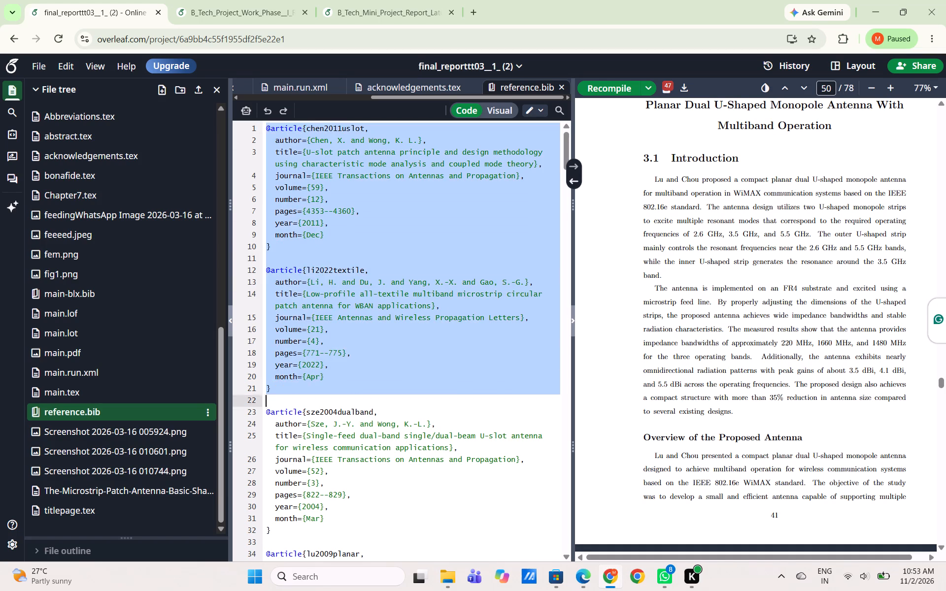
pyautogui.scroll(2, 319, 406)
pyautogui.moveTo(319, 406); pyautogui.dragTo(277, 590)
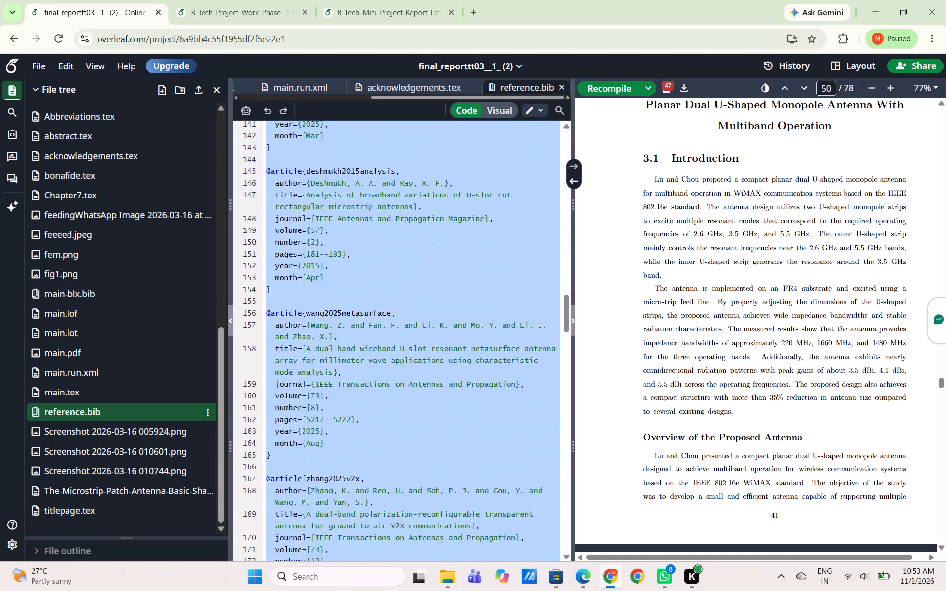
pyautogui.moveTo(277, 590); pyautogui.dragTo(268, 590)
pyautogui.scroll(1, 276, 590)
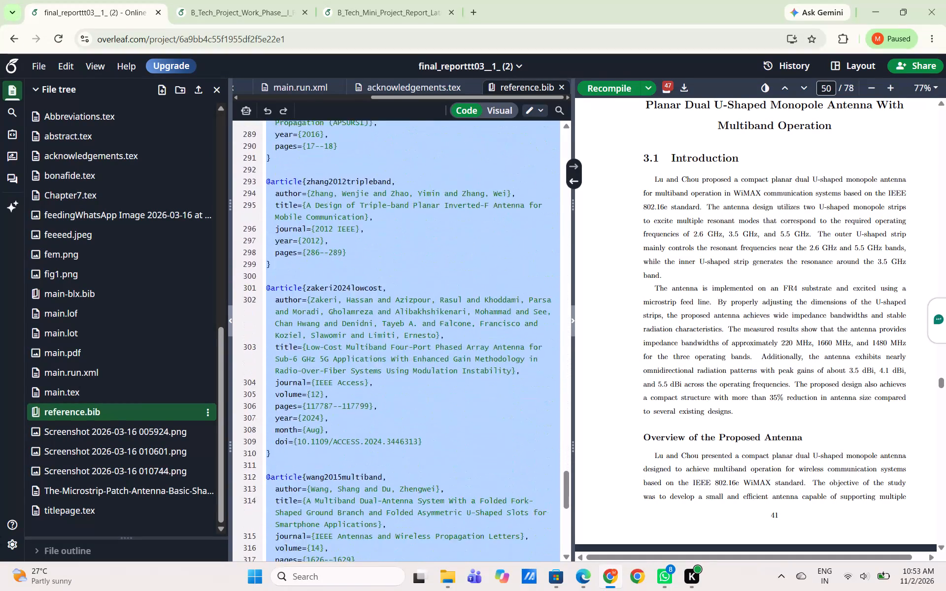
pyautogui.moveTo(268, 590); pyautogui.dragTo(268, 476)
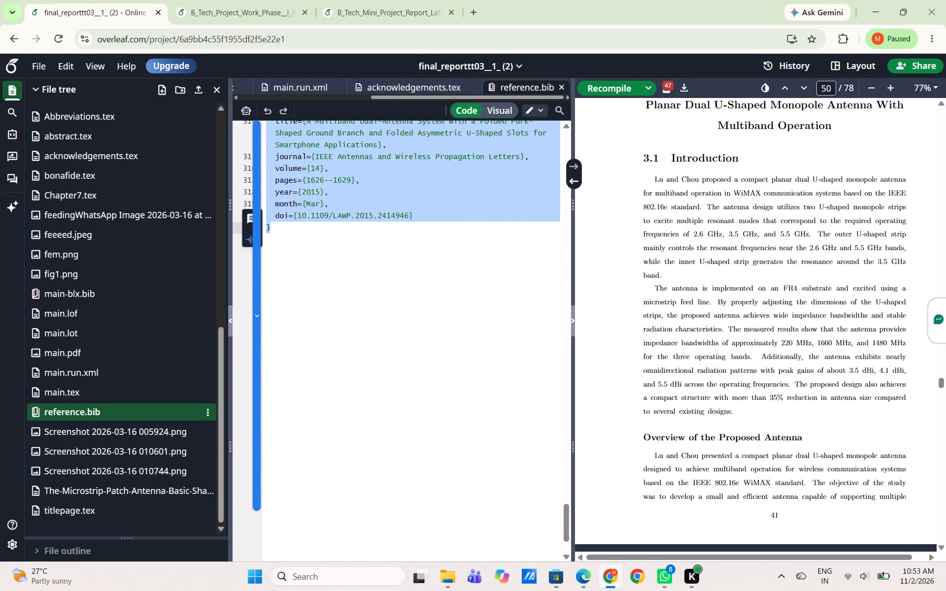
pyautogui.hotkey('ctrl', 'v')
pyautogui.scroll(9, 284, 337)
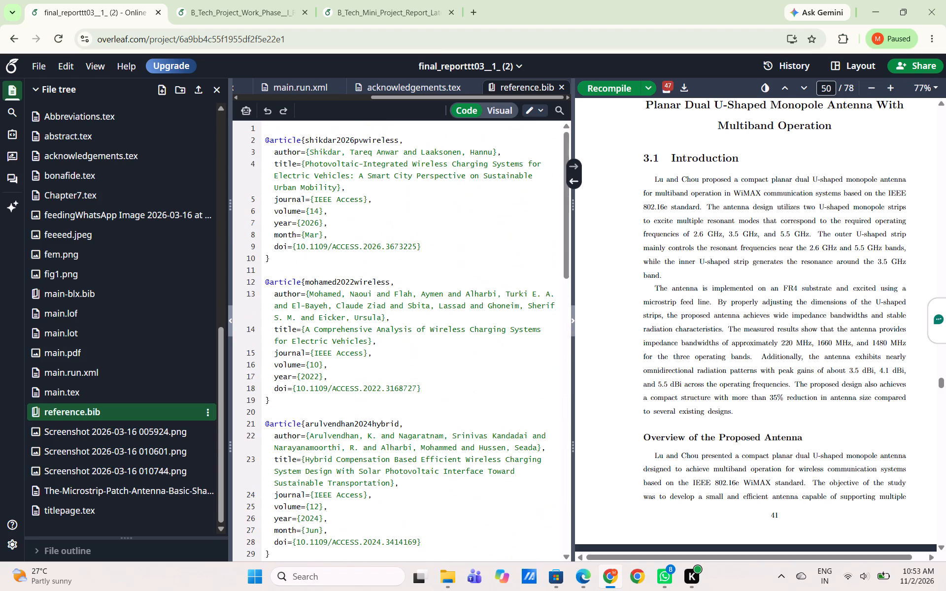
# Recompile the report and look through the later pages of the PDF, from Chapter 3 to the last page.
pyautogui.click(591, 88)
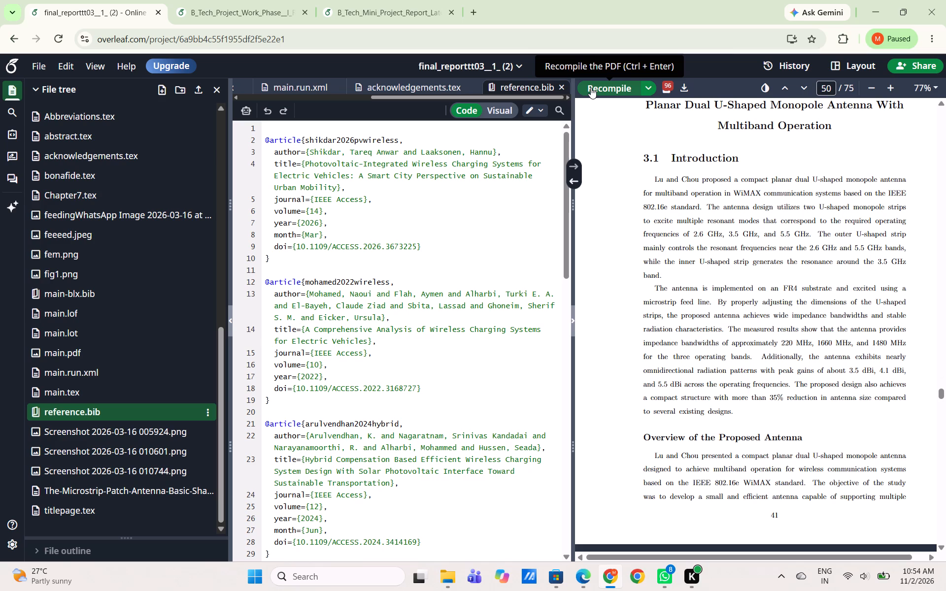
pyautogui.scroll(-8, 753, 313)
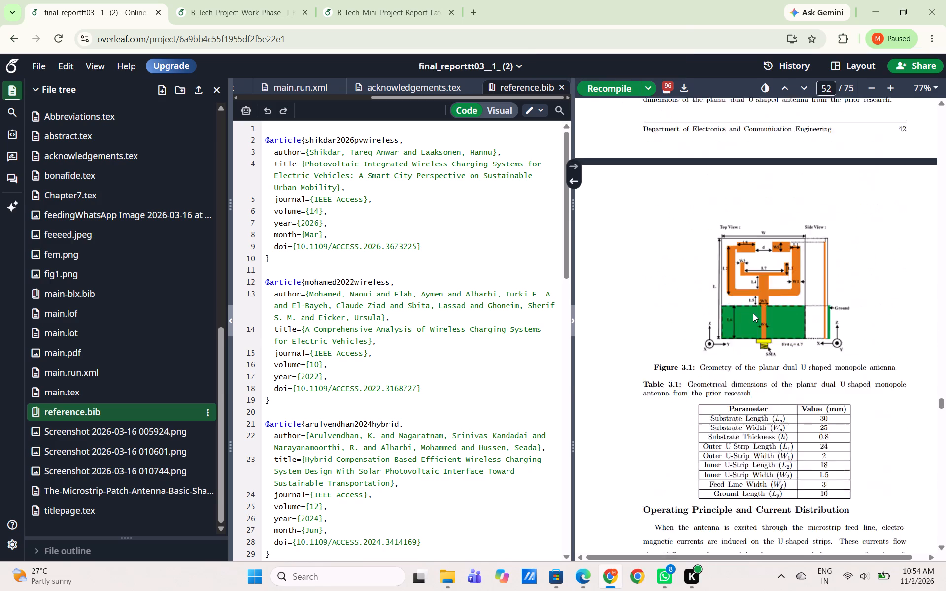
pyautogui.scroll(-19, 753, 313)
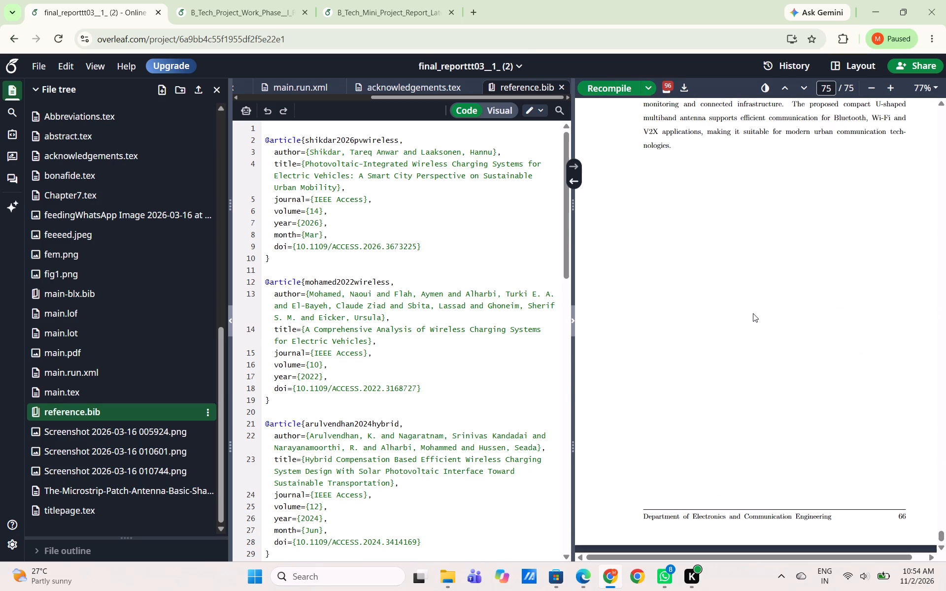
pyautogui.scroll(20, 753, 313)
pyautogui.scroll(1, 753, 313)
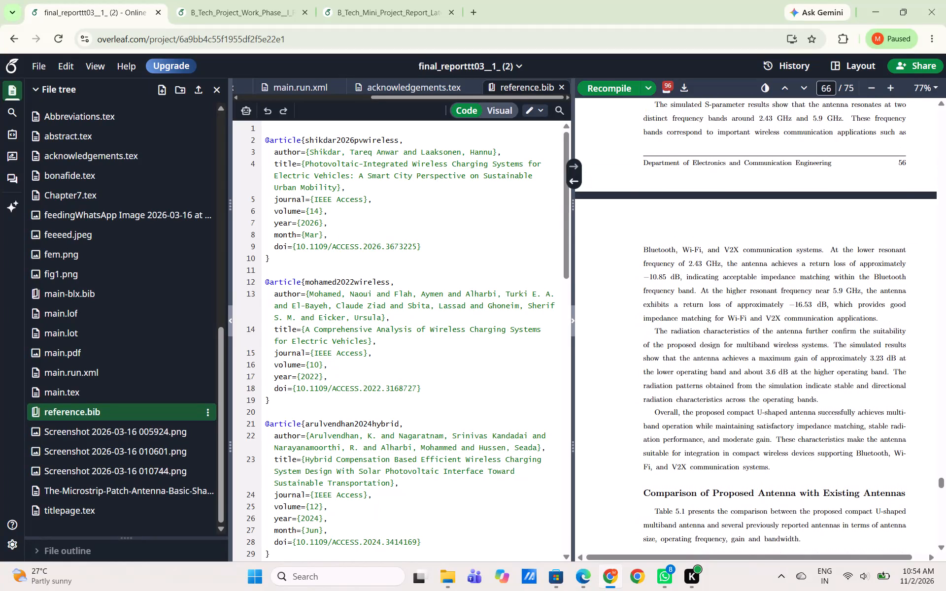
pyautogui.scroll(5, 711, 296)
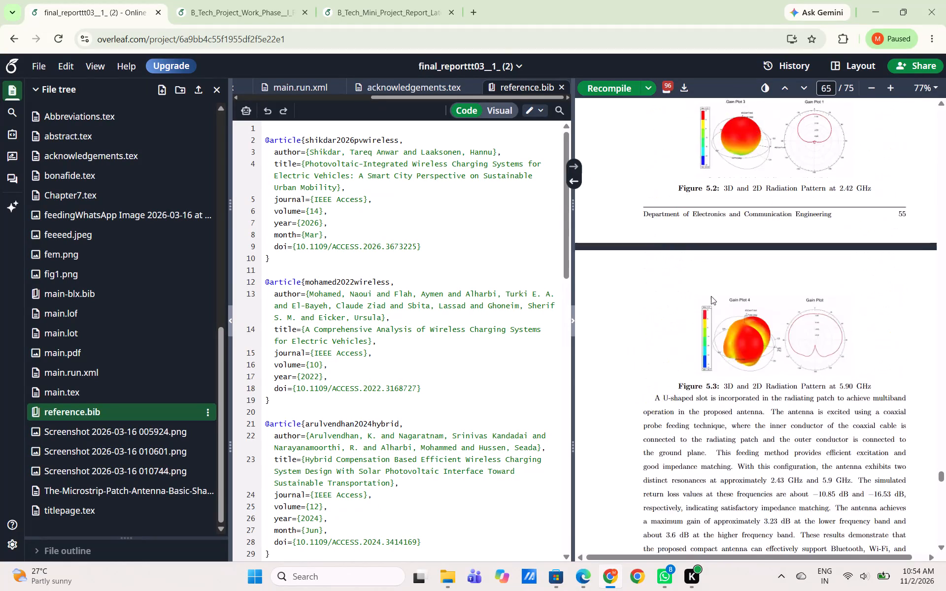
pyautogui.scroll(10, 711, 296)
pyautogui.scroll(5, 371, 300)
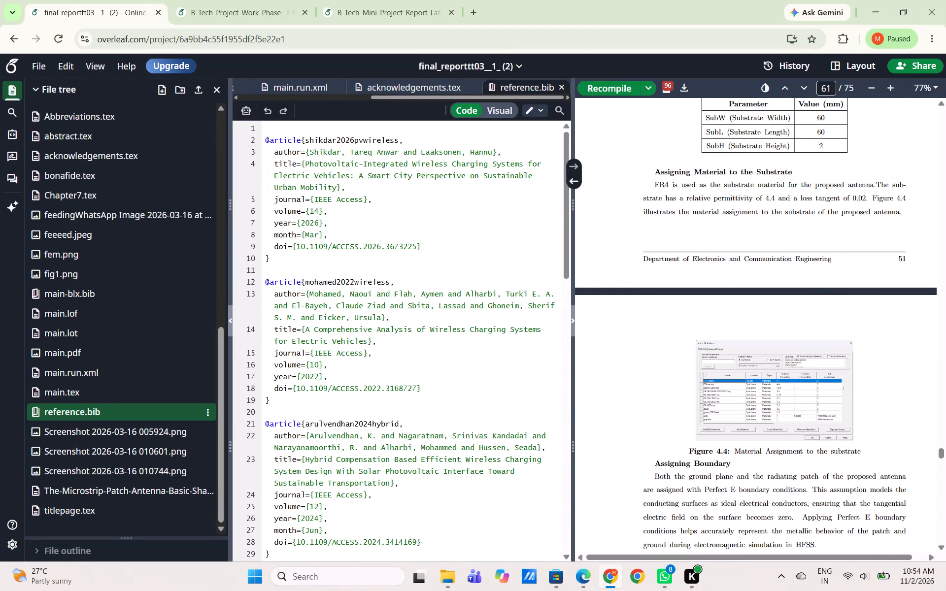
pyautogui.scroll(-8, 371, 300)
pyautogui.scroll(9, 371, 300)
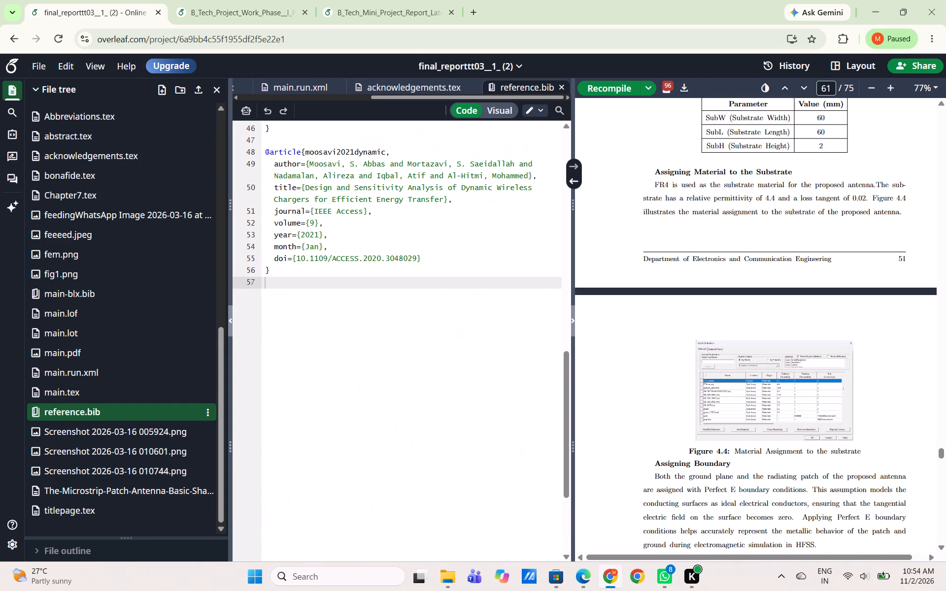
pyautogui.click(274, 290)
pyautogui.hotkey('shift', 'Return')
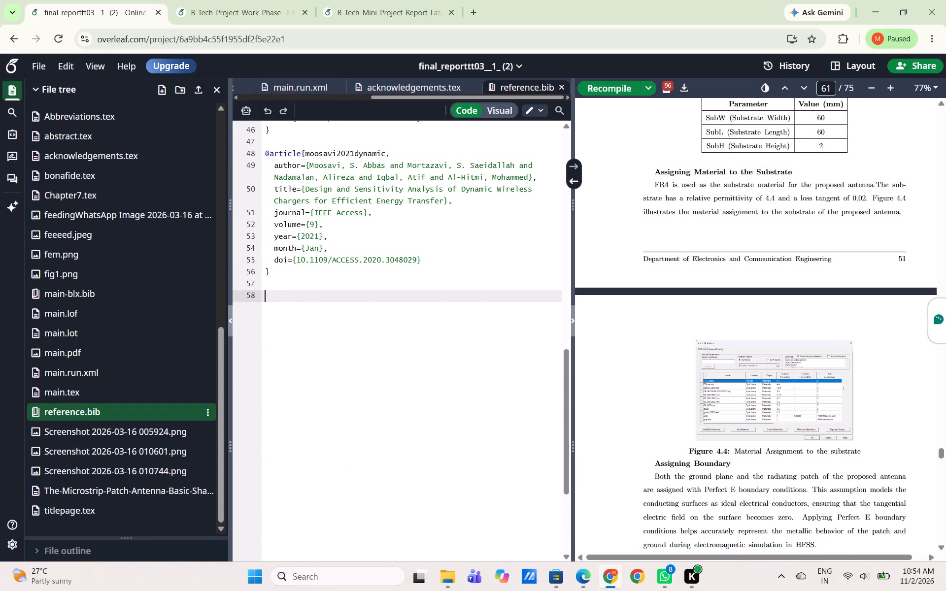
pyautogui.hotkey('ctrl', 'v')
pyautogui.scroll(-5, 385, 326)
pyautogui.scroll(3, 385, 326)
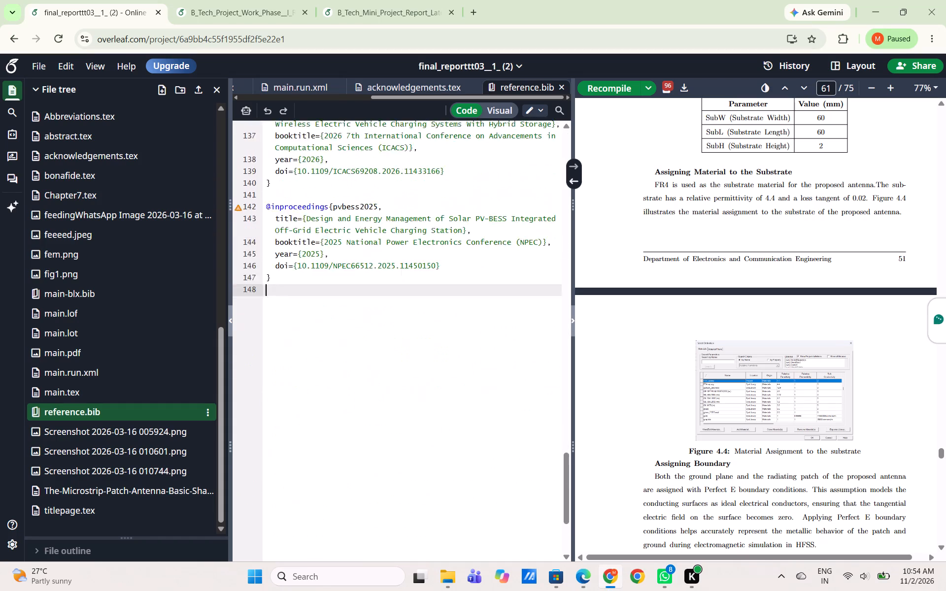
pyautogui.scroll(15, 385, 326)
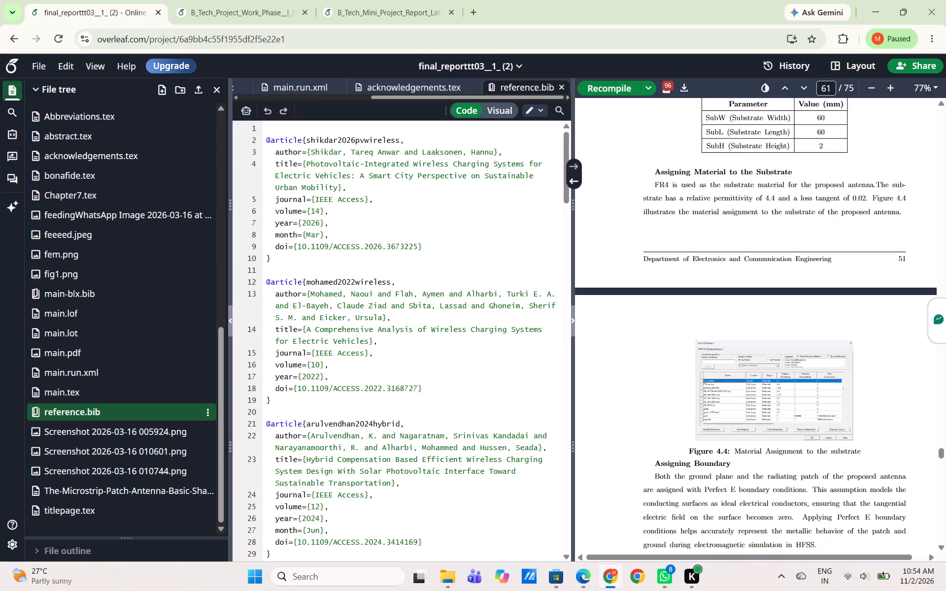
# Recompile the report with the extended reference.bib.
pyautogui.click(608, 88)
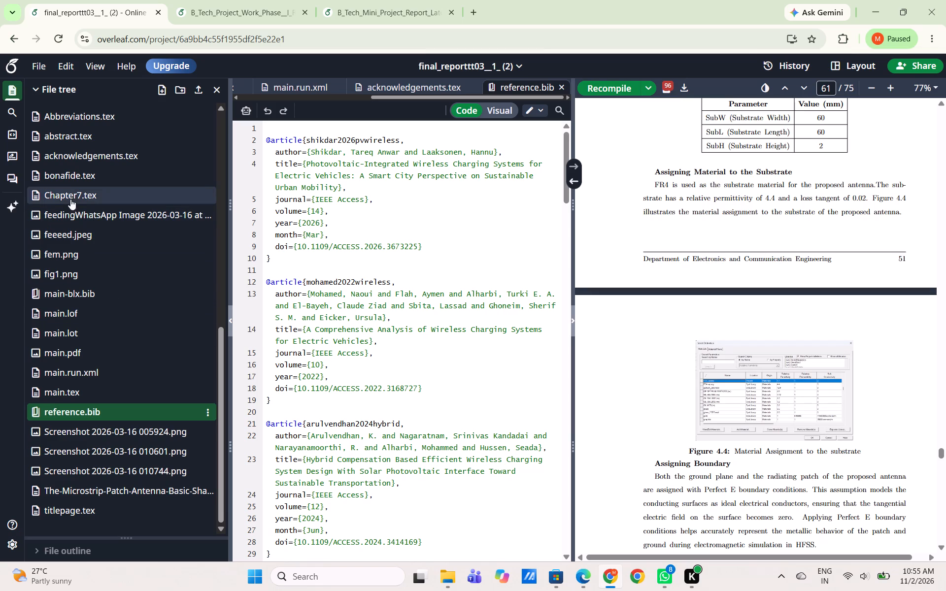
# Look over acknowledgements.tex, the first entries of reference.bib, and the opening page of Chapter 5 in the PDF.
pyautogui.click(79, 158)
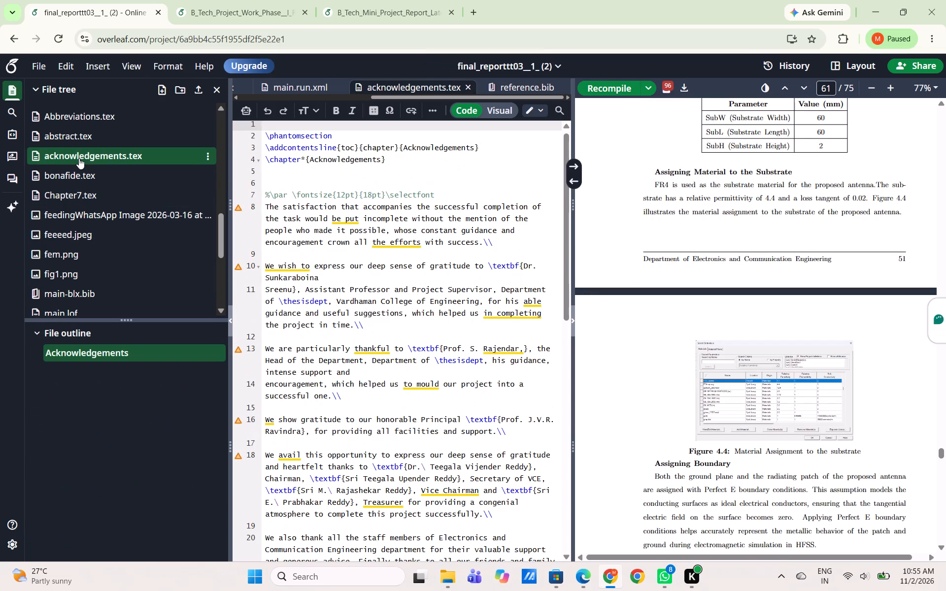
pyautogui.scroll(-1, 68, 283)
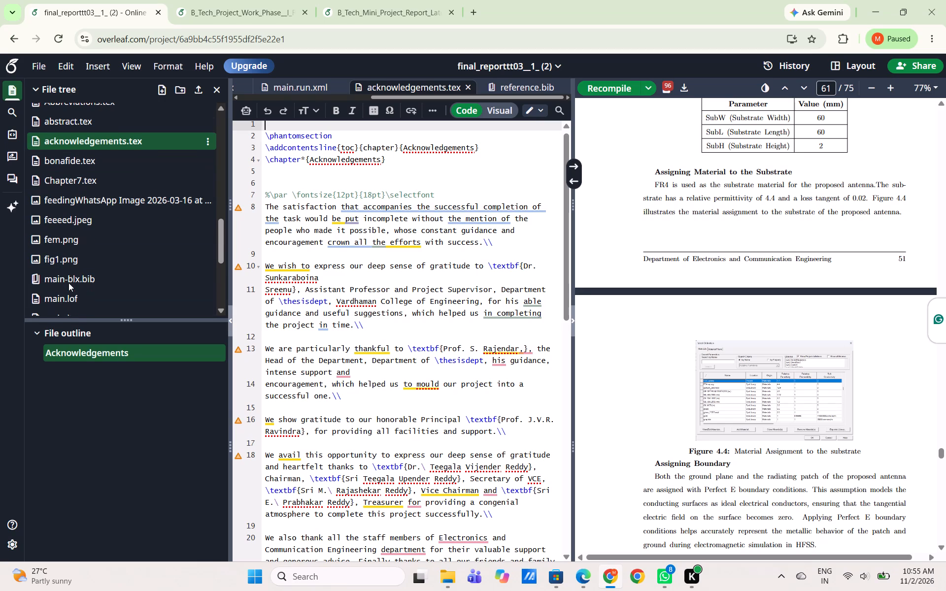
pyautogui.scroll(-1, 68, 283)
pyautogui.scroll(-4, 67, 236)
pyautogui.click(68, 213)
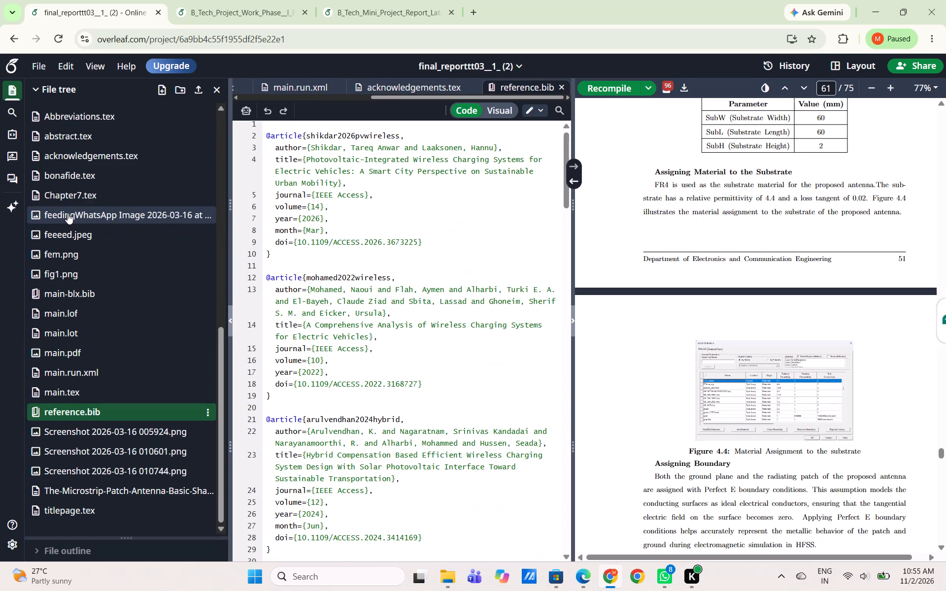
pyautogui.tripleClick(373, 136)
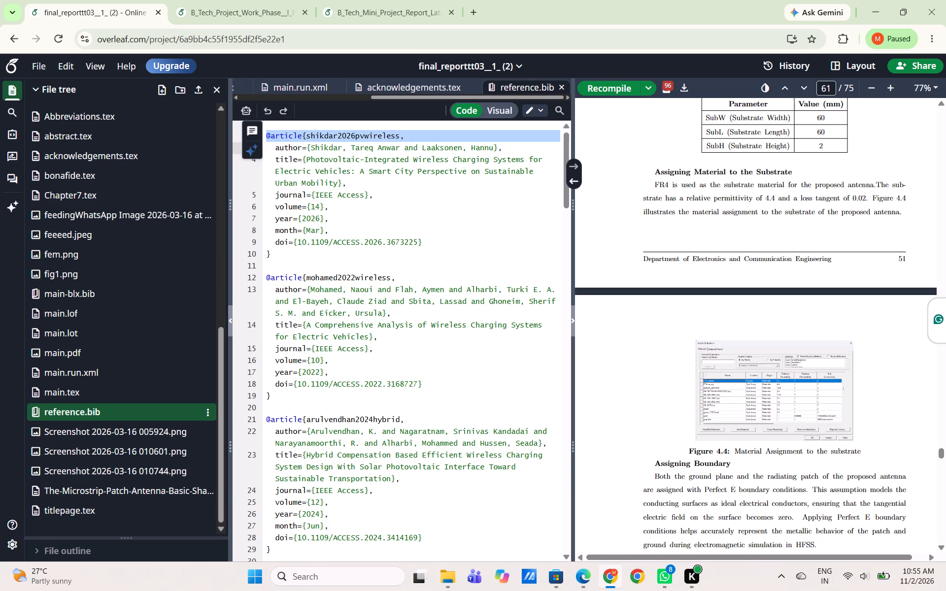
pyautogui.doubleClick(285, 149)
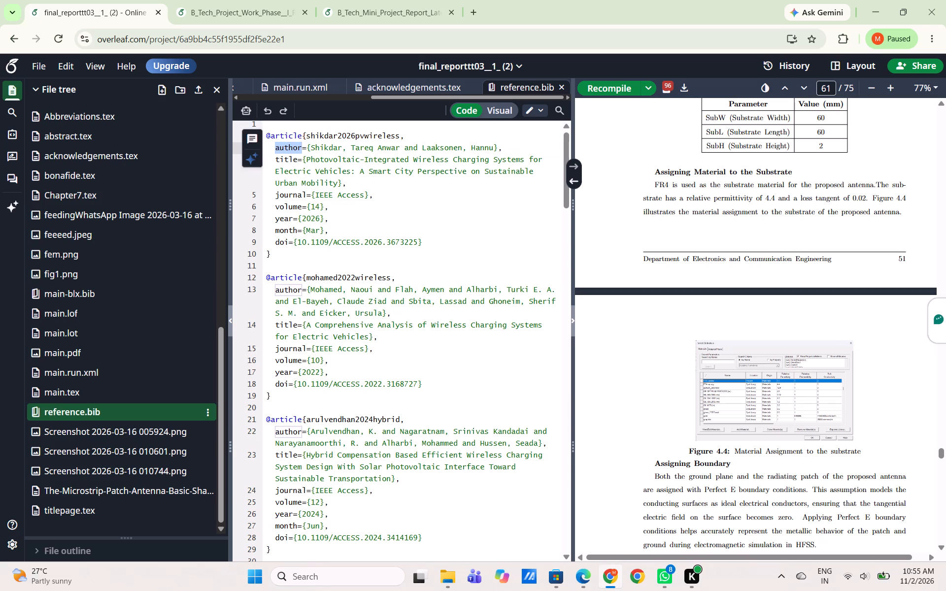
pyautogui.click(466, 219)
pyautogui.scroll(-10, 745, 263)
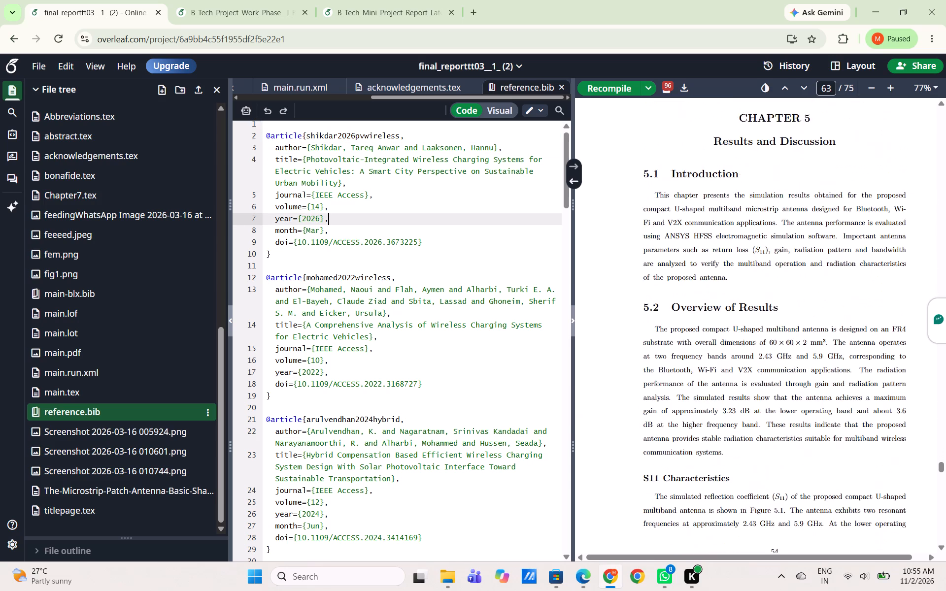
pyautogui.scroll(-2, 745, 263)
pyautogui.scroll(3, 745, 263)
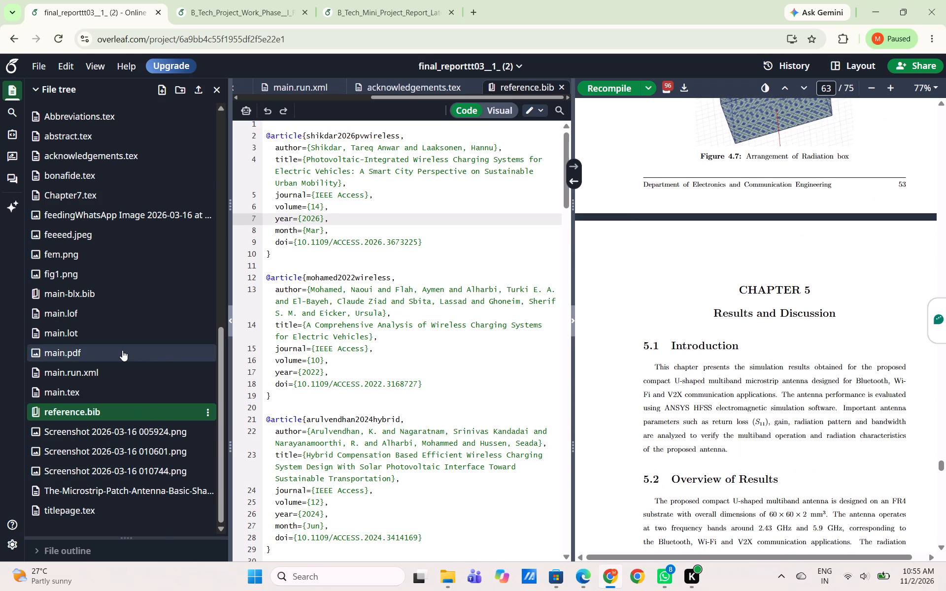
pyautogui.scroll(-3, 127, 540)
# Open main.tex and look through its outline from the abstract to the end of the Literature Survey chapter.
pyautogui.click(39, 549)
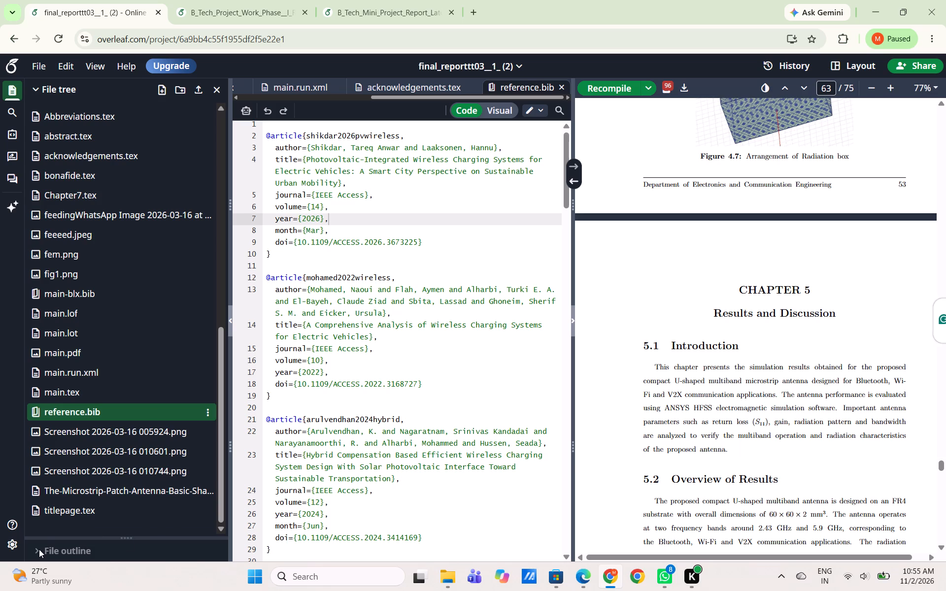
pyautogui.click(72, 396)
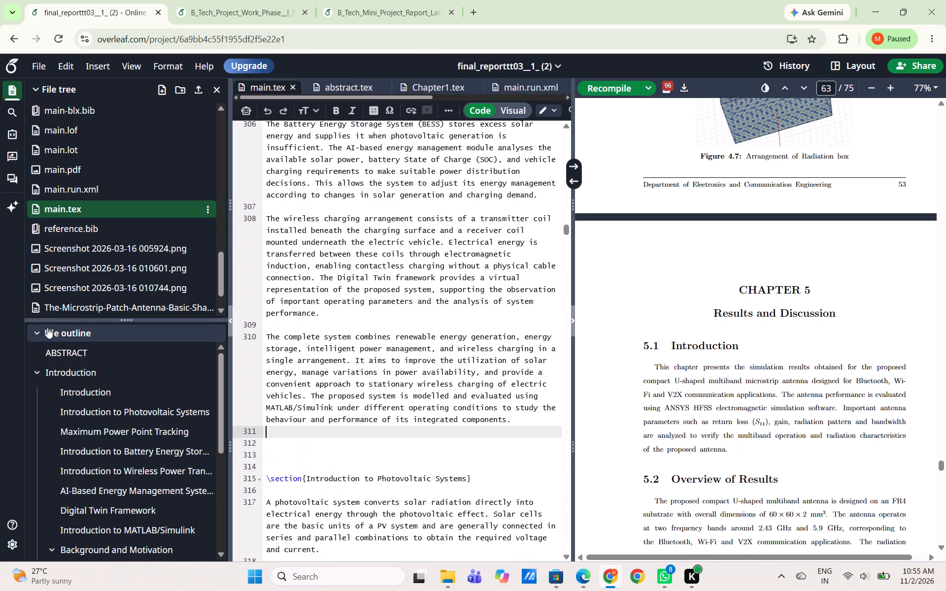
pyautogui.scroll(-5, 142, 507)
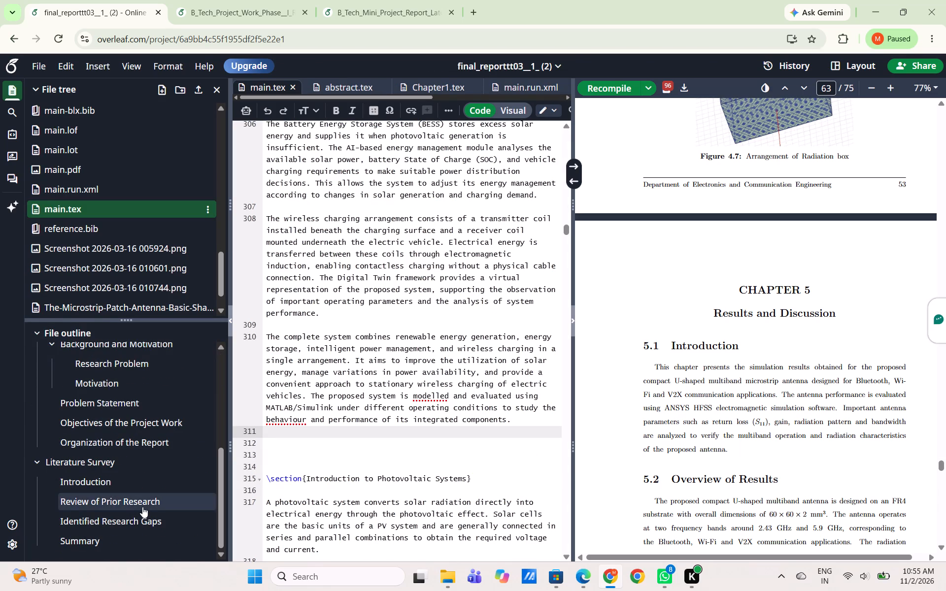
pyautogui.scroll(-5, 123, 449)
pyautogui.scroll(2, 123, 449)
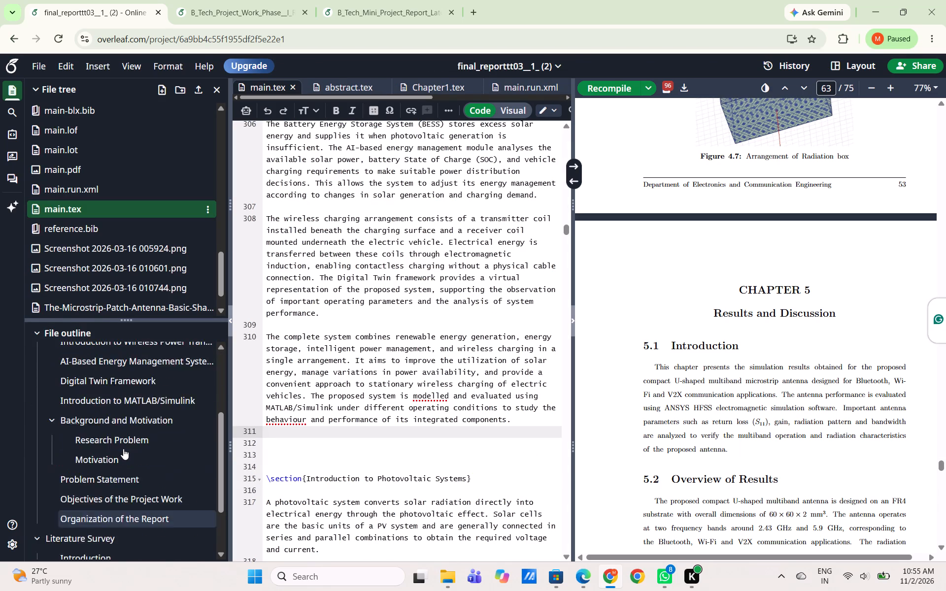
pyautogui.scroll(4, 123, 449)
pyautogui.scroll(1, 116, 306)
# Look through the source files Chapter7.tex, acknowledgements.tex, abstract.tex and Chapter6.tex for their content.
pyautogui.scroll(1, 116, 306)
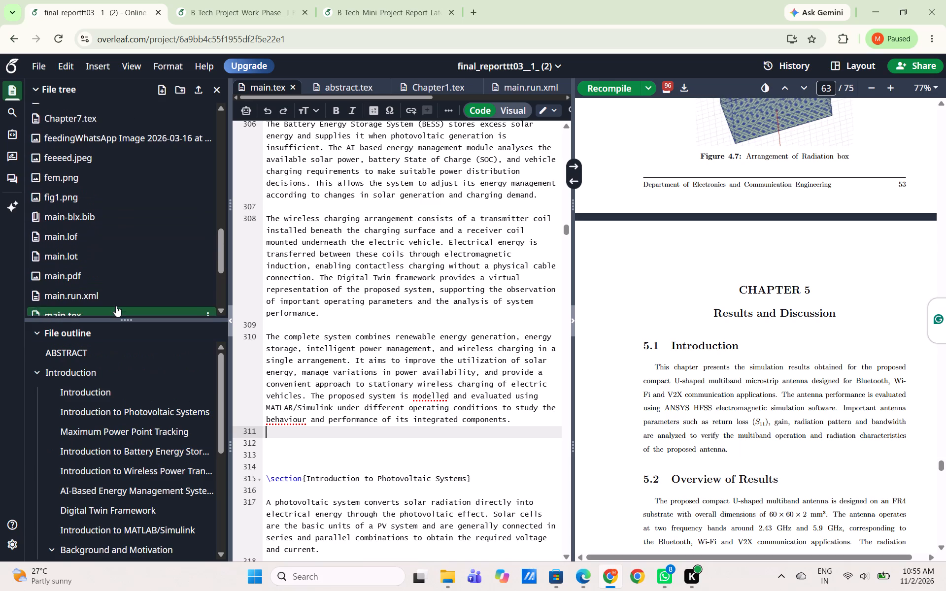
pyautogui.scroll(1, 114, 258)
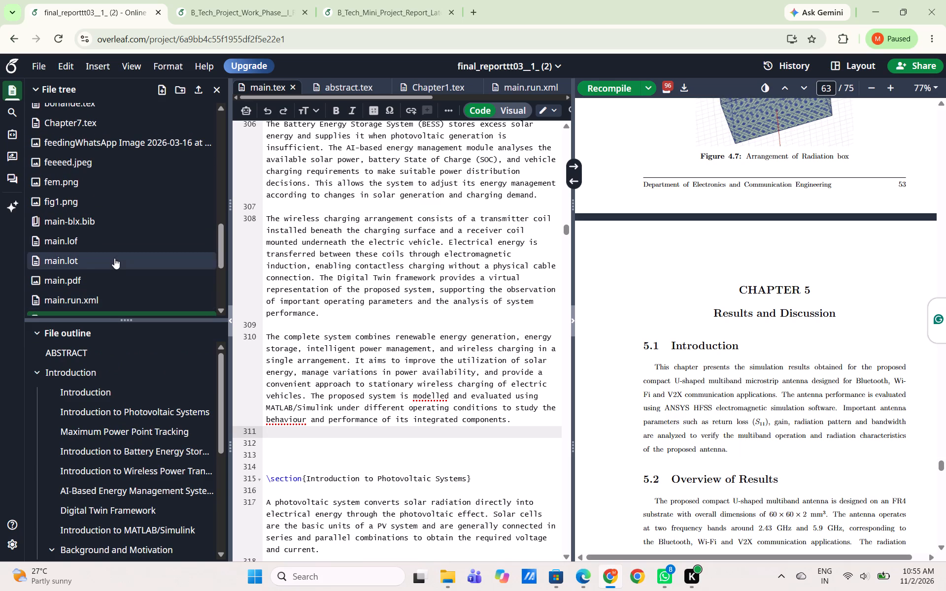
pyautogui.scroll(2, 114, 258)
pyautogui.click(82, 253)
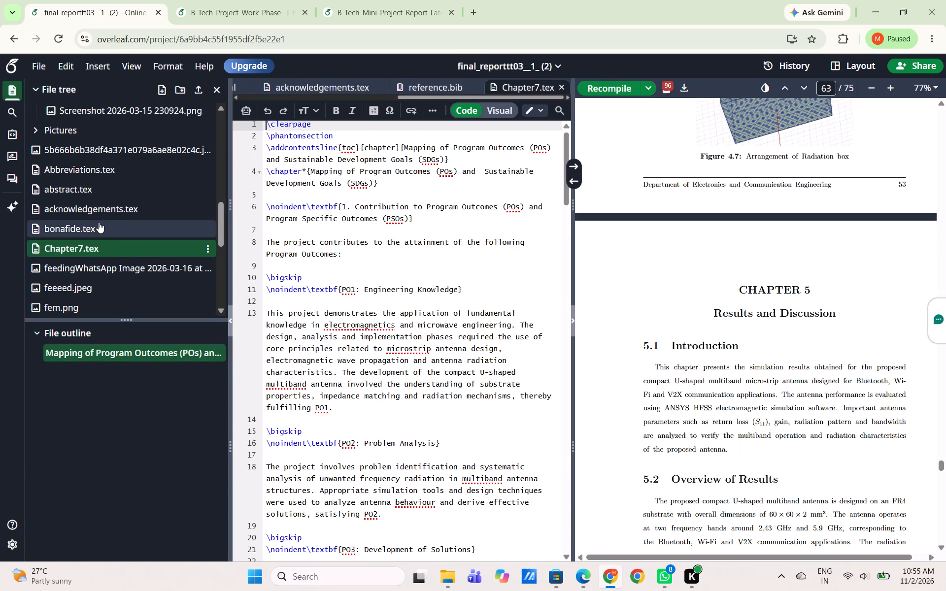
pyautogui.scroll(1, 99, 222)
pyautogui.doubleClick(101, 272)
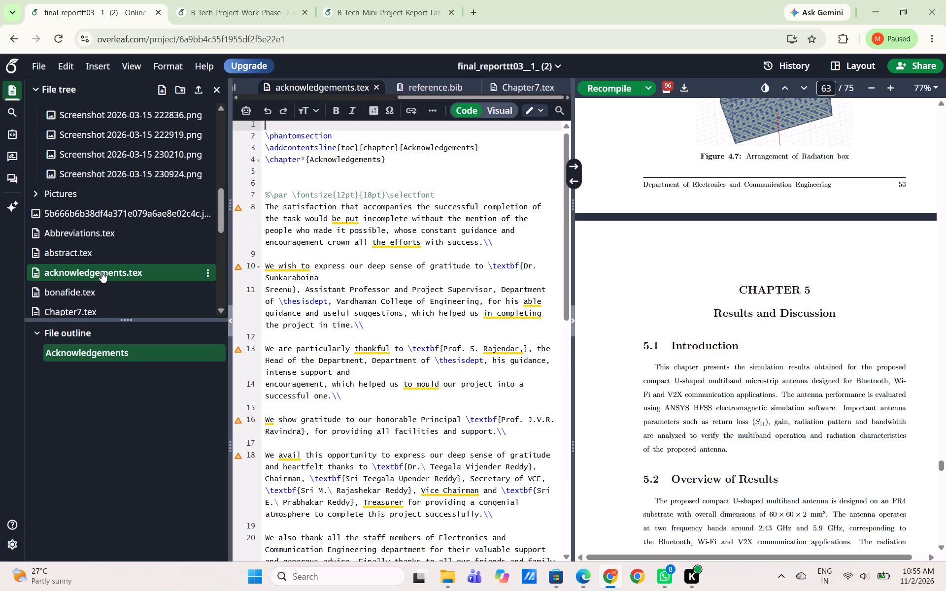
pyautogui.click(93, 254)
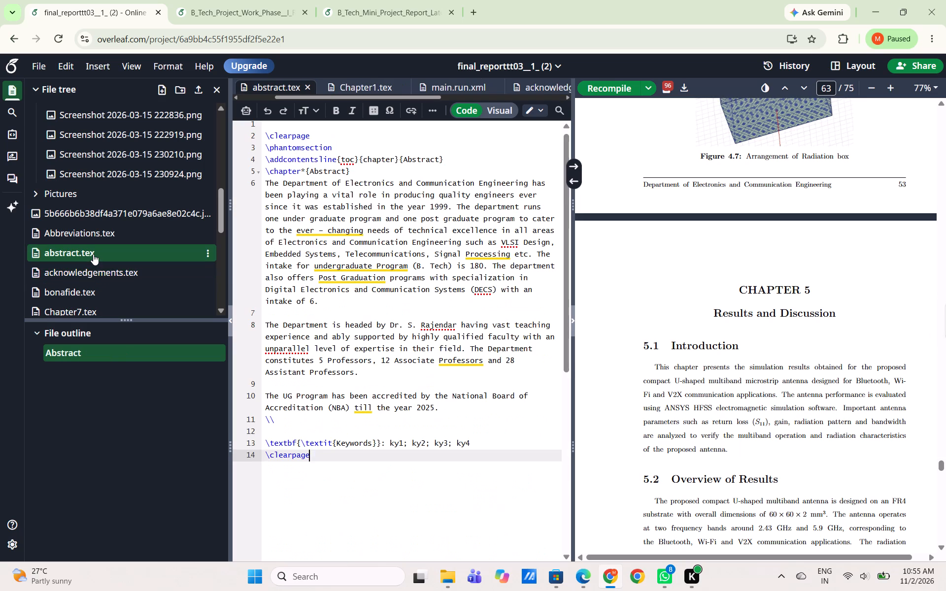
pyautogui.scroll(1, 100, 216)
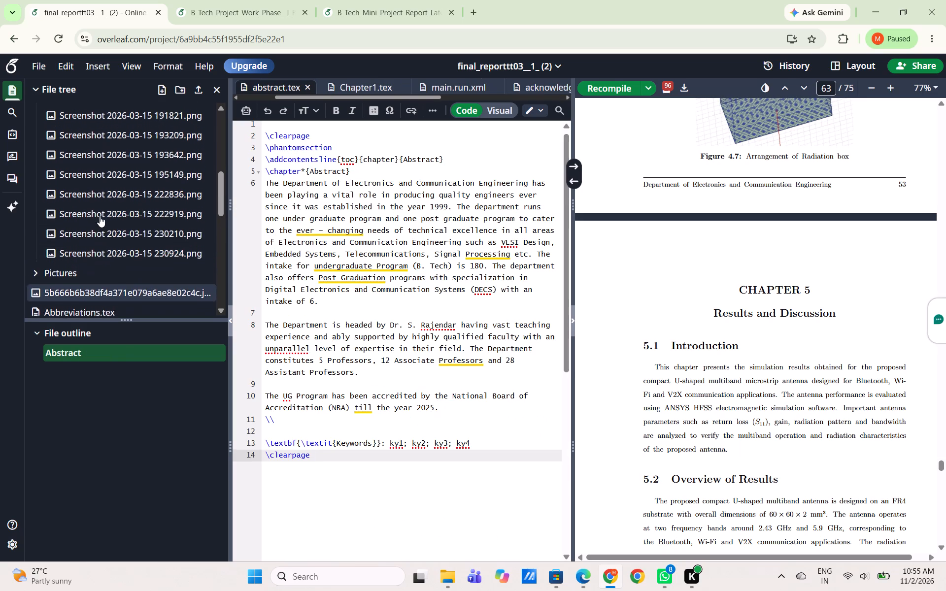
pyautogui.scroll(3, 100, 216)
pyautogui.scroll(-3, 100, 216)
pyautogui.scroll(2, 100, 216)
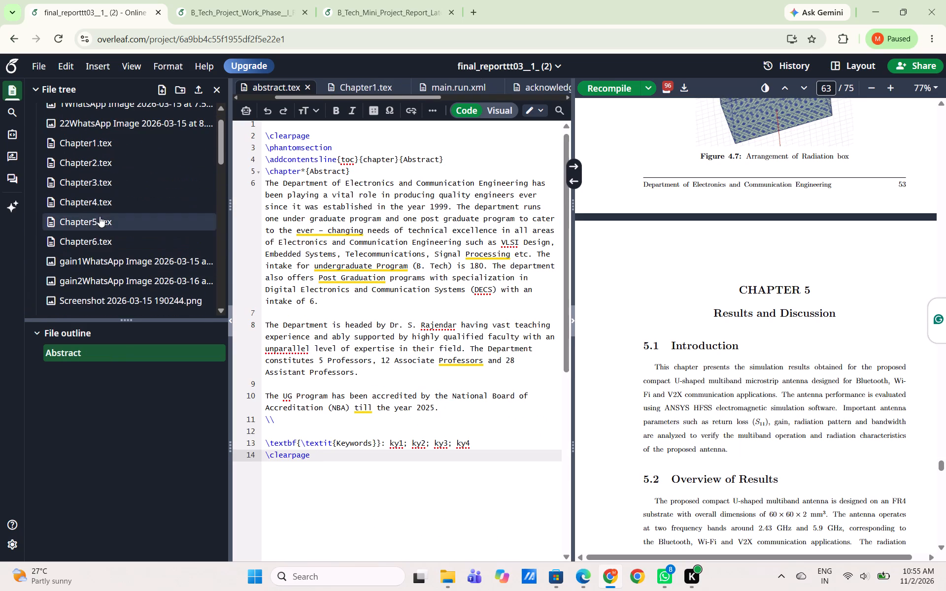
pyautogui.click(94, 236)
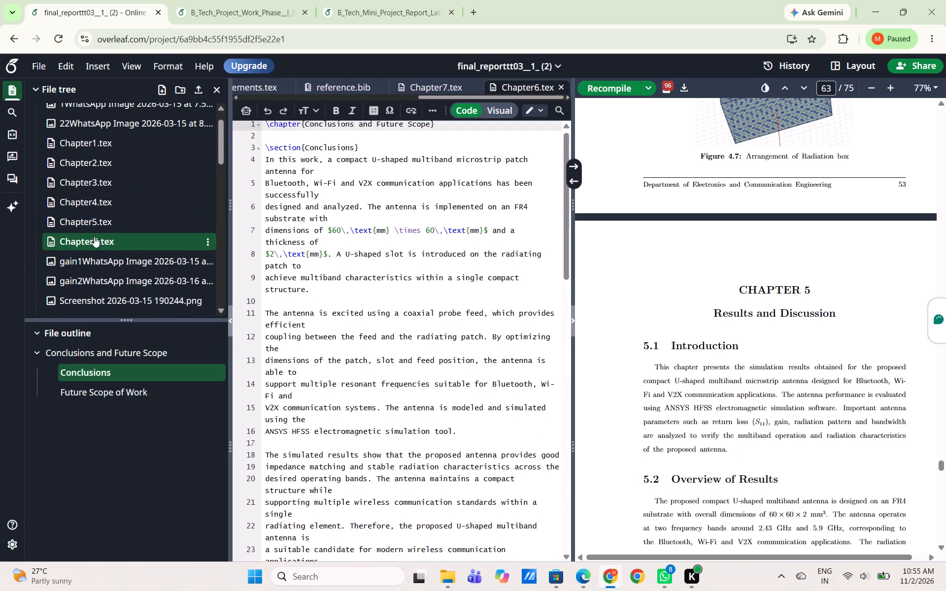
# Go back to reference.bib and check the end of the file.
pyautogui.scroll(-6, 97, 208)
pyautogui.scroll(1, 97, 208)
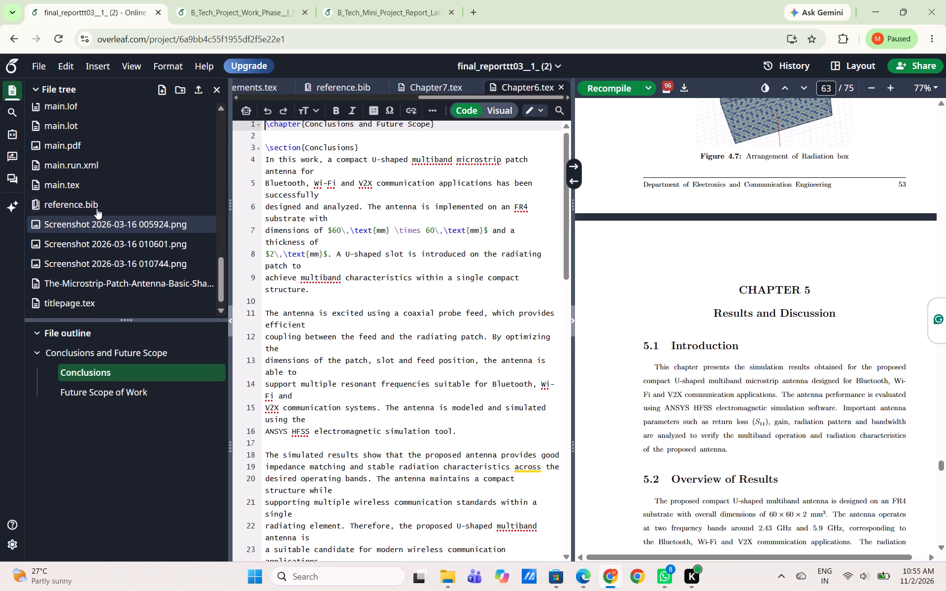
pyautogui.click(87, 208)
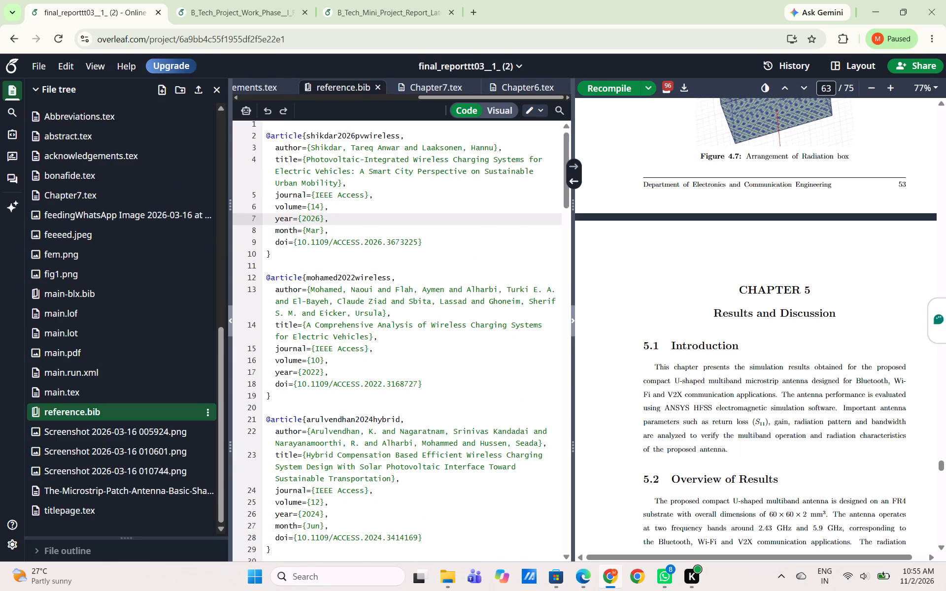
pyautogui.scroll(-18, 451, 332)
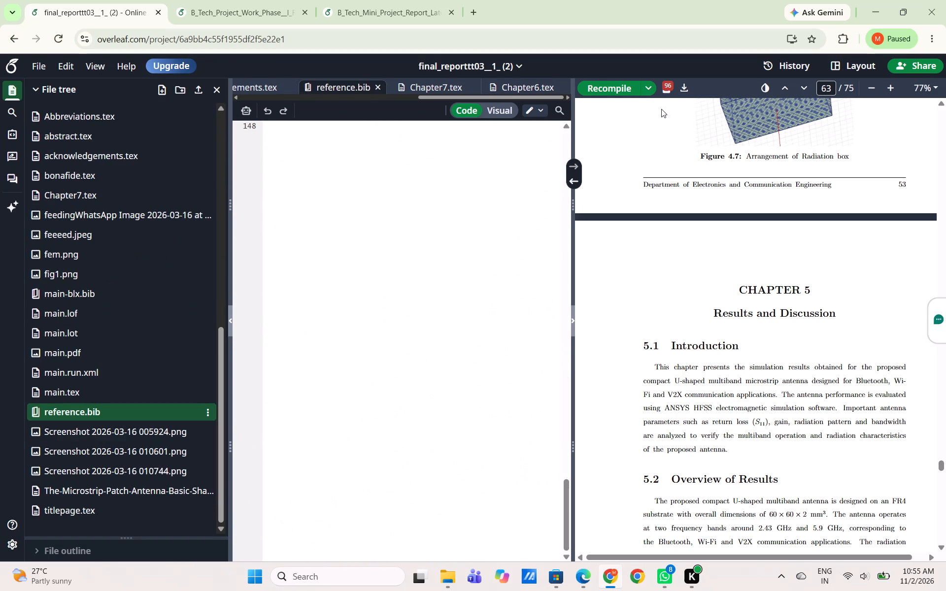
# Recompile the final_reporttt03 report.
pyautogui.click(608, 93)
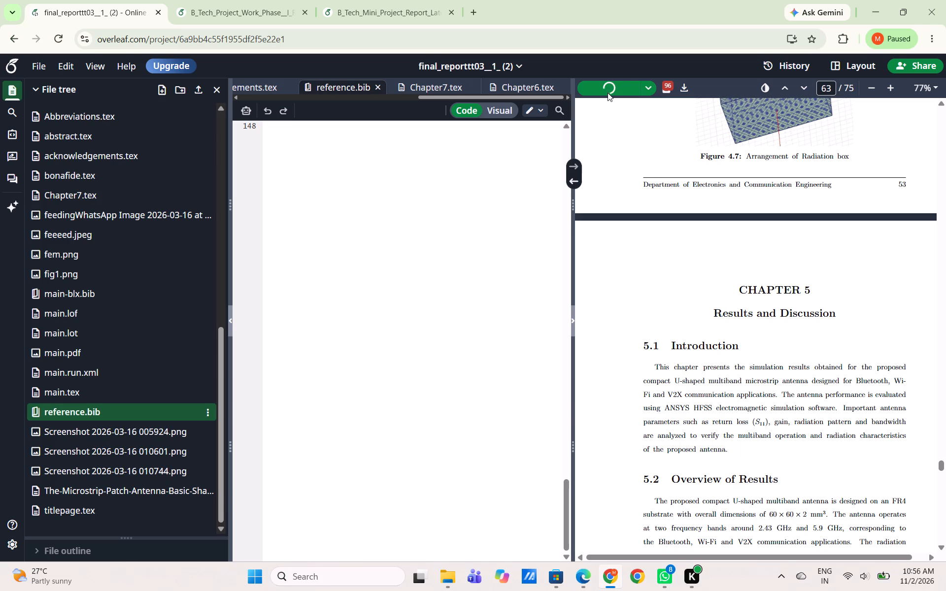
# Look through the Results and Discussion chapter in the compiled PDF, including its figures, analysis and comparison table.
pyautogui.scroll(-16, 716, 372)
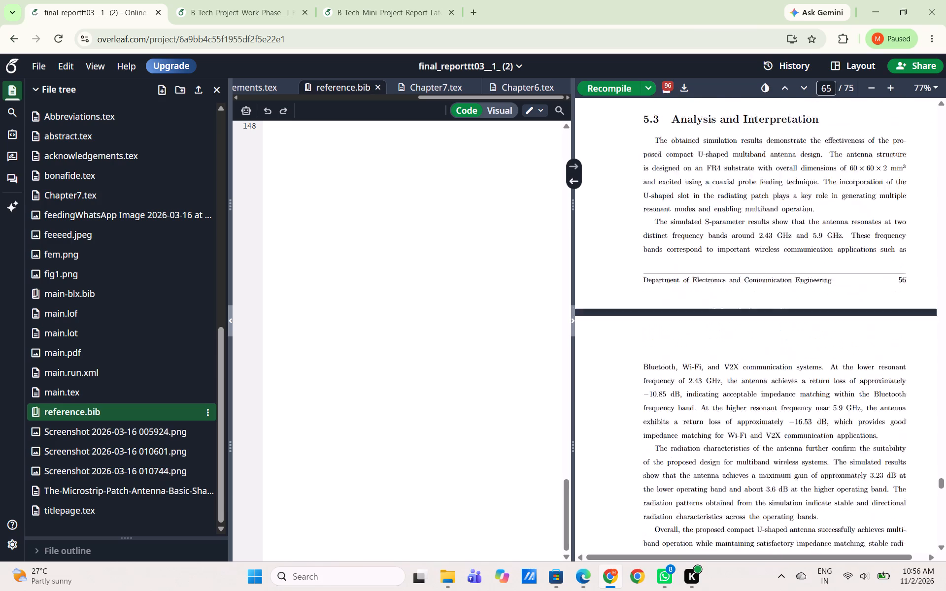
pyautogui.scroll(-12, 716, 372)
pyautogui.scroll(8, 716, 372)
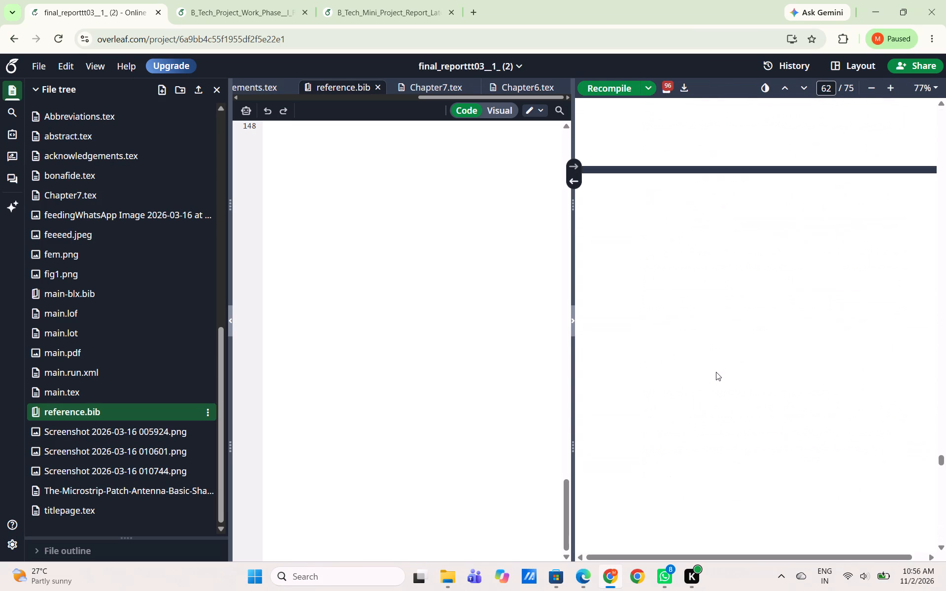
pyautogui.scroll(-14, 716, 372)
pyautogui.scroll(3, 716, 372)
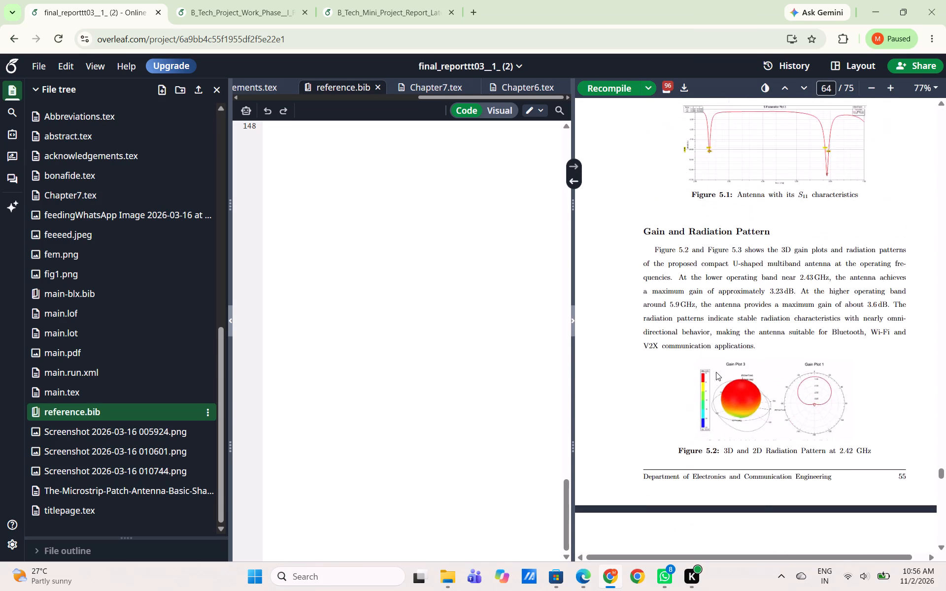
pyautogui.scroll(-20, 716, 372)
pyautogui.scroll(-19, 716, 372)
pyautogui.scroll(13, 716, 372)
pyautogui.scroll(-4, 716, 372)
pyautogui.scroll(10, 716, 372)
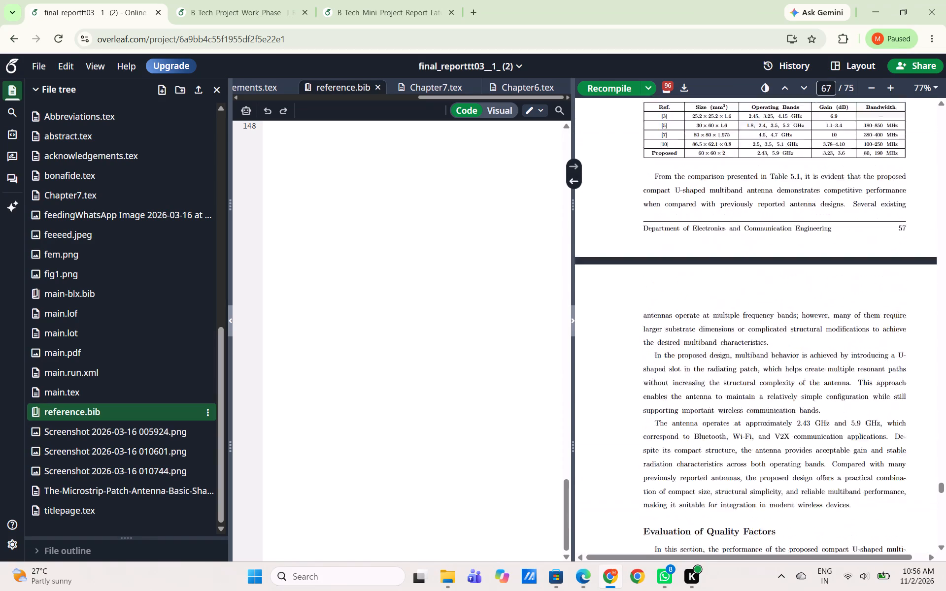
# Go back to the Literature Survey chapter in the compiled PDF and examine its introduction and in-text citations.
pyautogui.scroll(15, 716, 372)
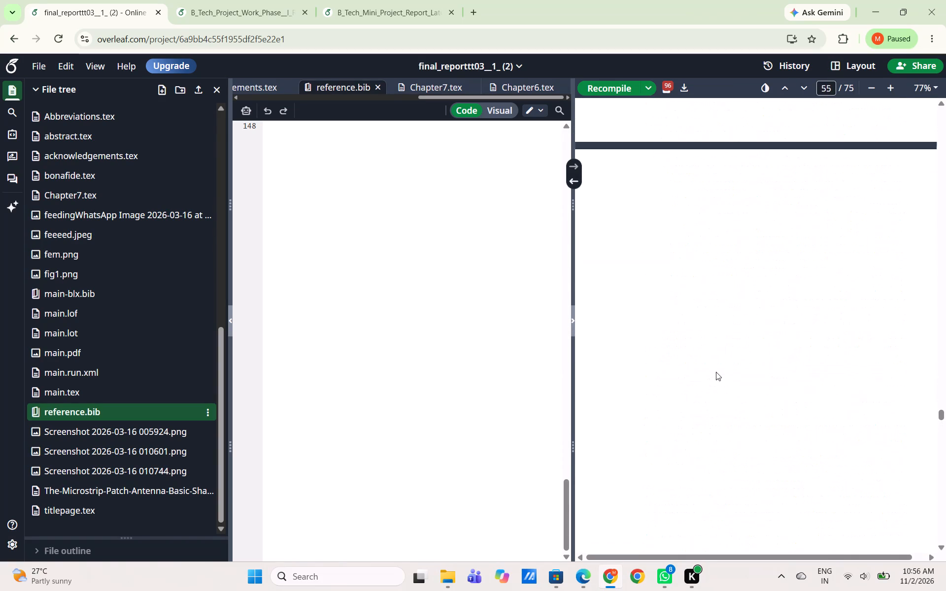
pyautogui.scroll(20, 716, 372)
pyautogui.scroll(2, 716, 372)
pyautogui.scroll(-11, 716, 372)
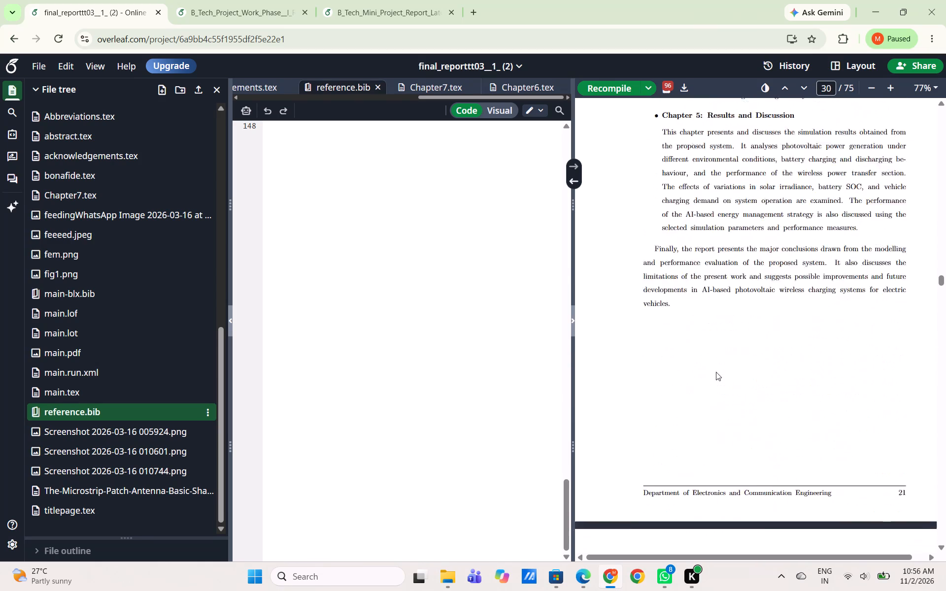
pyautogui.scroll(-4, 716, 372)
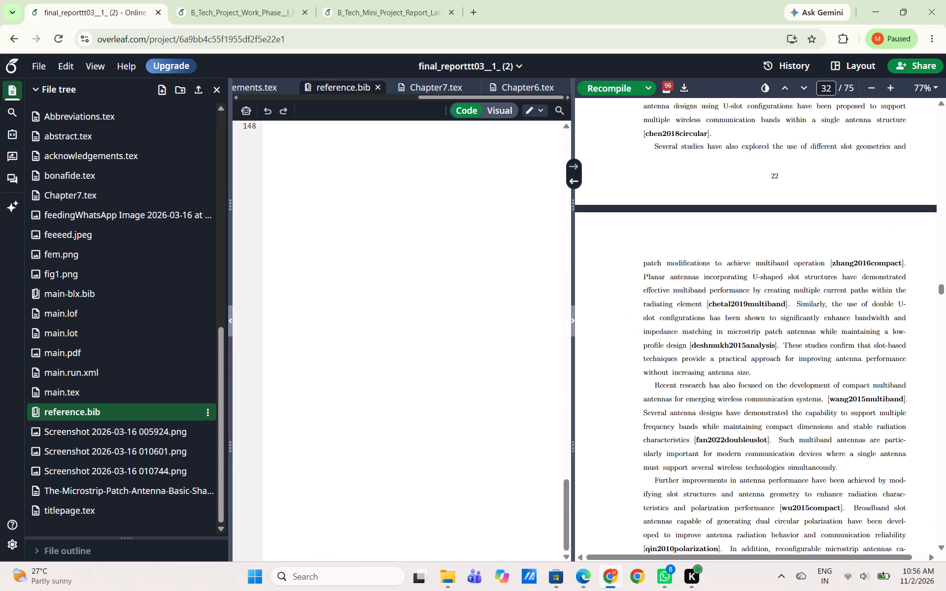
pyautogui.scroll(4, 716, 372)
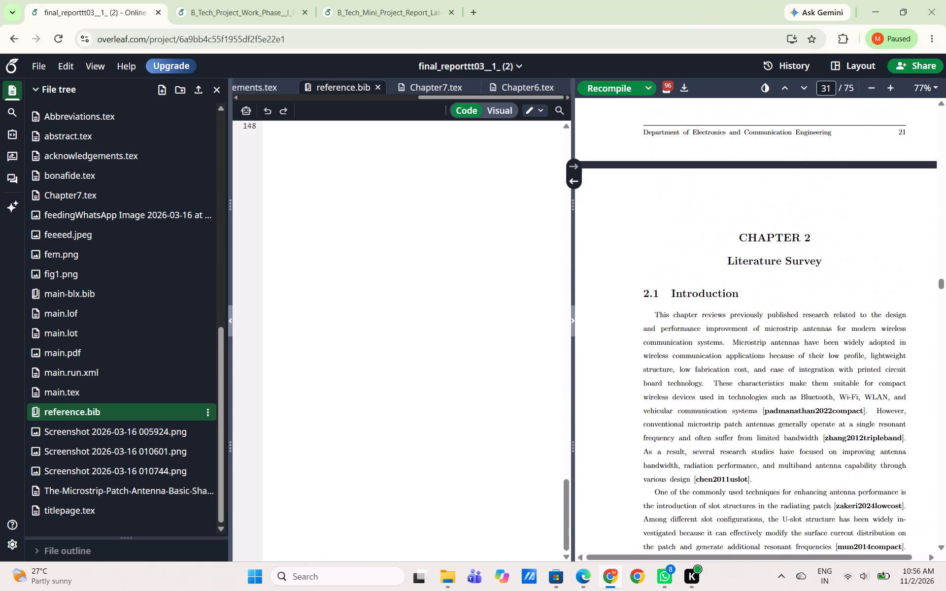
pyautogui.scroll(-2, 716, 372)
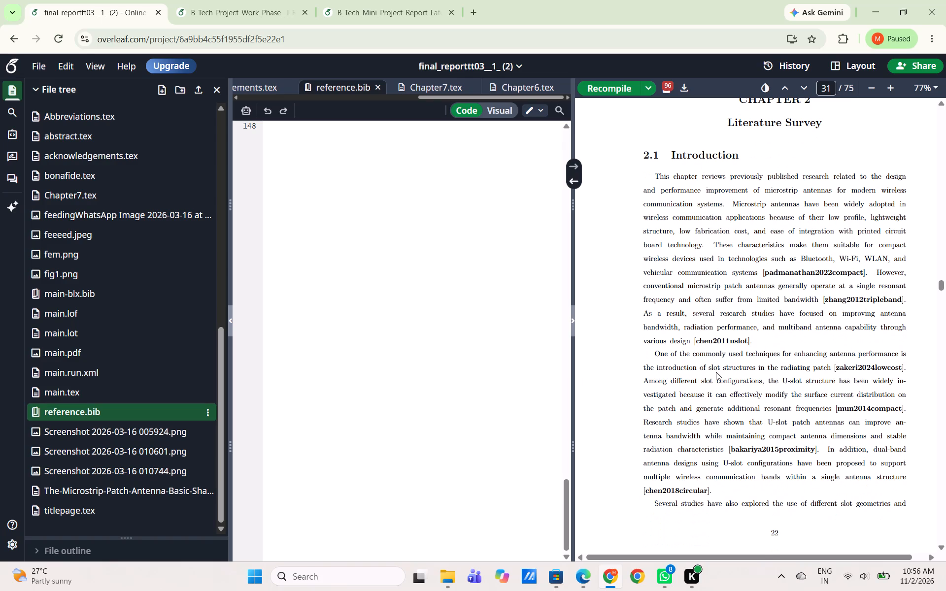
pyautogui.click(281, 15)
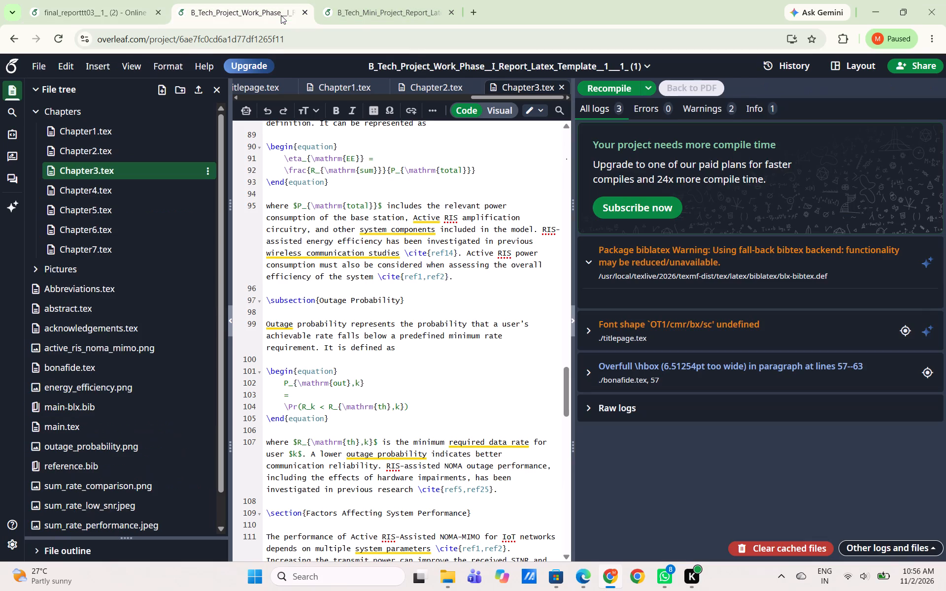
pyautogui.click(101, 4)
pyautogui.scroll(1, 708, 368)
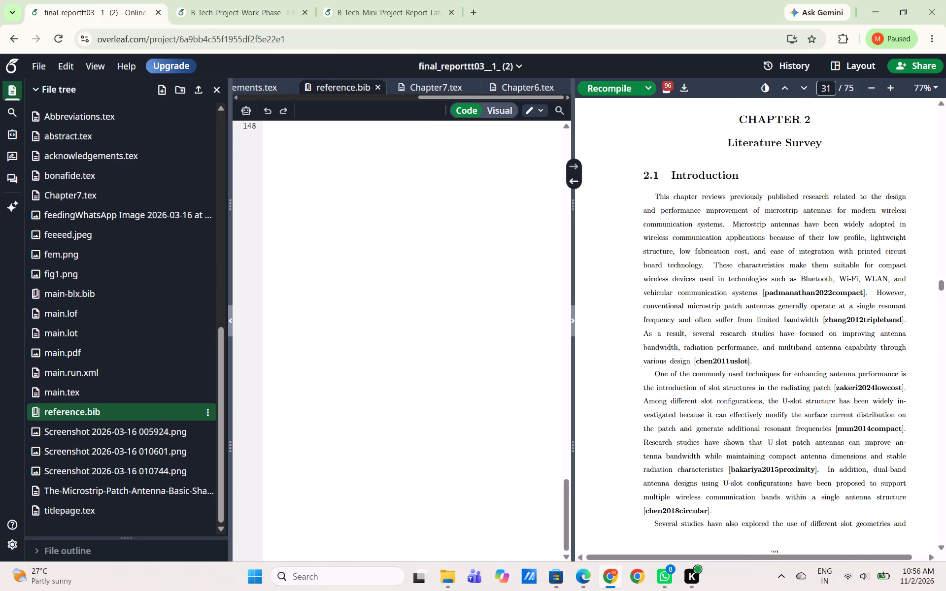
# In the B_Tech_Project_Work_Phase__I project, copy the text of Chapter2.tex from the Literature Survey chapter heading to the end of the Introduction section.
pyautogui.click(254, 0)
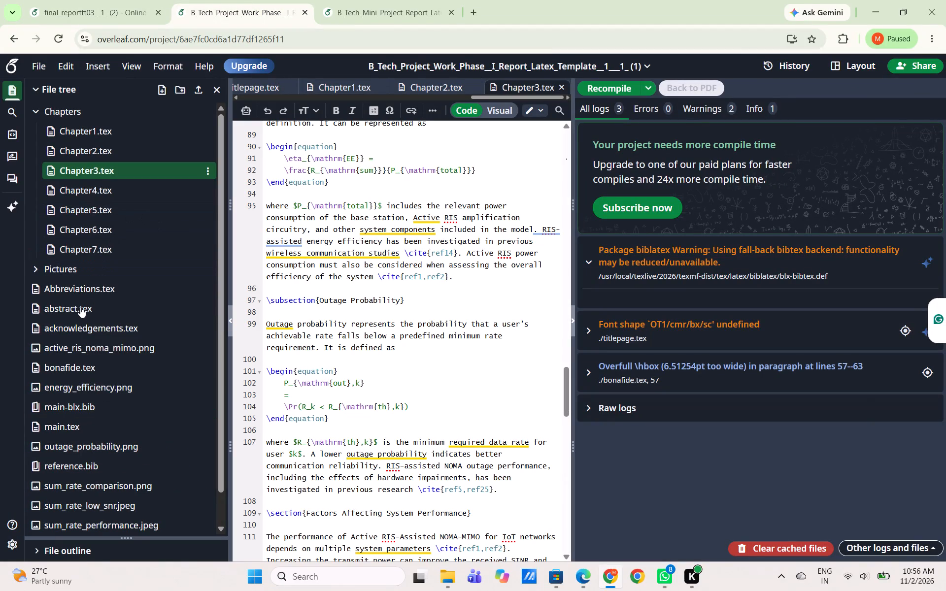
pyautogui.click(94, 154)
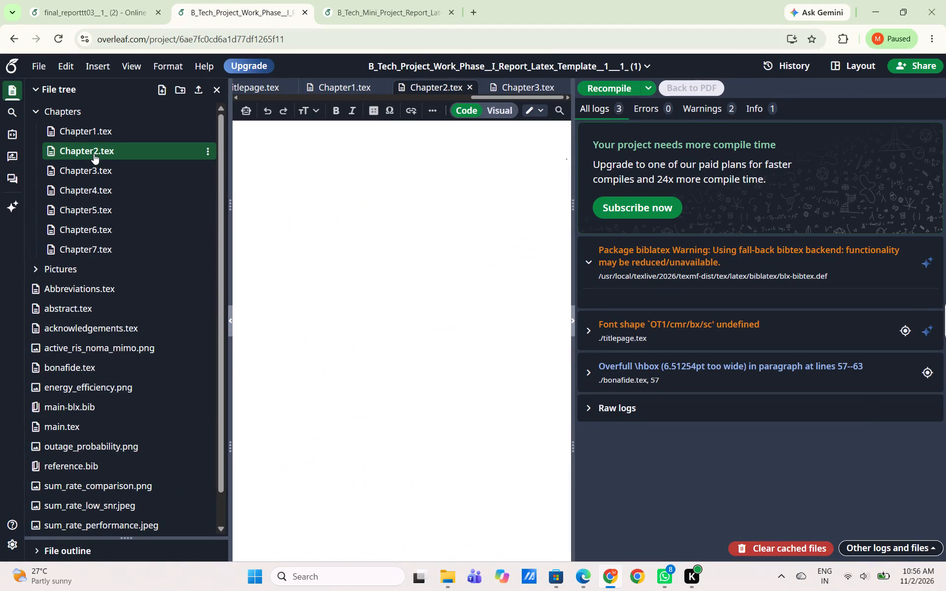
pyautogui.scroll(9, 382, 295)
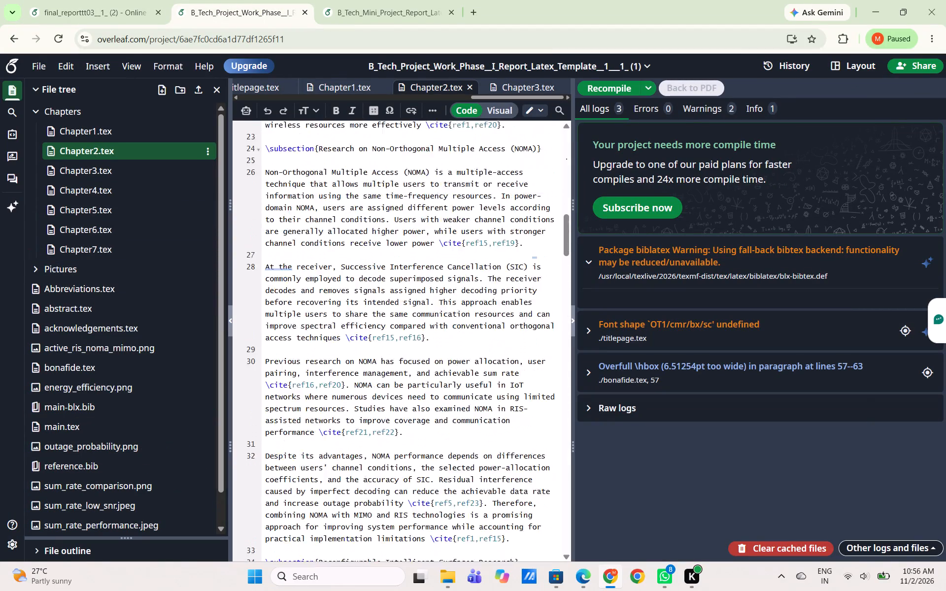
pyautogui.scroll(9, 382, 295)
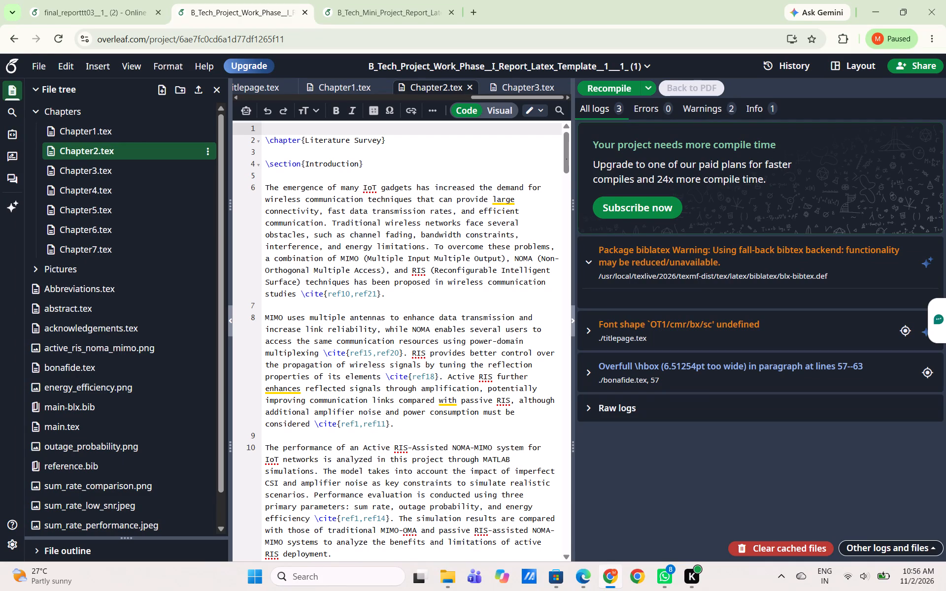
pyautogui.moveTo(263, 137); pyautogui.dragTo(378, 590)
pyautogui.scroll(4, 381, 282)
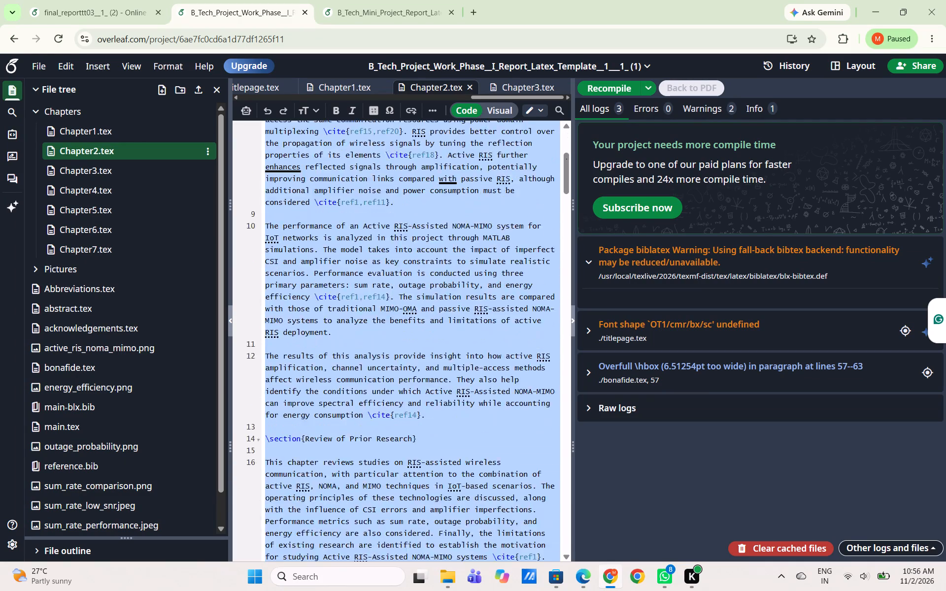
pyautogui.moveTo(378, 590); pyautogui.dragTo(430, 261)
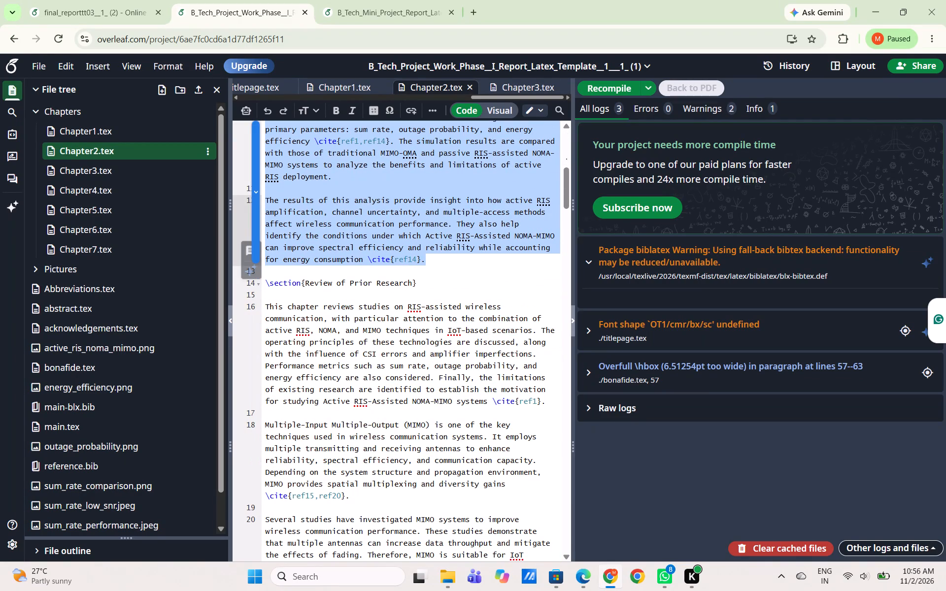
pyautogui.hotkey('ctrl', 'c')
pyautogui.click(430, 261)
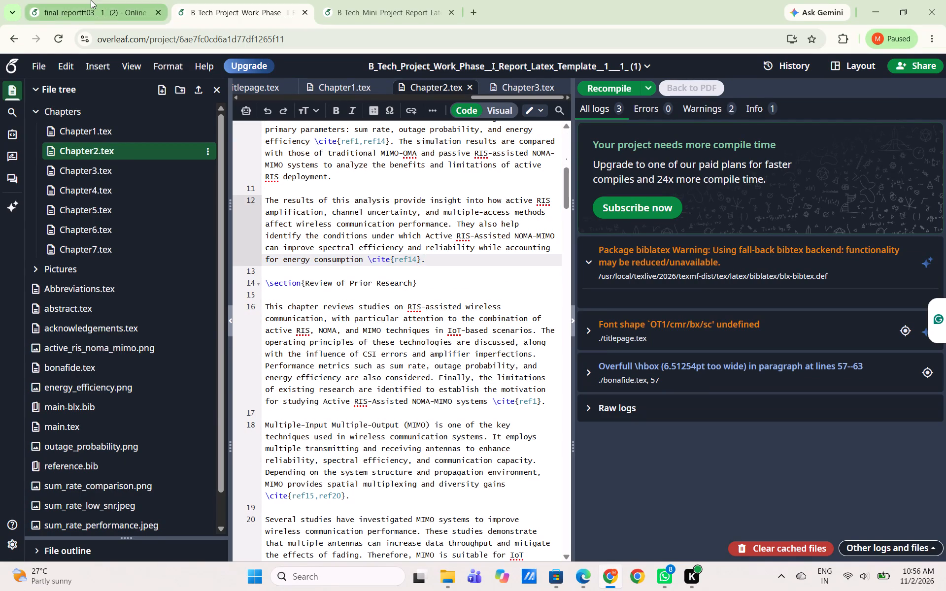
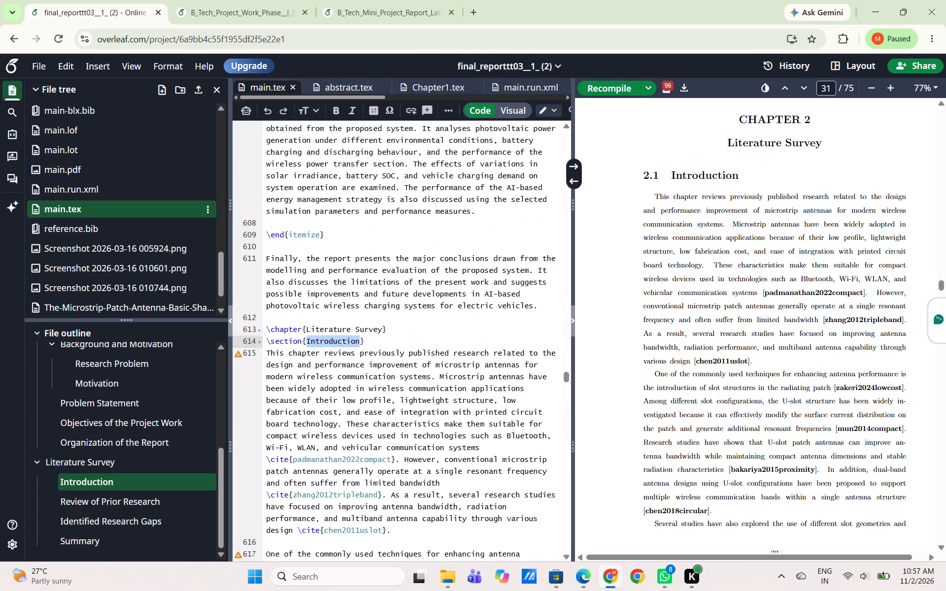
# In main.tex, select the old microstrip antenna Literature Survey text from the chapter heading down through the Introduction paragraphs.
pyautogui.scroll(-2, 413, 216)
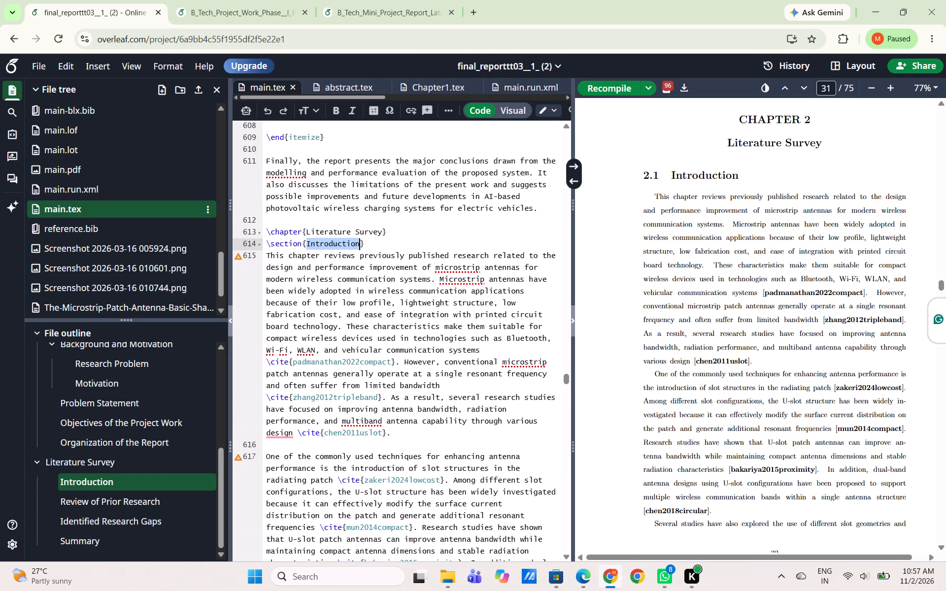
pyautogui.moveTo(265, 230); pyautogui.dragTo(390, 521)
pyautogui.scroll(1, 313, 345)
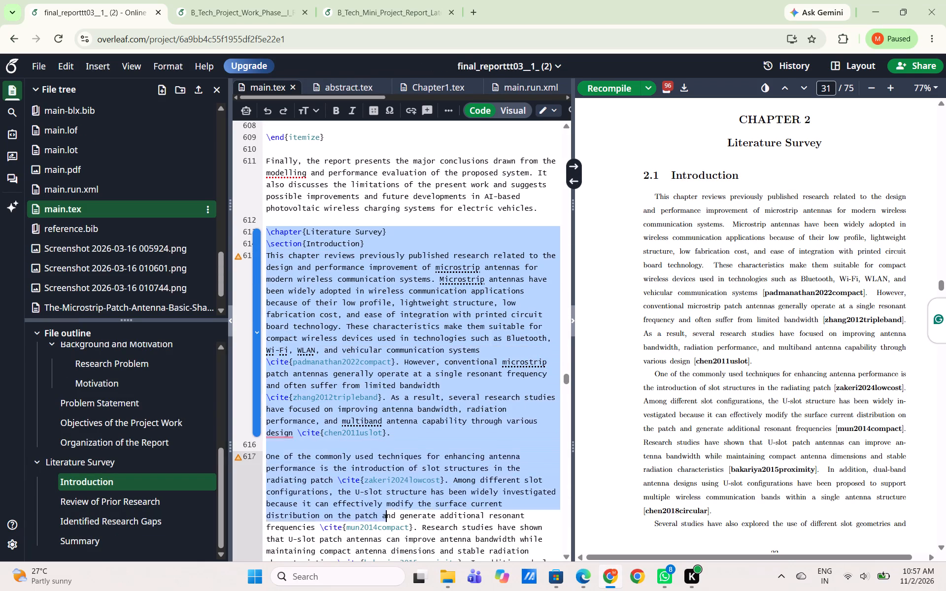
pyautogui.scroll(1, 390, 521)
pyautogui.moveTo(390, 521); pyautogui.dragTo(387, 550)
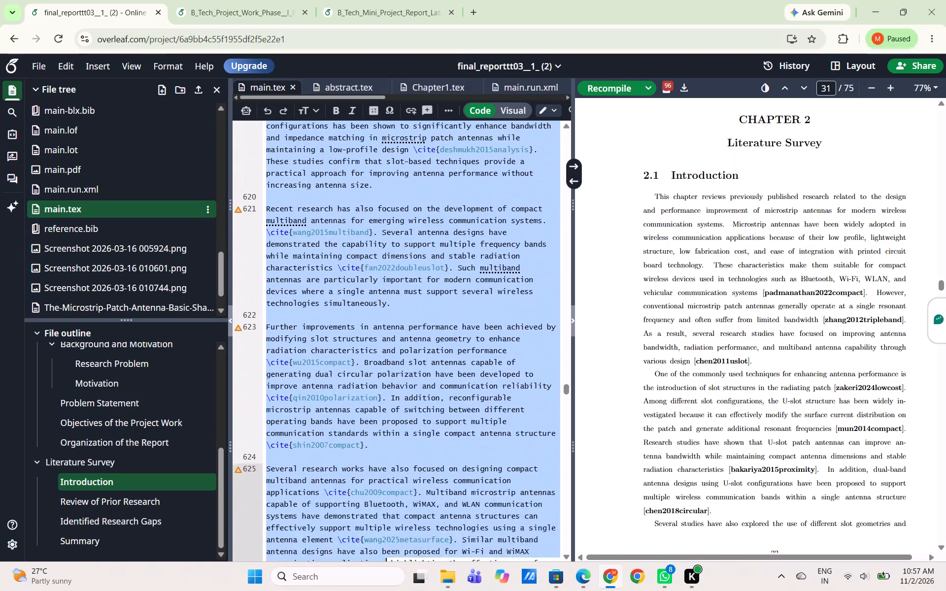
# In main.tex, replace the antenna-based Literature Survey introduction, up to the Review of Prior Research section, with the copied photovoltaic wireless EV charging text.
pyautogui.moveTo(387, 550); pyautogui.dragTo(435, 586)
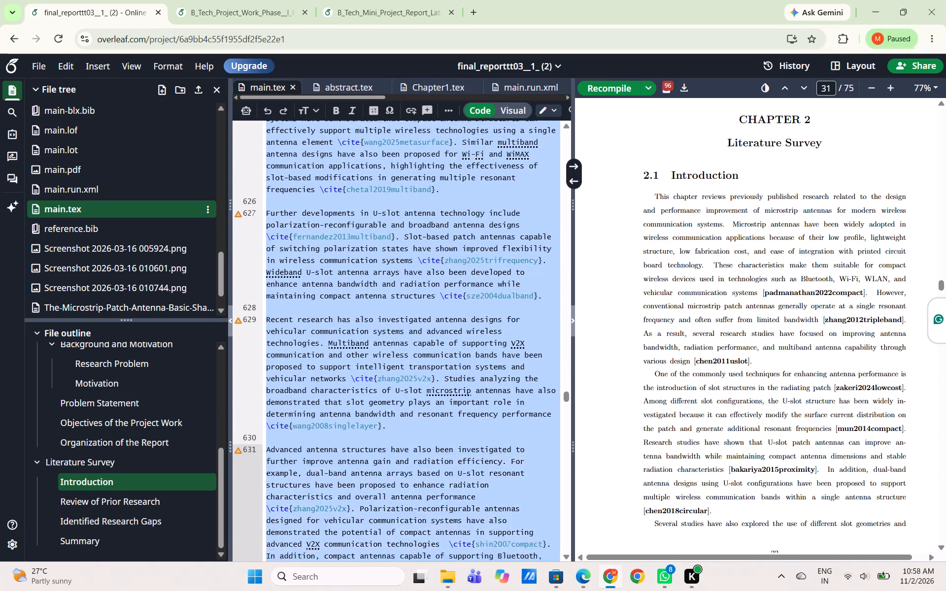
pyautogui.moveTo(435, 586); pyautogui.dragTo(441, 322)
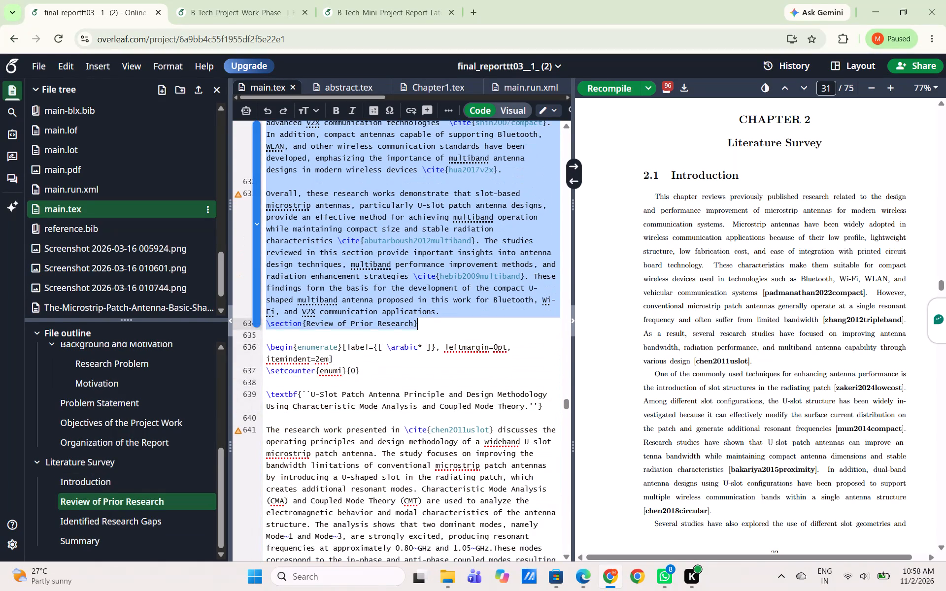
pyautogui.moveTo(441, 322); pyautogui.dragTo(448, 312)
pyautogui.hotkey('ctrl', 'v')
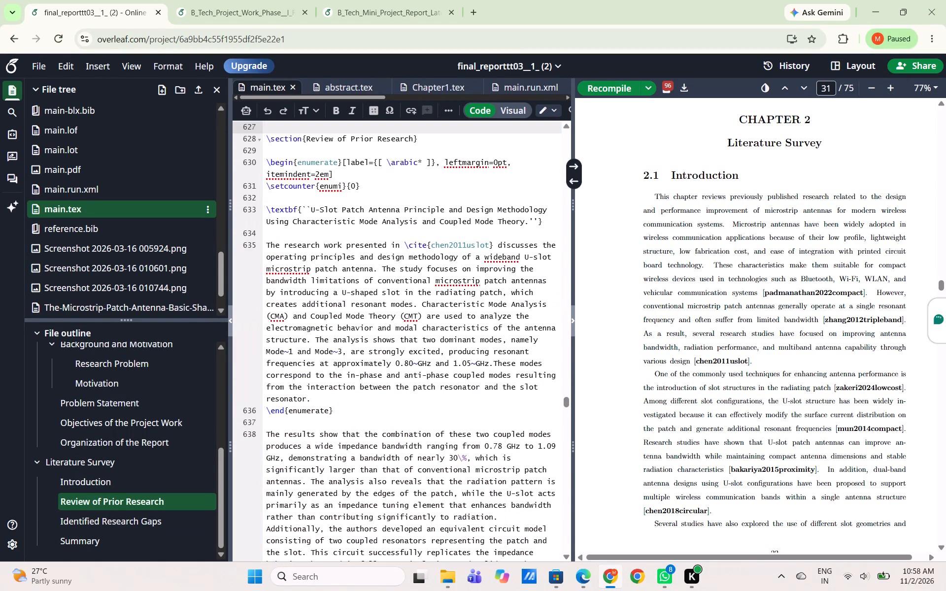
pyautogui.scroll(3, 377, 326)
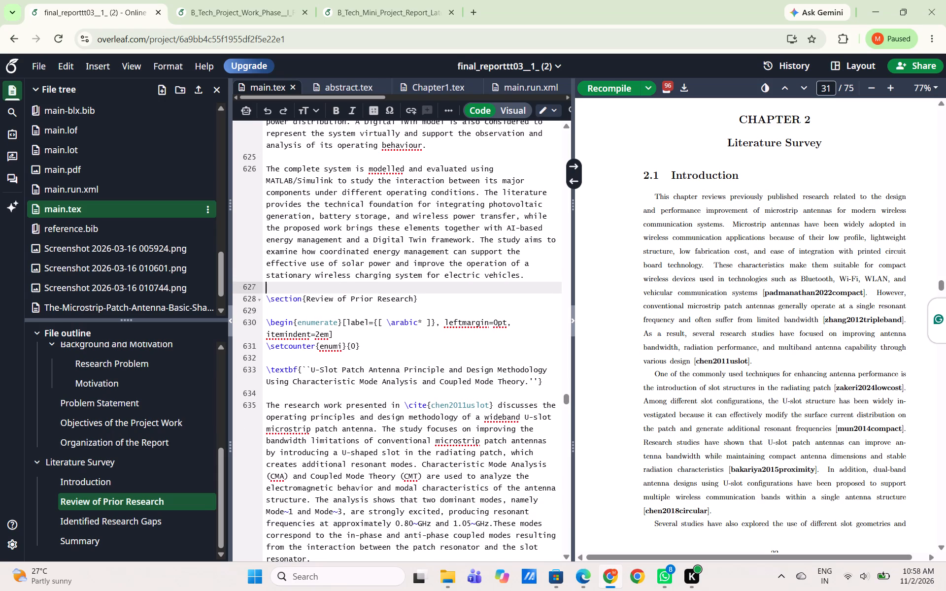
# Recompile the report and check the new Literature Survey introduction and its citations in the source and the compiled PDF.
pyautogui.click(600, 89)
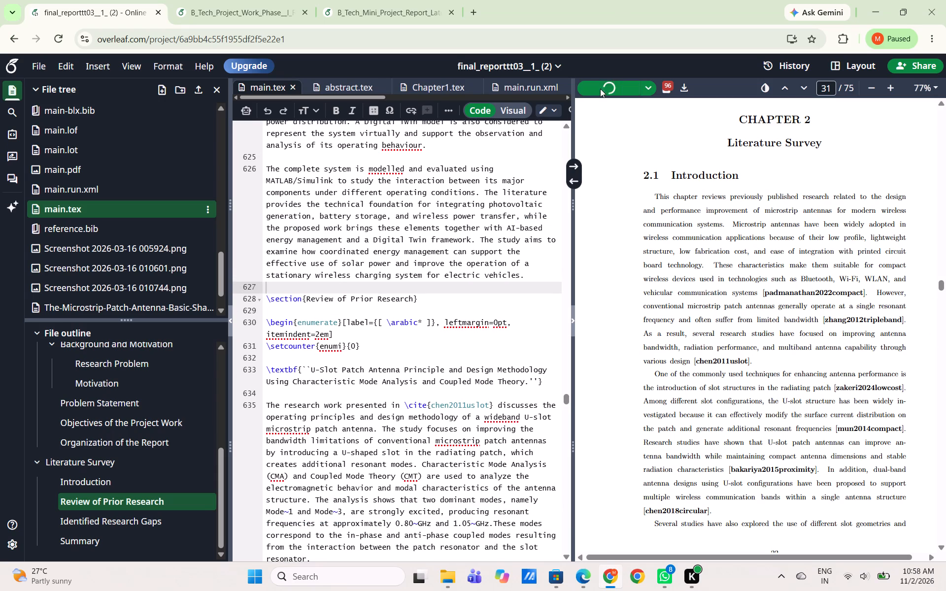
pyautogui.scroll(3, 377, 247)
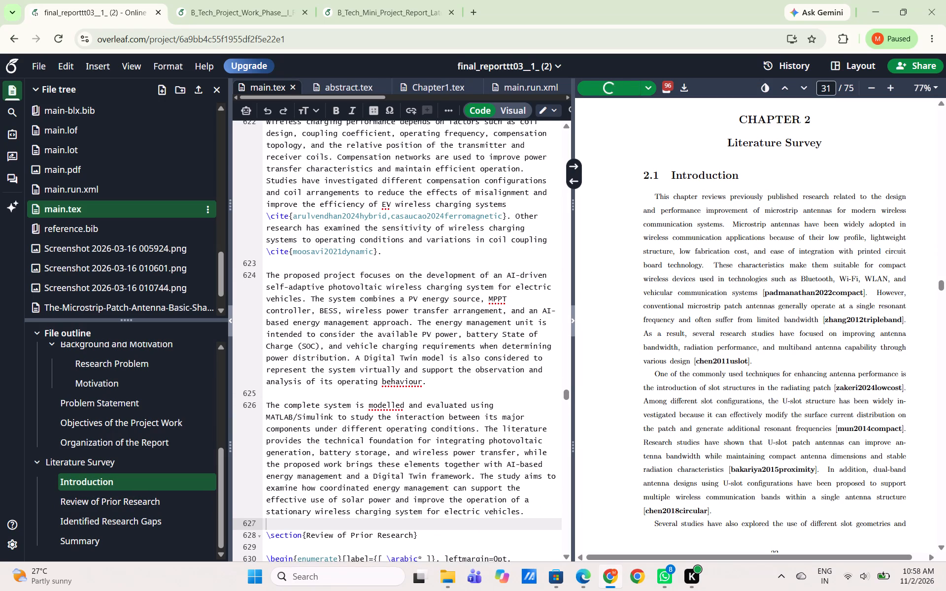
pyautogui.scroll(1, 377, 247)
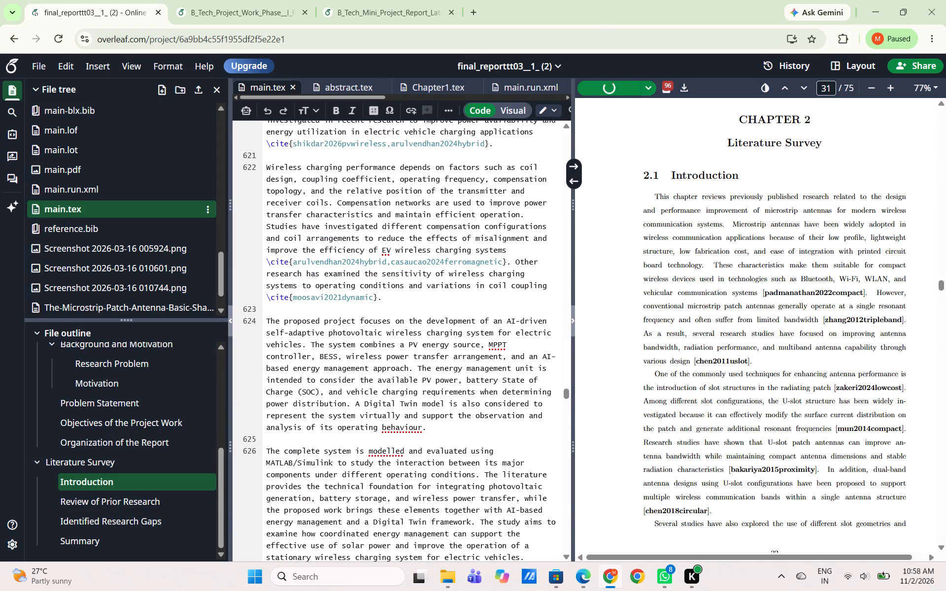
pyautogui.scroll(3, 377, 247)
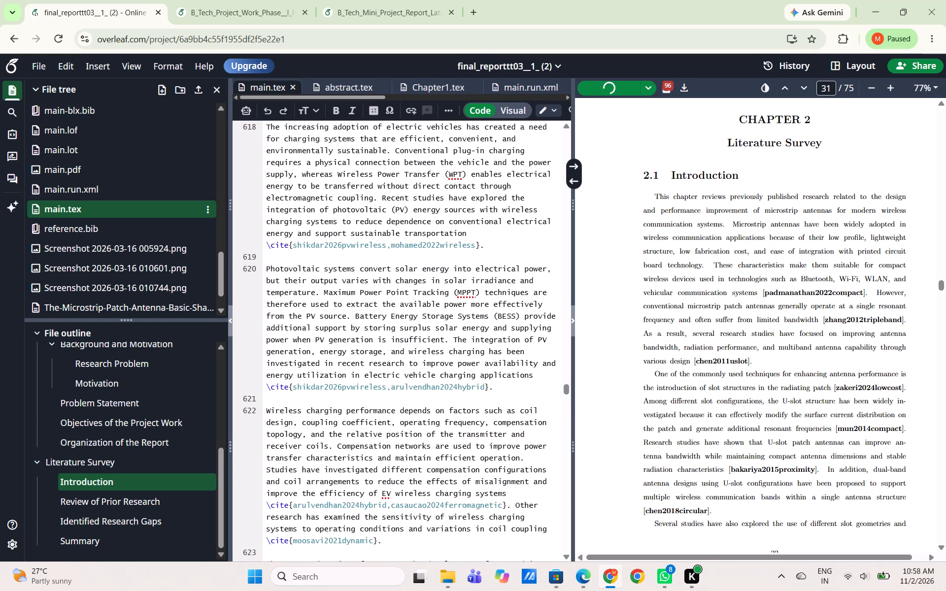
pyautogui.scroll(1, 377, 247)
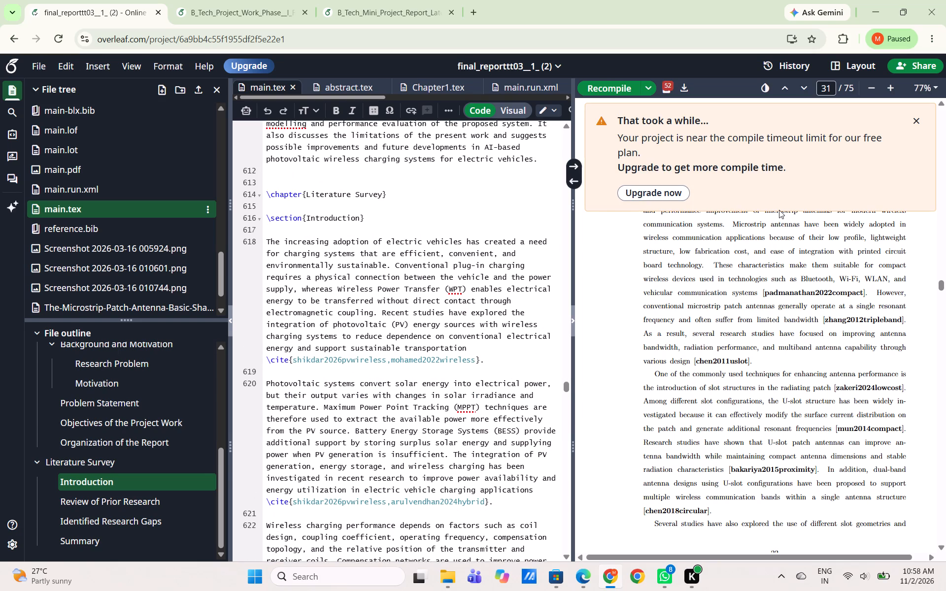
pyautogui.click(920, 120)
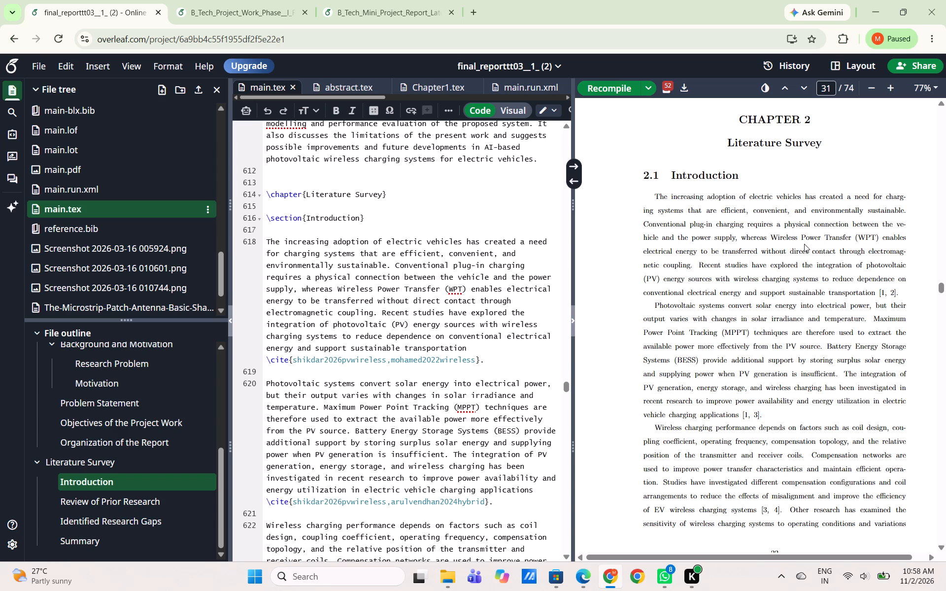
pyautogui.scroll(-2, 804, 244)
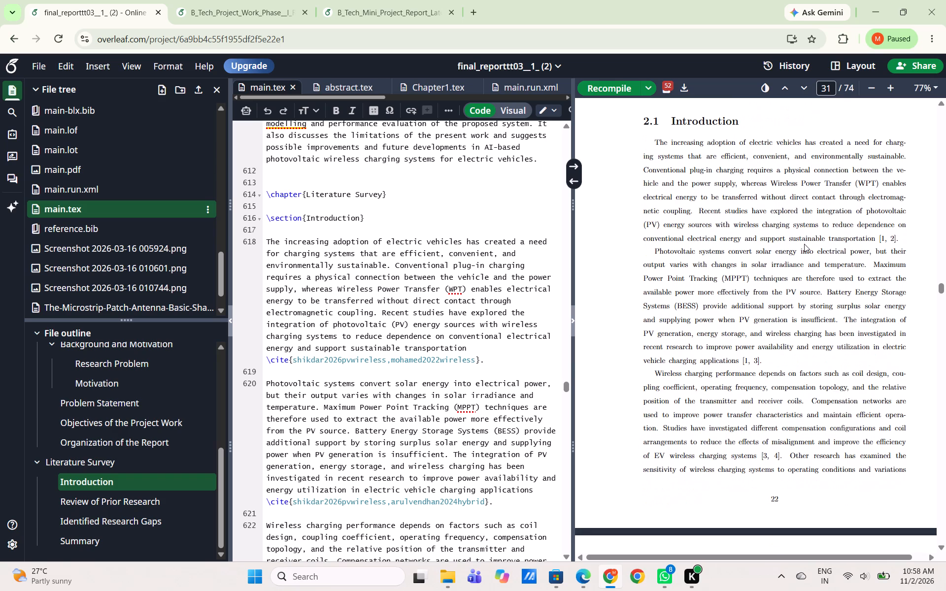
# Follow a citation in the compiled Literature Survey introduction to the References page and examine the listed references.
pyautogui.moveTo(884, 239); pyautogui.dragTo(878, 239)
pyautogui.doubleClick(878, 239)
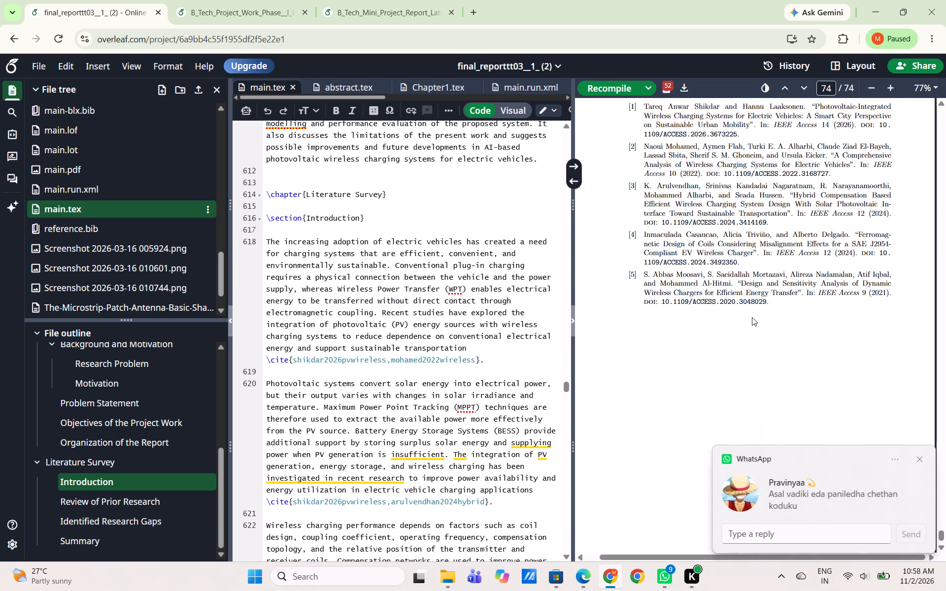
pyautogui.scroll(1, 752, 317)
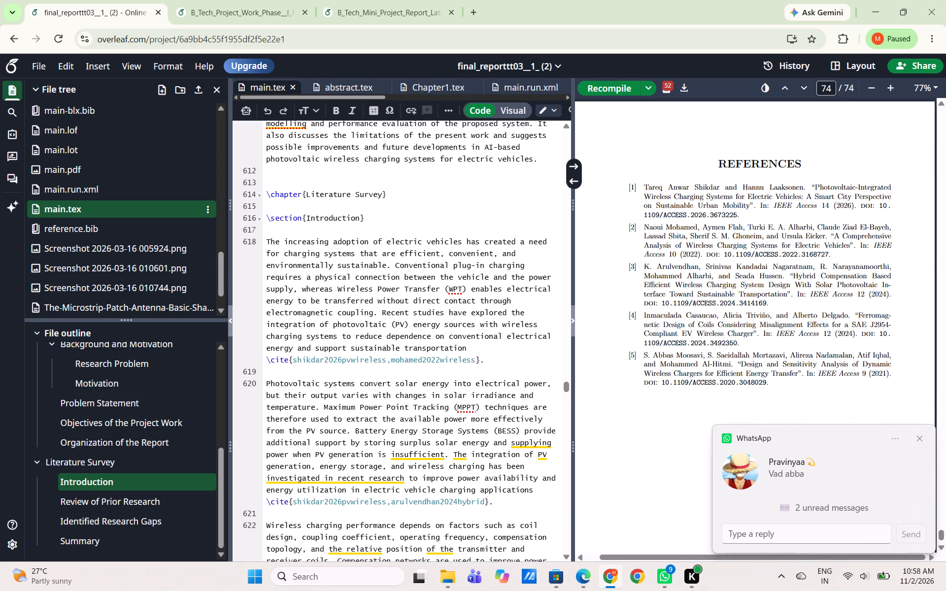
pyautogui.scroll(5, 753, 277)
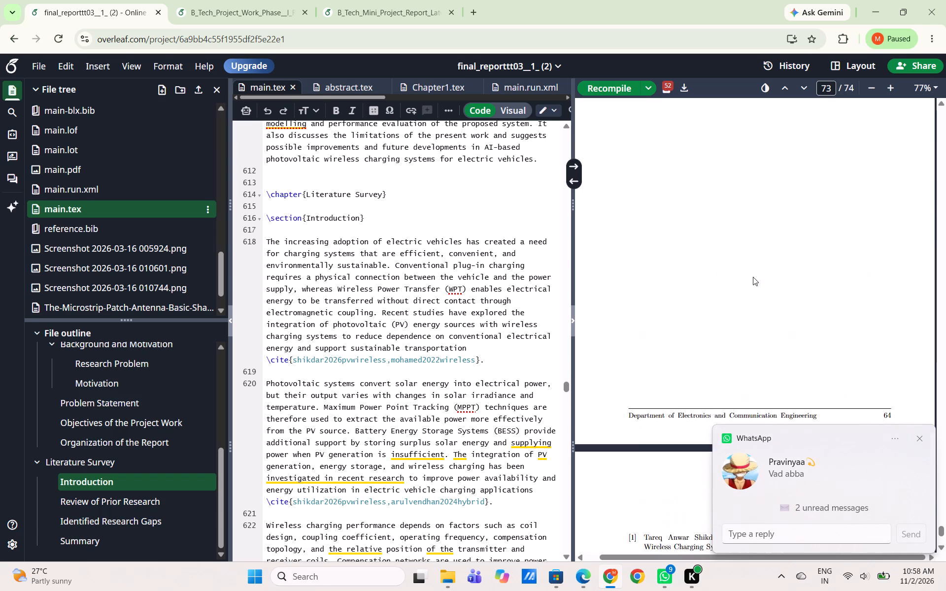
pyautogui.scroll(-6, 753, 277)
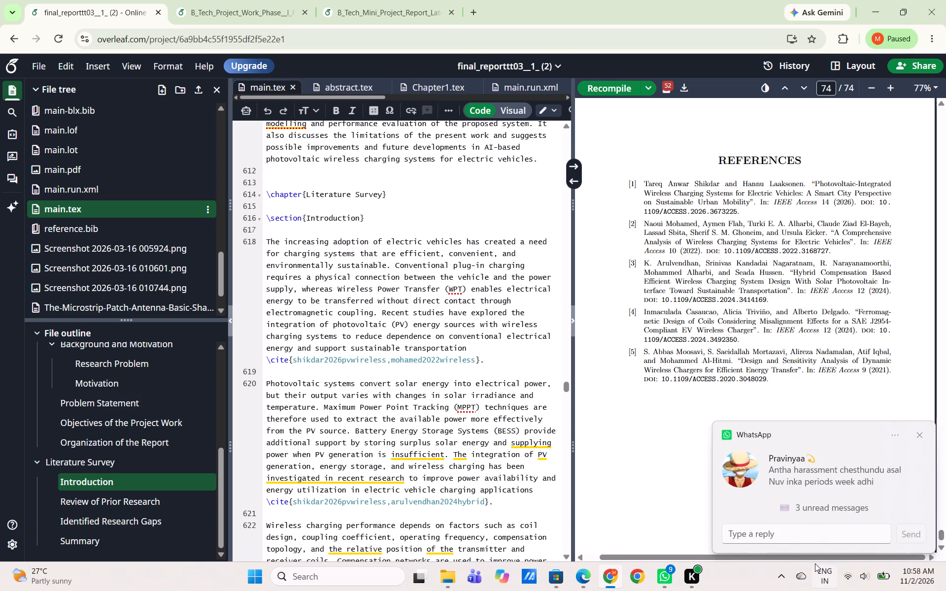
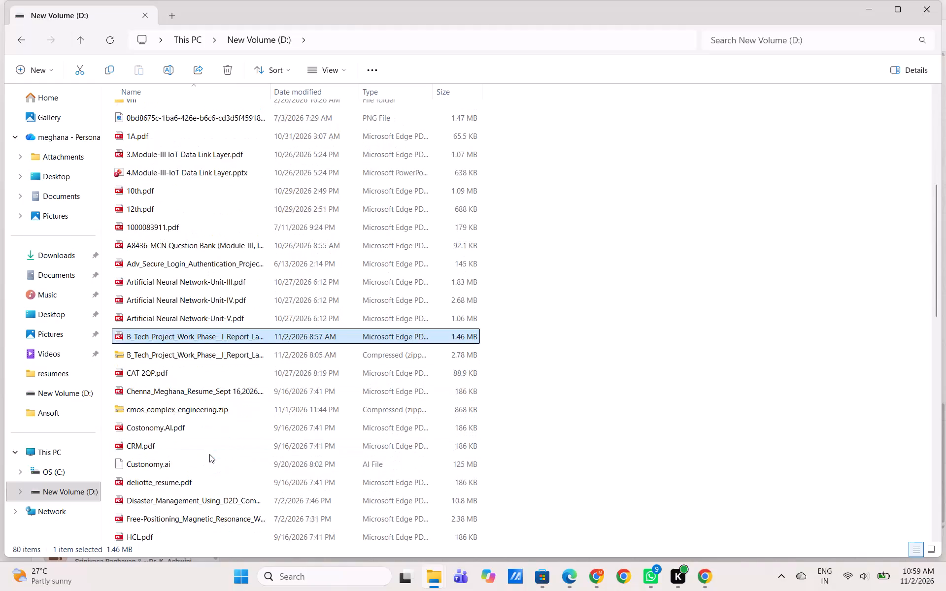
# Browse New Volume (D:) in File Explorer and open the PDF B_Tech_Project_Work_Phase__I_Report_Latex_Template__1___1_ (2).pdf.
pyautogui.scroll(-10, 209, 454)
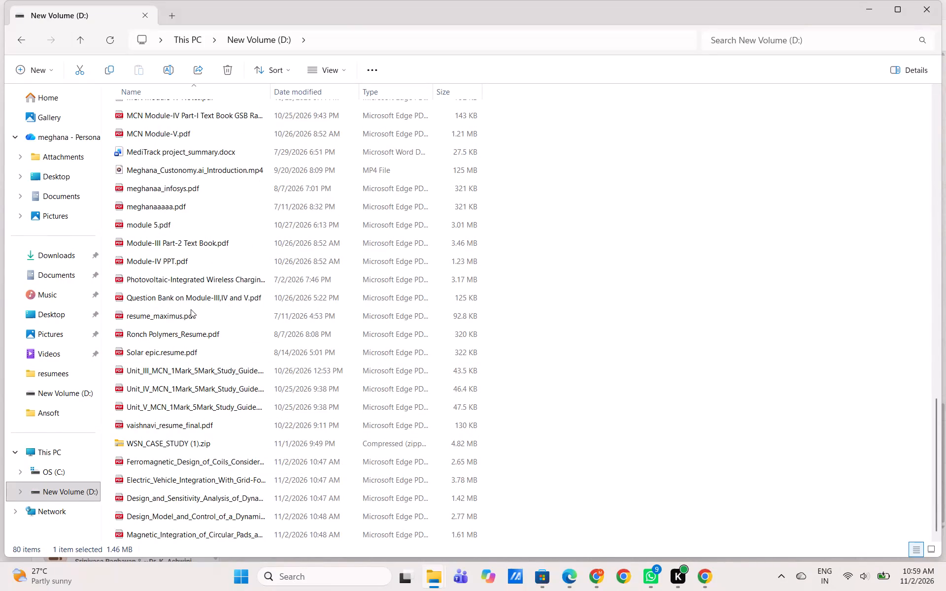
pyautogui.scroll(3, 191, 309)
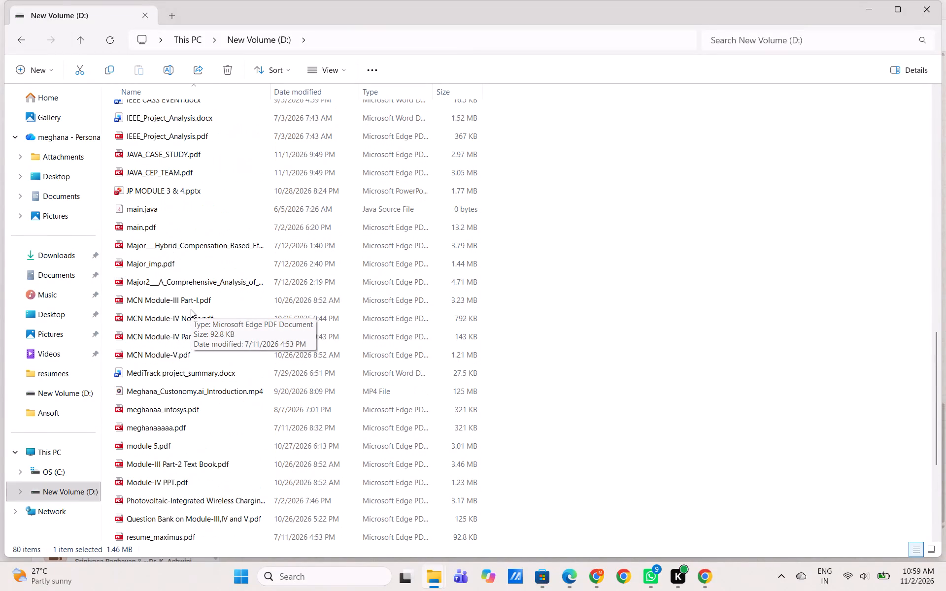
pyautogui.scroll(5, 191, 309)
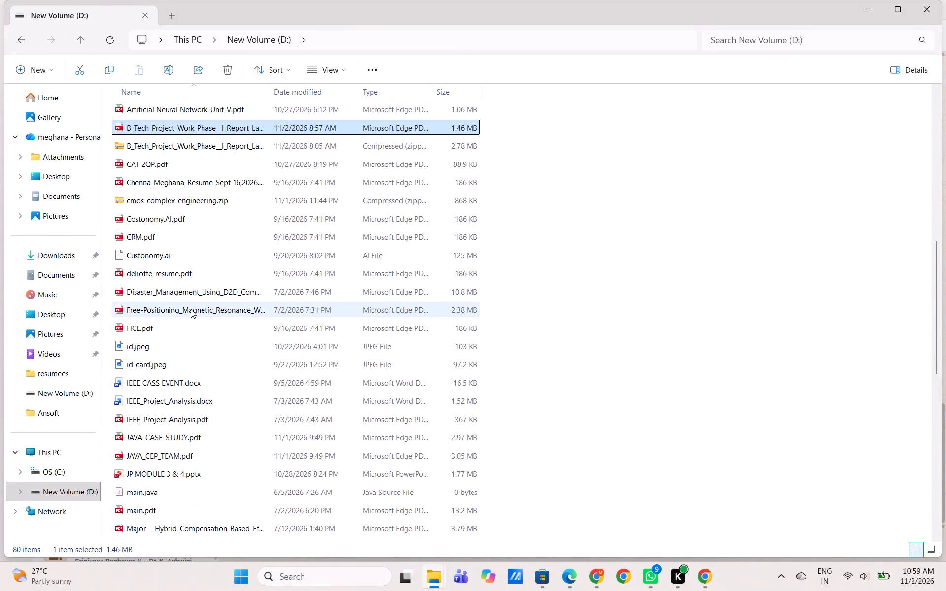
pyautogui.scroll(1, 191, 309)
pyautogui.doubleClick(177, 192)
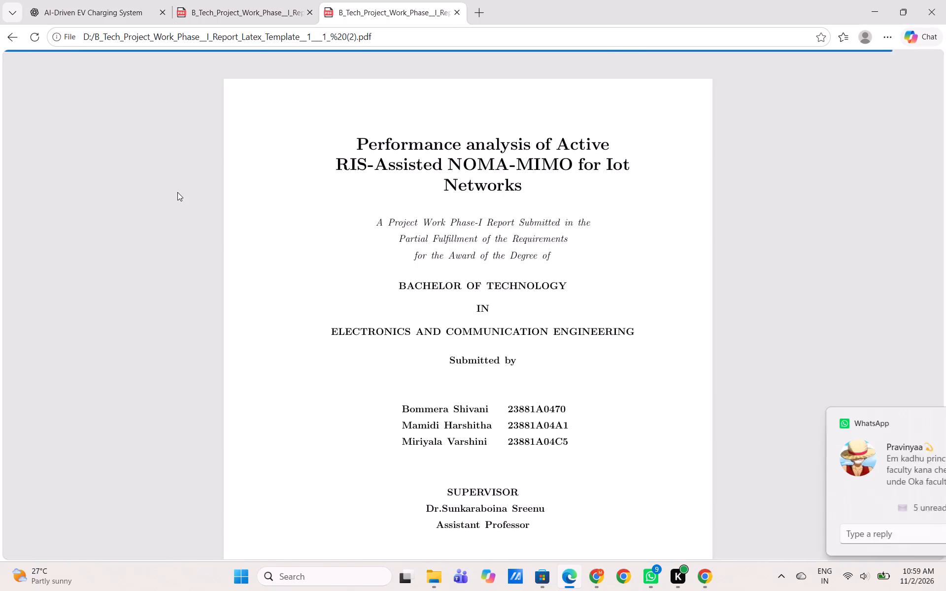
pyautogui.scroll(-20, 454, 327)
pyautogui.scroll(-5, 454, 327)
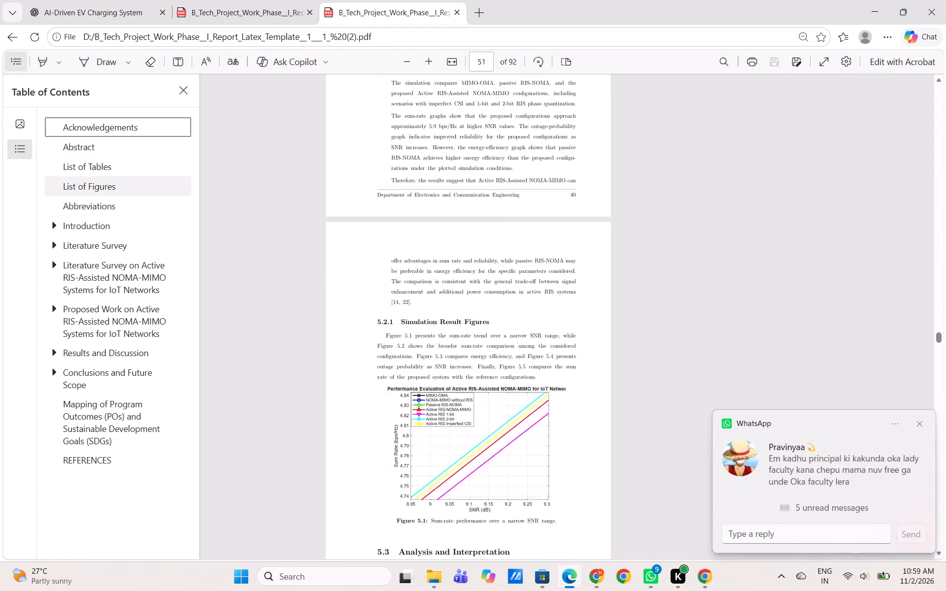
pyautogui.scroll(-20, 454, 327)
pyautogui.scroll(-8, 454, 327)
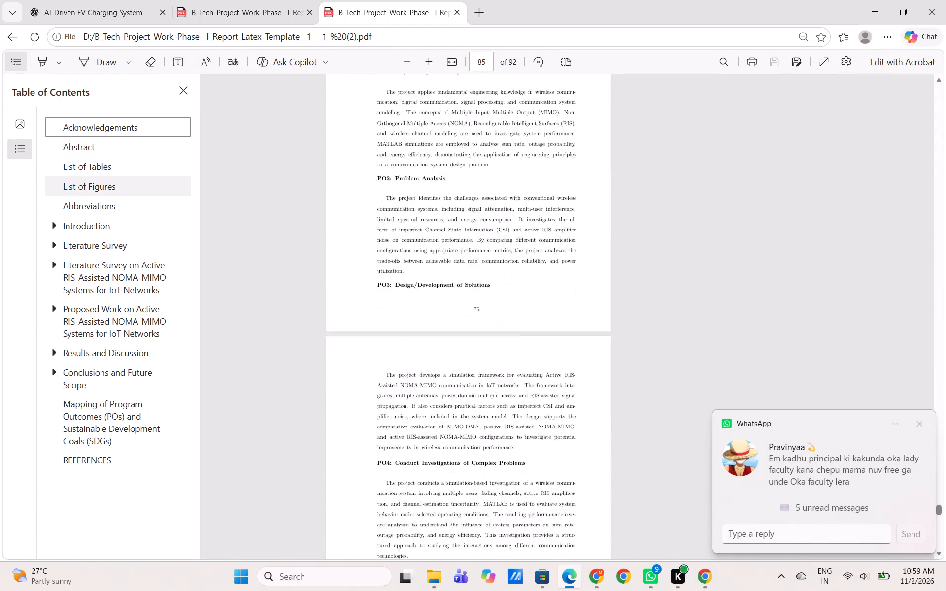
pyautogui.scroll(-15, 454, 327)
pyautogui.scroll(4, 454, 327)
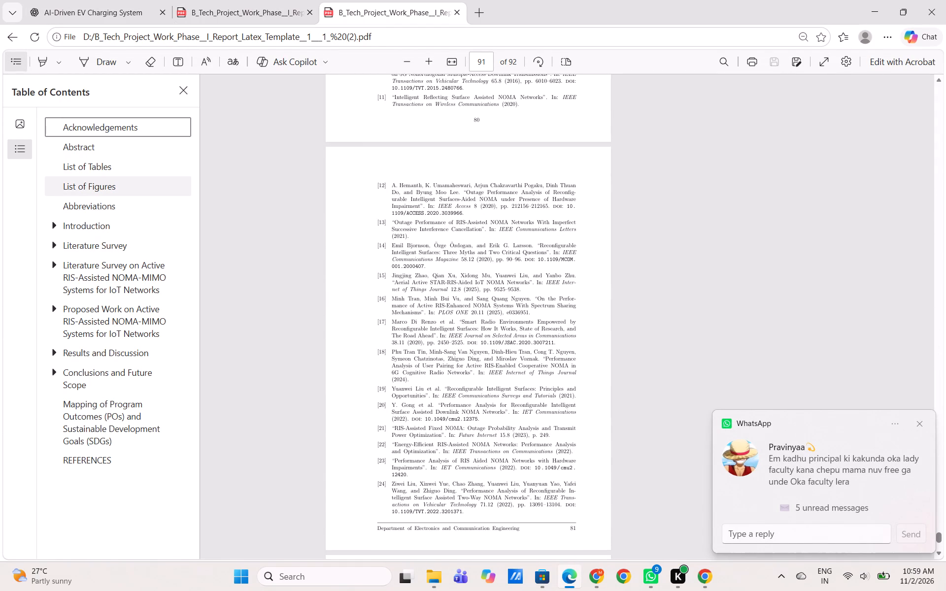
pyautogui.scroll(1, 456, 368)
pyautogui.click(605, 579)
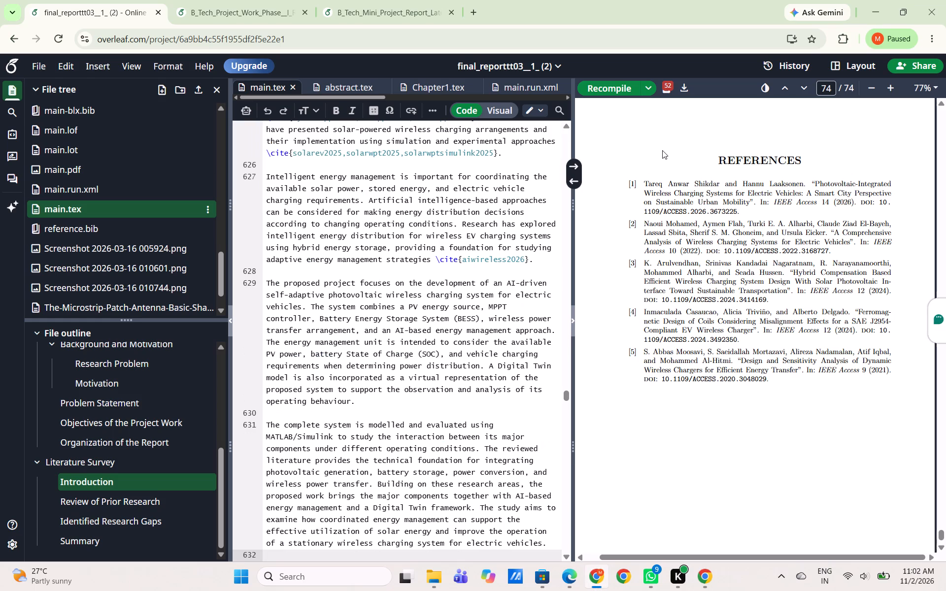
# Recompile the report with the revised Introduction and review the entries on the compiled References pages.
pyautogui.click(610, 84)
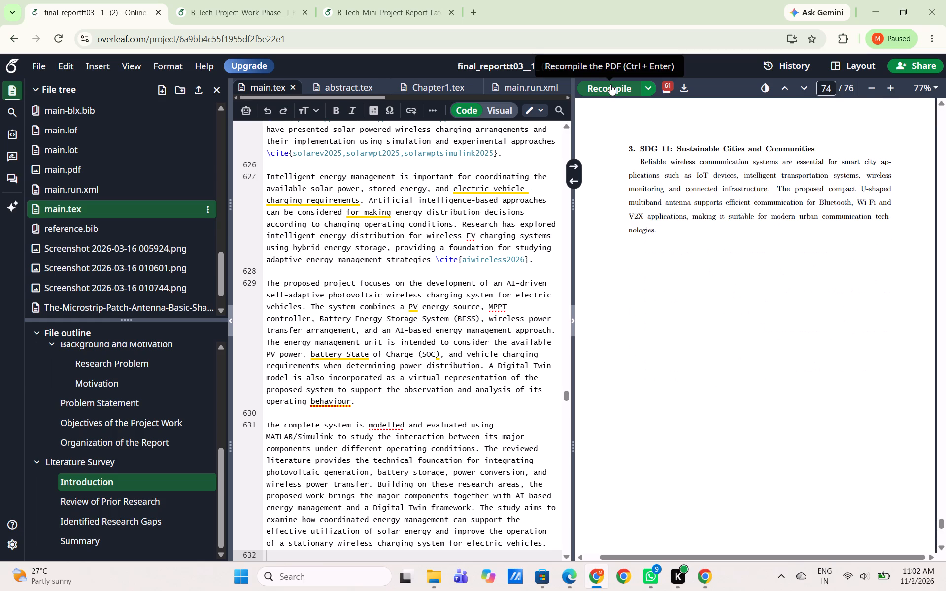
pyautogui.scroll(-7, 715, 289)
pyautogui.scroll(1, 715, 289)
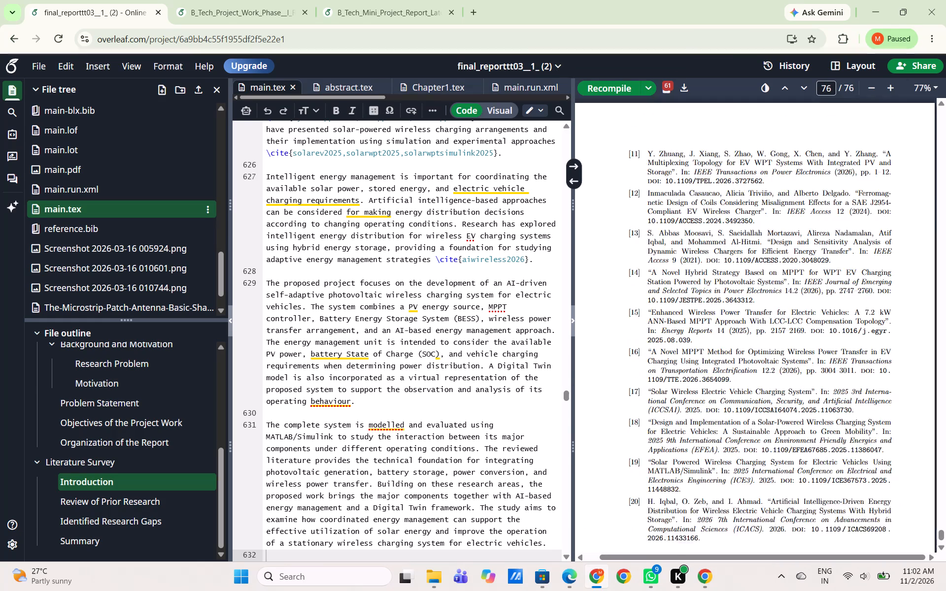
pyautogui.scroll(3, 715, 289)
pyautogui.scroll(-5, 715, 289)
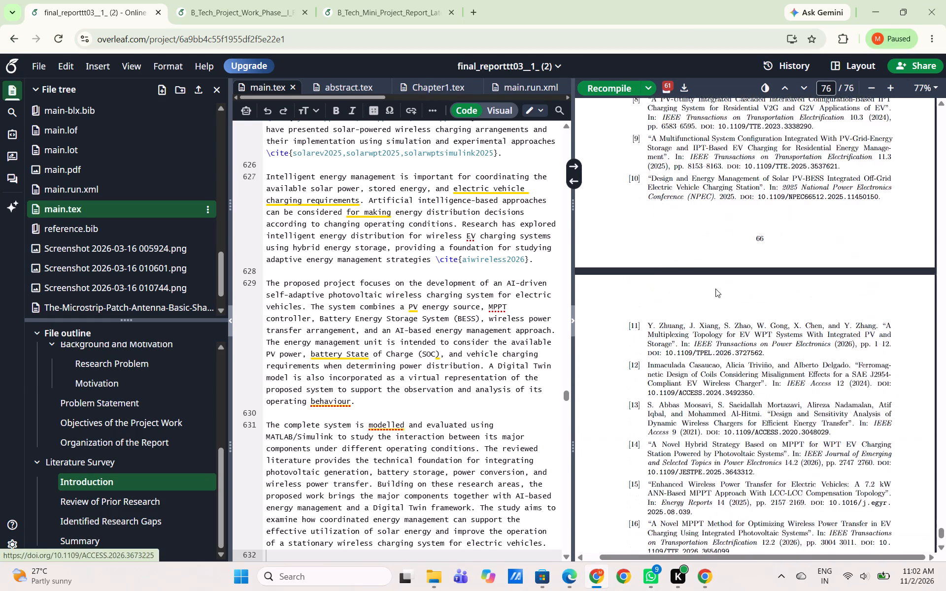
pyautogui.scroll(-2, 715, 289)
pyautogui.scroll(5, 715, 289)
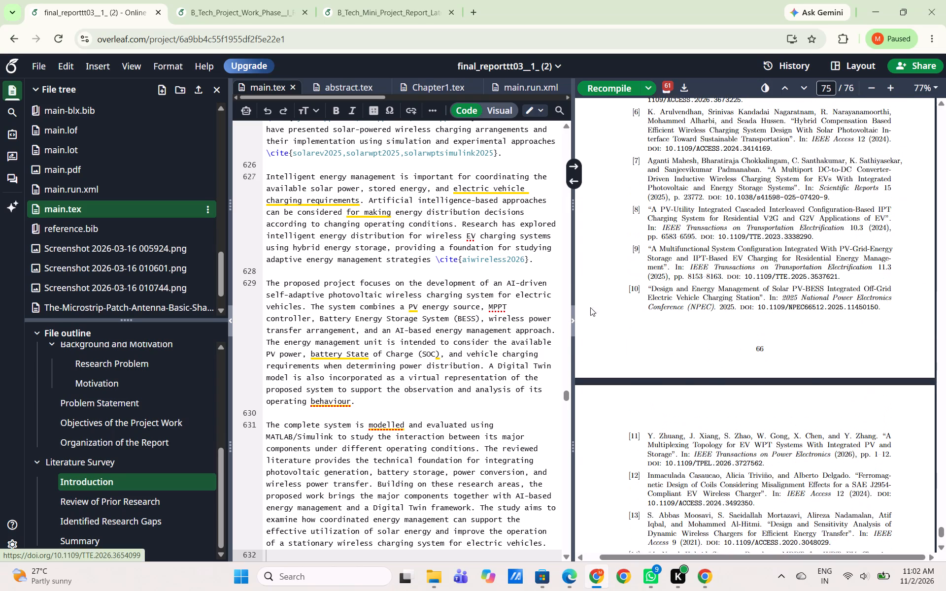
pyautogui.doubleClick(492, 309)
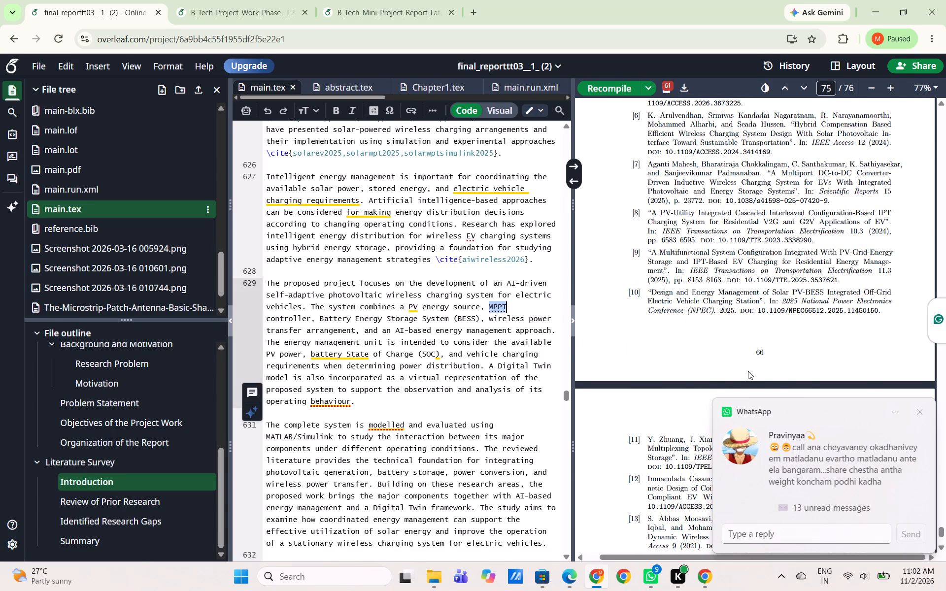
pyautogui.click(916, 411)
# Go back through the compiled PDF to Chapter 2 and examine the Literature Survey Introduction and its citations, up to Review of Prior Research.
pyautogui.scroll(12, 732, 311)
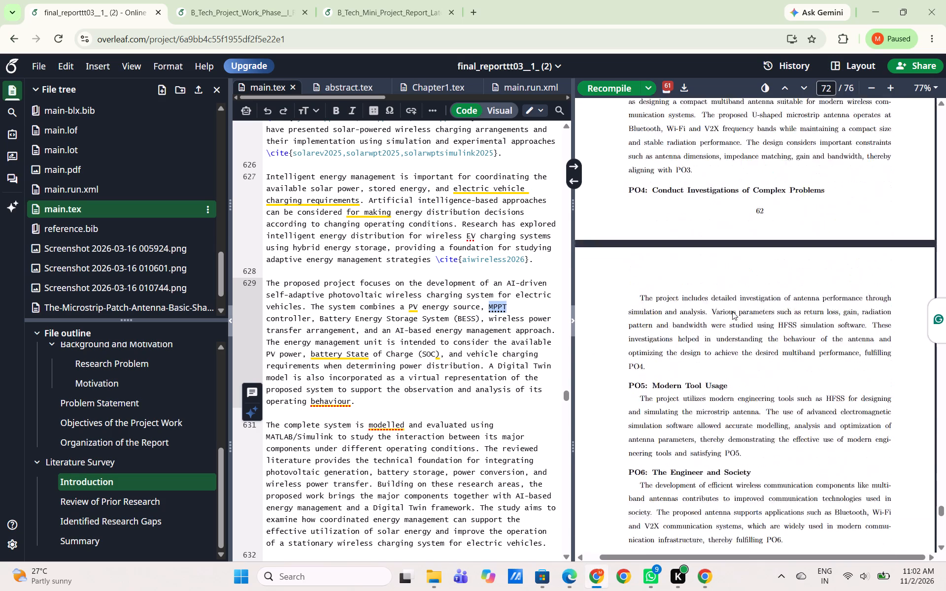
pyautogui.scroll(8, 732, 311)
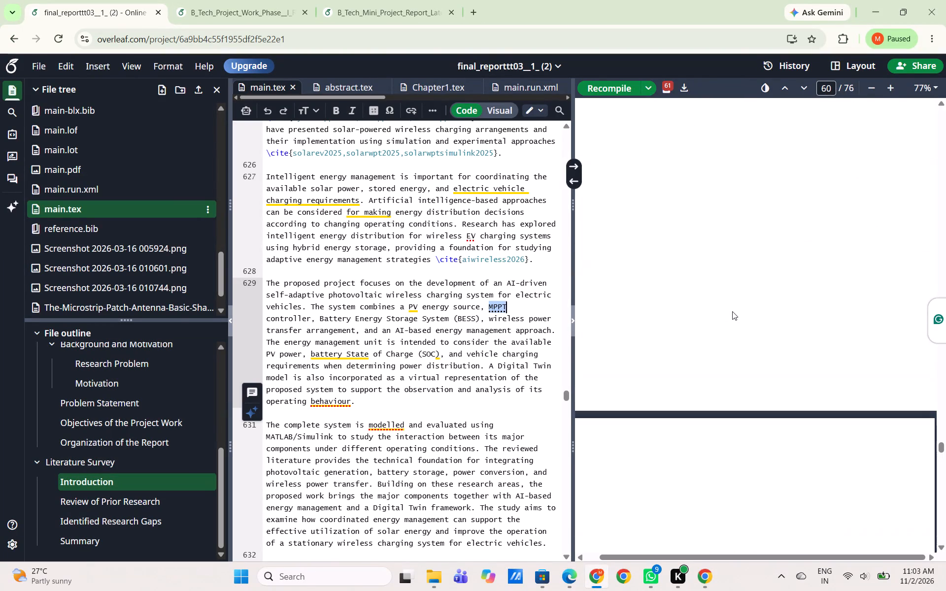
pyautogui.scroll(20, 732, 311)
pyautogui.scroll(20, 732, 311)
pyautogui.scroll(3, 732, 311)
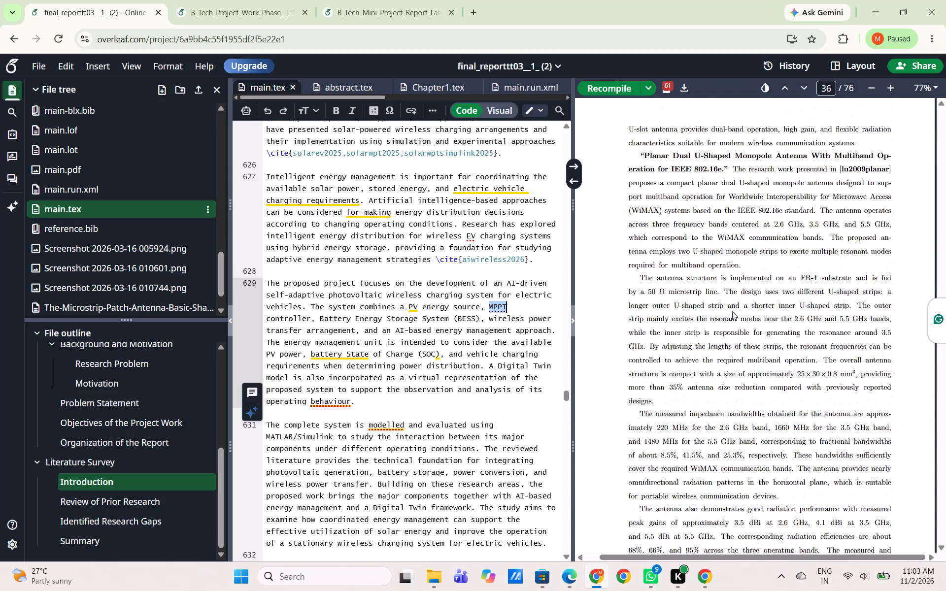
pyautogui.scroll(4, 732, 311)
pyautogui.scroll(-4, 732, 311)
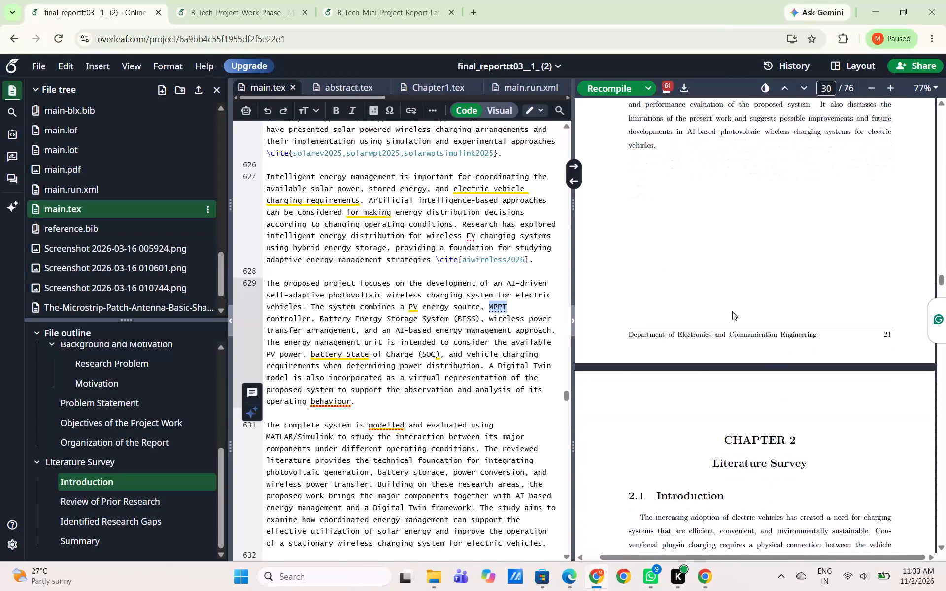
pyautogui.scroll(-1, 732, 311)
pyautogui.scroll(11, 732, 311)
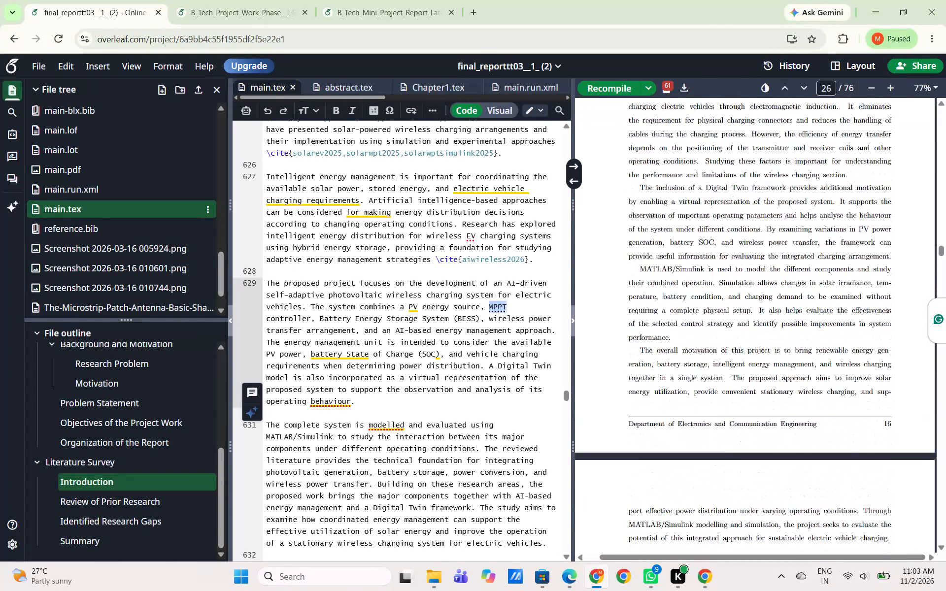
pyautogui.scroll(1, 732, 311)
pyautogui.scroll(-16, 732, 311)
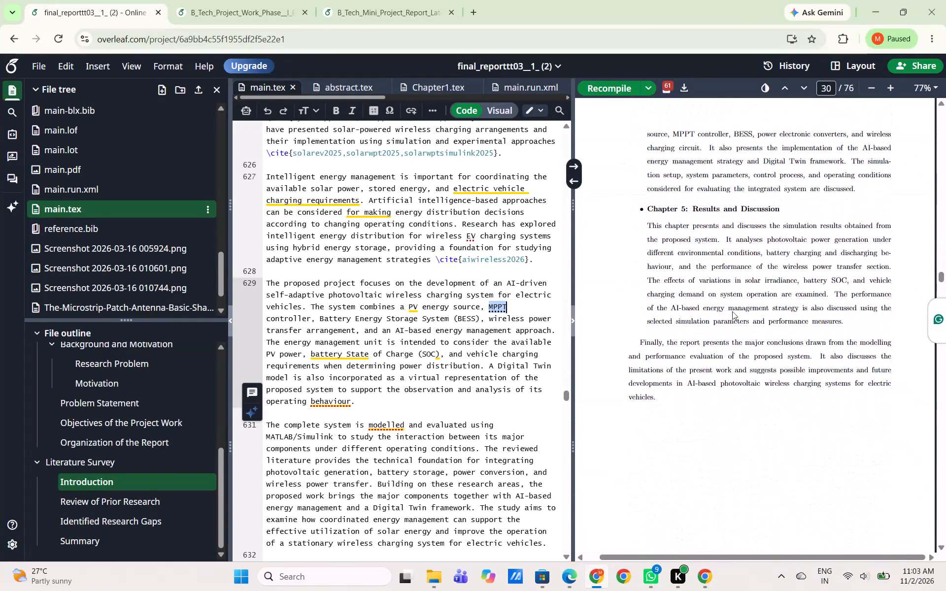
pyautogui.scroll(-2, 732, 311)
pyautogui.scroll(6, 732, 311)
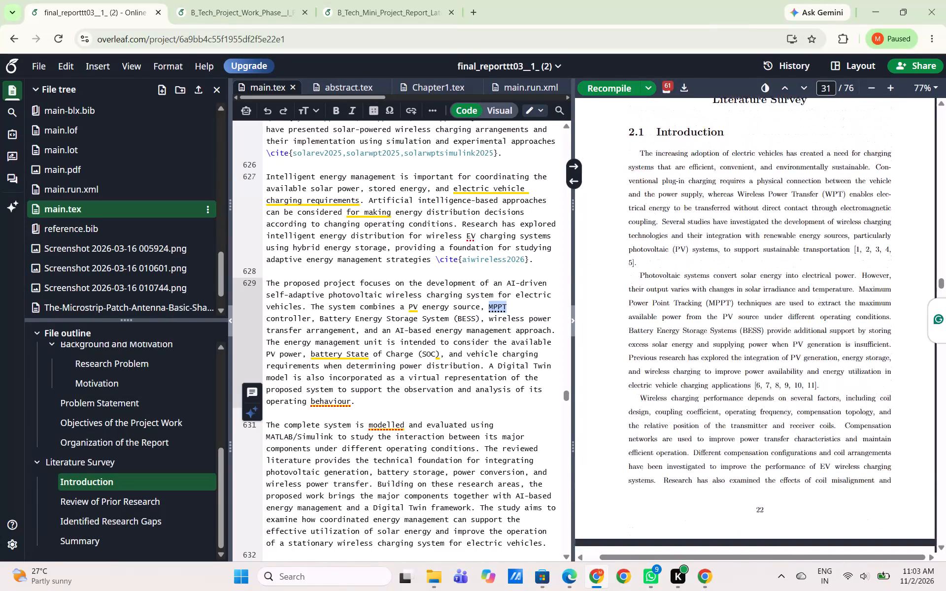
pyautogui.scroll(1, 732, 311)
pyautogui.scroll(-2, 732, 311)
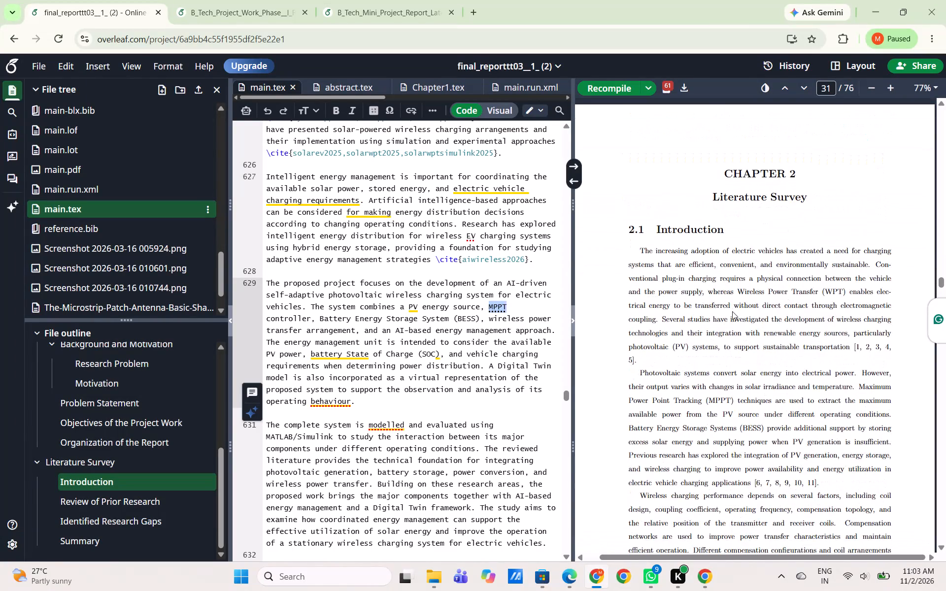
pyautogui.scroll(-4, 732, 311)
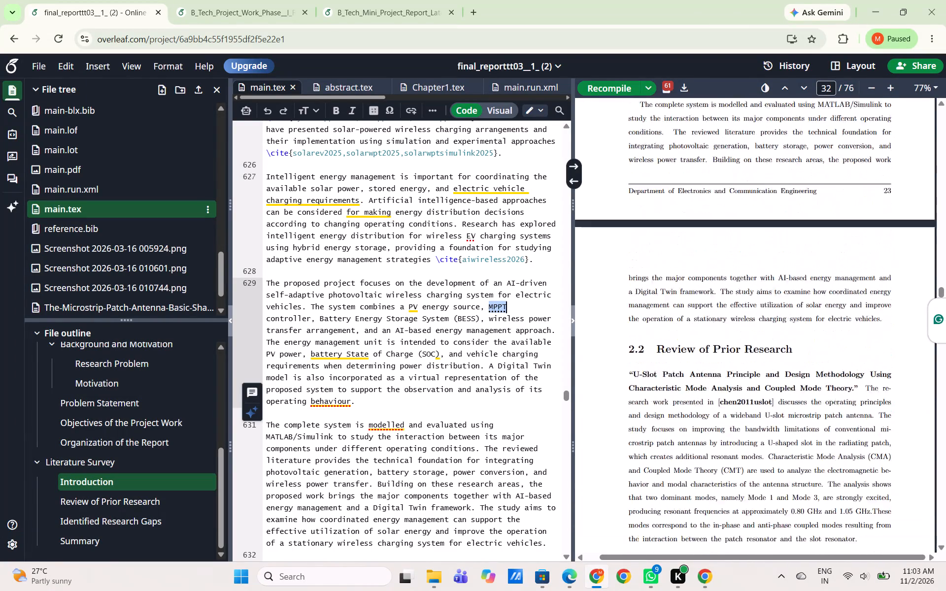
# In the final_reporttt03 Overleaf project, examine the compiled pages around section 2.2 and locate the Review of Prior Research heading in the source.
pyautogui.scroll(-2, 732, 311)
pyautogui.scroll(3, 732, 311)
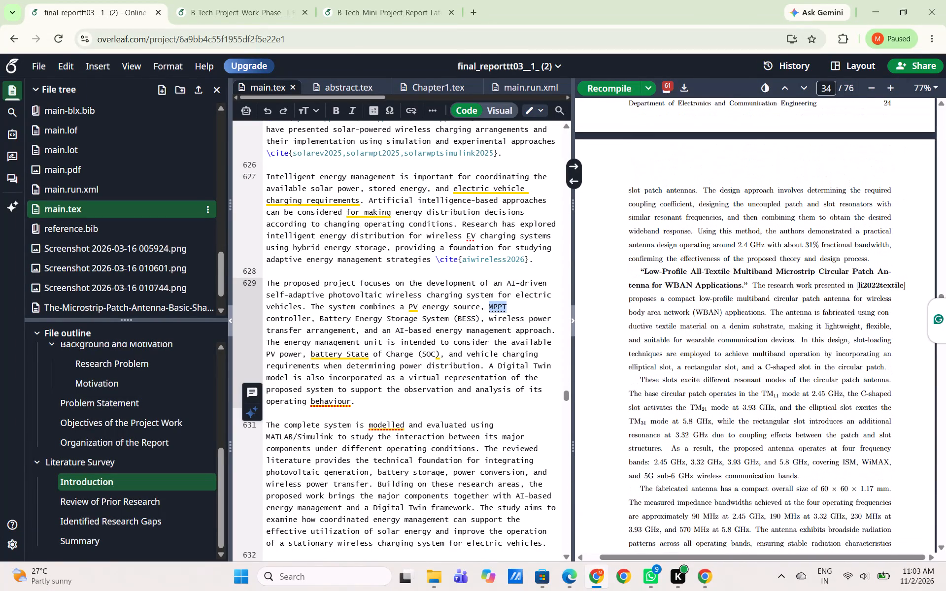
pyautogui.scroll(5, 732, 311)
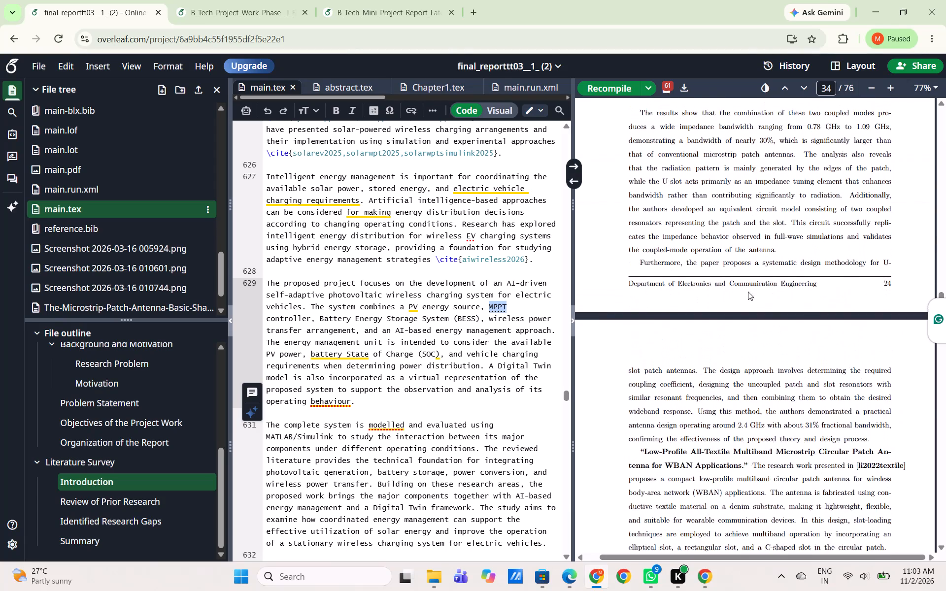
pyautogui.scroll(2, 748, 292)
pyautogui.scroll(-1, 748, 292)
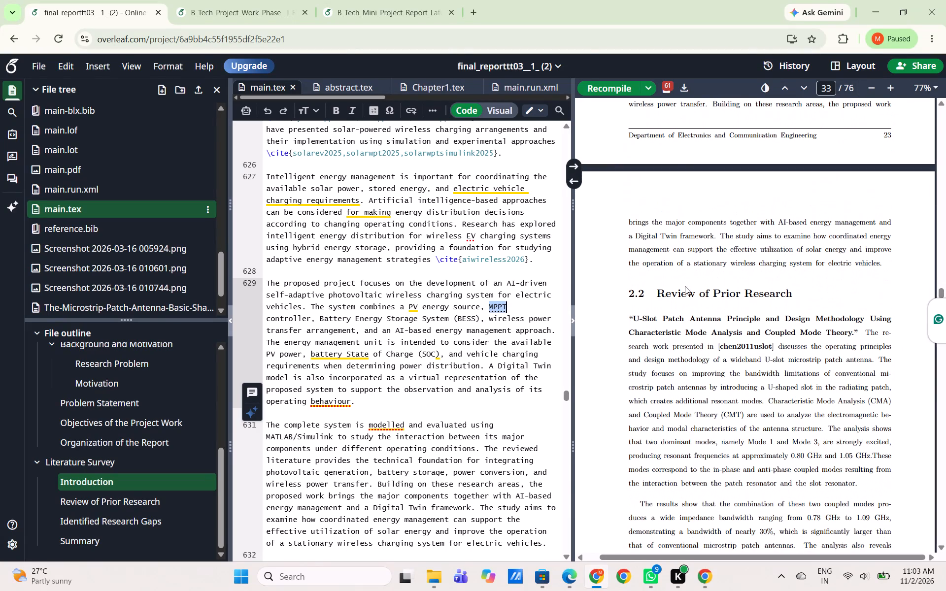
pyautogui.tripleClick(679, 290)
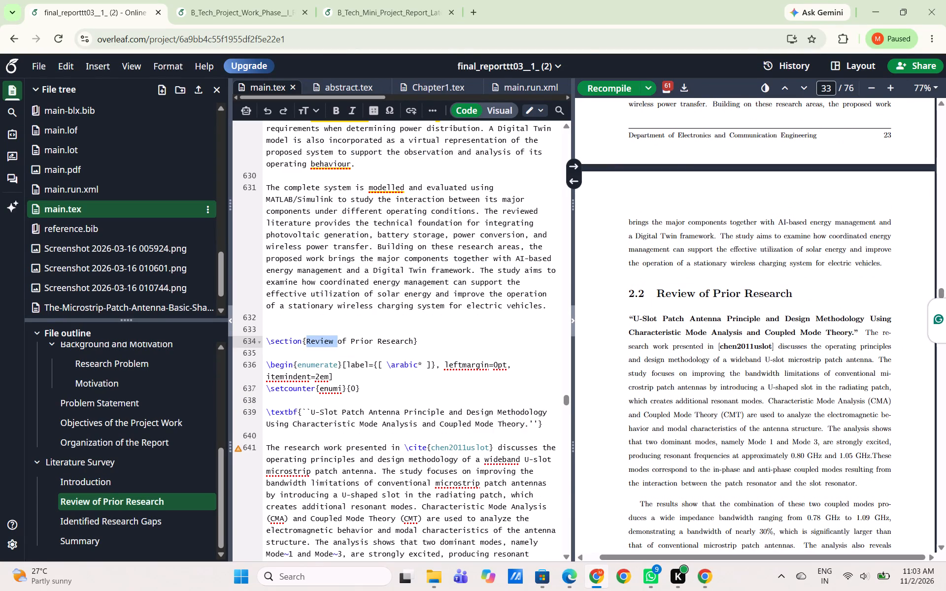
# In the B_Tech_Project_Work_Phase__I project's Chapter2.tex, copy the Review of Prior Research section with all its subsections, stopping before Identified Research Gaps.
pyautogui.click(255, 5)
pyautogui.scroll(-1, 368, 298)
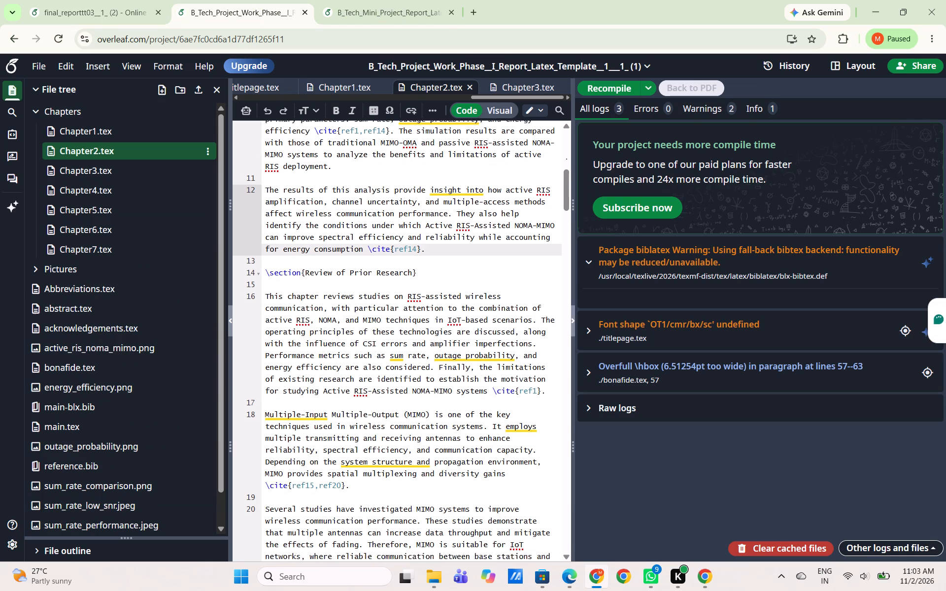
pyautogui.scroll(-2, 368, 298)
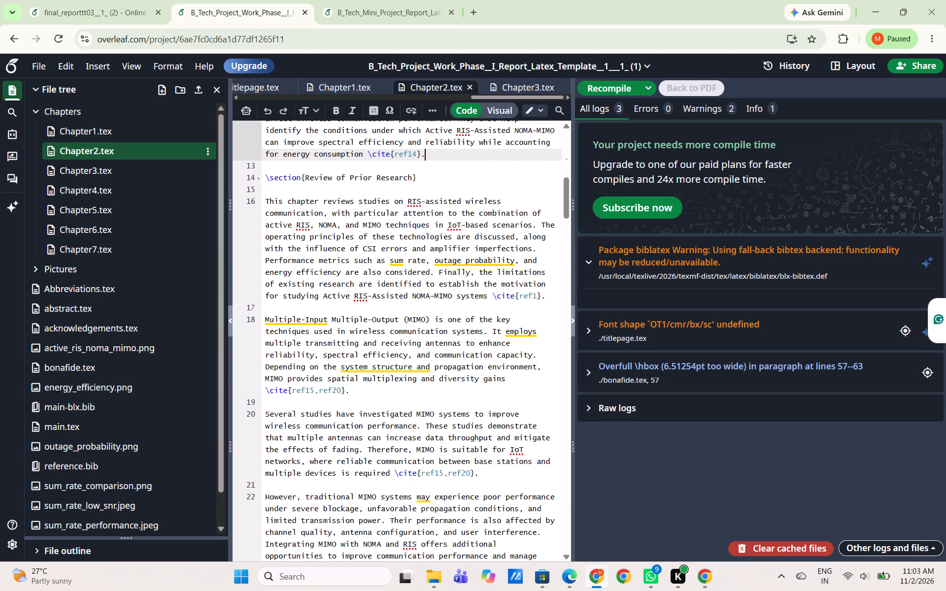
pyautogui.moveTo(267, 175); pyautogui.dragTo(355, 546)
pyautogui.scroll(2, 296, 309)
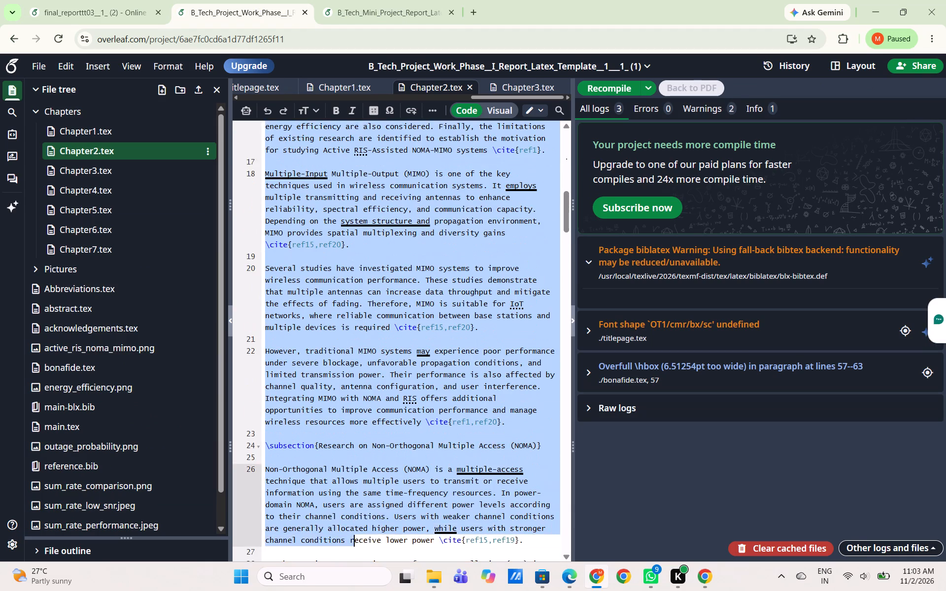
pyautogui.moveTo(355, 546); pyautogui.dragTo(495, 395)
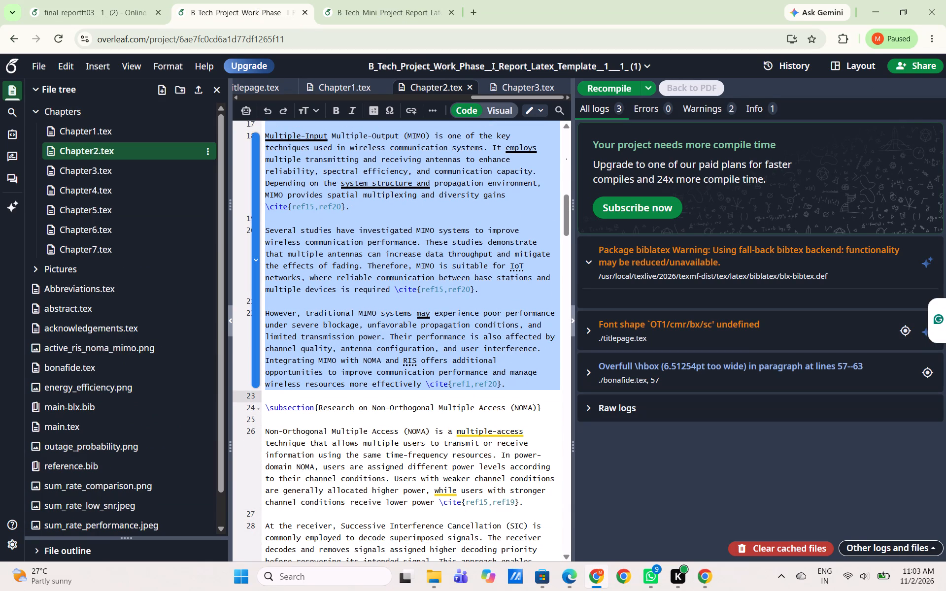
pyautogui.moveTo(495, 395); pyautogui.dragTo(400, 590)
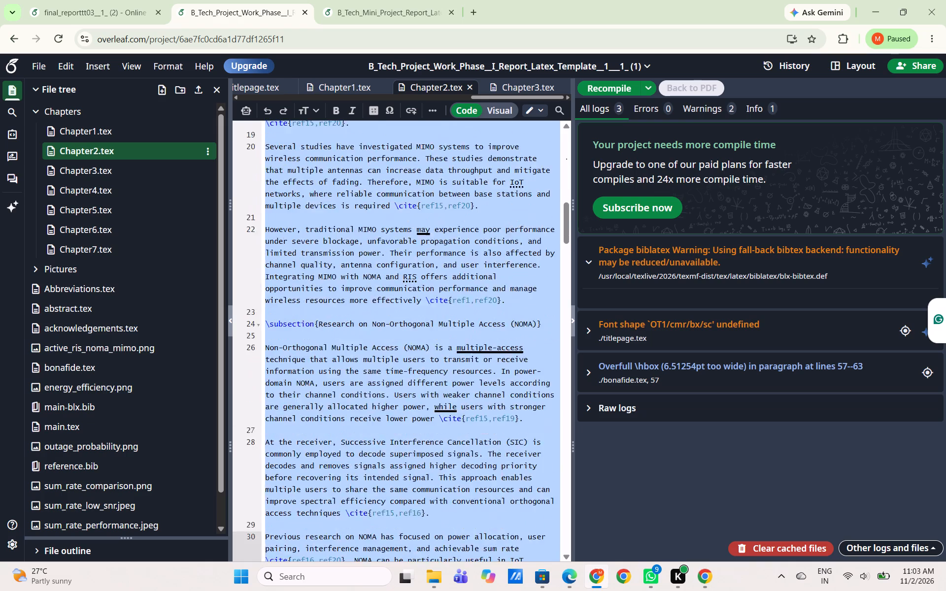
pyautogui.moveTo(400, 590); pyautogui.dragTo(385, 536)
pyautogui.scroll(-1, 398, 562)
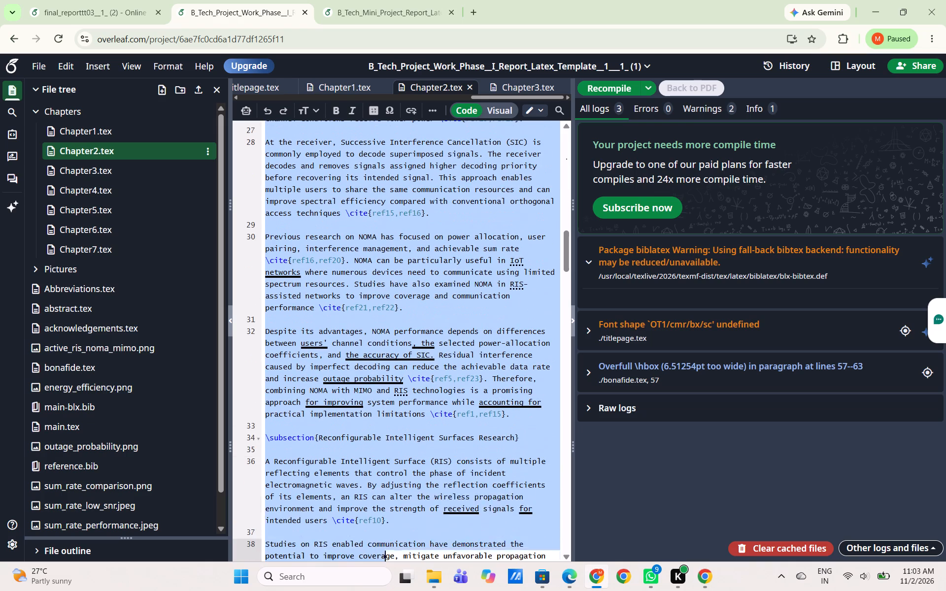
pyautogui.moveTo(385, 536); pyautogui.dragTo(382, 571)
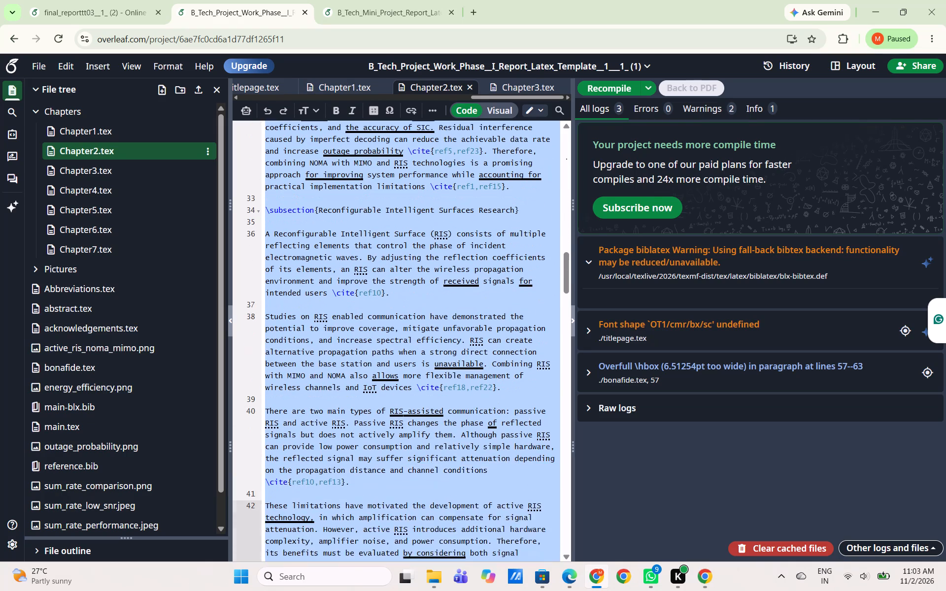
pyautogui.moveTo(382, 571); pyautogui.dragTo(365, 423)
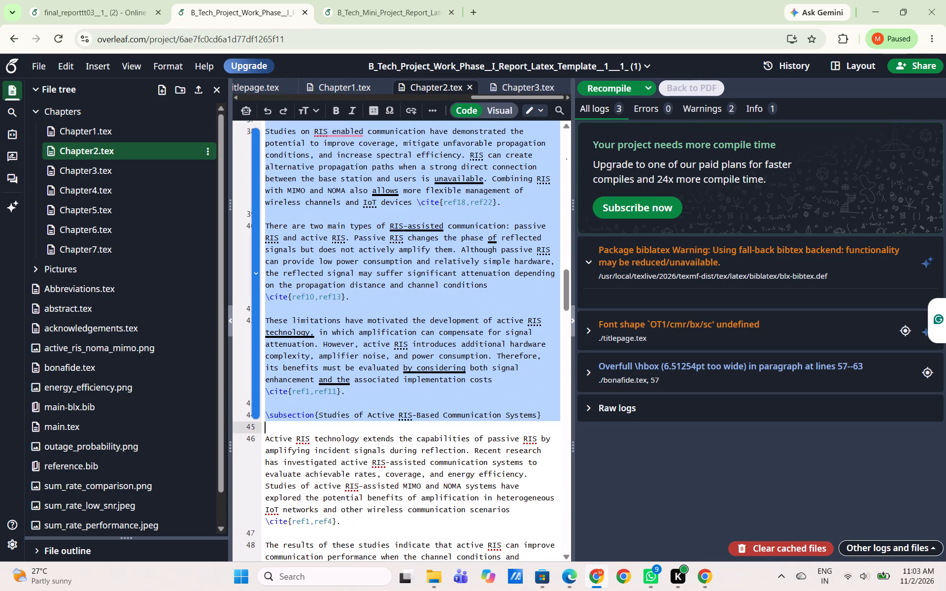
pyautogui.moveTo(365, 423); pyautogui.dragTo(363, 515)
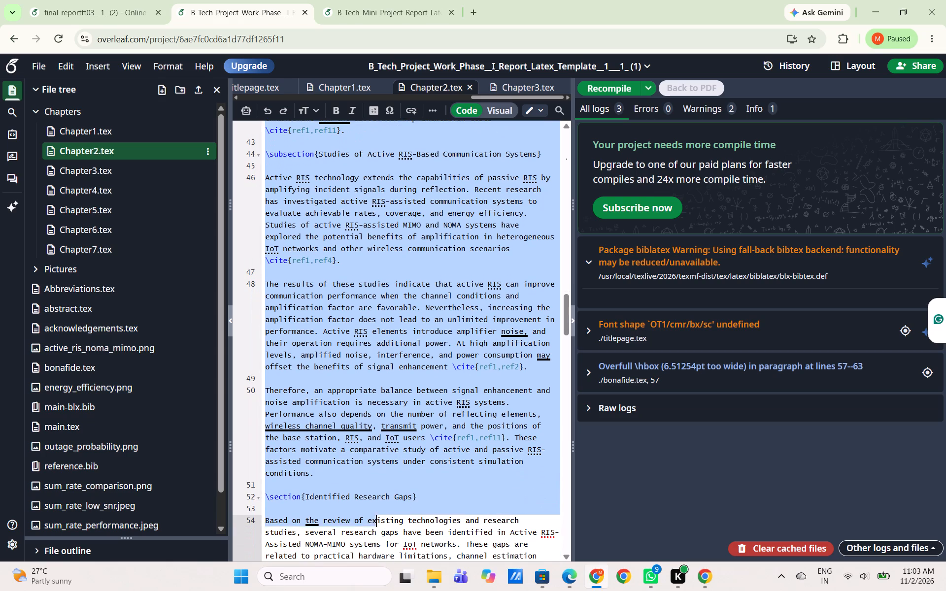
pyautogui.moveTo(363, 515); pyautogui.dragTo(329, 479)
pyautogui.hotkey('ctrl', 'c')
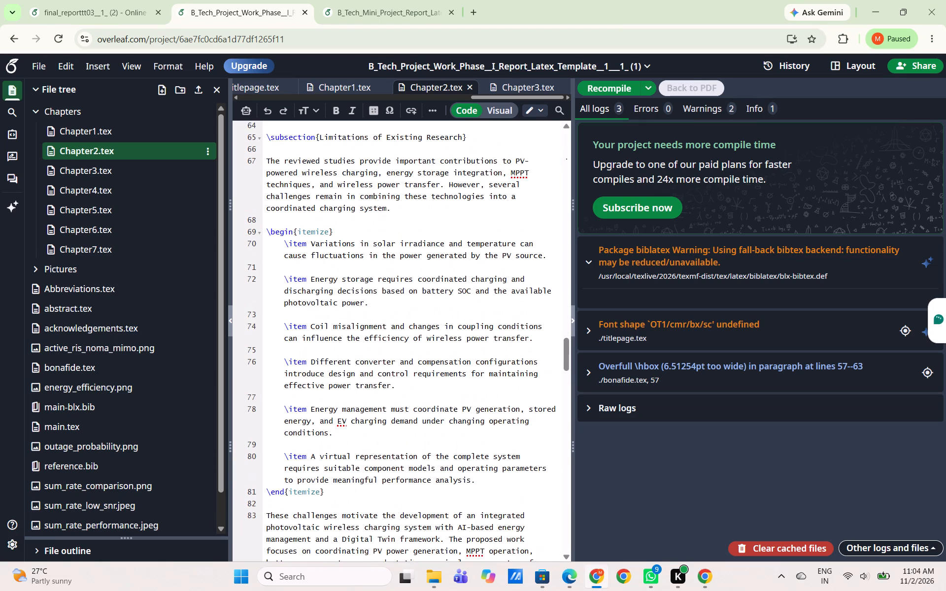
pyautogui.click(602, 90)
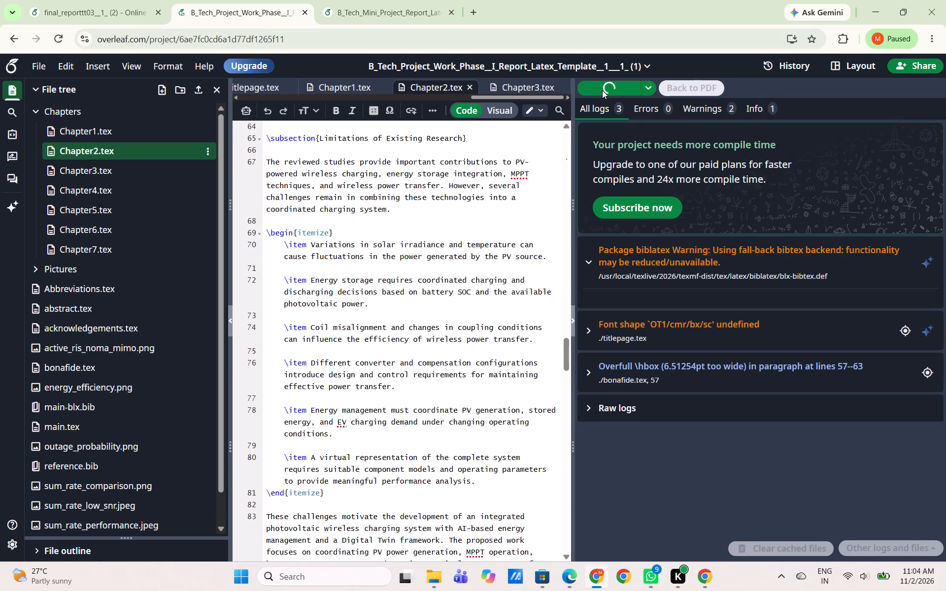
# In final_reporttt03's main.tex, replace the whole antenna-based Review of Prior Research section, up to Identified Research Gaps, with the copied LaTeX.
pyautogui.click(102, 1)
pyautogui.scroll(-3, 218, 313)
pyautogui.scroll(-2, 463, 434)
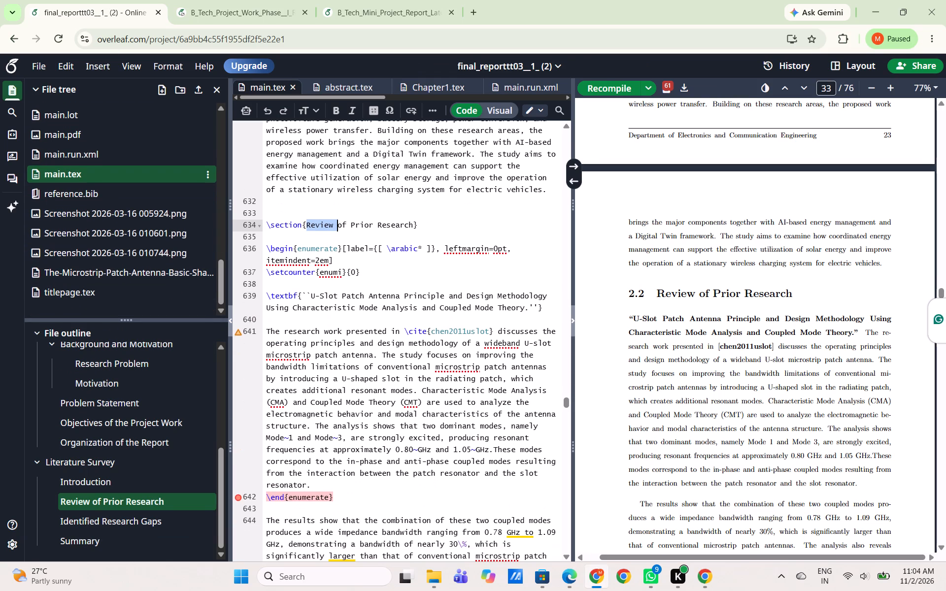
pyautogui.moveTo(266, 223); pyautogui.dragTo(279, 548)
pyautogui.scroll(1, 297, 452)
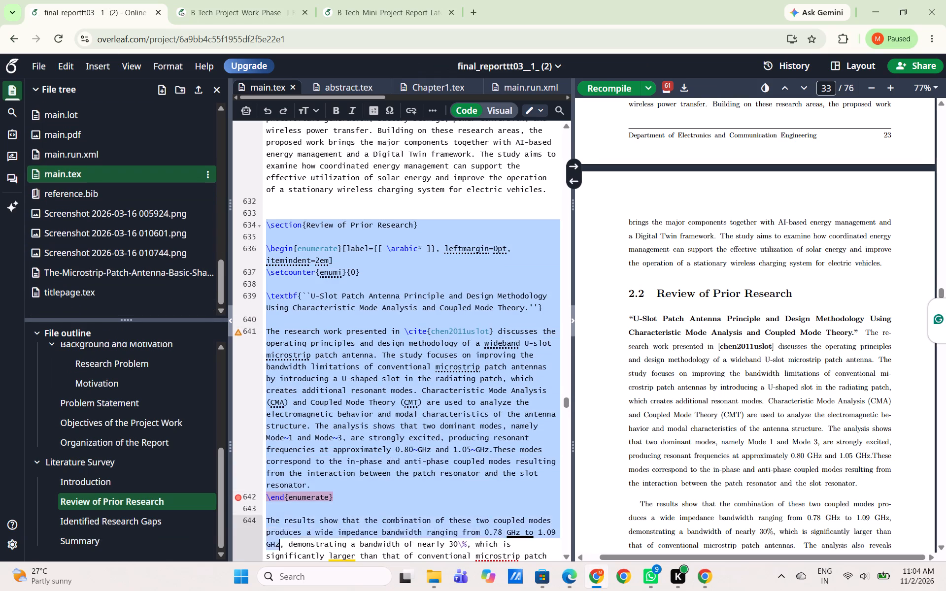
pyautogui.moveTo(279, 548); pyautogui.dragTo(288, 542)
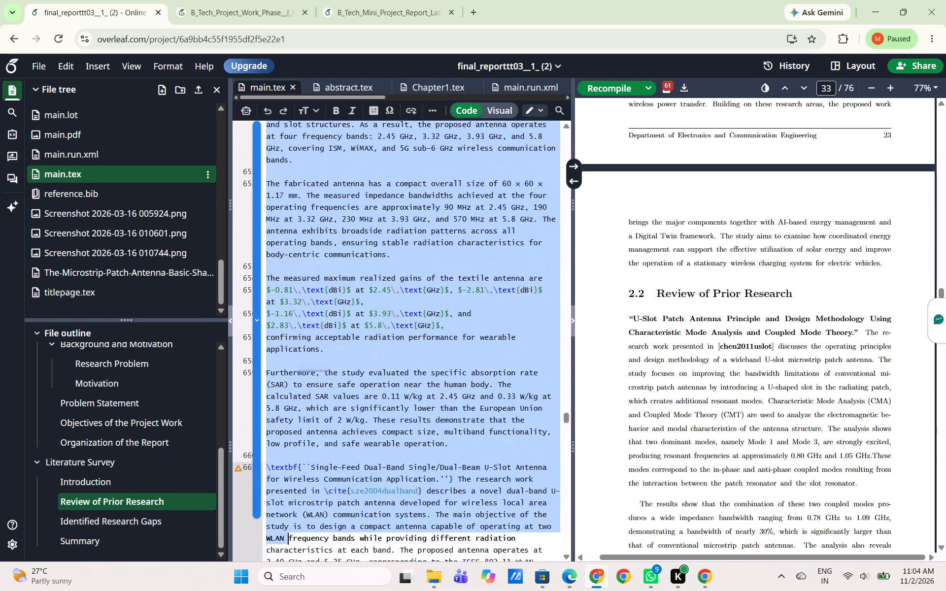
pyautogui.moveTo(288, 542); pyautogui.dragTo(309, 590)
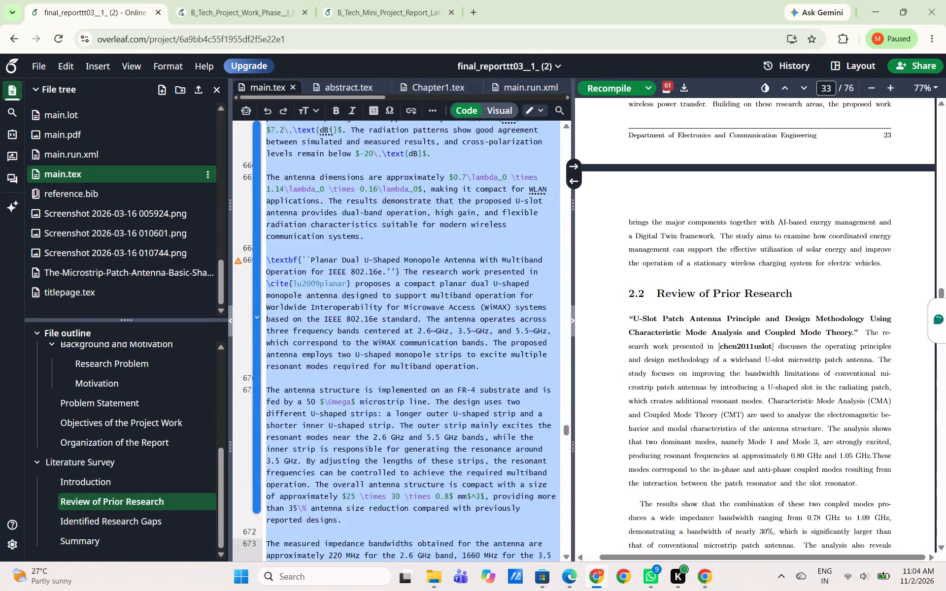
pyautogui.moveTo(309, 590); pyautogui.dragTo(313, 574)
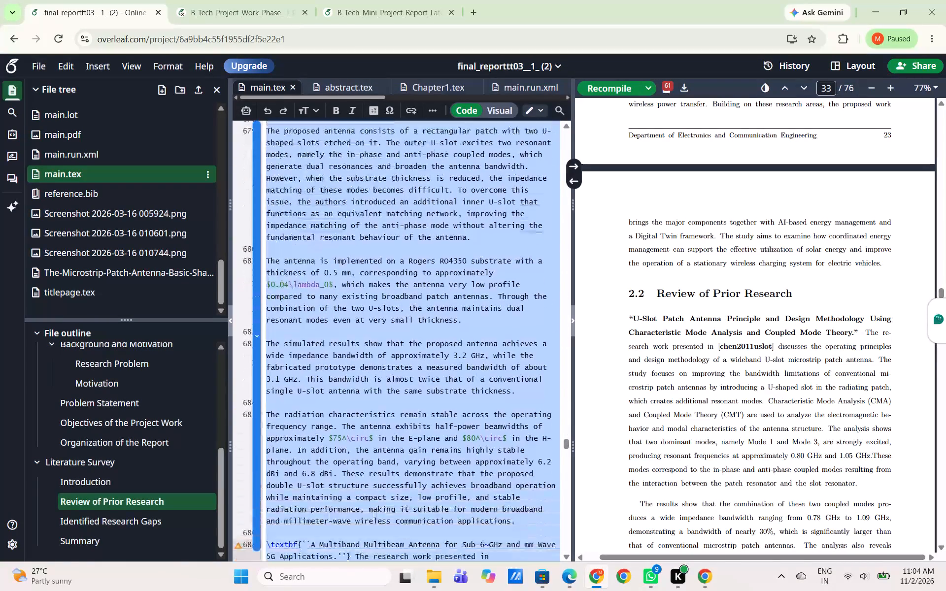
pyautogui.moveTo(313, 574); pyautogui.dragTo(316, 549)
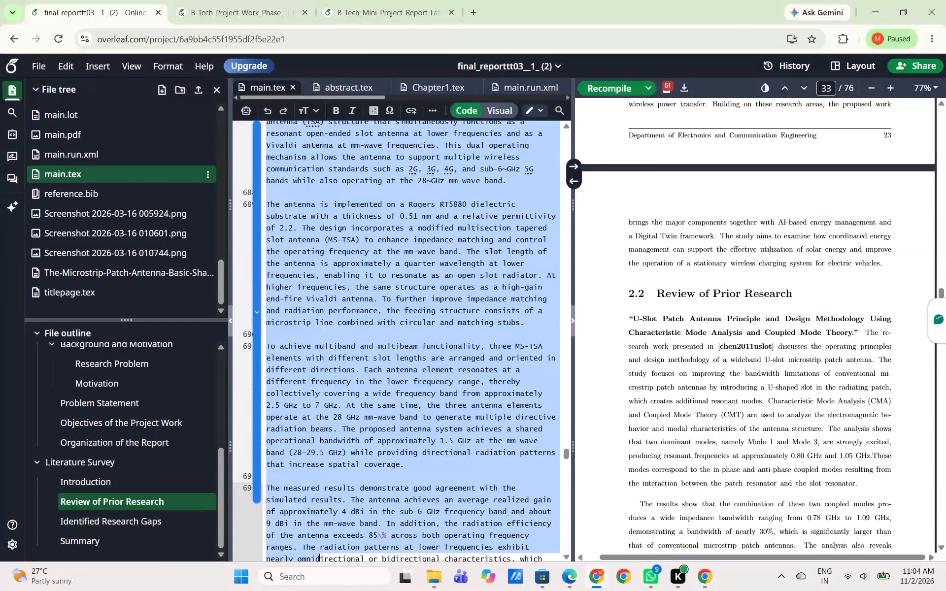
pyautogui.moveTo(316, 549); pyautogui.dragTo(323, 563)
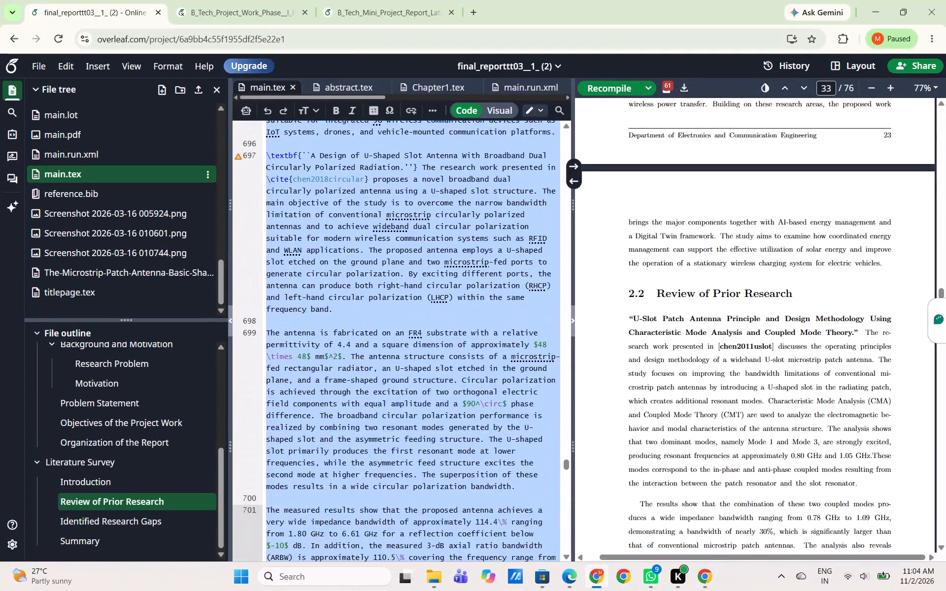
pyautogui.moveTo(323, 563); pyautogui.dragTo(340, 590)
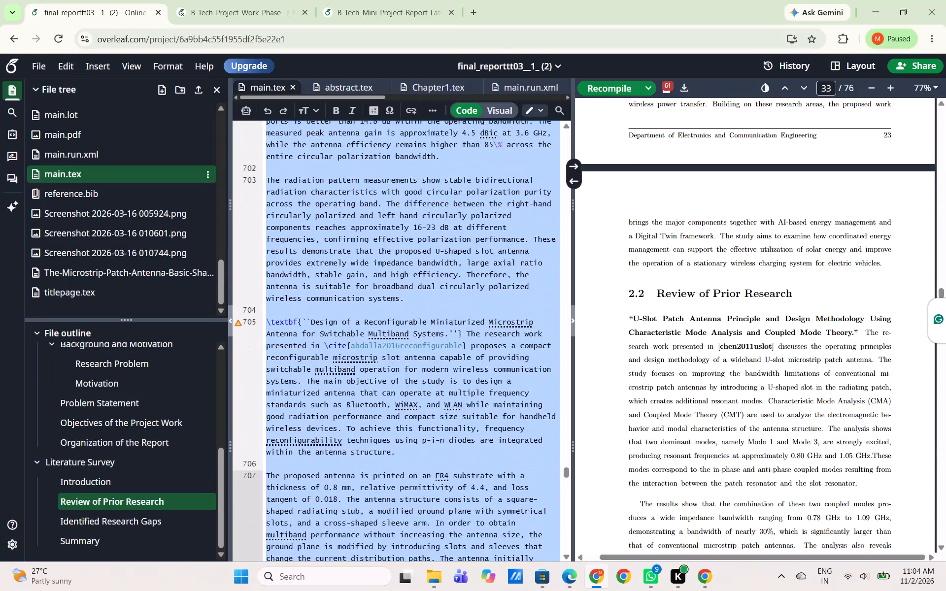
pyautogui.moveTo(340, 590); pyautogui.dragTo(334, 543)
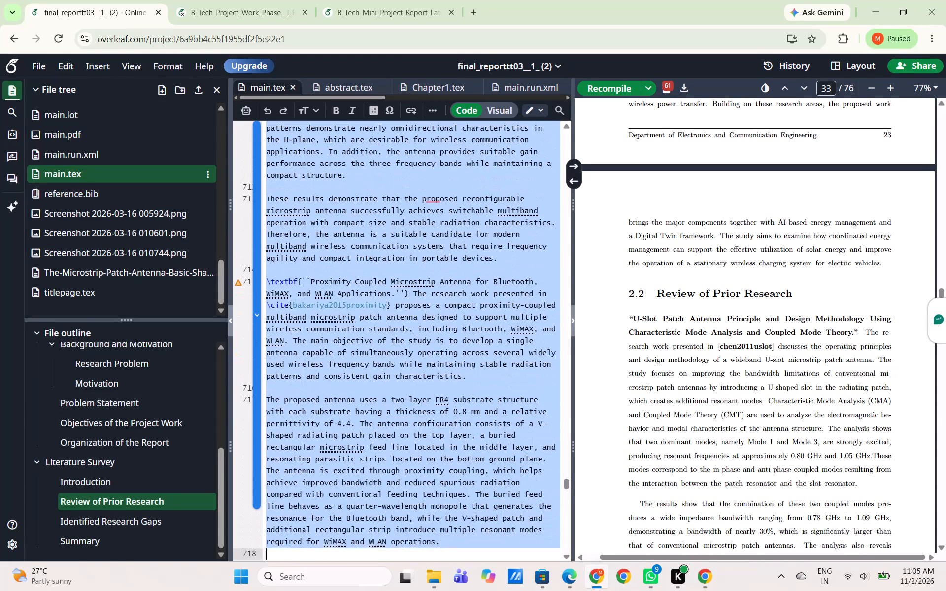
pyautogui.moveTo(334, 543); pyautogui.dragTo(334, 543)
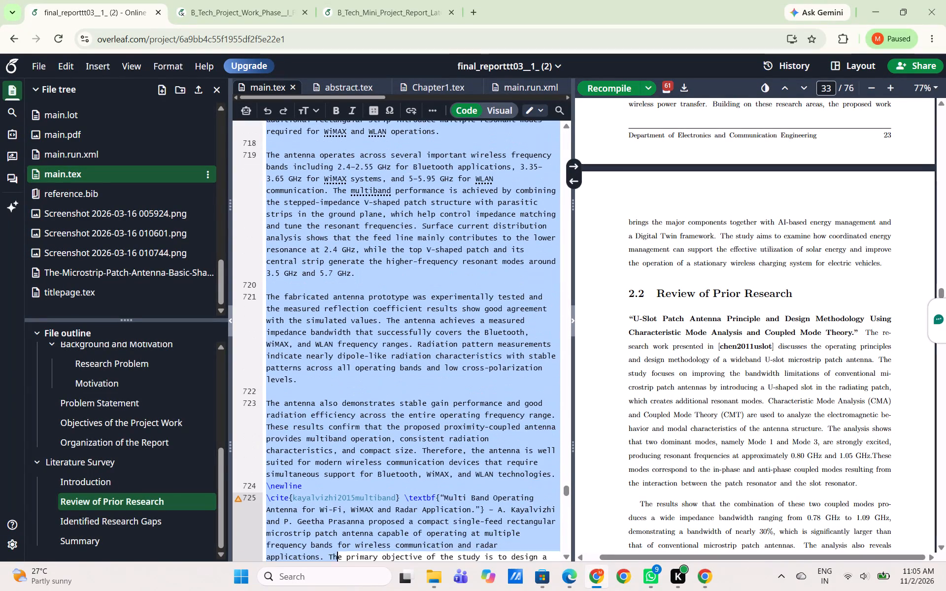
pyautogui.moveTo(334, 543); pyautogui.dragTo(351, 577)
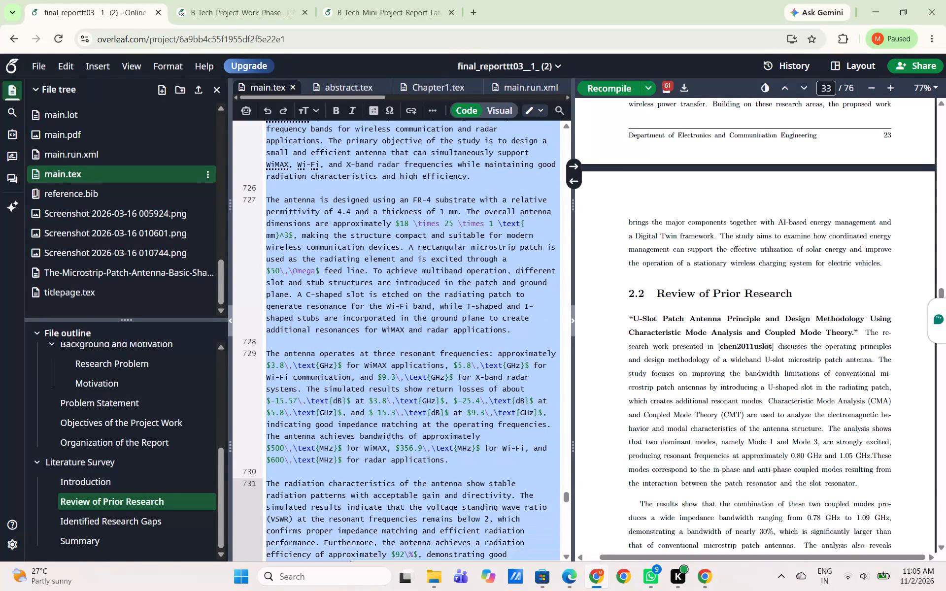
pyautogui.moveTo(351, 577); pyautogui.dragTo(342, 535)
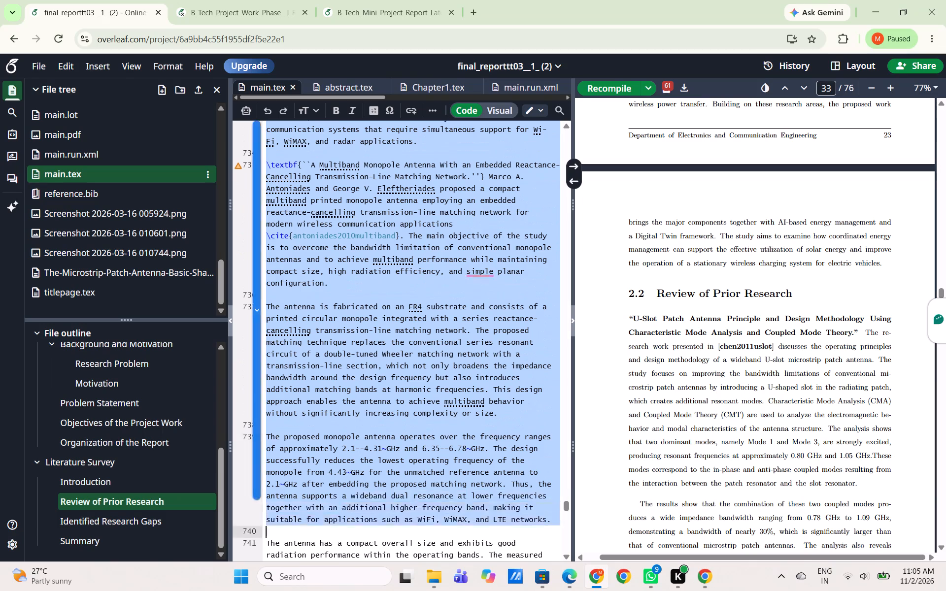
pyautogui.moveTo(342, 535); pyautogui.dragTo(328, 484)
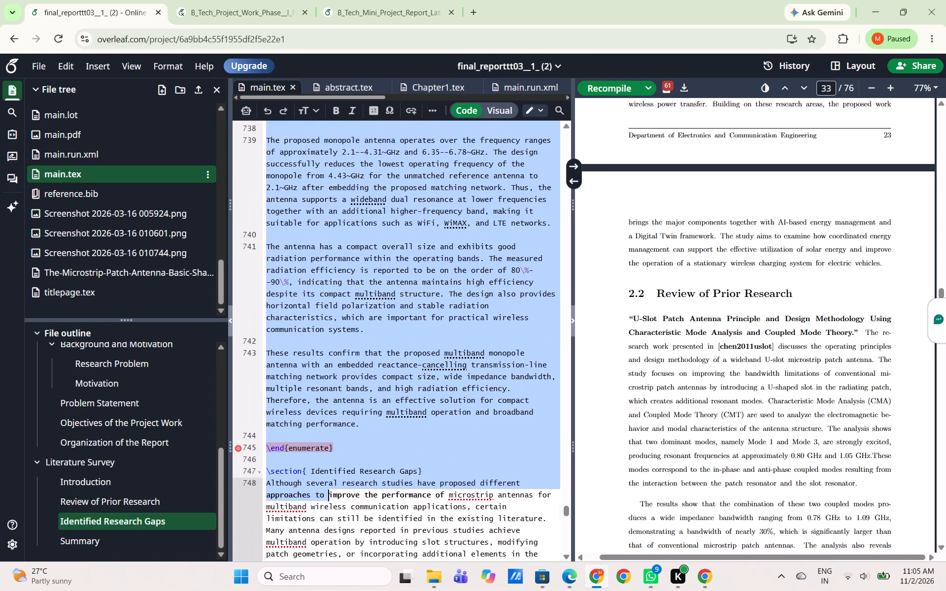
pyautogui.moveTo(328, 484); pyautogui.dragTo(335, 451)
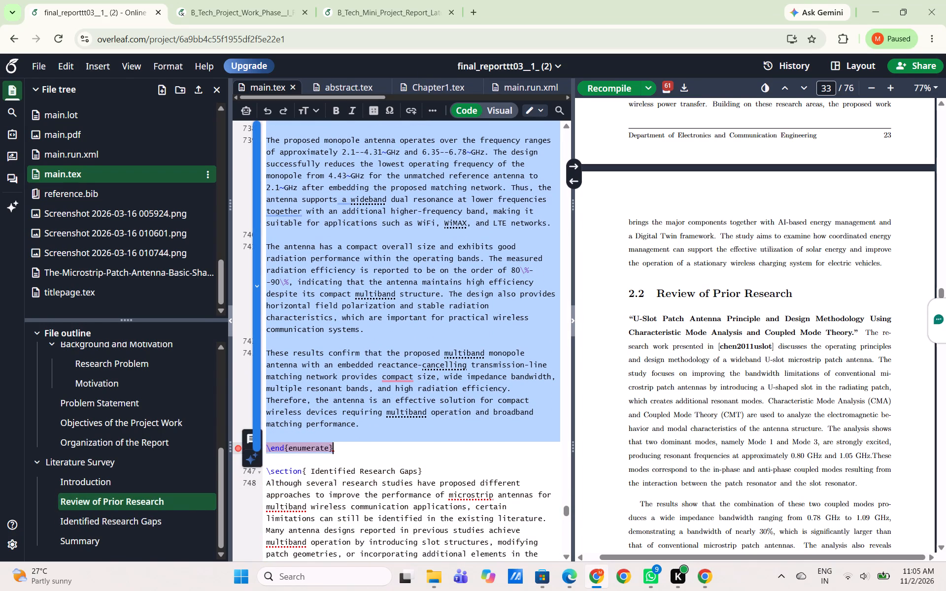
pyautogui.hotkey('ctrl', 'v')
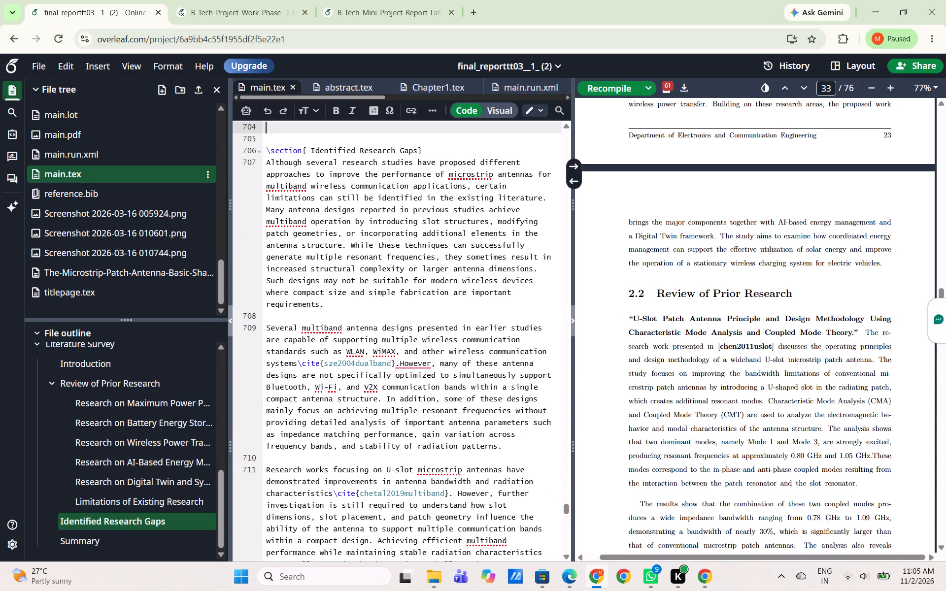
# Recompile the final_reporttt03 report with the replaced Review of Prior Research section.
pyautogui.scroll(3, 371, 444)
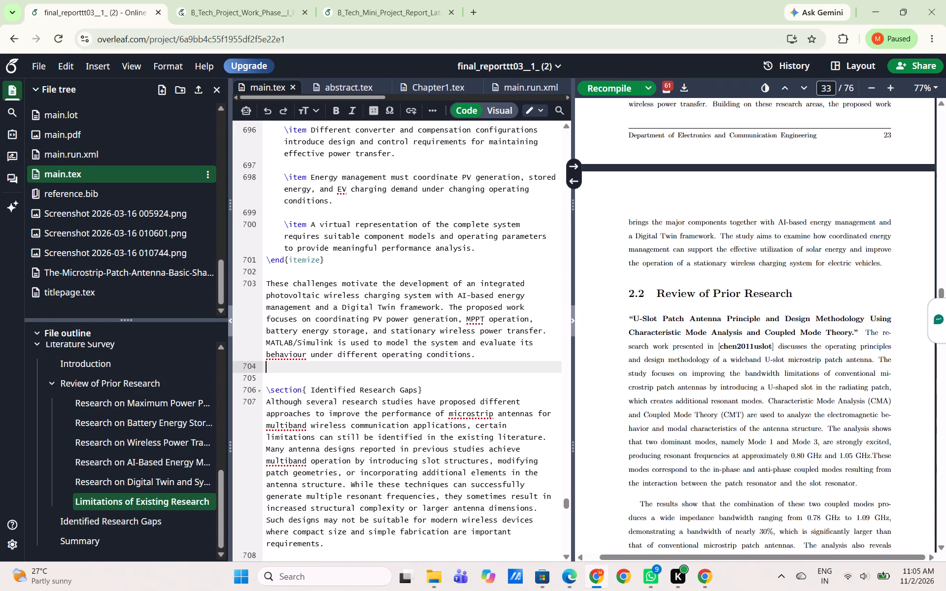
pyautogui.click(597, 91)
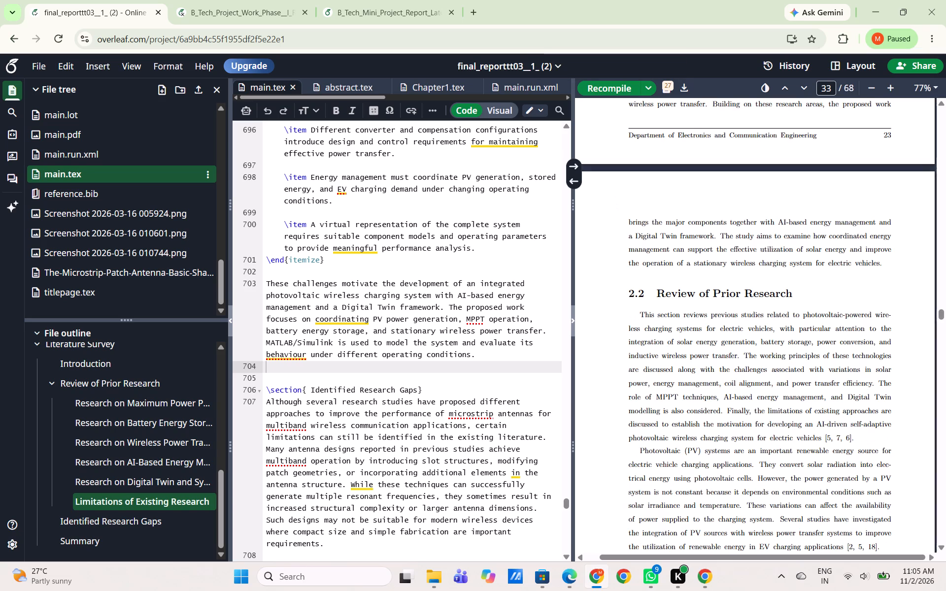
# Examine the compiled Literature Survey pages, from the Introduction through Review of Prior Research to the MPPT and BESS subsections.
pyautogui.scroll(5, 689, 299)
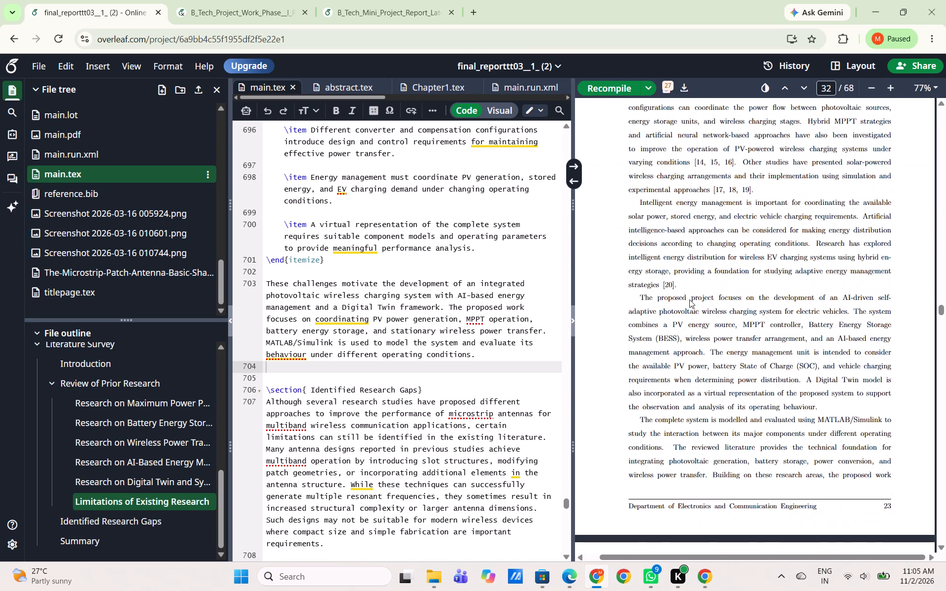
pyautogui.scroll(-4, 731, 317)
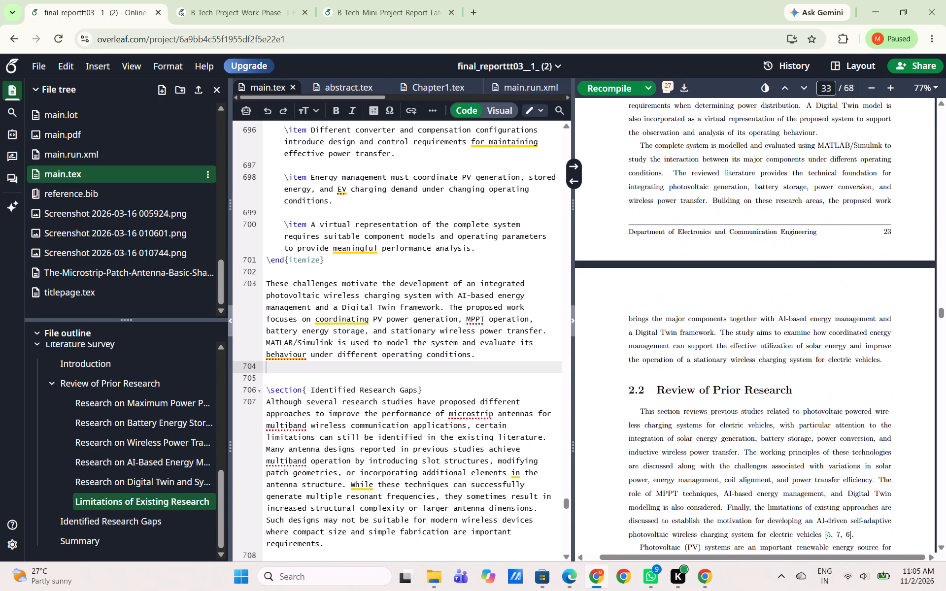
pyautogui.scroll(7, 731, 317)
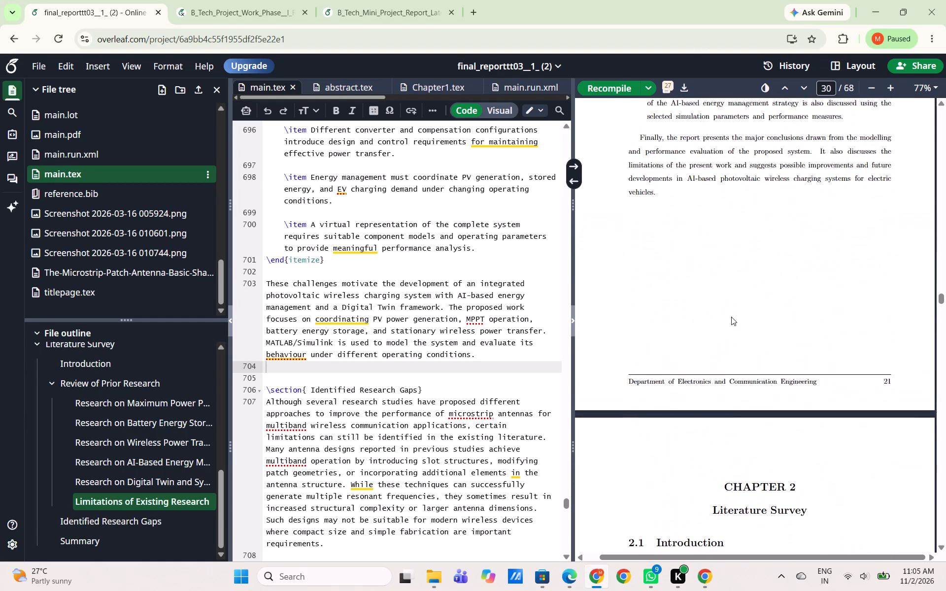
pyautogui.scroll(-8, 731, 317)
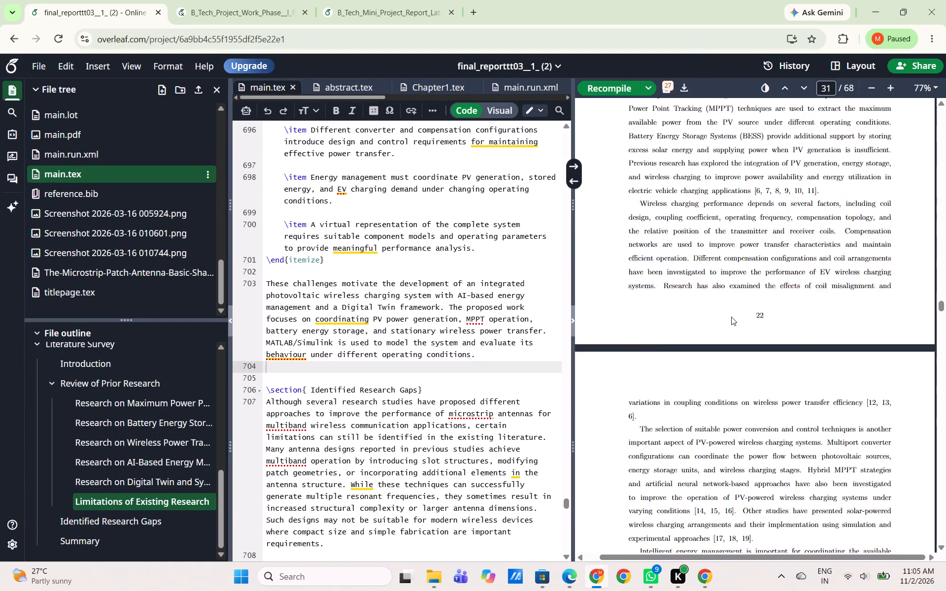
pyautogui.scroll(-6, 731, 317)
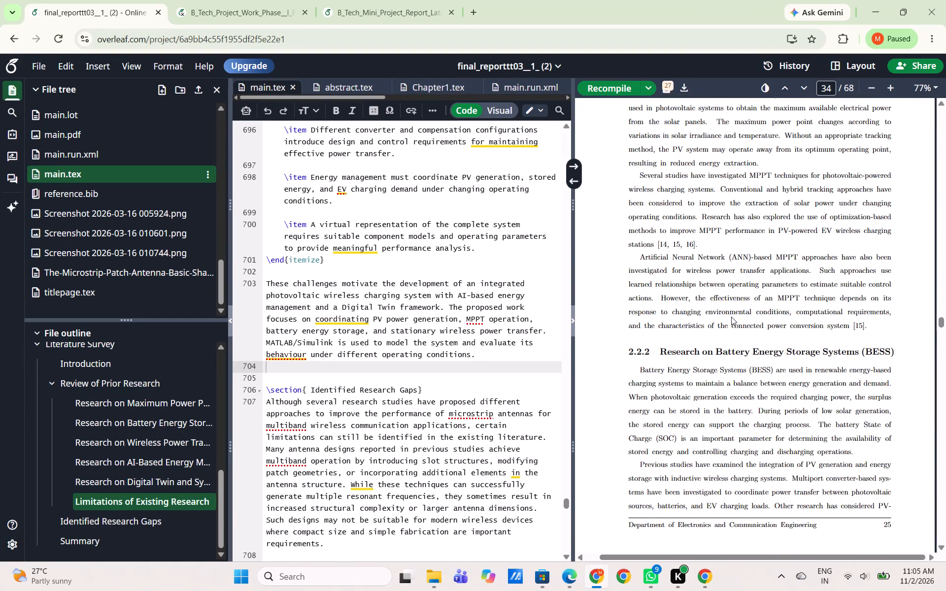
pyautogui.scroll(3, 731, 317)
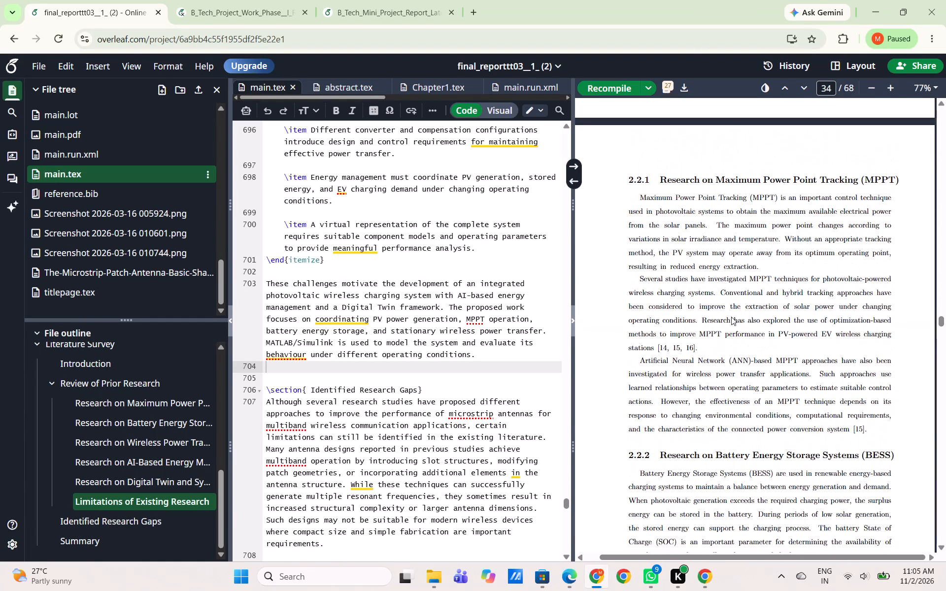
pyautogui.scroll(4, 731, 317)
pyautogui.scroll(-4, 731, 317)
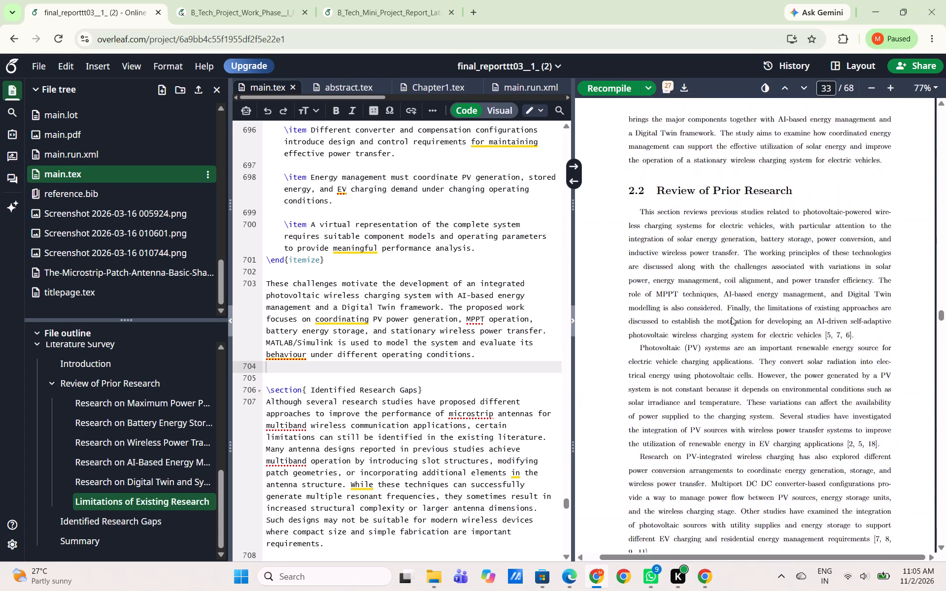
pyautogui.scroll(-1, 731, 317)
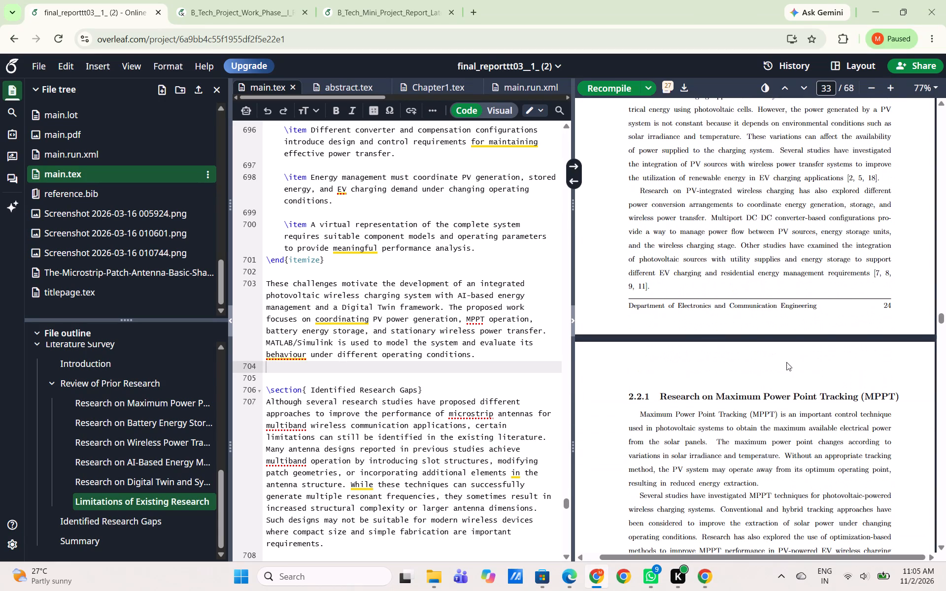
pyautogui.scroll(-1, 786, 362)
# Remove the abbreviation "(MPPT)" from the Research on Maximum Power Point Tracking subsection heading in main.tex.
pyautogui.doubleClick(871, 315)
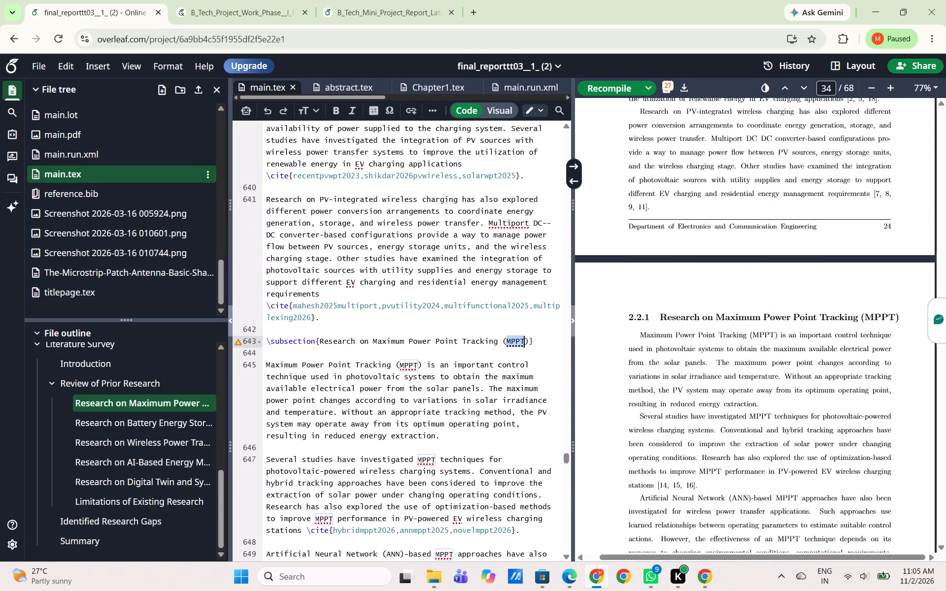
pyautogui.click(527, 341)
pyautogui.press('BackSpace')
pyautogui.press('BackSpace')
pyautogui.press('BackSpace')
pyautogui.press('BackSpace')
pyautogui.press('BackSpace')
pyautogui.press('BackSpace')
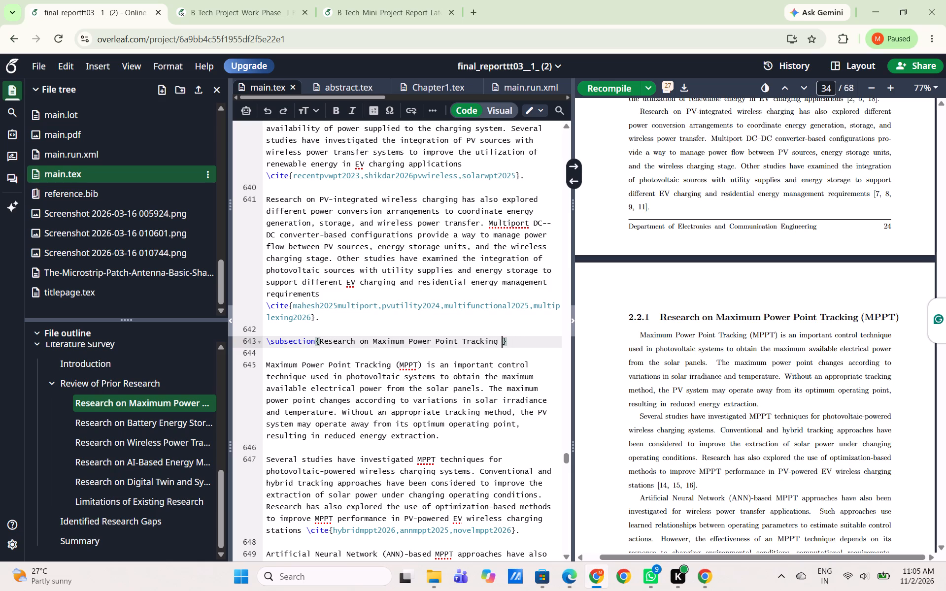
pyautogui.press('BackSpace')
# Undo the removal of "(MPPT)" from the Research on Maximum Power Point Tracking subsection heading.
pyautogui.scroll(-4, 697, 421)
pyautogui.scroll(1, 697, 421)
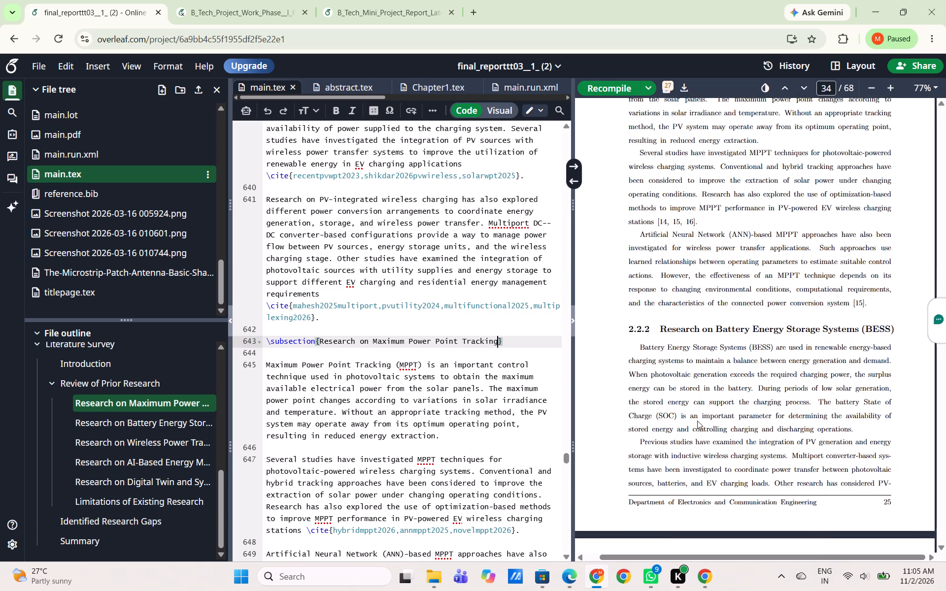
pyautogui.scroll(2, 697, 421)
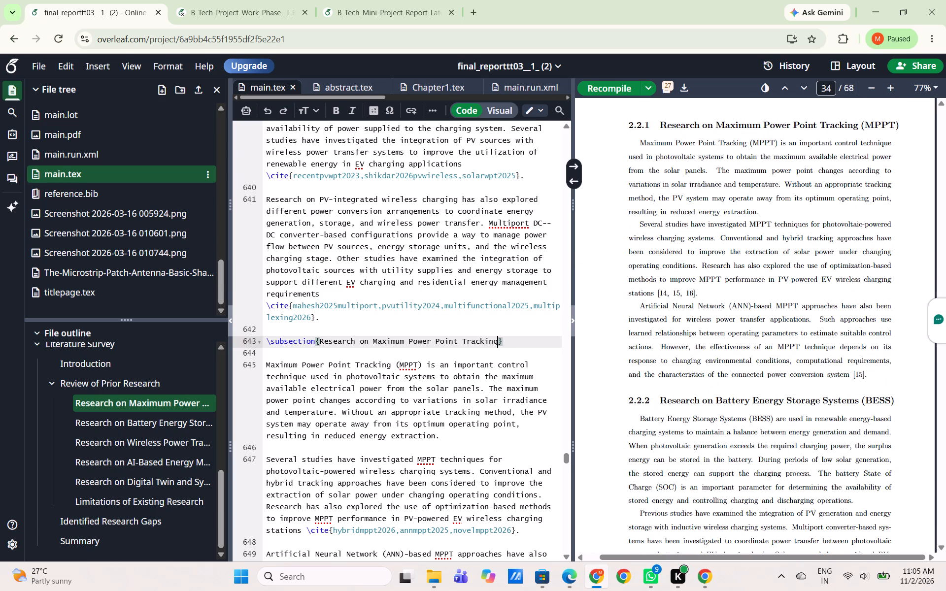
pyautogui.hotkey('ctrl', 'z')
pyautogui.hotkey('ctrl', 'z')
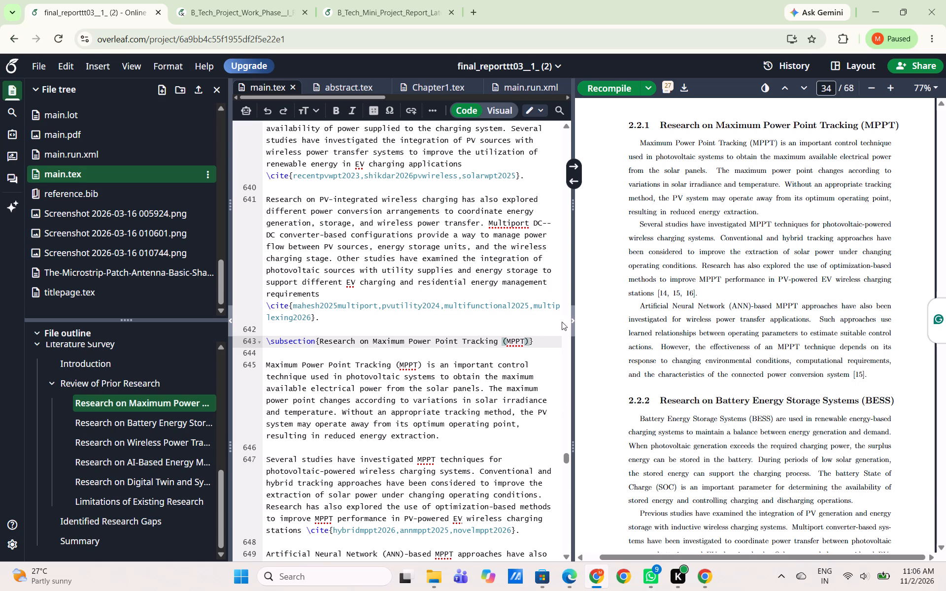
# Delete "(MPPT)" and the space before it from the Research on Maximum Power Point Tracking subsection heading in main.tex.
pyautogui.click(530, 341)
pyautogui.press('BackSpace')
pyautogui.press('BackSpace')
pyautogui.press('BackSpace')
pyautogui.press('BackSpace')
pyautogui.press('BackSpace')
pyautogui.press('BackSpace')
pyautogui.press('BackSpace')
# Delete the space before "(BESS)" in the Research on Battery Energy Storage Systems subsection heading in main.tex.
pyautogui.scroll(-2, 742, 407)
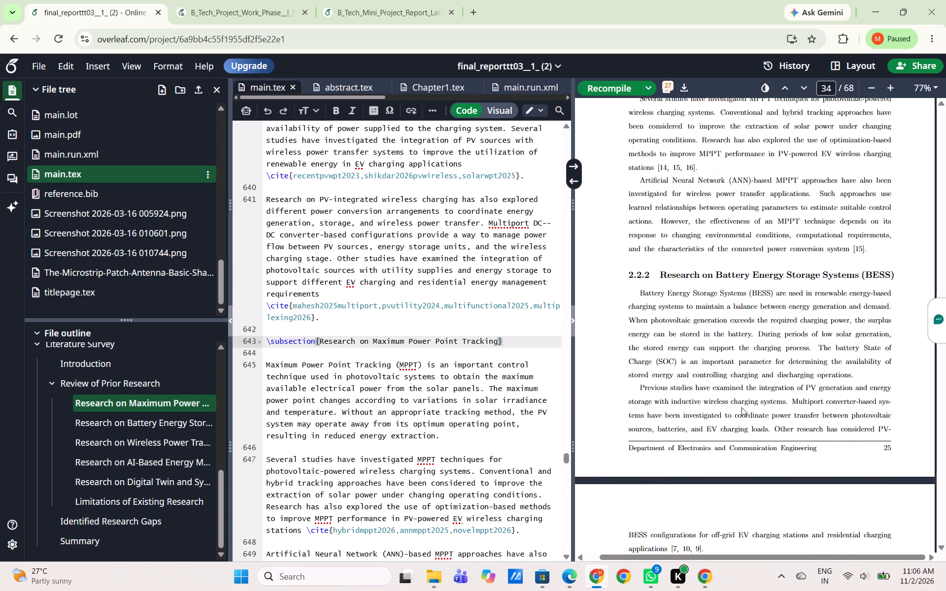
pyautogui.scroll(3, 742, 407)
pyautogui.scroll(-1, 742, 407)
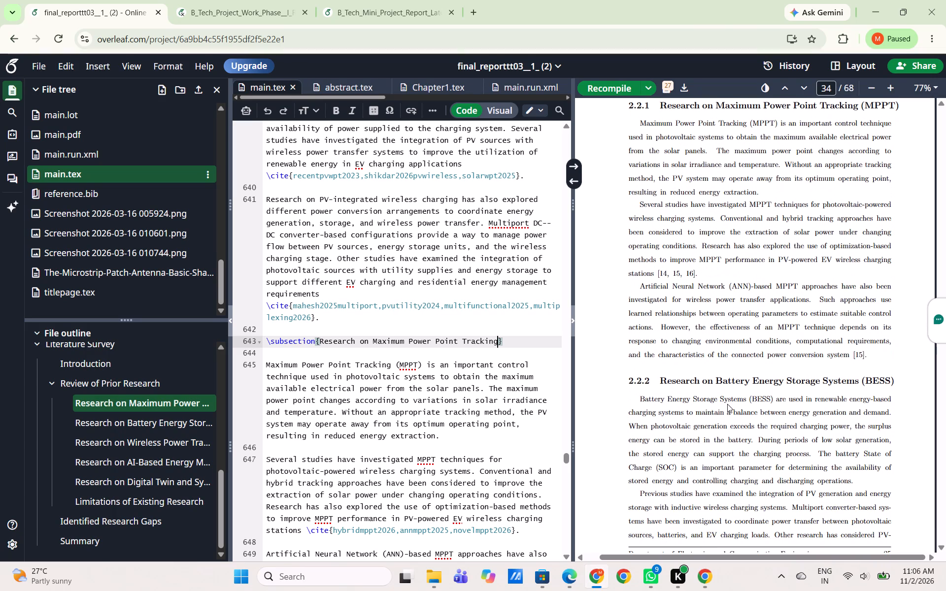
pyautogui.scroll(-1, 515, 392)
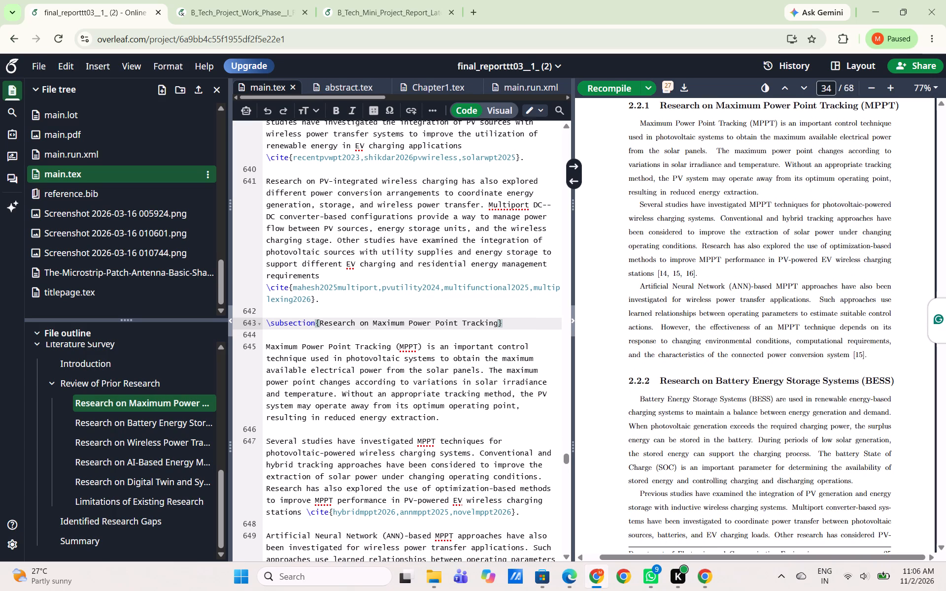
pyautogui.scroll(-3, 515, 392)
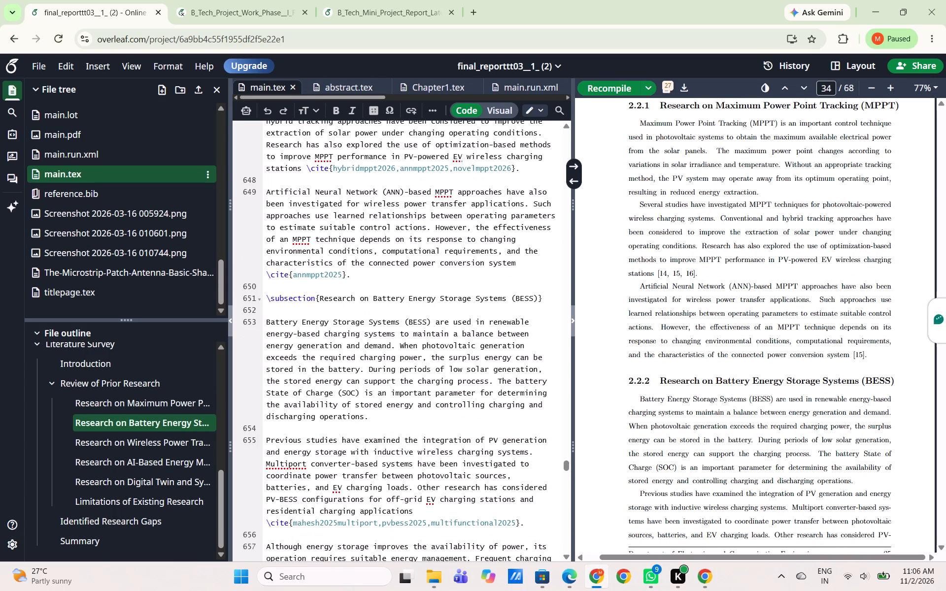
pyautogui.click(511, 301)
pyautogui.press('BackSpace')
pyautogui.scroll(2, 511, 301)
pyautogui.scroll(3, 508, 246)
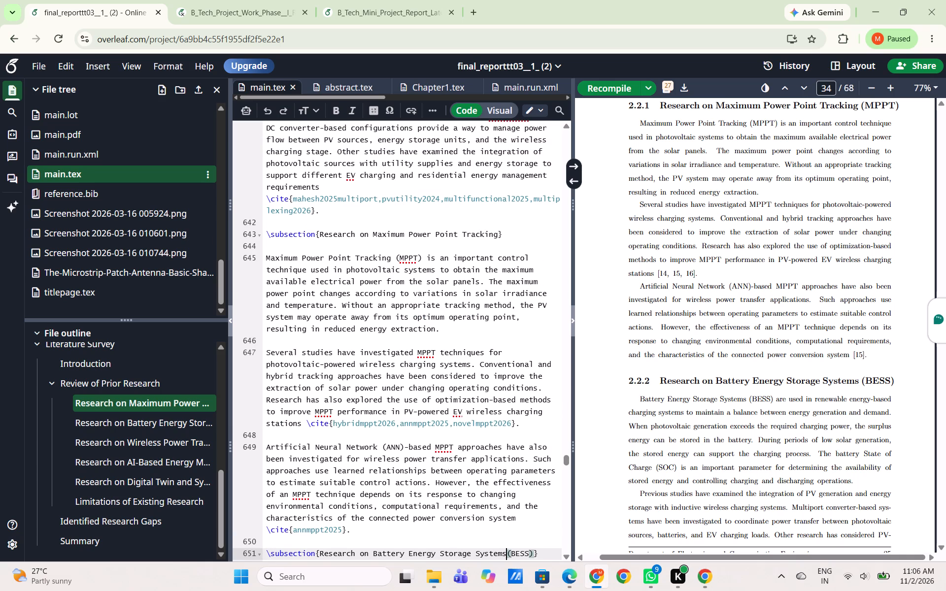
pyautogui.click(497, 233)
# Examine the compiled Literature Survey pages from the BESS subsection through Identified Research Gaps and Summary to the start of Chapter 3.
pyautogui.scroll(-4, 682, 378)
pyautogui.scroll(-1, 456, 424)
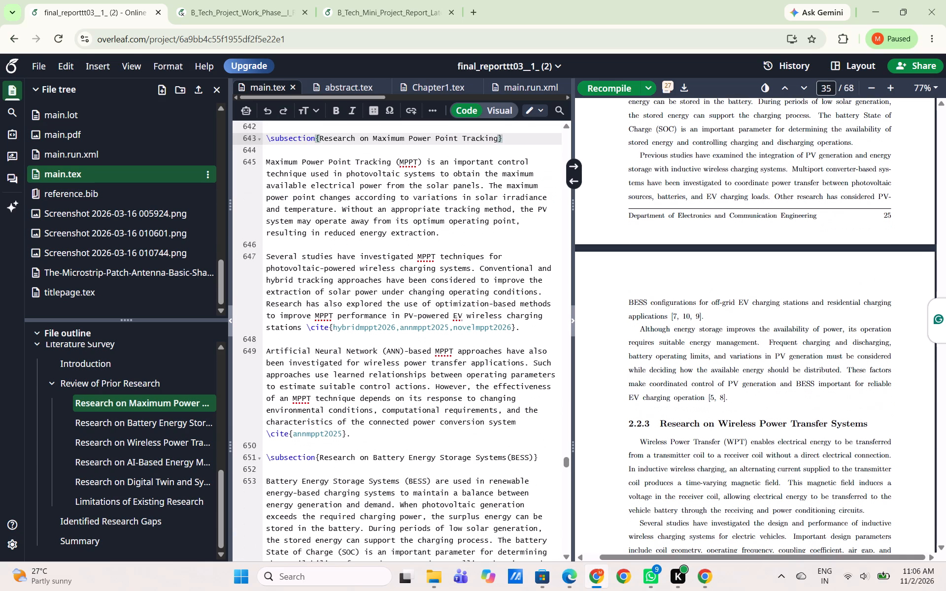
pyautogui.scroll(-4, 655, 451)
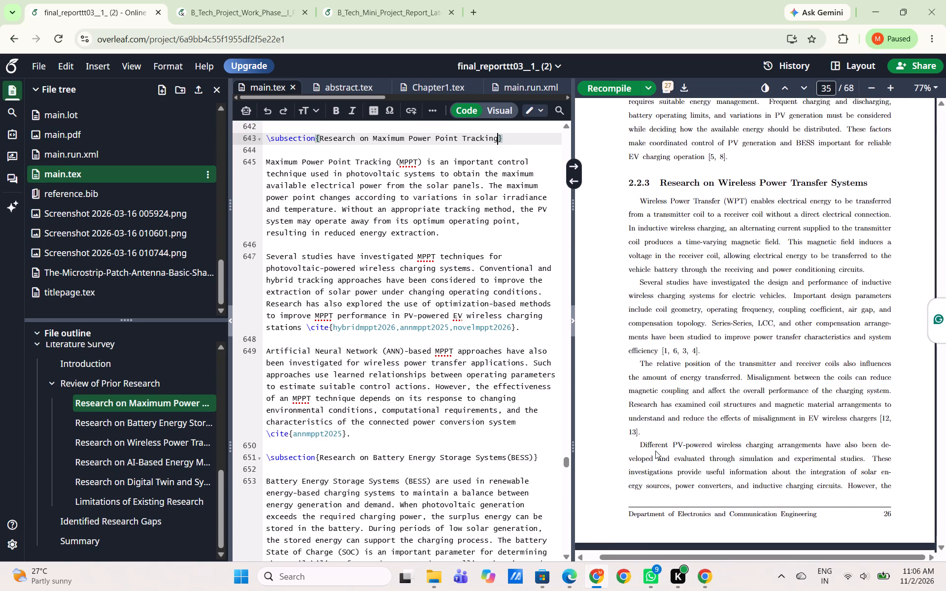
pyautogui.scroll(-6, 655, 451)
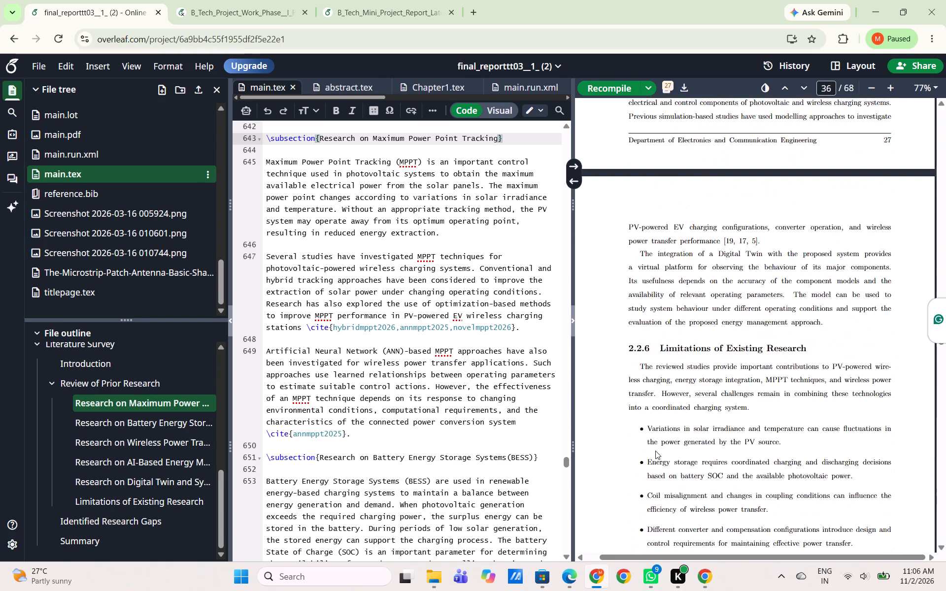
pyautogui.scroll(-2, 655, 451)
pyautogui.scroll(1, 655, 451)
pyautogui.scroll(-2, 655, 451)
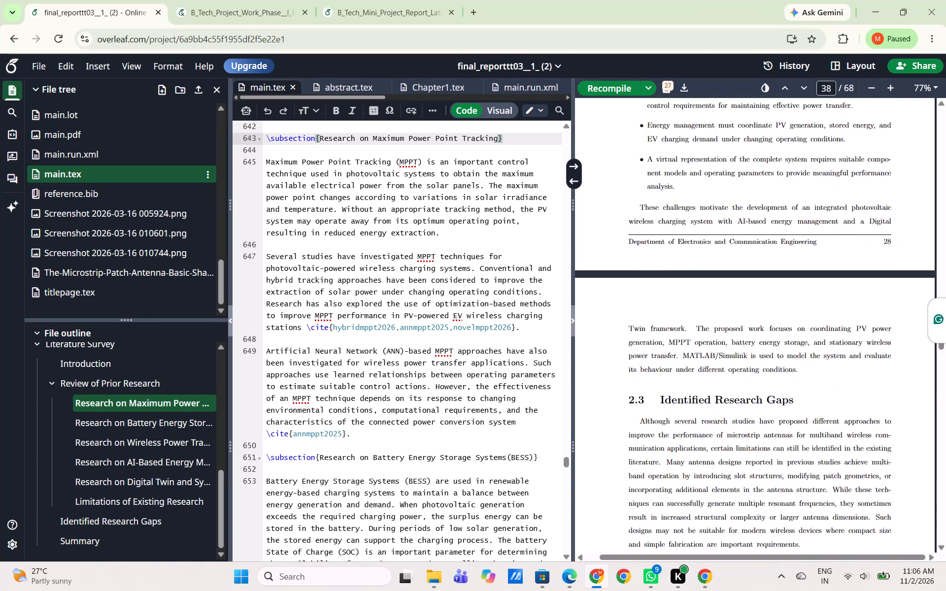
pyautogui.scroll(-2, 655, 451)
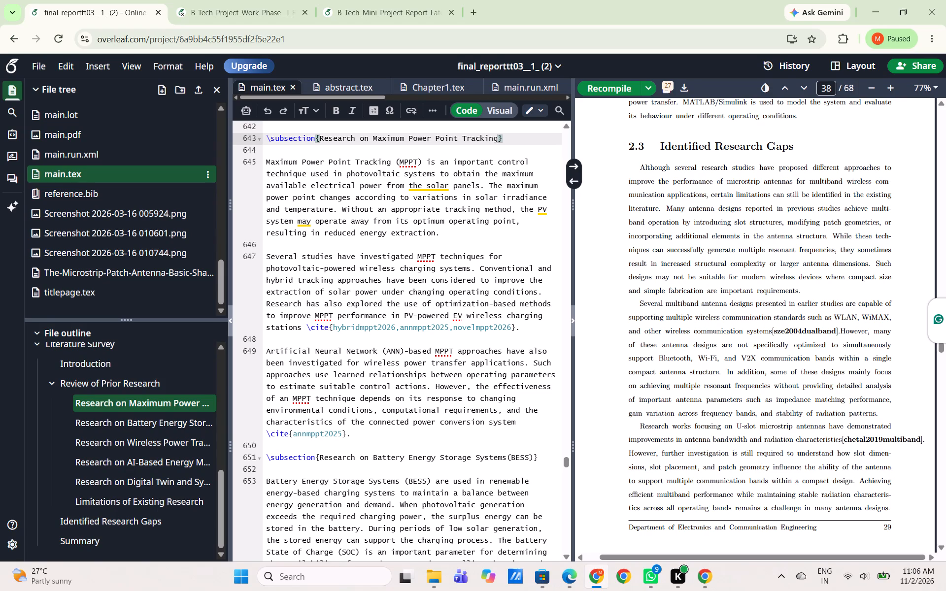
pyautogui.scroll(-1, 699, 260)
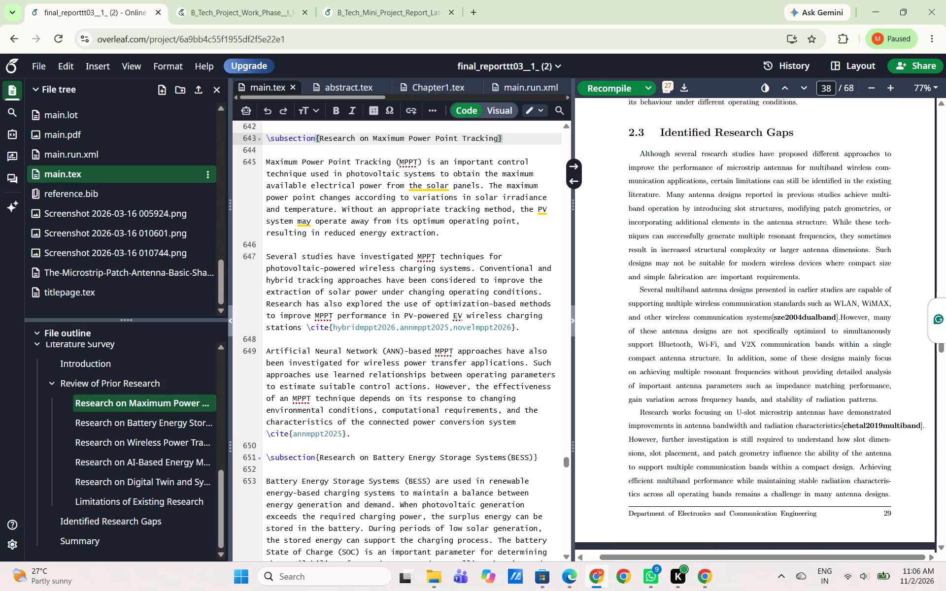
pyautogui.scroll(-6, 699, 260)
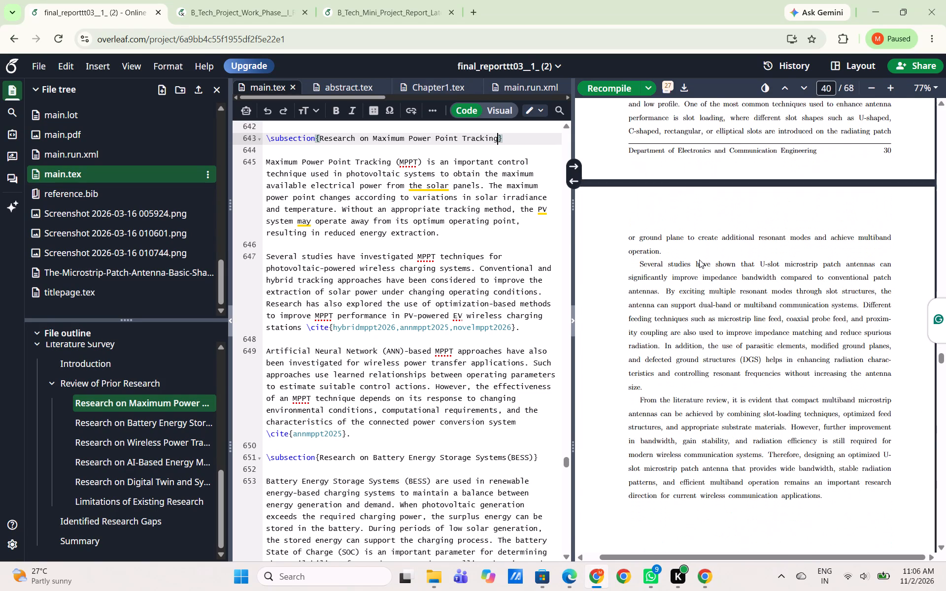
pyautogui.scroll(-1, 716, 389)
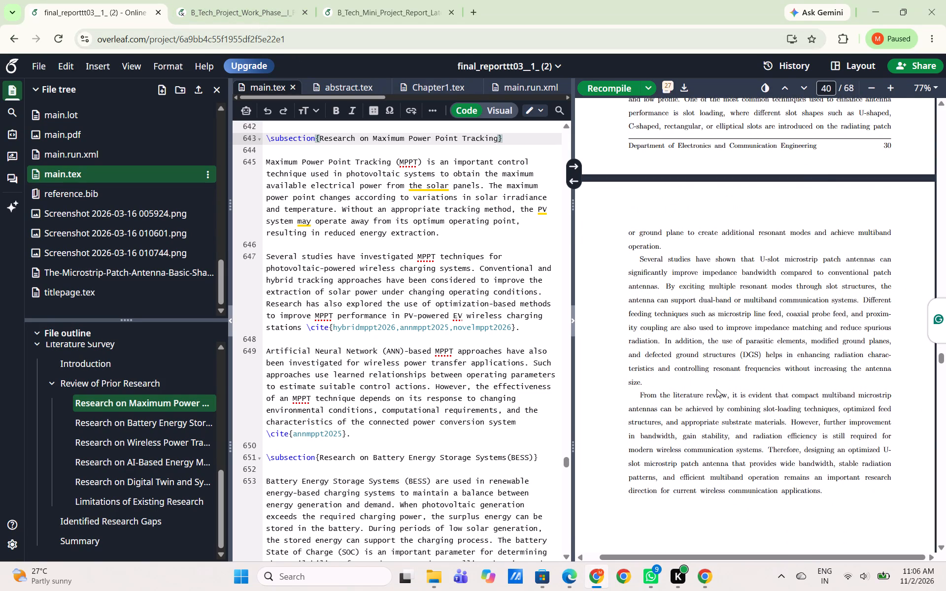
pyautogui.scroll(-5, 716, 389)
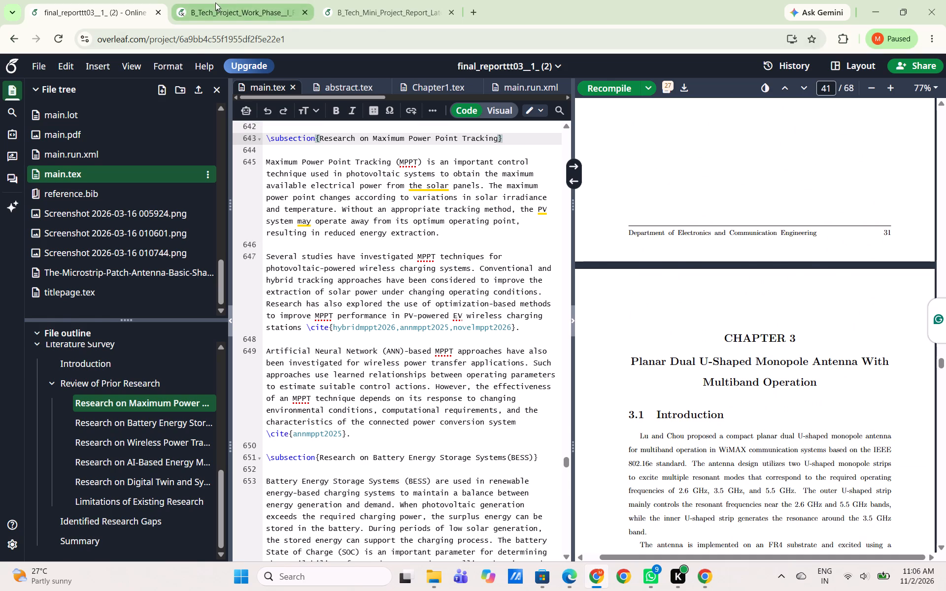
# In the B_Tech Project Work Phase I project's Chapter2.tex, copy the whole Identified Research Gaps section, including its closing paragraph before the Summary section.
pyautogui.click(233, 4)
pyautogui.scroll(-4, 383, 340)
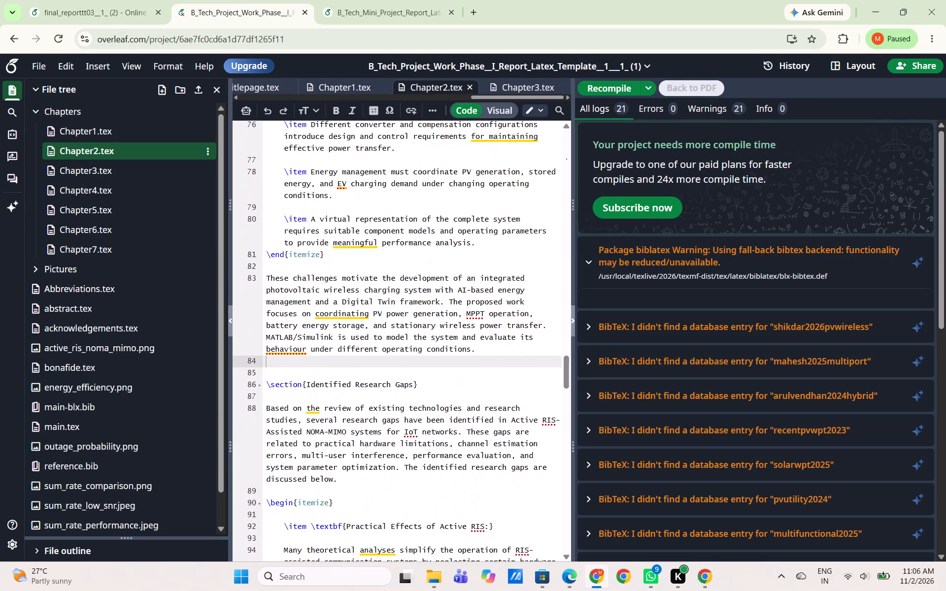
pyautogui.scroll(-2, 383, 340)
pyautogui.moveTo(266, 246); pyautogui.dragTo(302, 338)
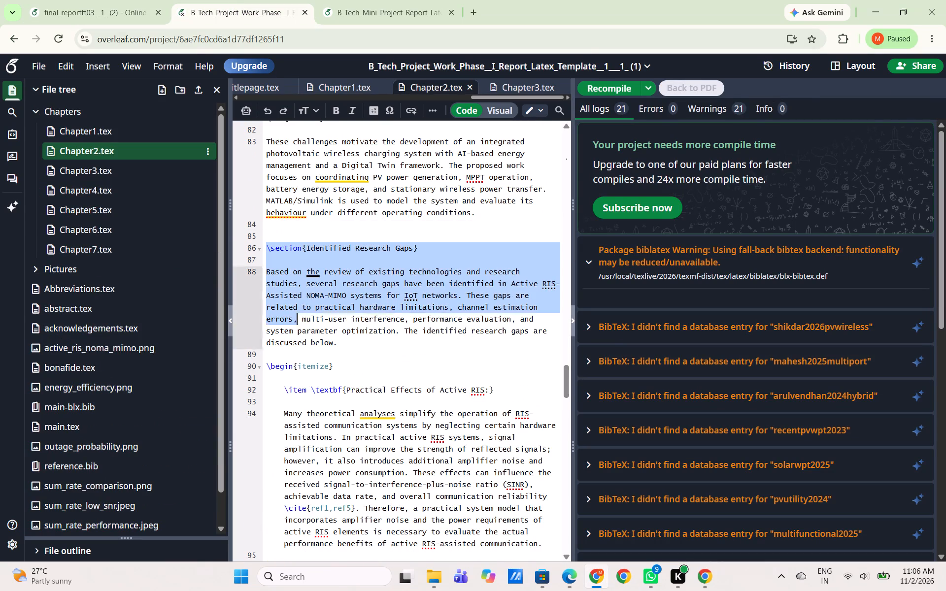
pyautogui.moveTo(302, 338); pyautogui.dragTo(370, 561)
pyautogui.scroll(1, 321, 396)
pyautogui.scroll(2, 318, 508)
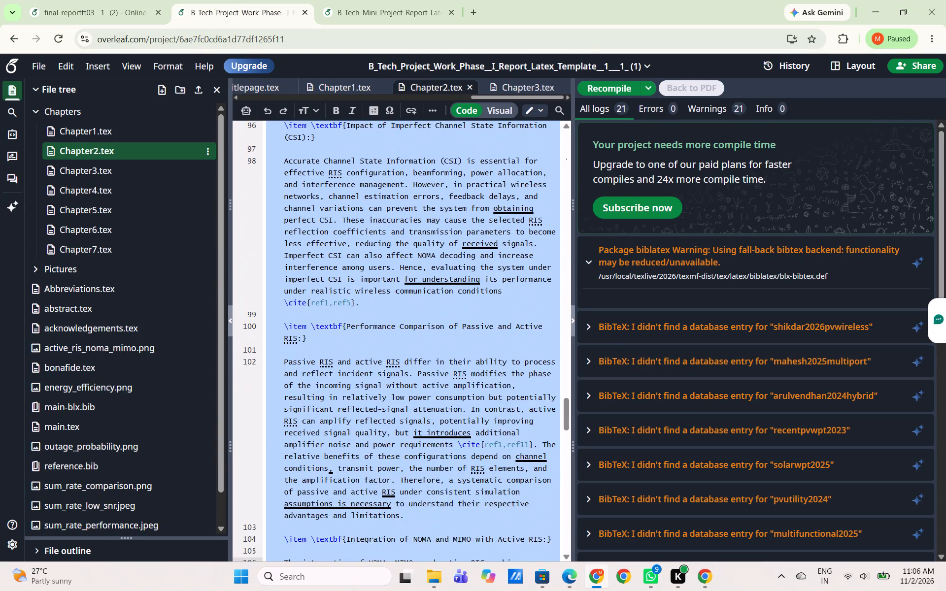
pyautogui.moveTo(370, 561); pyautogui.dragTo(386, 540)
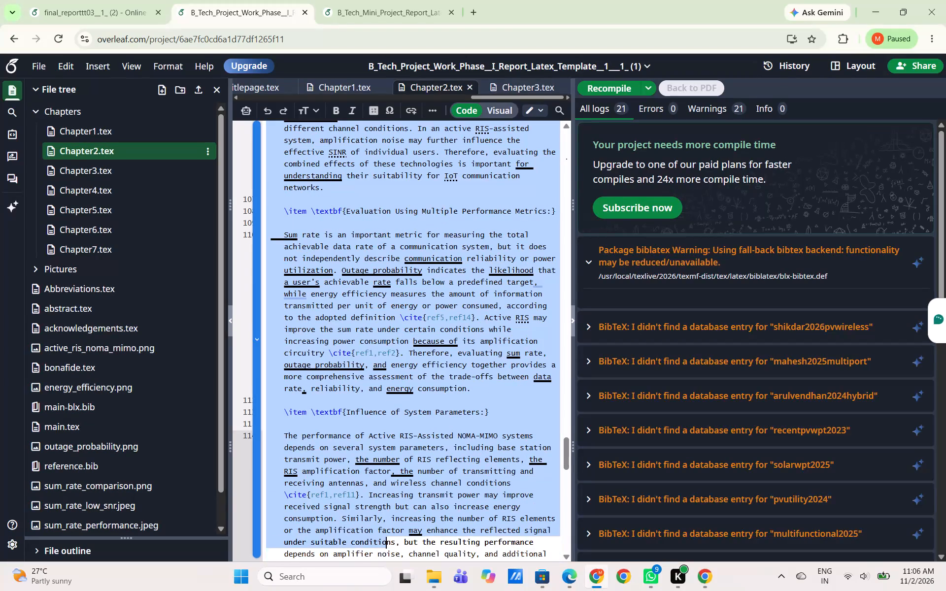
pyautogui.moveTo(386, 540); pyautogui.dragTo(391, 572)
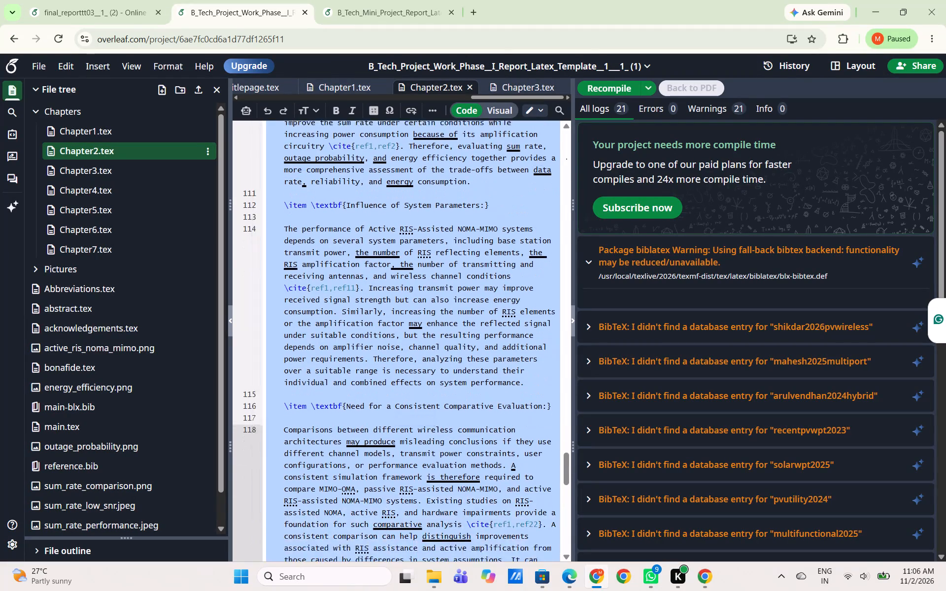
pyautogui.moveTo(391, 572); pyautogui.dragTo(394, 560)
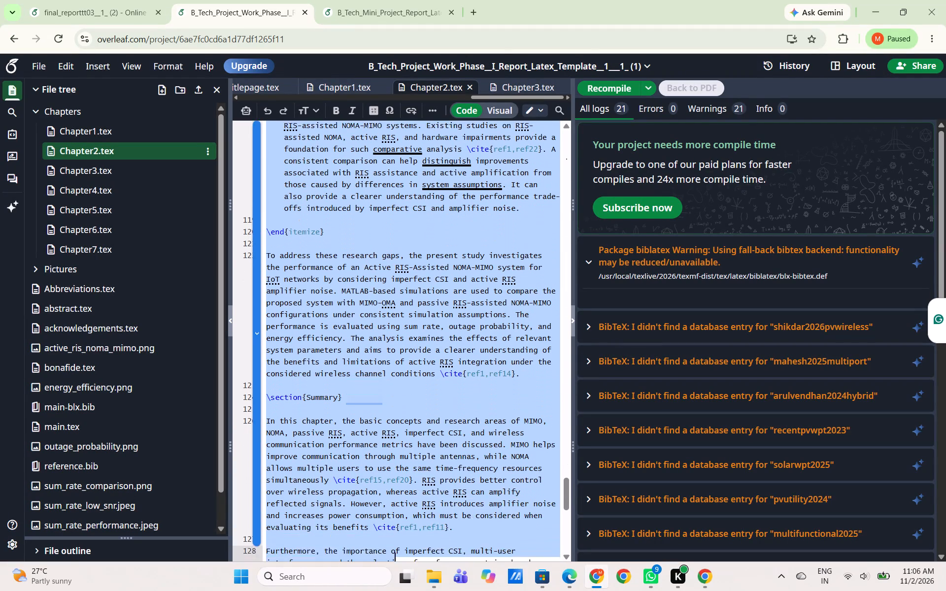
pyautogui.moveTo(394, 560); pyautogui.dragTo(482, 338)
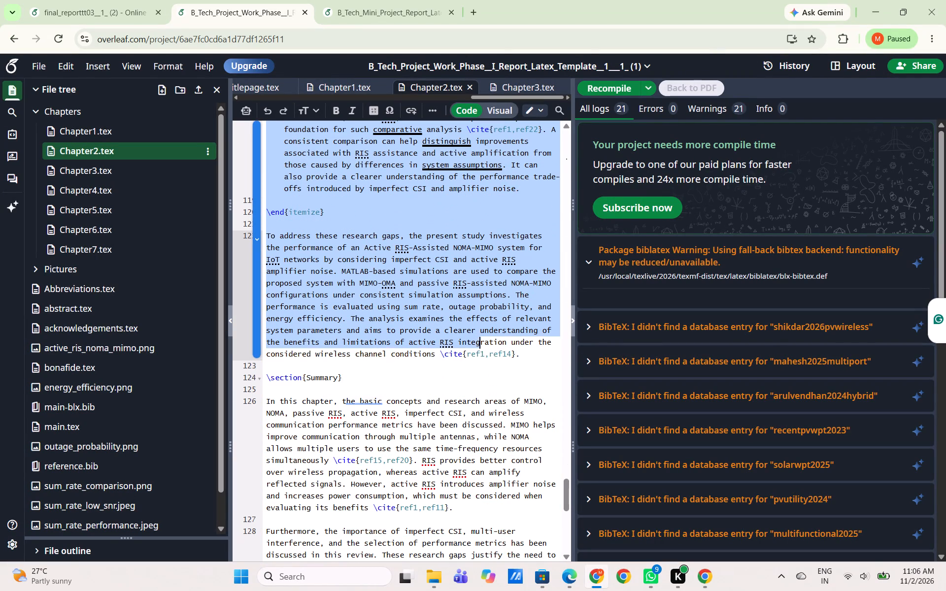
pyautogui.moveTo(482, 338); pyautogui.dragTo(522, 353)
pyautogui.hotkey('ctrl', 'c')
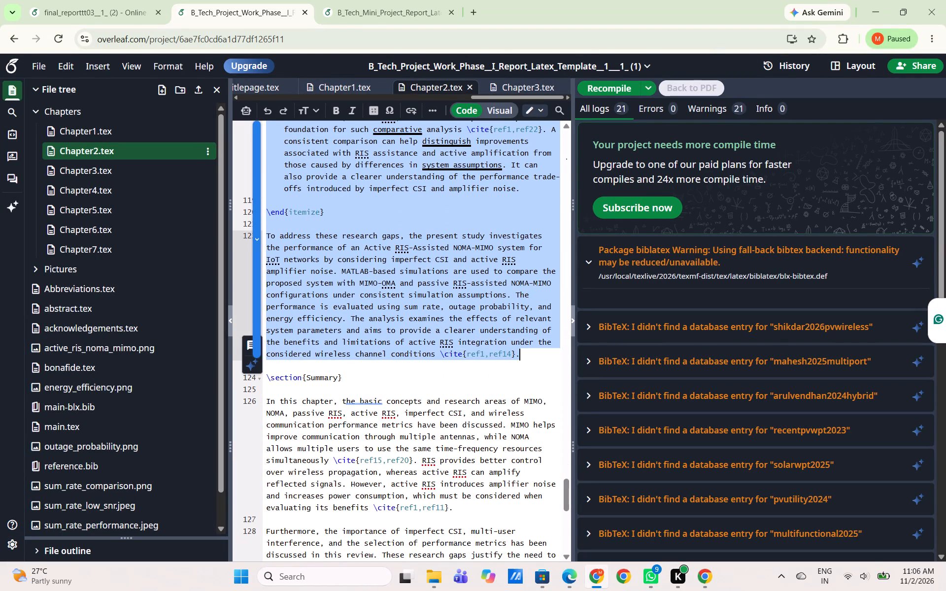
pyautogui.click(54, 0)
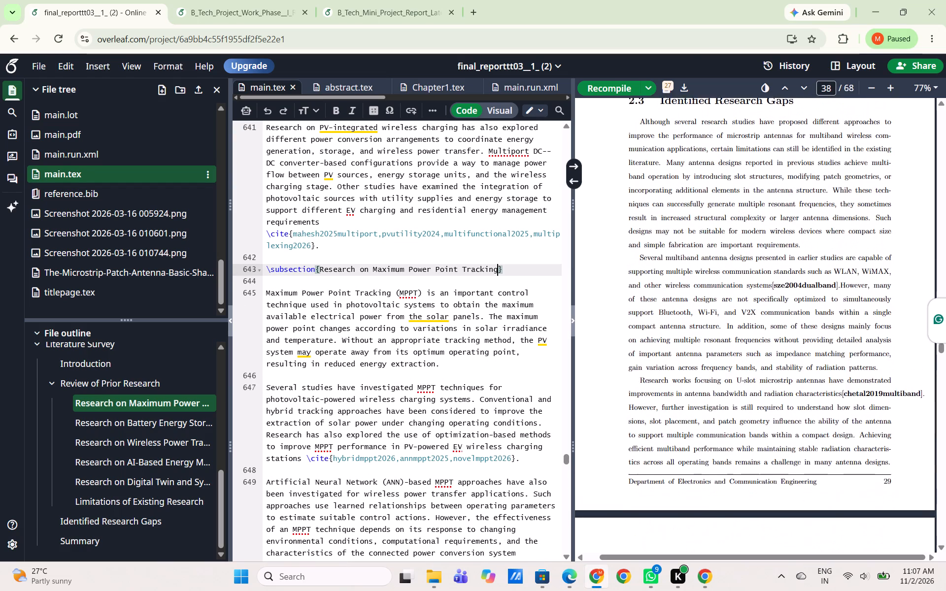
pyautogui.scroll(3, 666, 290)
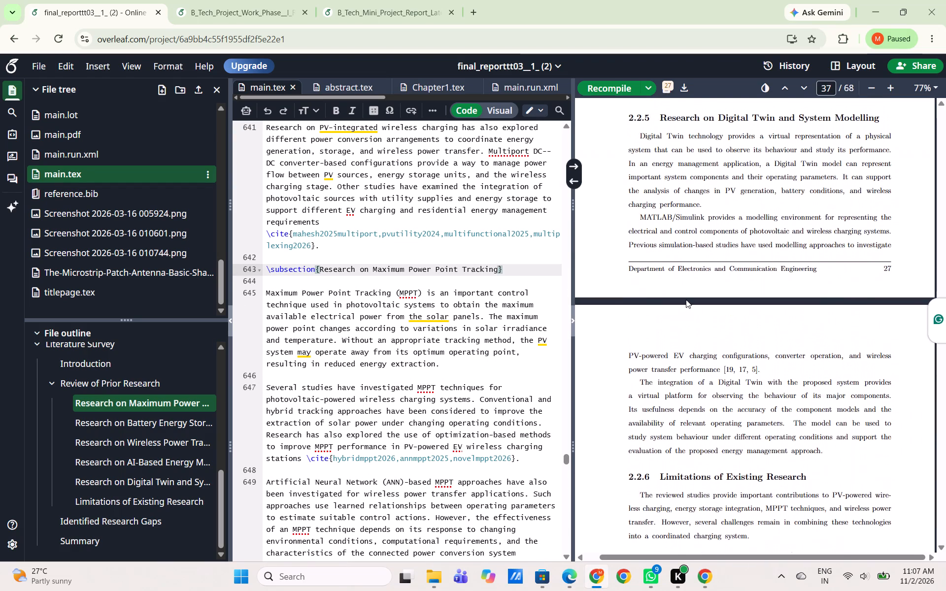
pyautogui.scroll(-7, 686, 299)
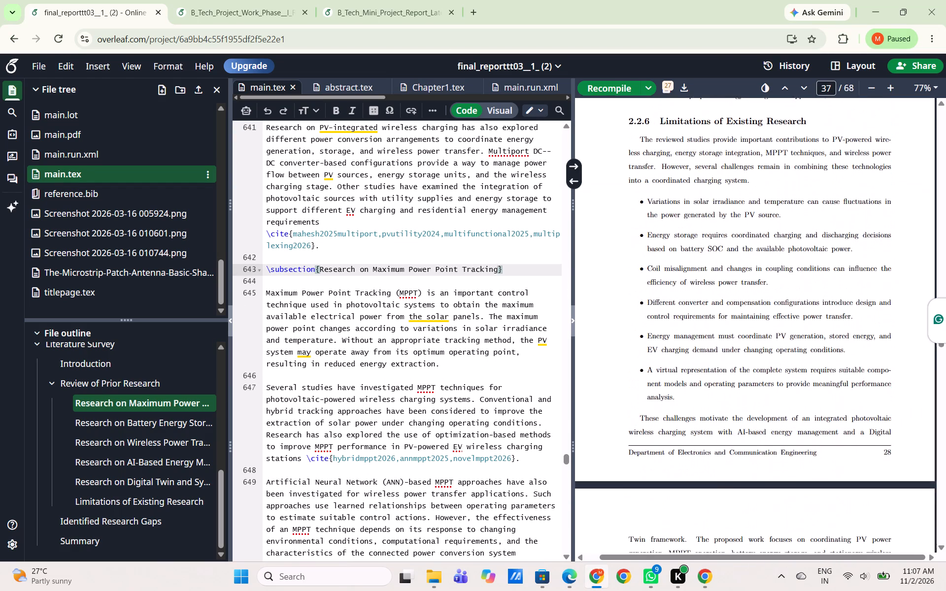
pyautogui.scroll(-2, 686, 299)
pyautogui.doubleClick(688, 382)
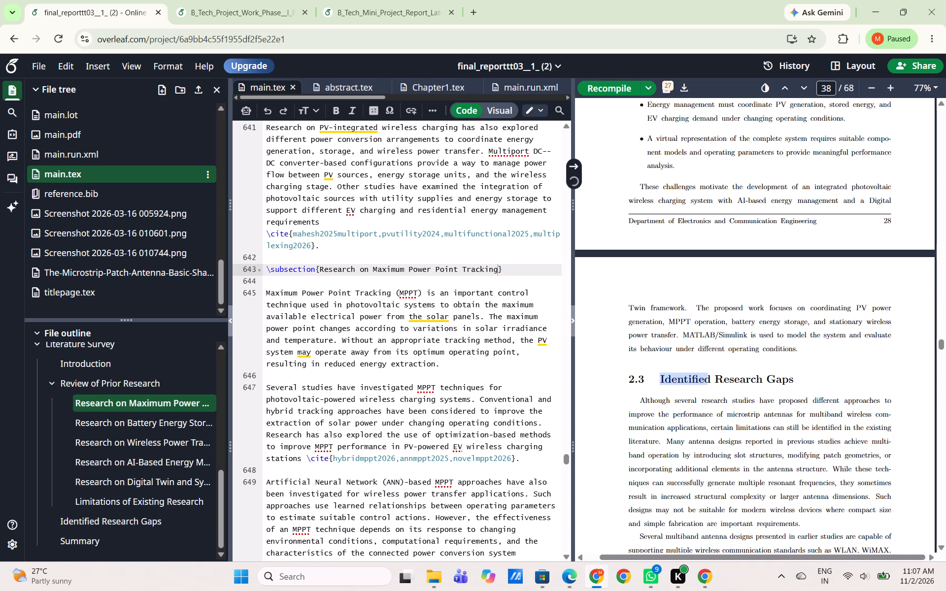
pyautogui.moveTo(267, 339); pyautogui.dragTo(394, 590)
pyautogui.scroll(1, 343, 510)
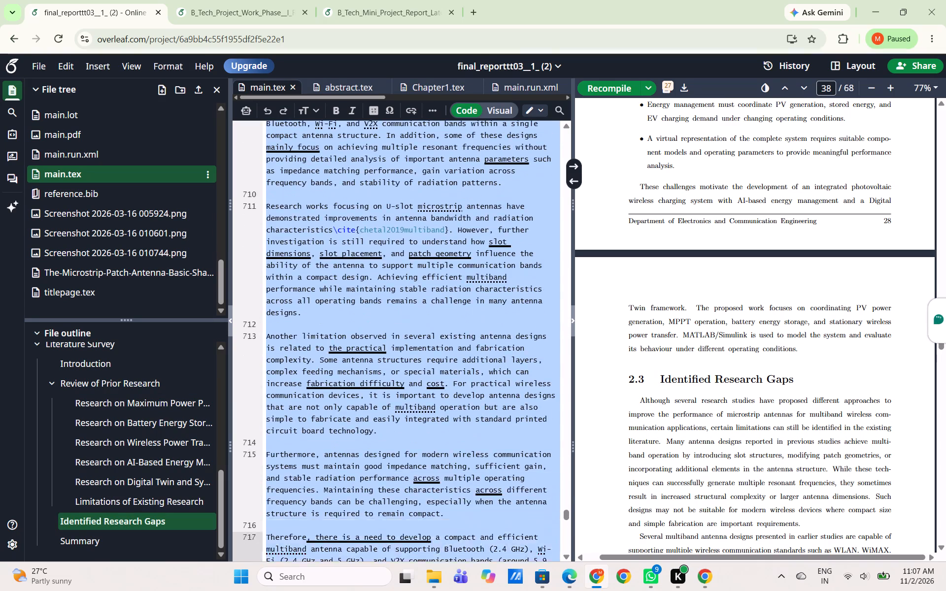
pyautogui.moveTo(394, 590); pyautogui.dragTo(424, 467)
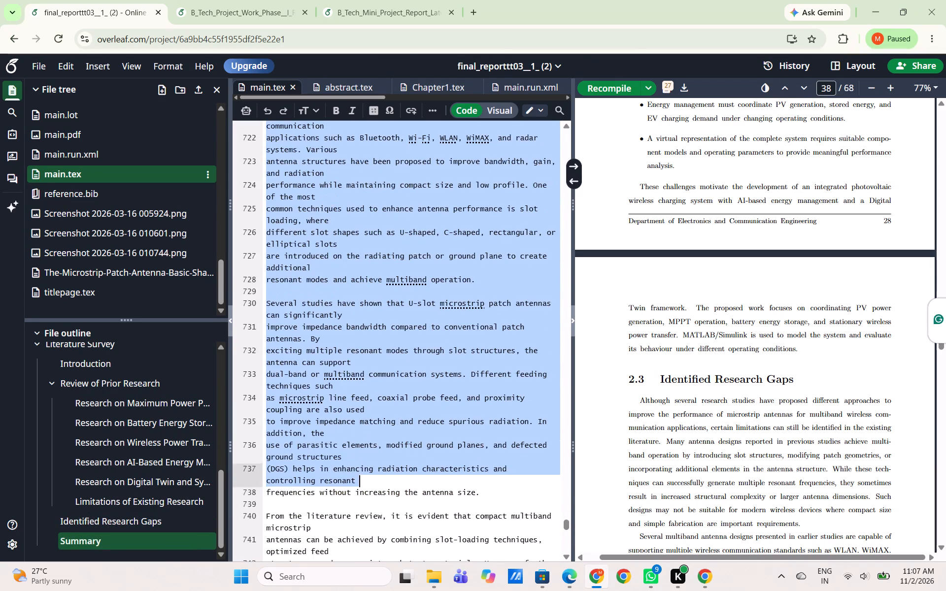
pyautogui.moveTo(424, 467); pyautogui.dragTo(447, 458)
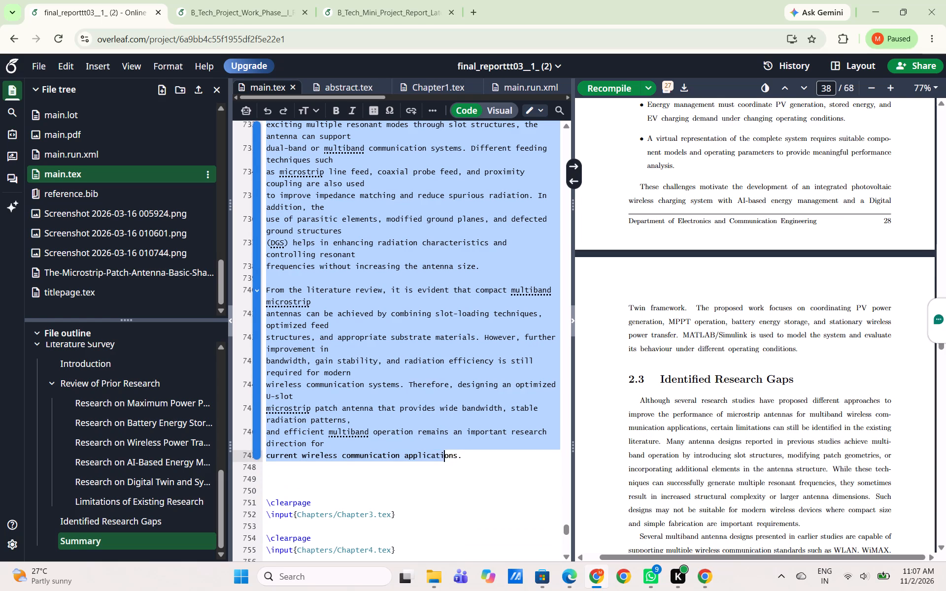
pyautogui.moveTo(447, 458); pyautogui.dragTo(476, 445)
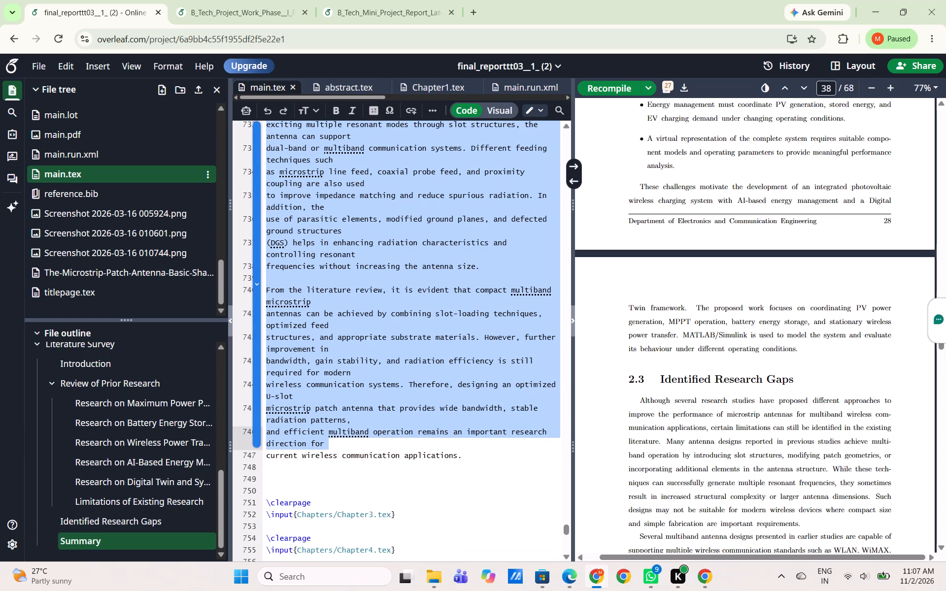
pyautogui.moveTo(476, 445); pyautogui.dragTo(468, 461)
pyautogui.hotkey('ctrl', 'v')
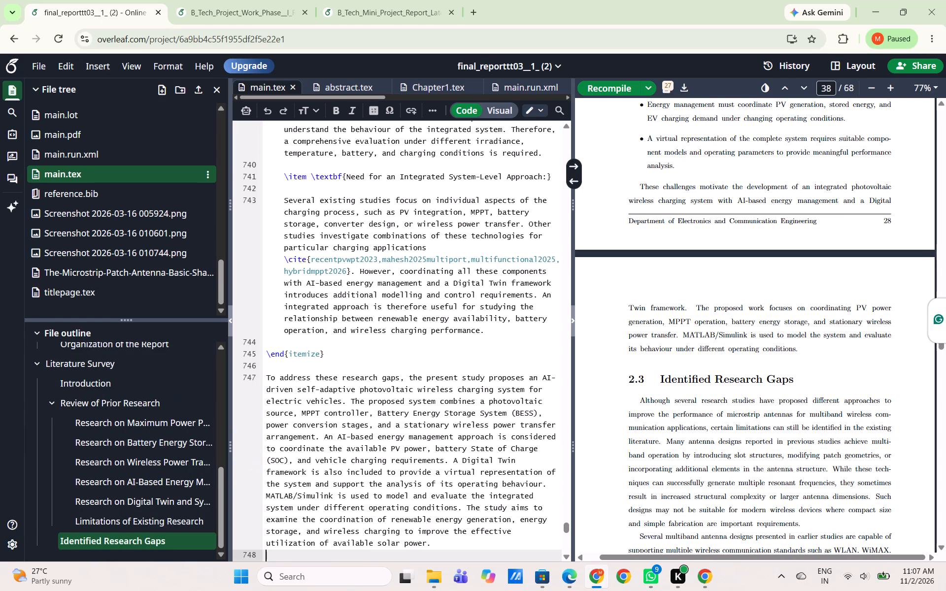
# Examine the compiled pages from Identified Research Gaps through Summary and the source after the pasted section in main.tex.
pyautogui.scroll(-7, 688, 389)
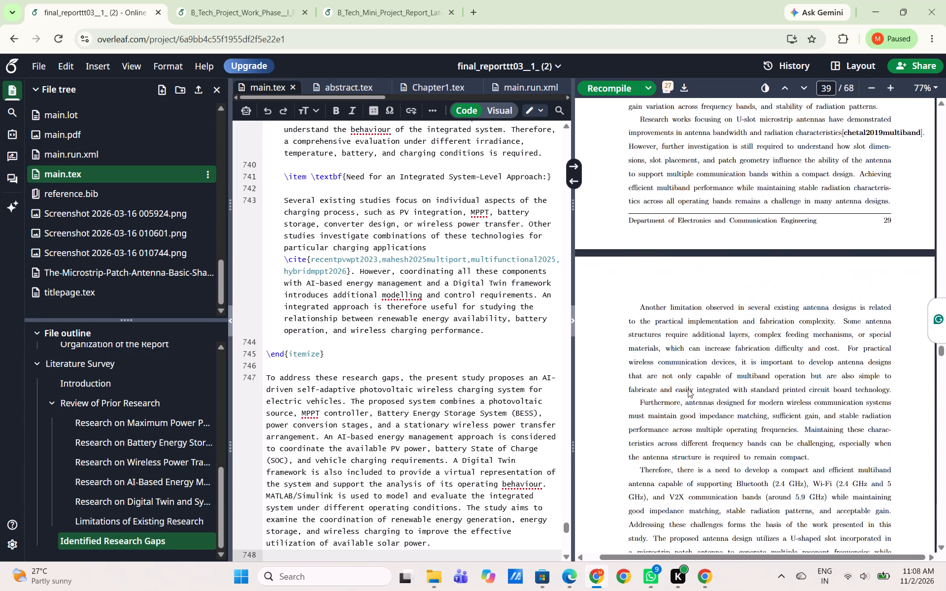
pyautogui.scroll(-5, 688, 389)
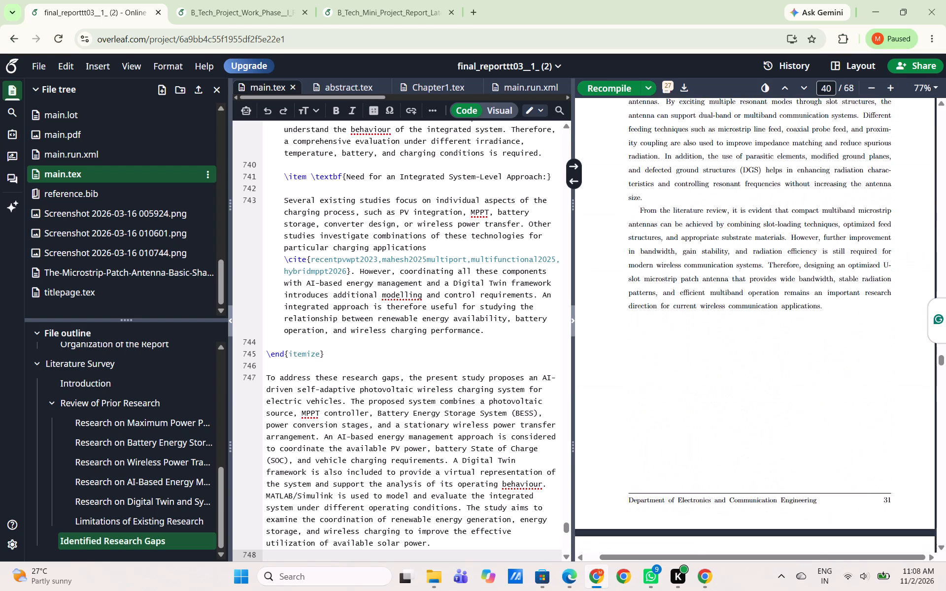
pyautogui.scroll(-4, 444, 334)
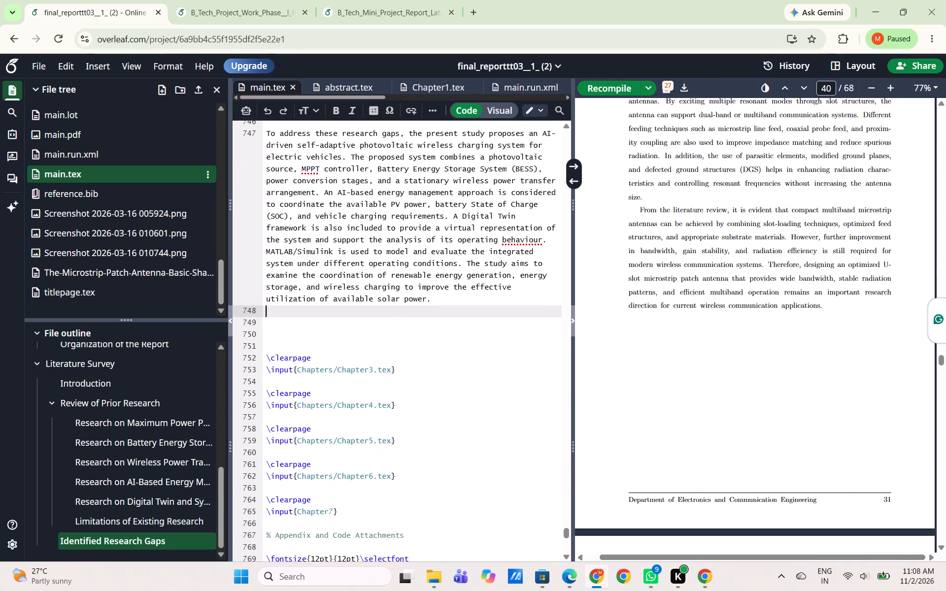
# Recompile the final_reporttt03 report with the replaced Identified Research Gaps section.
pyautogui.scroll(-1, 456, 353)
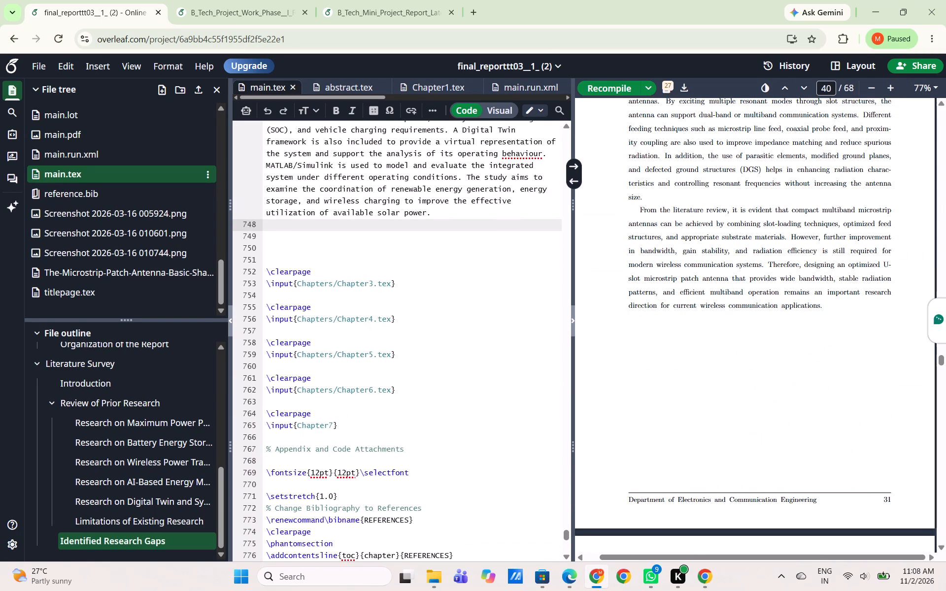
pyautogui.click(609, 84)
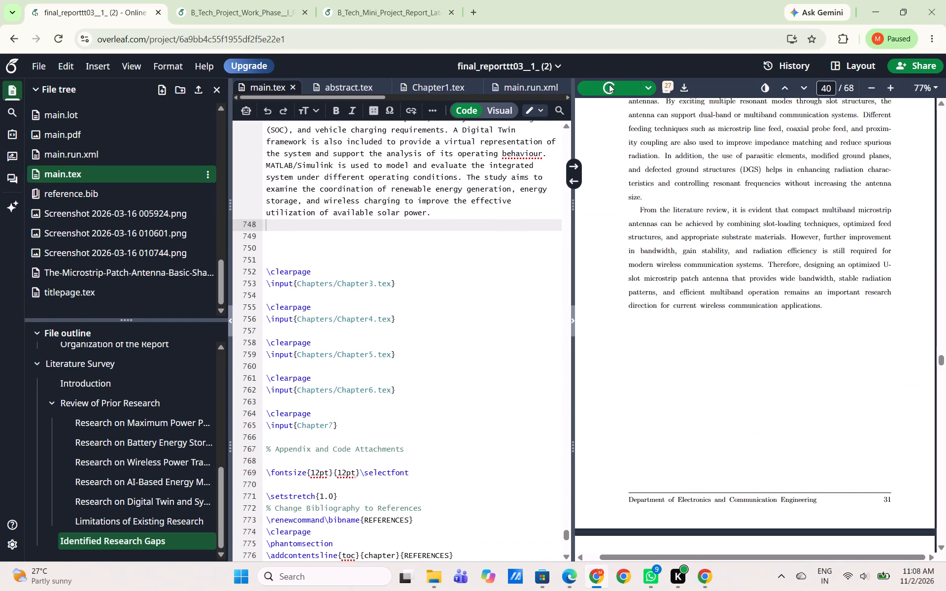
pyautogui.scroll(-4, 434, 242)
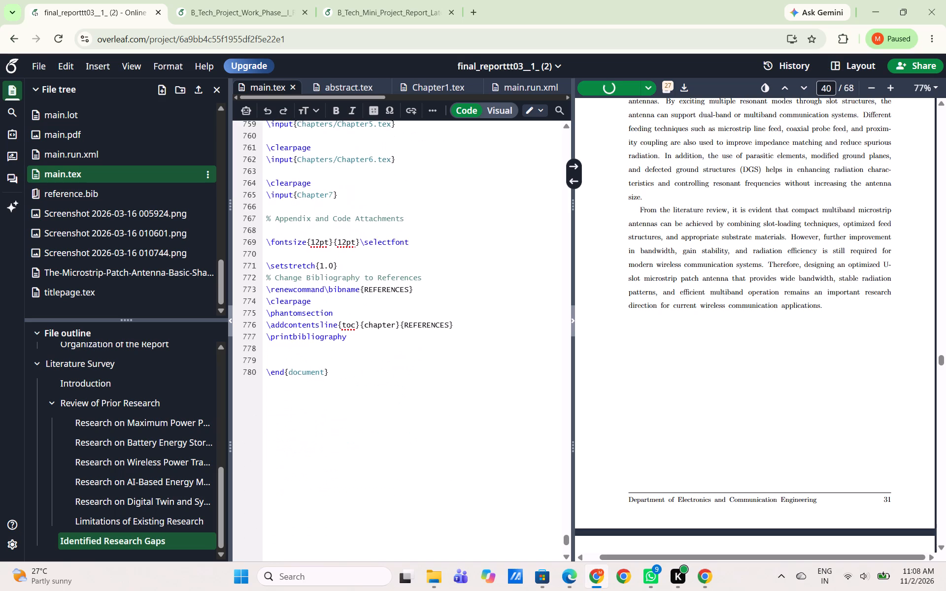
pyautogui.scroll(-1, 434, 242)
pyautogui.scroll(4, 434, 242)
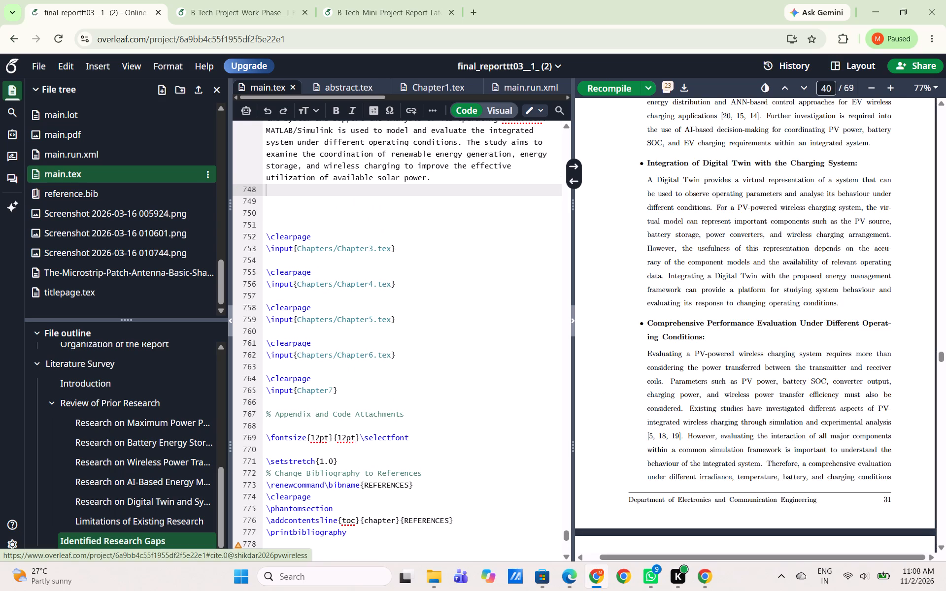
# Examine the compiled Literature Survey pages from the limitations of existing research through Identified Research Gaps to the start of Chapter 3.
pyautogui.scroll(3, 689, 380)
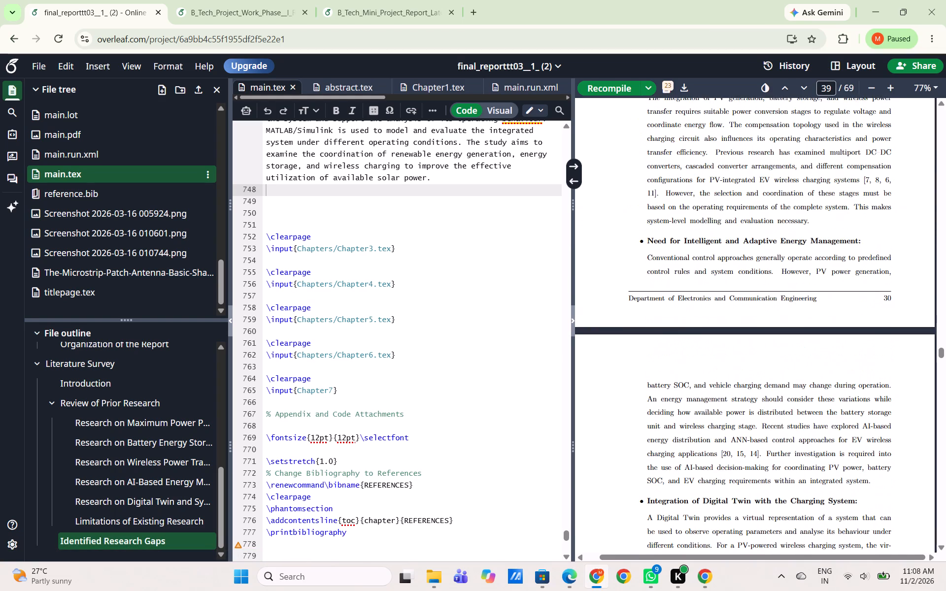
pyautogui.scroll(5, 689, 380)
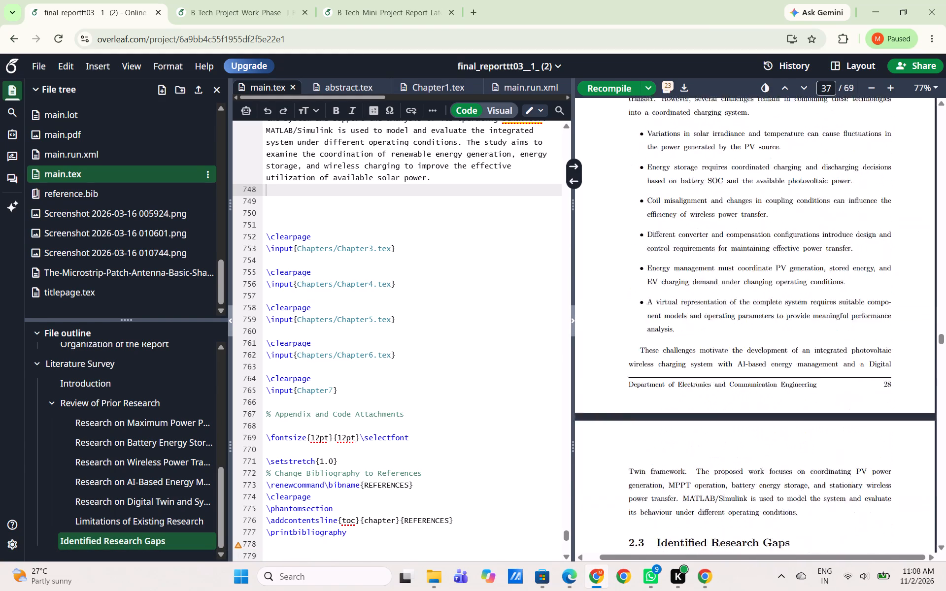
pyautogui.scroll(-2, 689, 380)
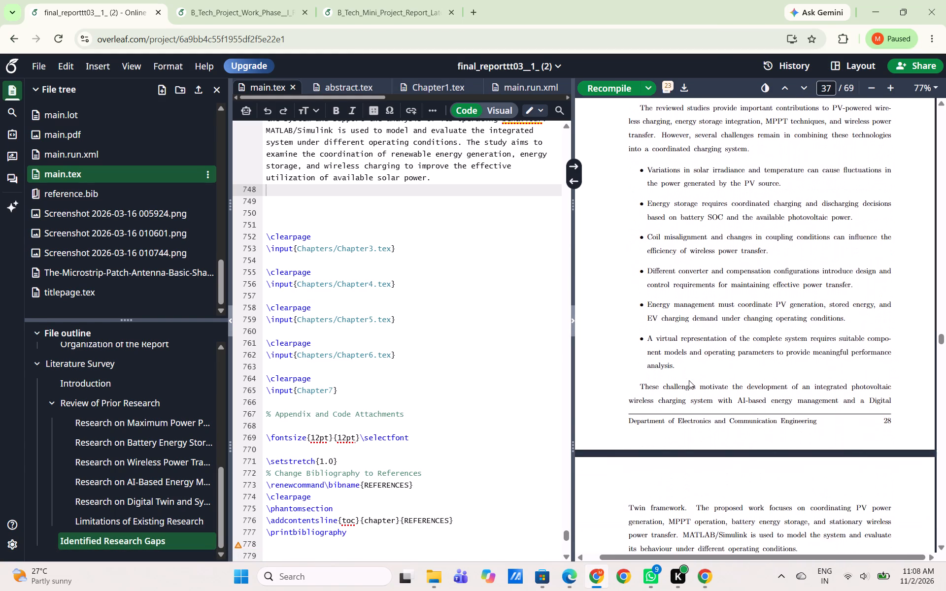
pyautogui.scroll(2, 689, 380)
pyautogui.scroll(-5, 689, 380)
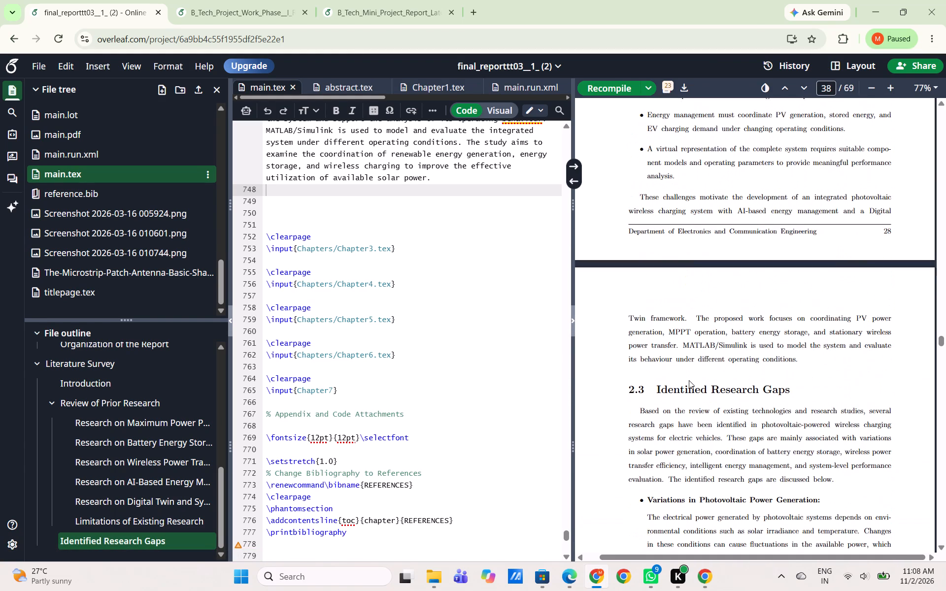
pyautogui.scroll(-3, 689, 380)
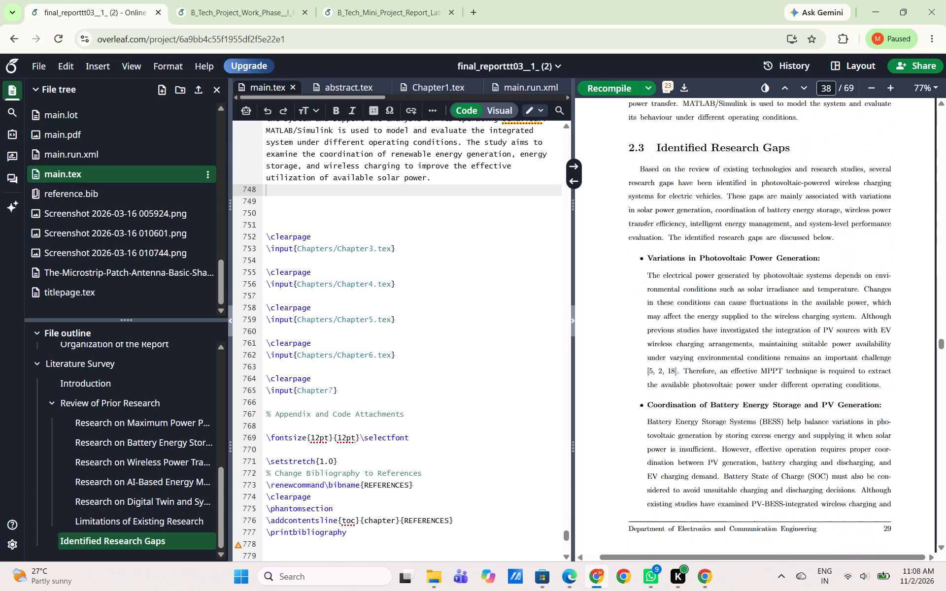
pyautogui.scroll(-4, 689, 380)
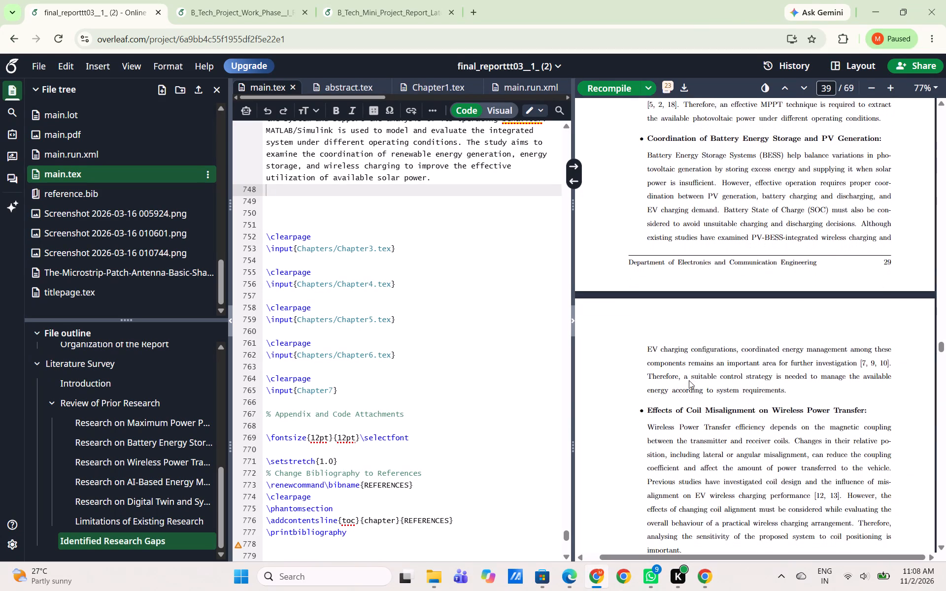
pyautogui.scroll(-3, 689, 380)
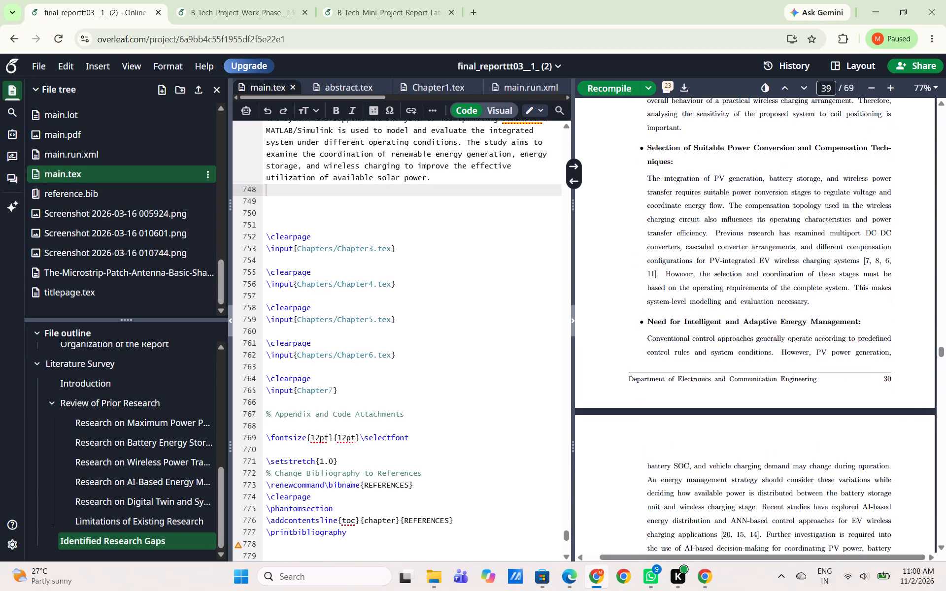
pyautogui.scroll(-4, 689, 380)
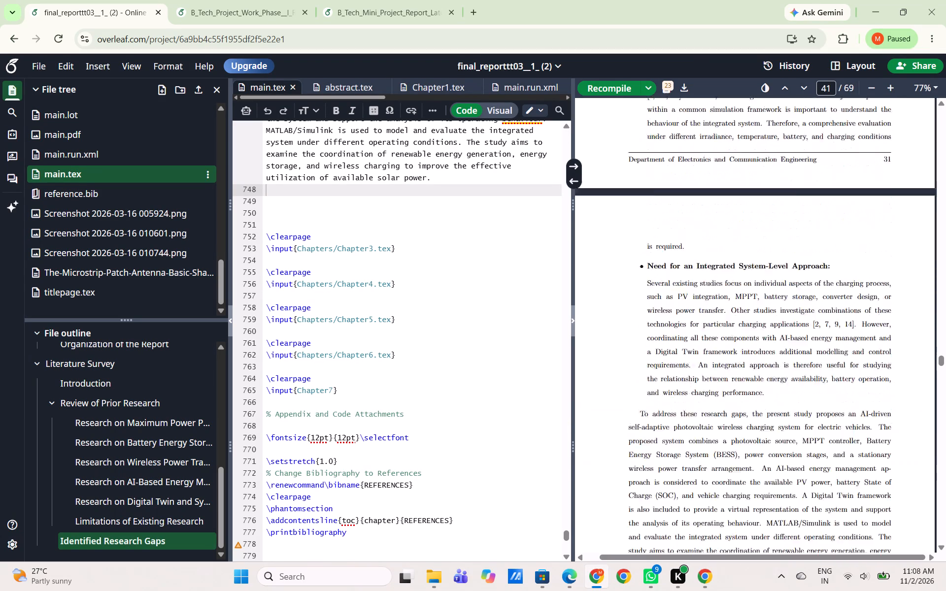
pyautogui.scroll(-1, 689, 380)
pyautogui.scroll(4, 689, 380)
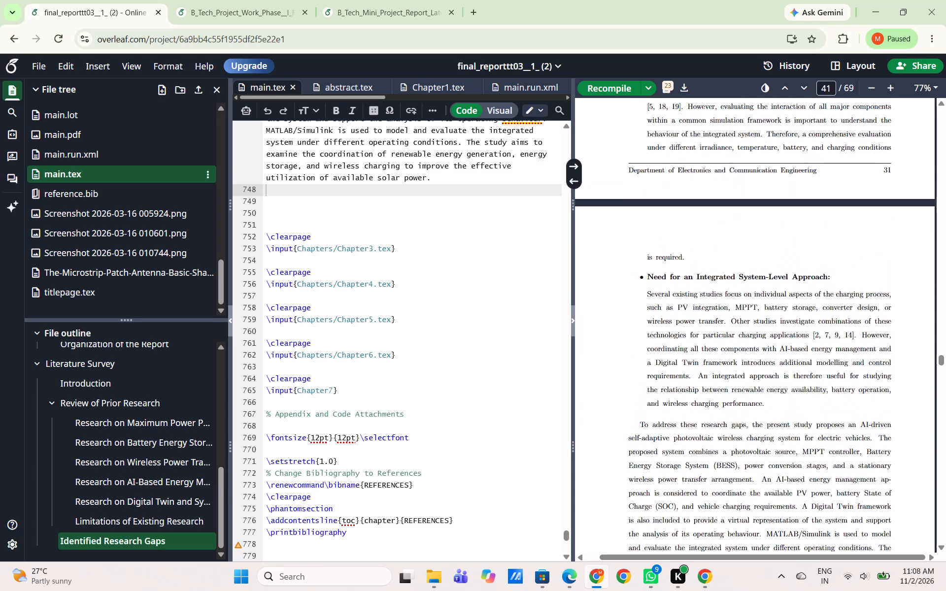
pyautogui.scroll(-3, 689, 380)
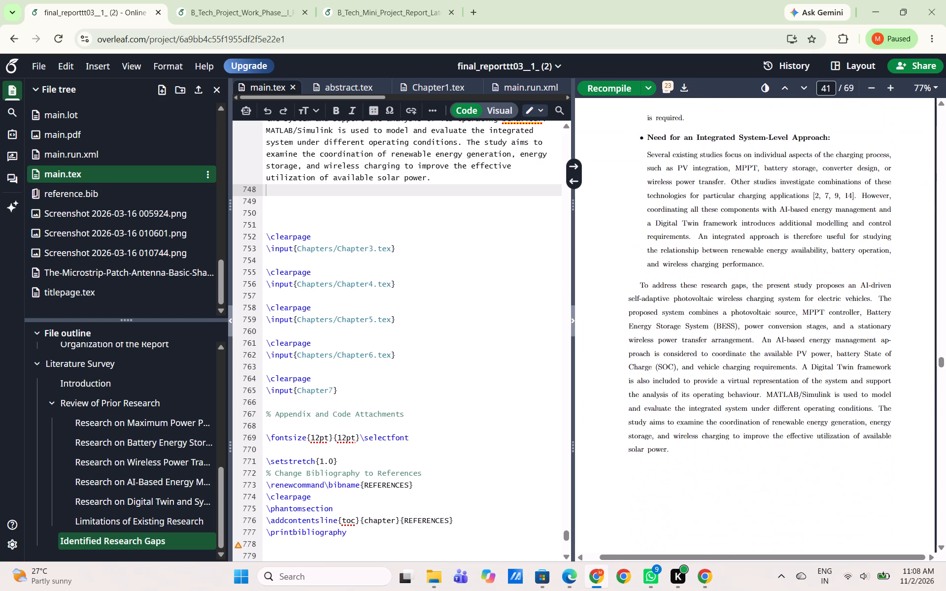
pyautogui.scroll(5, 689, 380)
pyautogui.scroll(-2, 689, 380)
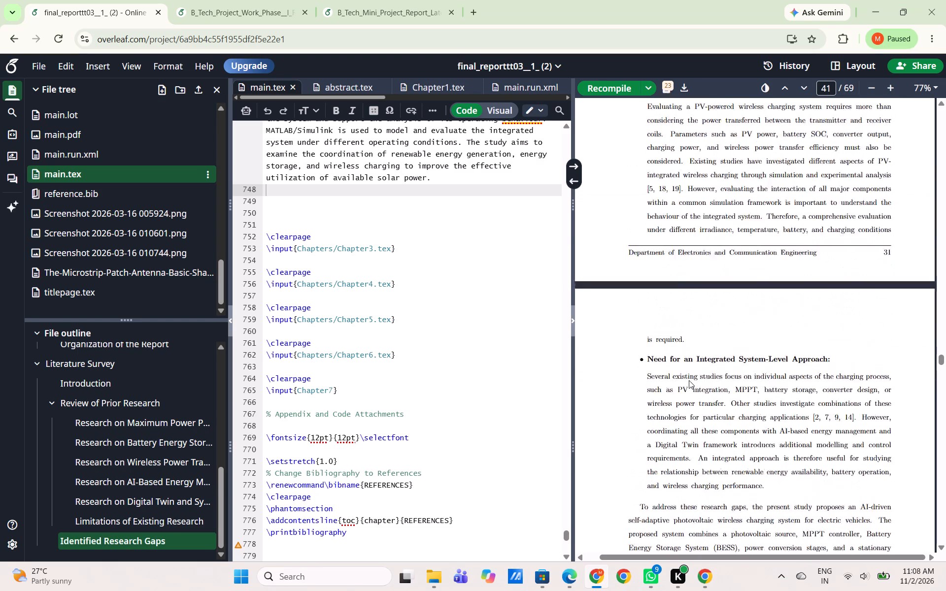
pyautogui.scroll(-5, 689, 380)
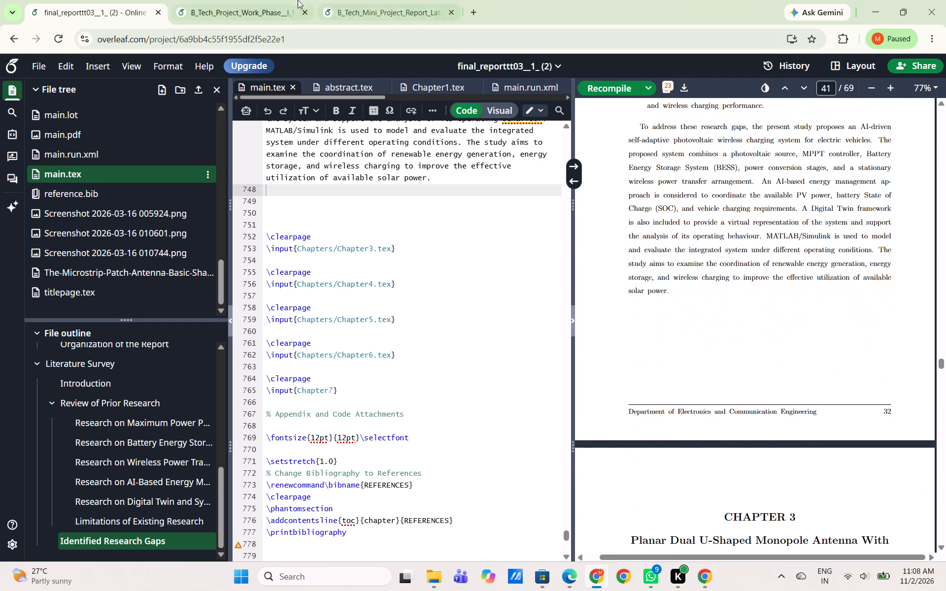
# Copy the complete Summary section from Chapter2.tex of the B_Tech_Project_Work_Phase__I report project.
pyautogui.click(254, 9)
pyautogui.click(374, 378)
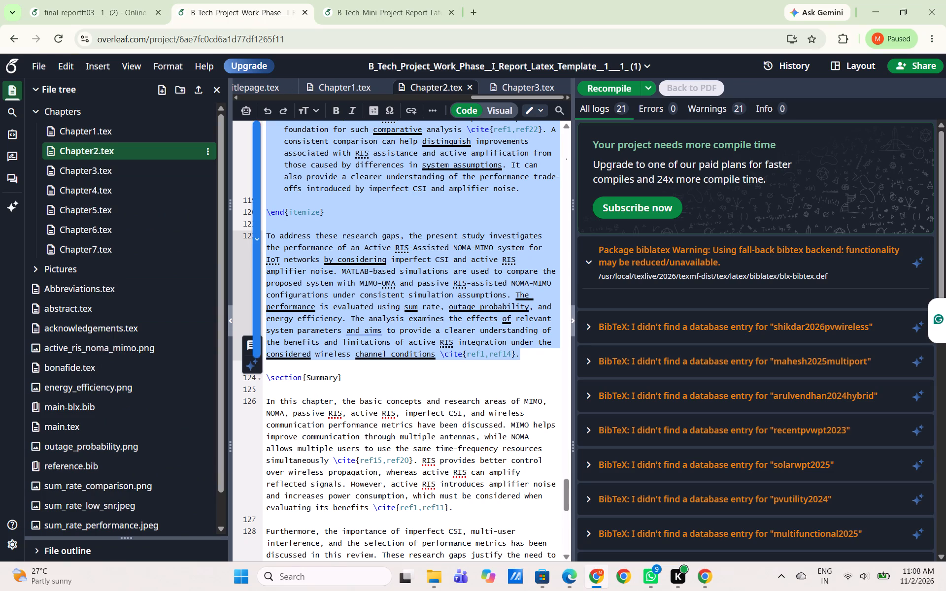
pyautogui.scroll(-4, 374, 378)
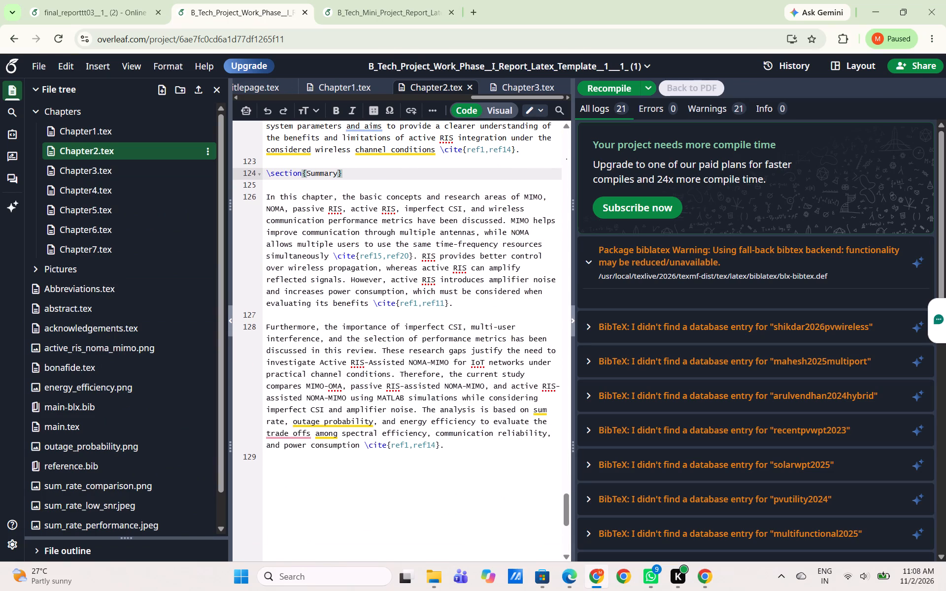
pyautogui.moveTo(265, 171); pyautogui.dragTo(452, 447)
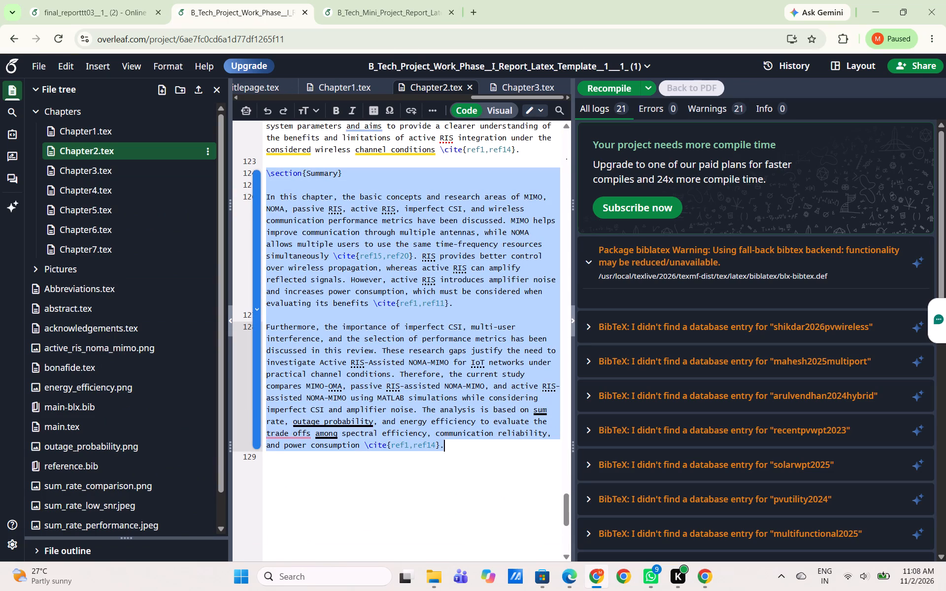
pyautogui.hotkey('ctrl', 'c')
pyautogui.click(452, 447)
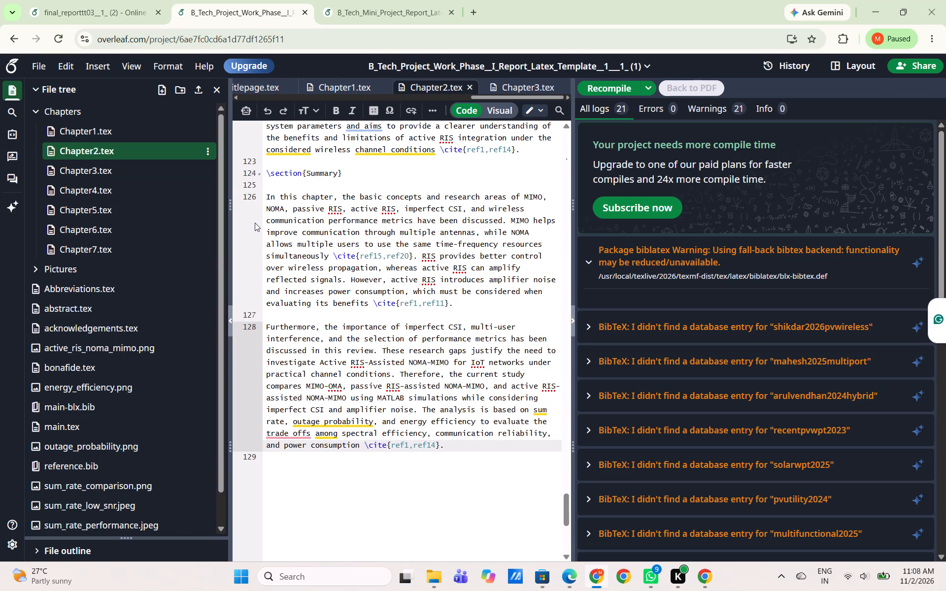
pyautogui.click(109, 0)
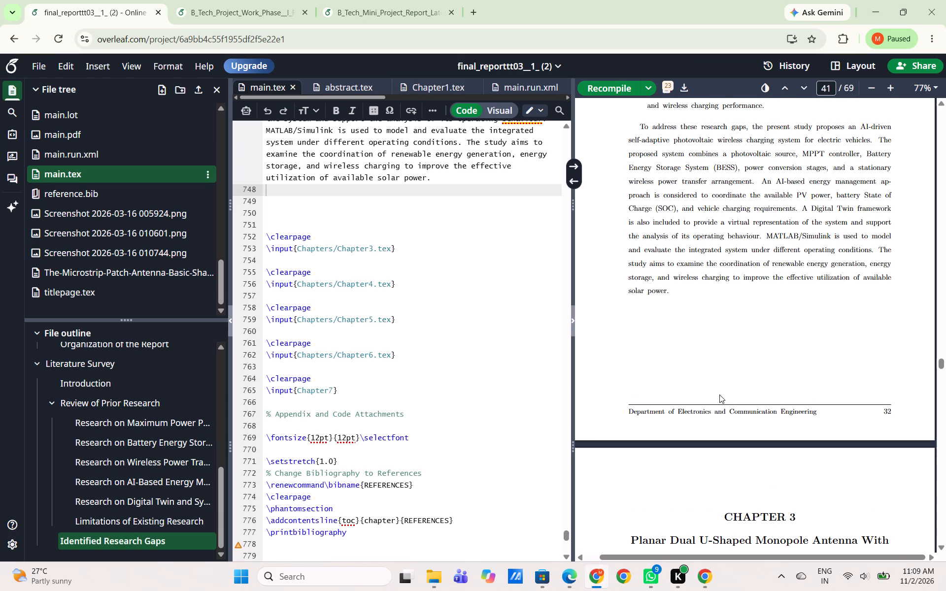
pyautogui.scroll(-1, 719, 394)
pyautogui.doubleClick(659, 257)
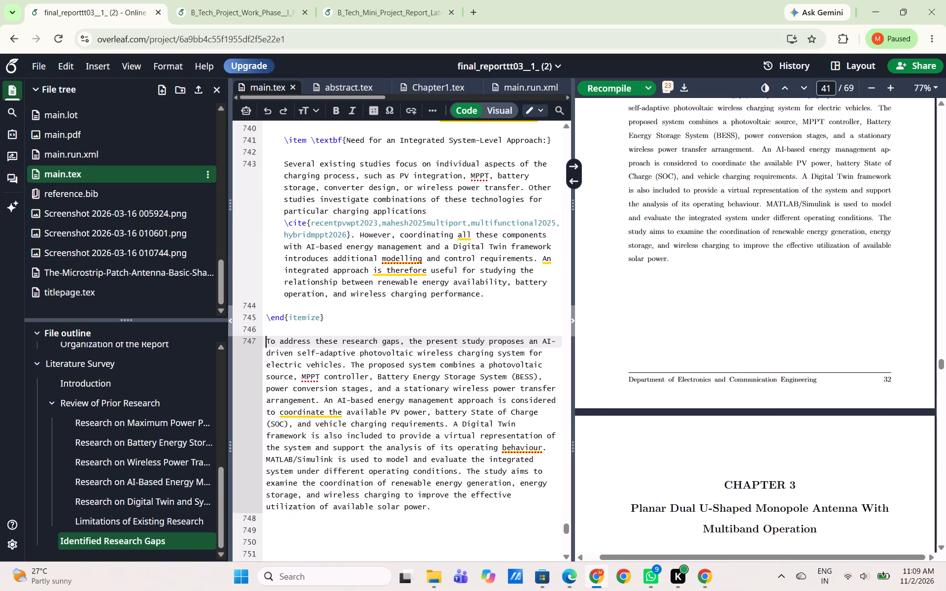
pyautogui.scroll(-3, 408, 343)
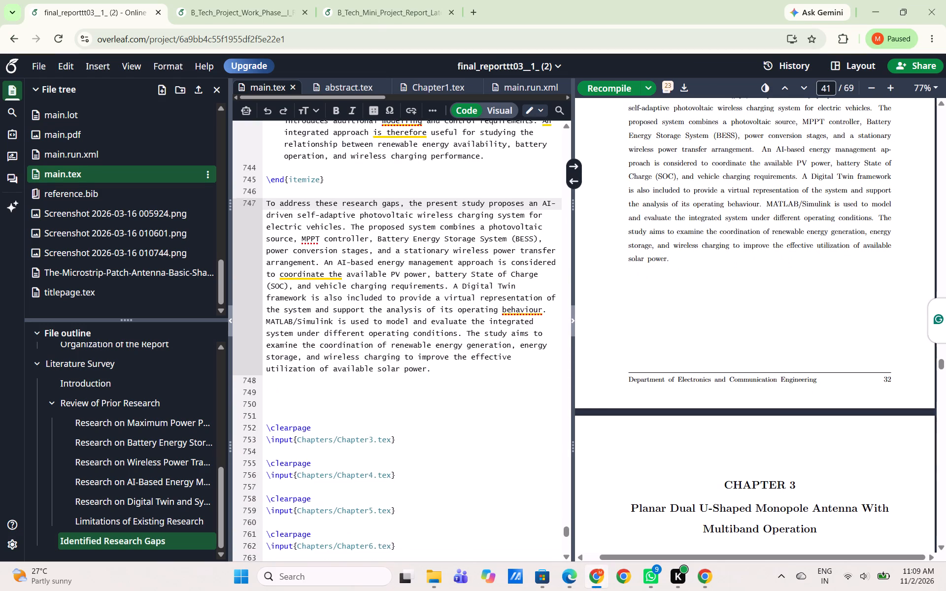
pyautogui.click(442, 370)
pyautogui.hotkey('shift', 'Return')
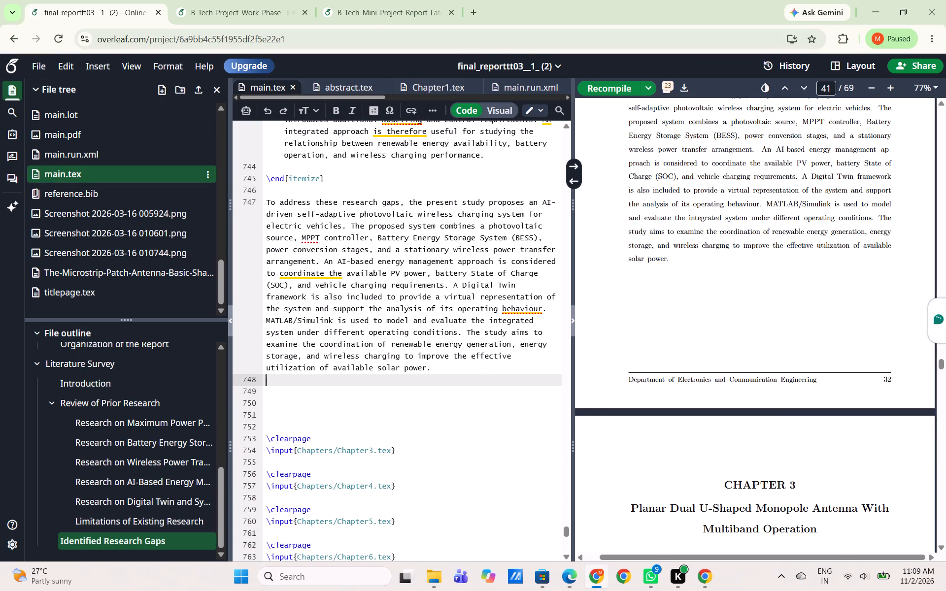
pyautogui.hotkey('ctrl', 'v')
pyautogui.scroll(2, 458, 326)
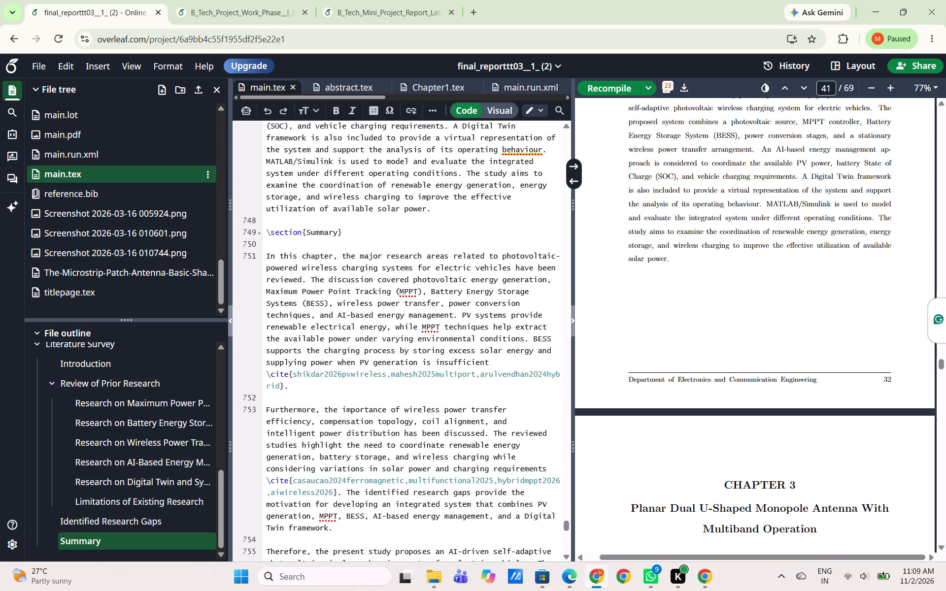
pyautogui.click(599, 85)
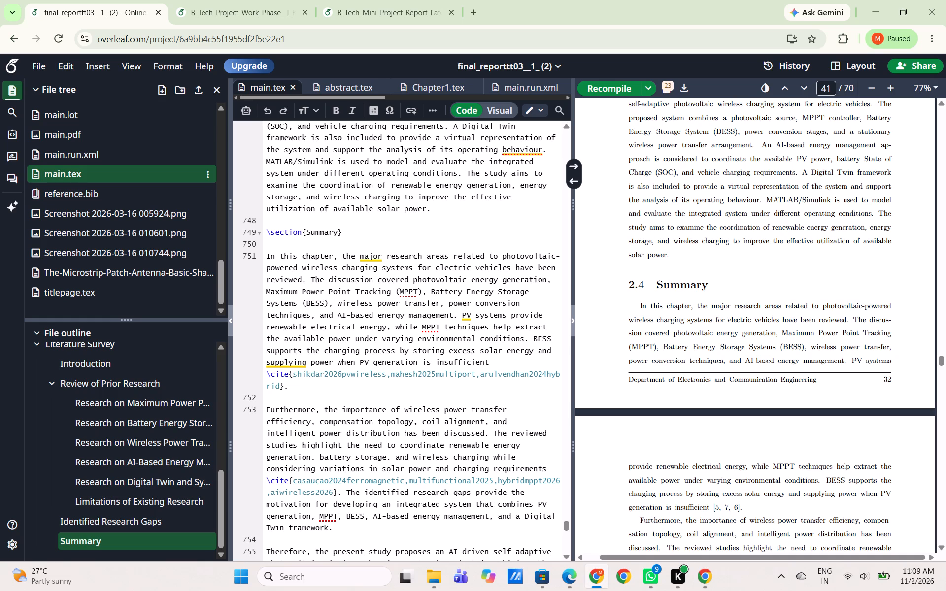
# Examine the compiled Summary section and the rest of the Literature Survey chapter, back to its Introduction.
pyautogui.scroll(-3, 771, 344)
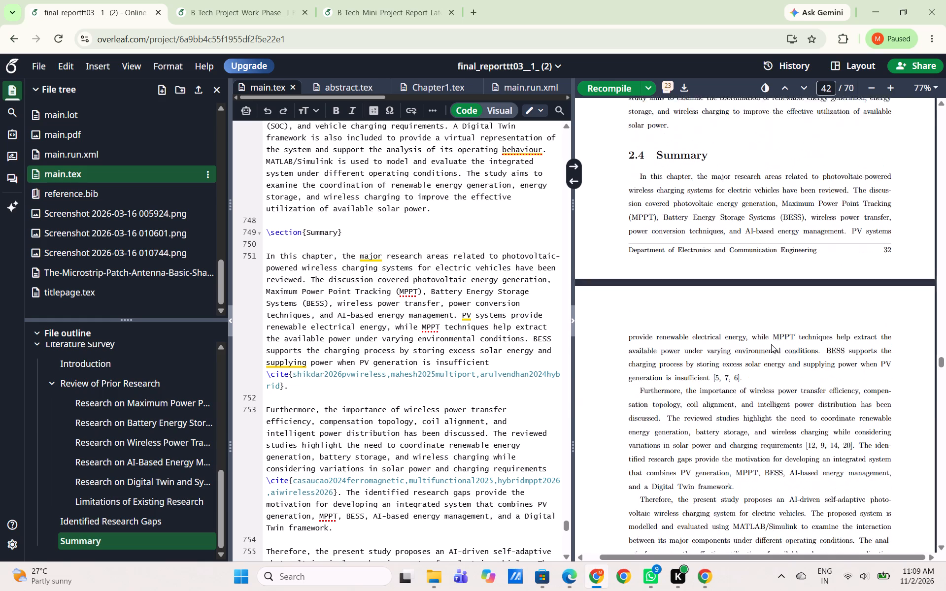
pyautogui.scroll(-3, 771, 344)
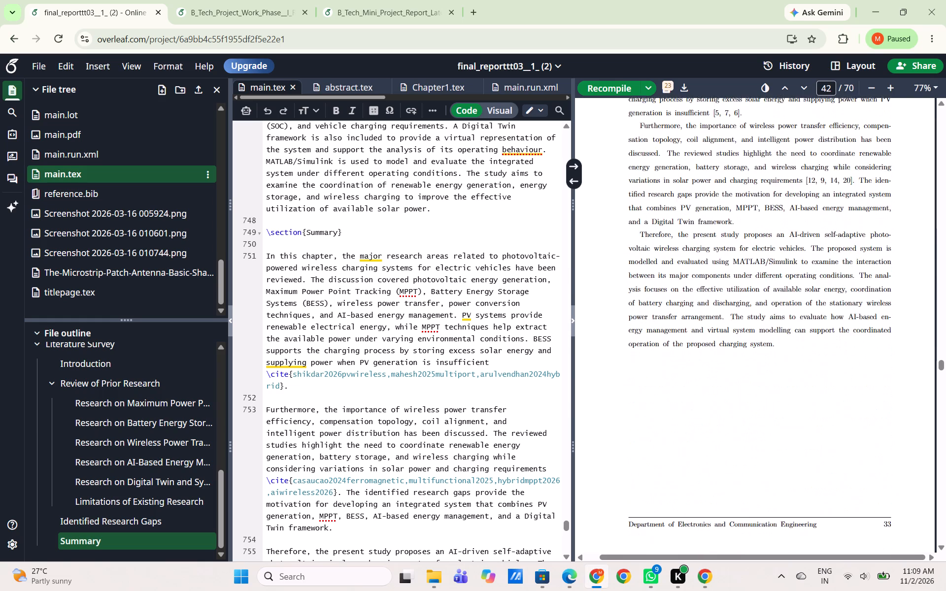
pyautogui.scroll(9, 771, 344)
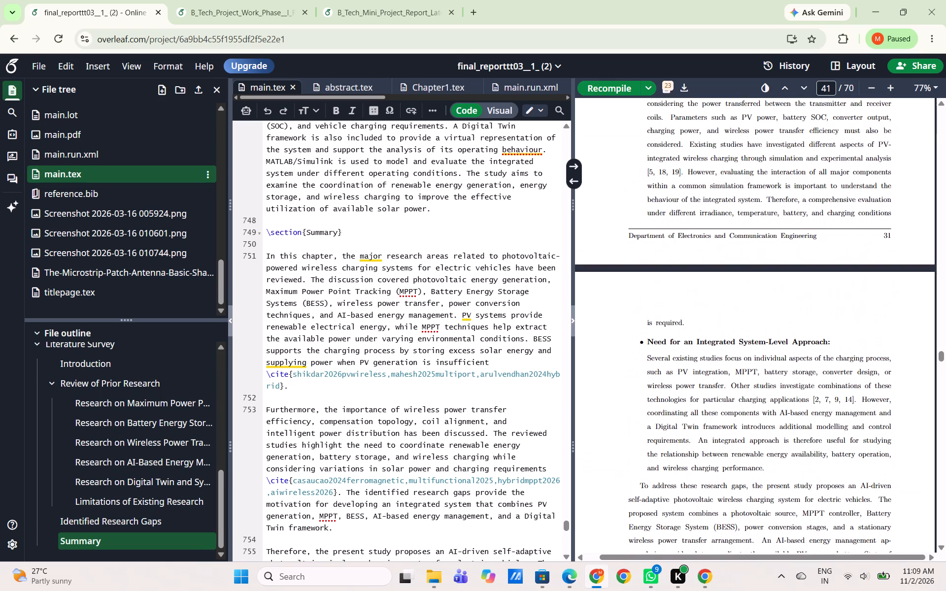
pyautogui.scroll(5, 771, 344)
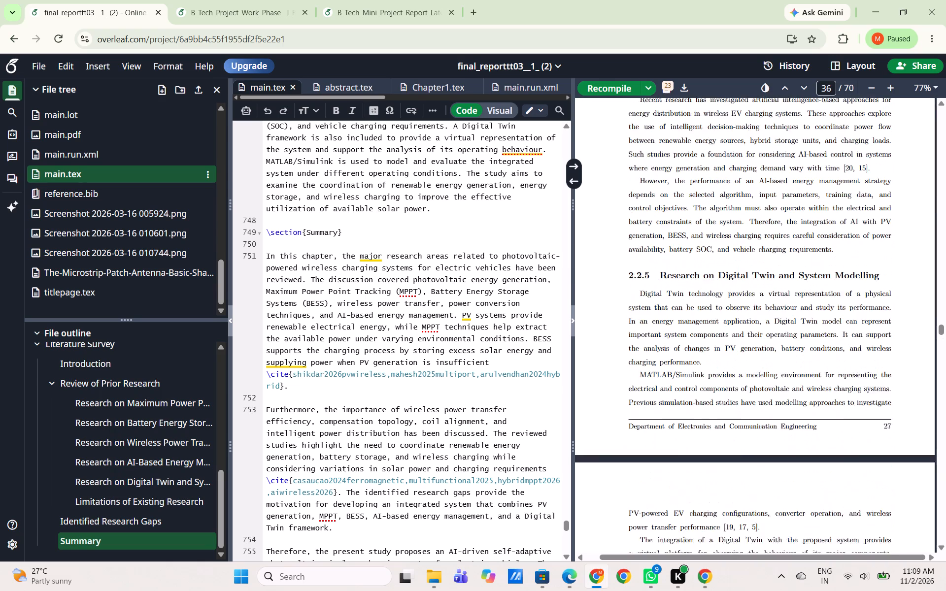
pyautogui.scroll(5, 771, 344)
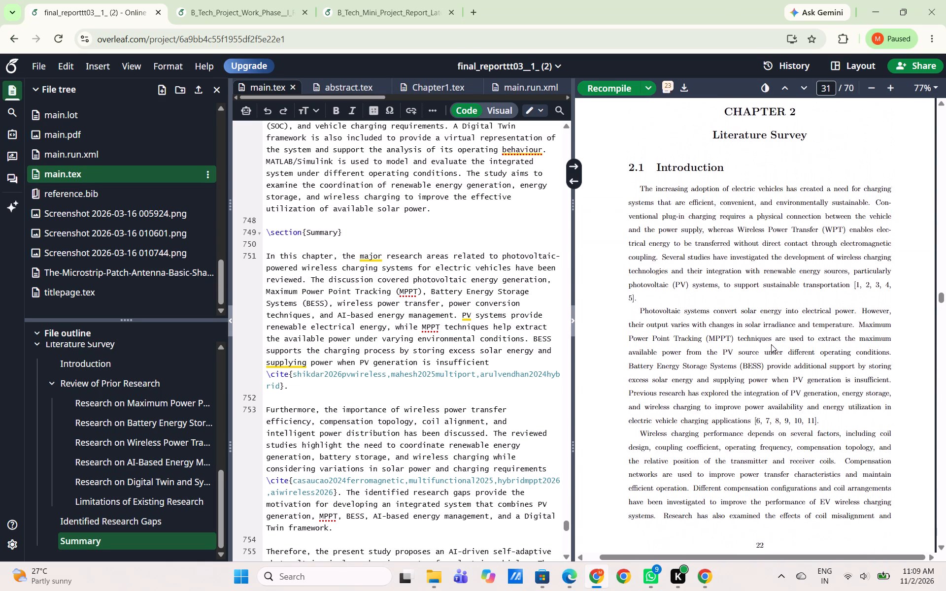
pyautogui.scroll(-19, 771, 344)
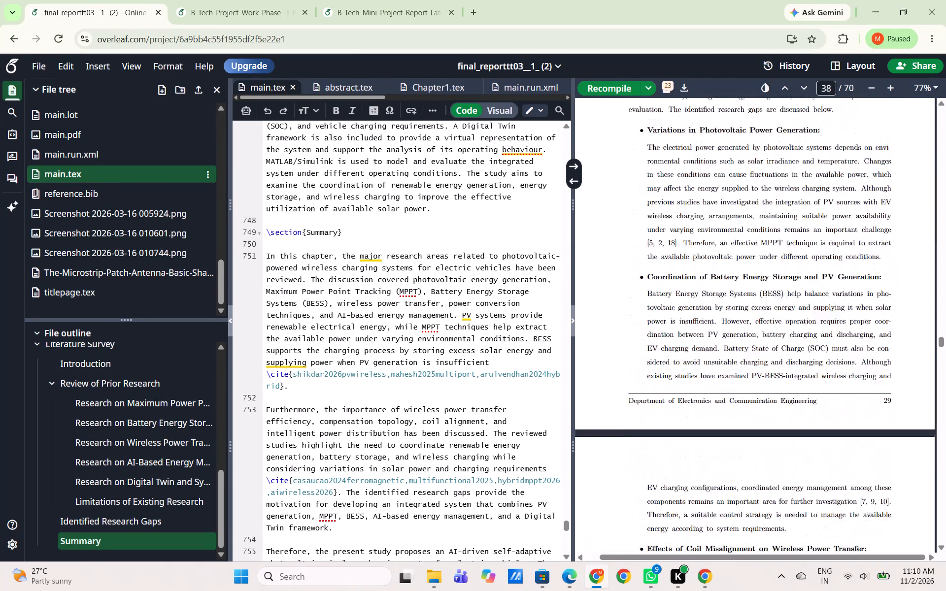
# Find the start of Chapter 3 in the compiled report and open its source file Chapter3.tex from the Chapters folder.
pyautogui.scroll(-5, 771, 344)
pyautogui.scroll(1, 771, 344)
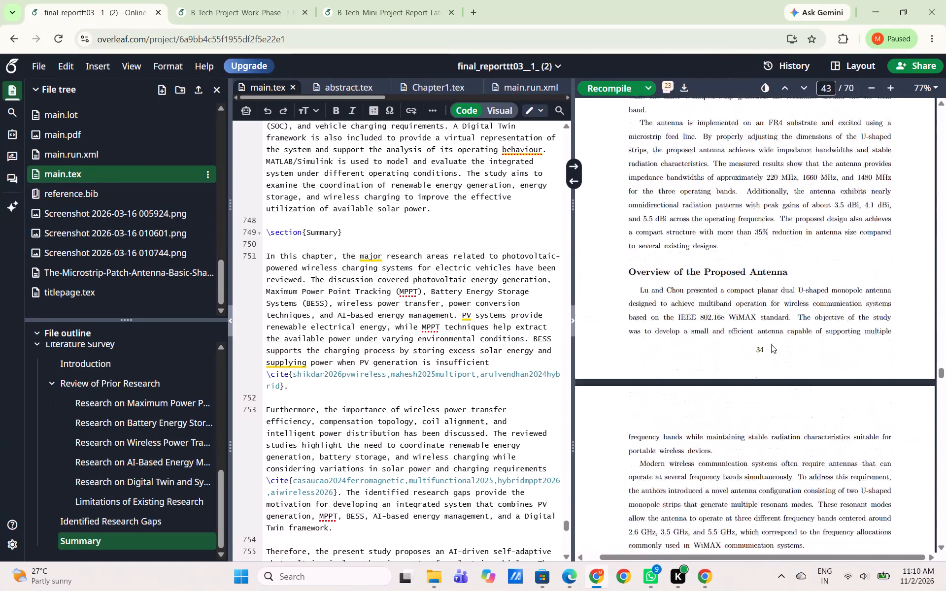
pyautogui.scroll(3, 771, 344)
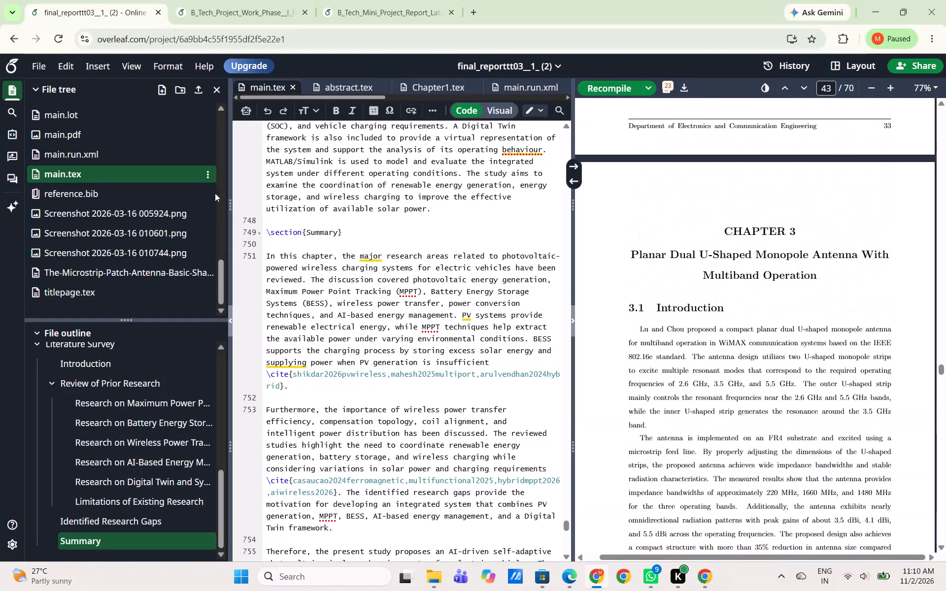
pyautogui.scroll(-16, 410, 367)
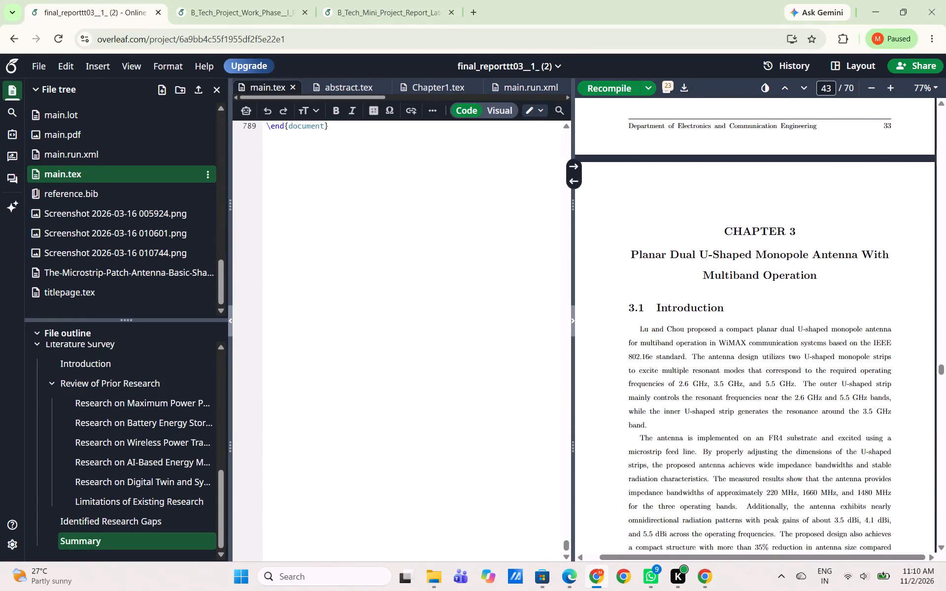
pyautogui.scroll(2, 111, 229)
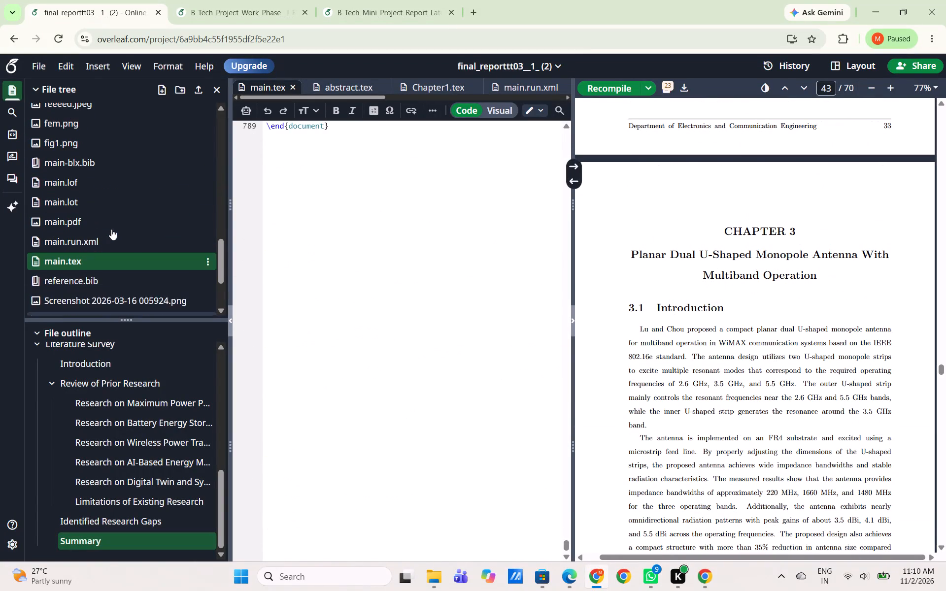
pyautogui.scroll(6, 92, 215)
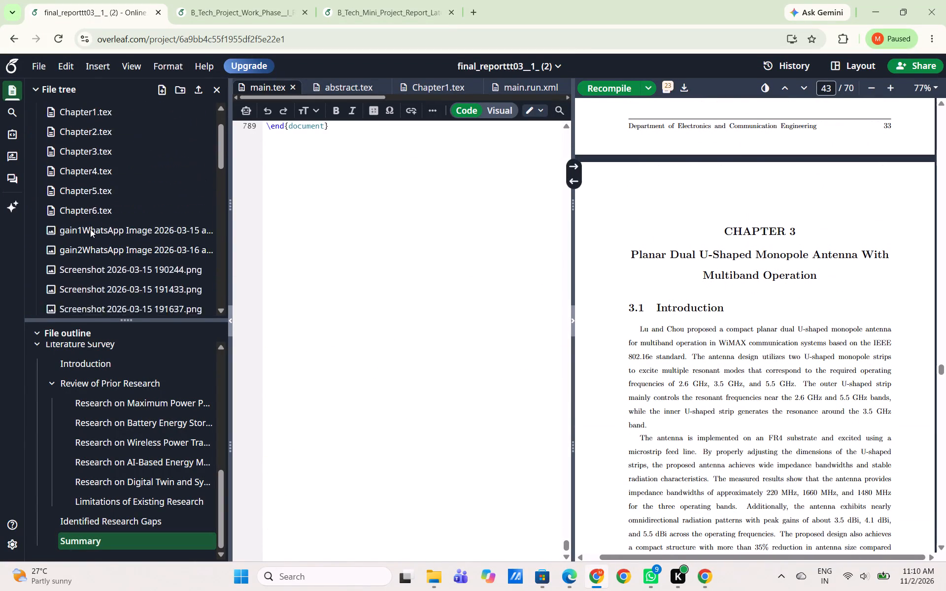
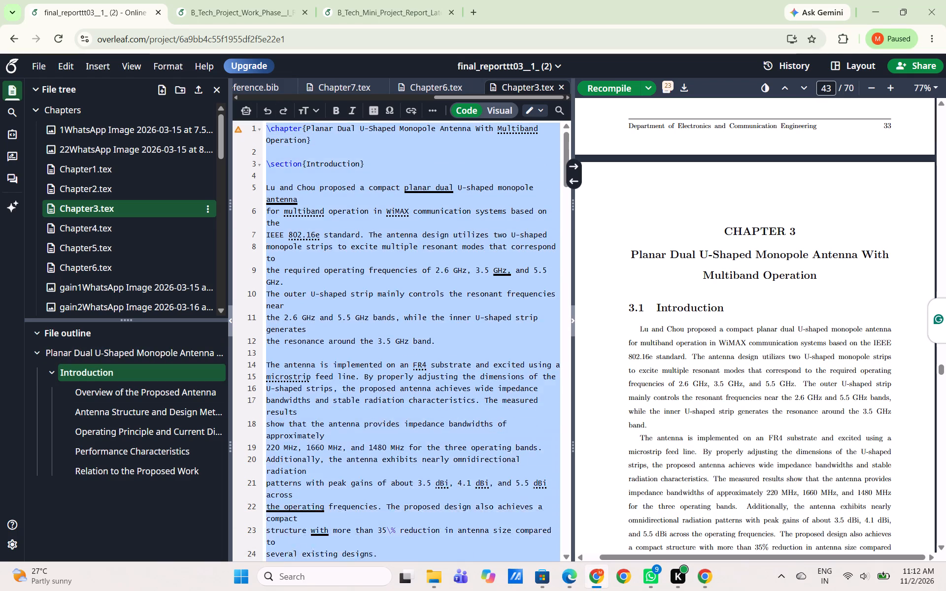
# Replace the entire antenna text of Chapter3.tex with the copied AI-driven photovoltaic wireless charging chapter and recompile the report.
pyautogui.moveTo(286, 590); pyautogui.dragTo(287, 590)
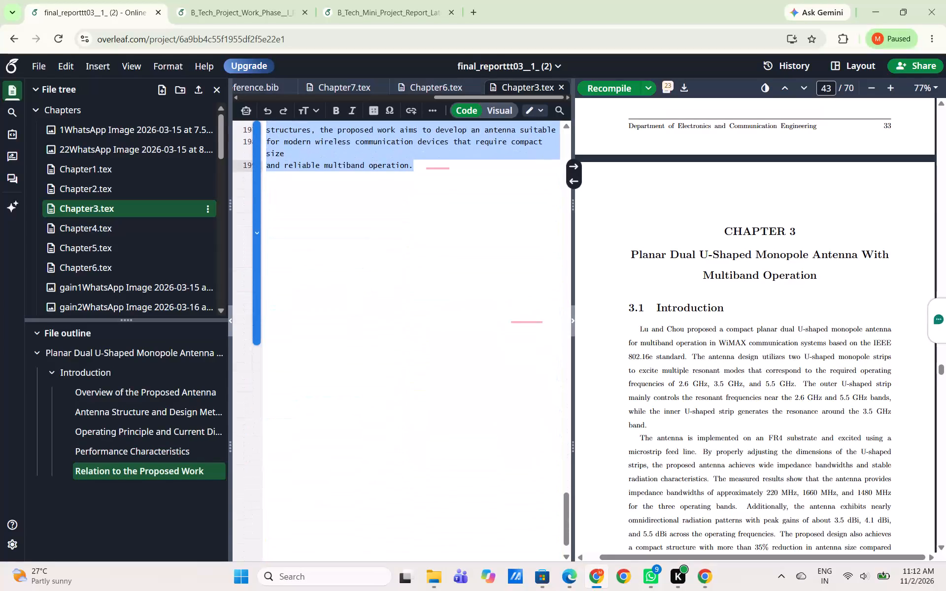
pyautogui.moveTo(287, 590); pyautogui.dragTo(282, 418)
pyautogui.hotkey('ctrl', 'v')
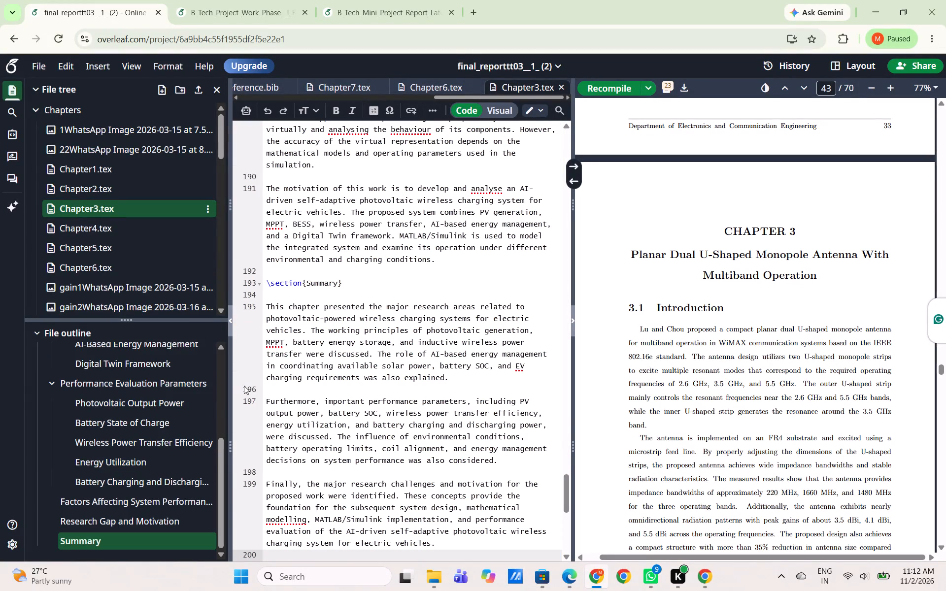
pyautogui.scroll(16, 324, 314)
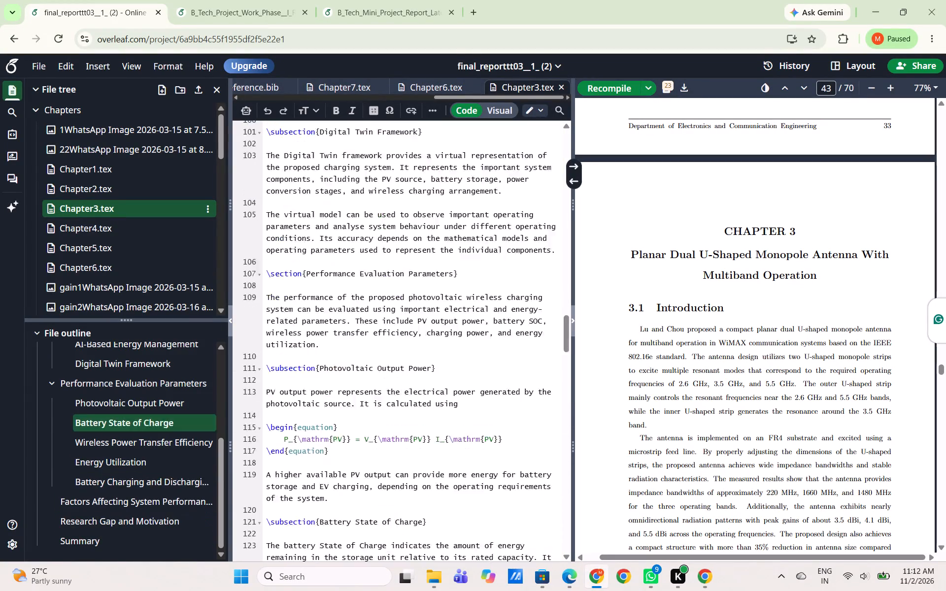
pyautogui.scroll(6, 324, 314)
pyautogui.click(605, 87)
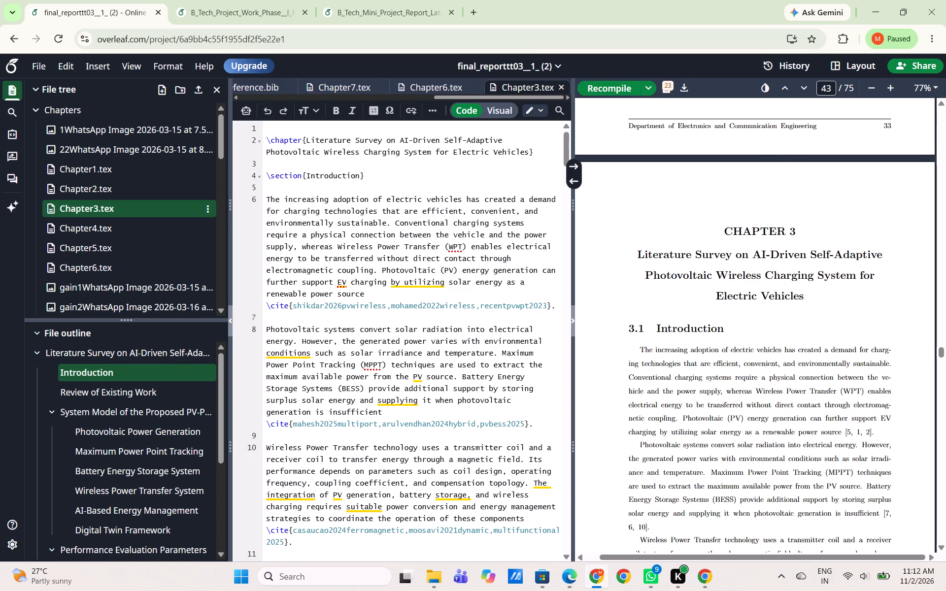
# Shorten the Chapter 3 title to "AI-Driven Self-Adaptive Photovoltaic Wireless Charging System for Electric Vehicles" and recompile the report.
pyautogui.scroll(2, 500, 315)
pyautogui.click(395, 141)
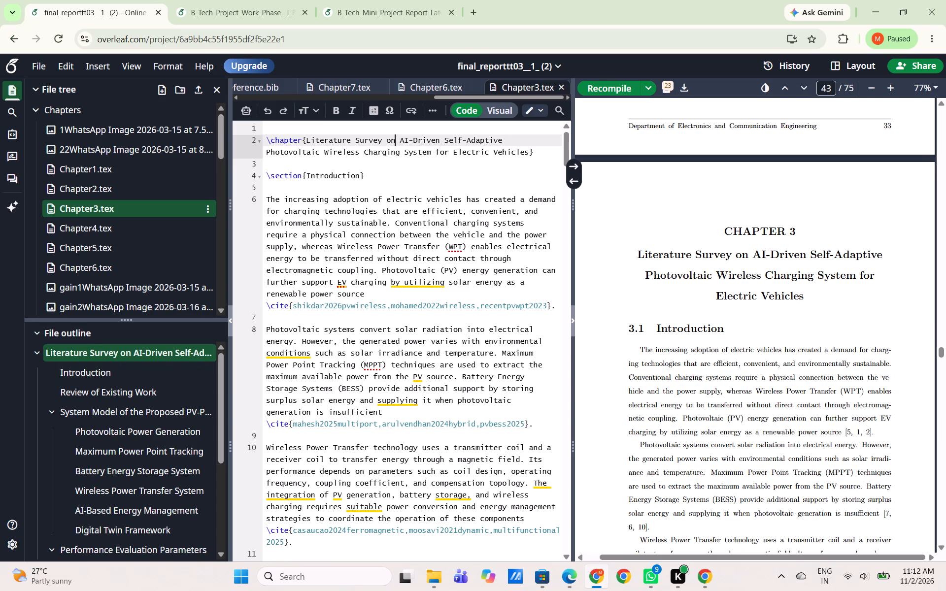
pyautogui.press('BackSpace')
pyautogui.press('BackSpace')
pyautogui.press('BackSpace')
pyautogui.press('BackSpace')
pyautogui.press('BackSpace')
pyautogui.press('BackSpace')
pyautogui.press('BackSpace')
pyautogui.press('BackSpace')
pyautogui.press('BackSpace')
pyautogui.press('BackSpace')
pyautogui.press('BackSpace')
pyautogui.press('BackSpace')
pyautogui.press('BackSpace')
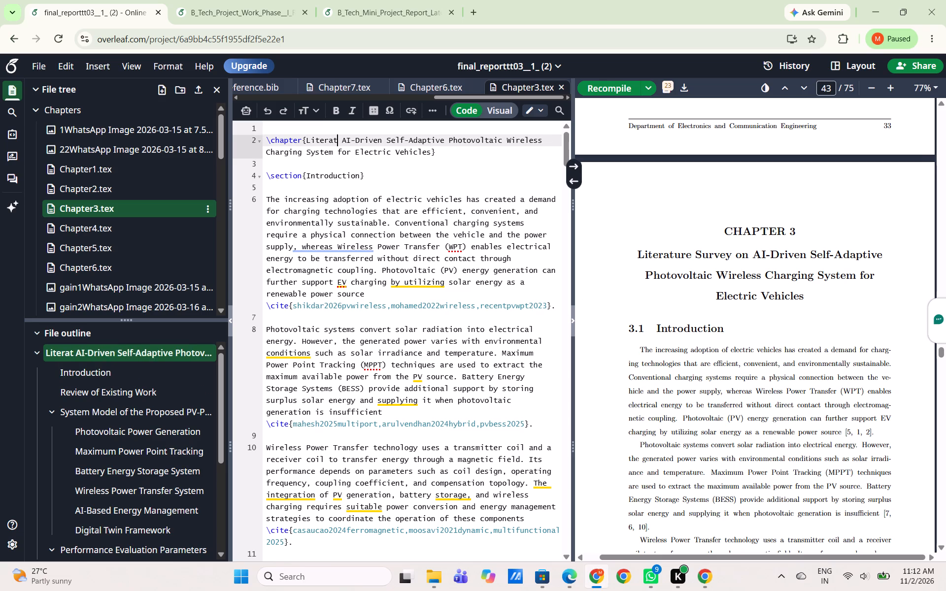
pyautogui.press('BackSpace')
pyautogui.press('BackSpace')
pyautogui.press('BackSpace')
pyautogui.press('BackSpace')
pyautogui.press('BackSpace')
pyautogui.press('BackSpace')
pyautogui.press('BackSpace')
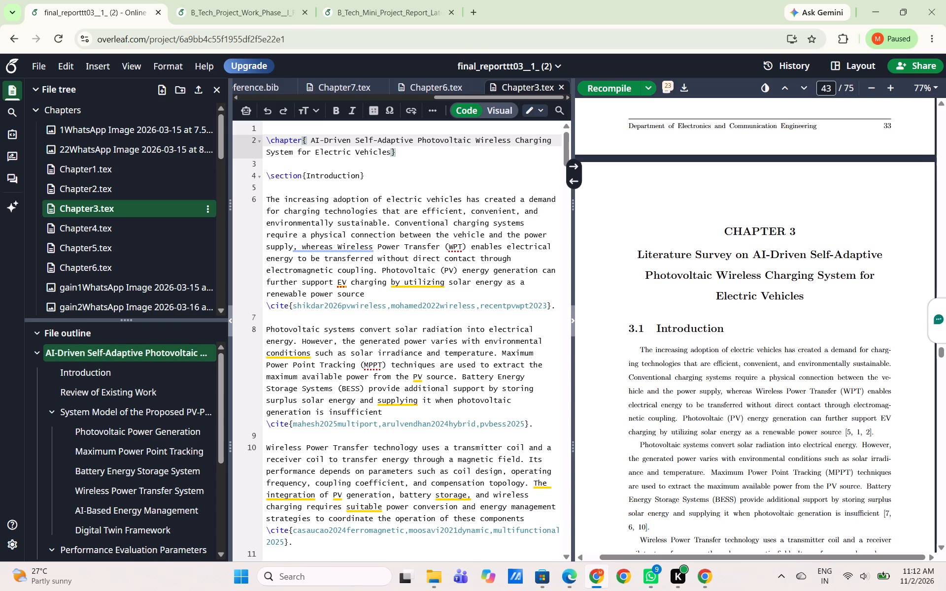
pyautogui.press('Right')
pyautogui.press('BackSpace')
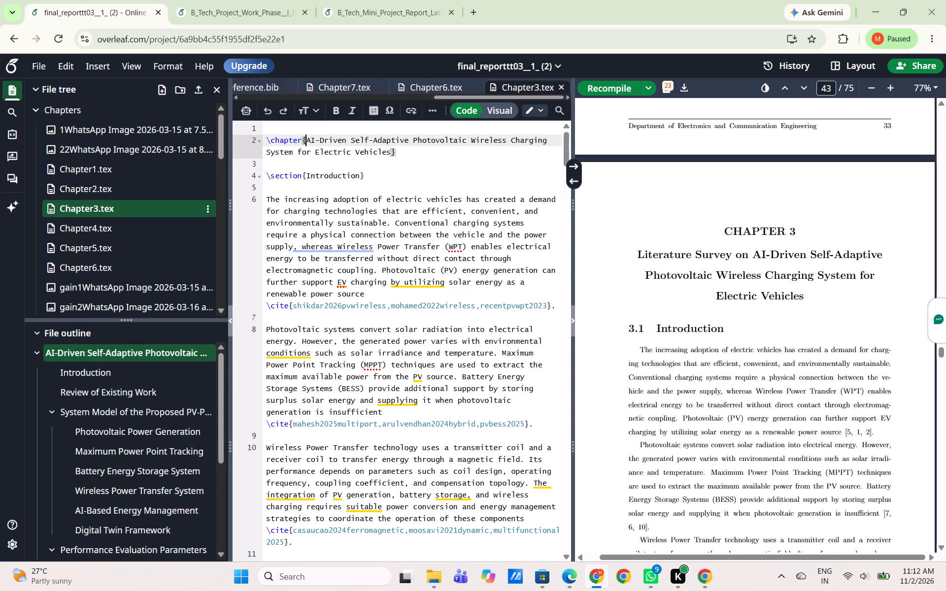
pyautogui.click(608, 82)
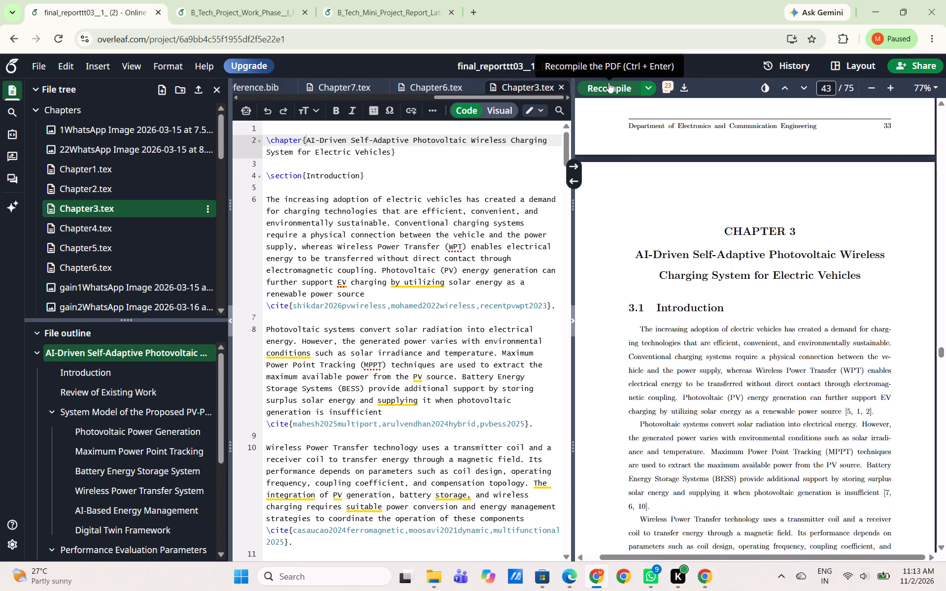
# Examine the compiled Chapter 3 from its Introduction through the Summary section, and on to the opening of Chapter 4.
pyautogui.scroll(-2, 763, 317)
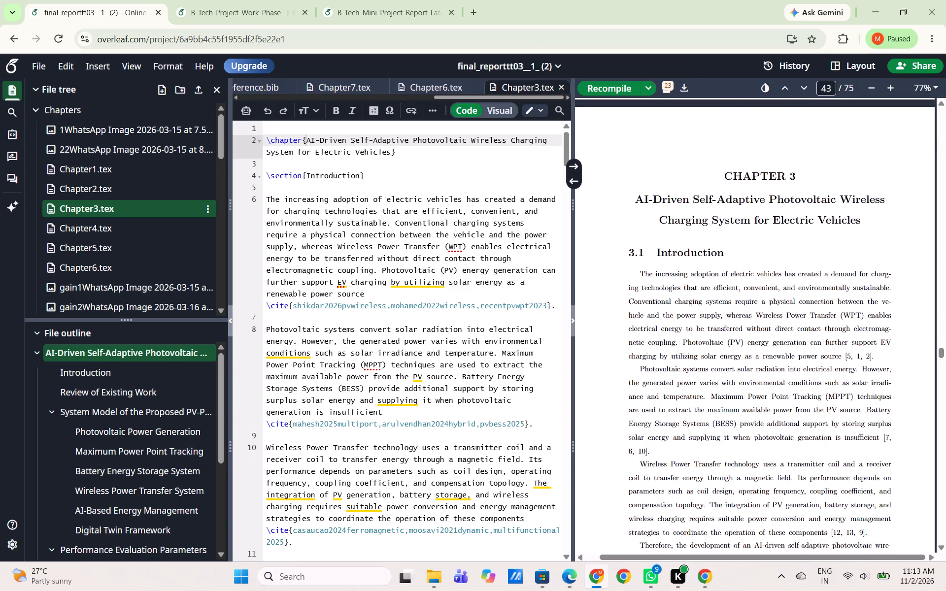
pyautogui.scroll(-5, 763, 317)
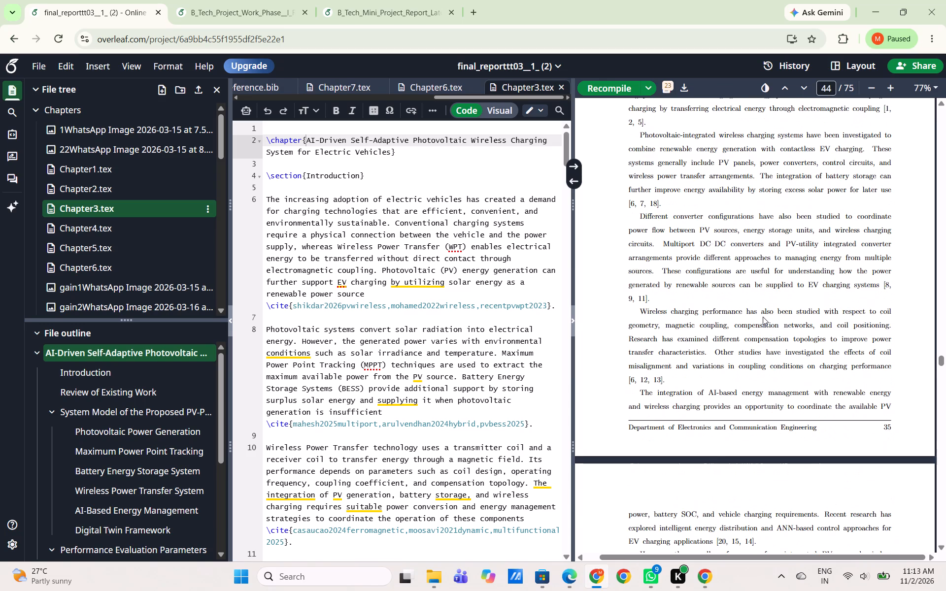
pyautogui.scroll(-4, 763, 317)
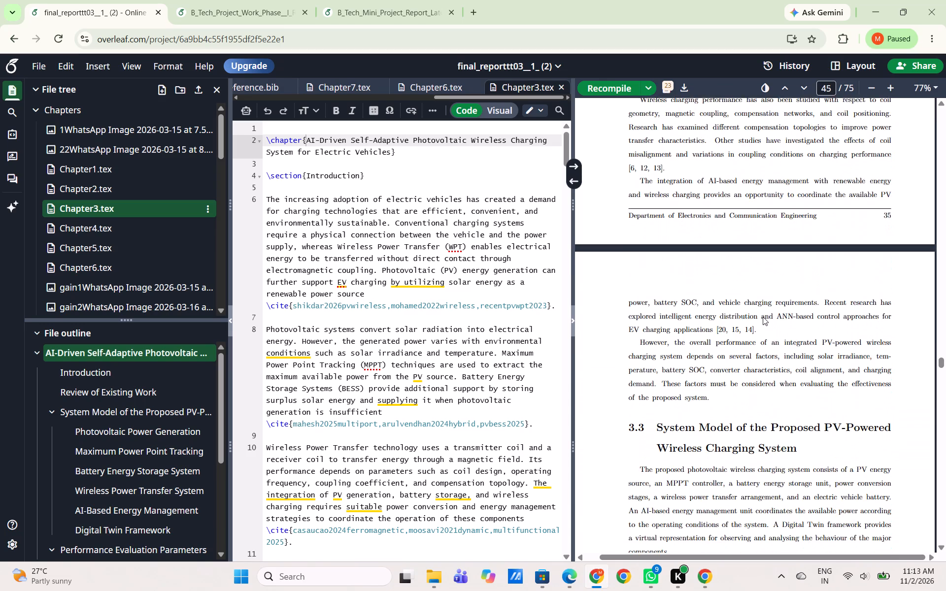
pyautogui.scroll(-2, 763, 317)
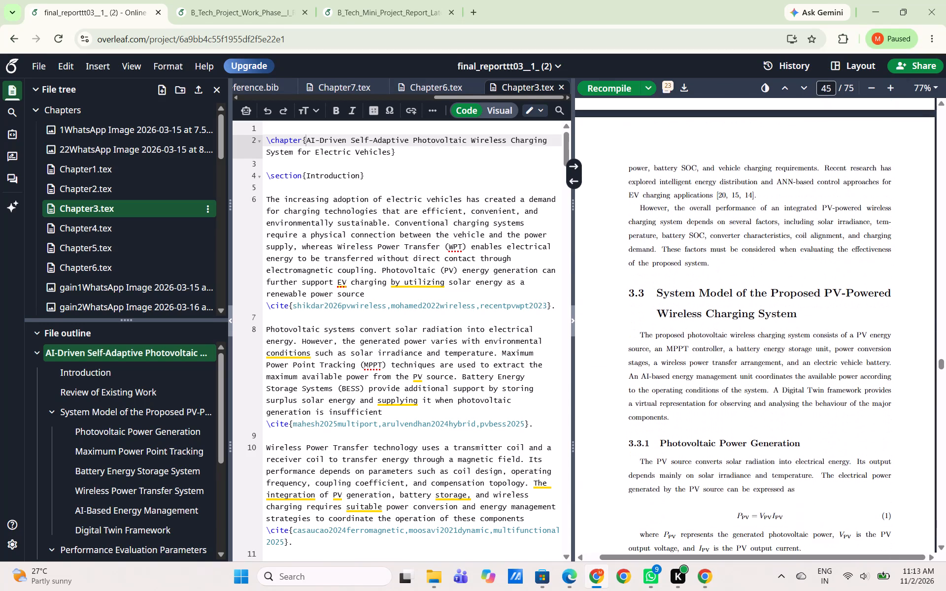
pyautogui.scroll(-2, 763, 317)
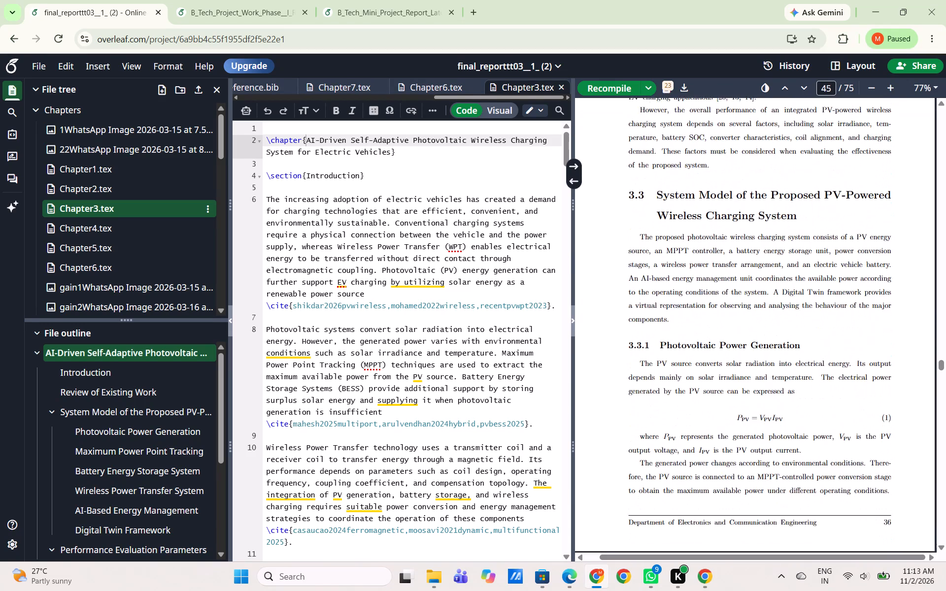
pyautogui.scroll(-1, 763, 317)
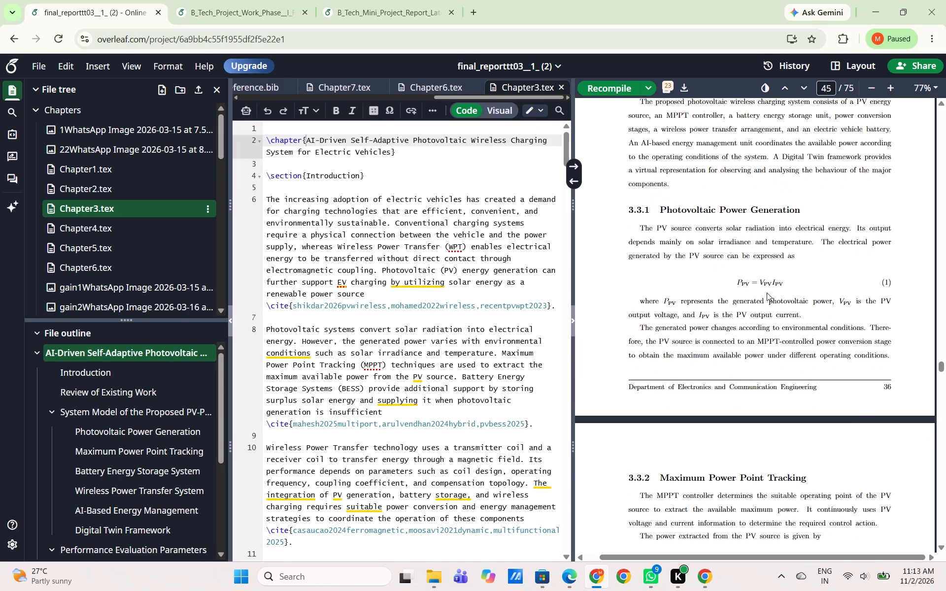
pyautogui.scroll(-9, 767, 293)
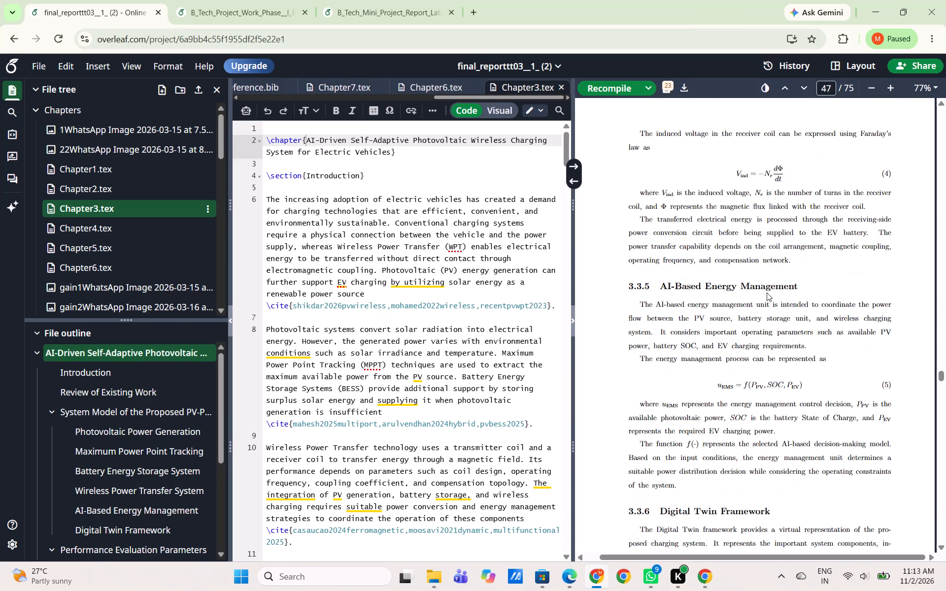
pyautogui.scroll(-4, 767, 293)
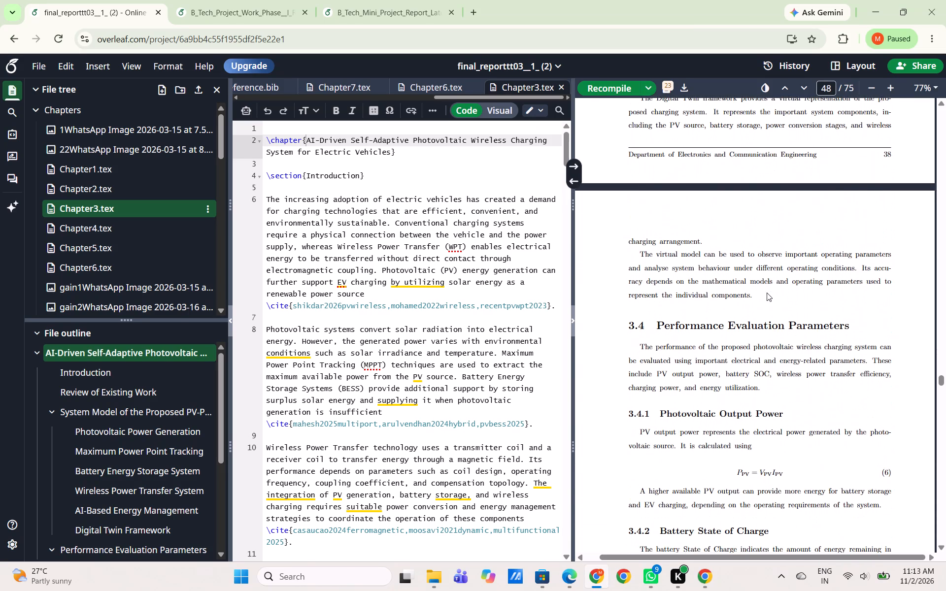
pyautogui.scroll(-1, 767, 293)
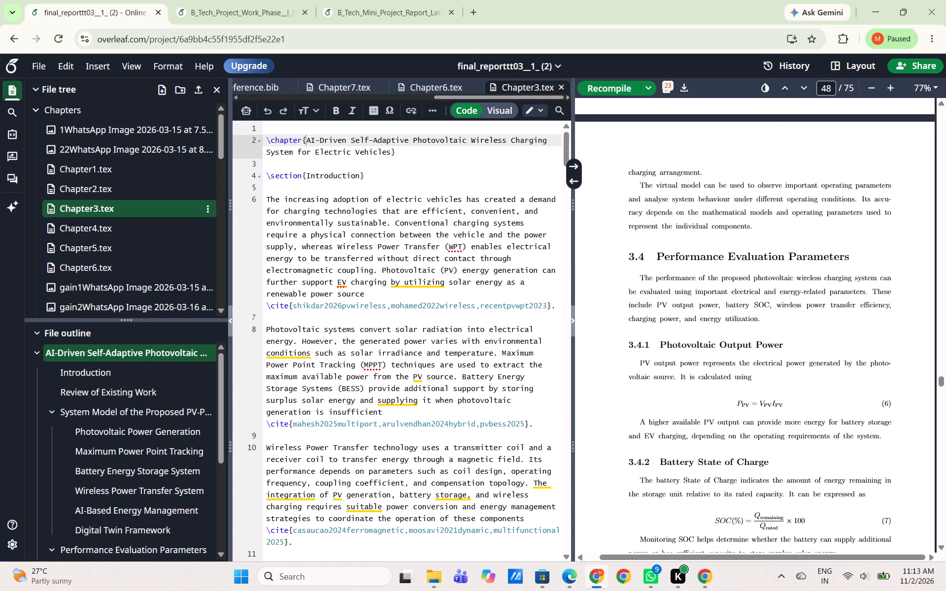
pyautogui.scroll(-2, 767, 293)
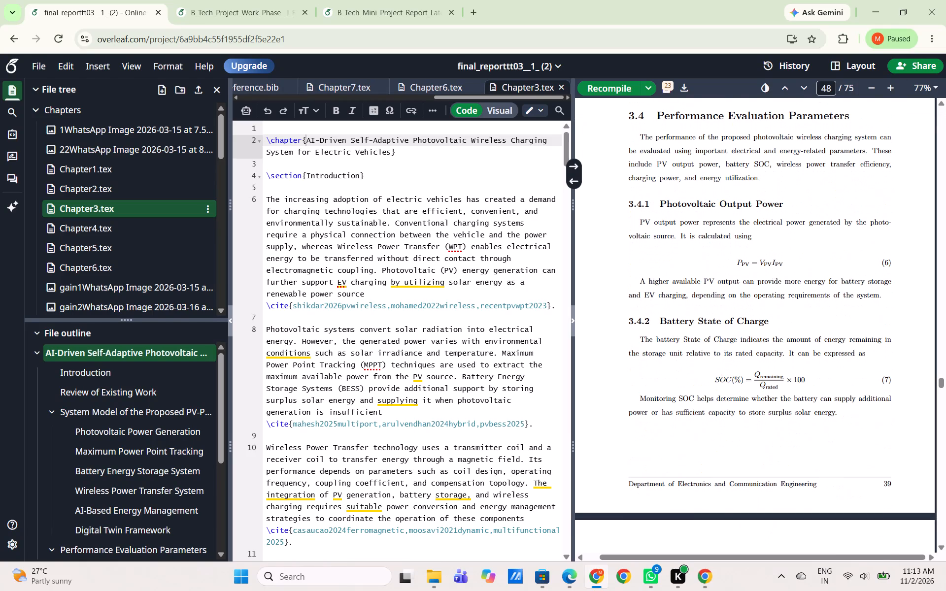
pyautogui.scroll(-8, 767, 293)
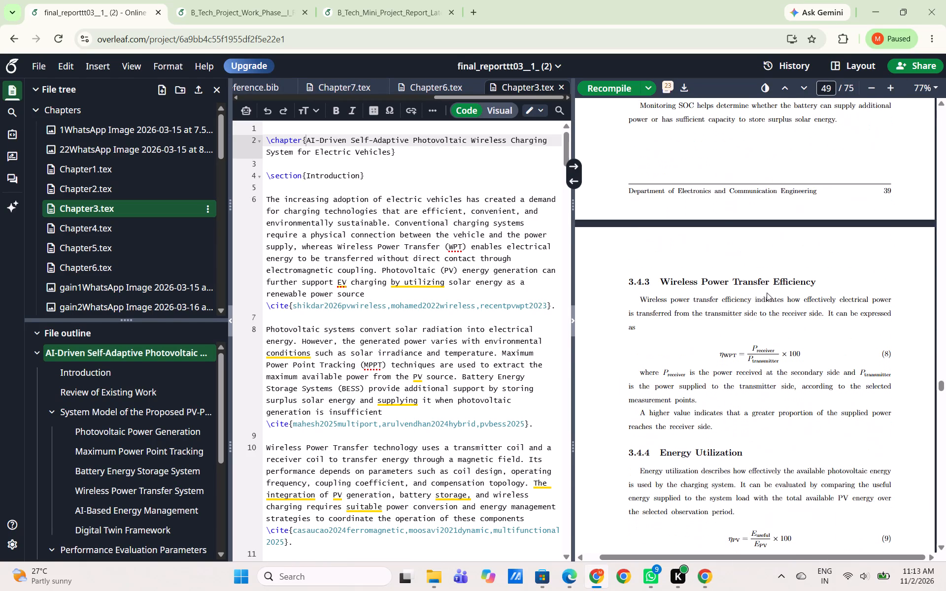
pyautogui.scroll(-6, 767, 293)
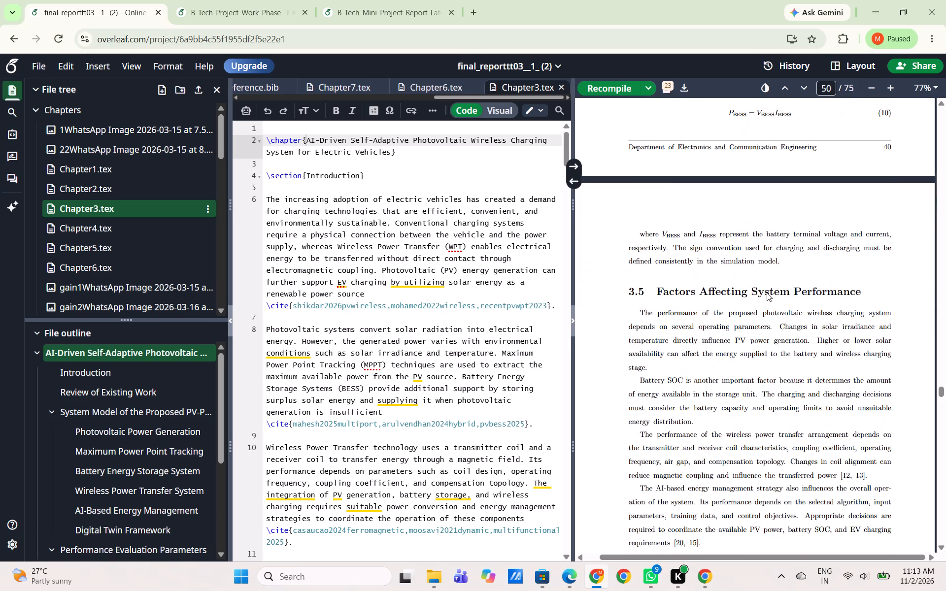
pyautogui.scroll(-2, 767, 293)
pyautogui.scroll(3, 767, 293)
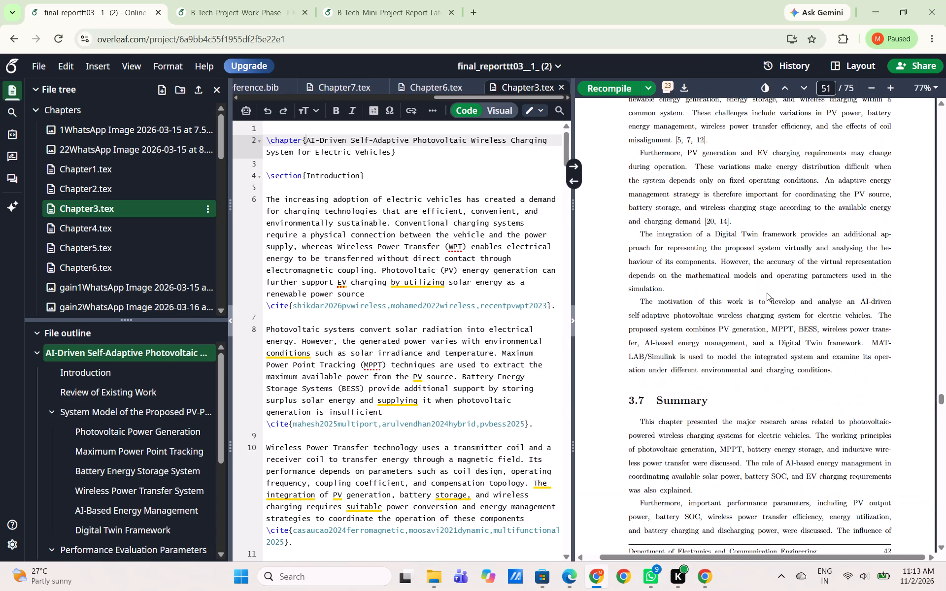
pyautogui.scroll(-7, 767, 293)
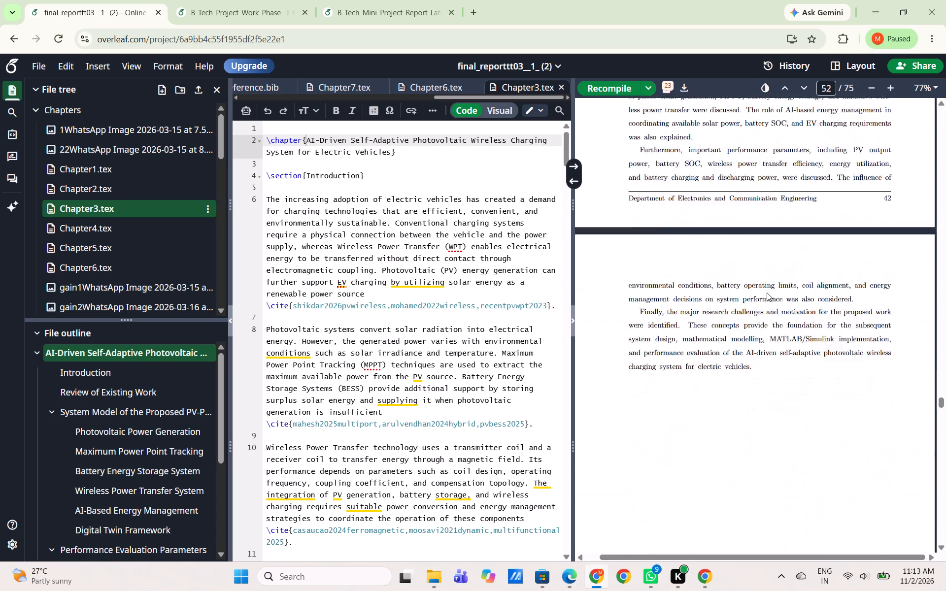
pyautogui.scroll(-4, 767, 293)
pyautogui.scroll(2, 767, 293)
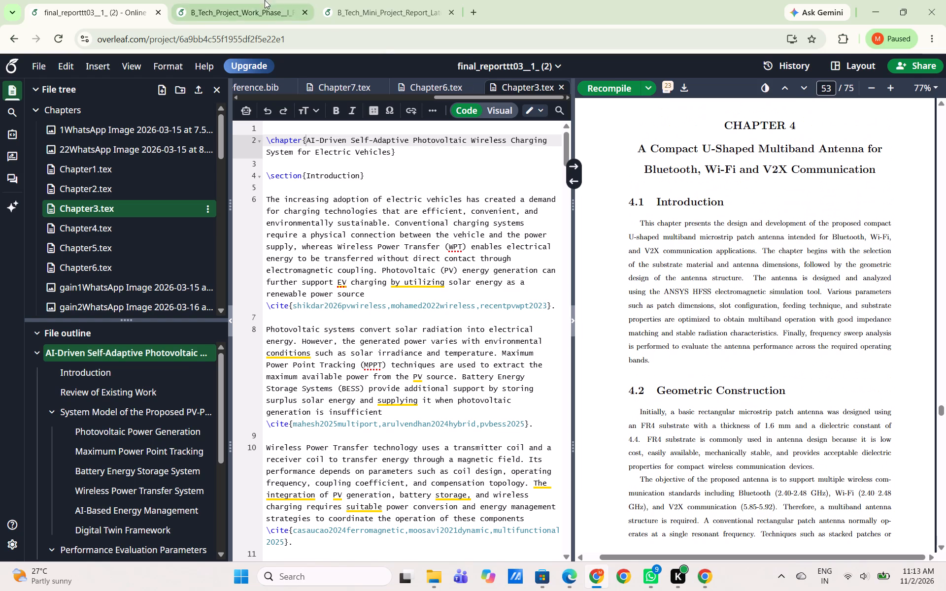
# Switch to the B_Tech_Project_Work_Phase__I_Report_Latex_Template project and open its Chapter4.tex.
pyautogui.click(241, 9)
pyautogui.click(96, 196)
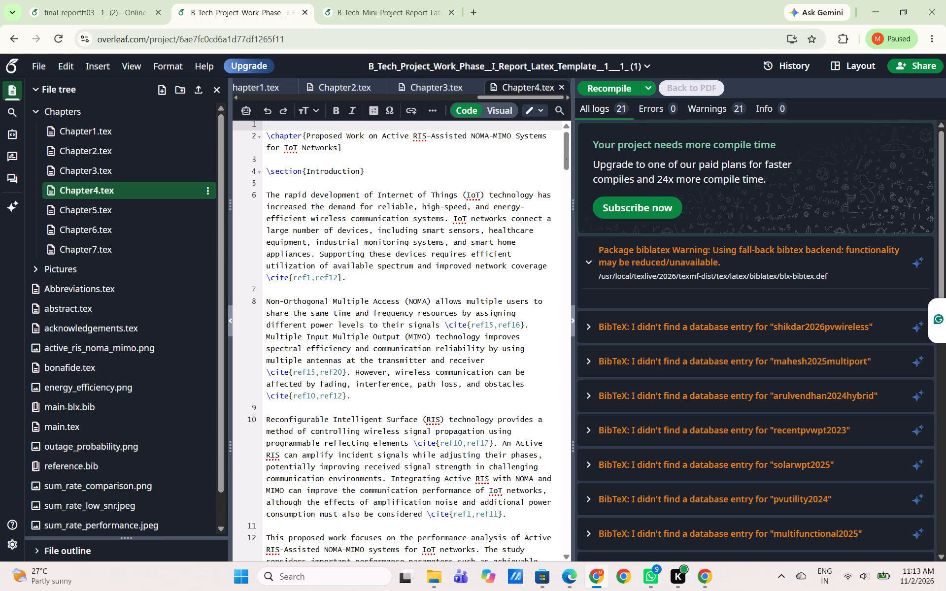
# Select the whole Chapter4.tex source, from the chapter heading on Active RIS-Assisted NOMA-MIMO Systems to the end of the Summary.
pyautogui.moveTo(267, 137); pyautogui.dragTo(299, 218)
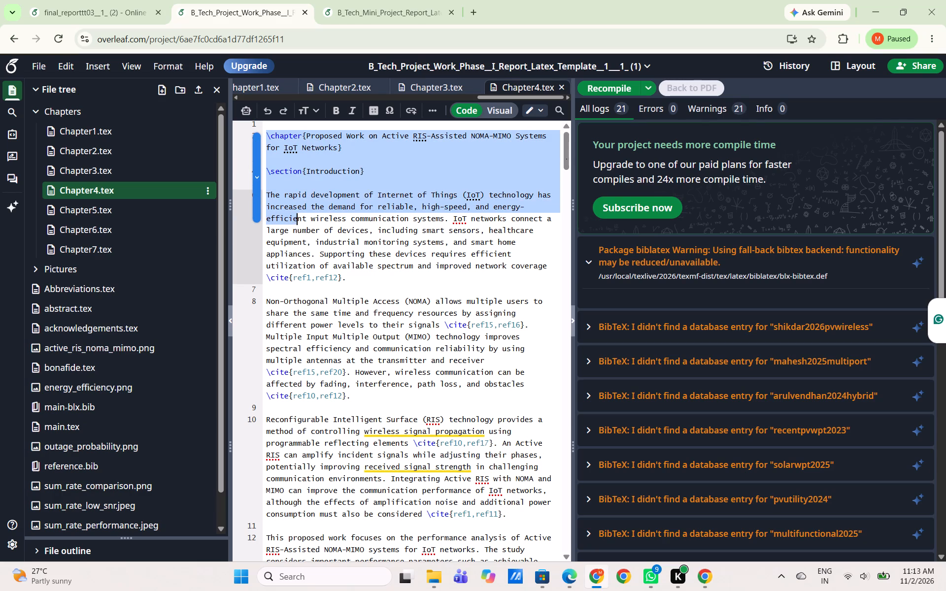
pyautogui.moveTo(299, 218); pyautogui.dragTo(382, 519)
pyautogui.scroll(2, 362, 383)
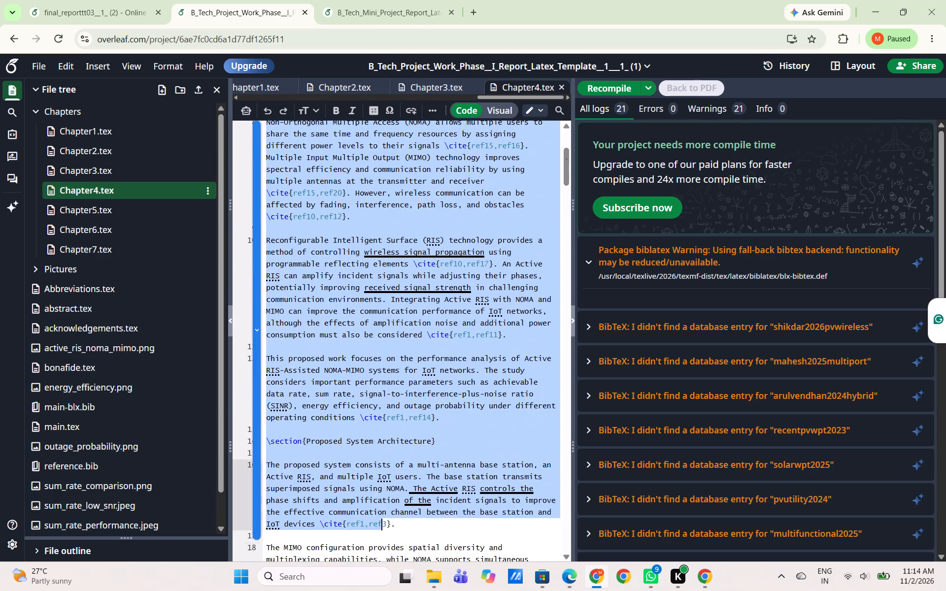
pyautogui.moveTo(382, 519); pyautogui.dragTo(390, 557)
pyautogui.scroll(1, 392, 507)
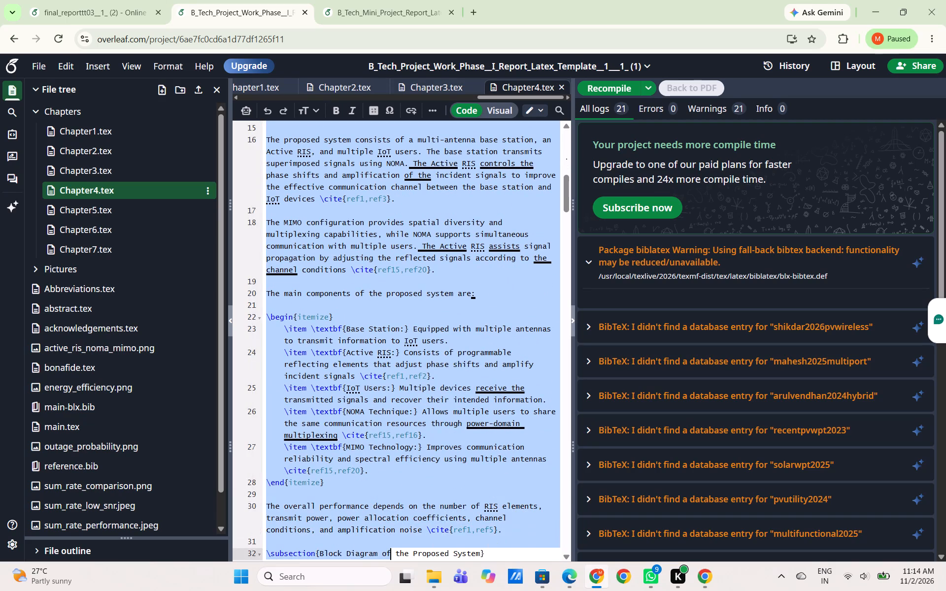
pyautogui.moveTo(390, 557); pyautogui.dragTo(418, 571)
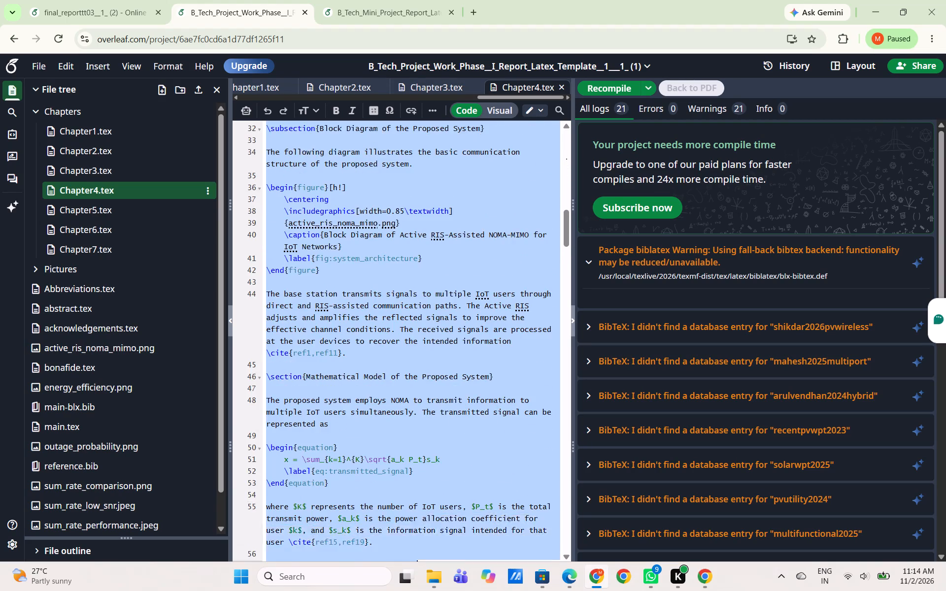
pyautogui.moveTo(418, 571); pyautogui.dragTo(418, 470)
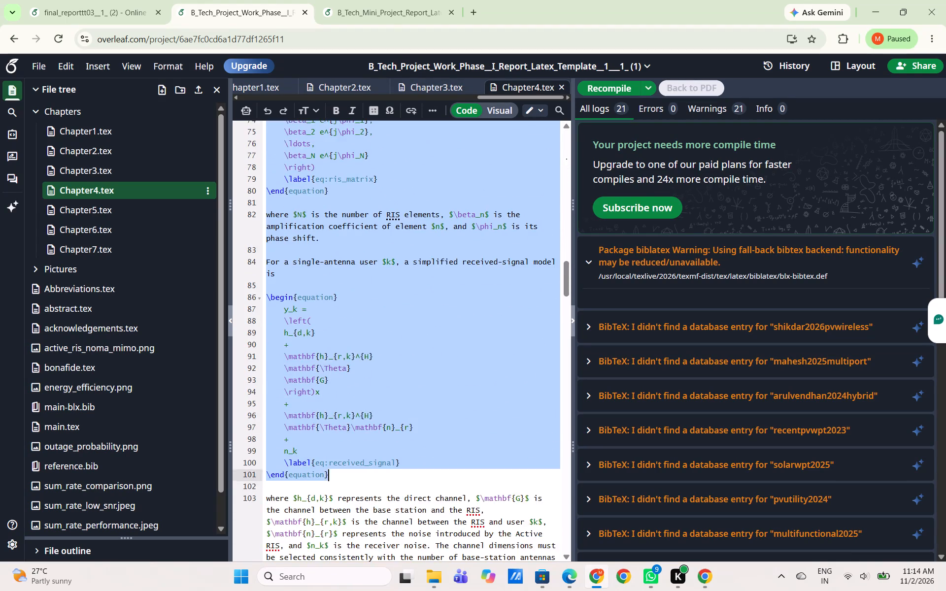
pyautogui.moveTo(418, 470); pyautogui.dragTo(532, 590)
pyautogui.scroll(1, 523, 590)
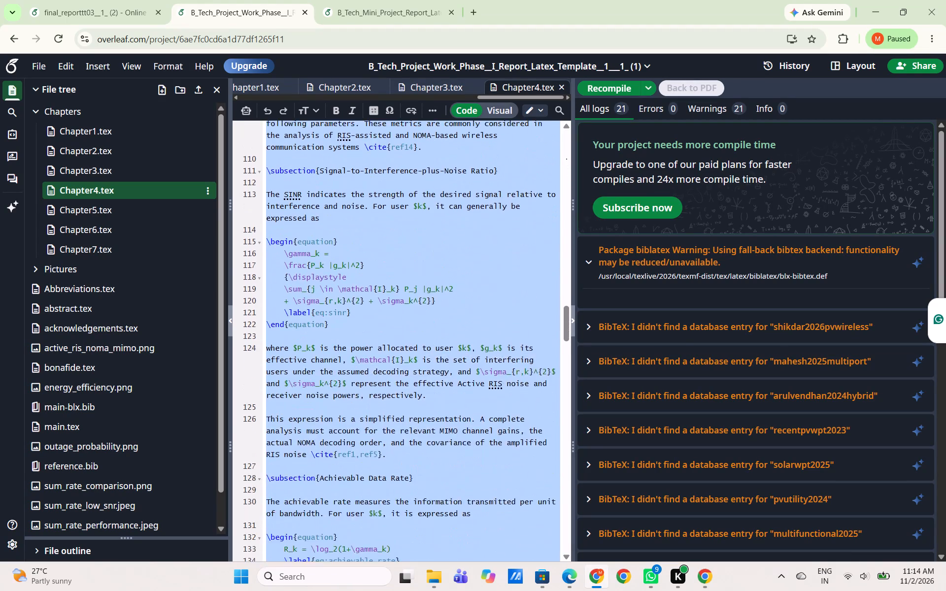
pyautogui.scroll(1, 532, 590)
pyautogui.moveTo(532, 590); pyautogui.dragTo(555, 590)
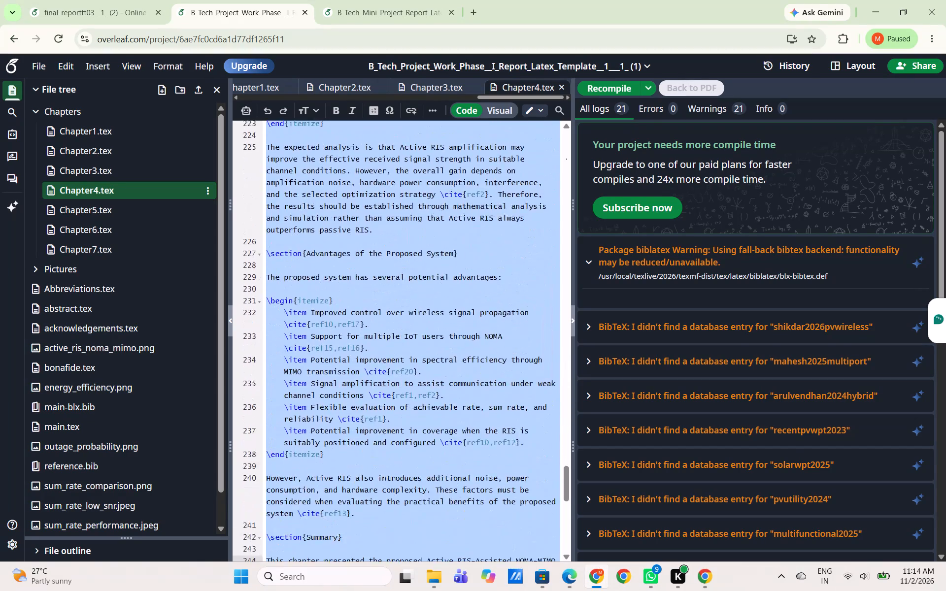
# Copy the complete Chapter4.tex source on Active RIS-Assisted NOMA-MIMO Systems, through the final paragraph of its Summary.
pyautogui.moveTo(555, 590); pyautogui.dragTo(554, 355)
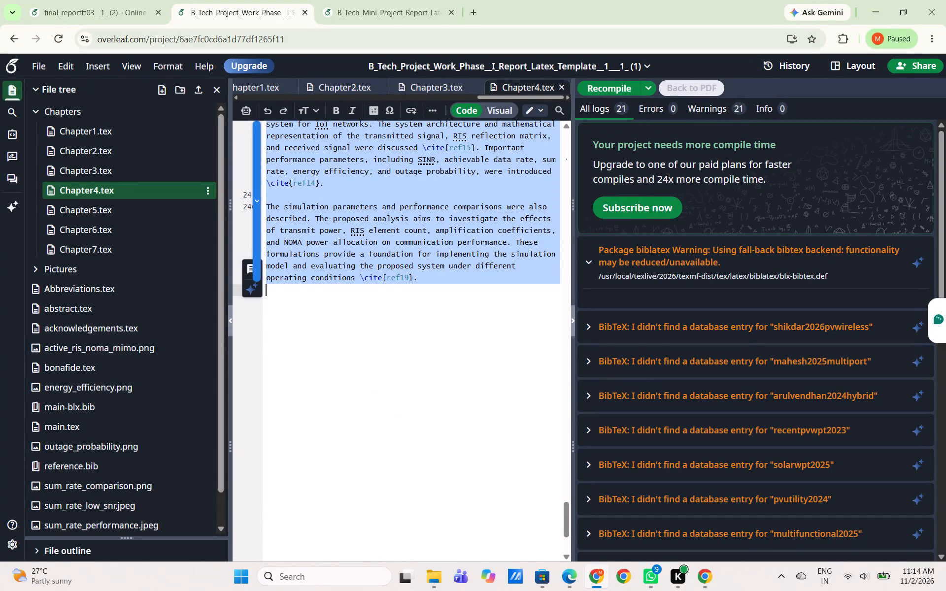
pyautogui.hotkey('ctrl', 'c')
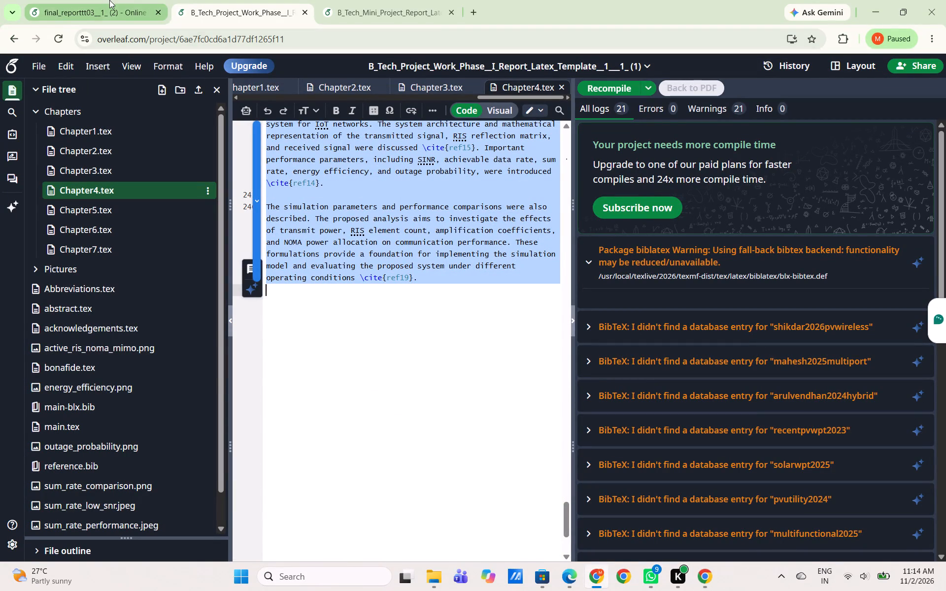
# In the final_reporttt03 project, examine the compiled pages from the end of Chapter 3 to the opening sections of the antenna-based Chapter 4.
pyautogui.click(109, 0)
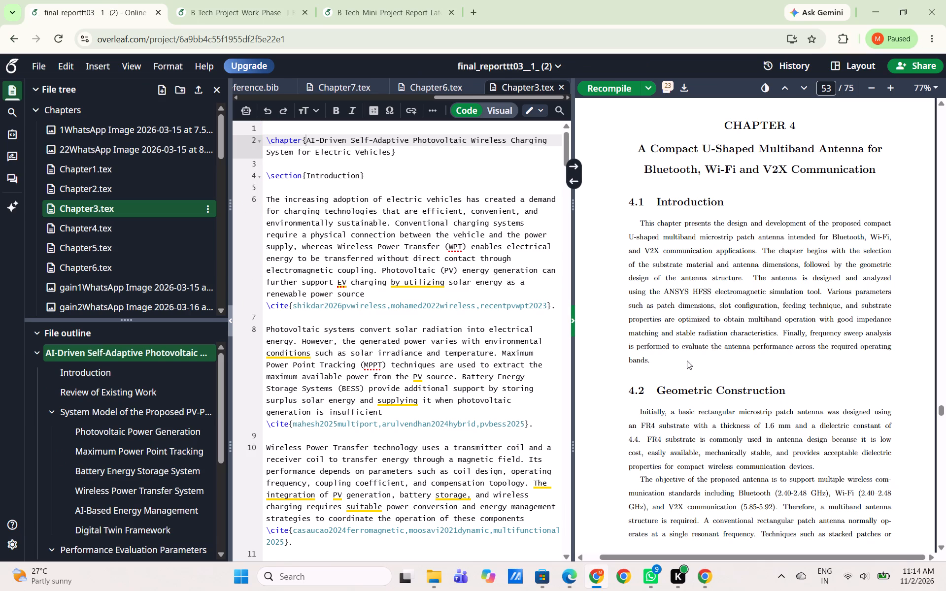
pyautogui.scroll(5, 678, 304)
pyautogui.scroll(-2, 678, 304)
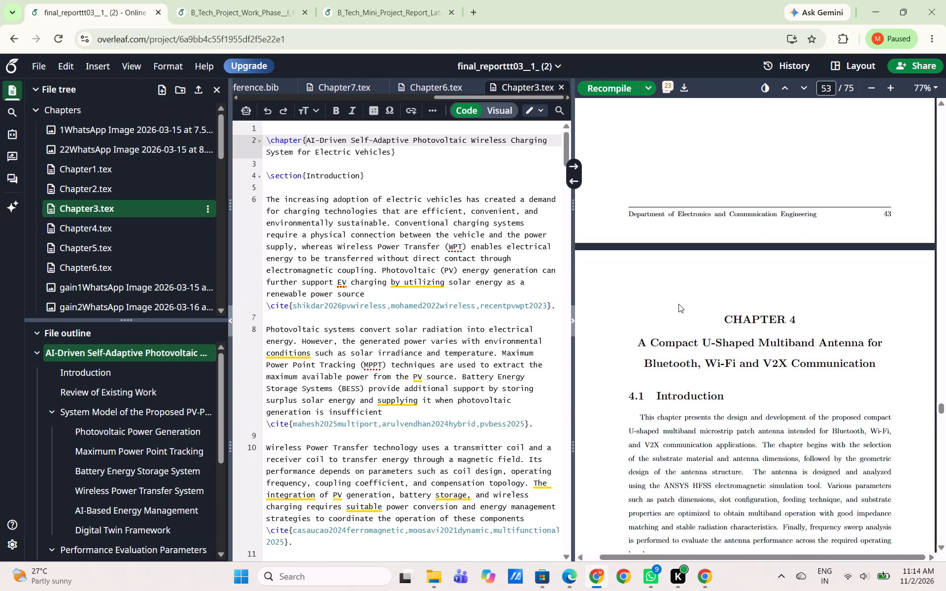
pyautogui.scroll(-1, 678, 304)
pyautogui.scroll(1, 678, 304)
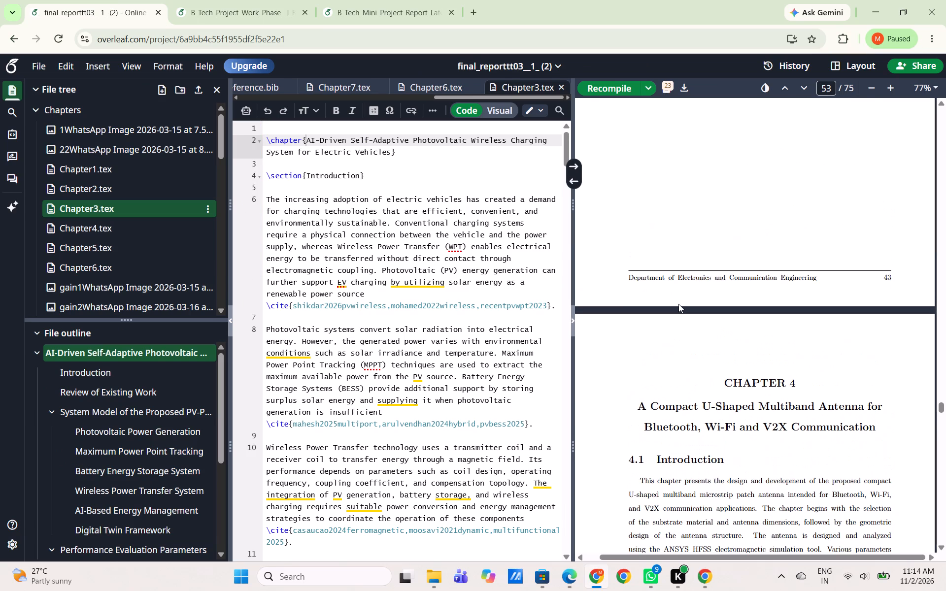
pyautogui.scroll(2, 678, 304)
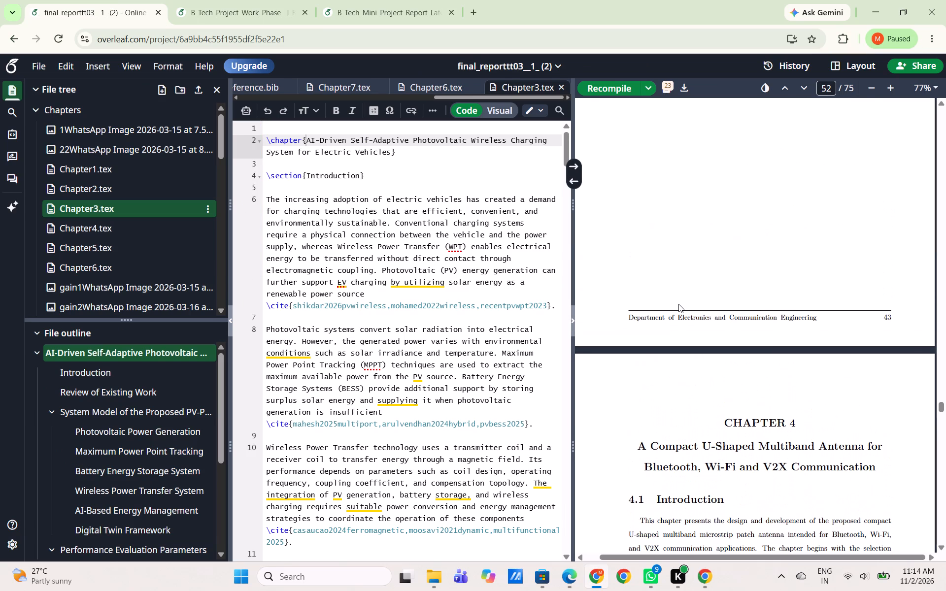
pyautogui.scroll(5, 678, 304)
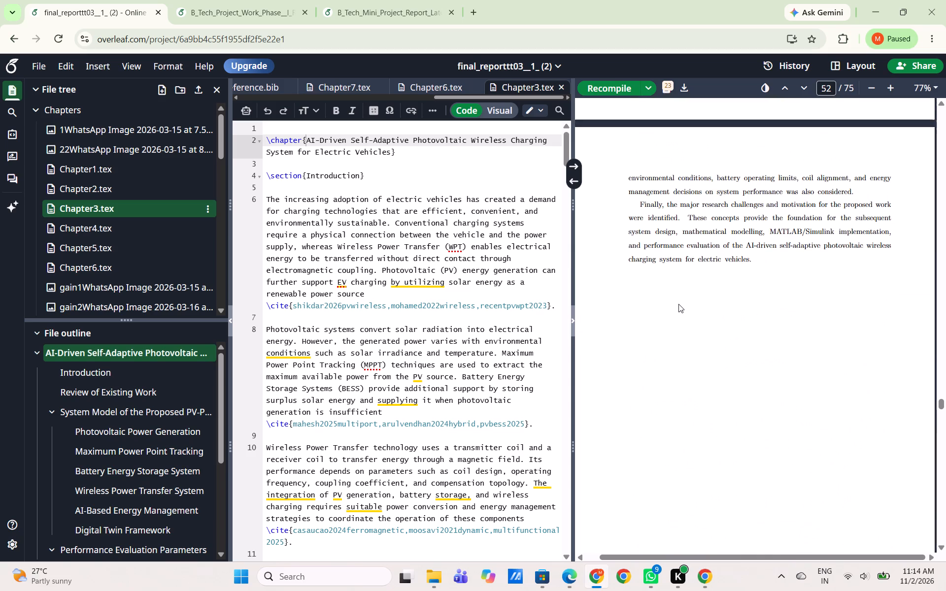
pyautogui.scroll(-2, 654, 348)
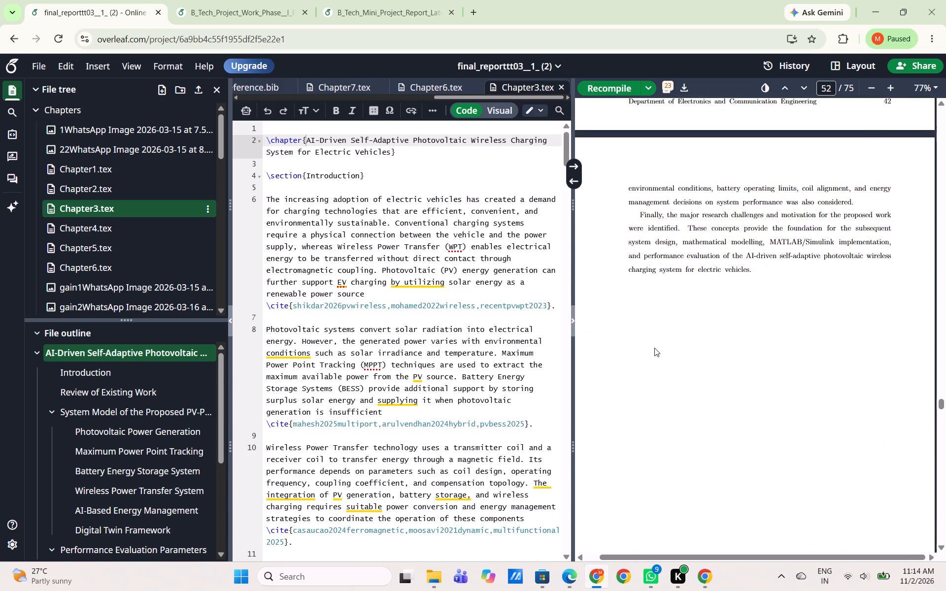
pyautogui.scroll(-3, 654, 348)
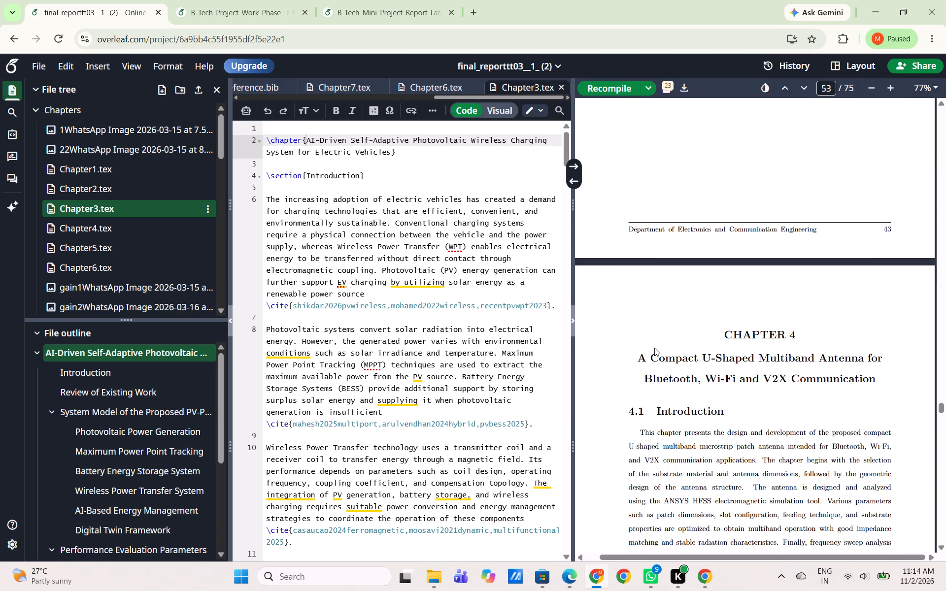
pyautogui.scroll(-2, 654, 348)
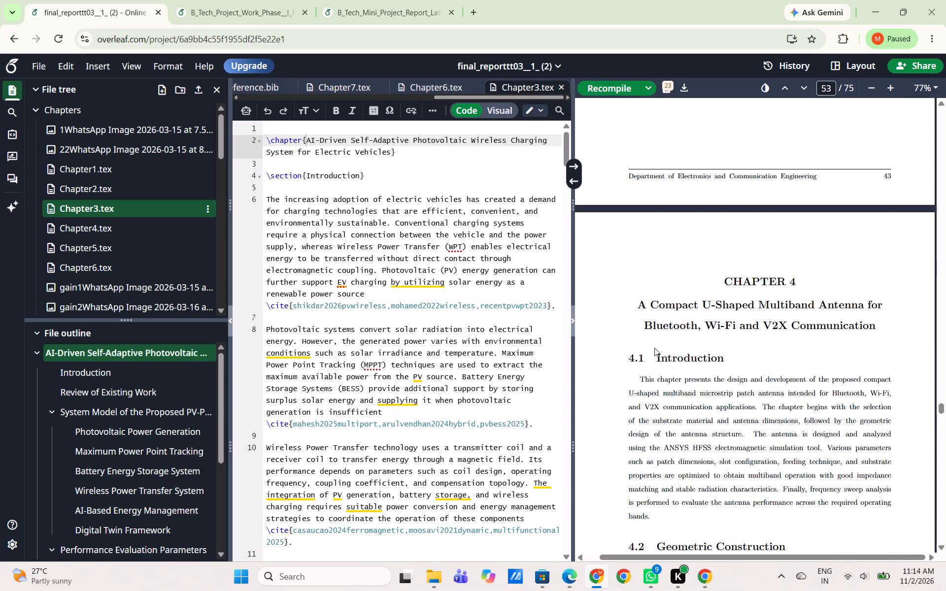
pyautogui.scroll(-1, 654, 348)
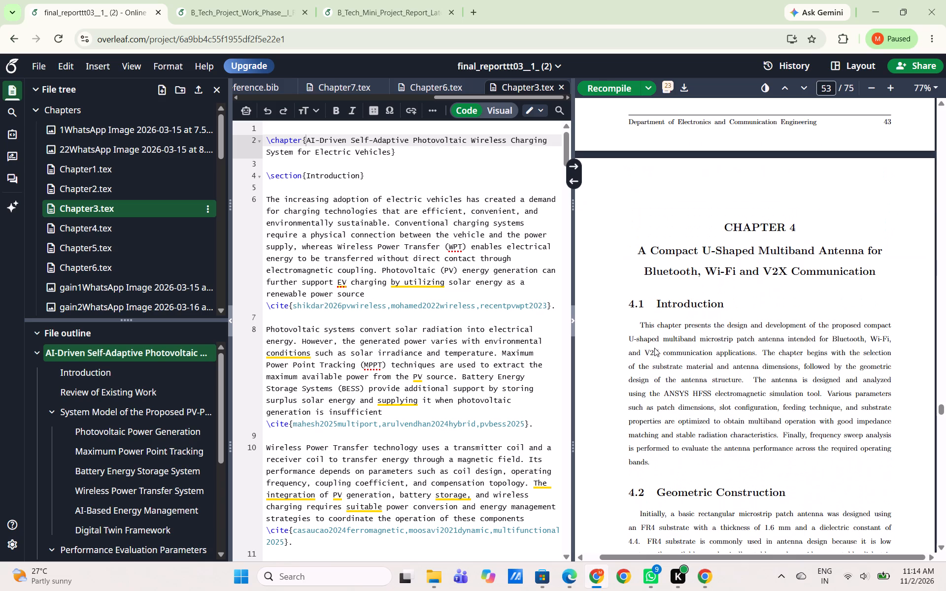
# Examine the start of Chapter 4, its Introduction and Geometric Construction sections, in the compiled PDF of the final_reporttt03__1_ (2) project.
pyautogui.scroll(-4, 654, 348)
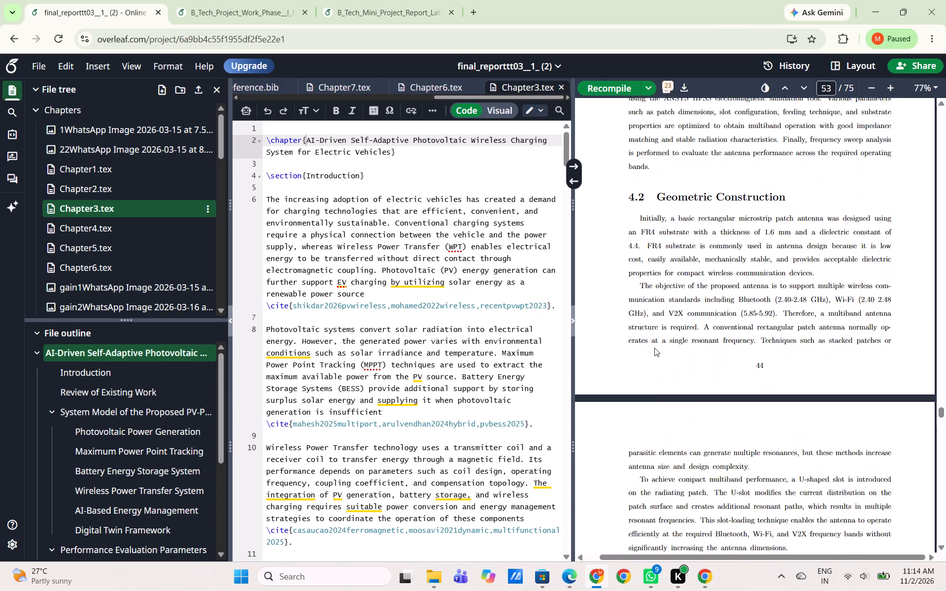
pyautogui.scroll(4, 654, 348)
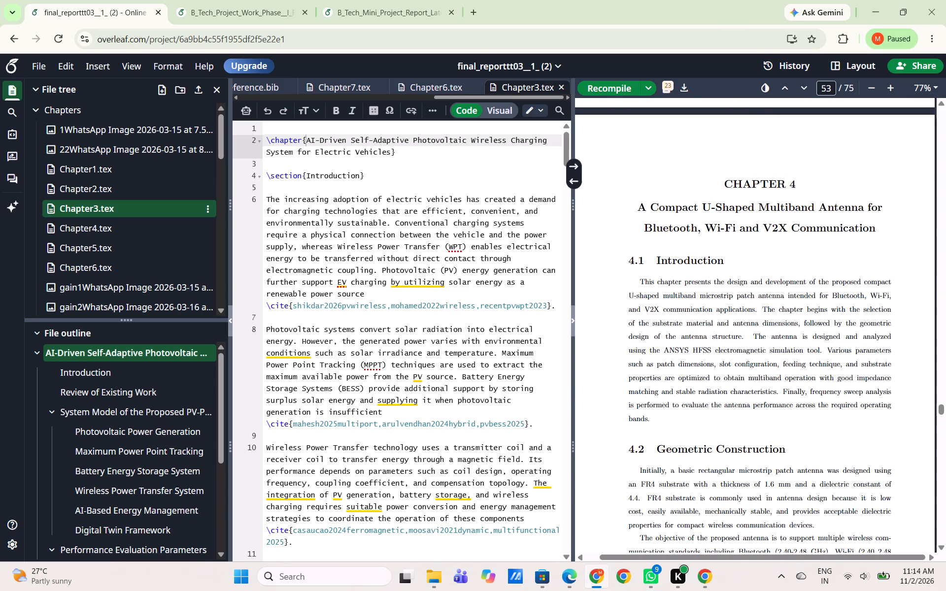
pyautogui.scroll(2, 654, 348)
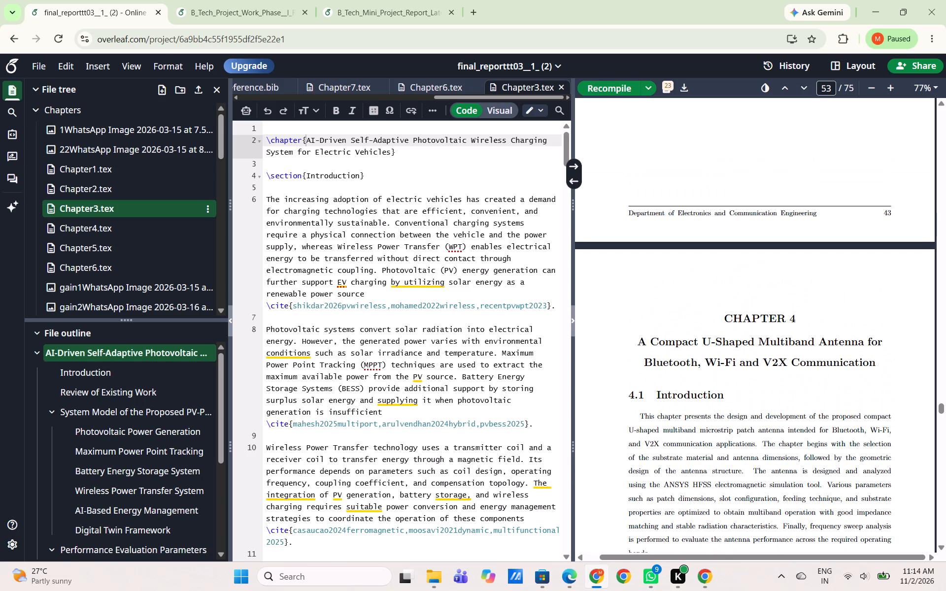
pyautogui.scroll(-5, 654, 348)
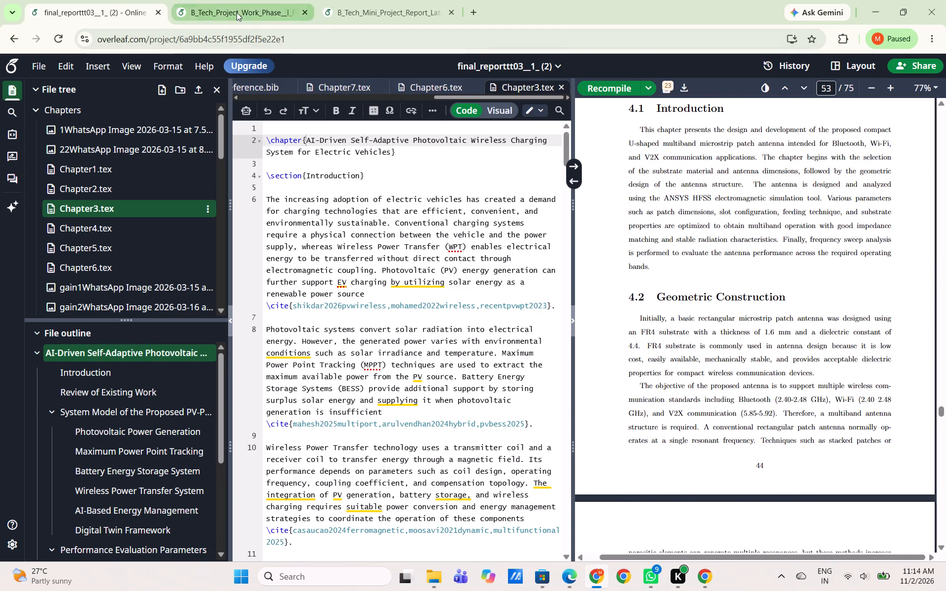
# Return to the B_Tech_Project_Work_Phase__I report project and look back through the selected Chapter4.tex source up to its beginning.
pyautogui.click(236, 12)
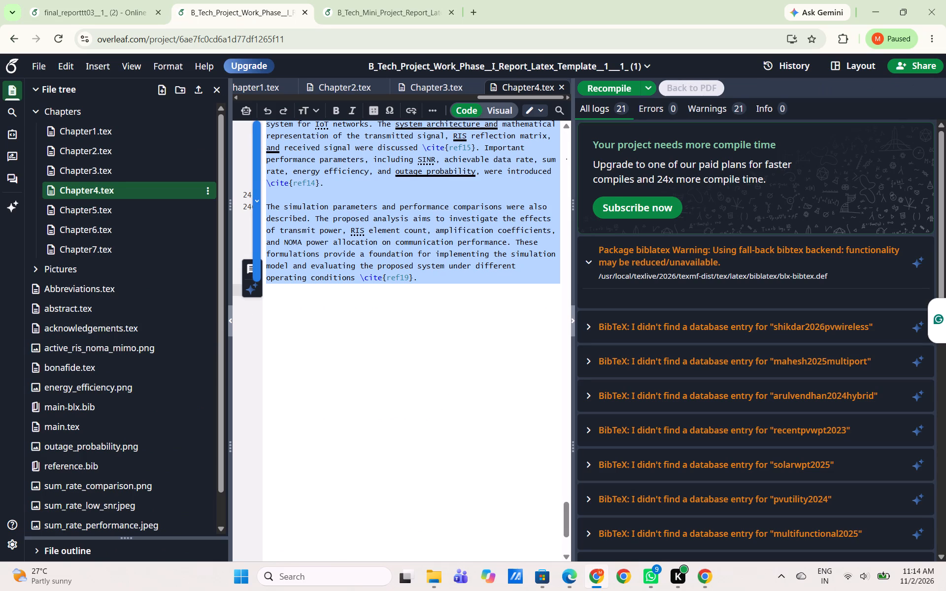
pyautogui.scroll(10, 315, 278)
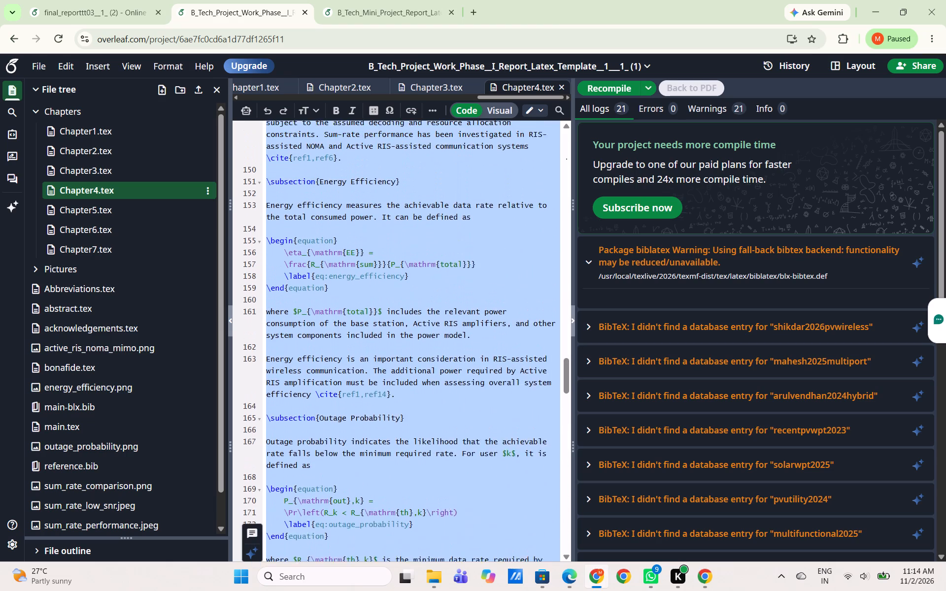
pyautogui.scroll(18, 315, 278)
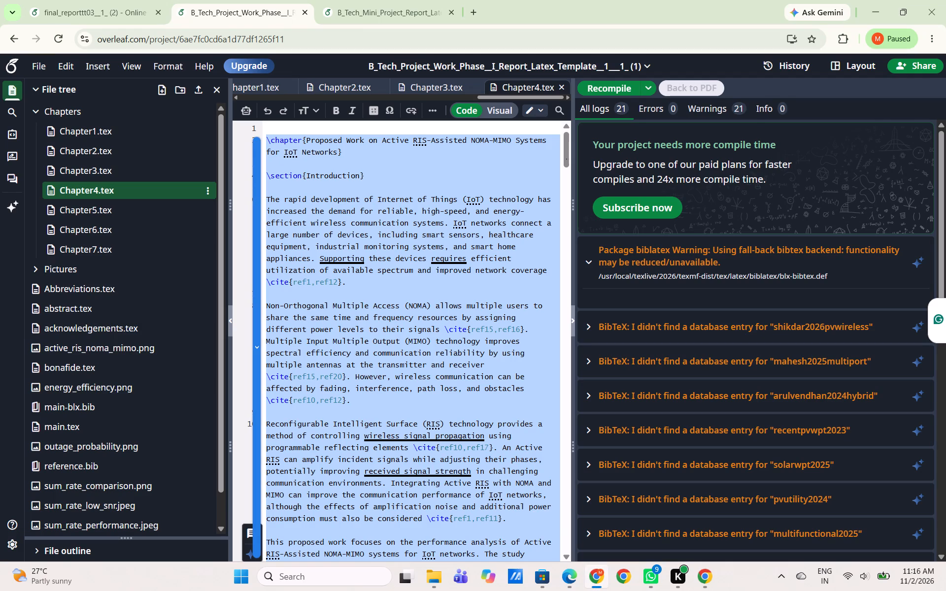
pyautogui.hotkey('ctrl', 'v')
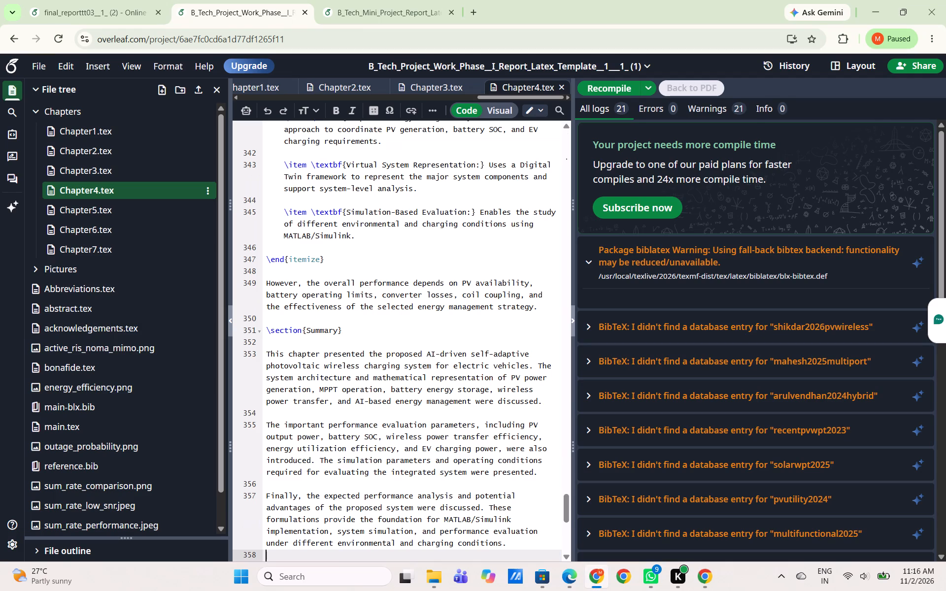
# Check the pasted Chapter4.tex source back to its beginning and recompile the B_Tech_Project_Work_Phase__I report project.
pyautogui.scroll(12, 355, 369)
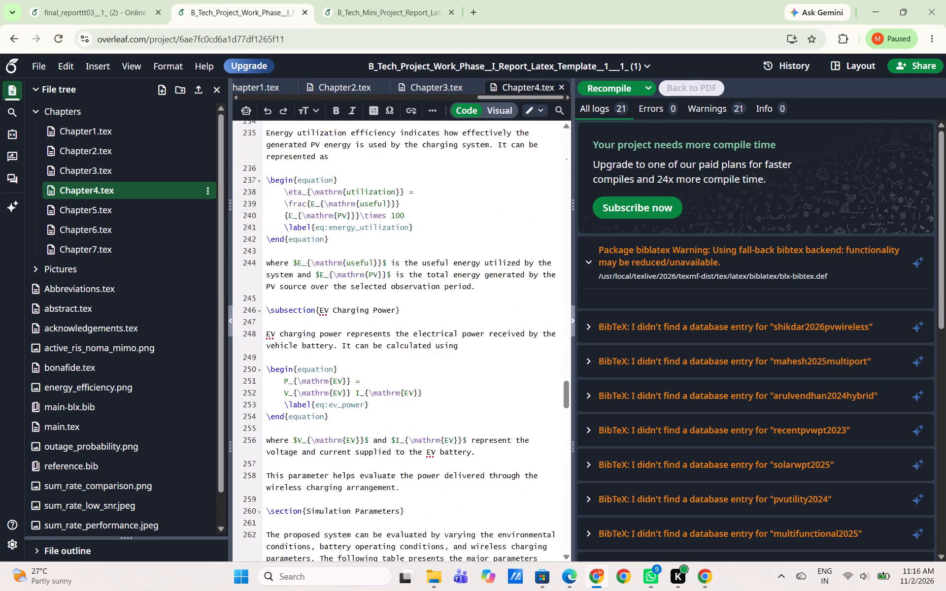
pyautogui.scroll(19, 355, 369)
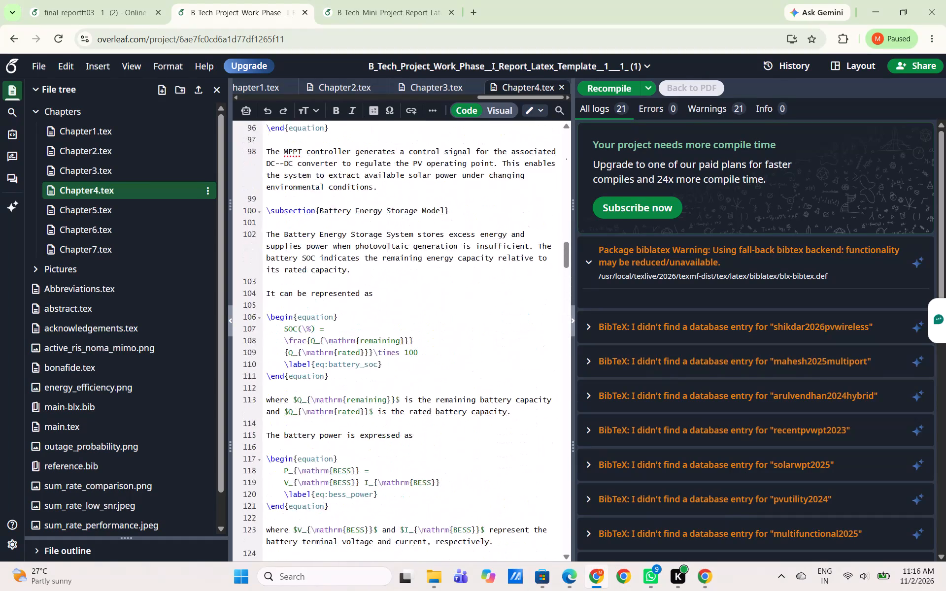
pyautogui.scroll(8, 355, 369)
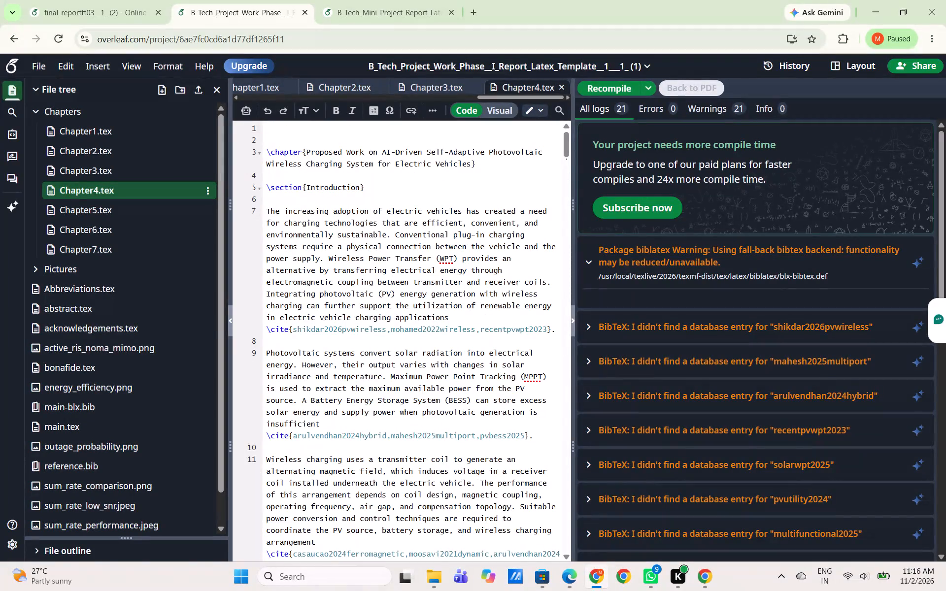
pyautogui.click(613, 89)
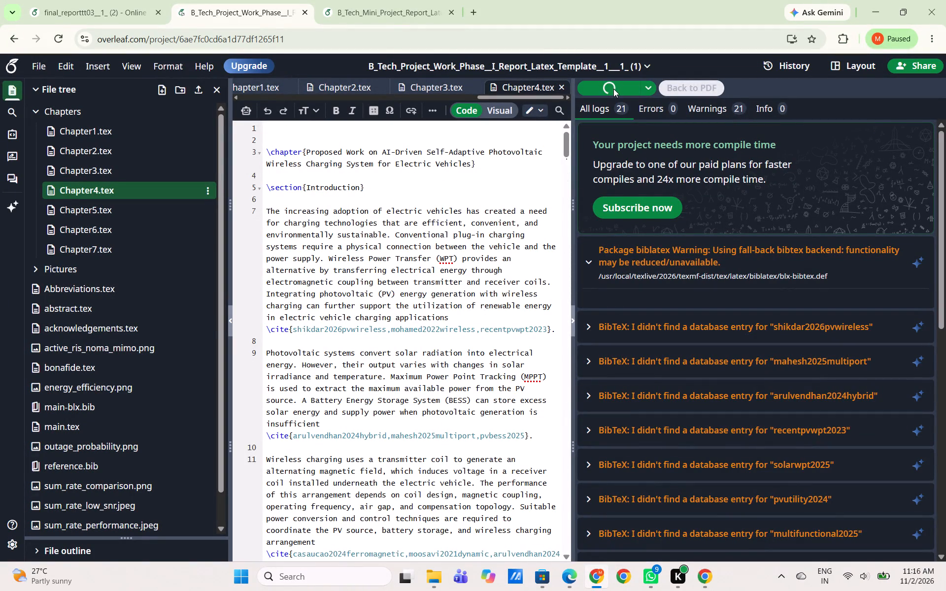
# Open Chapter4.tex in the final_reporttt03__1_ (2) project.
pyautogui.click(85, 3)
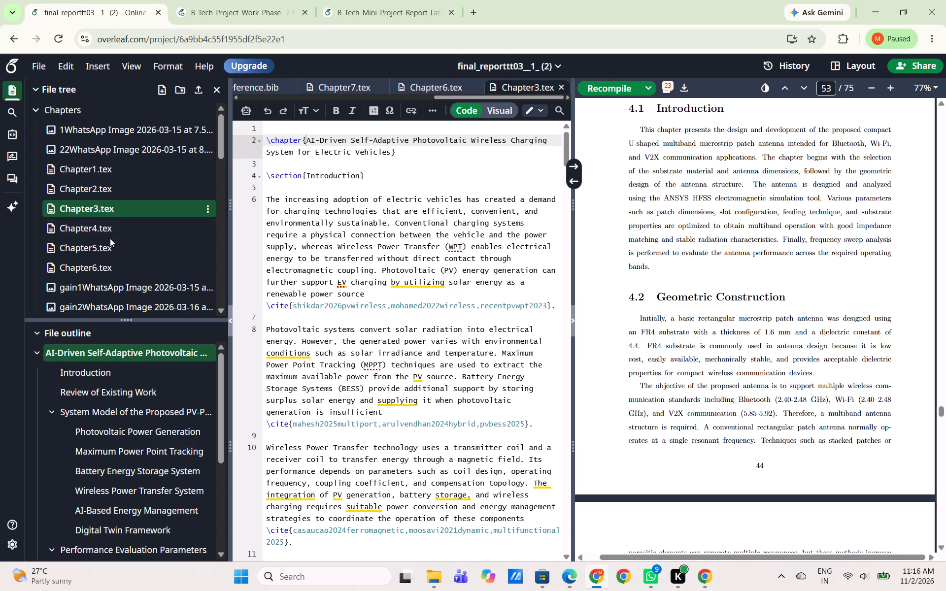
pyautogui.click(110, 238)
pyautogui.click(103, 229)
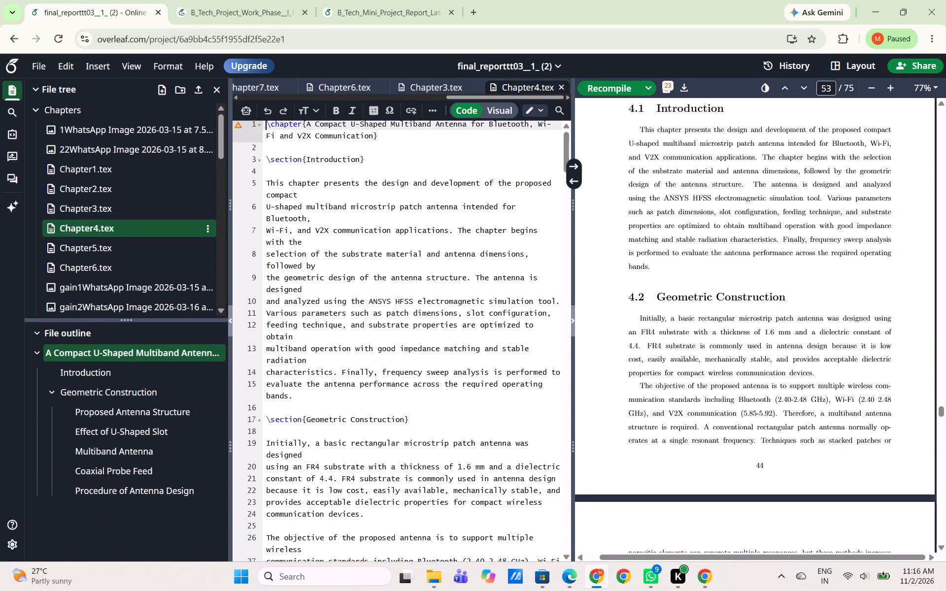
# Replace the entire U-shaped antenna source in Chapter4.tex with the copied Proposed Work chapter and recompile the project.
pyautogui.moveTo(266, 128); pyautogui.dragTo(325, 303)
pyautogui.scroll(1, 319, 238)
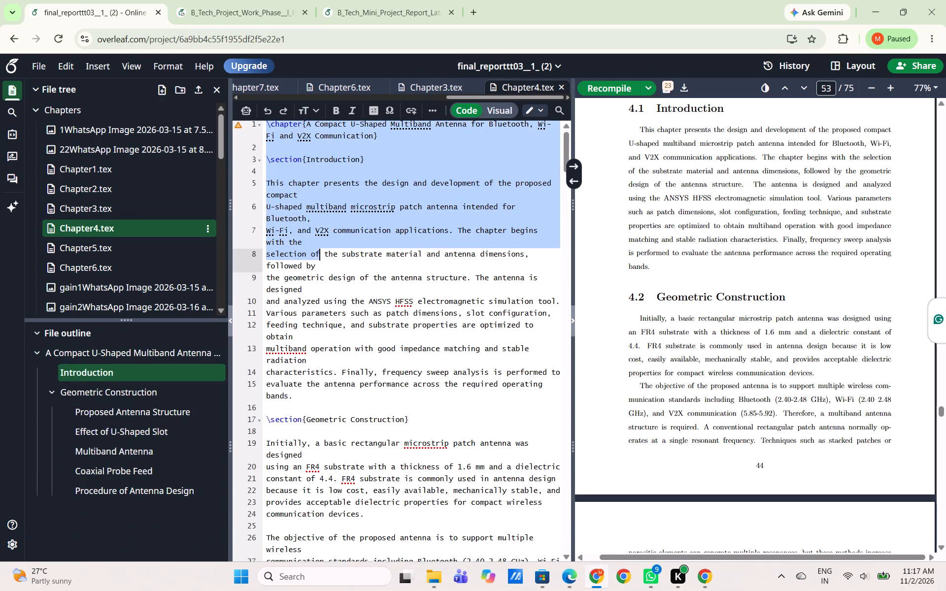
pyautogui.scroll(4, 325, 303)
pyautogui.moveTo(325, 303); pyautogui.dragTo(454, 590)
pyautogui.scroll(2, 389, 590)
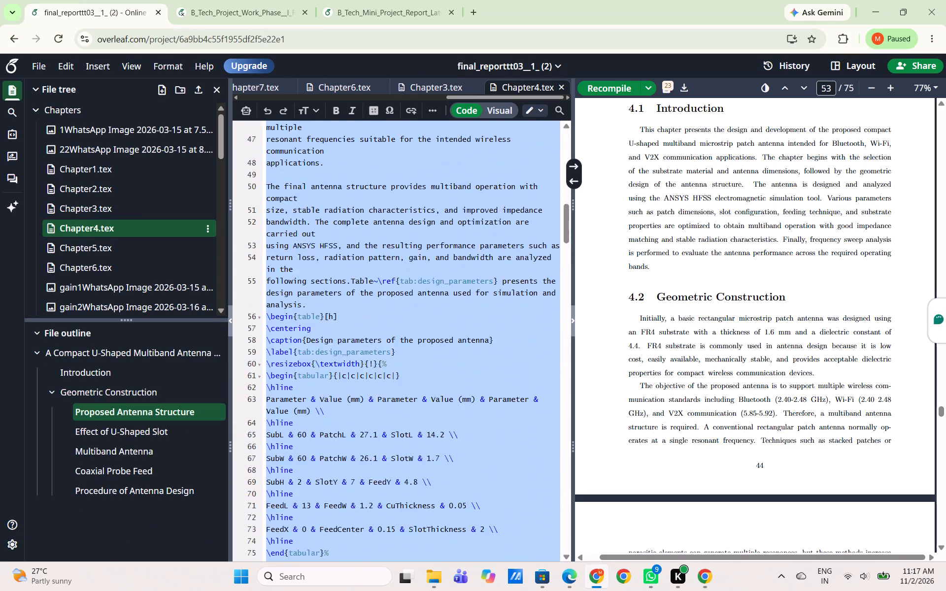
pyautogui.moveTo(454, 590); pyautogui.dragTo(494, 590)
pyautogui.scroll(2, 436, 590)
pyautogui.scroll(1, 486, 590)
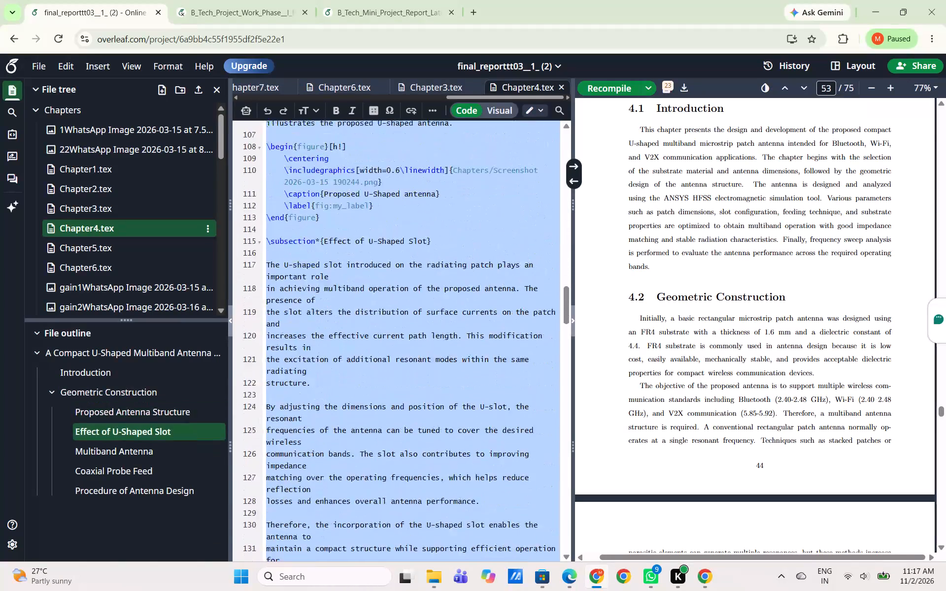
pyautogui.moveTo(494, 590); pyautogui.dragTo(645, 590)
pyautogui.scroll(2, 494, 590)
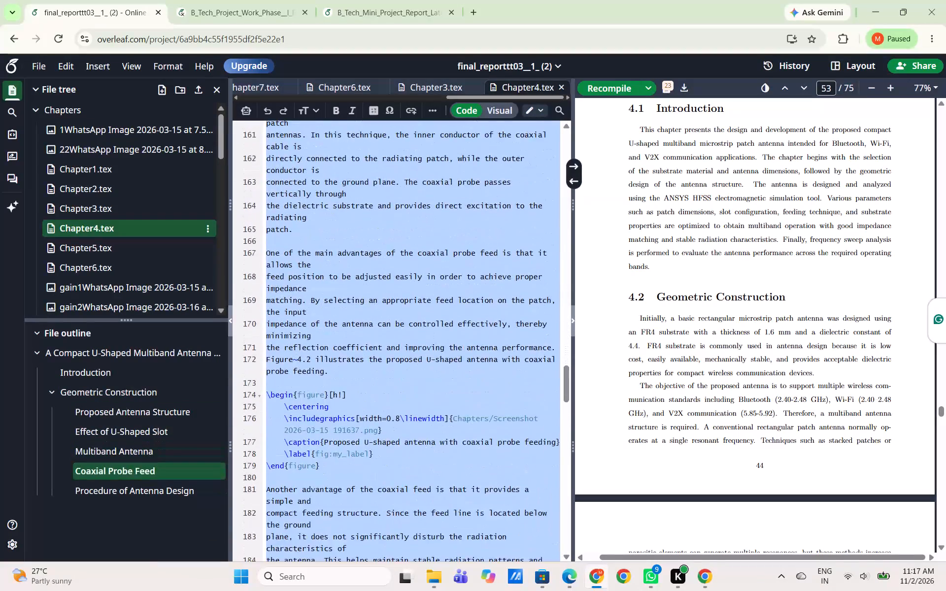
pyautogui.moveTo(645, 590); pyautogui.dragTo(742, 590)
pyautogui.scroll(1, 655, 590)
pyautogui.scroll(2, 699, 590)
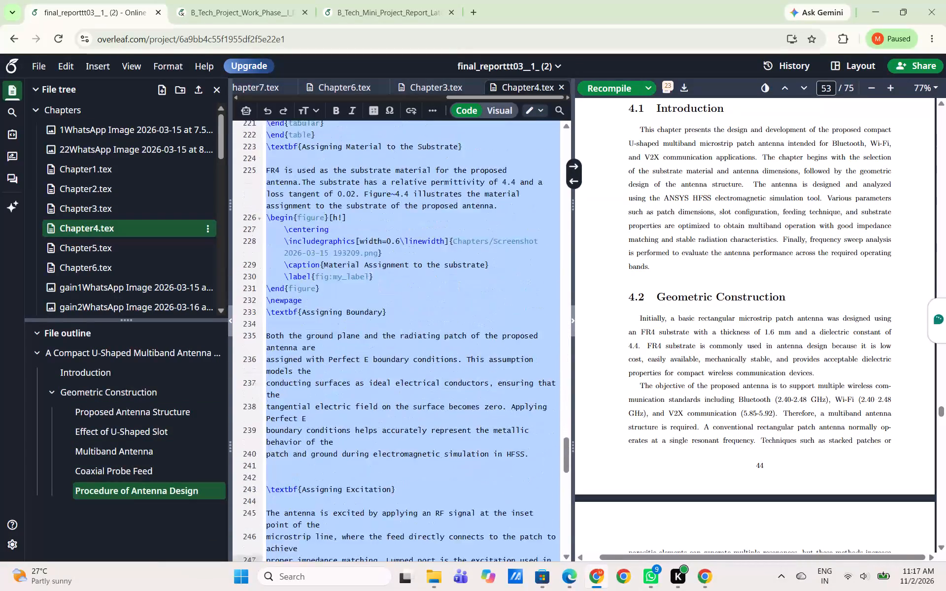
pyautogui.scroll(2, 742, 590)
pyautogui.moveTo(742, 590); pyautogui.dragTo(811, 475)
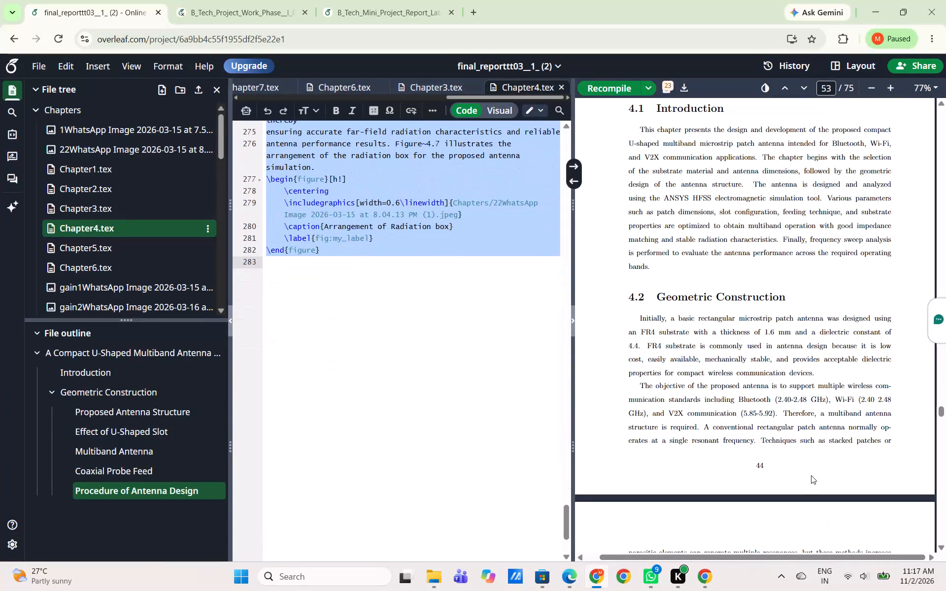
pyautogui.moveTo(811, 475); pyautogui.dragTo(811, 474)
pyautogui.hotkey('ctrl', 'v')
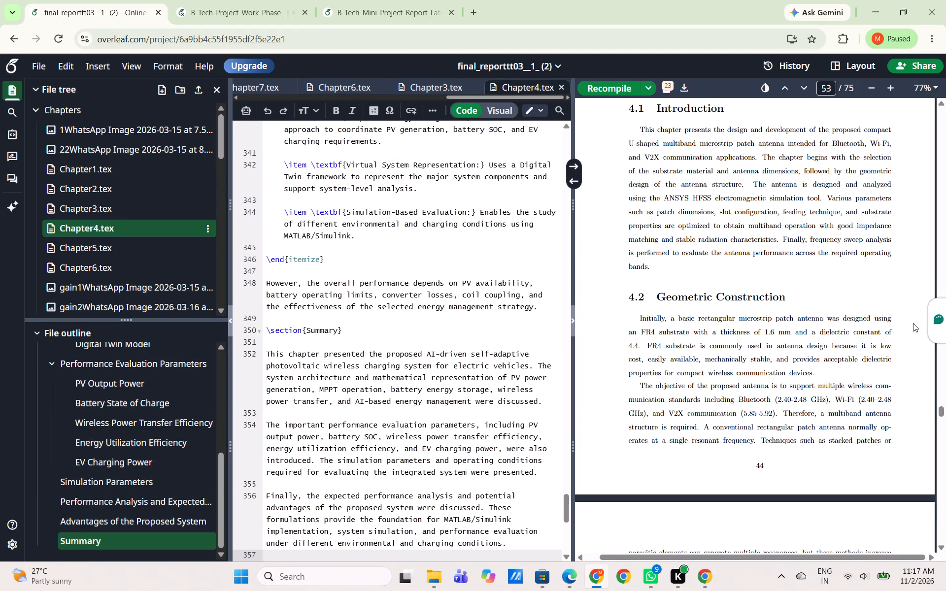
pyautogui.click(621, 89)
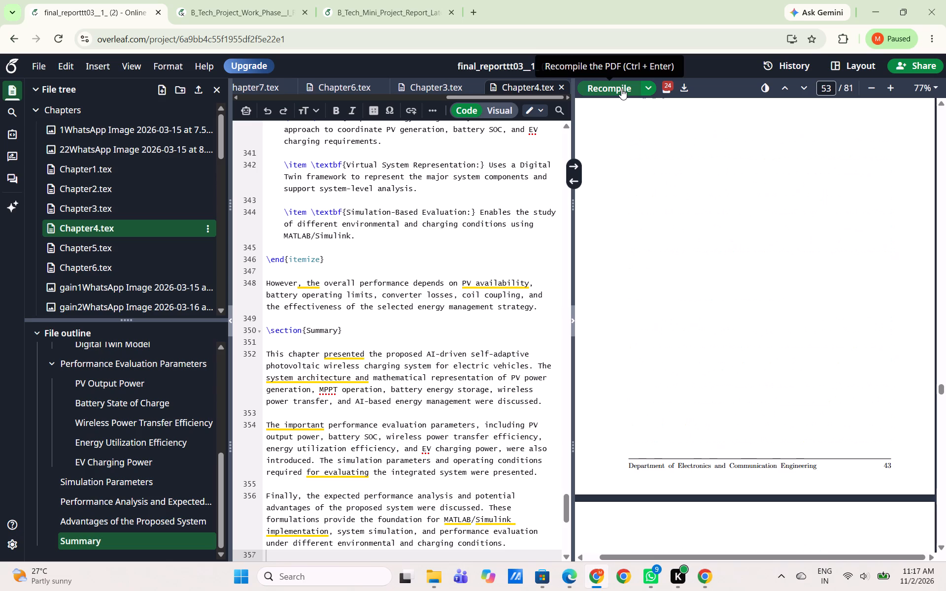
# Review the Chapter 3 pages of the recompiled report, from its summary back to the Review of Existing Work section.
pyautogui.scroll(3, 655, 342)
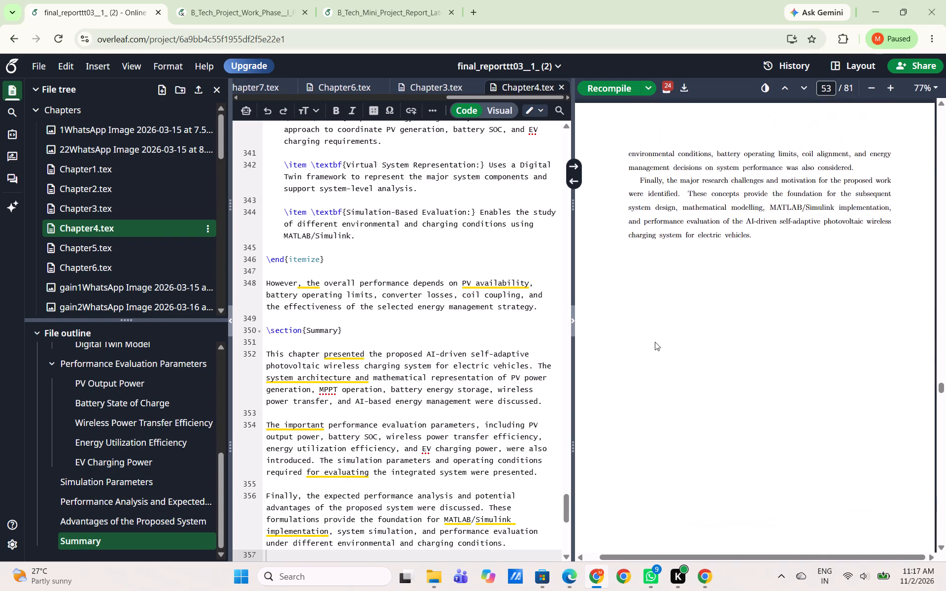
pyautogui.scroll(3, 655, 342)
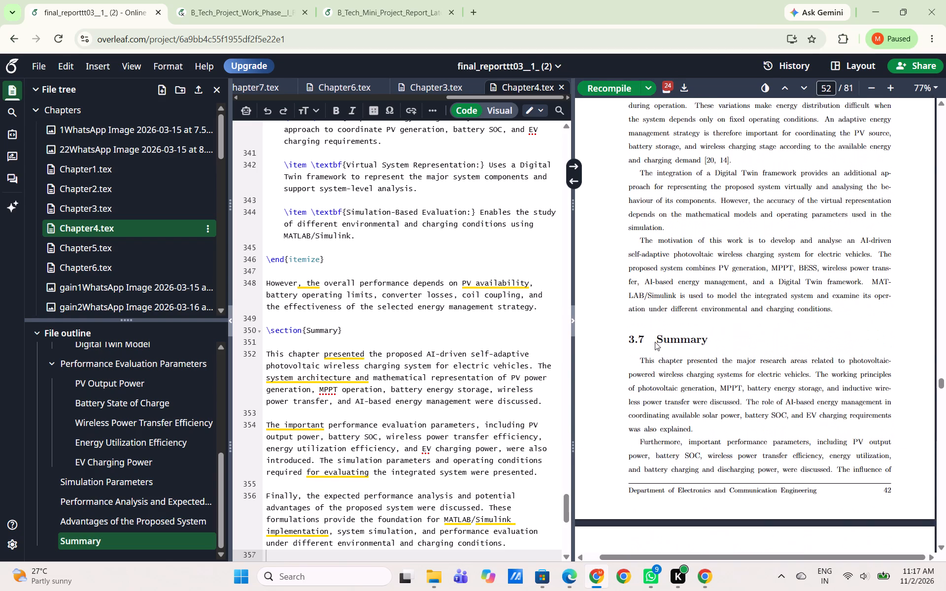
pyautogui.scroll(5, 655, 342)
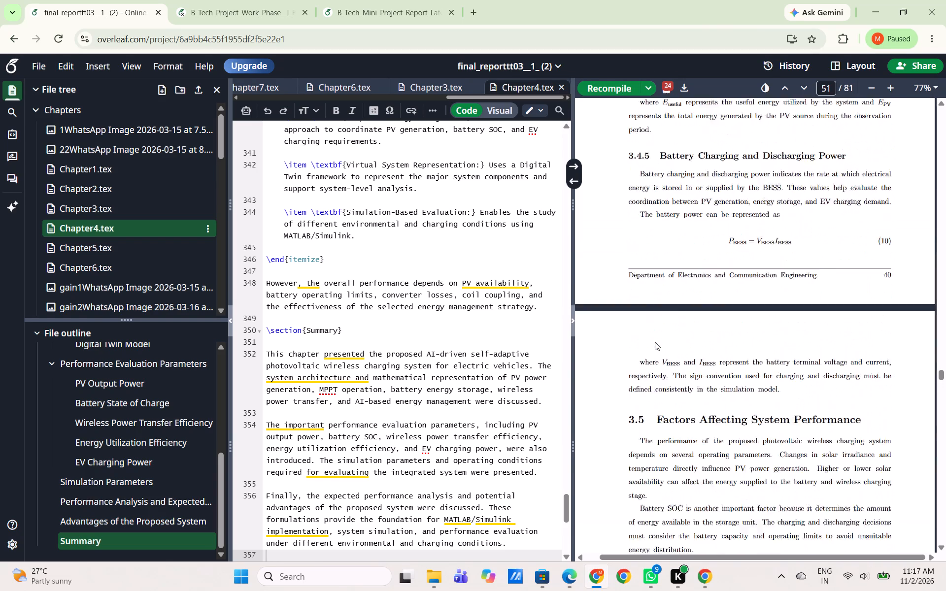
pyautogui.scroll(5, 655, 342)
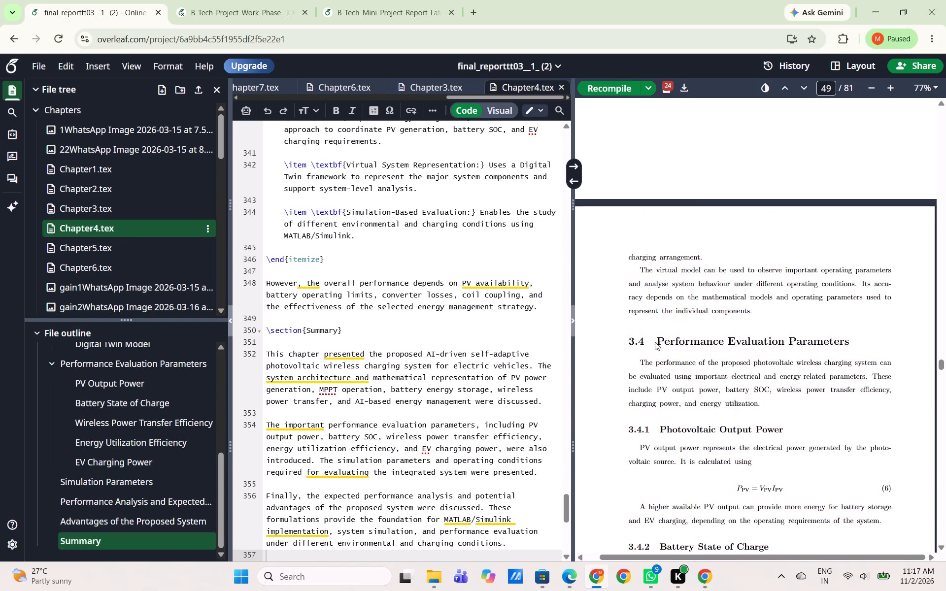
pyautogui.scroll(5, 655, 342)
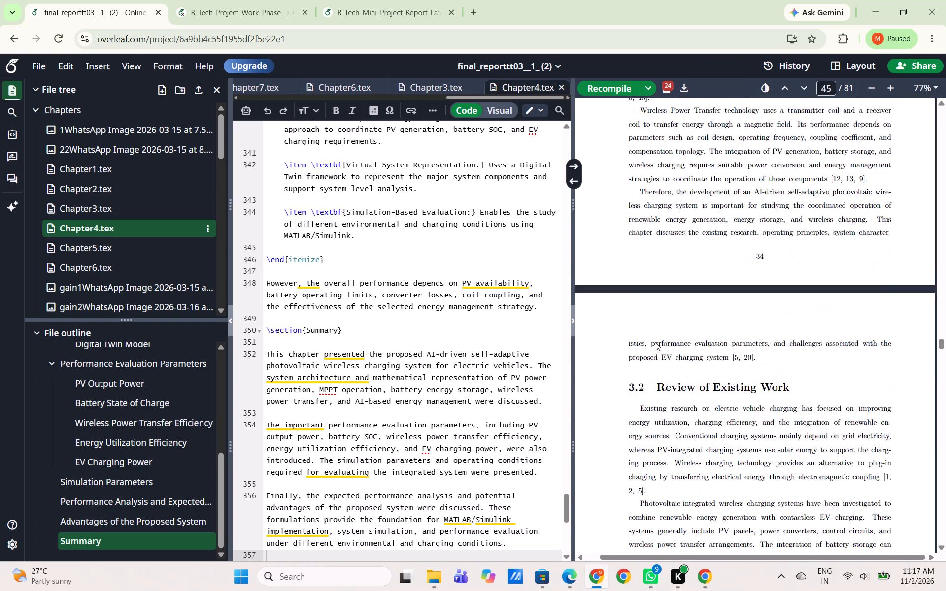
pyautogui.scroll(1, 655, 342)
pyautogui.scroll(-15, 655, 342)
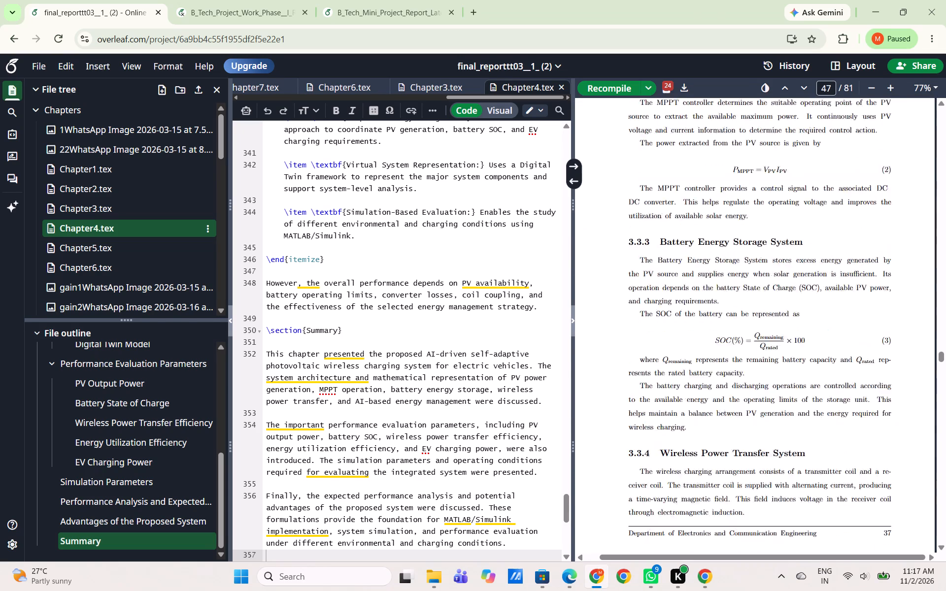
pyautogui.scroll(-9, 655, 342)
# Review the recompiled Chapter 4 pages from the chapter title through to the block diagram in Figure 4.1.
pyautogui.scroll(1, 655, 342)
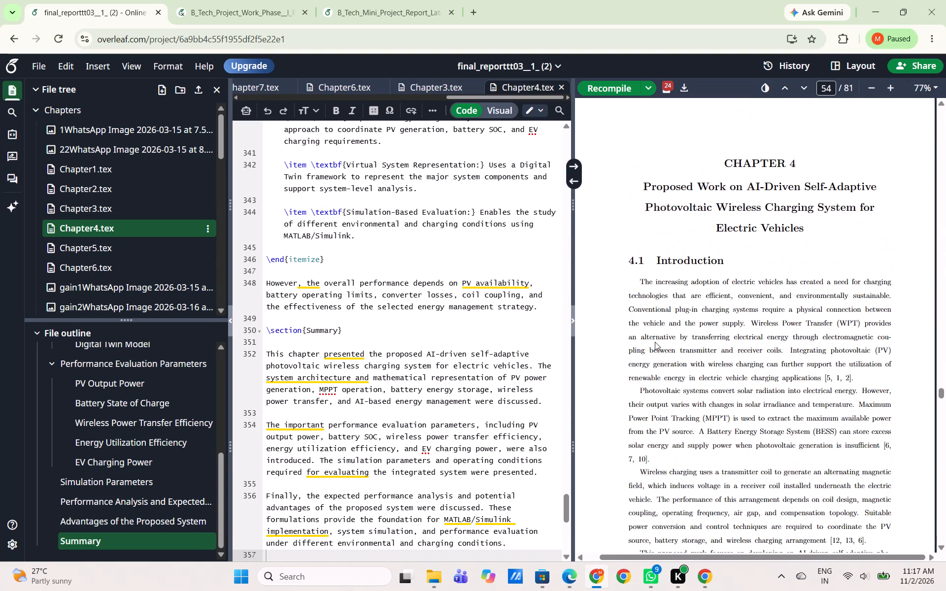
pyautogui.scroll(-6, 655, 342)
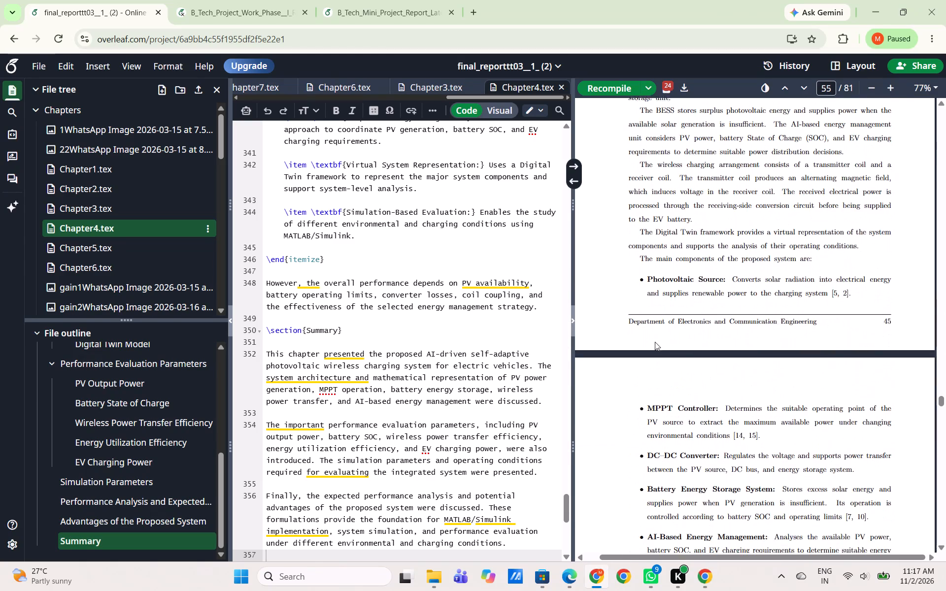
pyautogui.scroll(-2, 655, 342)
pyautogui.scroll(3, 655, 342)
pyautogui.scroll(-1, 655, 342)
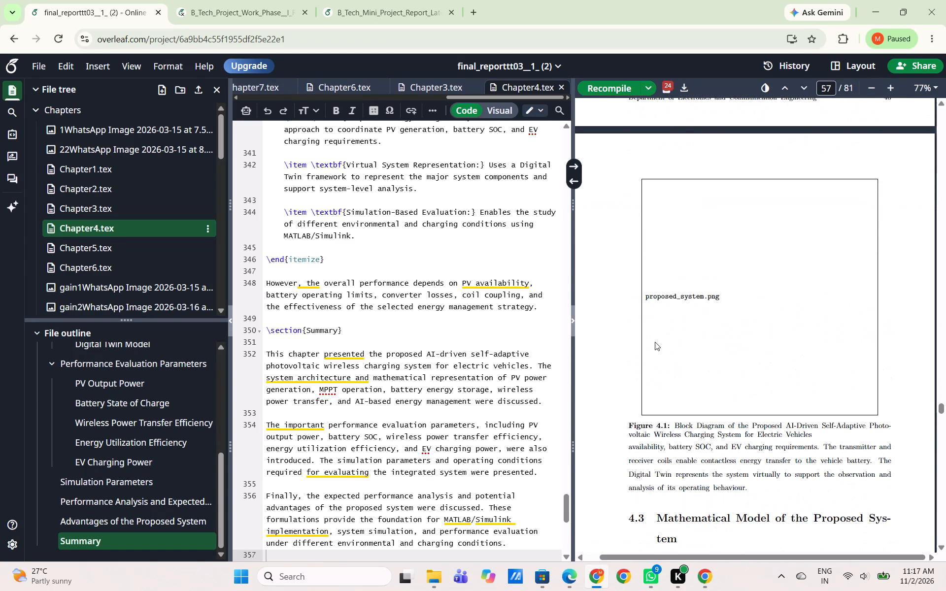
pyautogui.scroll(-1, 698, 388)
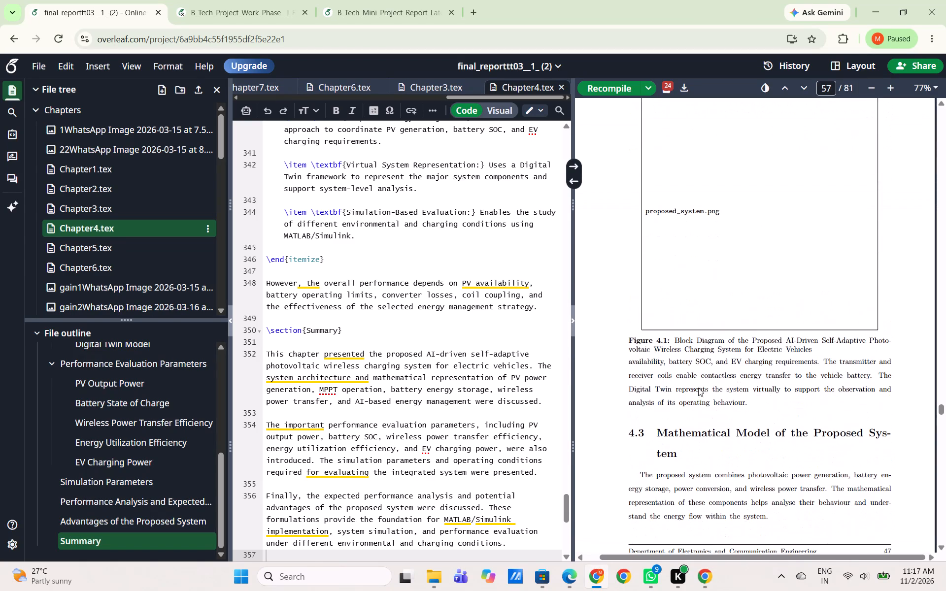
pyautogui.scroll(-1, 698, 388)
pyautogui.scroll(2, 698, 388)
pyautogui.scroll(-2, 698, 388)
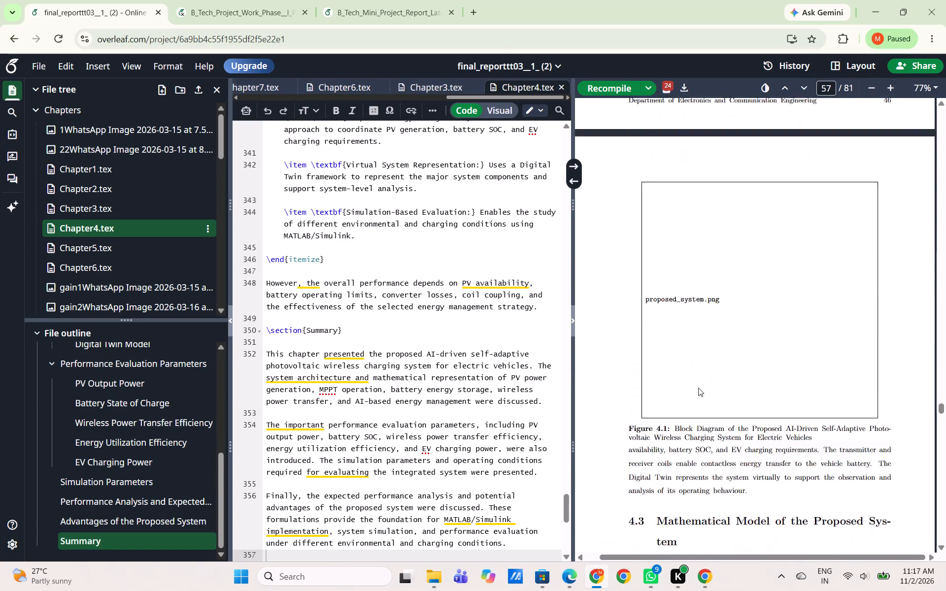
# Review the rest of Chapter 4 in the compiled report, from the Mathematical Model section through Table 4.1 to the Summary.
pyautogui.scroll(-11, 698, 388)
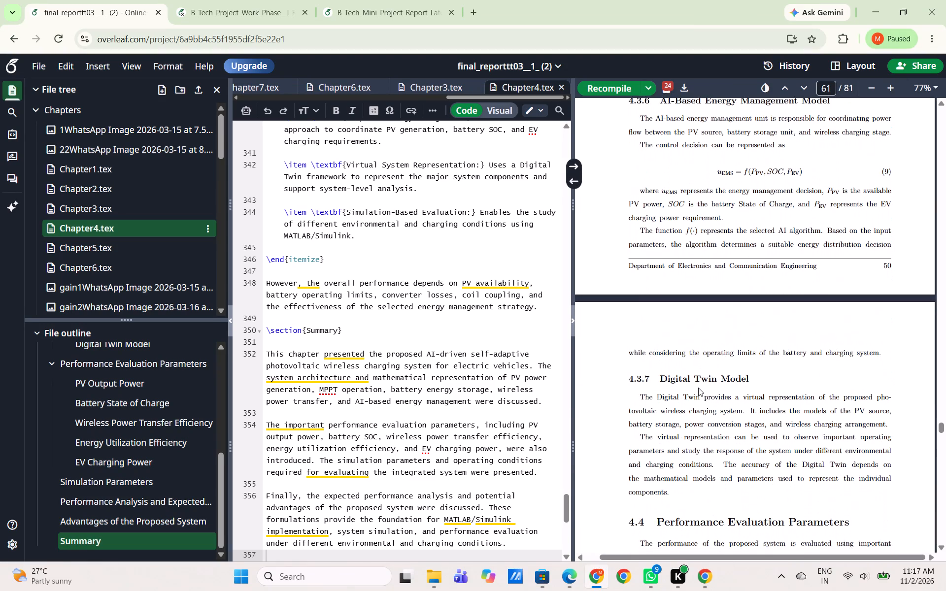
pyautogui.scroll(-5, 698, 388)
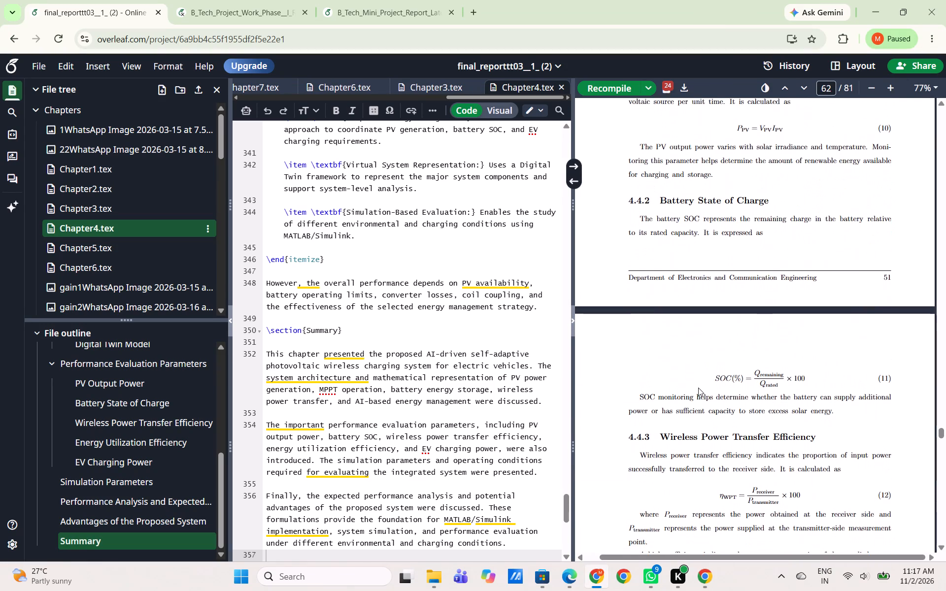
pyautogui.scroll(-2, 698, 388)
pyautogui.scroll(1, 698, 388)
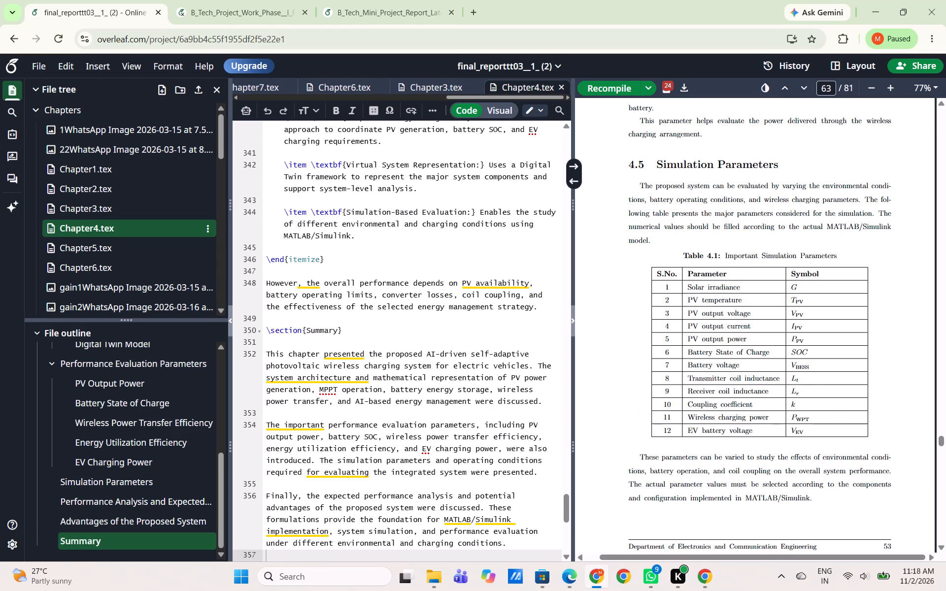
pyautogui.scroll(-4, 698, 388)
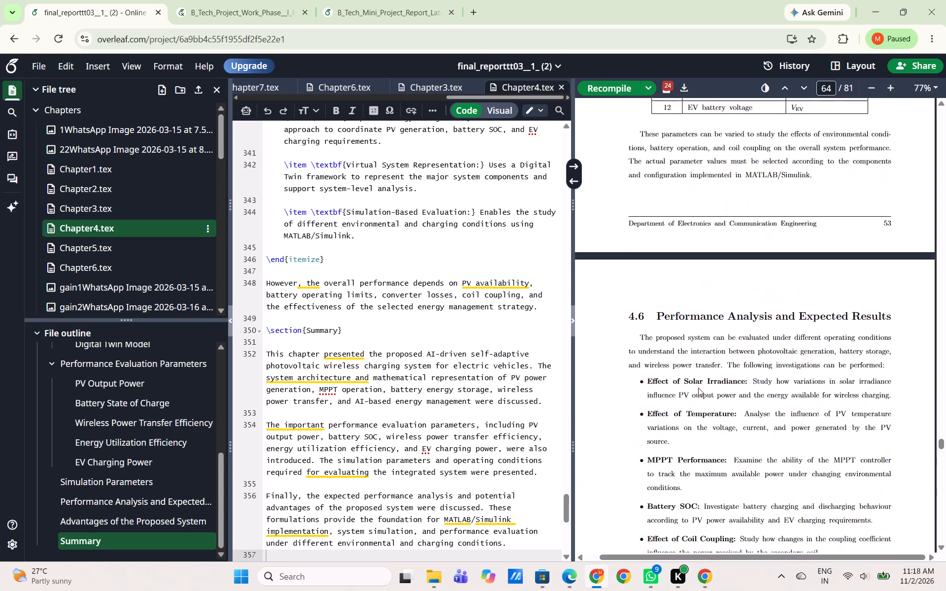
pyautogui.scroll(-3, 698, 388)
pyautogui.scroll(5, 698, 388)
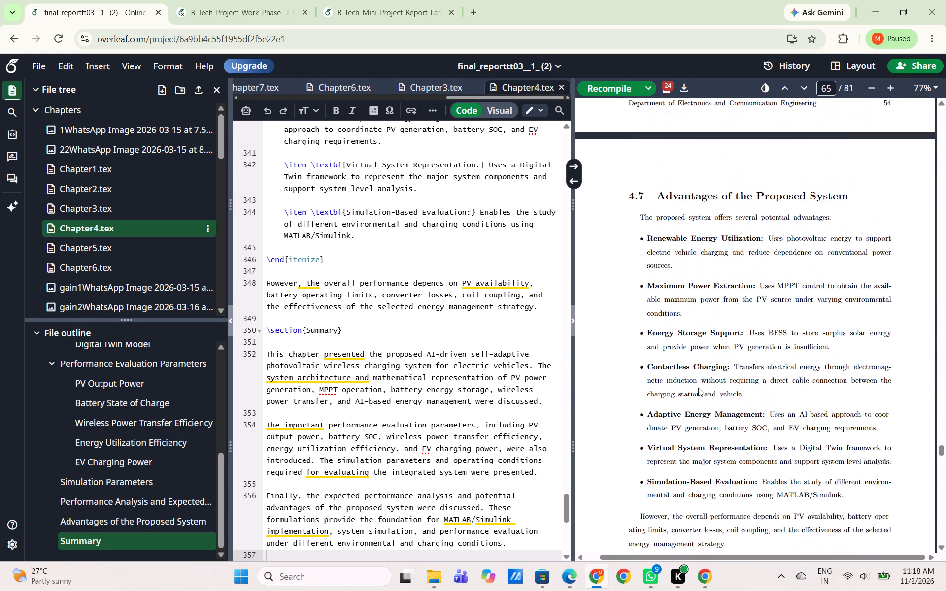
pyautogui.scroll(6, 698, 388)
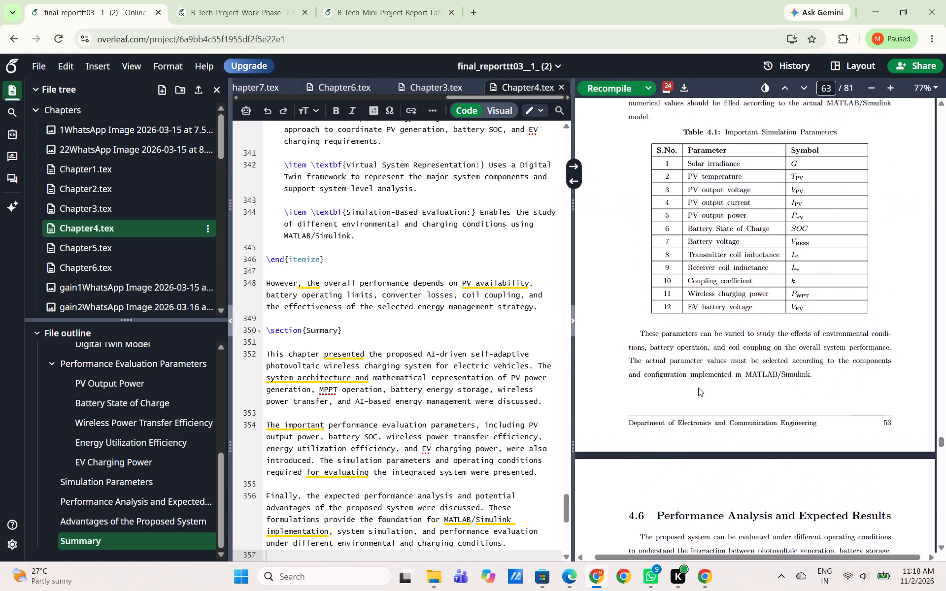
pyautogui.scroll(1, 698, 388)
pyautogui.scroll(-1, 698, 388)
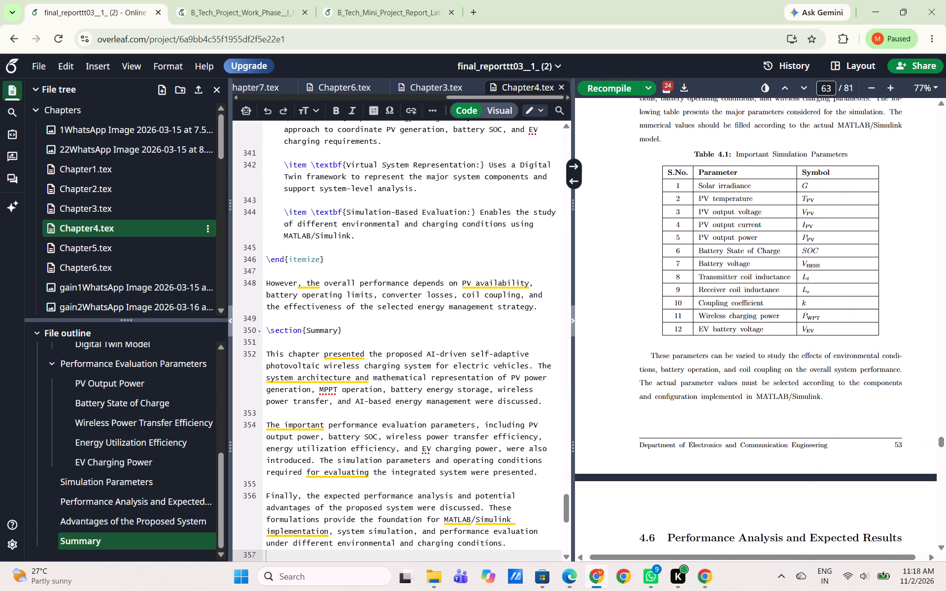
pyautogui.scroll(-6, 698, 388)
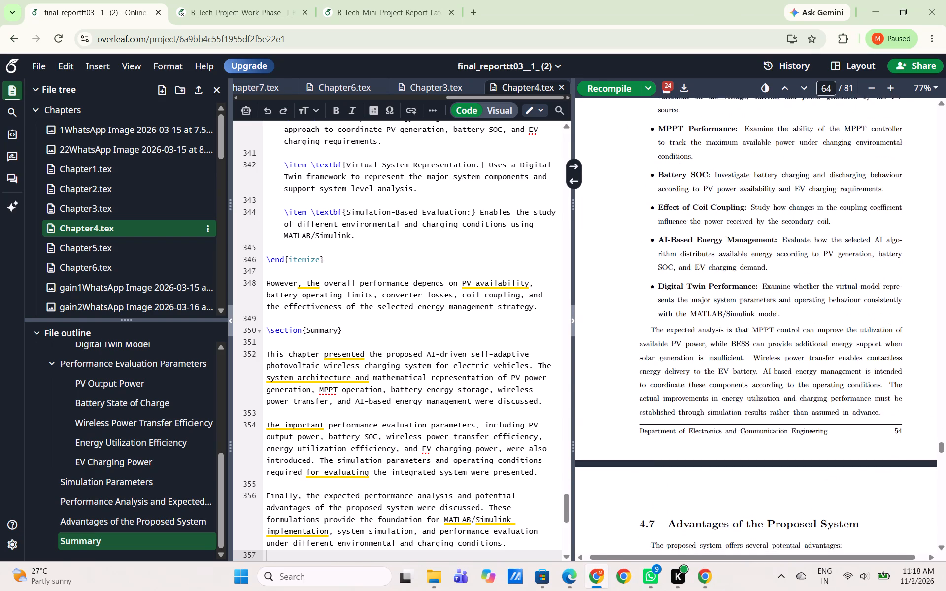
pyautogui.scroll(-6, 698, 388)
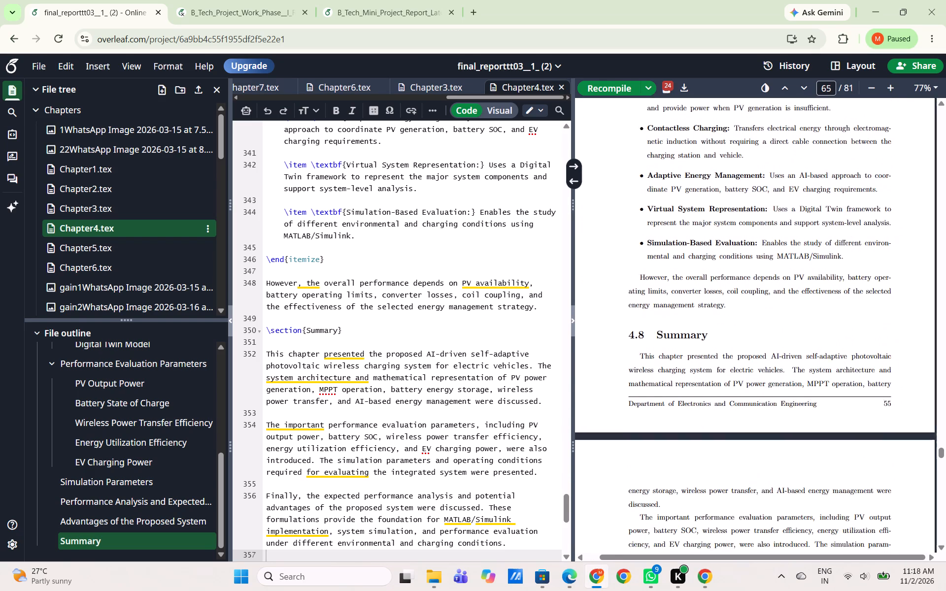
pyautogui.scroll(-2, 698, 388)
# Recheck the compiled pages backwards from the Chapter 4 Summary to its title and on to Chapter 3's Performance Evaluation Parameters.
pyautogui.scroll(7, 698, 388)
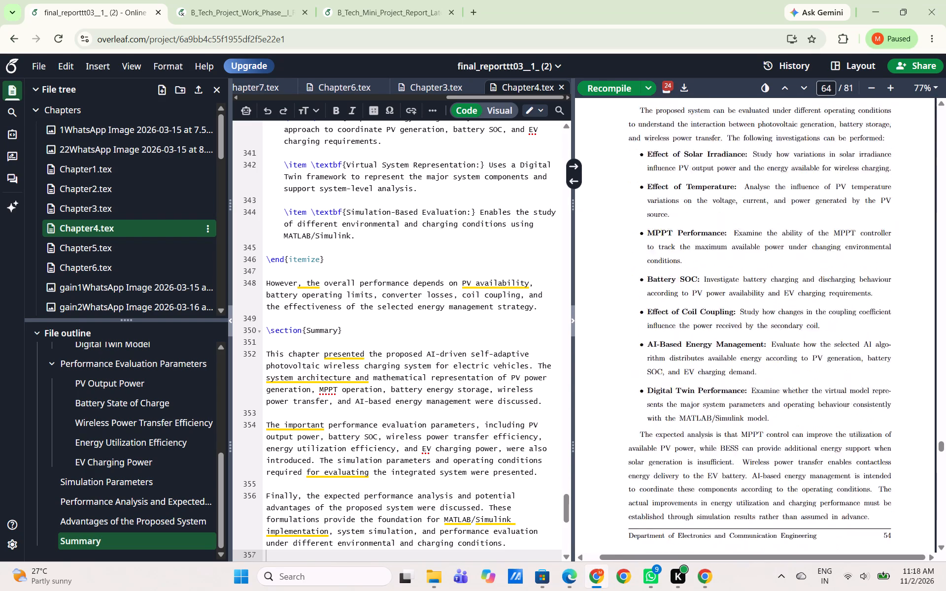
pyautogui.scroll(5, 698, 388)
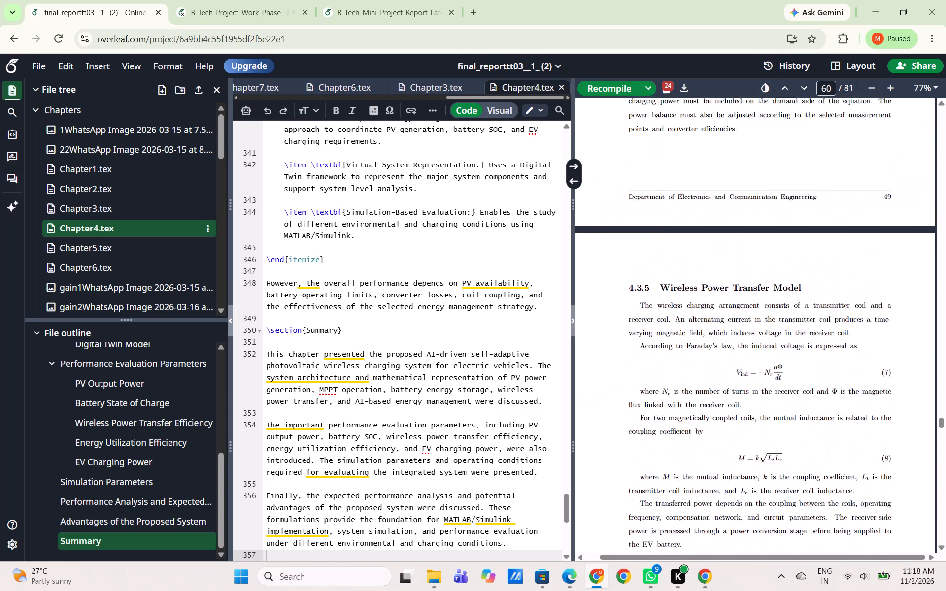
pyautogui.scroll(7, 698, 388)
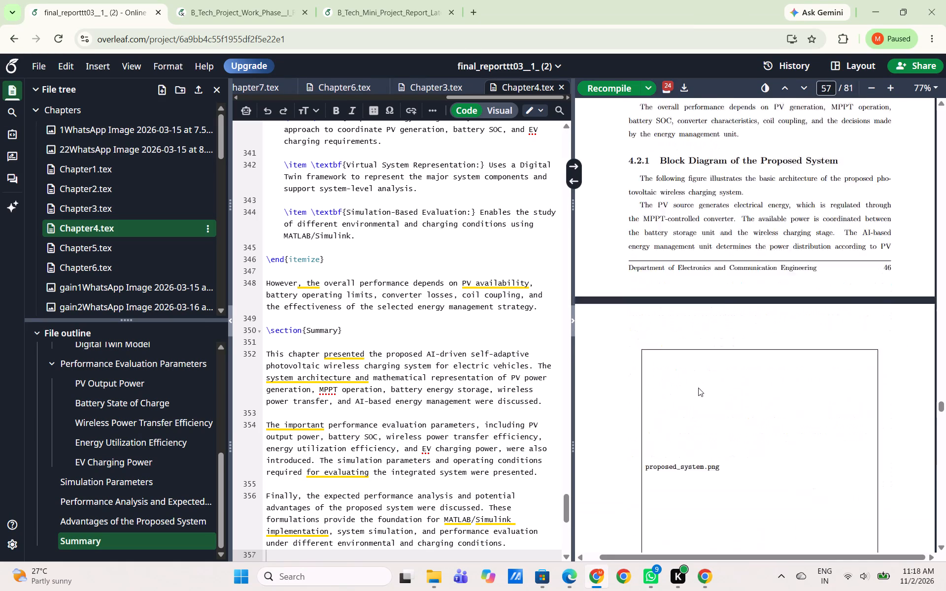
pyautogui.scroll(4, 698, 388)
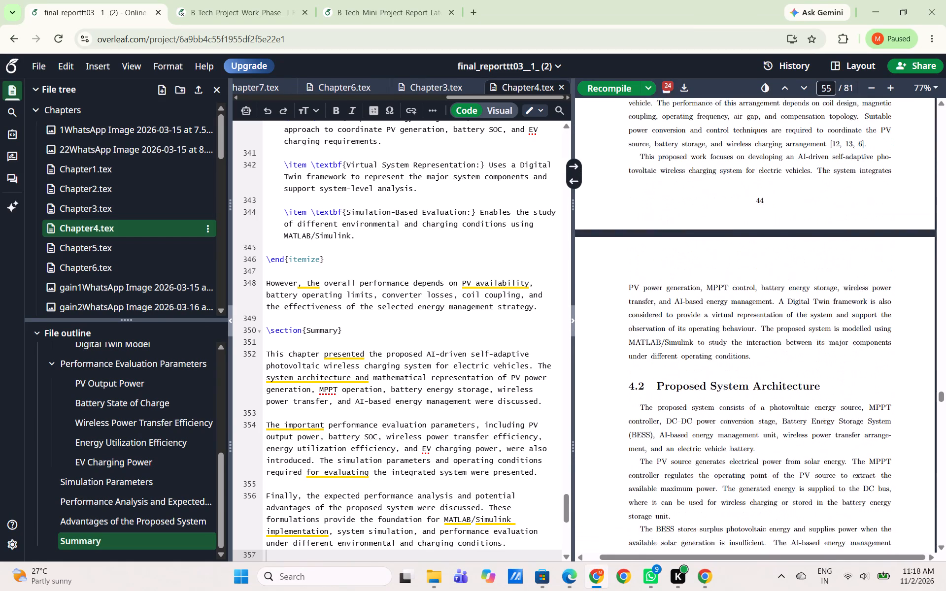
pyautogui.scroll(1, 698, 388)
pyautogui.scroll(-6, 698, 388)
pyautogui.scroll(1, 698, 388)
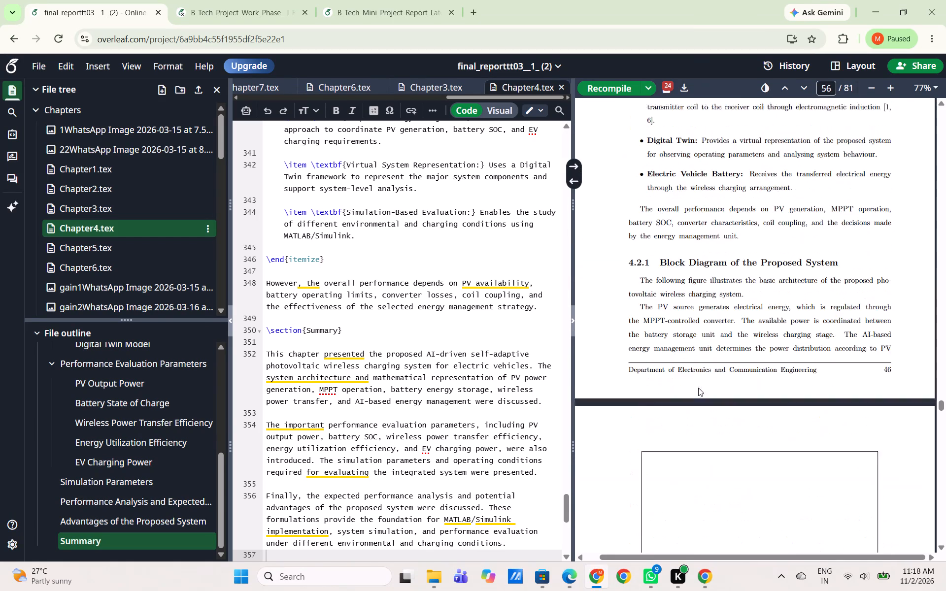
pyautogui.scroll(2, 698, 388)
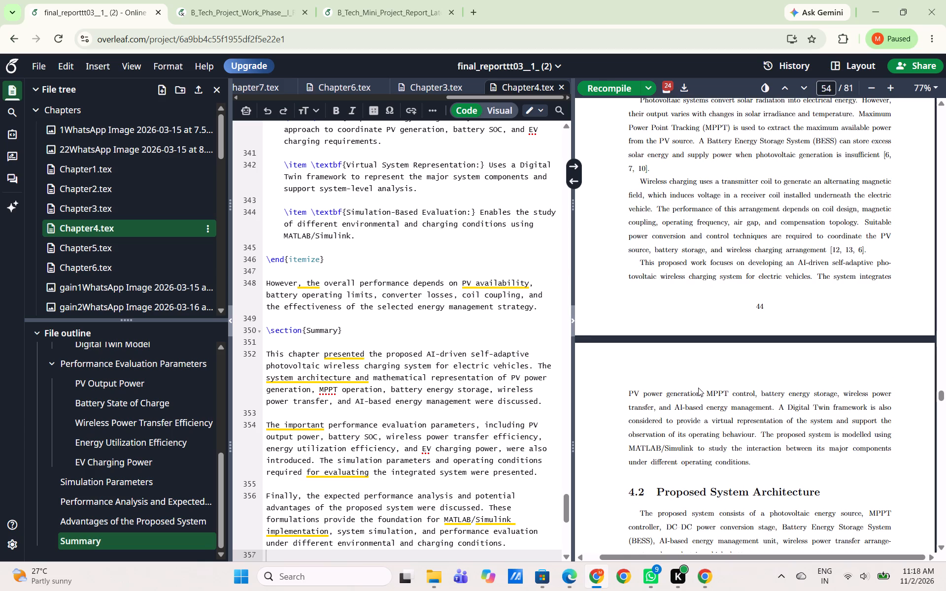
pyautogui.scroll(2, 698, 388)
pyautogui.scroll(-3, 698, 388)
pyautogui.scroll(4, 698, 388)
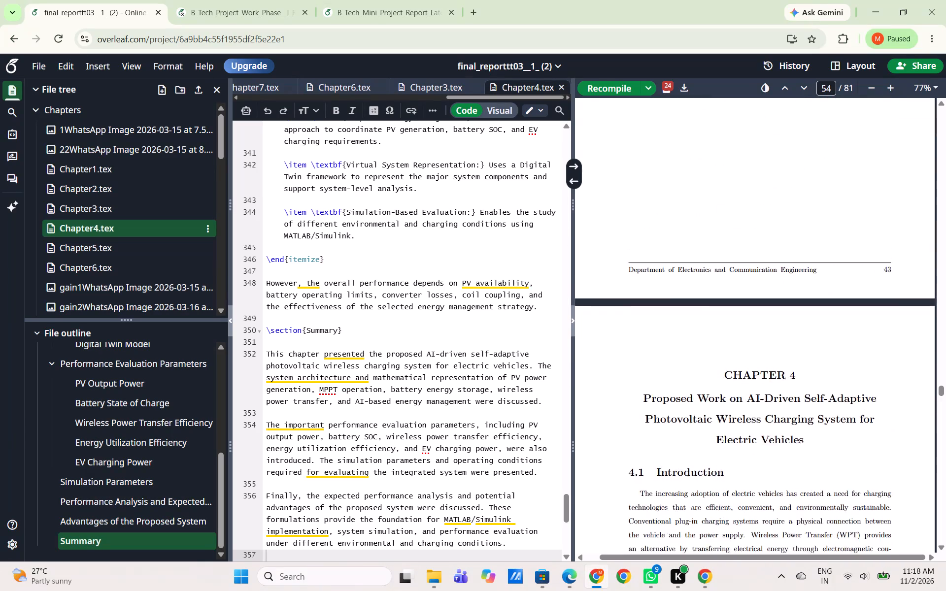
pyautogui.scroll(5, 698, 388)
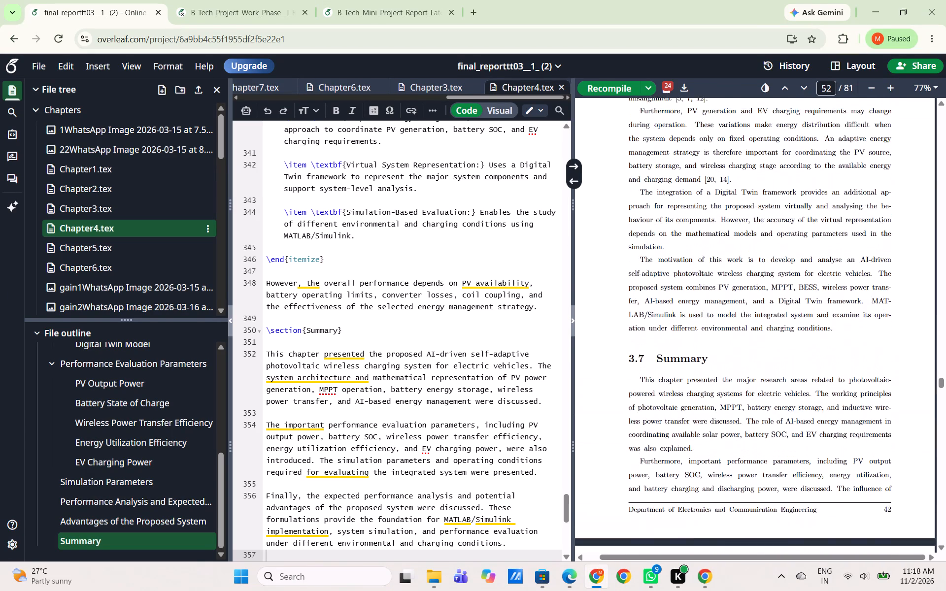
pyautogui.scroll(5, 698, 388)
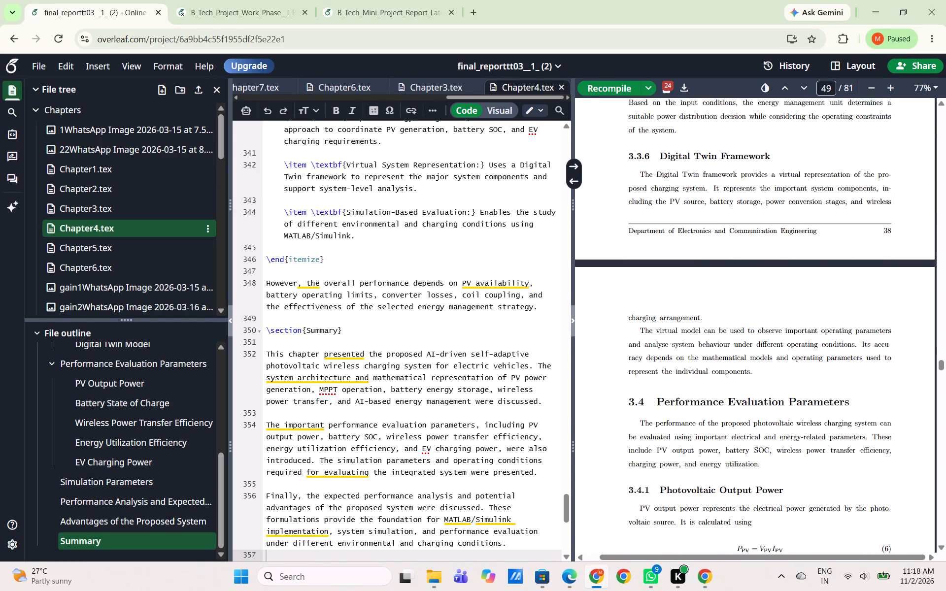
# Switch to the B_Tech_Project_Work_Phase__I report project and open Chapter3.tex.
pyautogui.click(226, 5)
pyautogui.scroll(6, 390, 253)
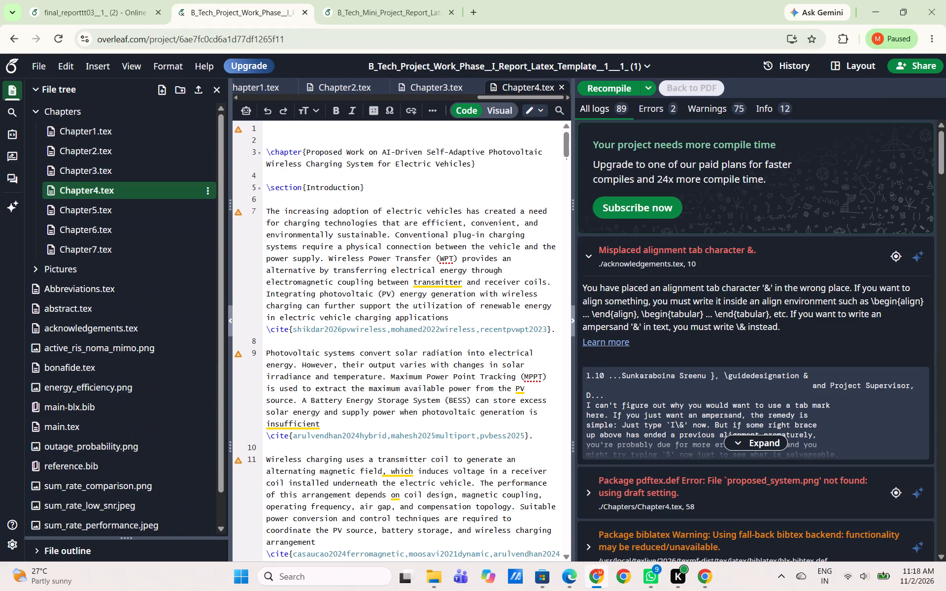
pyautogui.scroll(2, 390, 253)
pyautogui.click(103, 180)
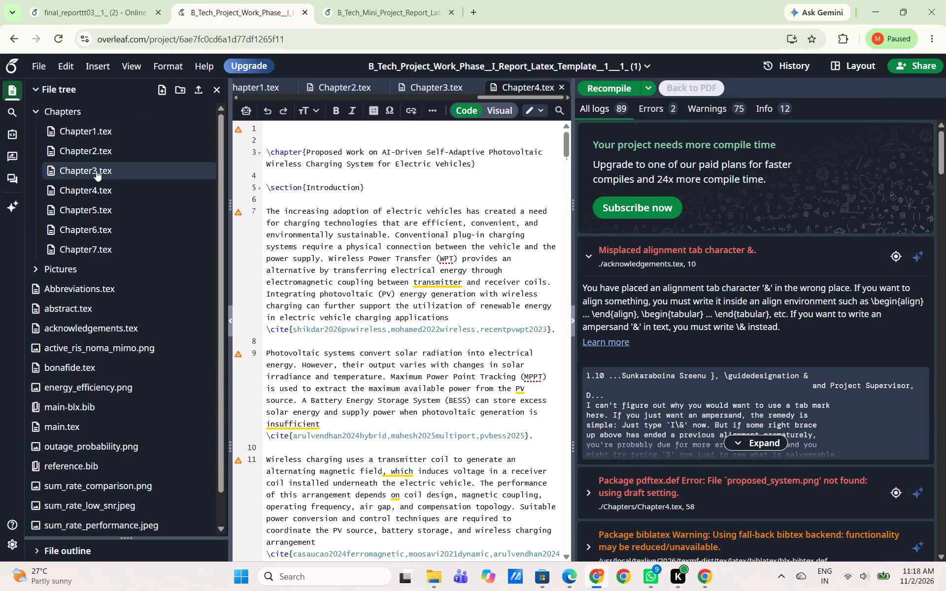
pyautogui.click(96, 170)
# Copy the entire Active RIS-Assisted NOMA-MIMO source of Chapter3.tex, from its beginning to the end of the Summary section.
pyautogui.scroll(17, 410, 218)
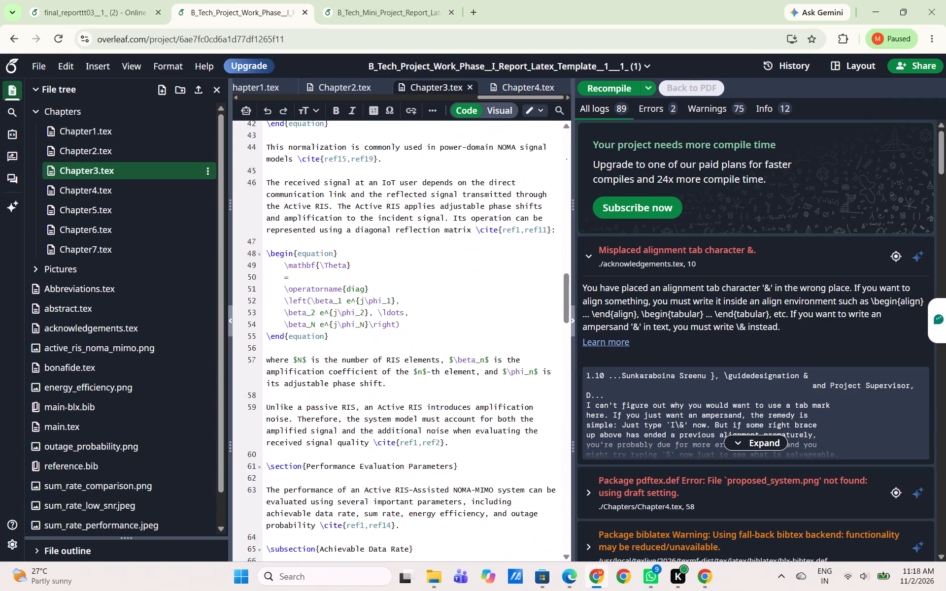
pyautogui.scroll(11, 410, 218)
pyautogui.moveTo(266, 143); pyautogui.dragTo(467, 590)
pyautogui.scroll(6, 356, 317)
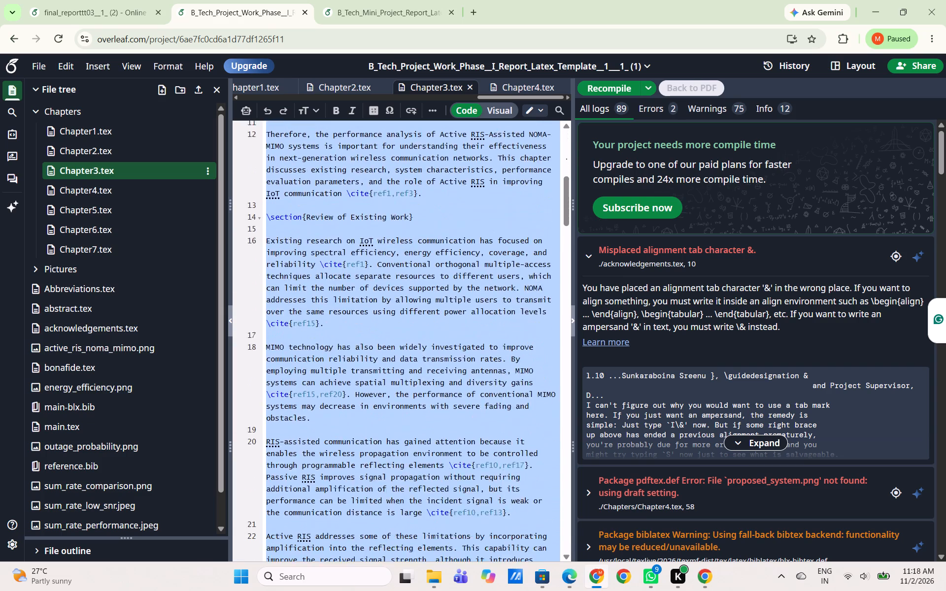
pyautogui.moveTo(467, 590); pyautogui.dragTo(462, 590)
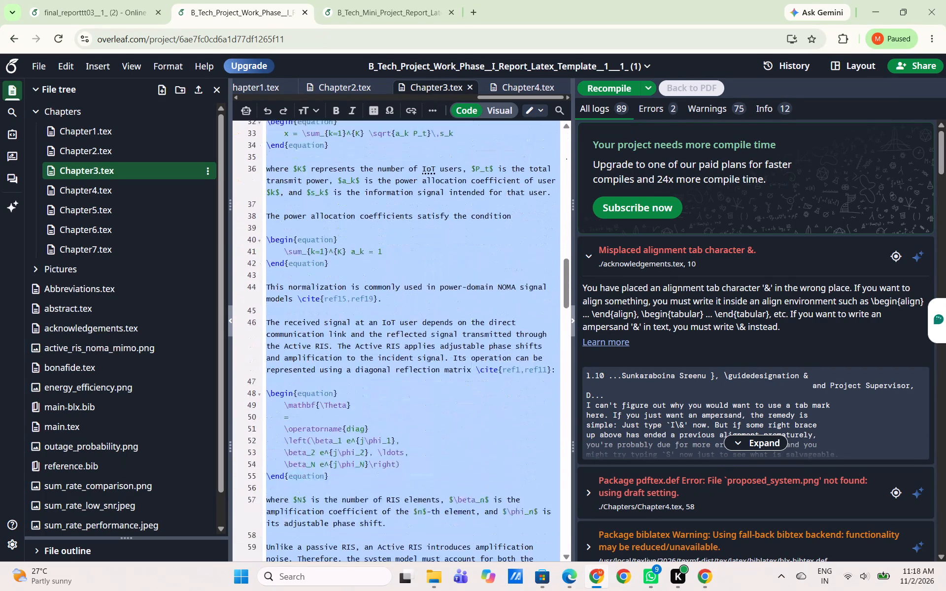
pyautogui.moveTo(462, 590); pyautogui.dragTo(456, 515)
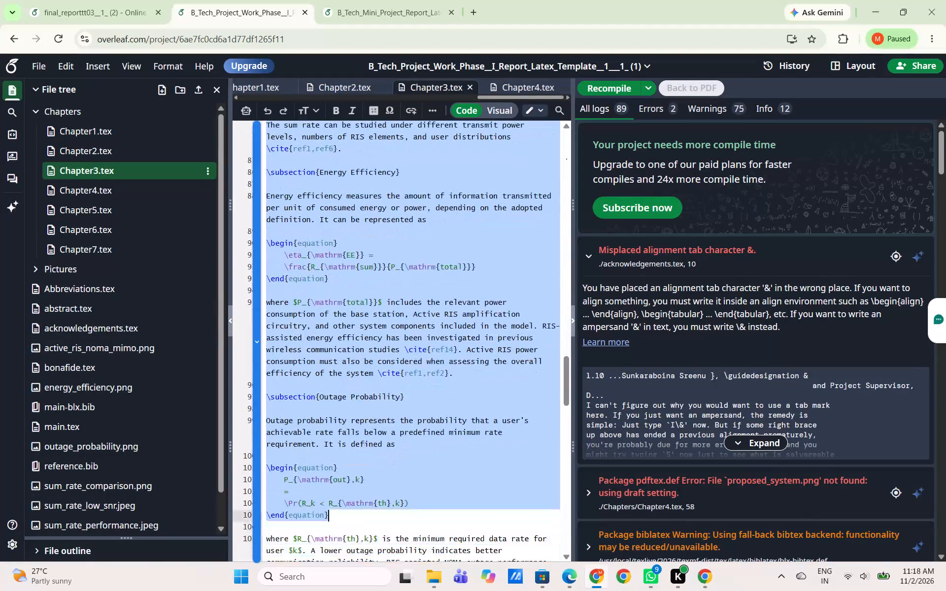
pyautogui.moveTo(456, 515); pyautogui.dragTo(598, 590)
pyautogui.scroll(1, 464, 576)
pyautogui.hscroll(1, 523, 576)
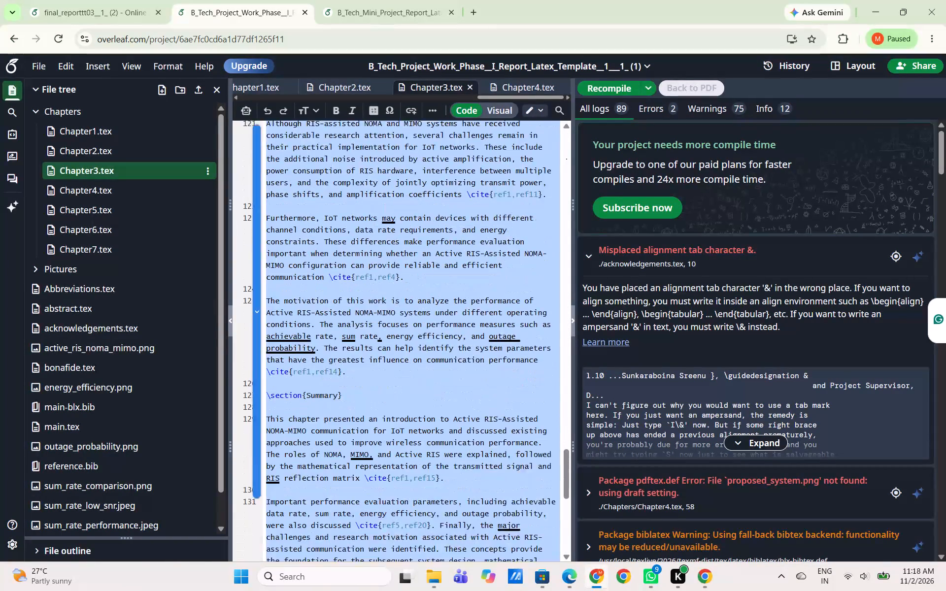
pyautogui.moveTo(598, 590); pyautogui.dragTo(564, 378)
pyautogui.hotkey('ctrl', 'c')
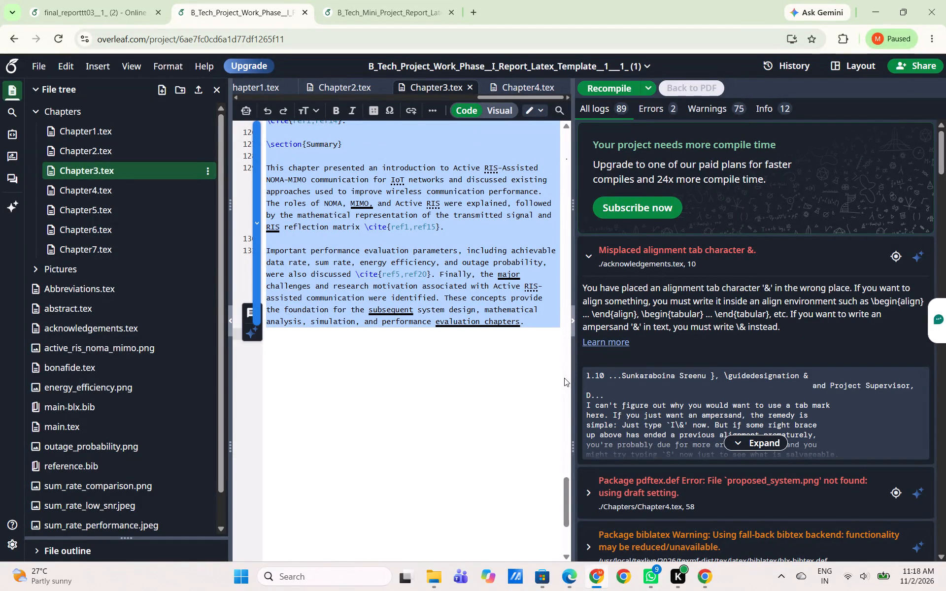
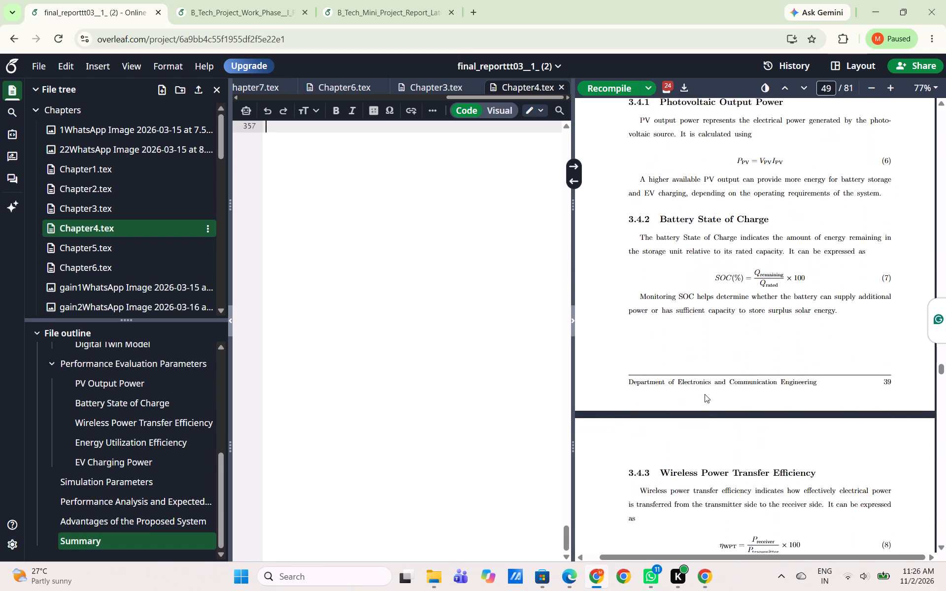
# Review the compiled Chapter 3 from its performance parameters to its summary, and back to the chapter's opening page.
pyautogui.scroll(-7, 705, 394)
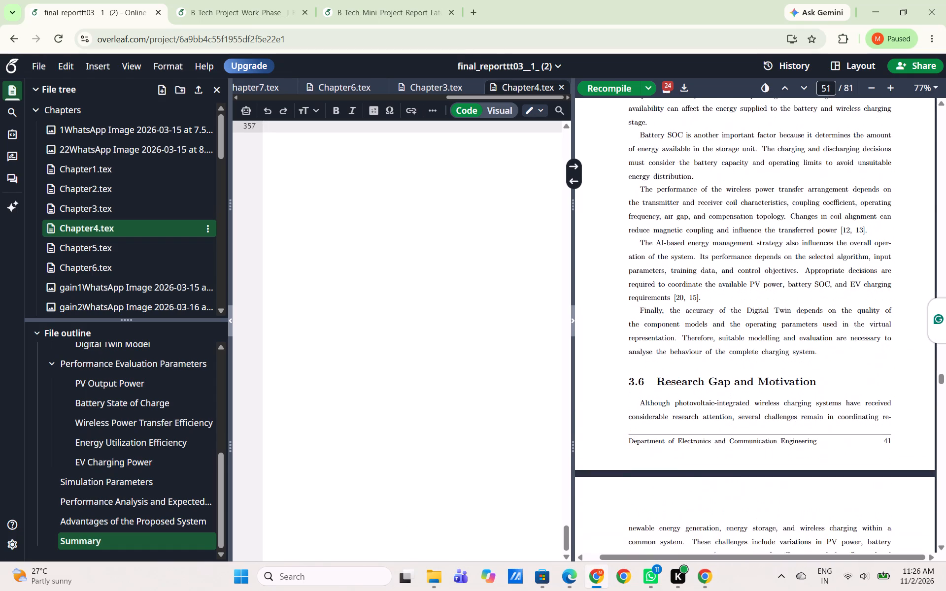
pyautogui.scroll(-5, 705, 394)
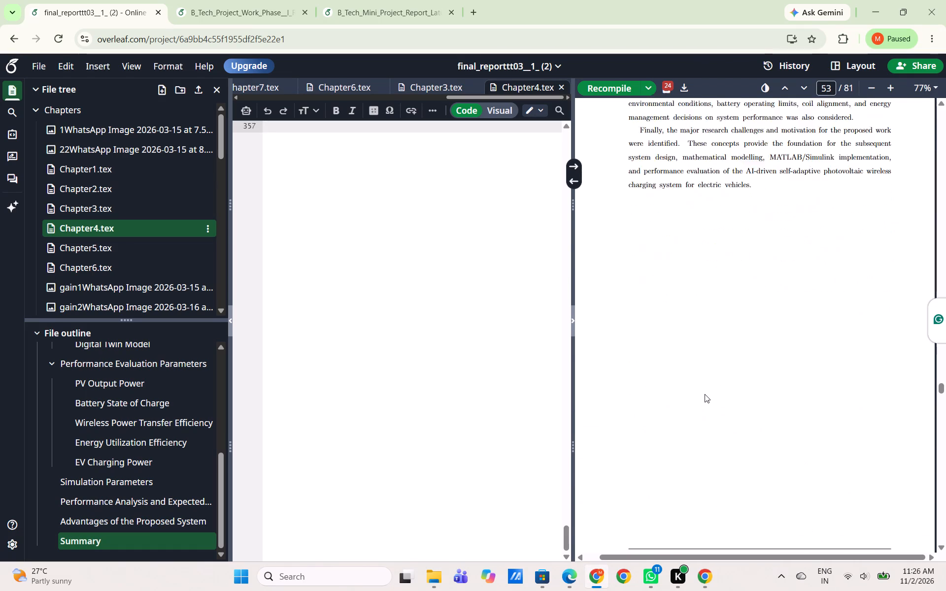
pyautogui.scroll(-2, 705, 394)
pyautogui.scroll(6, 705, 394)
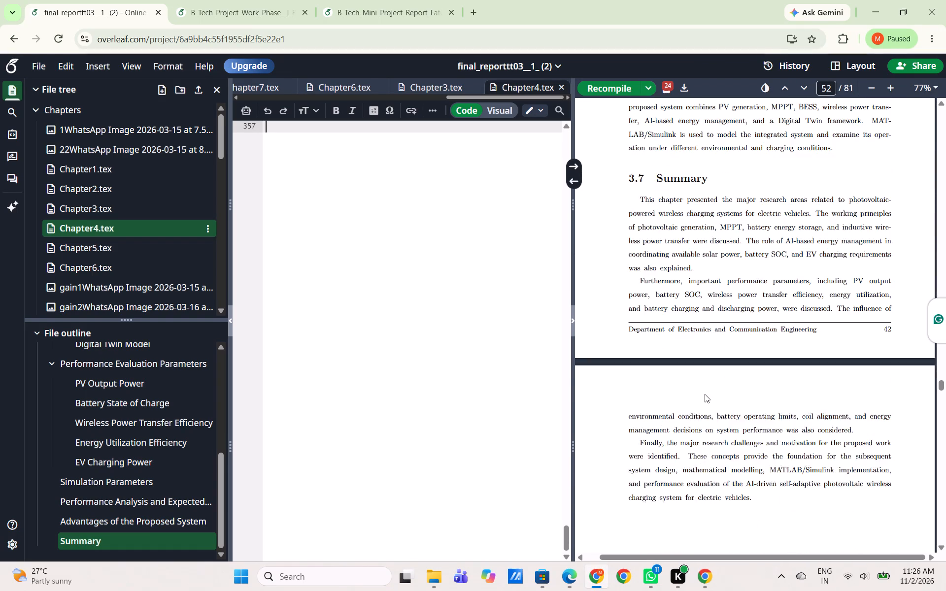
pyautogui.scroll(16, 705, 394)
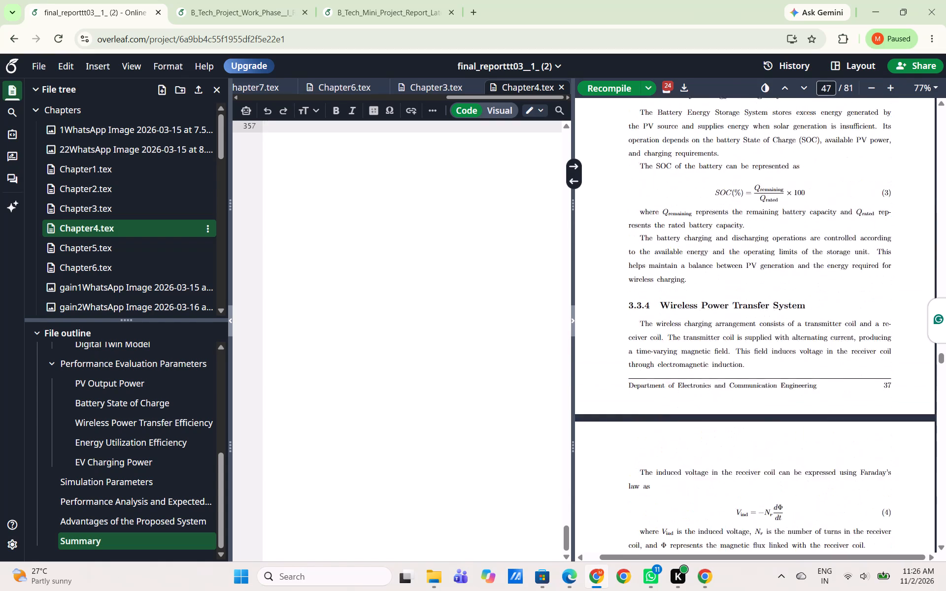
pyautogui.scroll(2, 705, 394)
# Open the Chapter3.tex source file for editing.
pyautogui.click(109, 206)
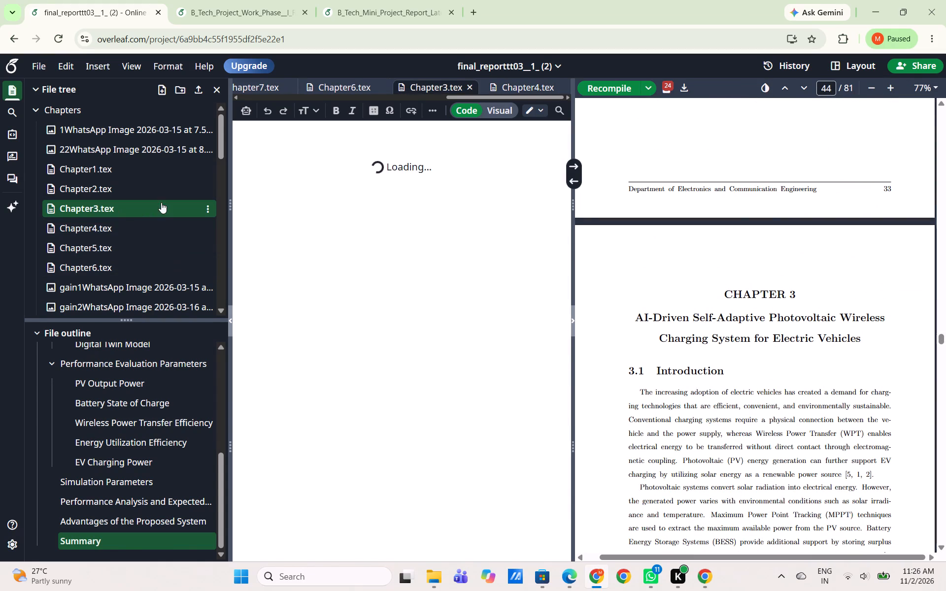
# Replace the entire content of Chapter3.tex in Overleaf with the copied "Literature Survey and Research Gap Analysis of Photovoltaic Wireless EV Charging Systems" chapter.
pyautogui.scroll(2, 403, 228)
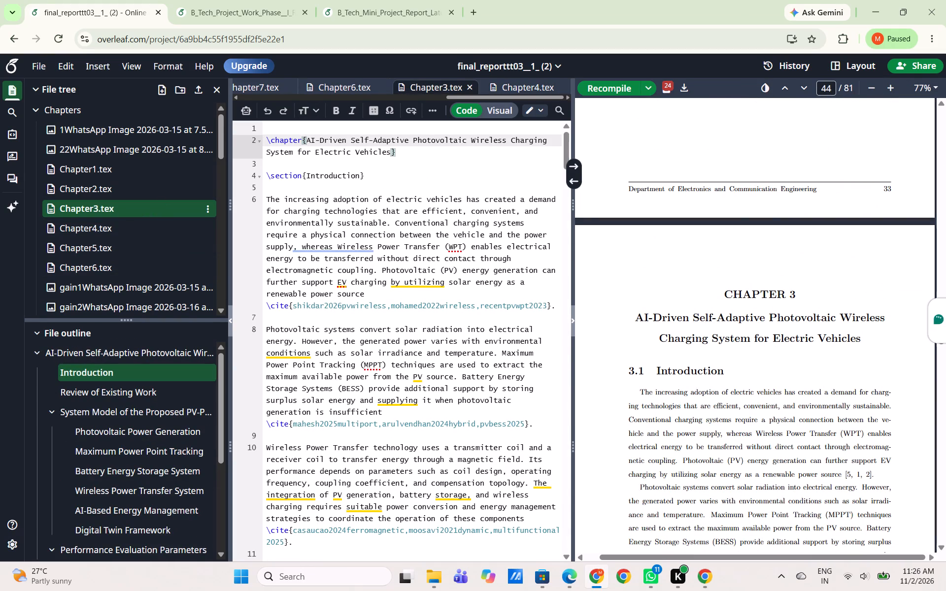
pyautogui.moveTo(265, 144); pyautogui.dragTo(384, 590)
pyautogui.scroll(5, 302, 235)
pyautogui.scroll(1, 380, 590)
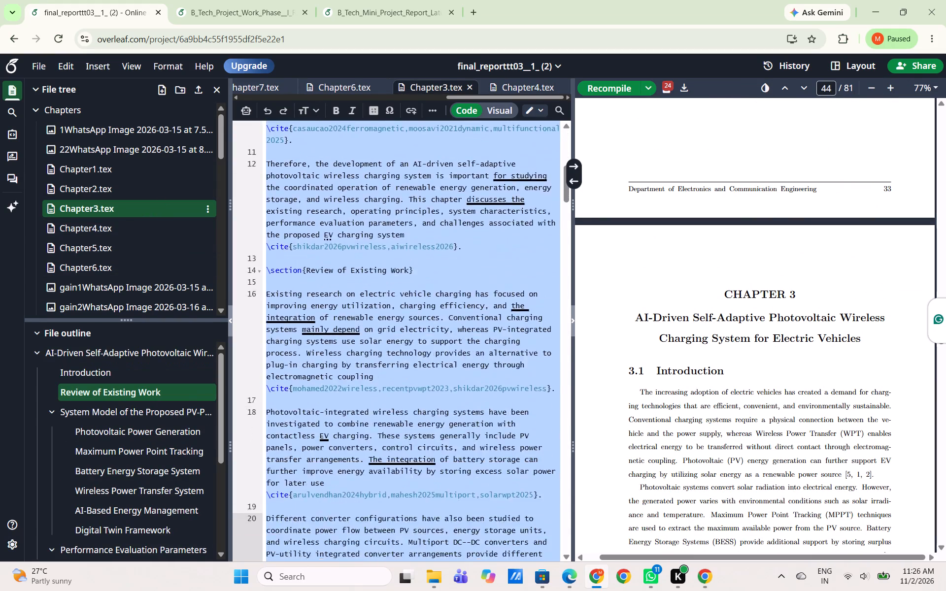
pyautogui.scroll(1, 384, 590)
pyautogui.moveTo(384, 590); pyautogui.dragTo(596, 590)
pyautogui.scroll(2, 419, 590)
pyautogui.scroll(1, 520, 585)
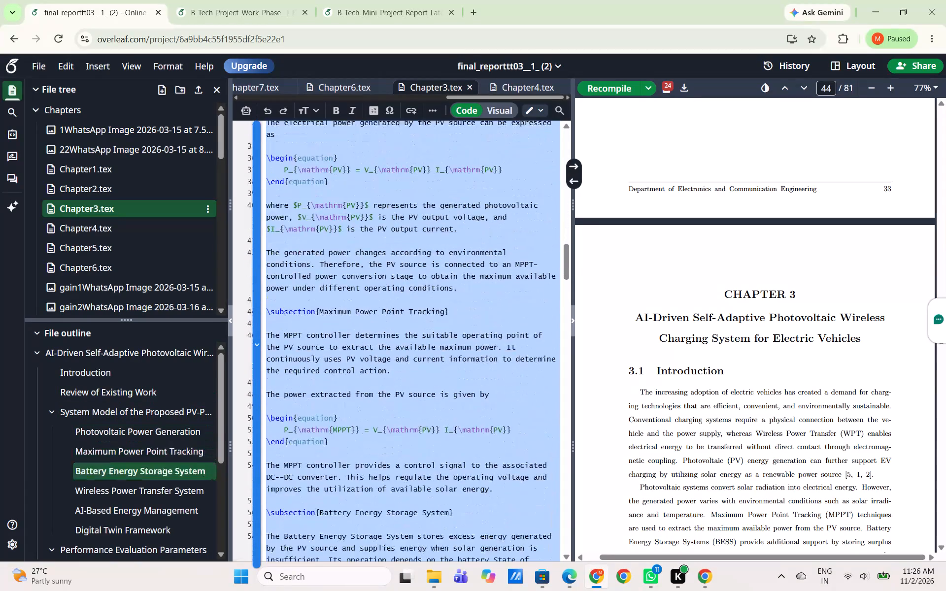
pyautogui.scroll(1, 596, 590)
pyautogui.moveTo(596, 590); pyautogui.dragTo(776, 590)
pyautogui.scroll(1, 661, 590)
pyautogui.scroll(1, 712, 590)
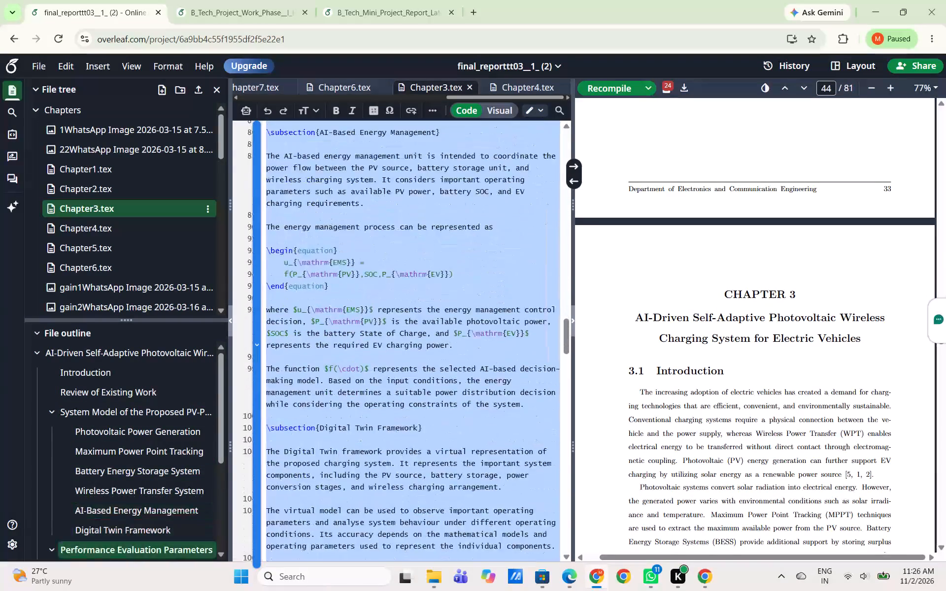
pyautogui.scroll(2, 776, 590)
pyautogui.moveTo(776, 590); pyautogui.dragTo(934, 590)
pyautogui.scroll(1, 887, 590)
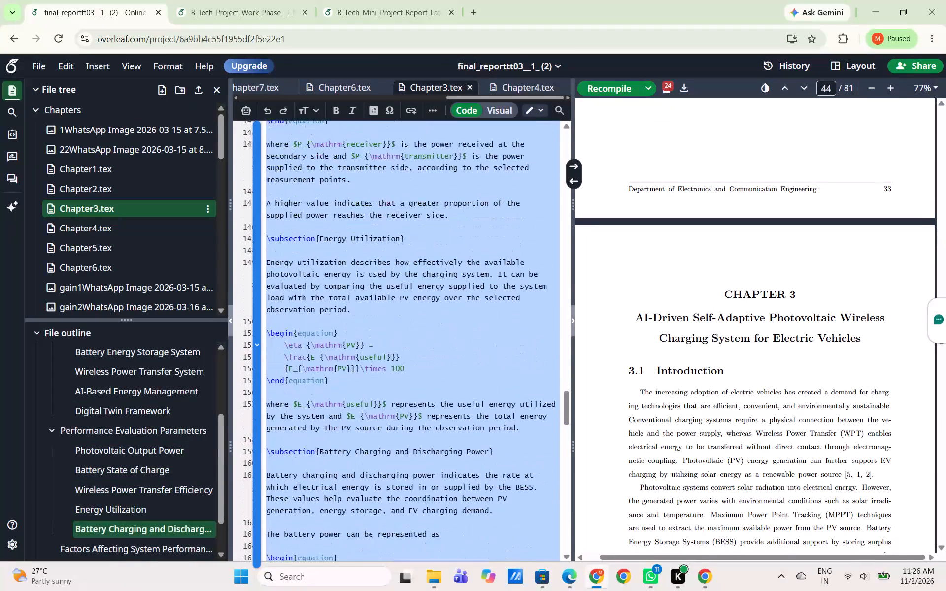
pyautogui.moveTo(934, 590); pyautogui.dragTo(942, 584)
pyautogui.scroll(1, 945, 590)
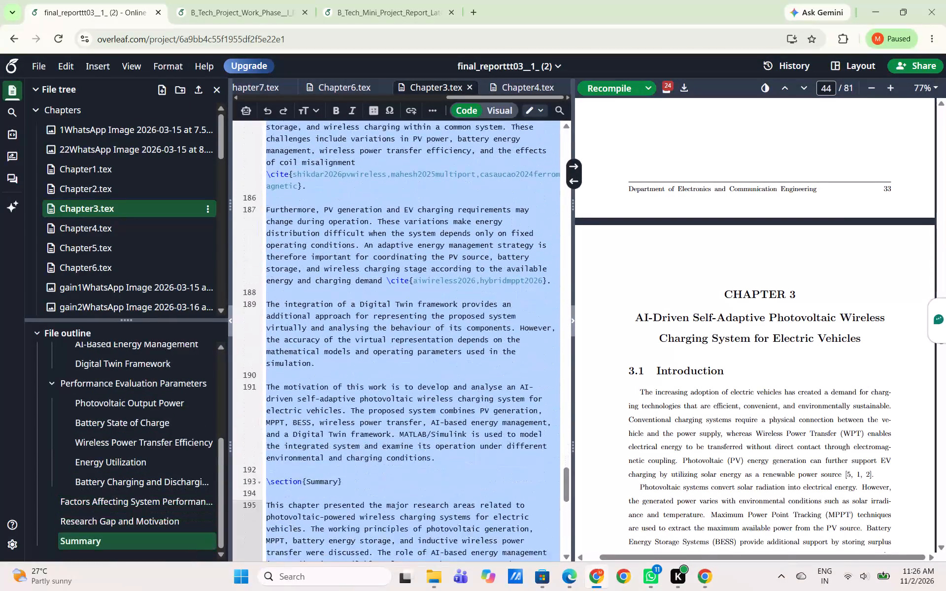
pyautogui.moveTo(942, 584); pyautogui.dragTo(945, 370)
pyautogui.scroll(2, 945, 590)
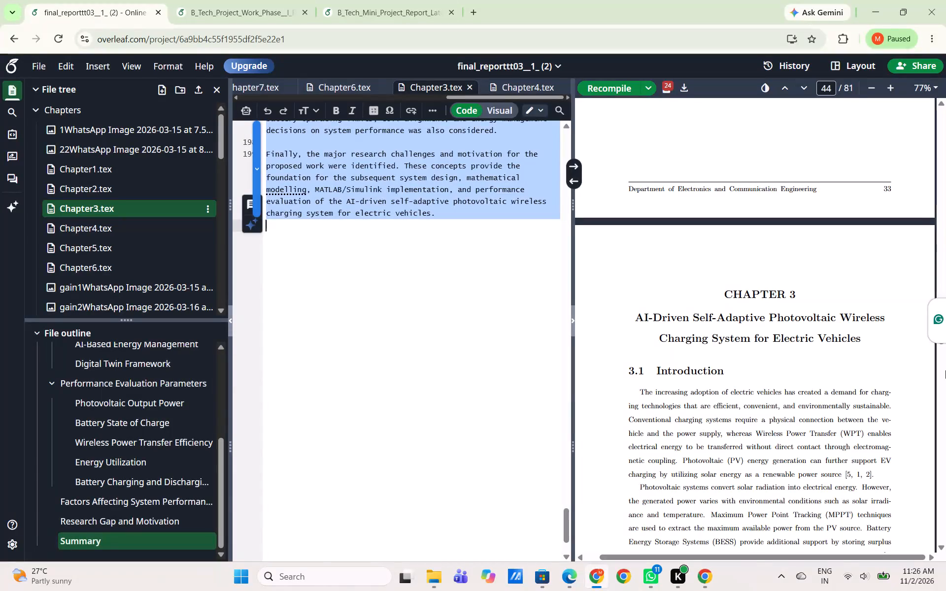
pyautogui.hotkey('ctrl', 'v')
# Look over the pasted Chapter 3 source from its summary back to its title and recompile the report.
pyautogui.scroll(3, 845, 133)
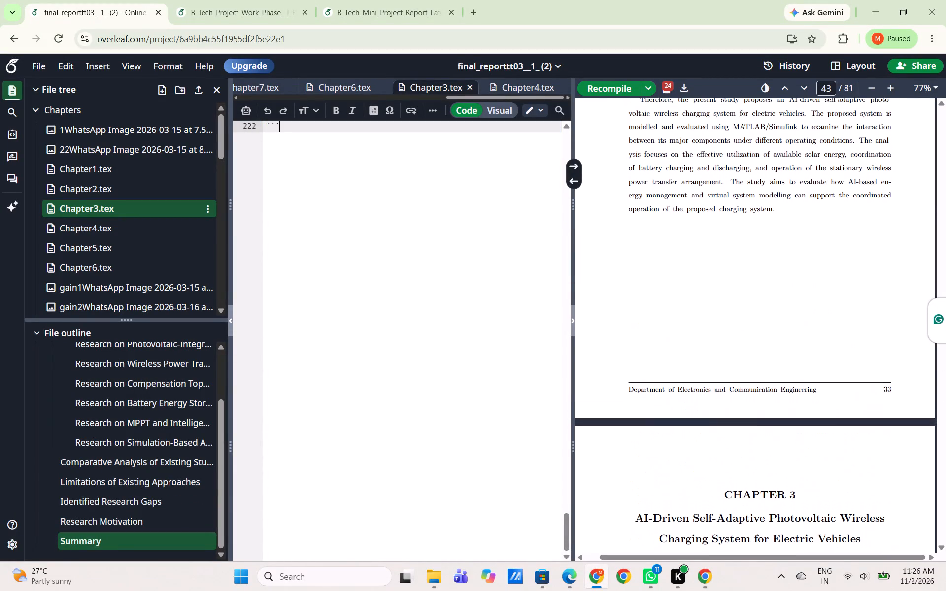
pyautogui.scroll(4, 497, 175)
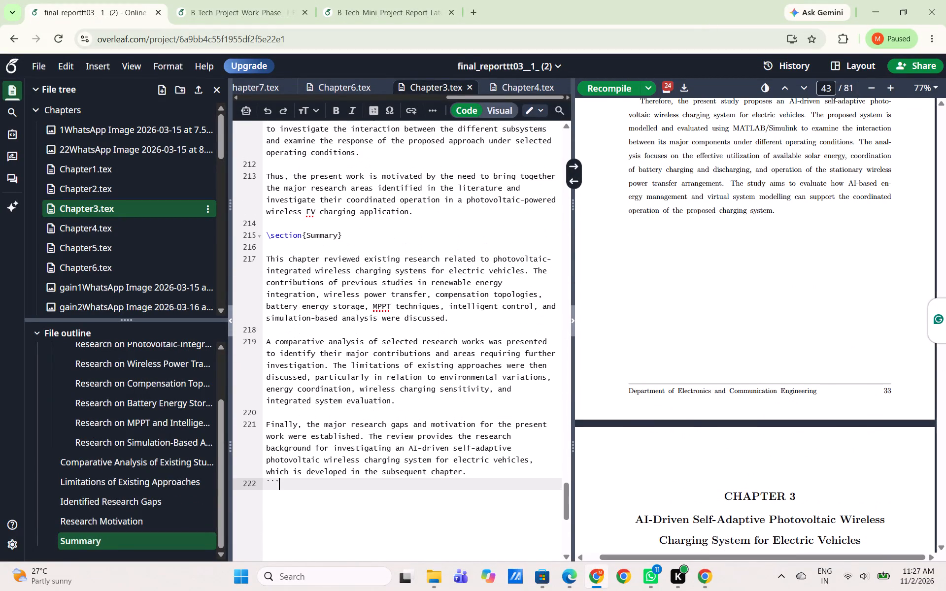
pyautogui.scroll(6, 497, 175)
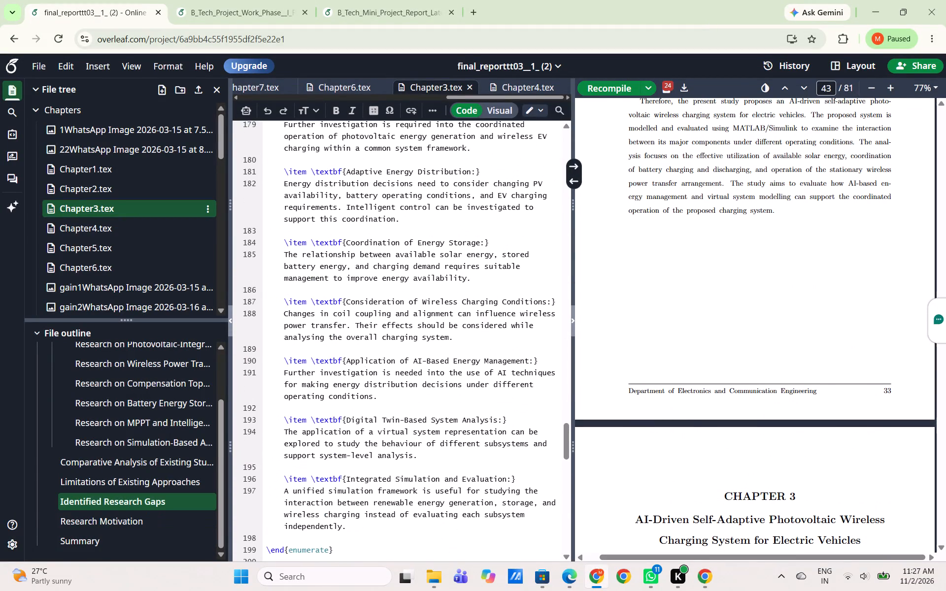
pyautogui.scroll(11, 497, 175)
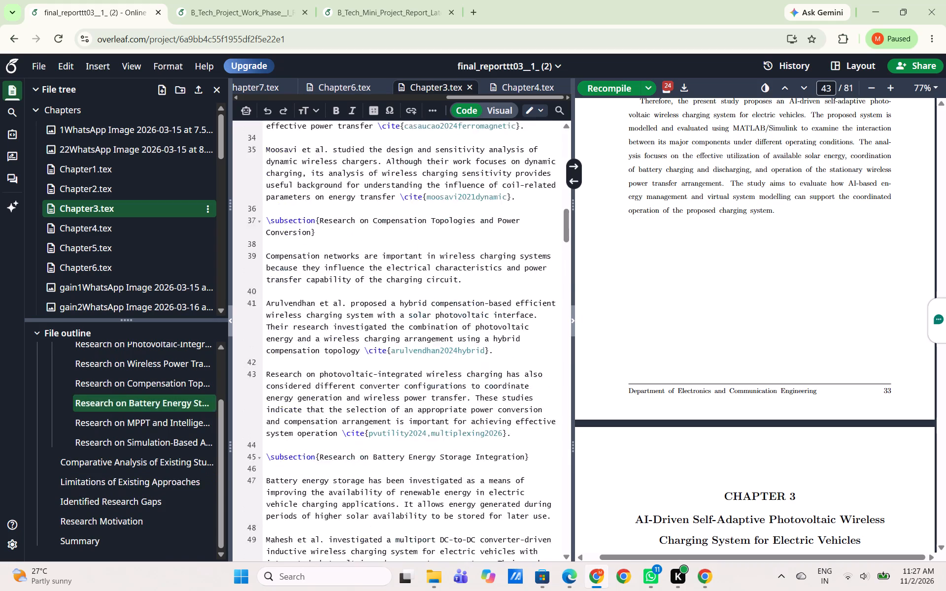
pyautogui.scroll(3, 497, 175)
pyautogui.click(617, 89)
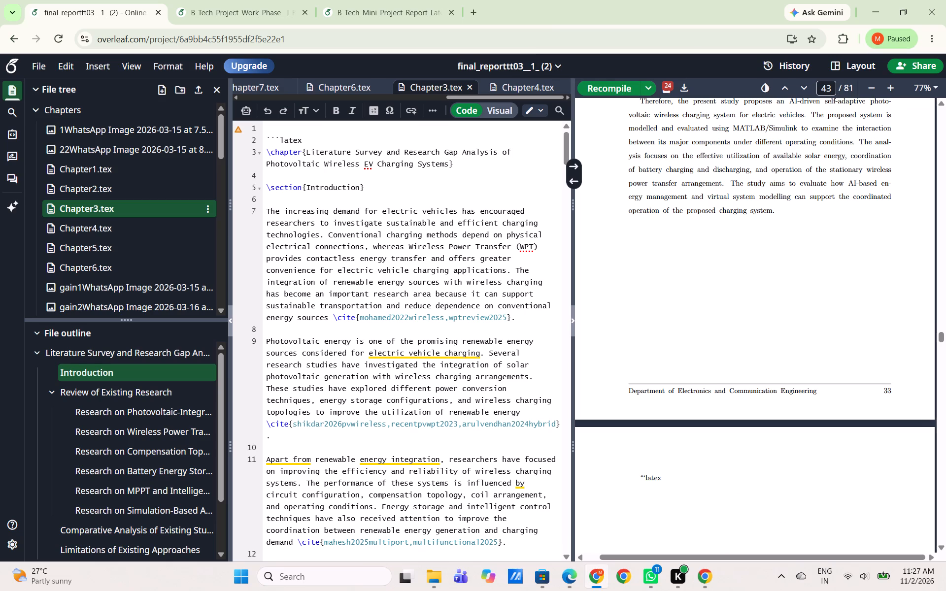
# Delete the stray "```latex" marker above the chapter title in Chapter3.tex.
pyautogui.moveTo(267, 136); pyautogui.dragTo(307, 134)
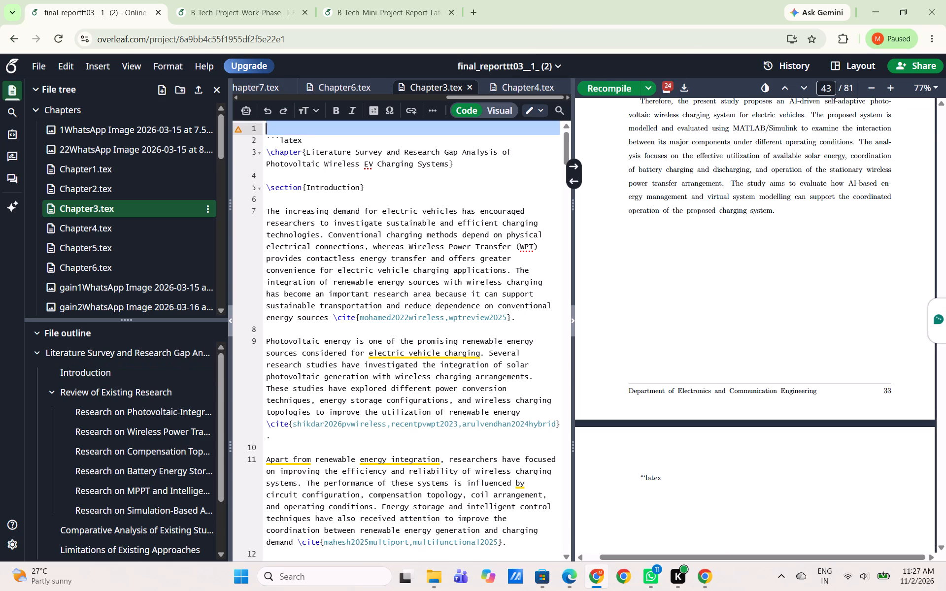
pyautogui.moveTo(307, 134); pyautogui.dragTo(308, 144)
pyautogui.press('BackSpace')
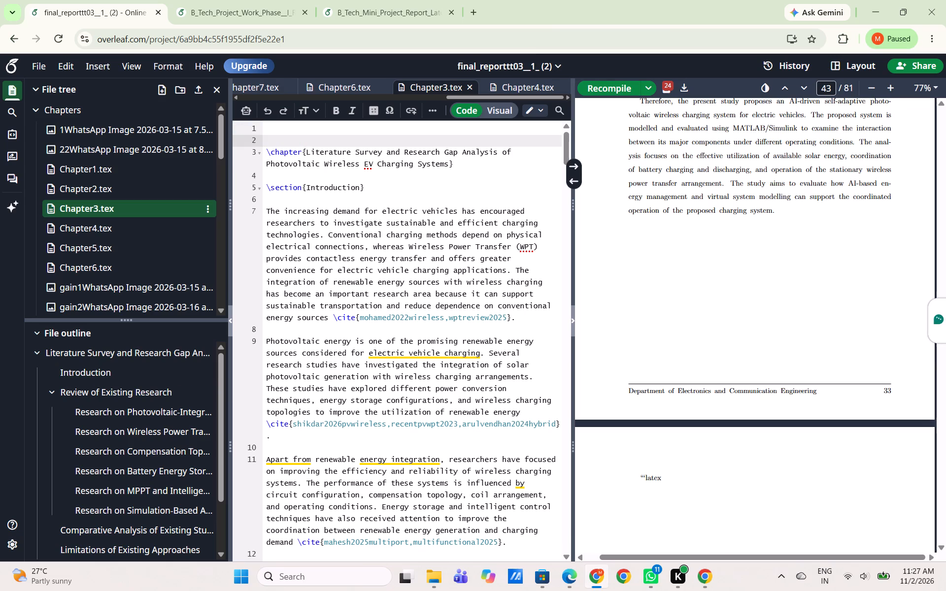
# Delete the closing "```" marker on the last line of Chapter3.tex.
pyautogui.scroll(-9, 339, 349)
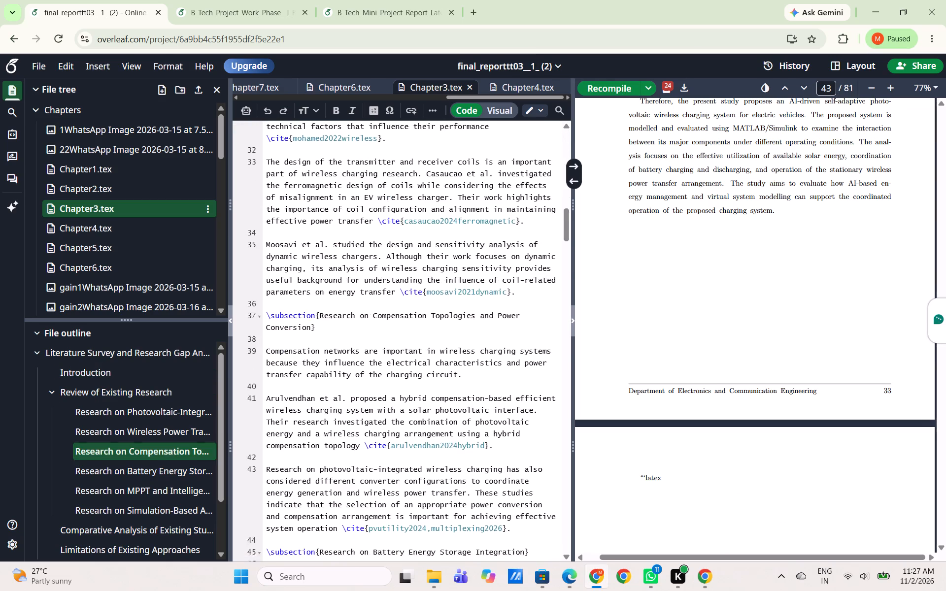
pyautogui.scroll(-10, 339, 349)
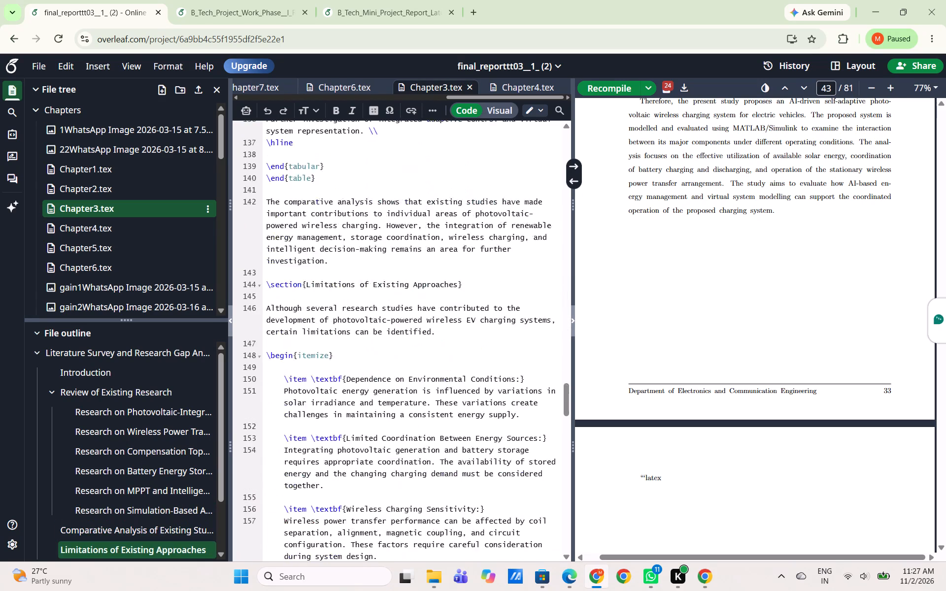
pyautogui.scroll(-4, 339, 349)
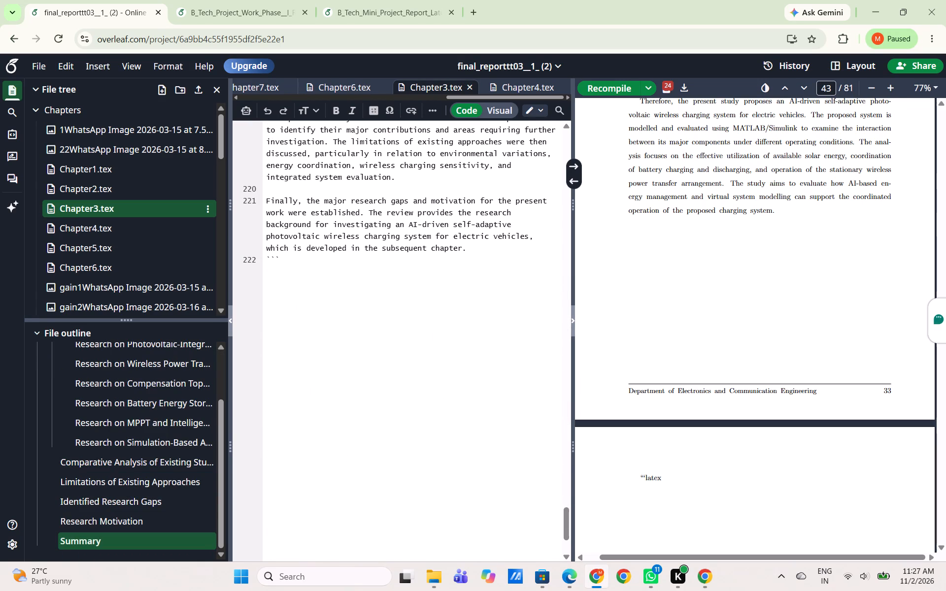
pyautogui.moveTo(265, 257); pyautogui.dragTo(279, 258)
pyautogui.press('BackSpace')
# Recompile the report with the cleaned-up Chapter 3 and check the PDF around the chapter's start.
pyautogui.click(604, 82)
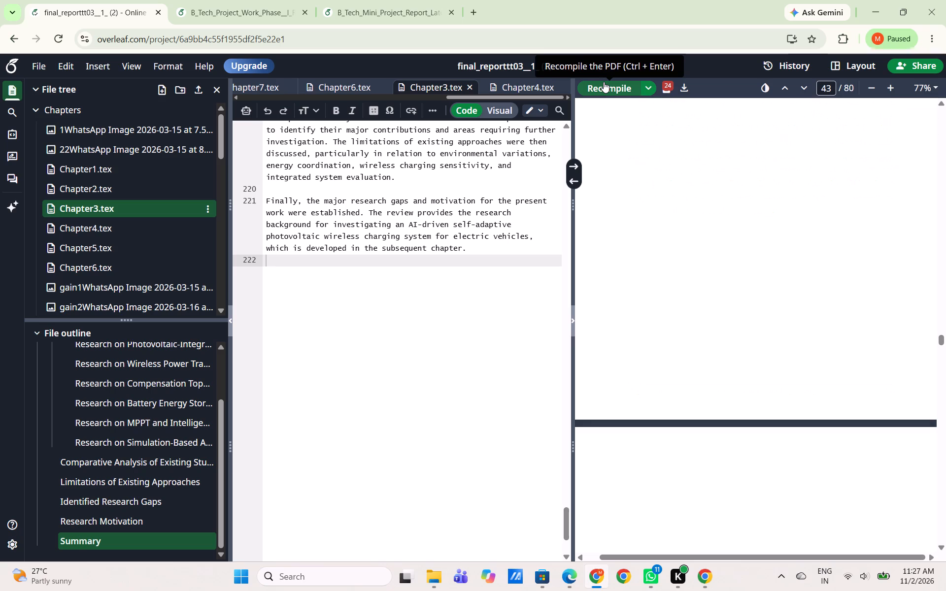
pyautogui.scroll(3, 669, 321)
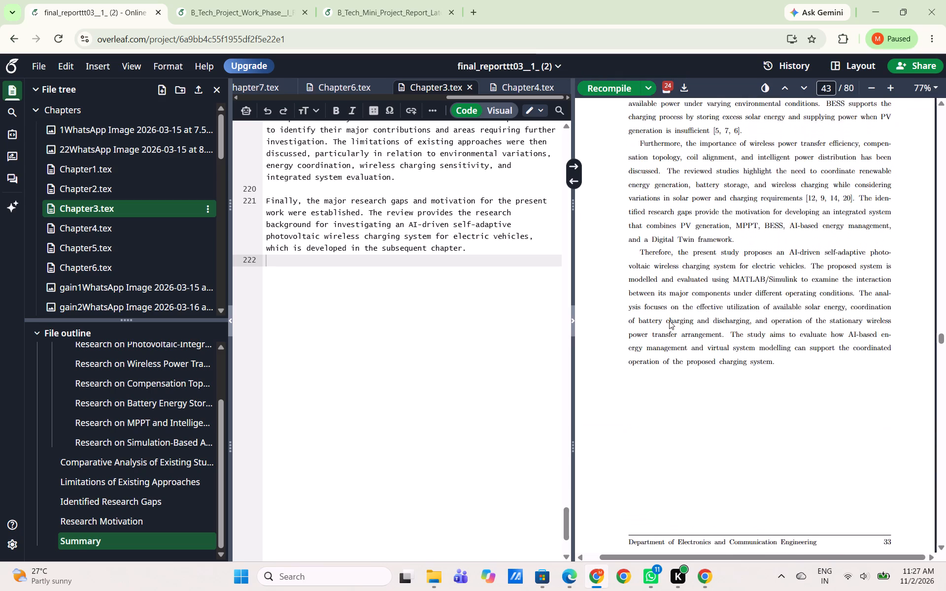
# Review Chapter 2 in the compiled PDF, going back from its closing section to its introduction.
pyautogui.scroll(4, 669, 321)
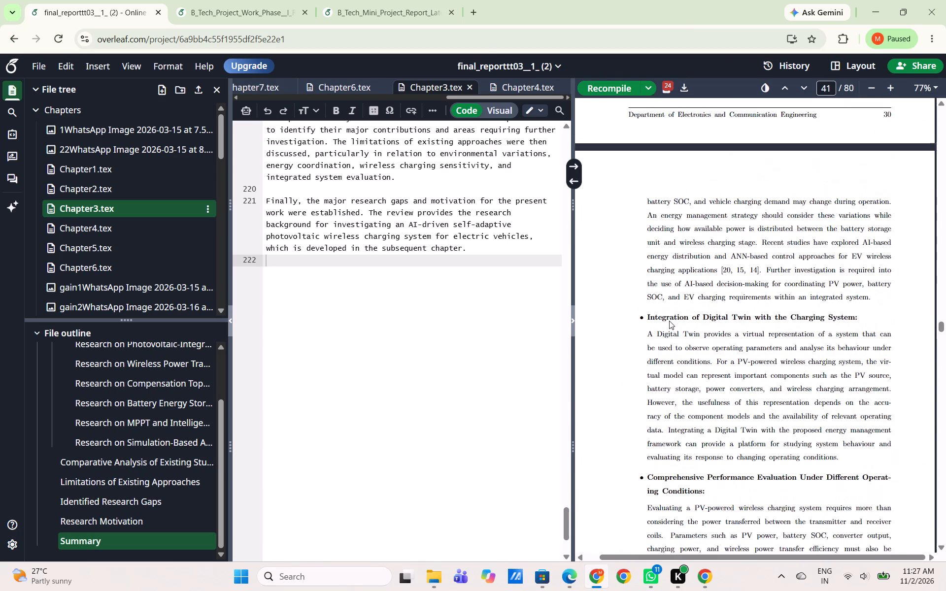
pyautogui.scroll(4, 669, 321)
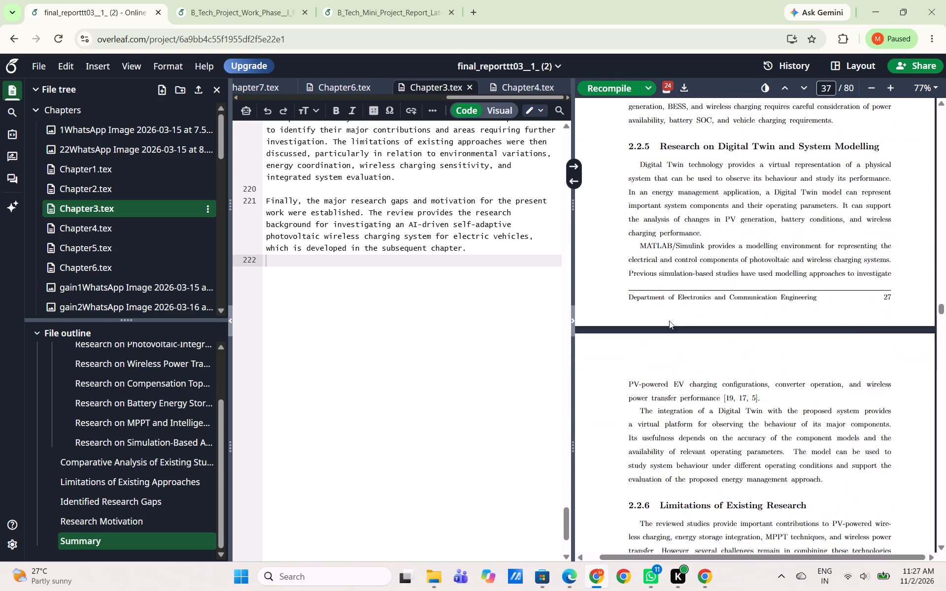
pyautogui.scroll(5, 669, 321)
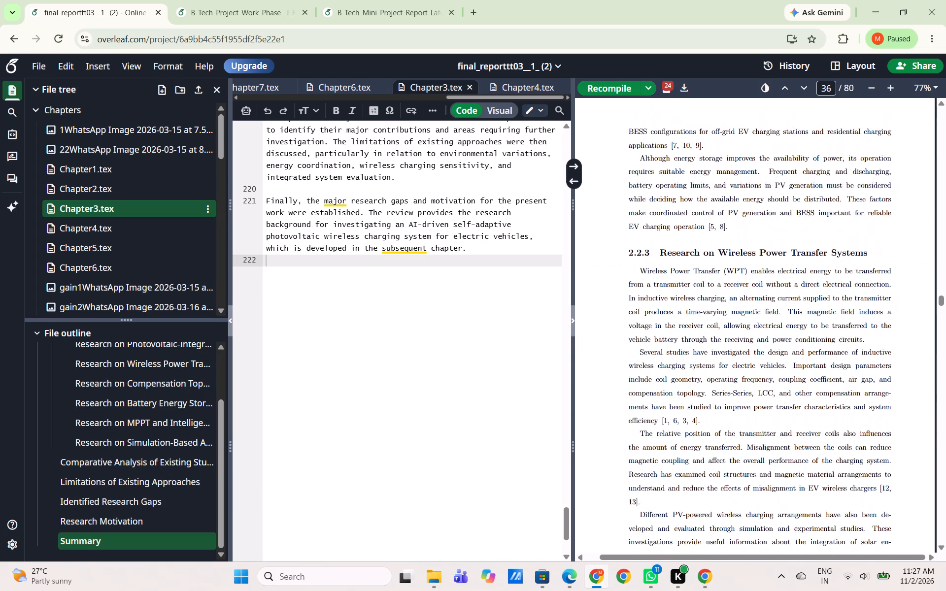
pyautogui.scroll(6, 669, 321)
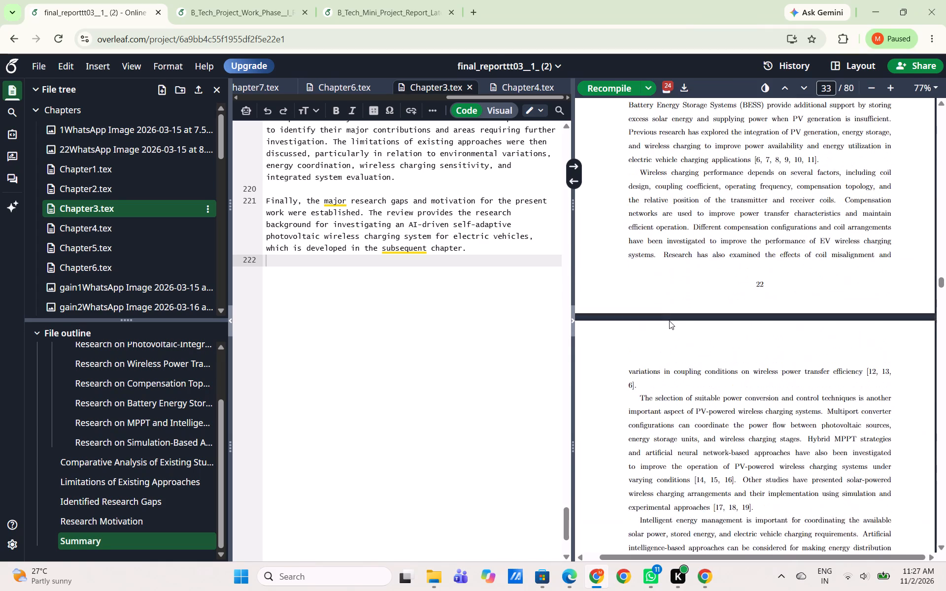
pyautogui.scroll(1, 669, 321)
pyautogui.scroll(-7, 669, 321)
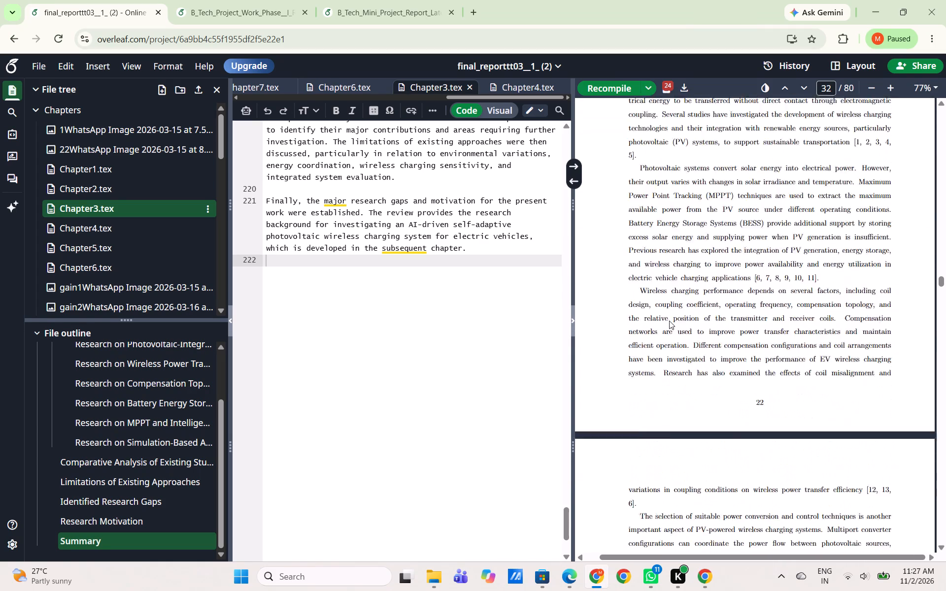
# Read forward through the compiled PDF to check the new Chapter 3, including its comparison table of existing studies.
pyautogui.scroll(-11, 669, 321)
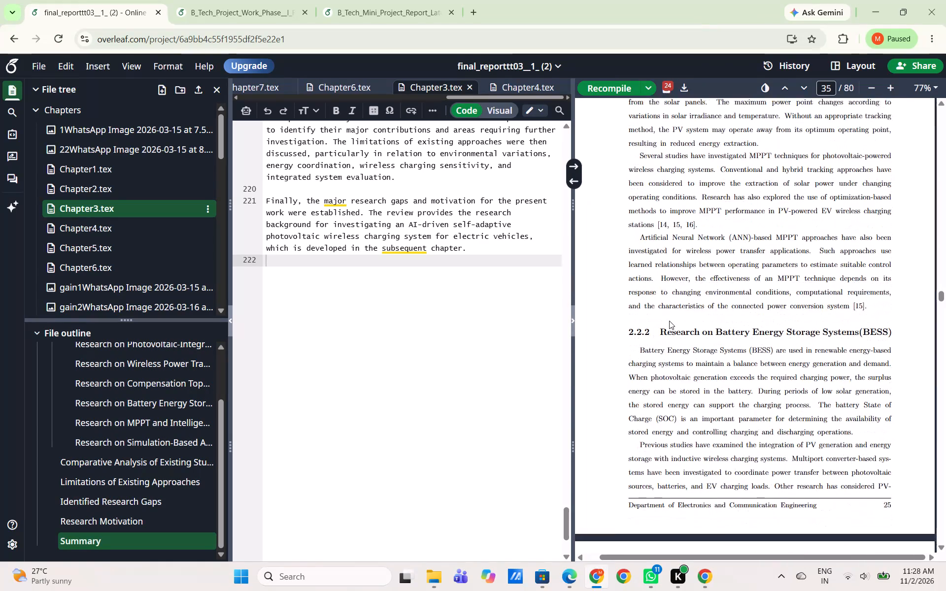
pyautogui.scroll(-16, 669, 321)
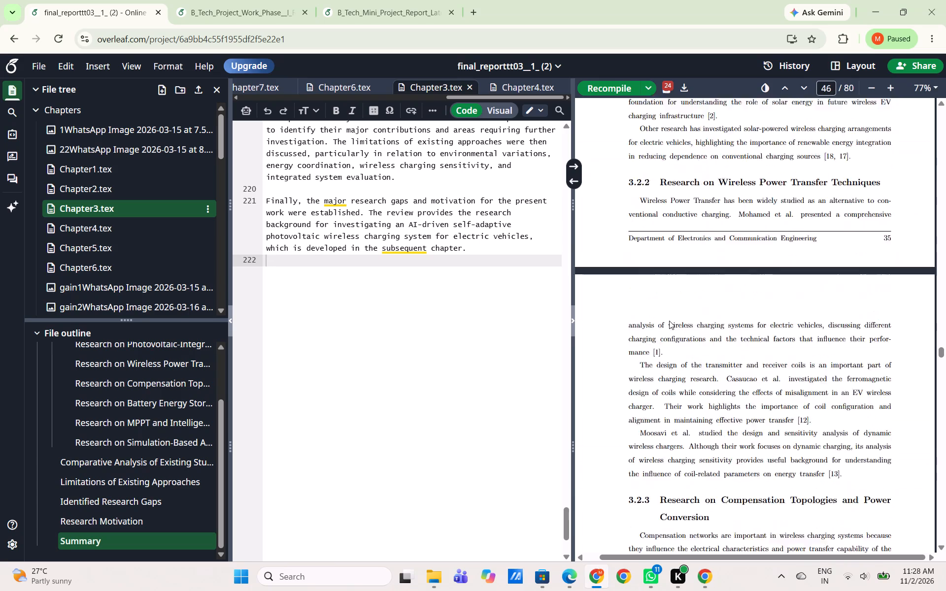
pyautogui.scroll(-4, 669, 321)
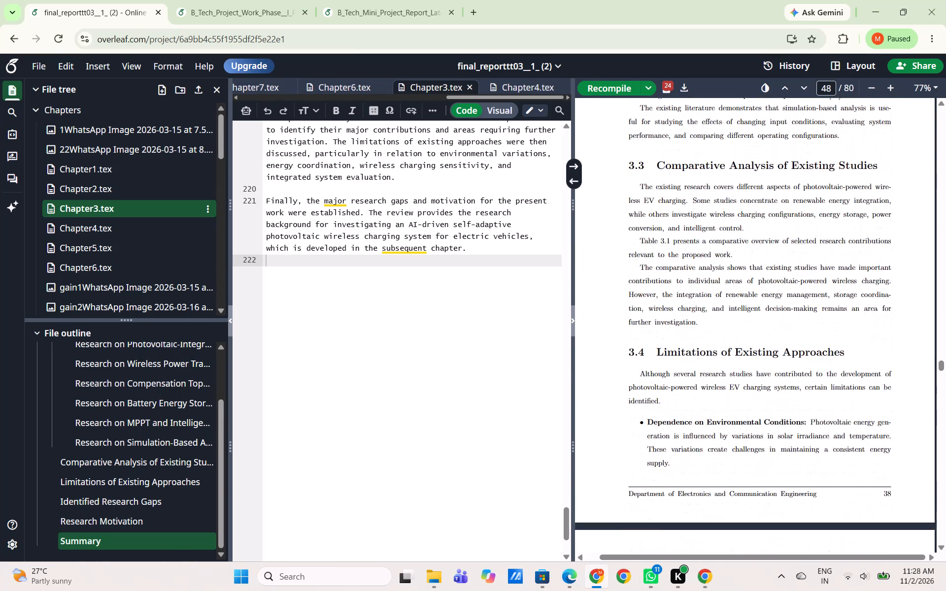
pyautogui.scroll(-7, 669, 321)
pyautogui.scroll(1, 669, 321)
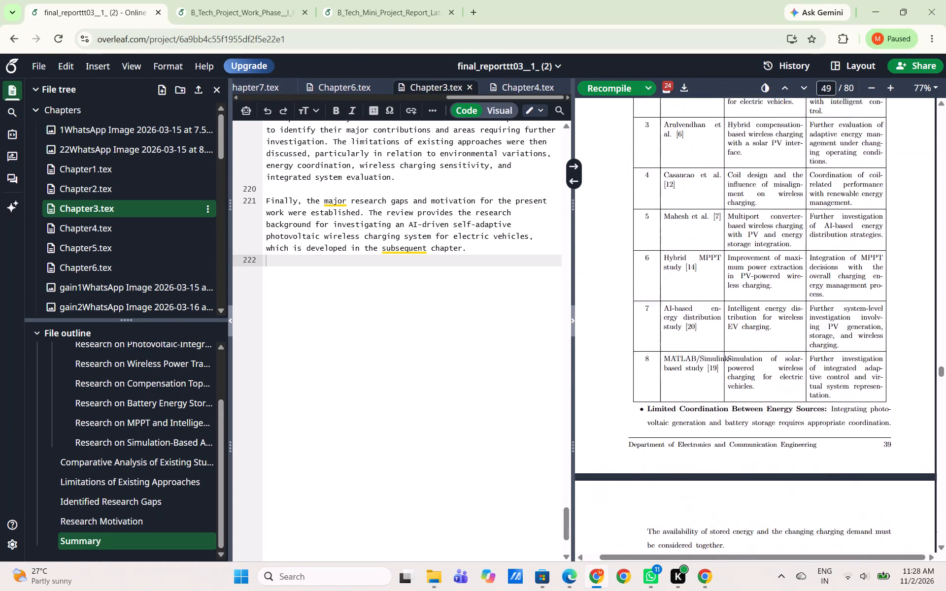
pyautogui.scroll(3, 669, 321)
pyautogui.scroll(-3, 669, 321)
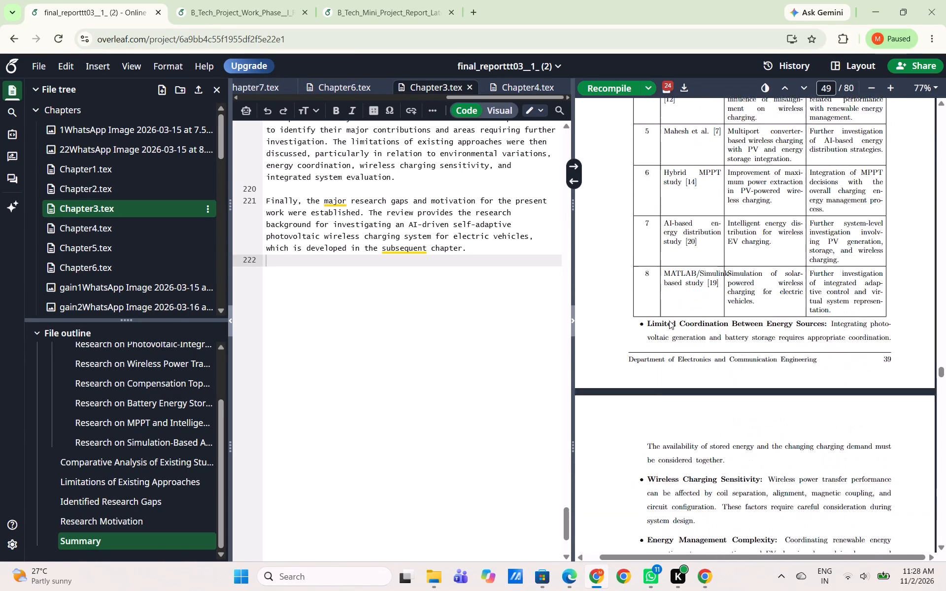
pyautogui.scroll(-16, 669, 321)
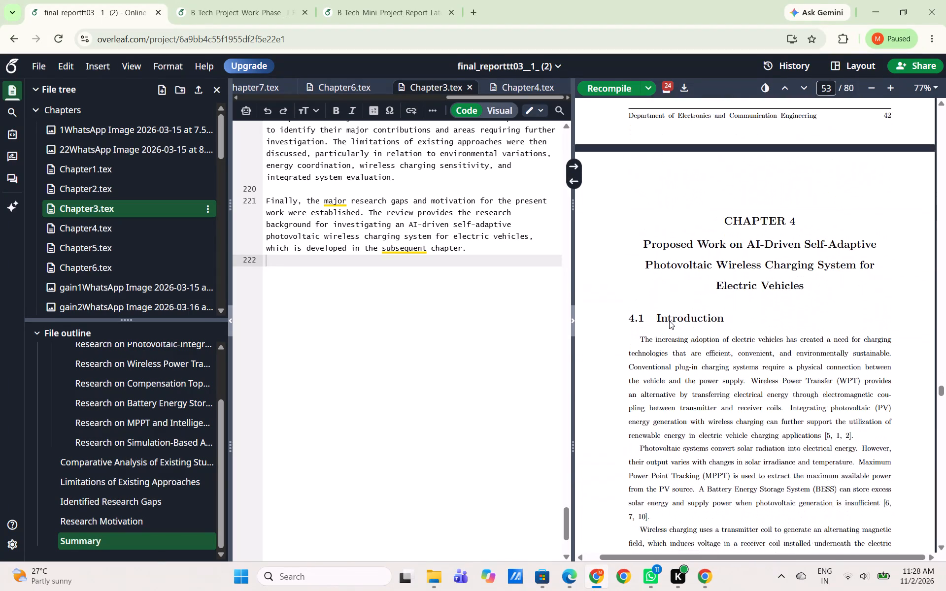
# Check the compiled Chapter 4, including its block diagram figure, equations and simulation parameters, through to the start of Chapter 5.
pyautogui.scroll(-4, 669, 321)
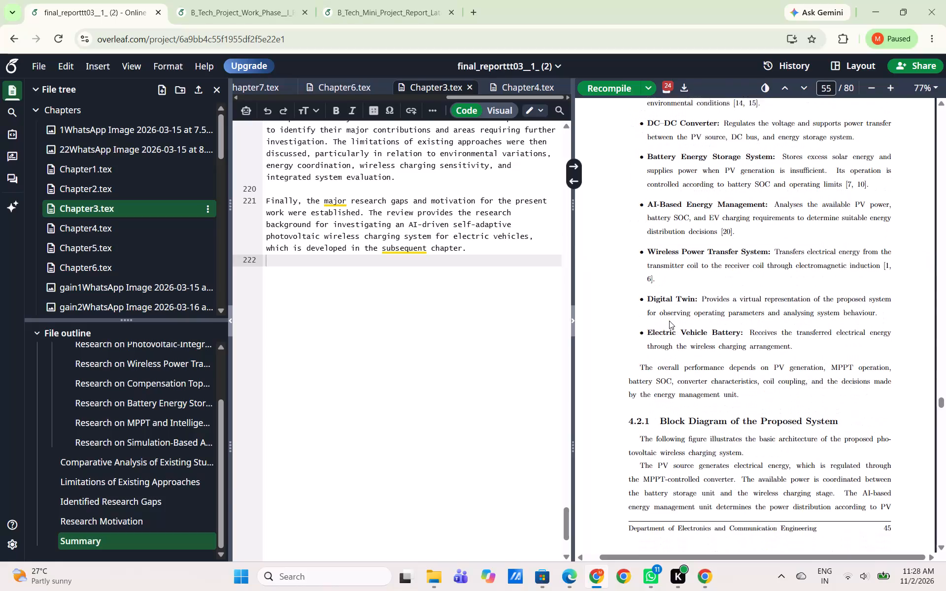
pyautogui.scroll(-1, 669, 321)
pyautogui.scroll(3, 669, 321)
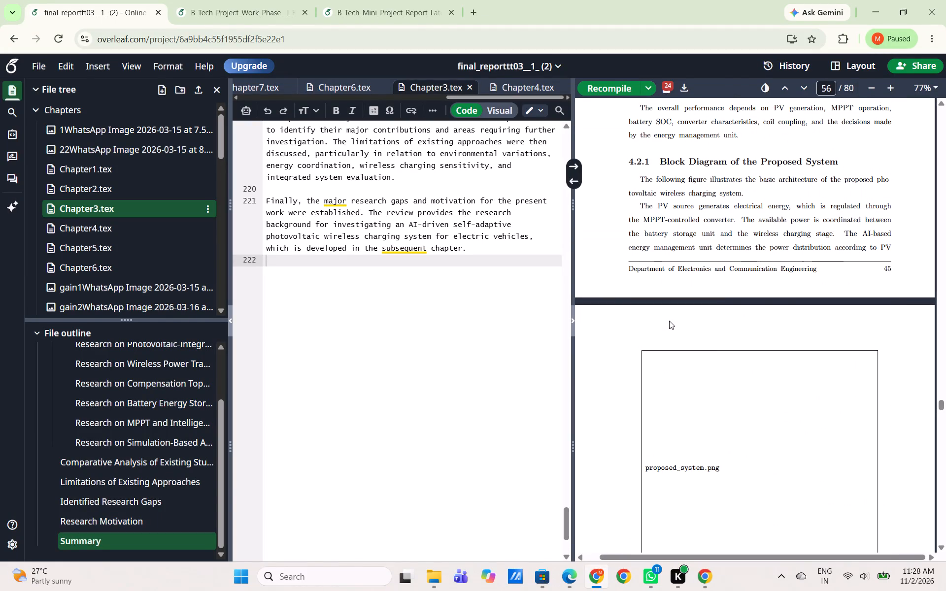
pyautogui.scroll(-5, 669, 321)
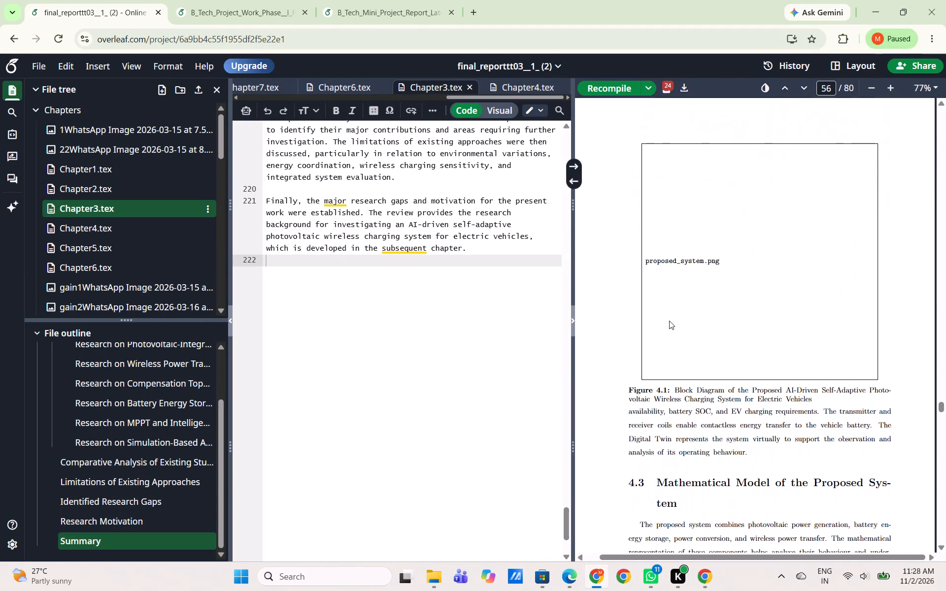
pyautogui.scroll(-2, 669, 321)
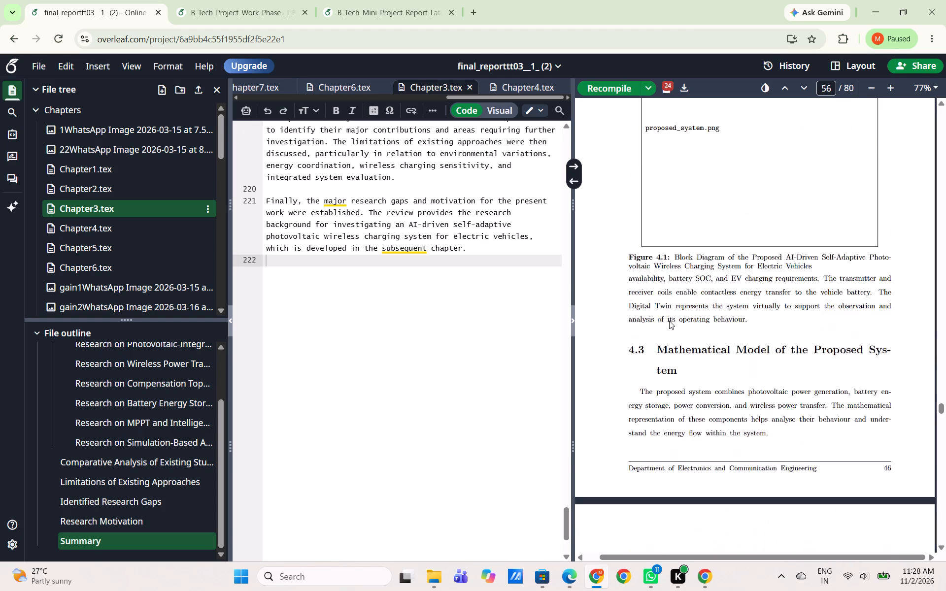
pyautogui.scroll(-5, 669, 321)
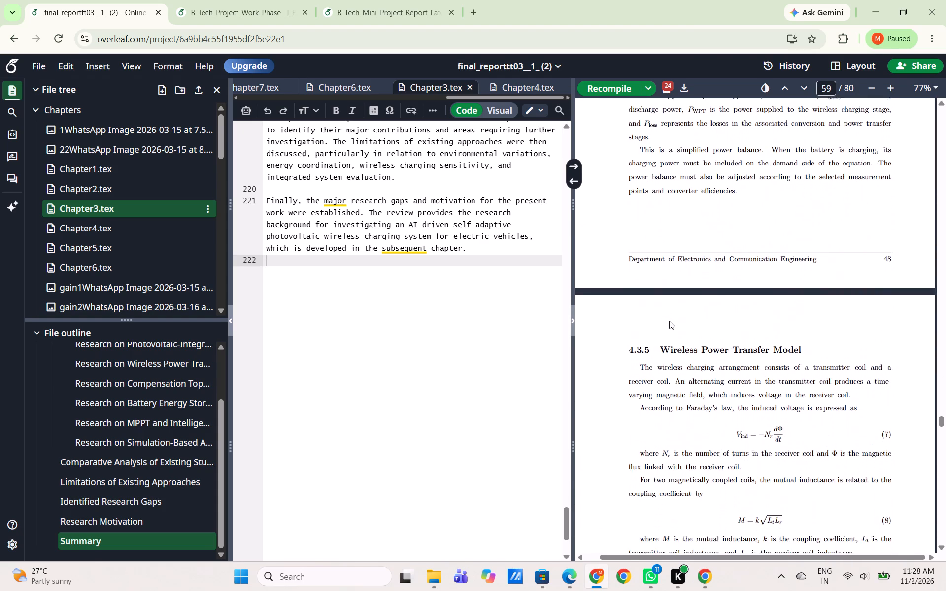
pyautogui.scroll(-4, 669, 321)
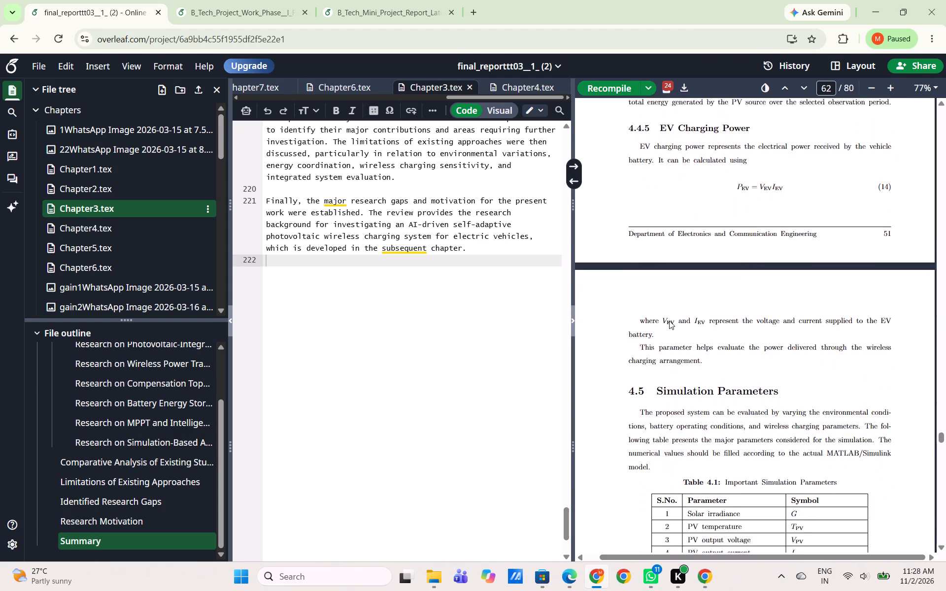
pyautogui.scroll(-1, 669, 321)
pyautogui.scroll(2, 669, 321)
pyautogui.scroll(-2, 669, 321)
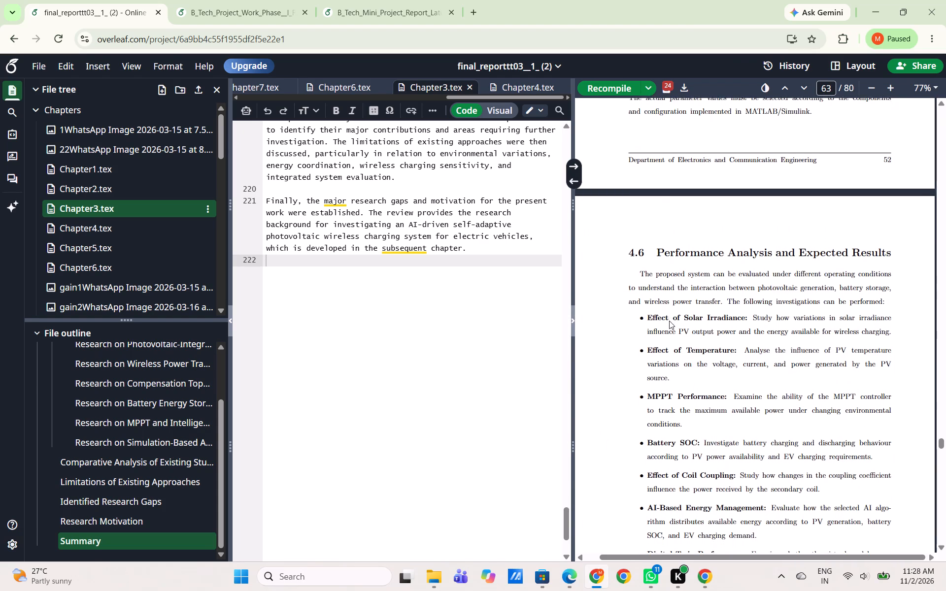
pyautogui.scroll(-5, 669, 321)
pyautogui.scroll(5, 669, 321)
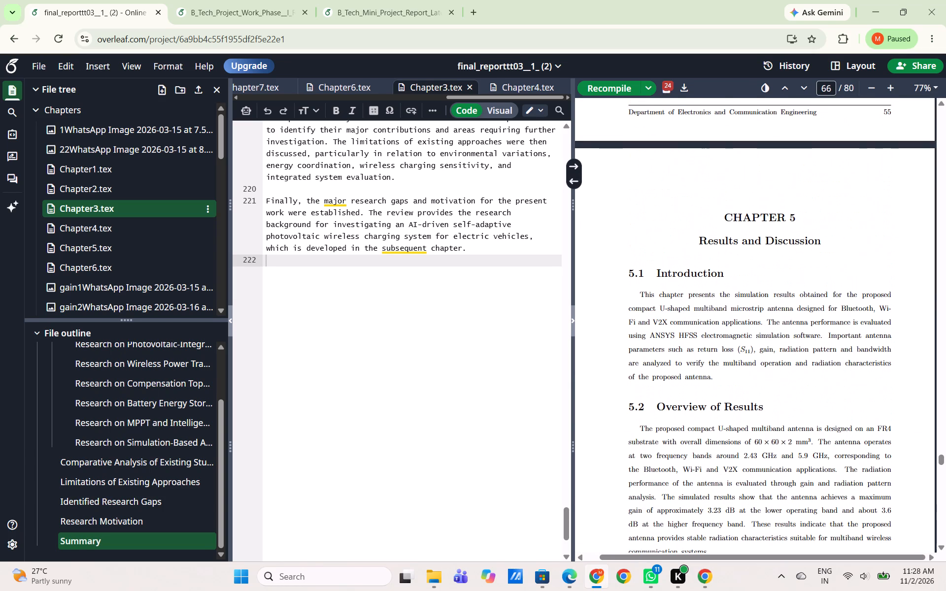
# Open Chapter5.tex in the B_Tech_Project_Work_Phase reference report and look through its Results and Discussion source.
pyautogui.click(245, 2)
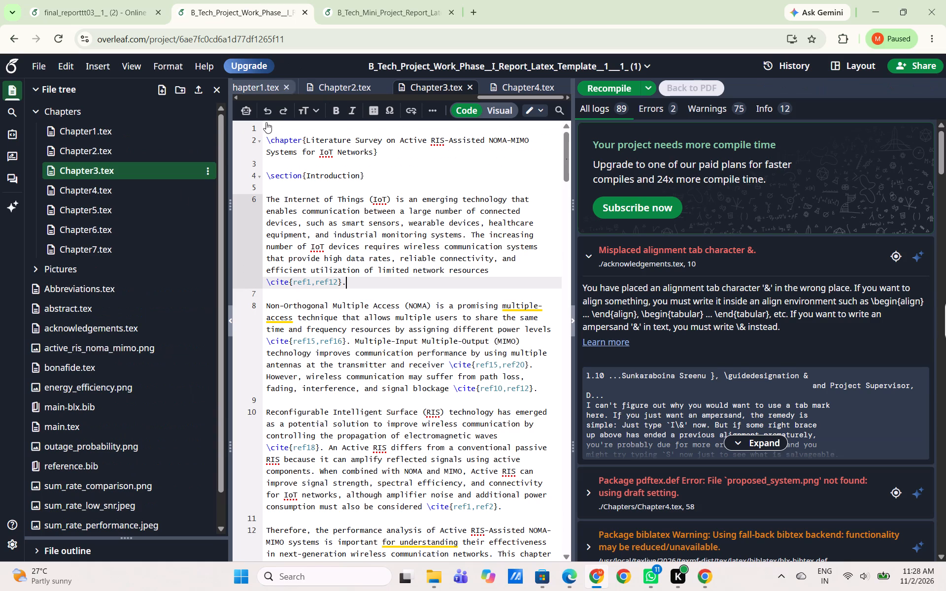
pyautogui.click(101, 218)
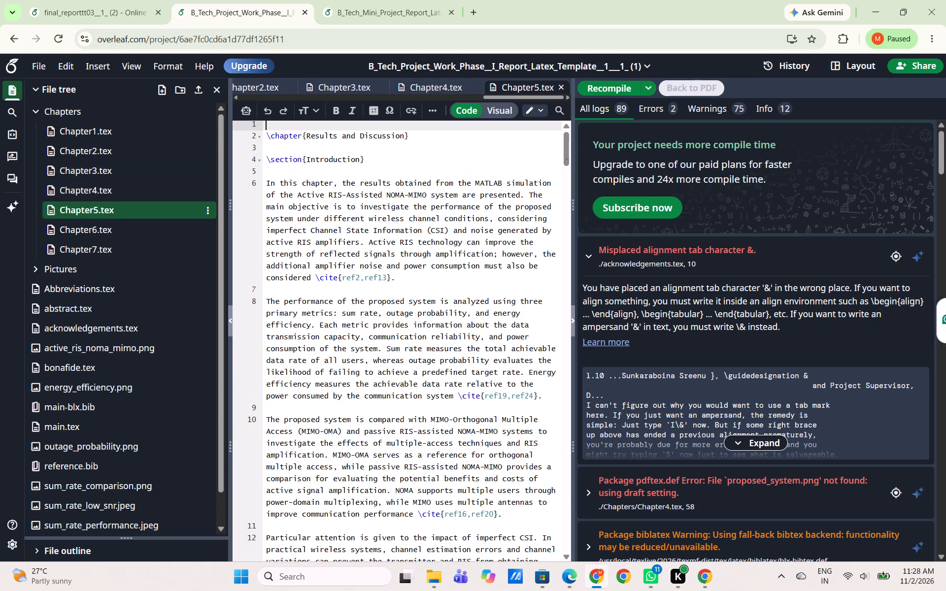
pyautogui.scroll(-13, 385, 282)
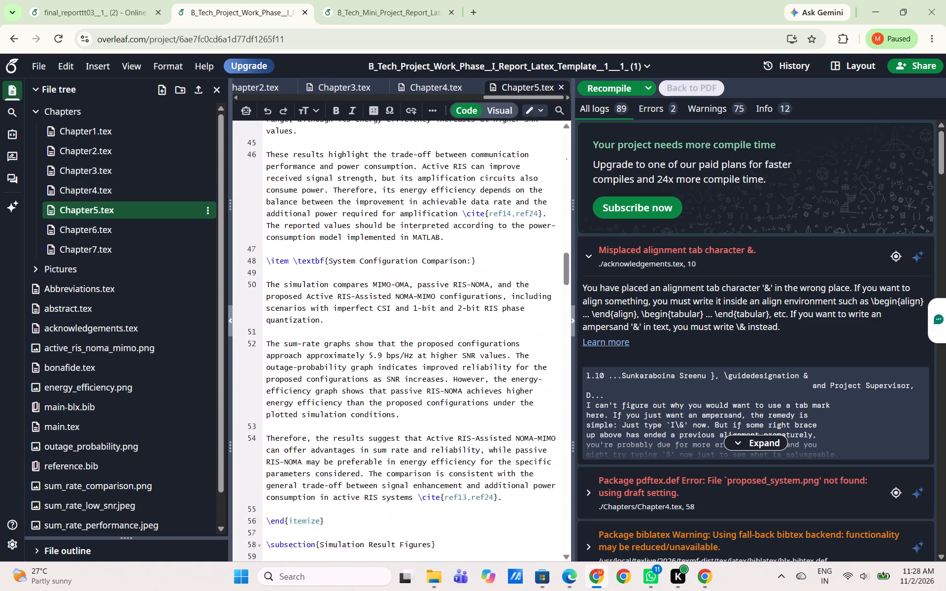
pyautogui.scroll(-13, 385, 282)
pyautogui.scroll(18, 385, 282)
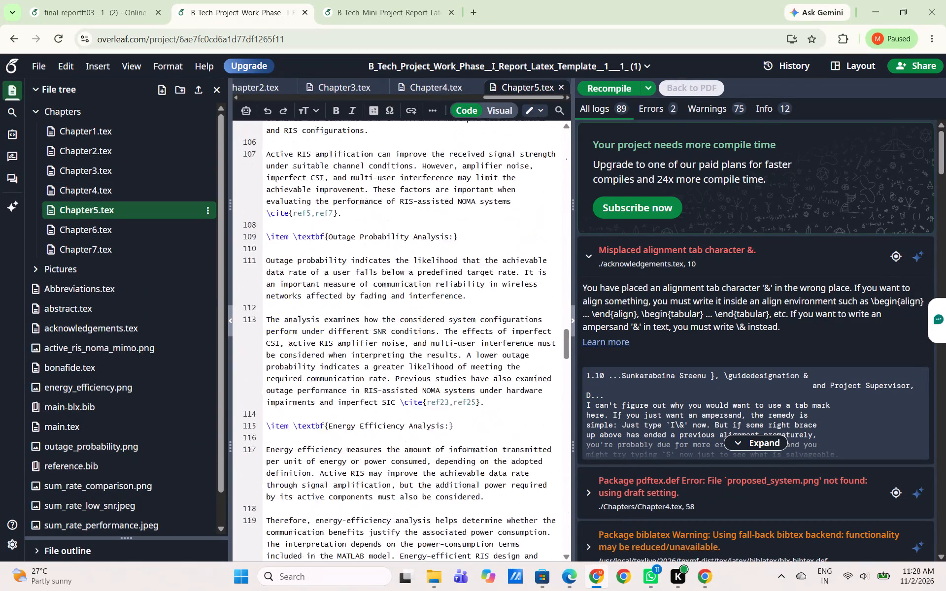
pyautogui.scroll(10, 385, 282)
pyautogui.scroll(4, 352, 317)
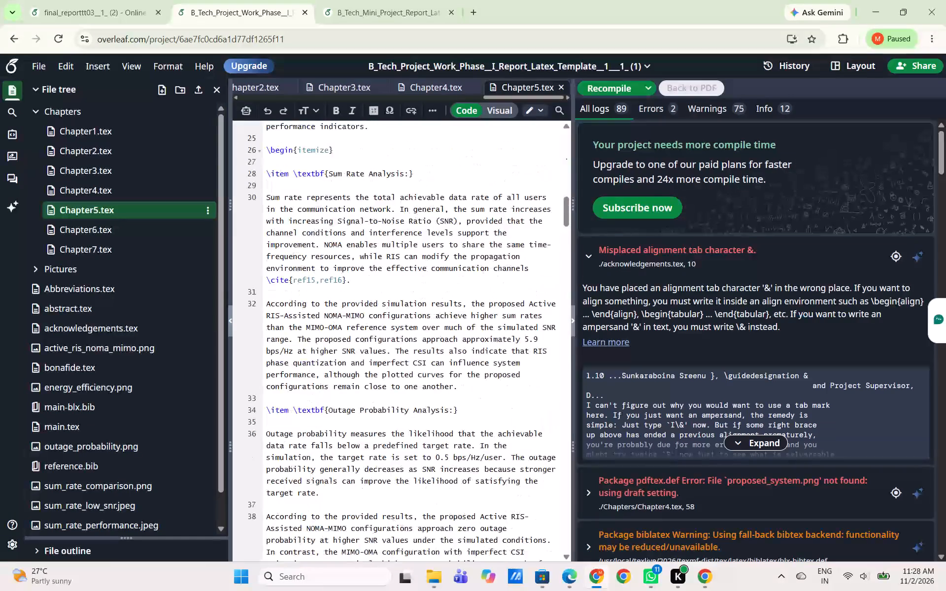
pyautogui.scroll(13, 333, 336)
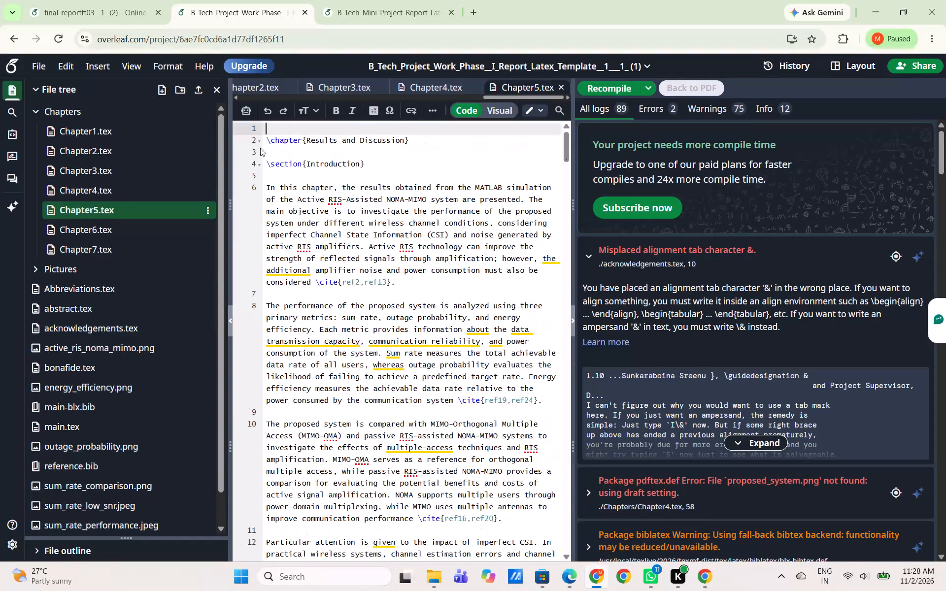
# Copy the reference report's Chapter 5 source, from the "Results and Discussion" chapter line to the end of the Summary section.
pyautogui.moveTo(265, 140); pyautogui.dragTo(318, 590)
pyautogui.scroll(3, 316, 344)
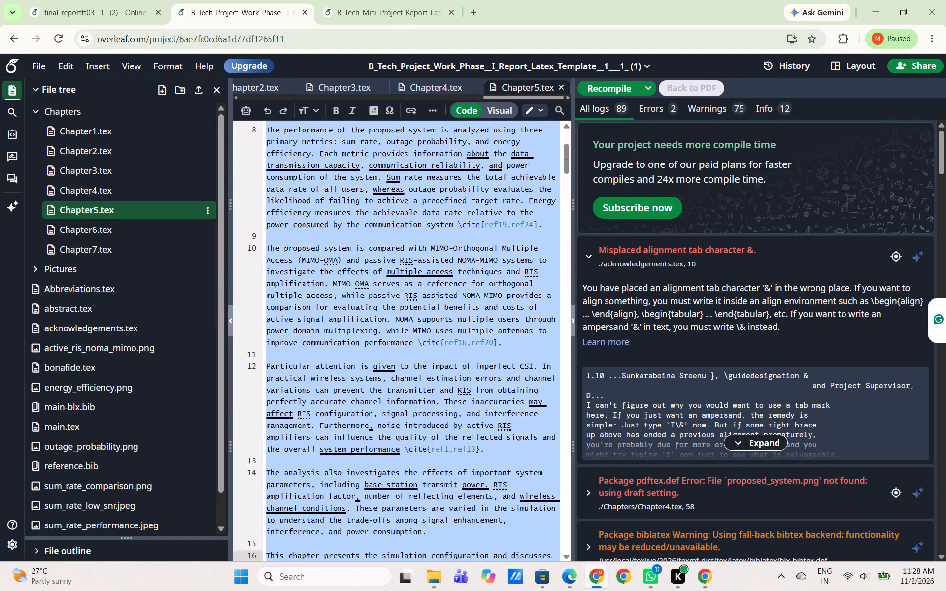
pyautogui.moveTo(318, 590); pyautogui.dragTo(357, 590)
pyautogui.scroll(4, 322, 590)
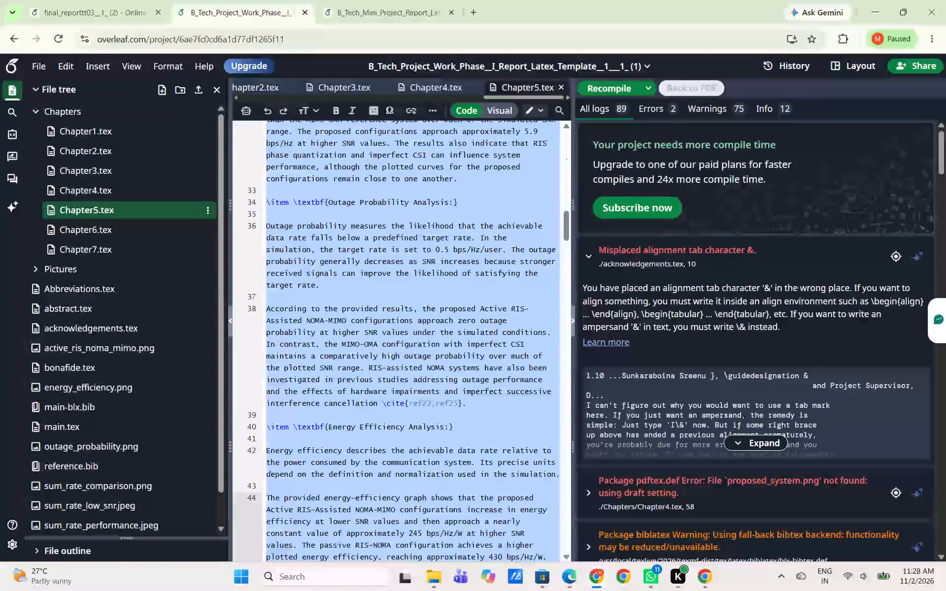
pyautogui.scroll(4, 357, 590)
pyautogui.moveTo(357, 590); pyautogui.dragTo(484, 590)
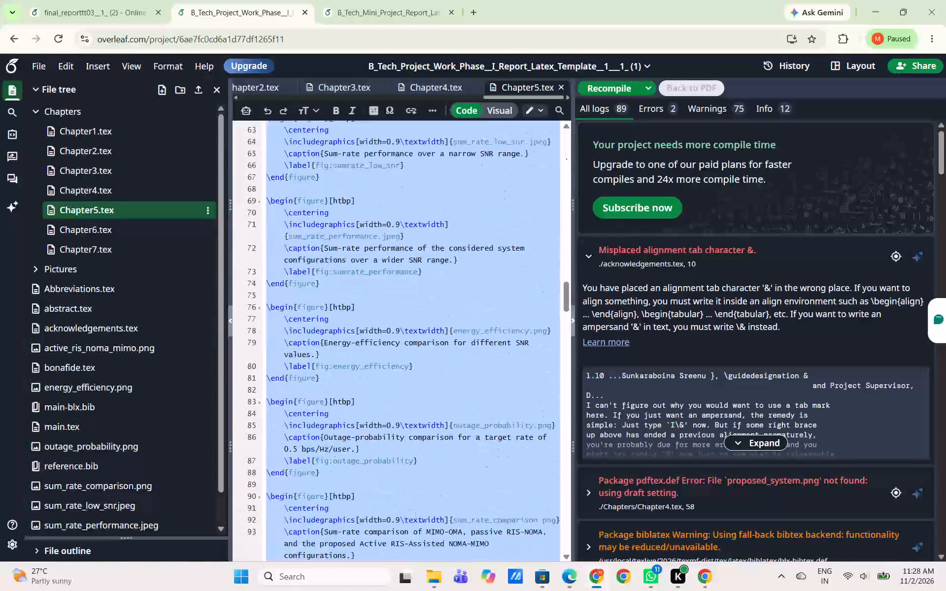
pyautogui.moveTo(484, 590); pyautogui.dragTo(589, 480)
pyautogui.scroll(1, 513, 590)
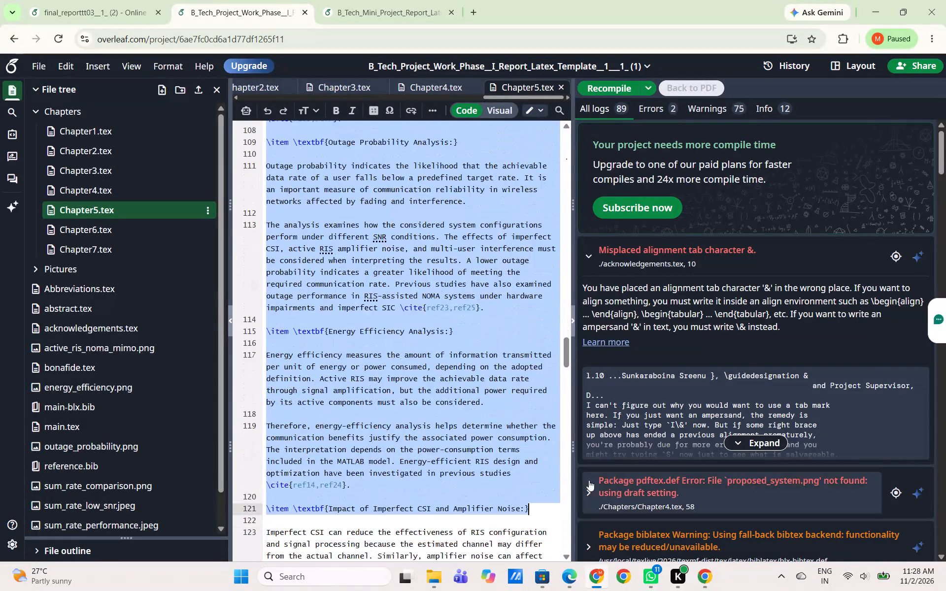
pyautogui.moveTo(589, 480); pyautogui.dragTo(476, 590)
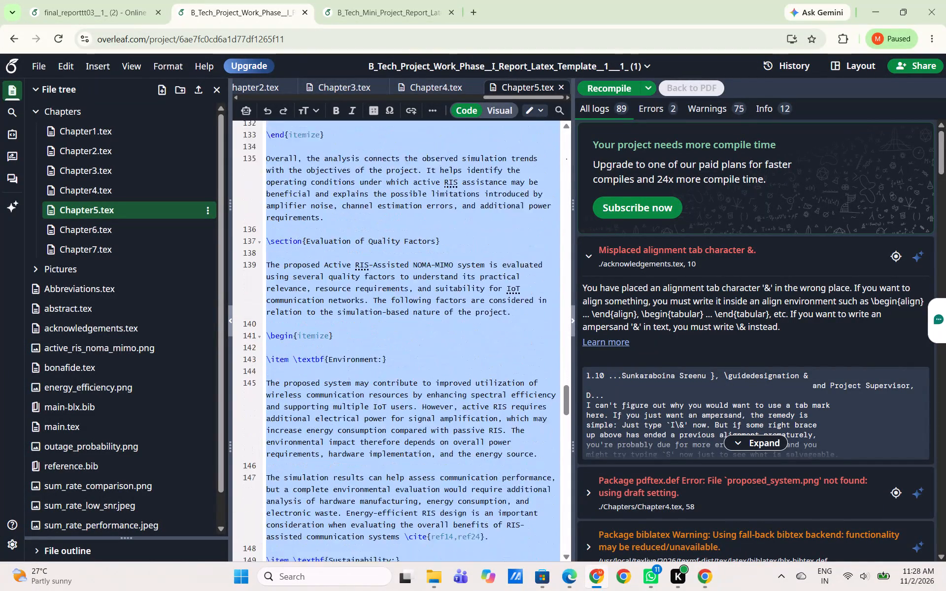
pyautogui.moveTo(476, 590); pyautogui.dragTo(448, 590)
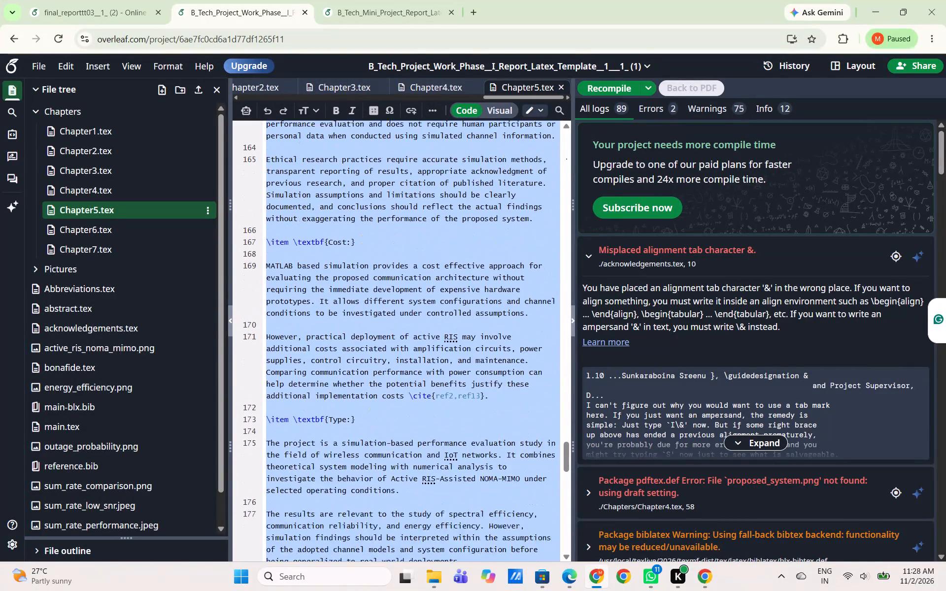
pyautogui.moveTo(448, 590); pyautogui.dragTo(450, 576)
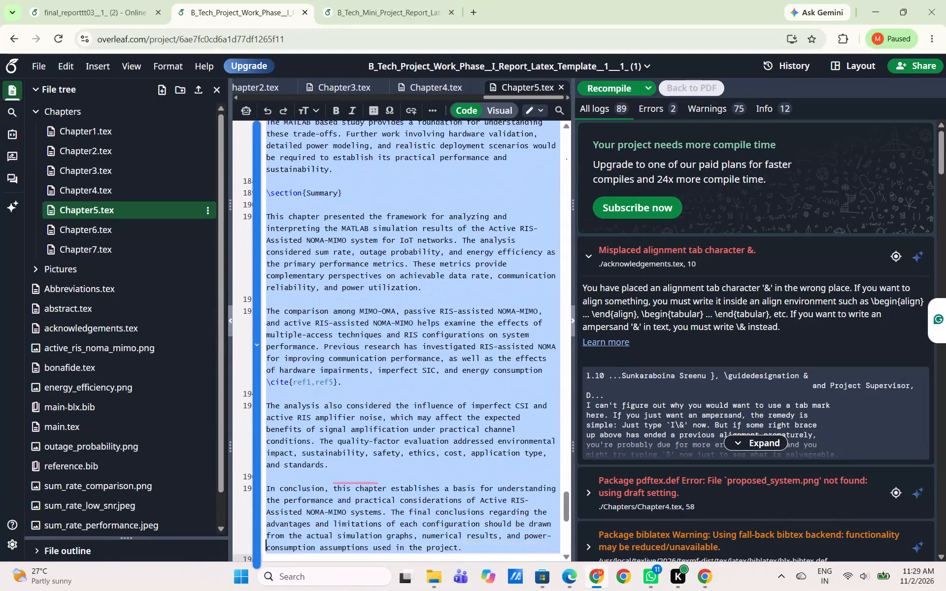
pyautogui.moveTo(450, 576); pyautogui.dragTo(419, 430)
pyautogui.hotkey('ctrl', 'c')
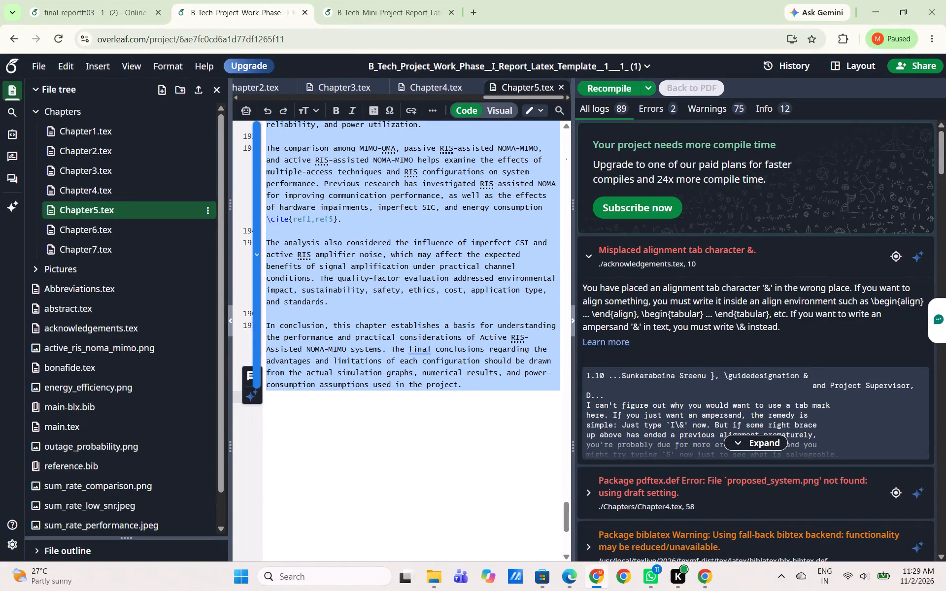
pyautogui.click(119, 0)
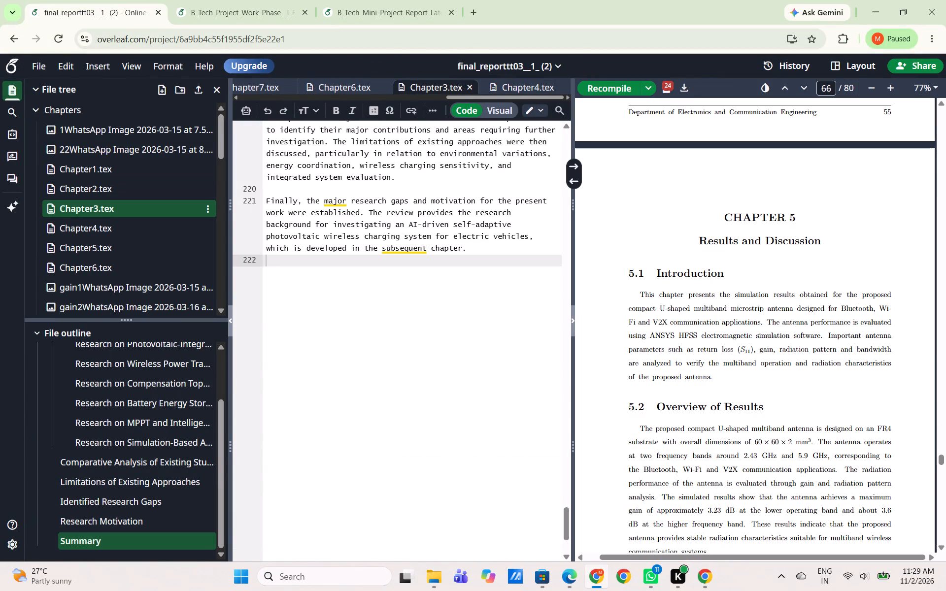
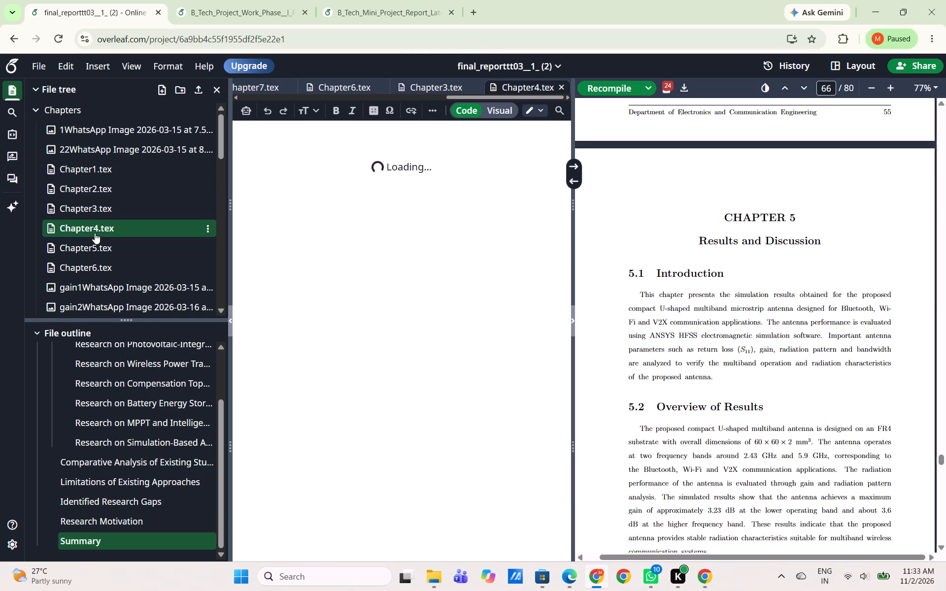
pyautogui.doubleClick(721, 237)
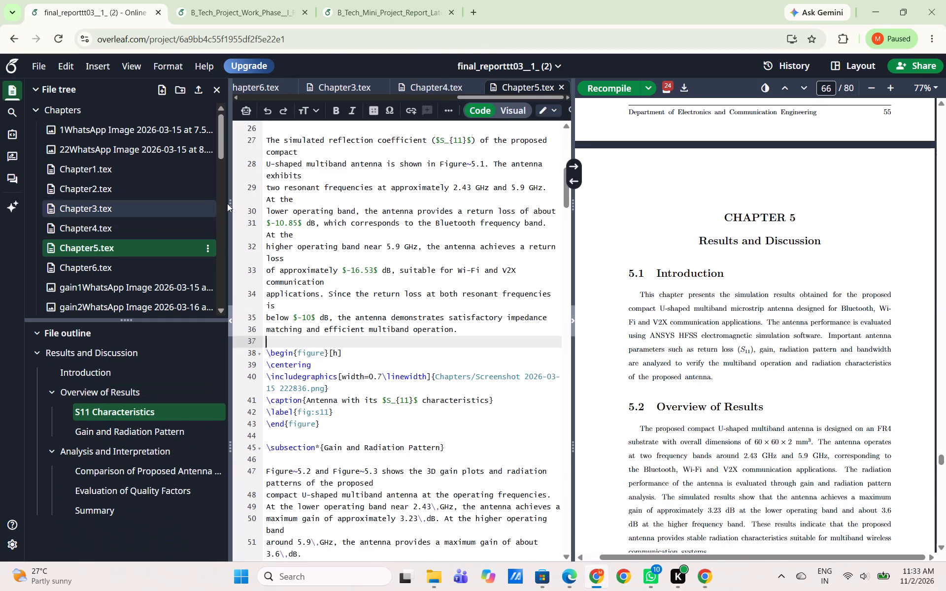
pyautogui.scroll(18, 401, 244)
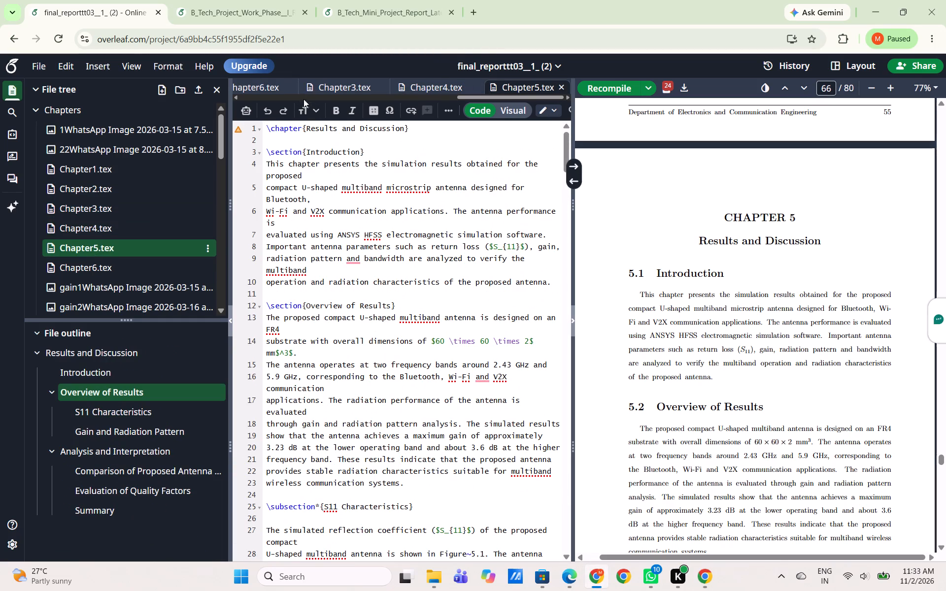
pyautogui.moveTo(264, 125); pyautogui.dragTo(351, 590)
pyautogui.scroll(5, 331, 270)
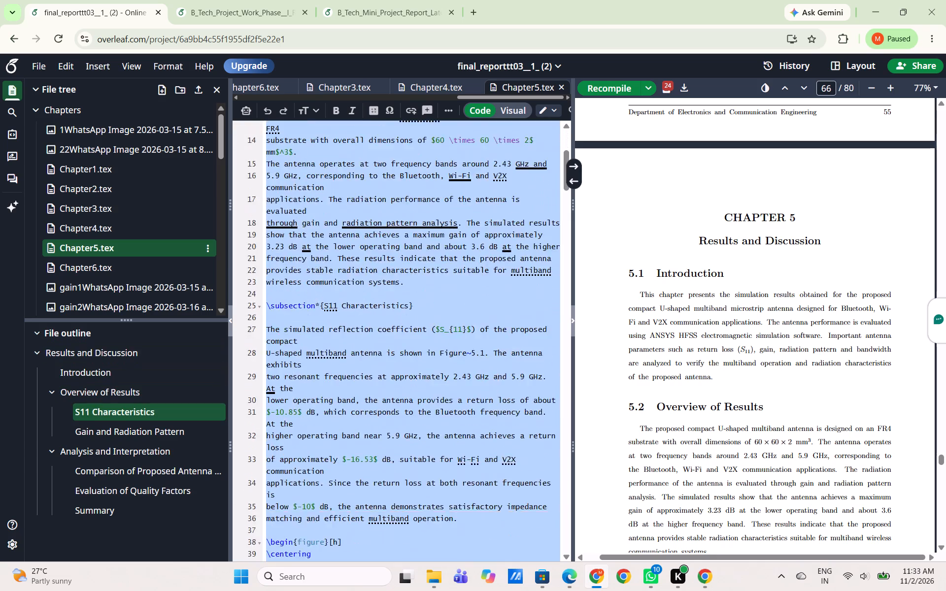
pyautogui.moveTo(351, 590); pyautogui.dragTo(617, 590)
pyautogui.scroll(11, 351, 590)
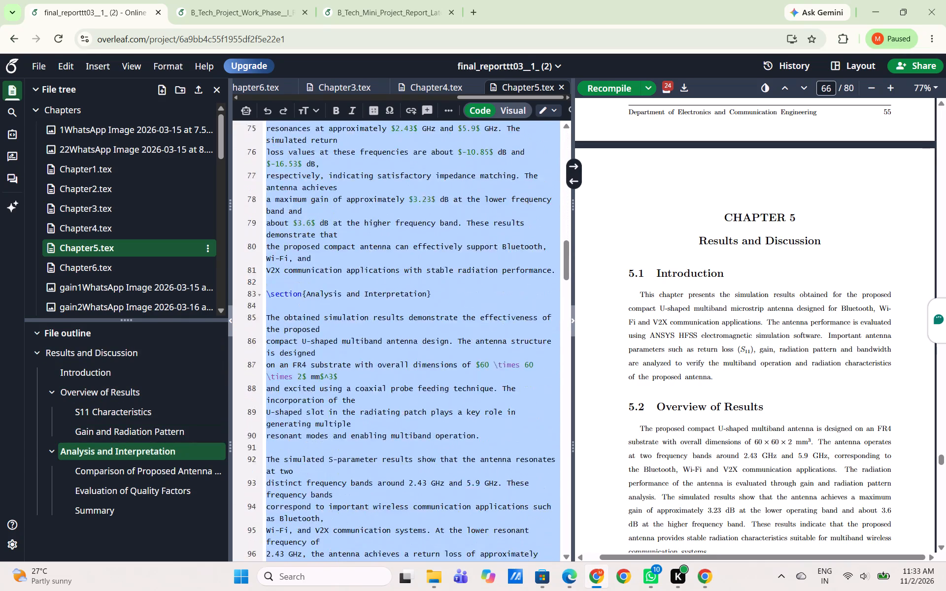
pyautogui.moveTo(617, 590); pyautogui.dragTo(937, 590)
pyautogui.scroll(10, 617, 590)
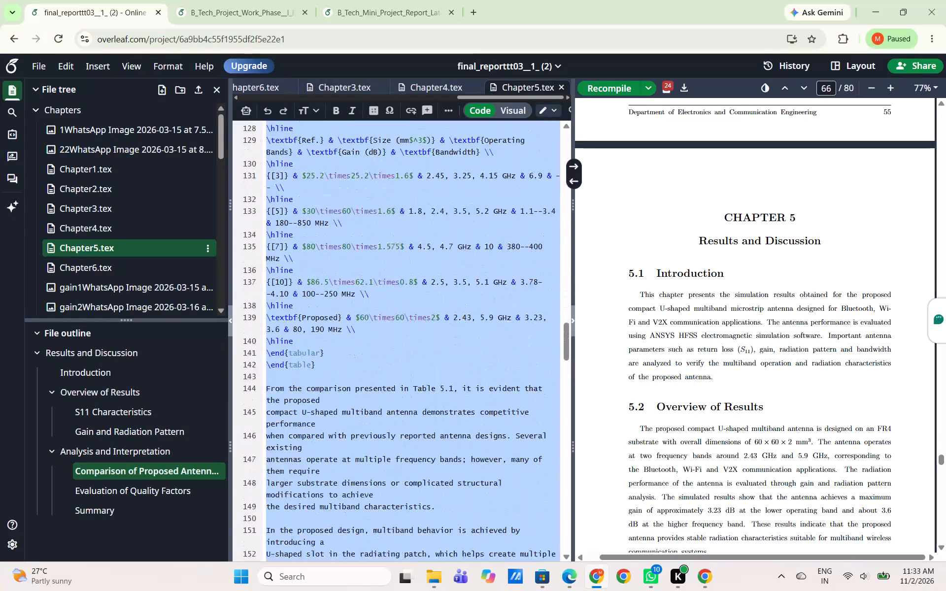
pyautogui.scroll(3, 937, 590)
pyautogui.moveTo(937, 590); pyautogui.dragTo(945, 590)
pyautogui.scroll(11, 945, 590)
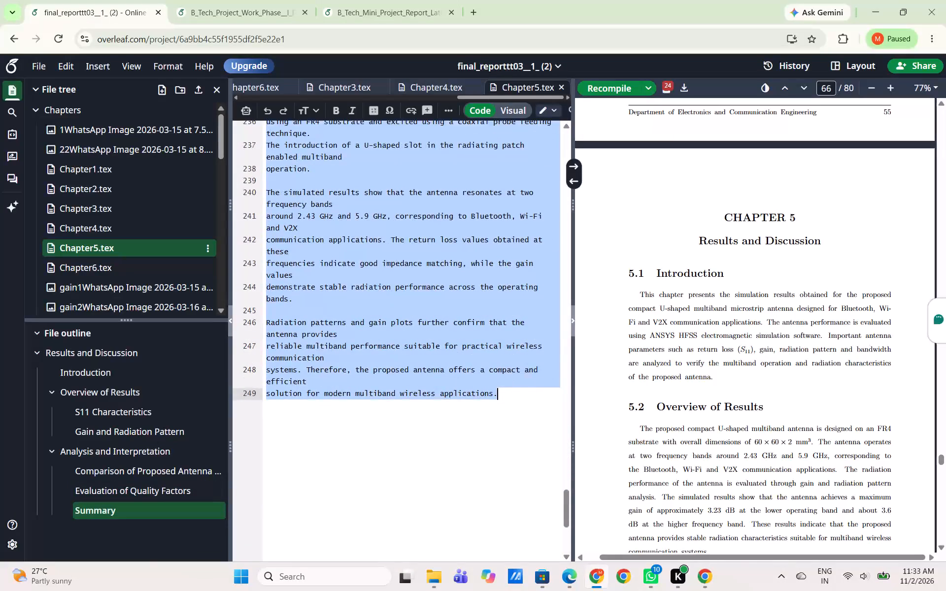
pyautogui.moveTo(945, 590); pyautogui.dragTo(914, 514)
pyautogui.hotkey('ctrl', 'v')
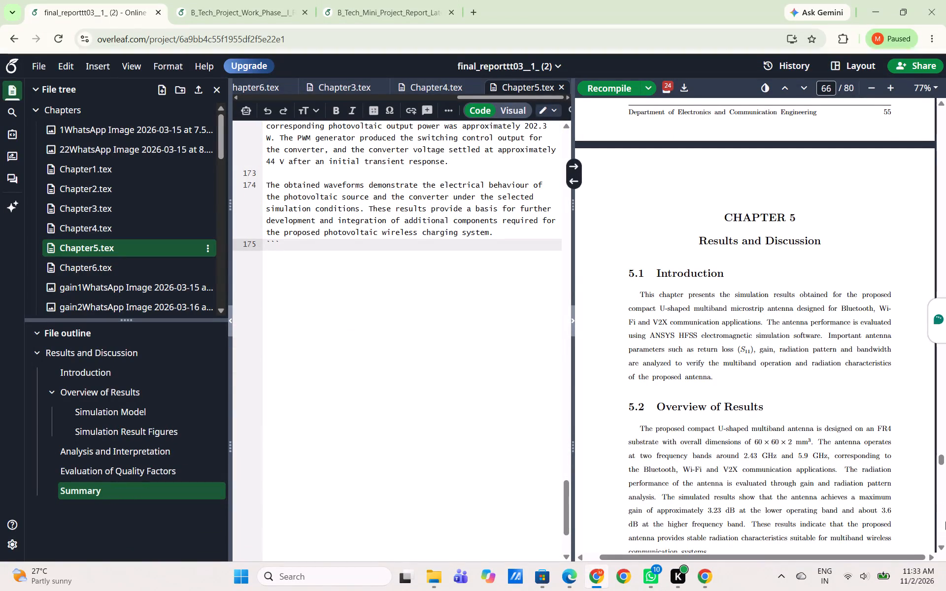
# Recompile the report with the new Chapter 5 code.
pyautogui.scroll(5, 504, 335)
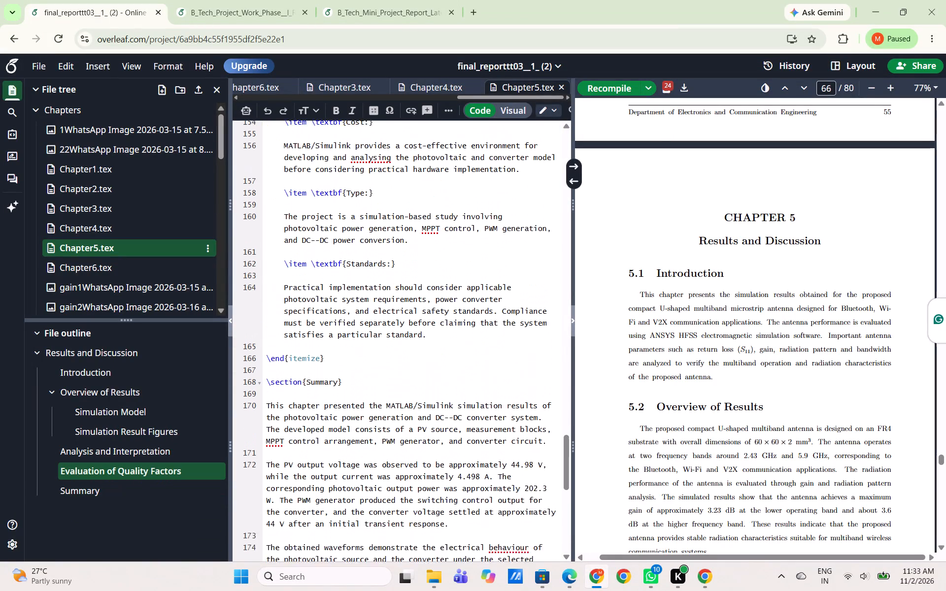
pyautogui.click(610, 92)
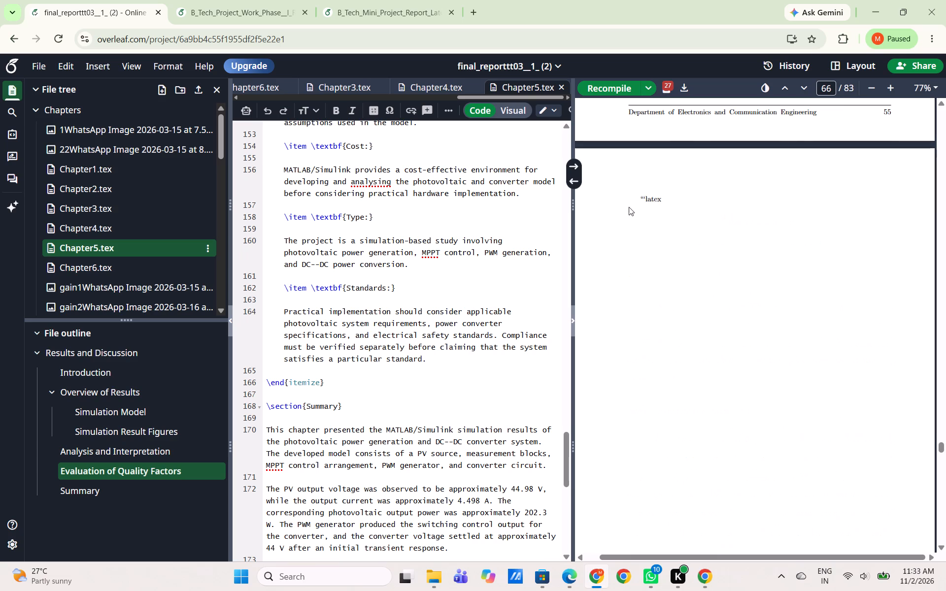
# Delete the stray "```latex" marker from the first line of Chapter5.tex, locating it from the PDF preview.
pyautogui.doubleClick(651, 198)
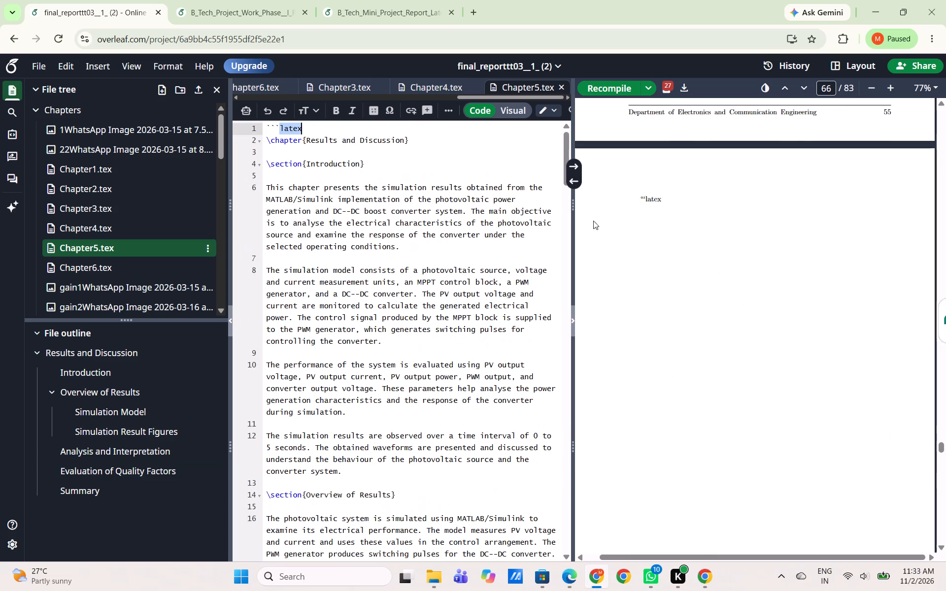
pyautogui.scroll(1, 408, 155)
pyautogui.moveTo(267, 127); pyautogui.dragTo(291, 127)
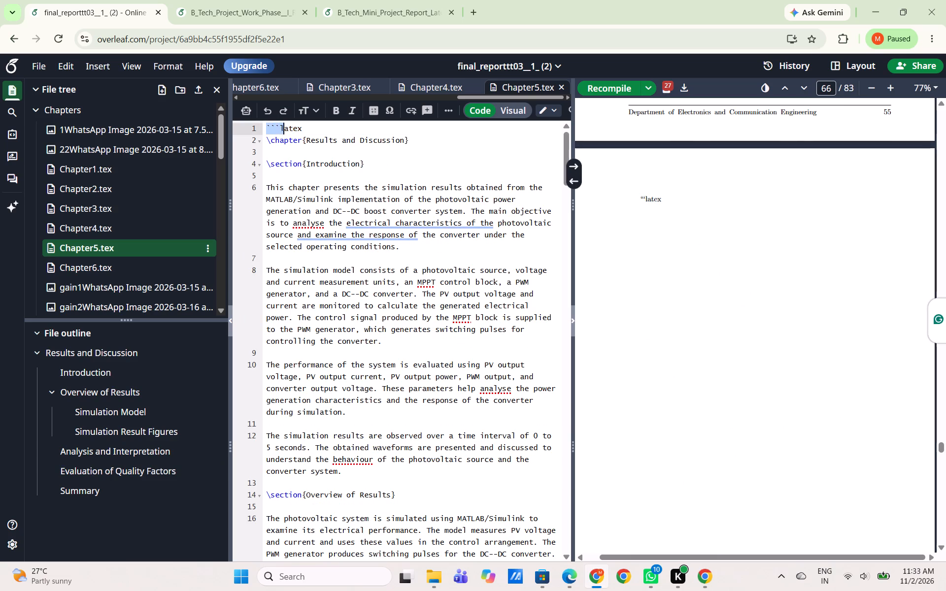
pyautogui.moveTo(291, 127); pyautogui.dragTo(307, 126)
pyautogui.press('BackSpace')
# Delete the closing "```" marker on the last line of Chapter5.tex and recompile the report.
pyautogui.scroll(-4, 276, 288)
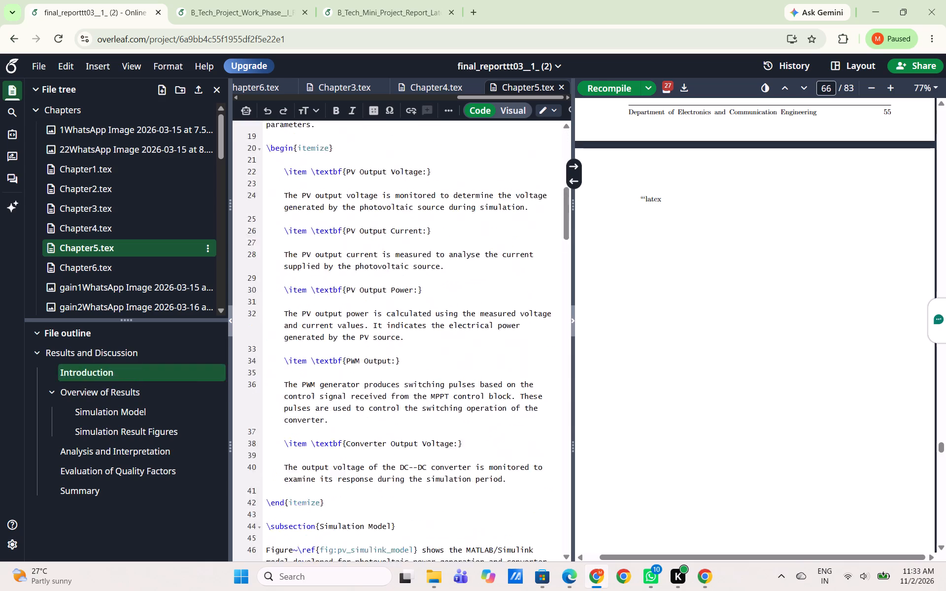
pyautogui.scroll(-19, 276, 288)
pyautogui.scroll(3, 276, 288)
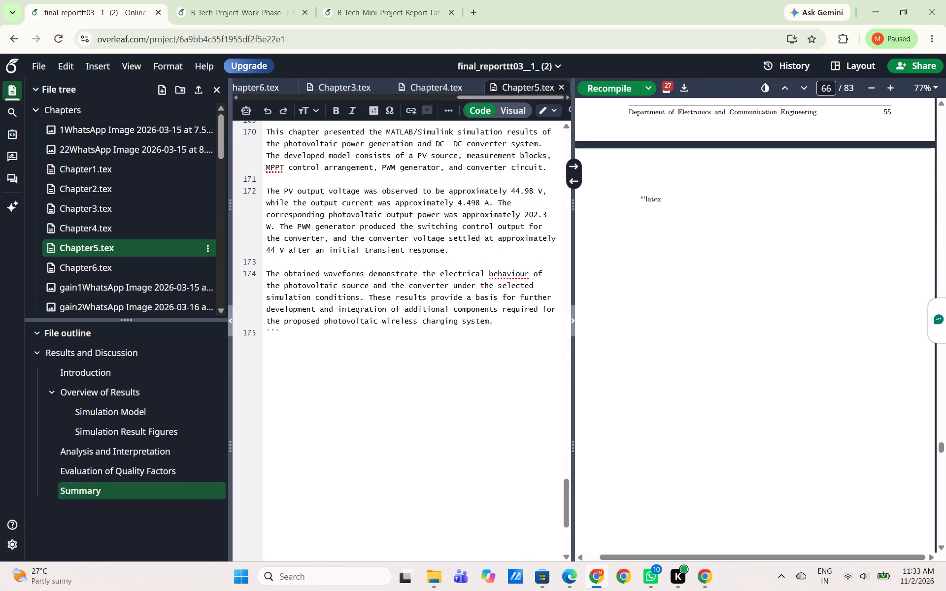
pyautogui.moveTo(266, 332); pyautogui.dragTo(285, 331)
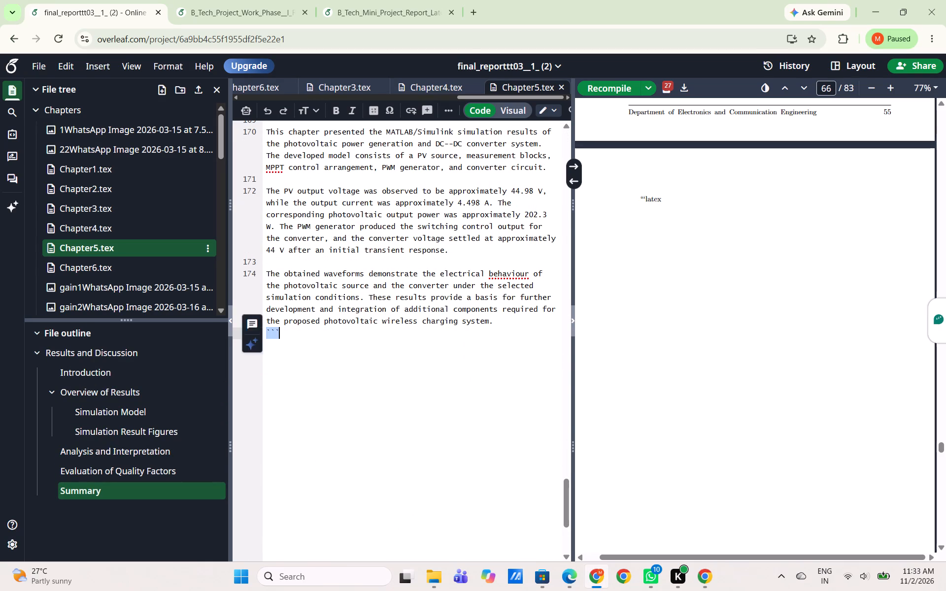
pyautogui.press('BackSpace')
pyautogui.click(600, 90)
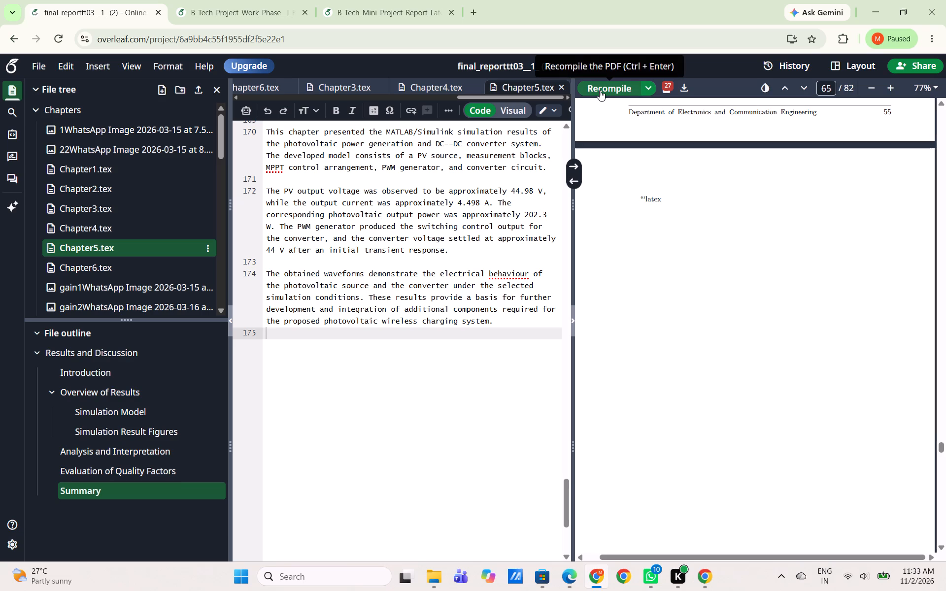
# Check the compiled Chapter 5 pages from the introduction through the simulation model and simulation result figures.
pyautogui.scroll(-4, 716, 353)
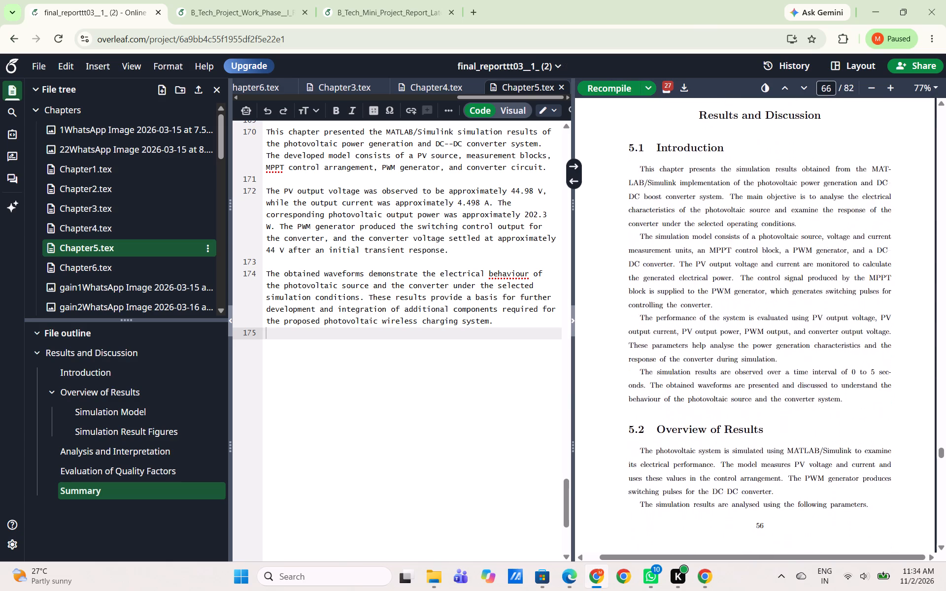
pyautogui.scroll(-6, 716, 353)
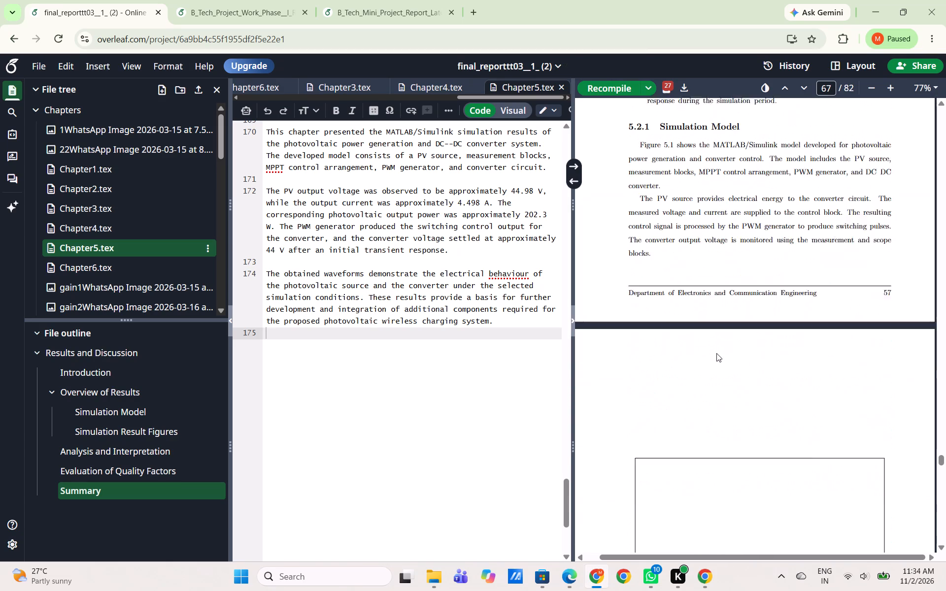
pyautogui.scroll(-3, 716, 353)
pyautogui.scroll(1, 716, 353)
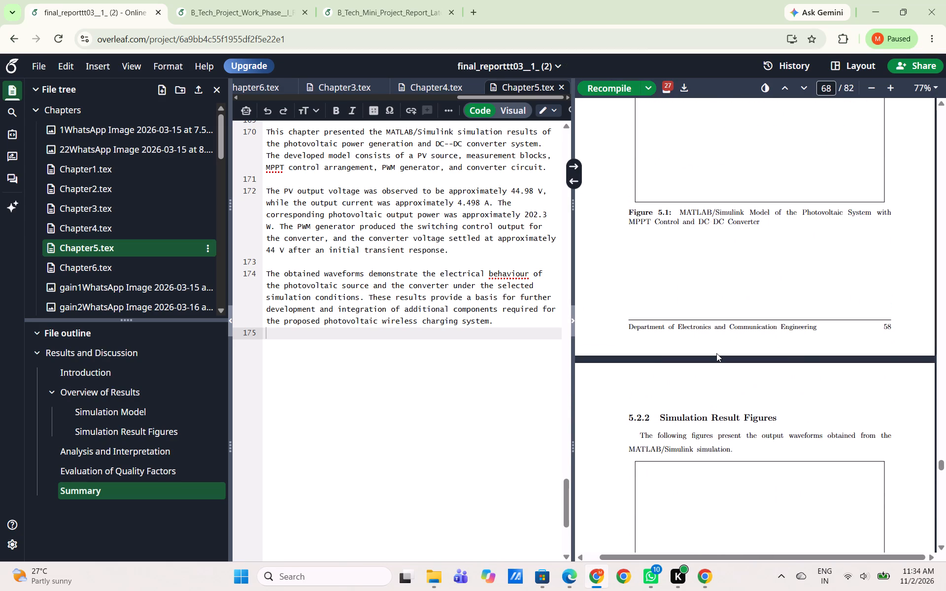
pyautogui.scroll(1, 716, 353)
pyautogui.scroll(-3, 716, 353)
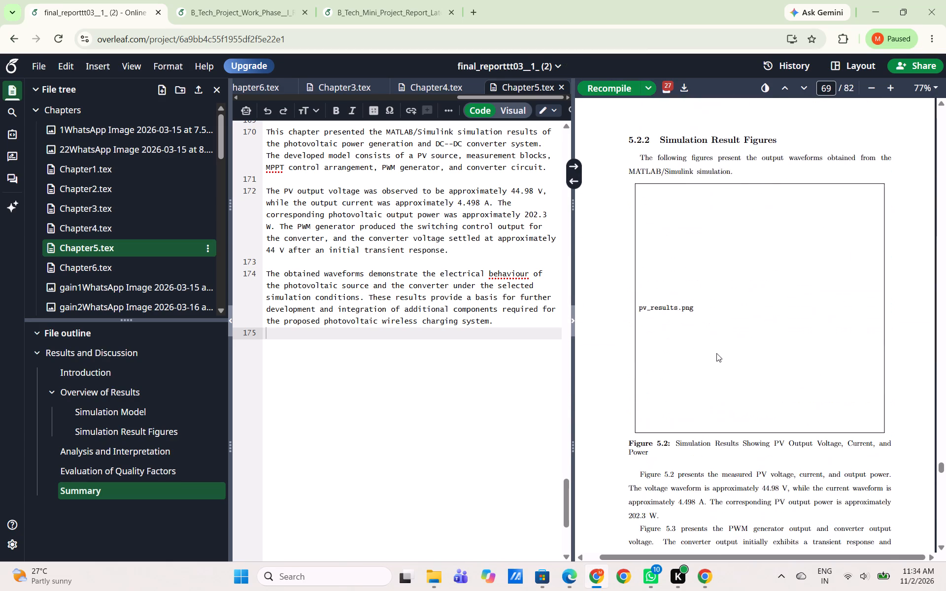
pyautogui.scroll(-1, 716, 353)
pyautogui.scroll(8, 716, 353)
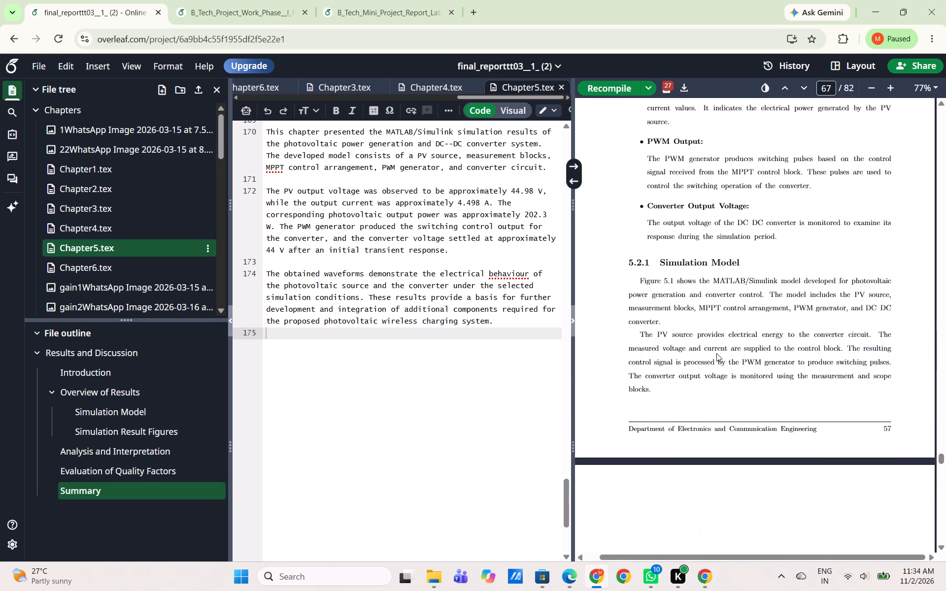
# Review the rest of compiled Chapter 5, including the analysis and quality factors, and the start of Chapter 6 in the PDF.
pyautogui.scroll(-15, 716, 353)
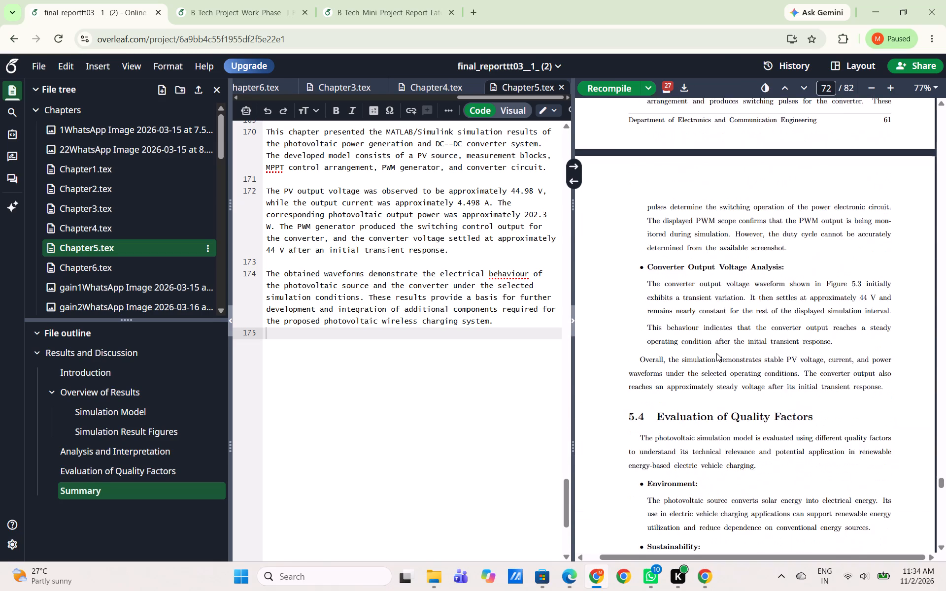
pyautogui.scroll(-8, 716, 353)
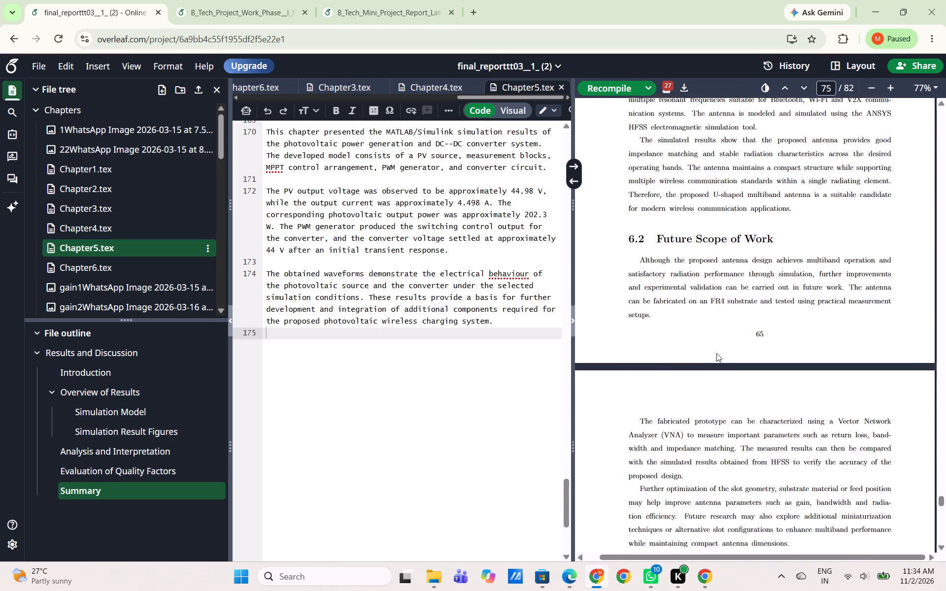
pyautogui.scroll(9, 716, 353)
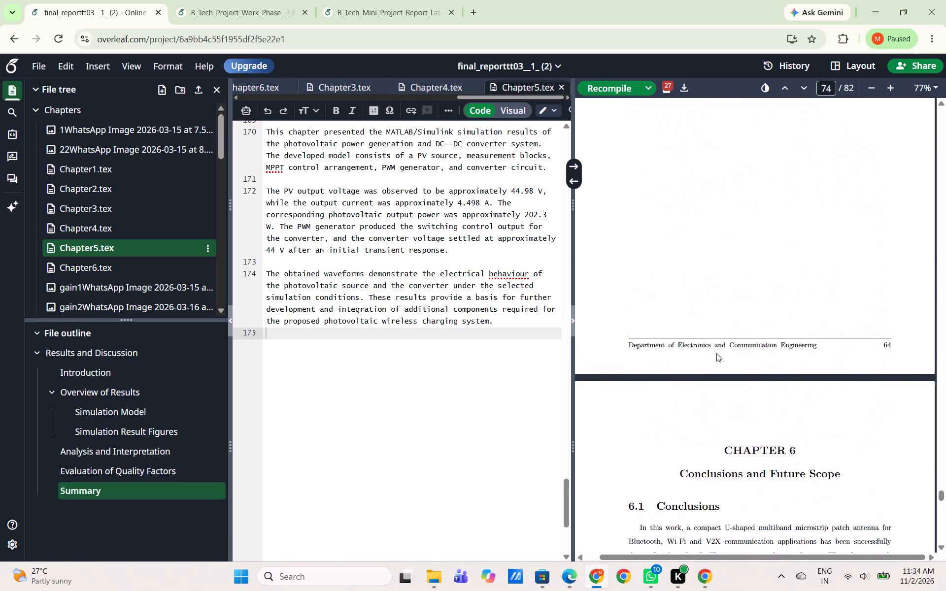
pyautogui.scroll(5, 716, 353)
pyautogui.scroll(-4, 716, 353)
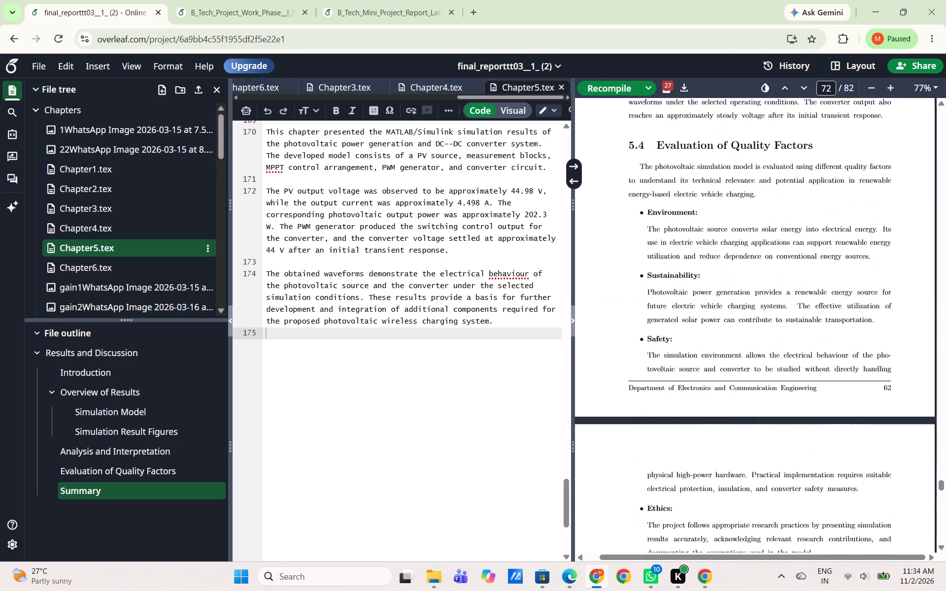
# Review the compiled Chapter 5 pages again, from the Summary and start of Chapter 6 back to the simulation model and result figures.
pyautogui.scroll(-13, 716, 353)
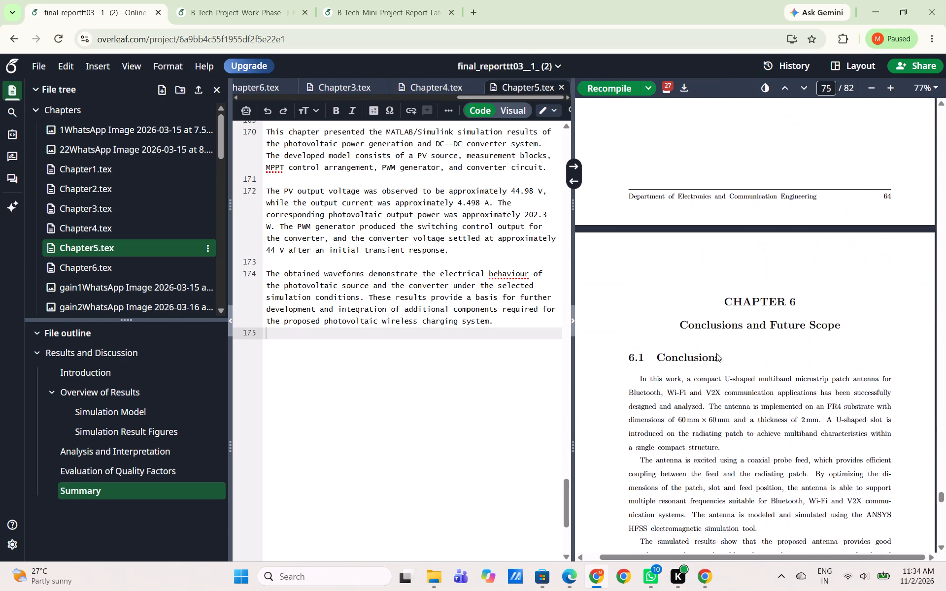
pyautogui.scroll(-1, 716, 353)
pyautogui.scroll(7, 716, 353)
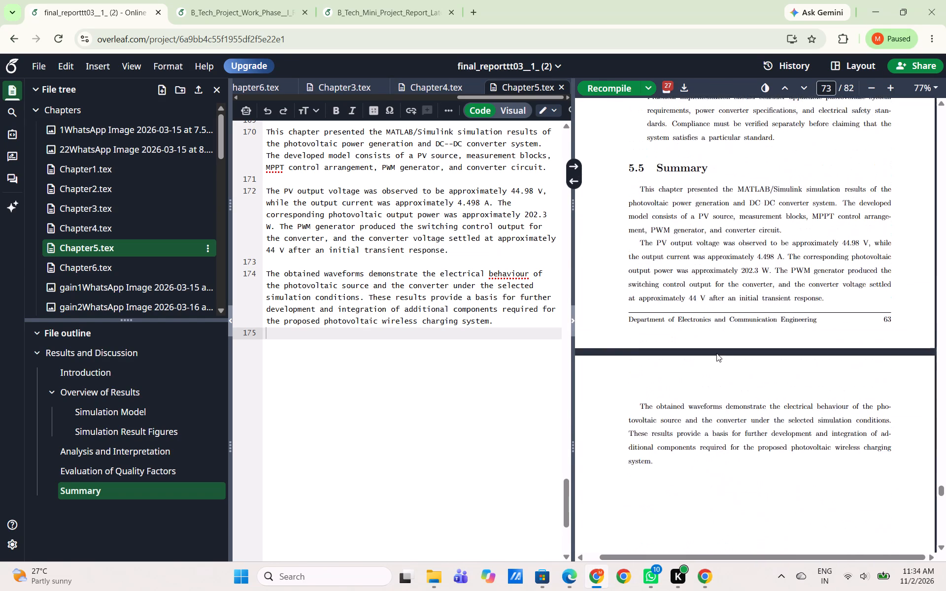
pyautogui.scroll(8, 716, 353)
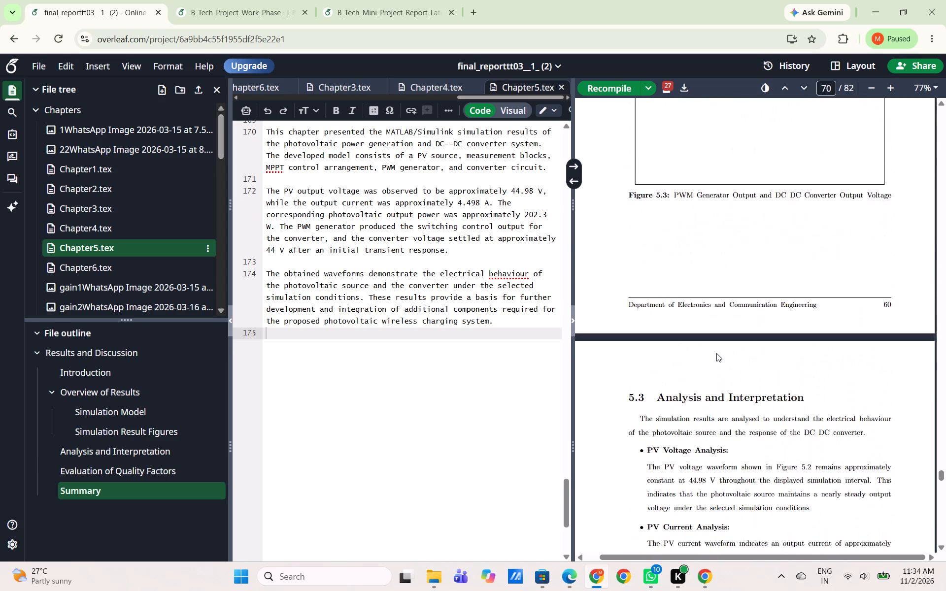
pyautogui.scroll(3, 716, 353)
pyautogui.scroll(-1, 716, 353)
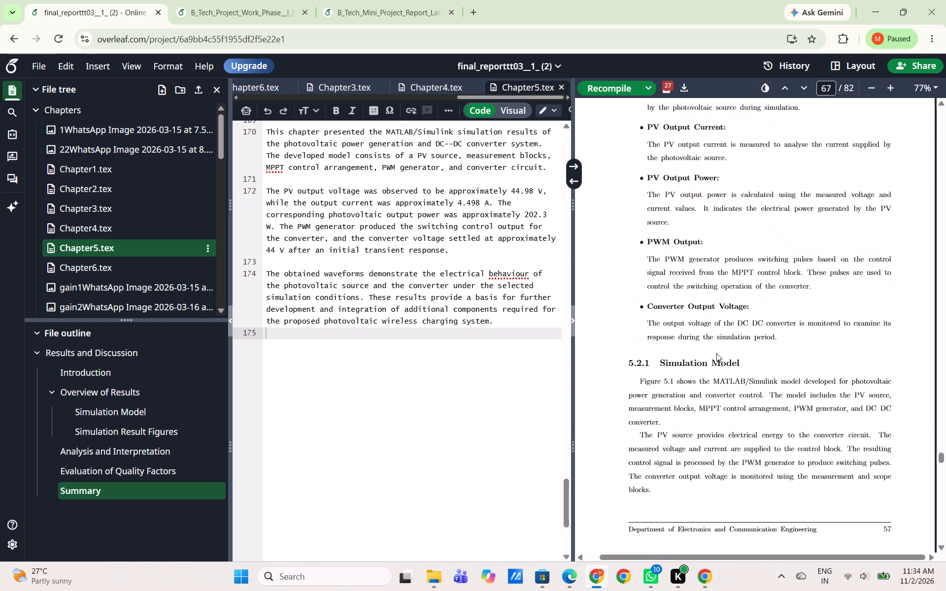
pyautogui.scroll(-1, 716, 353)
pyautogui.scroll(2, 716, 353)
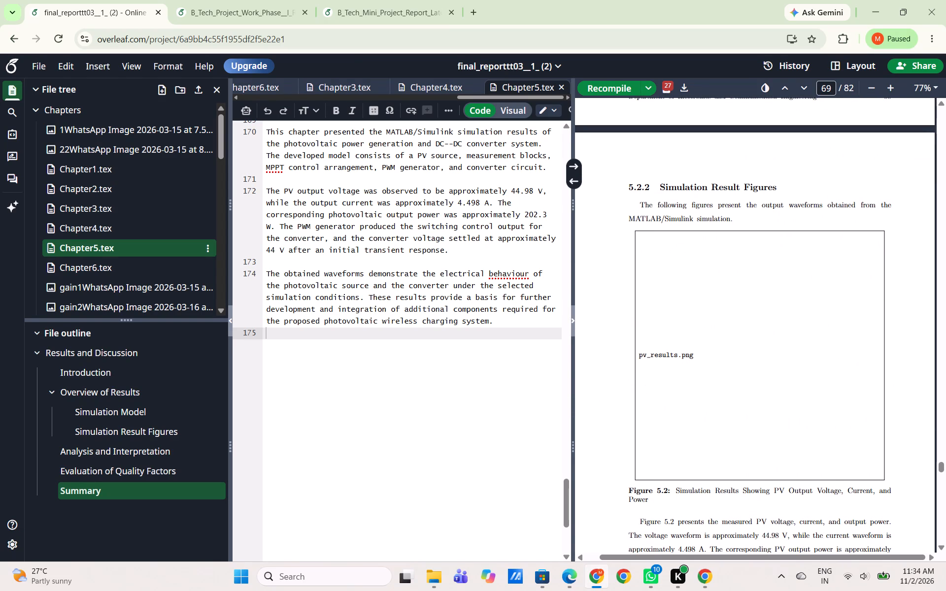
# Capture a screenshot of section 5.2.2 Simulation Result Figures in the PDF, including the pv_results.png placeholder box and its caption.
pyautogui.press('Print')
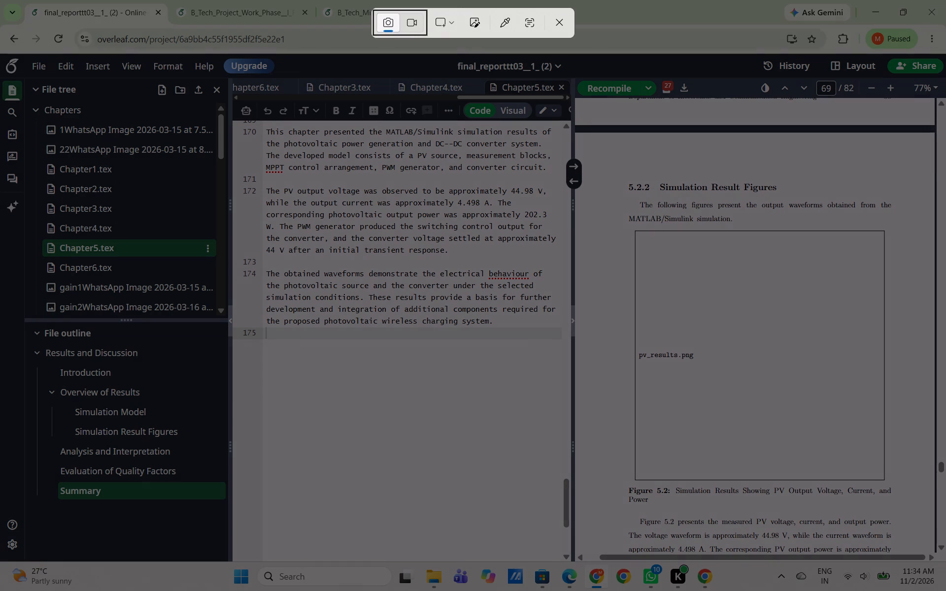
pyautogui.moveTo(599, 184); pyautogui.dragTo(703, 367)
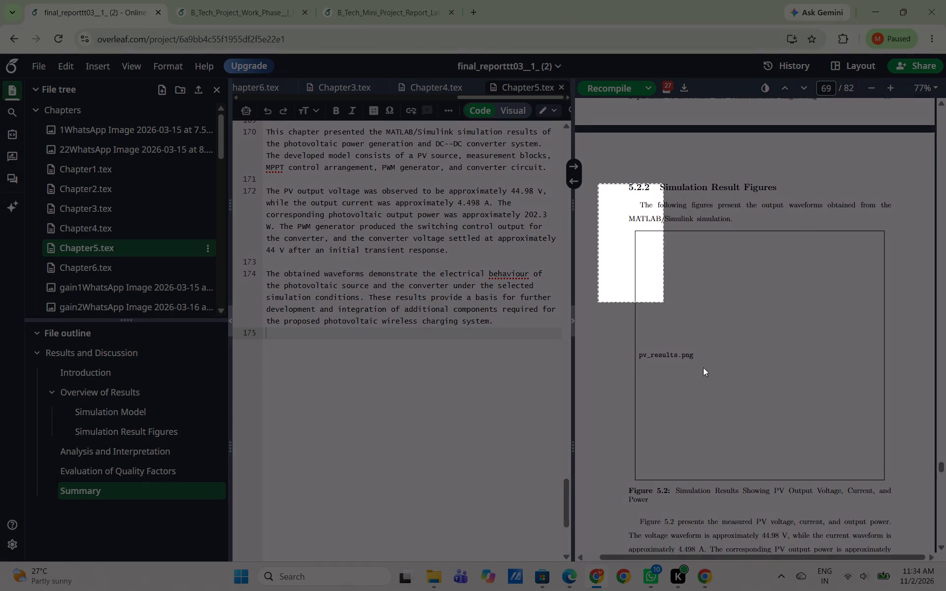
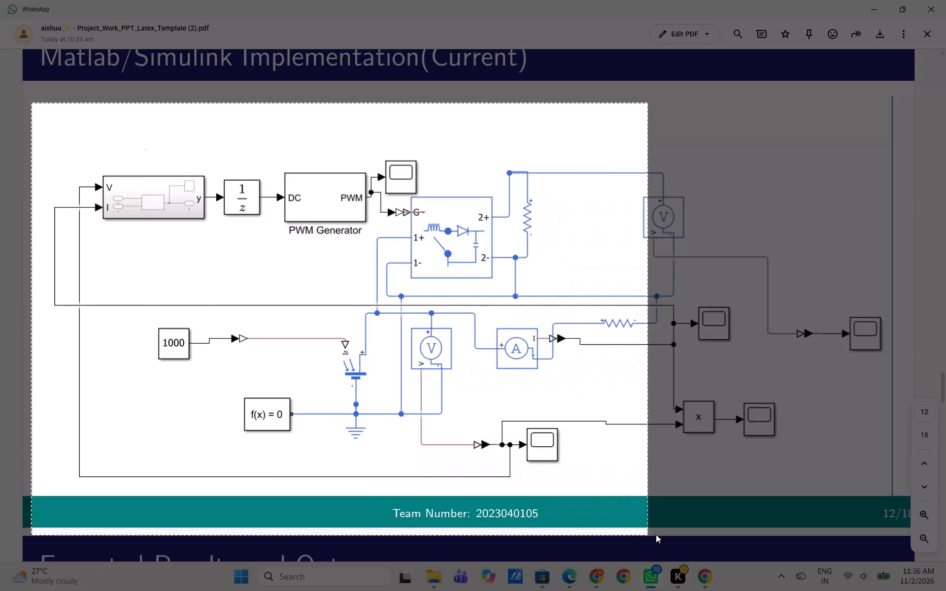
# Capture a screenshot of the whole Matlab/Simulink Implementation (Current) circuit diagram on slide 12, excluding the team-number footer.
pyautogui.hscroll(1, 811, 493)
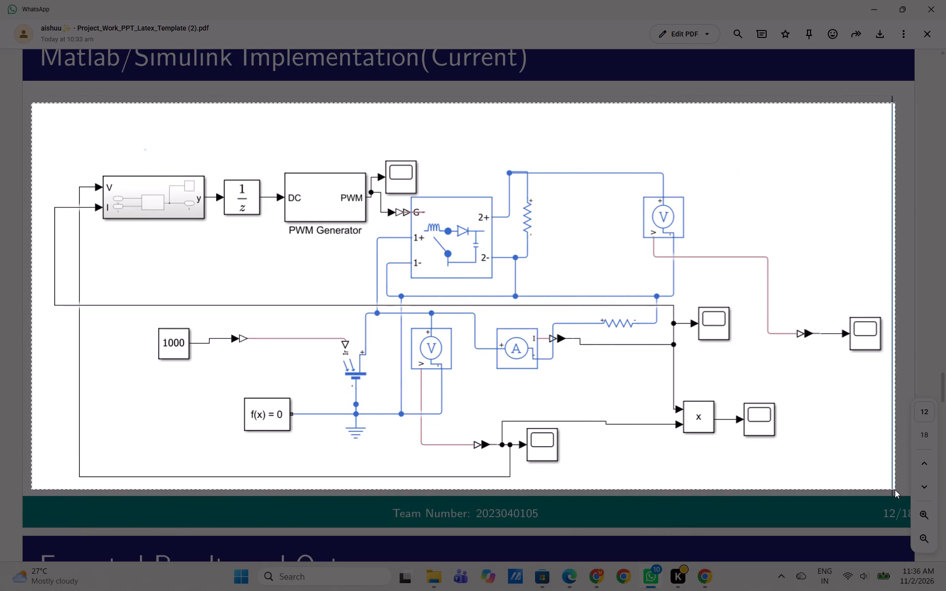
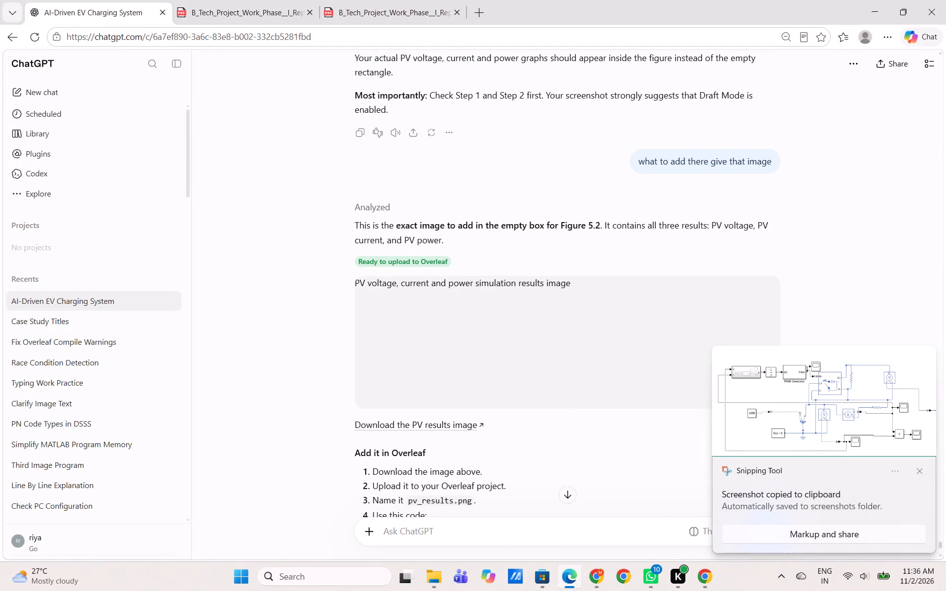
# In the Overleaf report's Chapter5.tex, locate the Figure 5.2 source and add blank lines after the Simulation Result Figures introductory sentence.
pyautogui.click(590, 571)
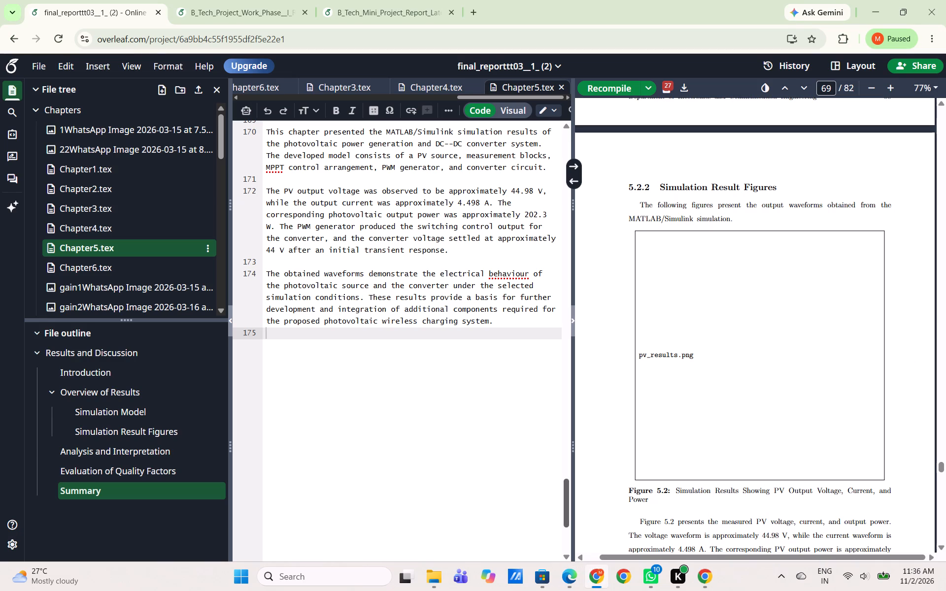
pyautogui.tripleClick(685, 492)
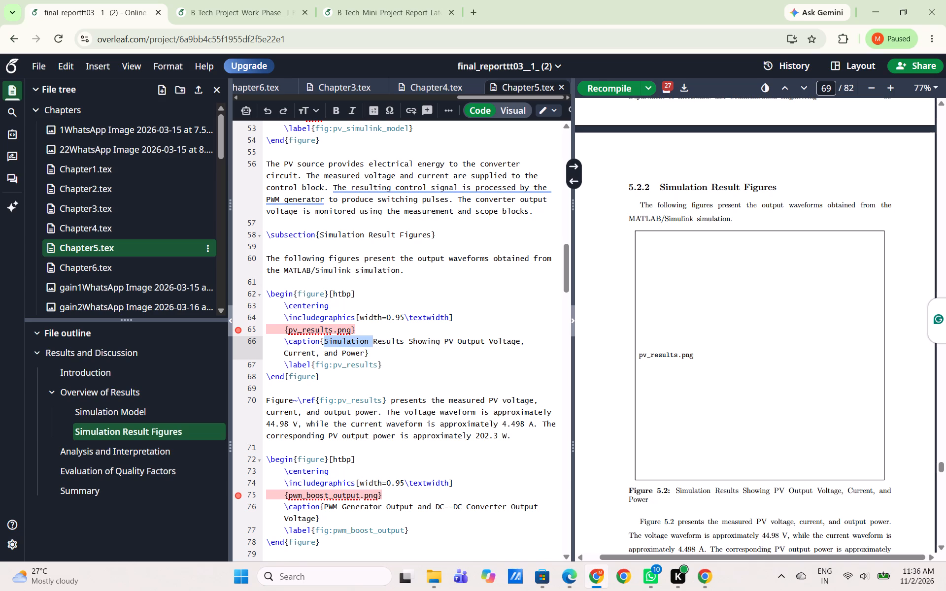
pyautogui.click(409, 273)
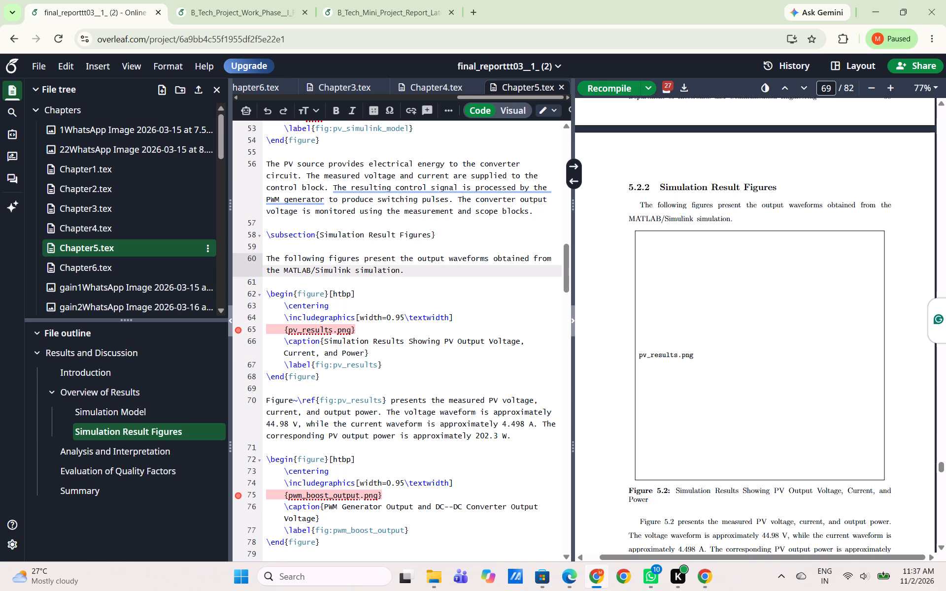
pyautogui.hotkey('shift', 'Return')
pyautogui.hotkey('shift', 'Return')
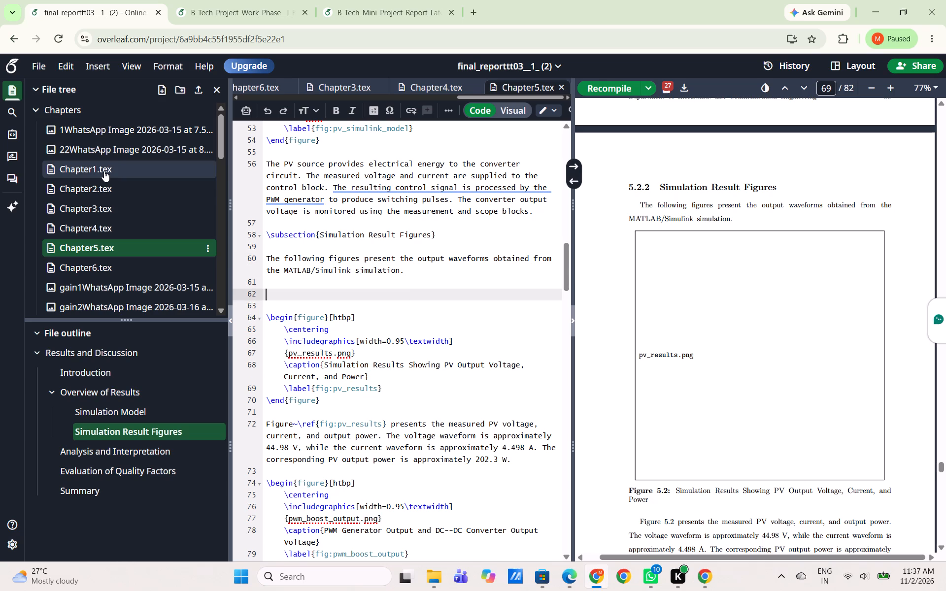
# Upload Screenshot 2026-11-02 113641.png from the Pictures > Screenshots folder into the project's Chapters folder.
pyautogui.click(194, 97)
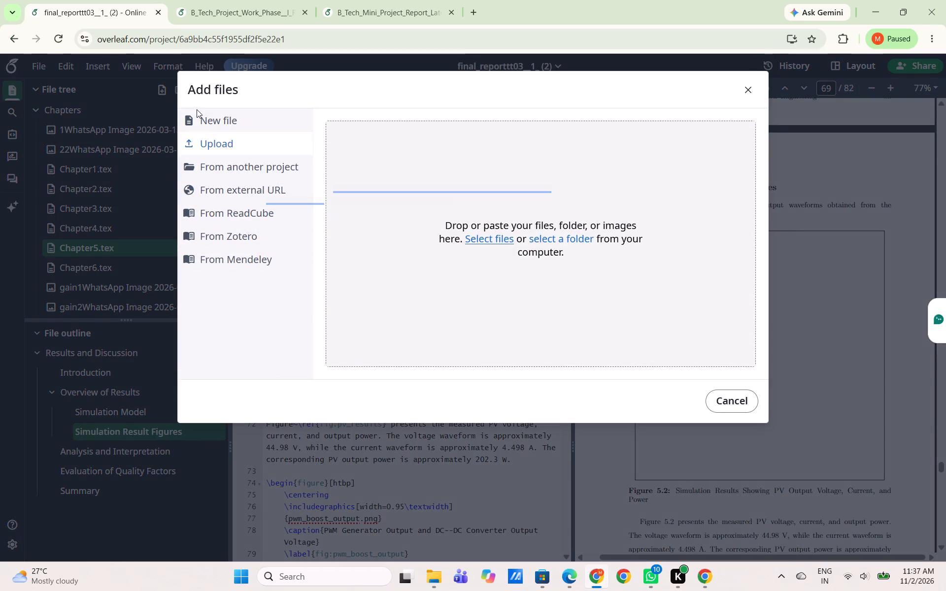
pyautogui.click(476, 238)
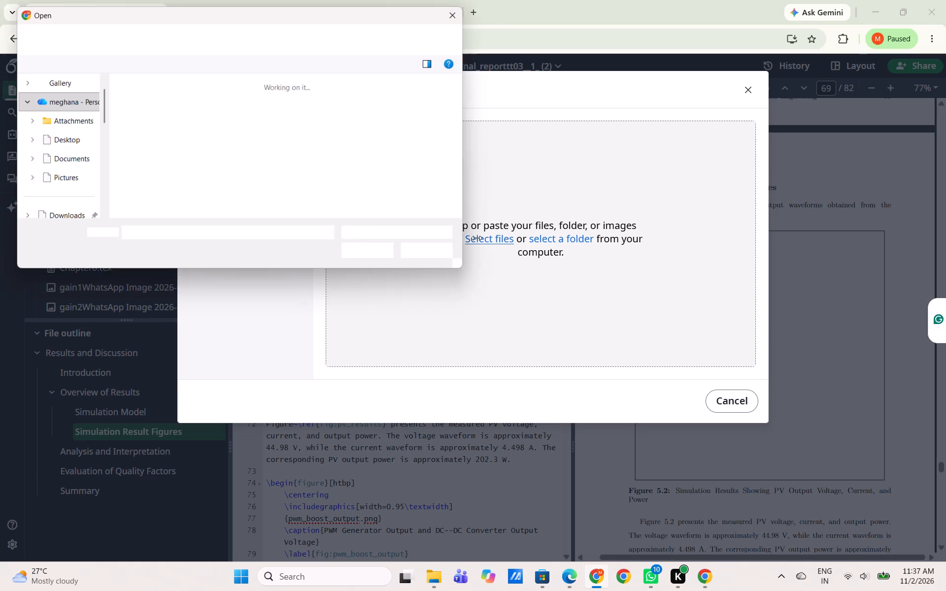
pyautogui.scroll(-1, 89, 154)
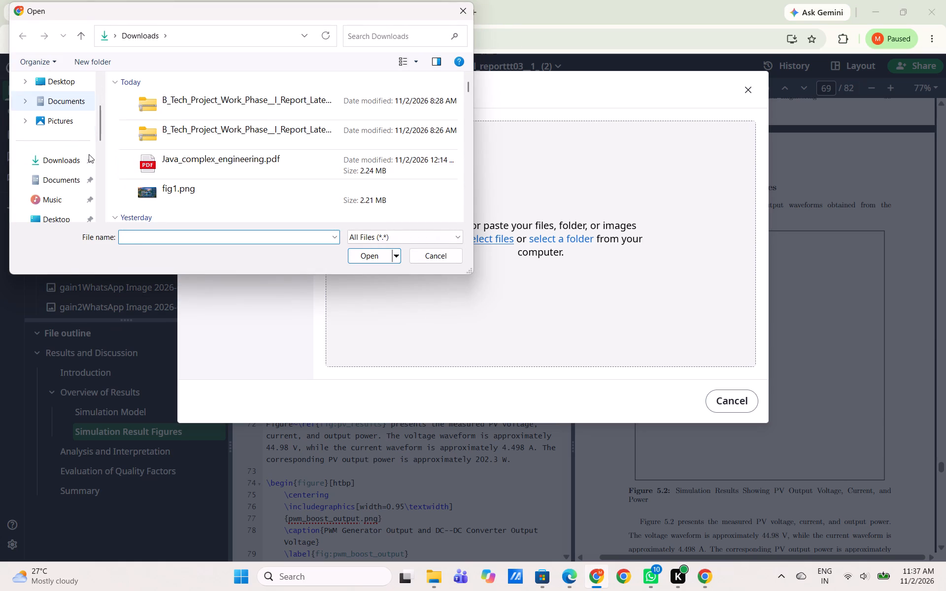
pyautogui.scroll(-3, 89, 154)
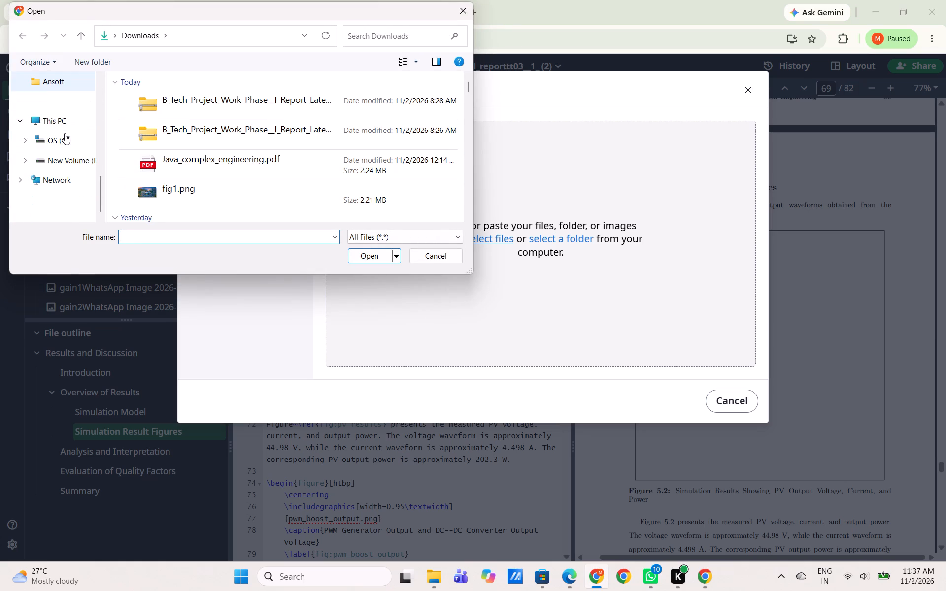
pyautogui.scroll(3, 63, 164)
pyautogui.scroll(1, 54, 111)
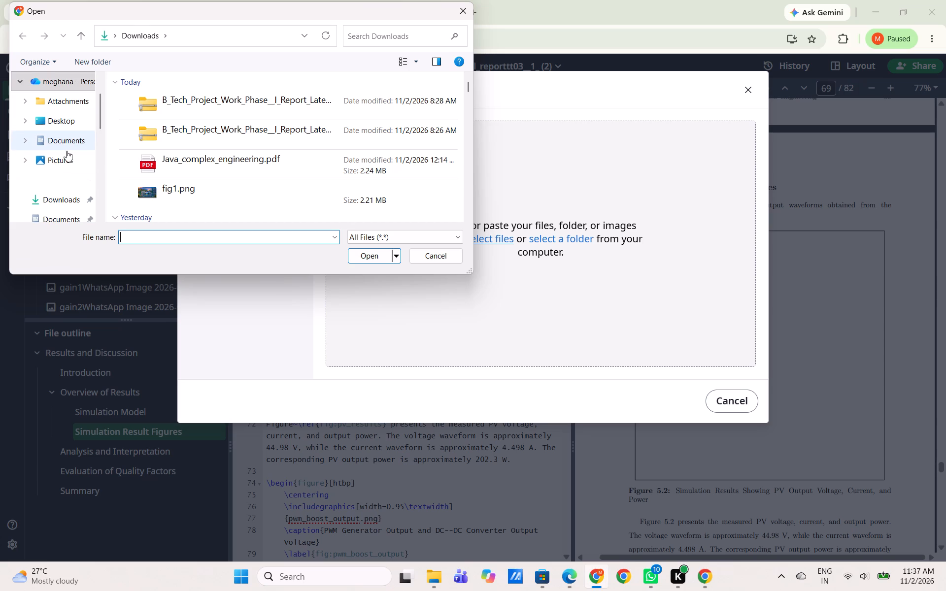
pyautogui.click(67, 155)
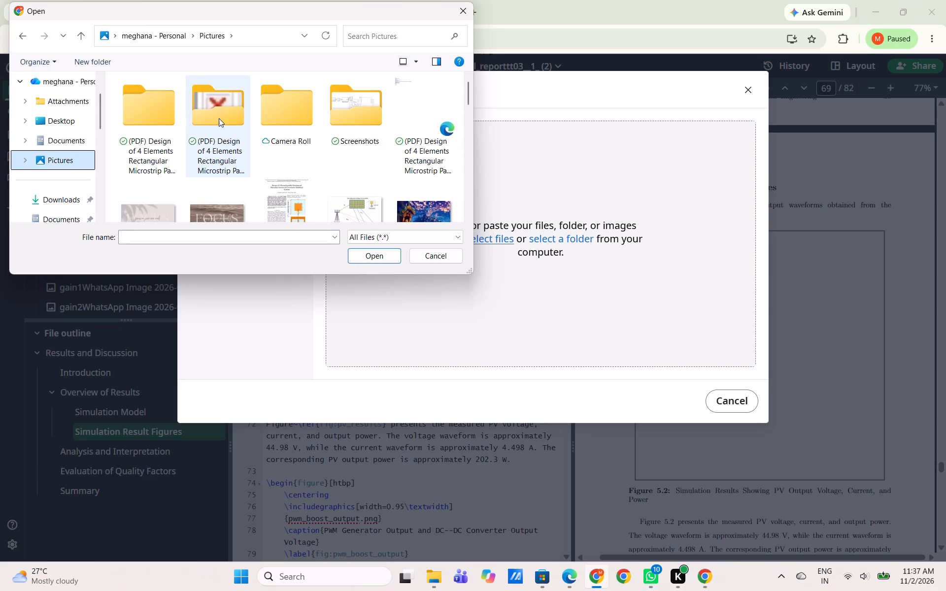
pyautogui.doubleClick(359, 106)
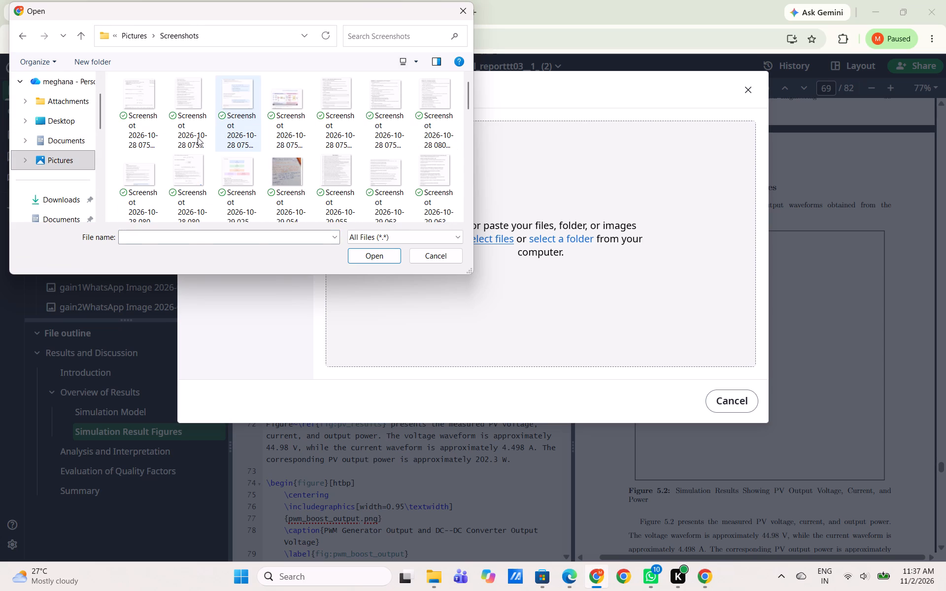
pyautogui.moveTo(468, 89); pyautogui.dragTo(463, 204)
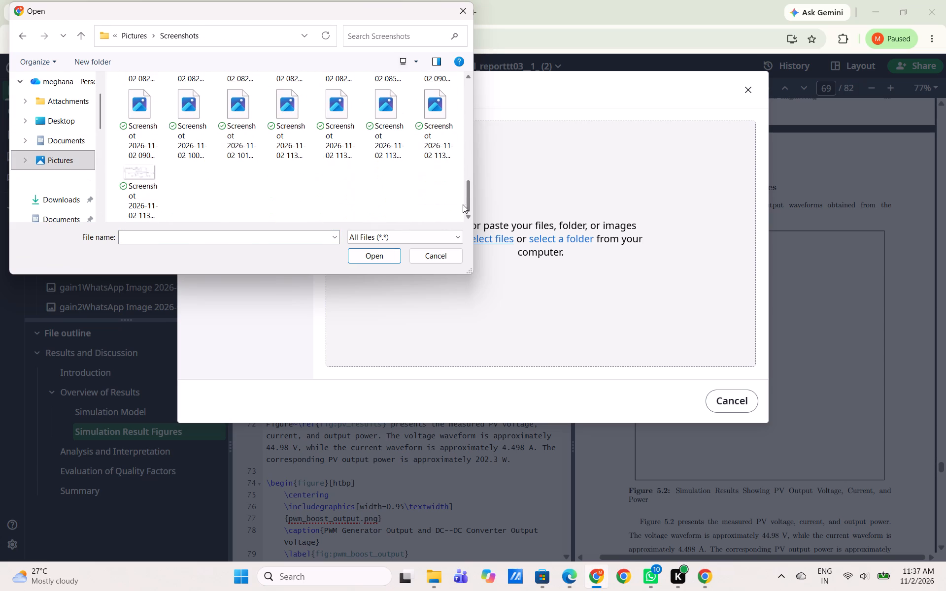
pyautogui.moveTo(463, 204); pyautogui.dragTo(462, 205)
pyautogui.click(152, 184)
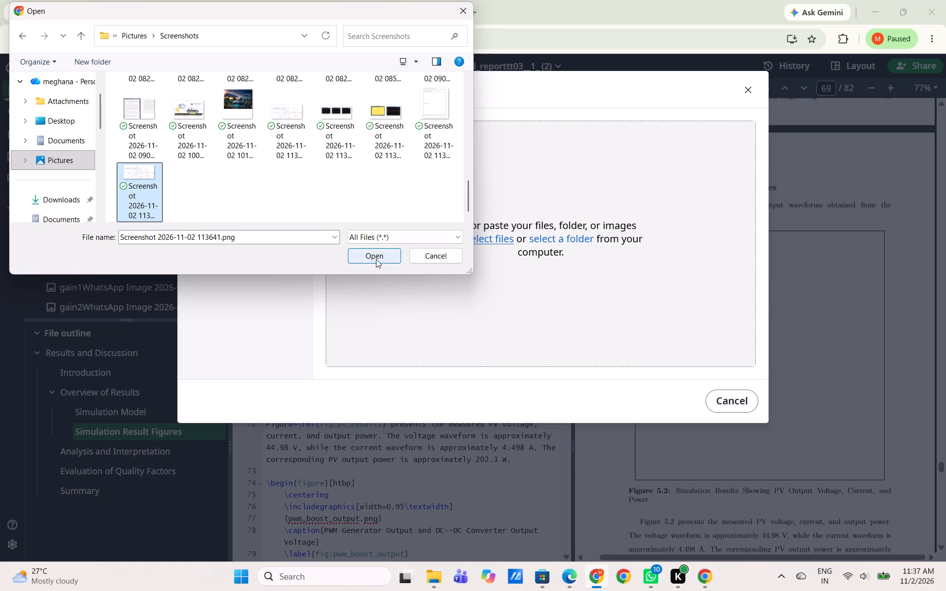
pyautogui.click(376, 259)
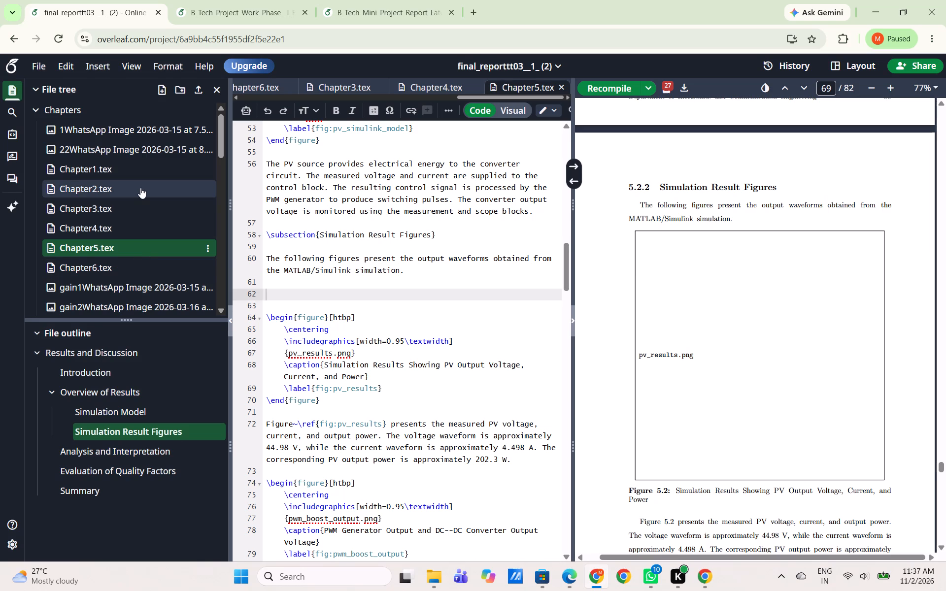
# Look through the project's files and the computer's Screenshots folder to identify the newest Simulink diagram capture by name.
pyautogui.scroll(3, 140, 188)
pyautogui.scroll(-4, 140, 188)
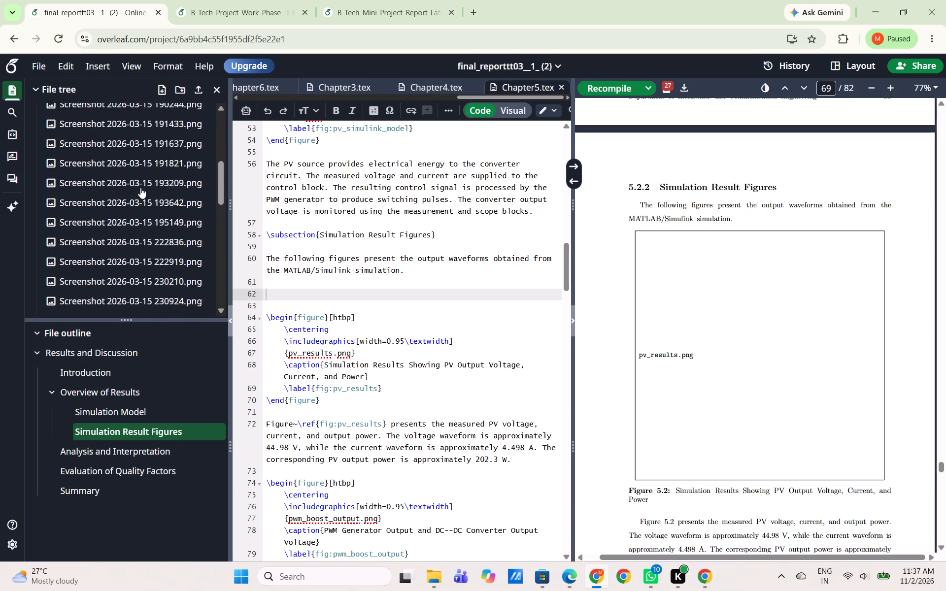
pyautogui.scroll(-5, 140, 188)
pyautogui.scroll(8, 140, 188)
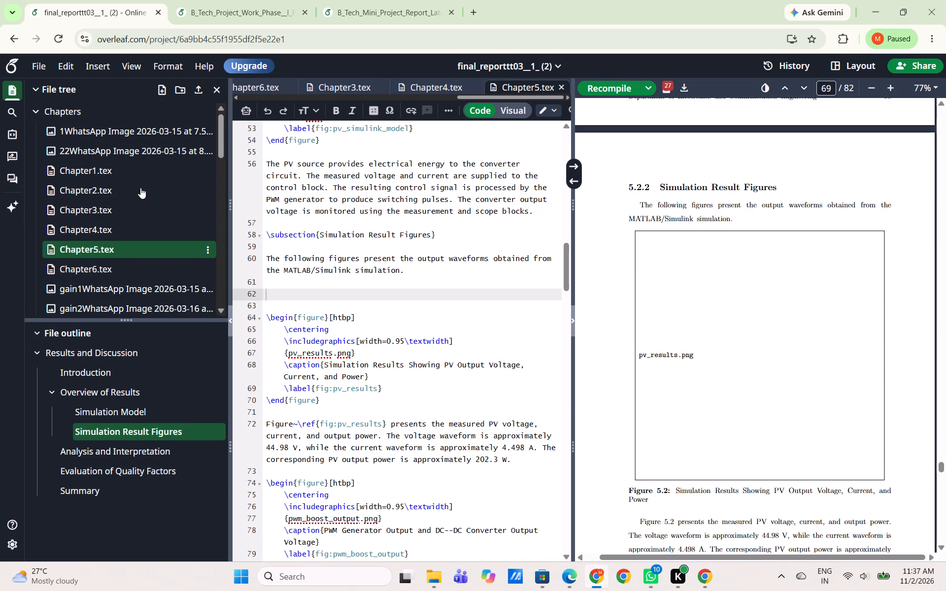
pyautogui.click(431, 590)
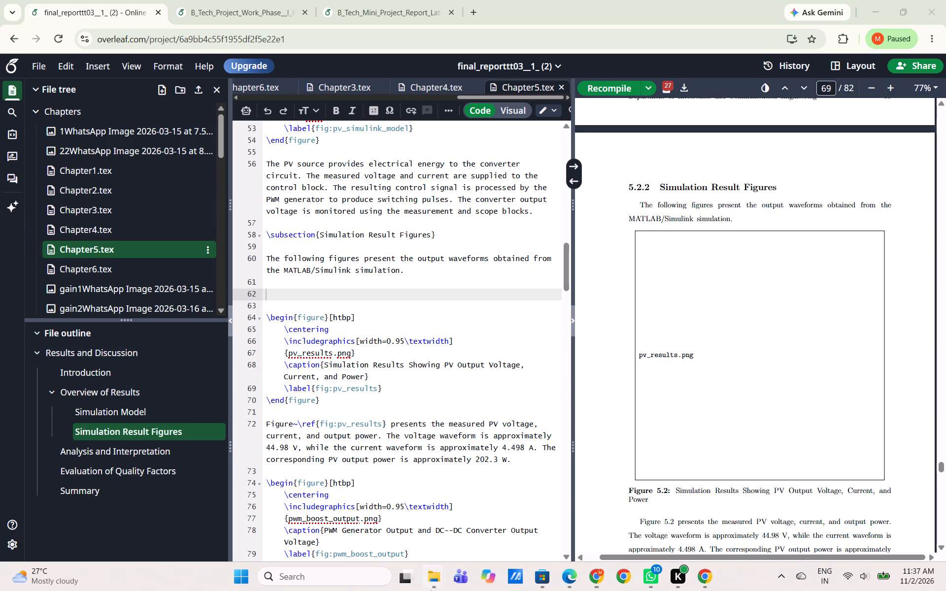
pyautogui.click(372, 542)
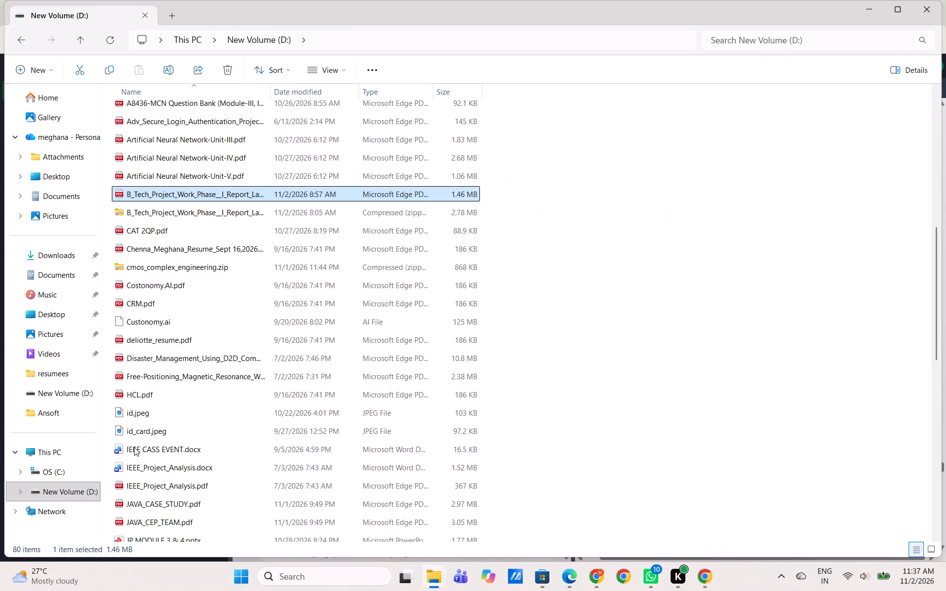
pyautogui.click(65, 336)
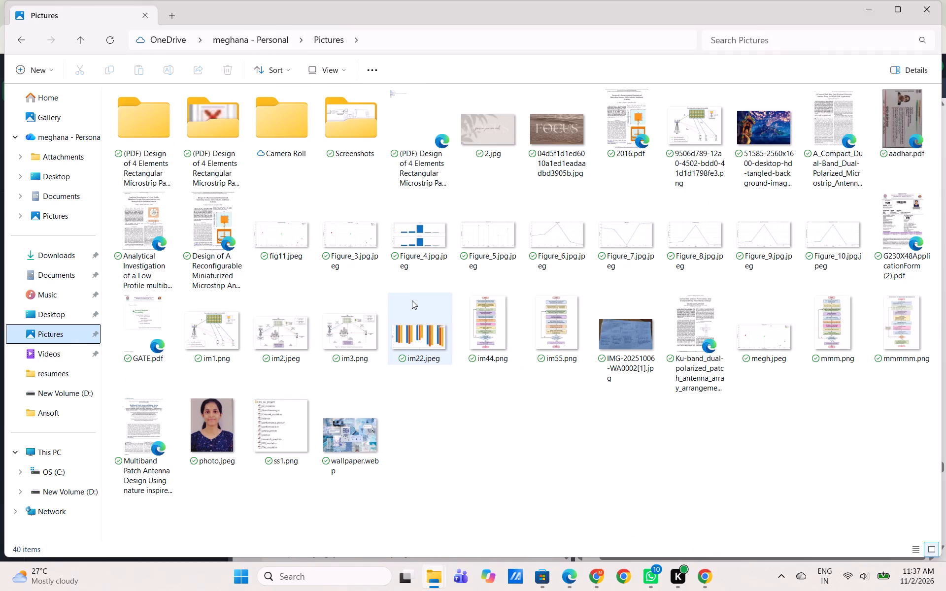
pyautogui.doubleClick(347, 142)
pyautogui.scroll(-5, 326, 441)
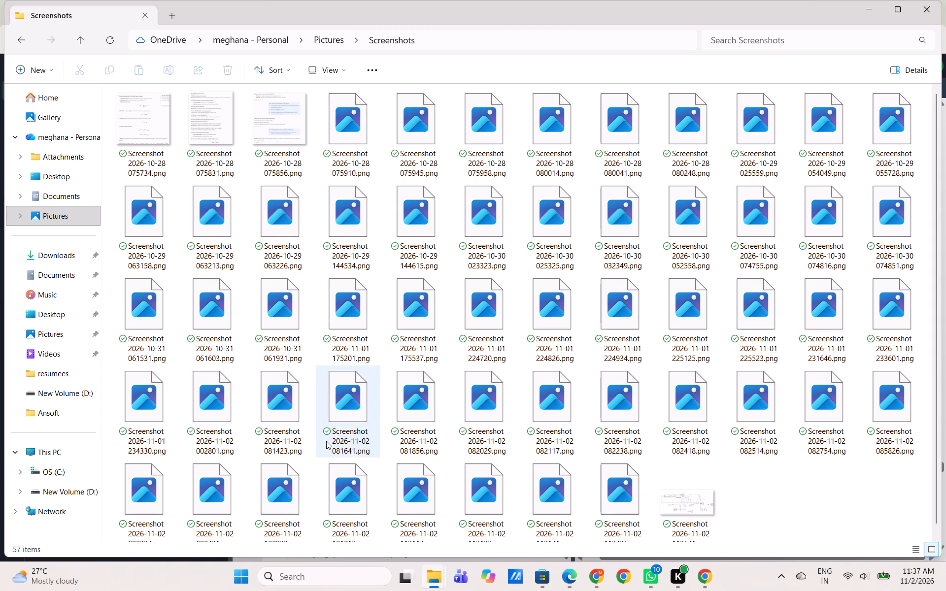
pyautogui.scroll(-4, 326, 441)
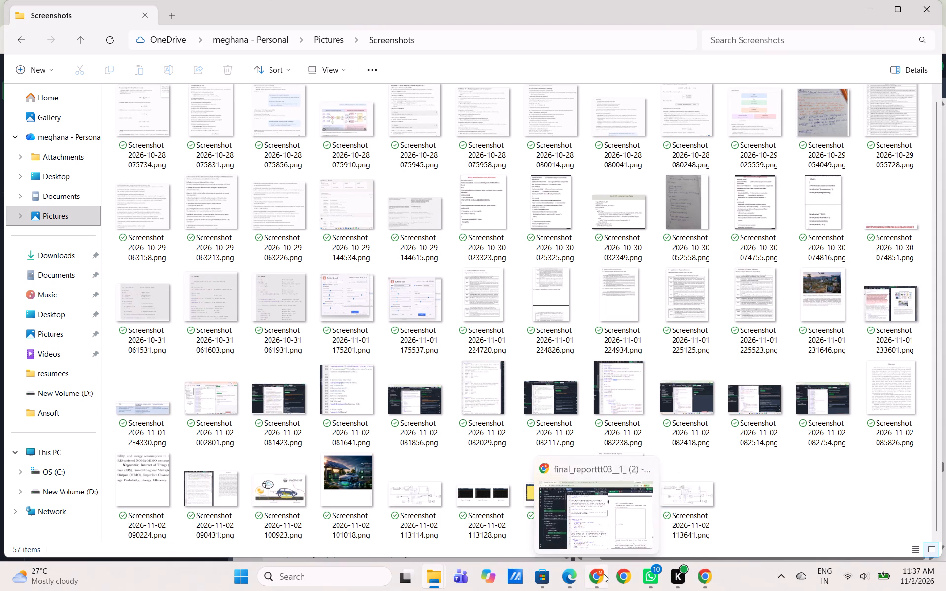
pyautogui.click(621, 478)
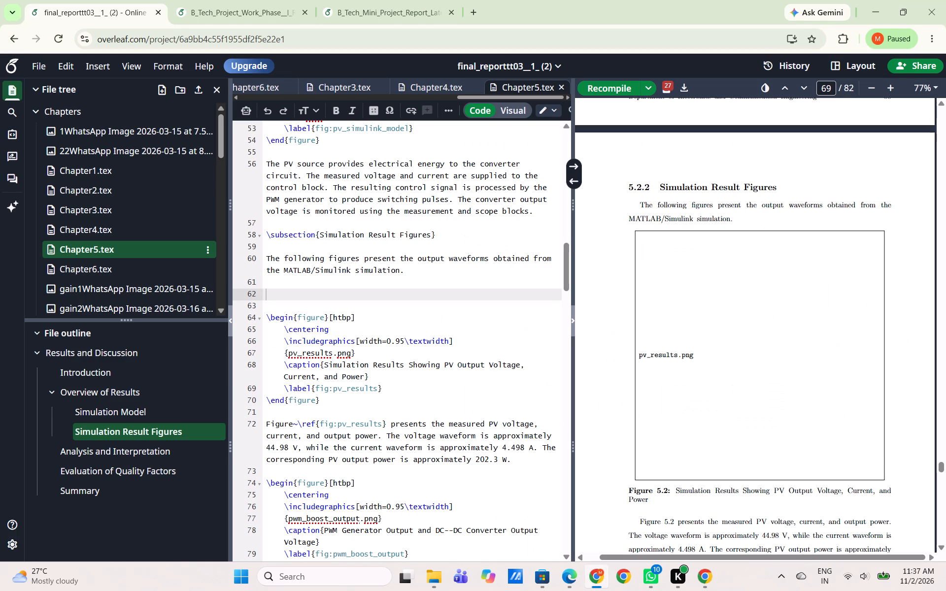
# Preview the uploaded Screenshot 2026-11-02 113641.png from the Chapters folder and download a copy of it.
pyautogui.scroll(-3, 147, 256)
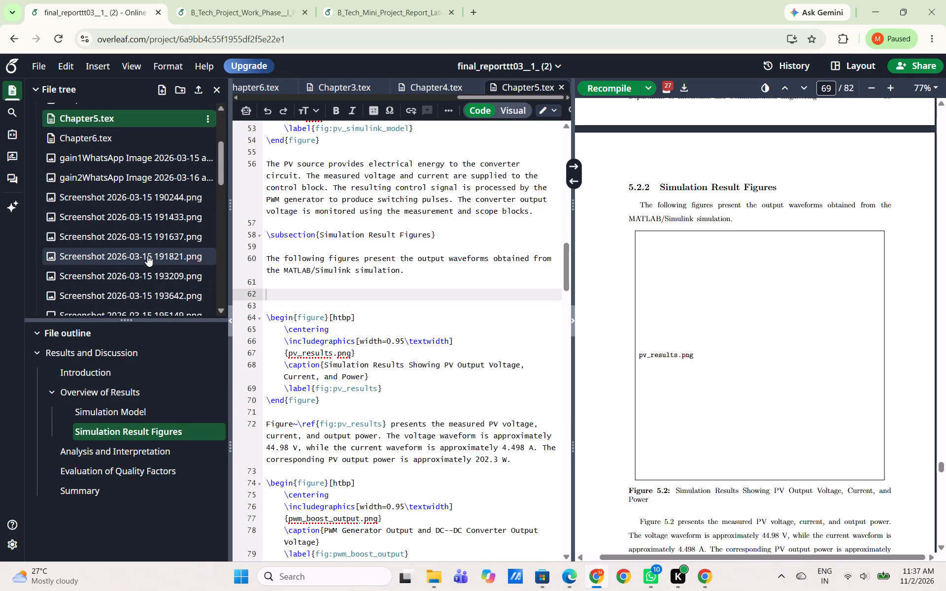
pyautogui.scroll(-1, 147, 256)
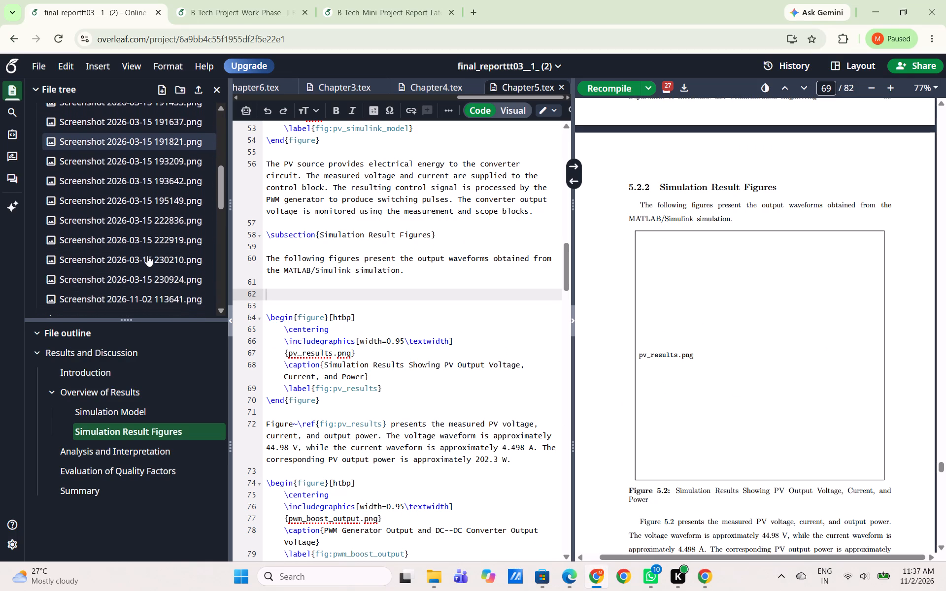
pyautogui.scroll(-1, 147, 256)
pyautogui.click(142, 269)
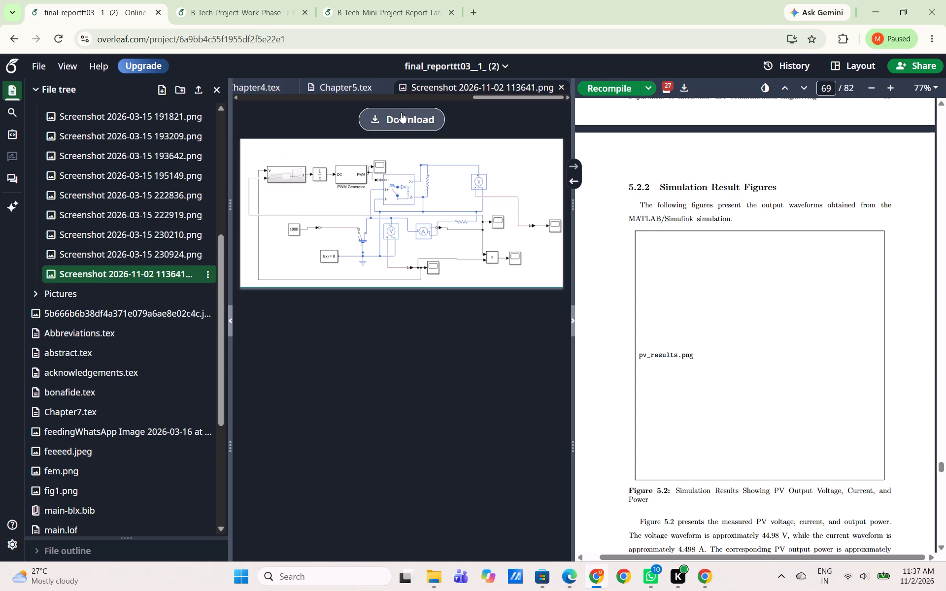
pyautogui.click(401, 112)
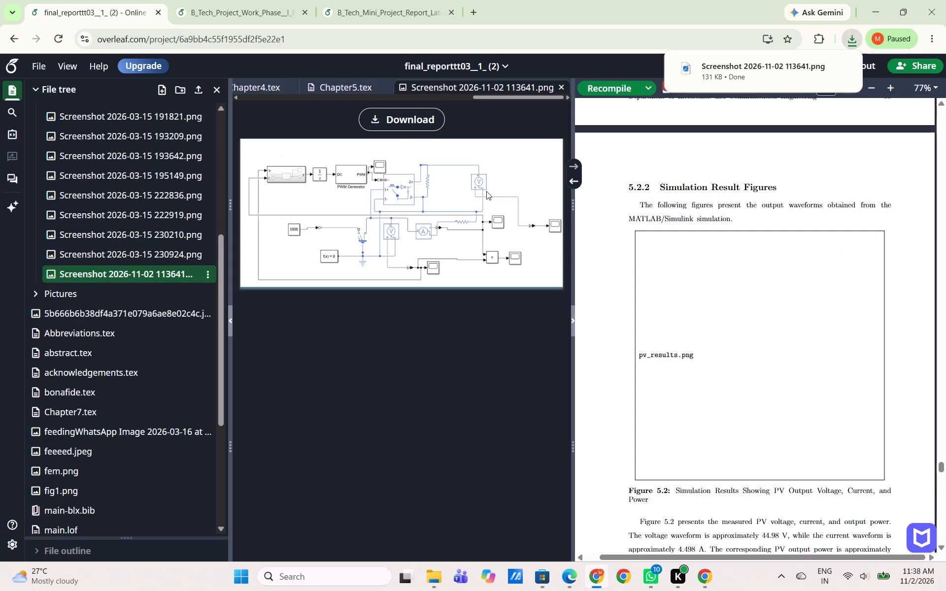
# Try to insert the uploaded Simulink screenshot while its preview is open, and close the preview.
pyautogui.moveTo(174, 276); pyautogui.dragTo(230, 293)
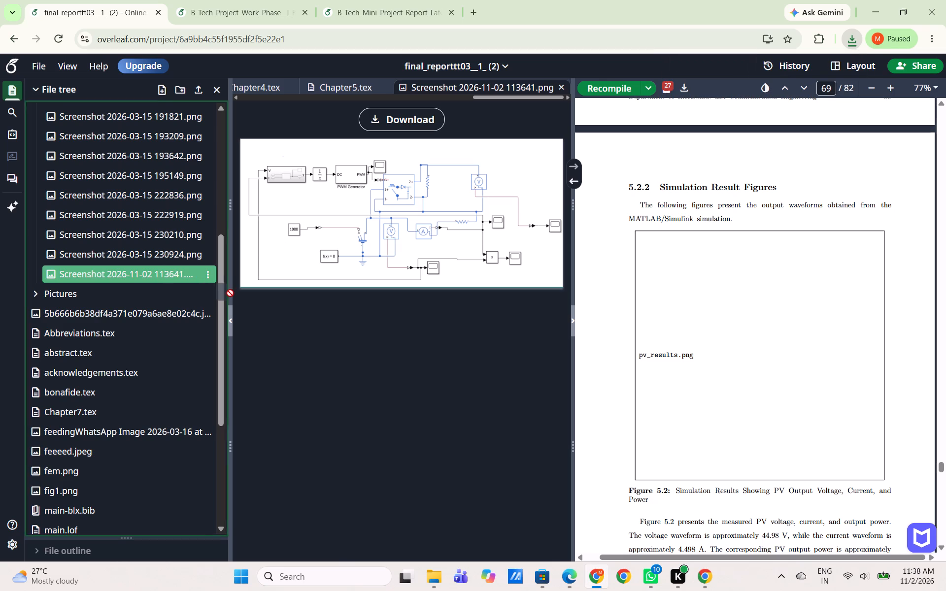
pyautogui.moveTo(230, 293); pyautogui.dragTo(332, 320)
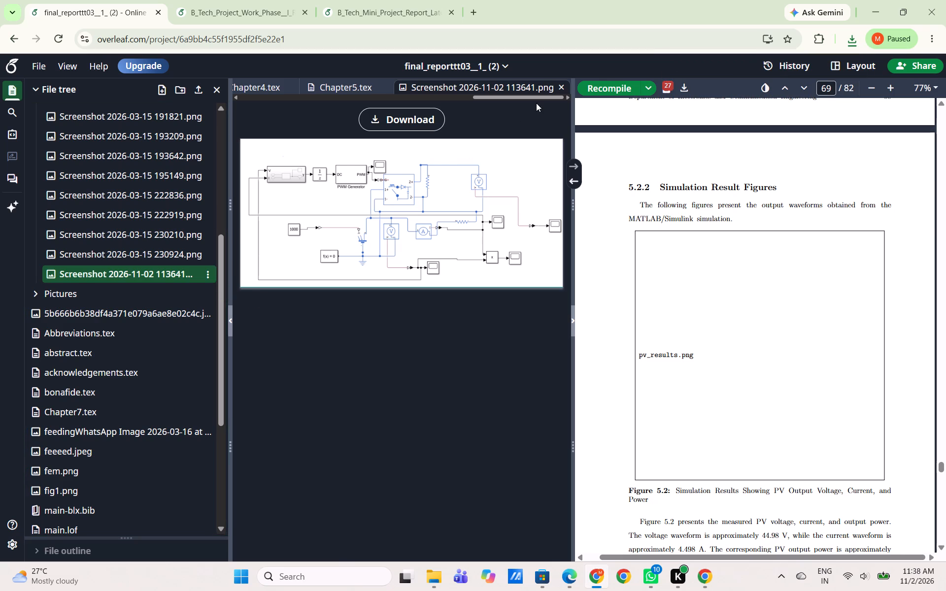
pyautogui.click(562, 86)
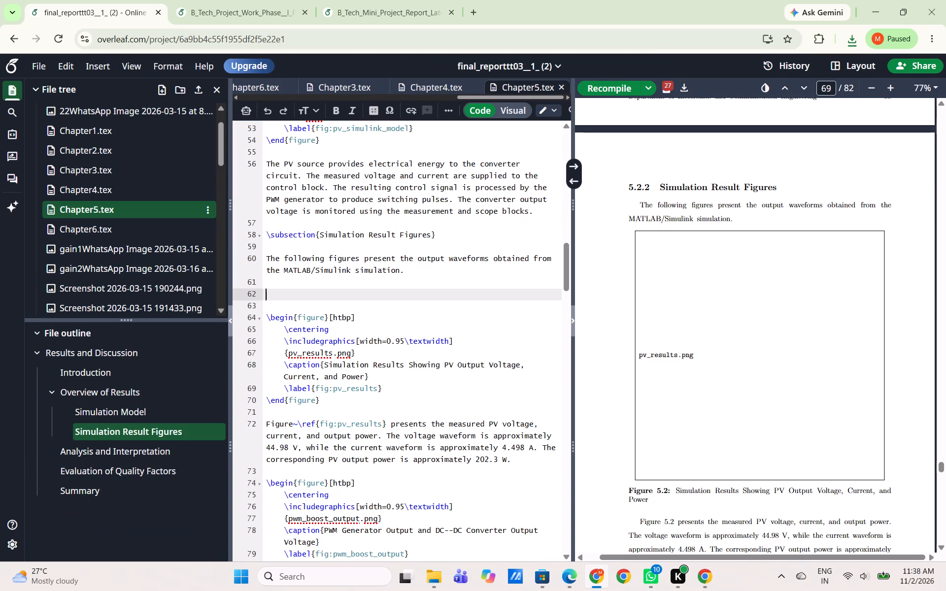
# Insert Screenshot 2026-11-02 113641.png as a figure on the empty line 62 of Chapter5.tex, above the pv_results.png figure.
pyautogui.scroll(-4, 137, 248)
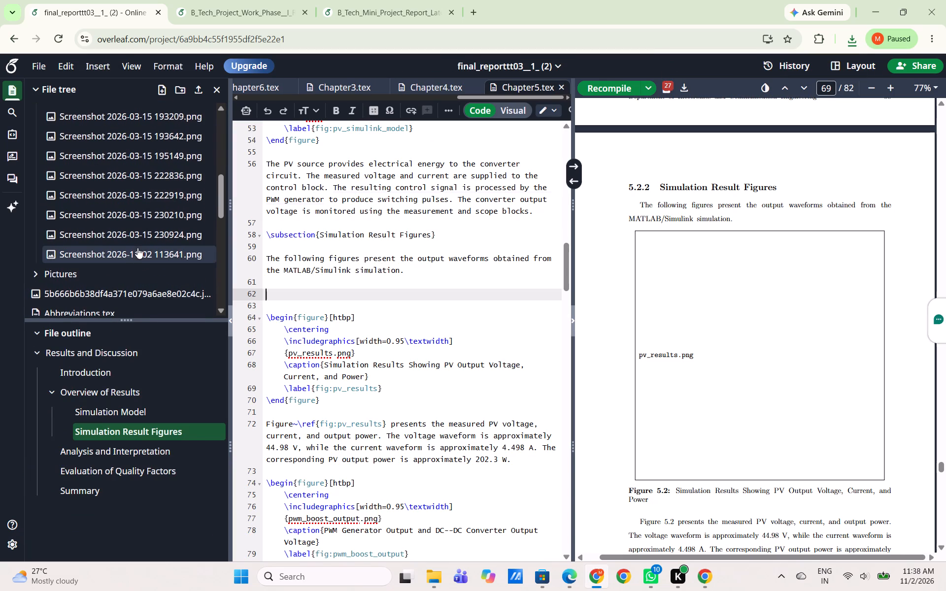
pyautogui.moveTo(126, 254); pyautogui.dragTo(281, 295)
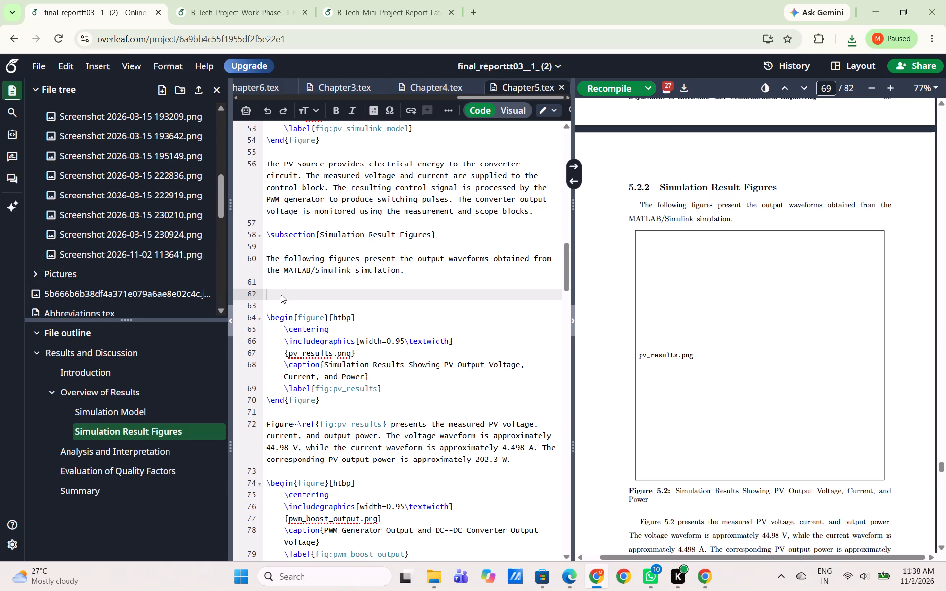
pyautogui.click(600, 278)
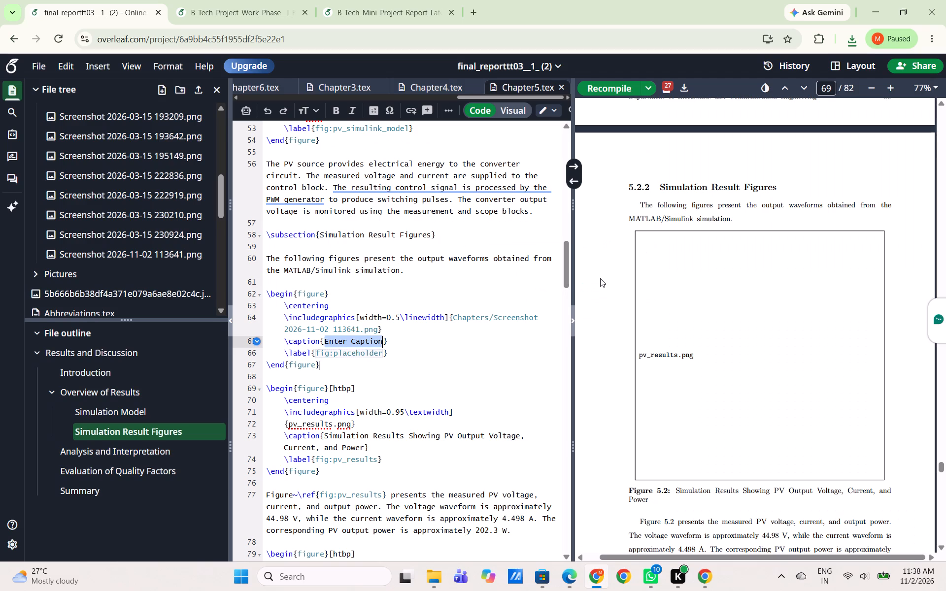
# Delete the whole figure block for pv_results.png, including its caption and label, from Chapter5.tex.
pyautogui.scroll(-1, 320, 362)
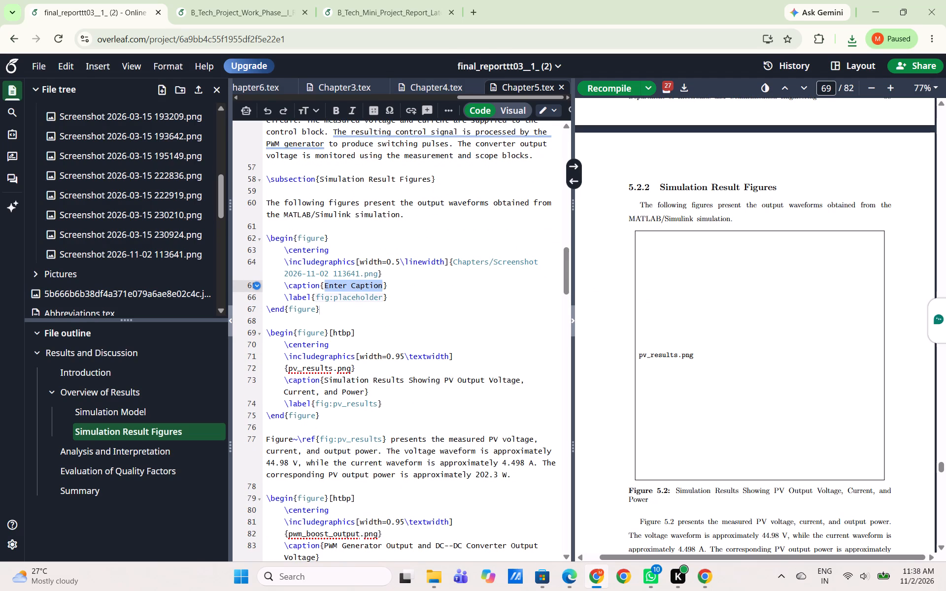
pyautogui.moveTo(264, 334); pyautogui.dragTo(322, 405)
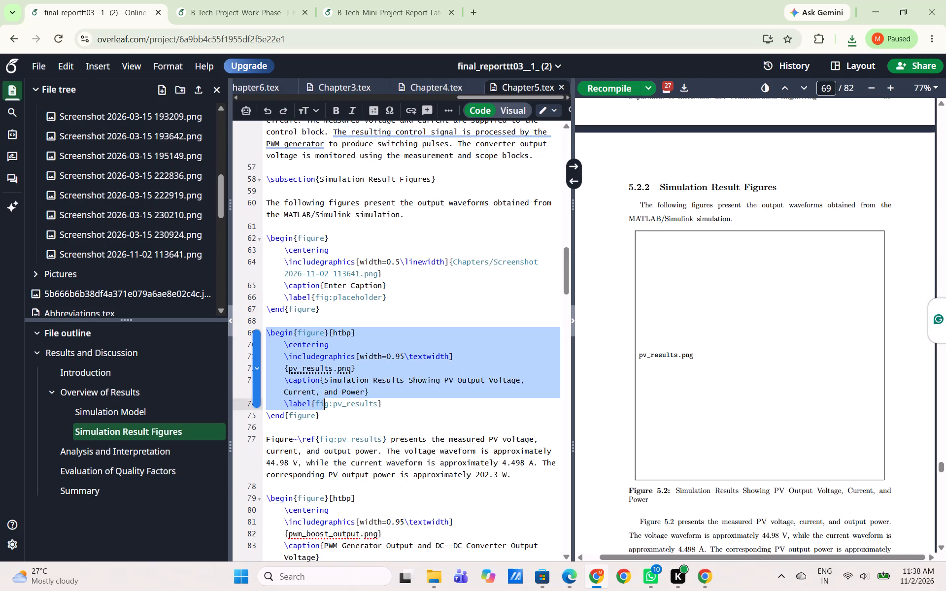
pyautogui.moveTo(322, 405); pyautogui.dragTo(323, 417)
pyautogui.press('BackSpace')
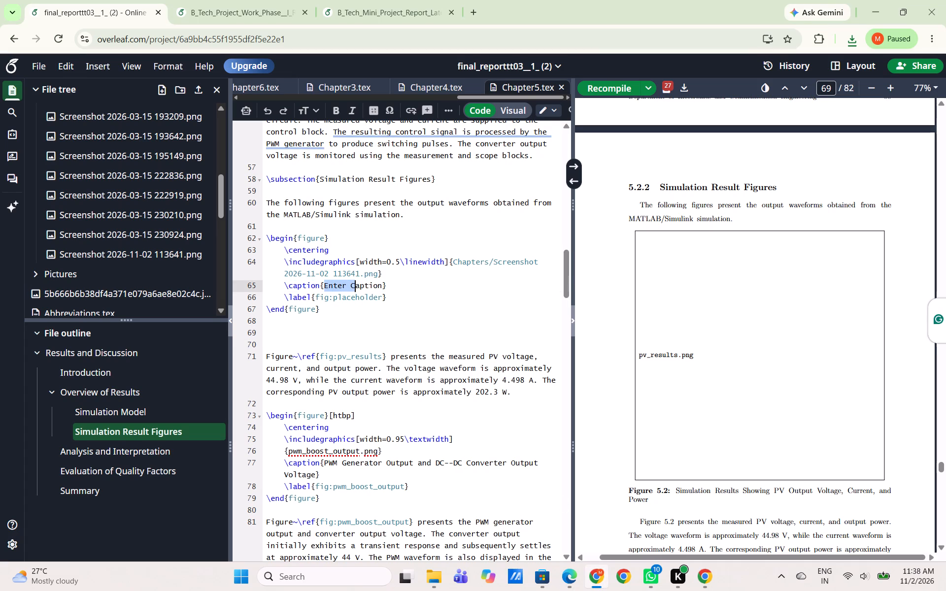
pyautogui.moveTo(356, 287); pyautogui.dragTo(381, 287)
pyautogui.hotkey('ctrl', 'v')
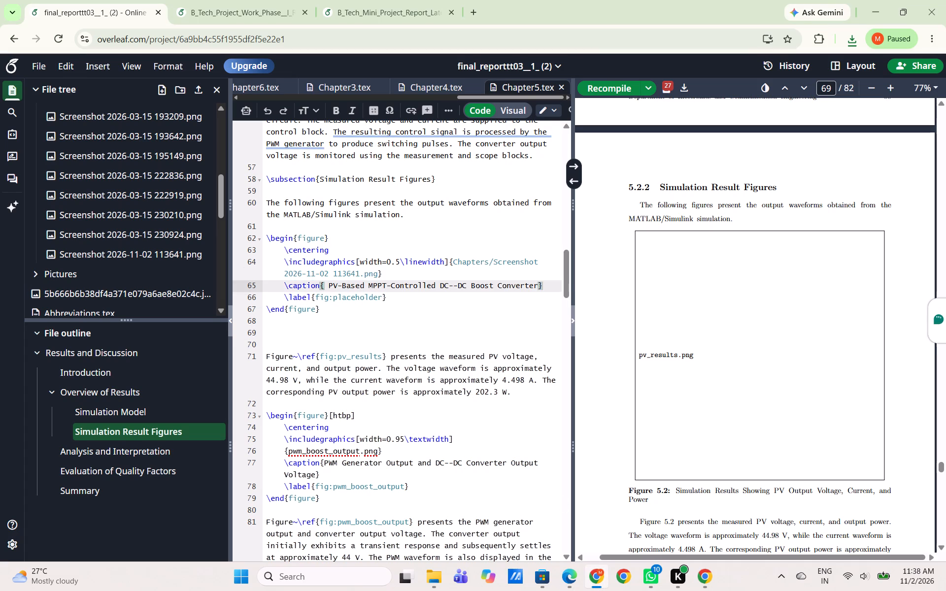
pyautogui.click(608, 87)
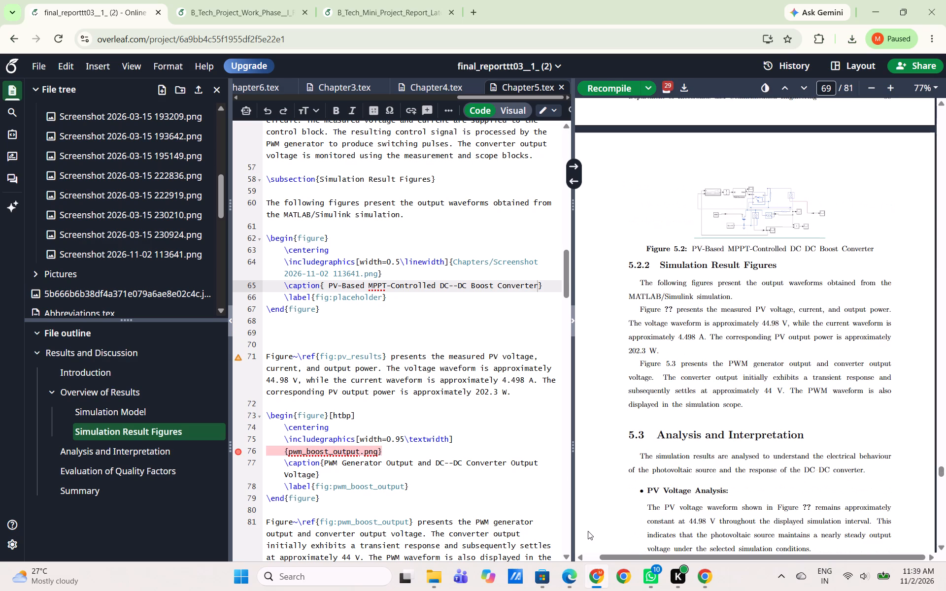
# Set the screenshot figure's width to 0.95\linewidth and recompile the report.
pyautogui.click(398, 262)
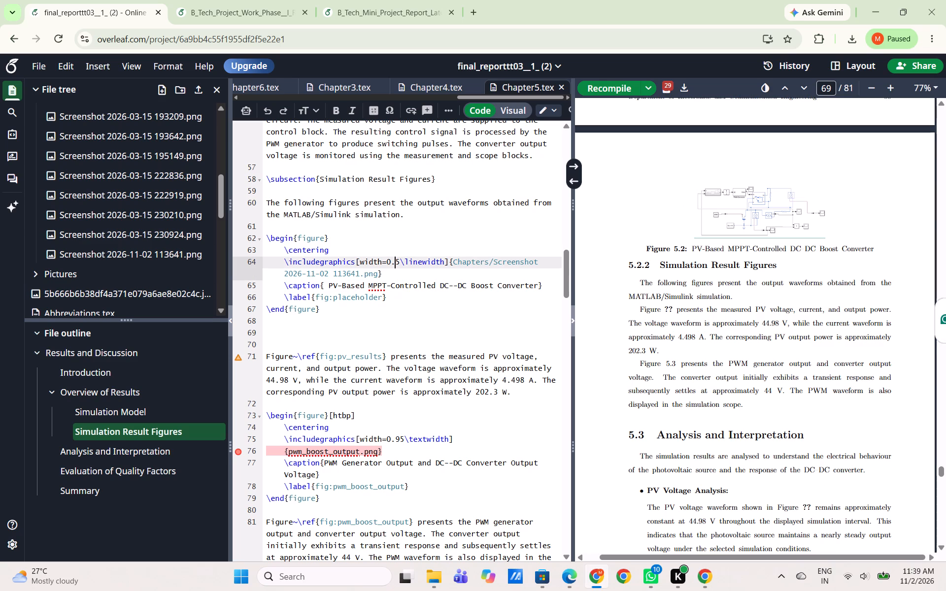
pyautogui.press('Right')
pyautogui.press('BackSpace')
pyautogui.write('95')
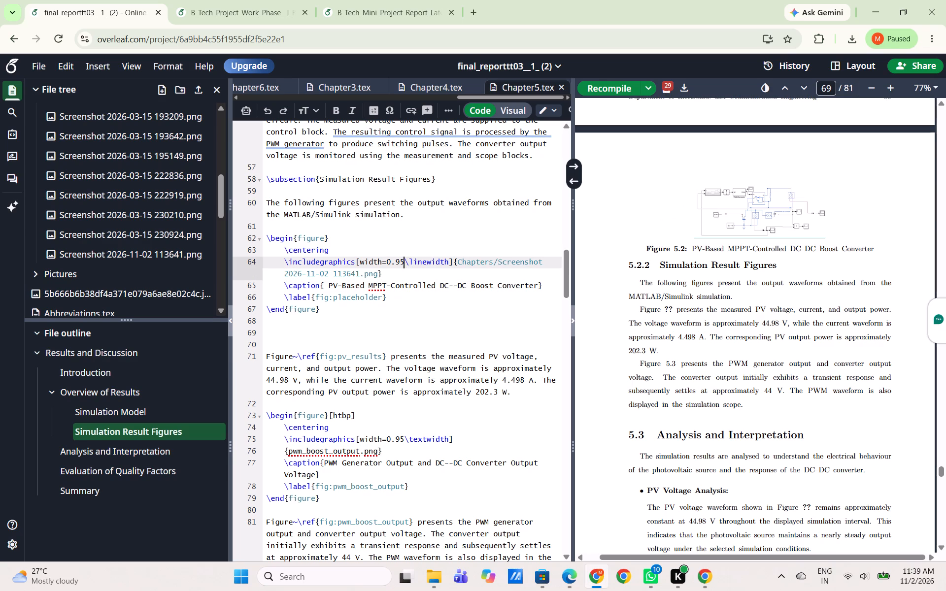
pyautogui.click(608, 83)
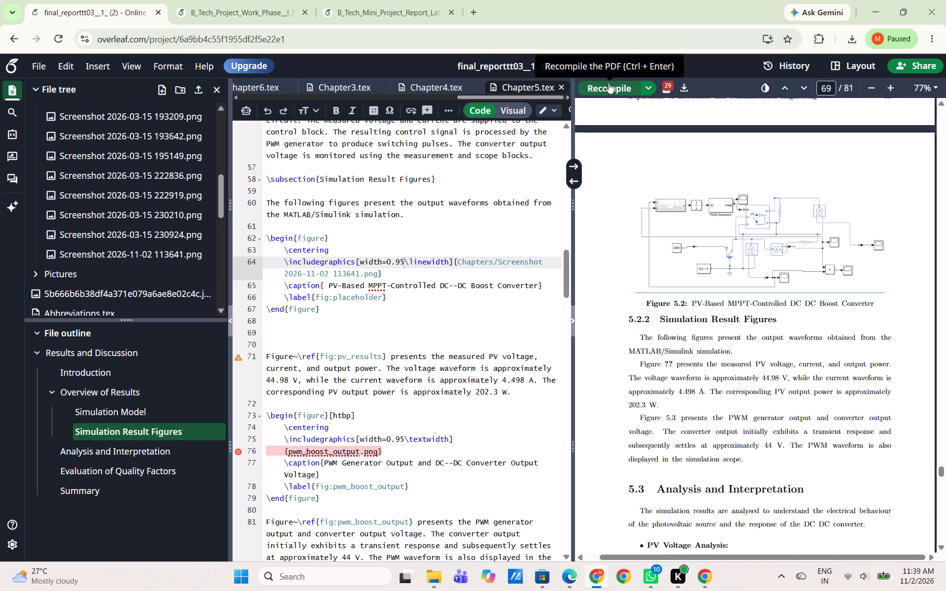
# Review the compiled pages and the source around Figures 5.1 and 5.2, from the Simulation Model section onward.
pyautogui.scroll(2, 767, 353)
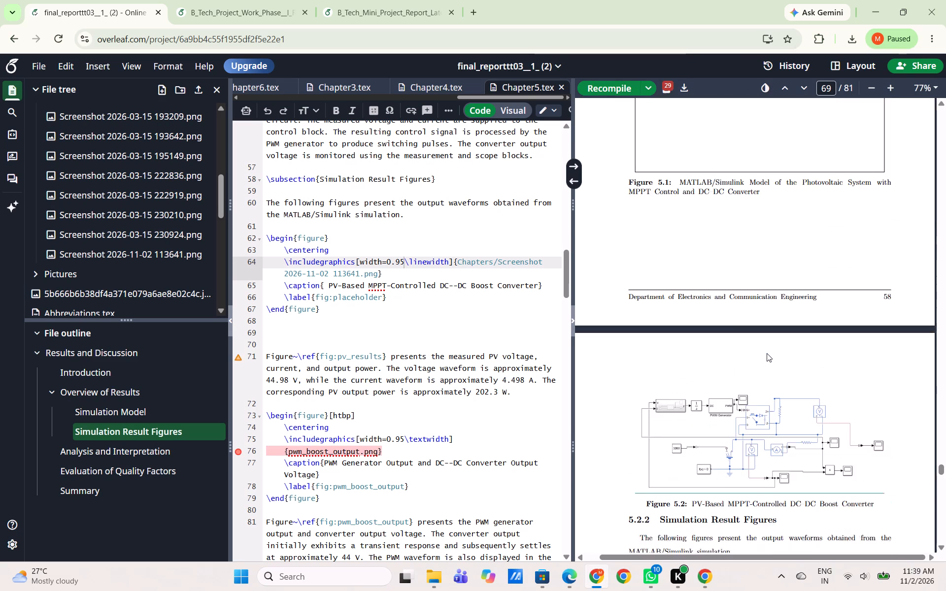
pyautogui.scroll(3, 767, 353)
pyautogui.scroll(-3, 767, 353)
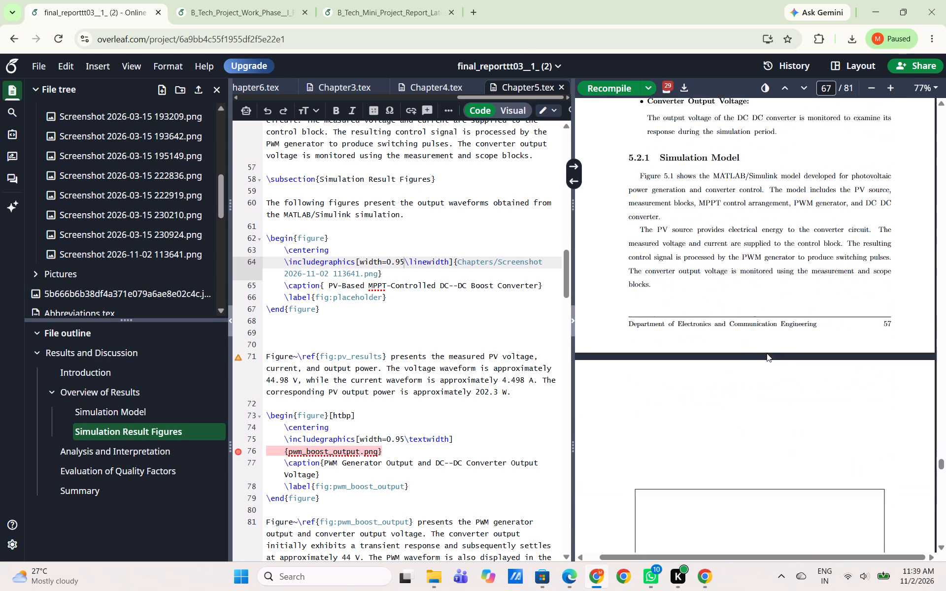
pyautogui.scroll(3, 767, 353)
pyautogui.scroll(-1, 767, 353)
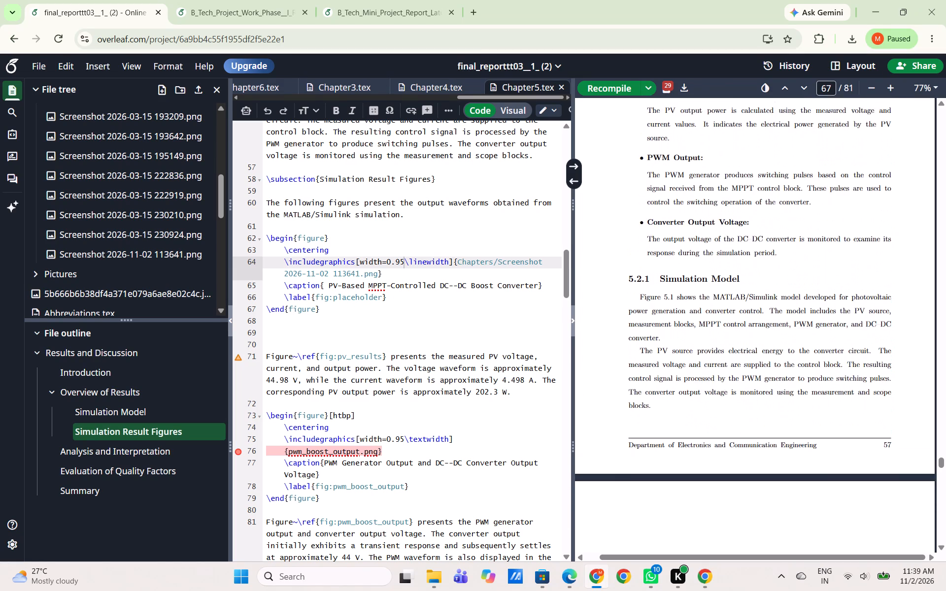
pyautogui.scroll(-2, 767, 353)
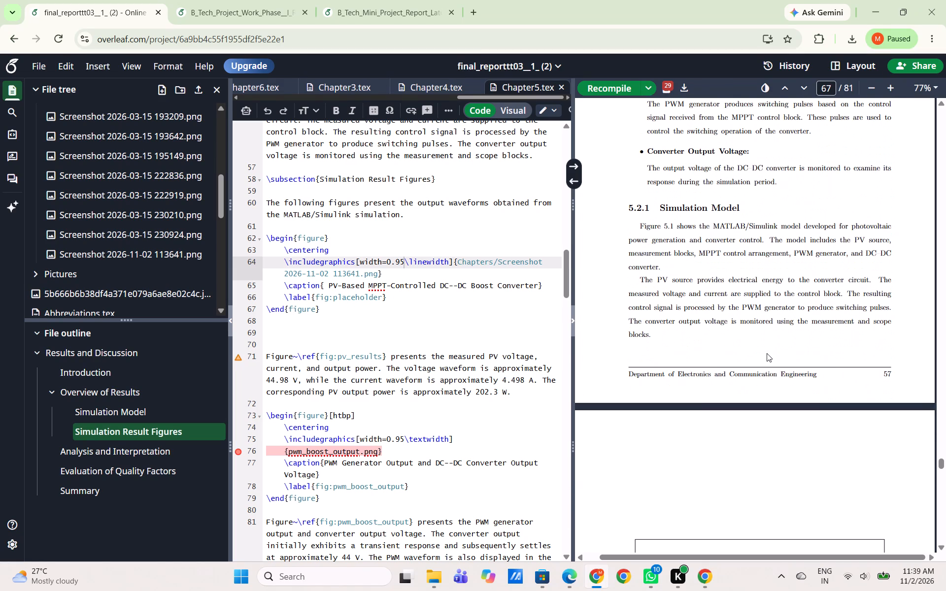
pyautogui.scroll(-6, 767, 353)
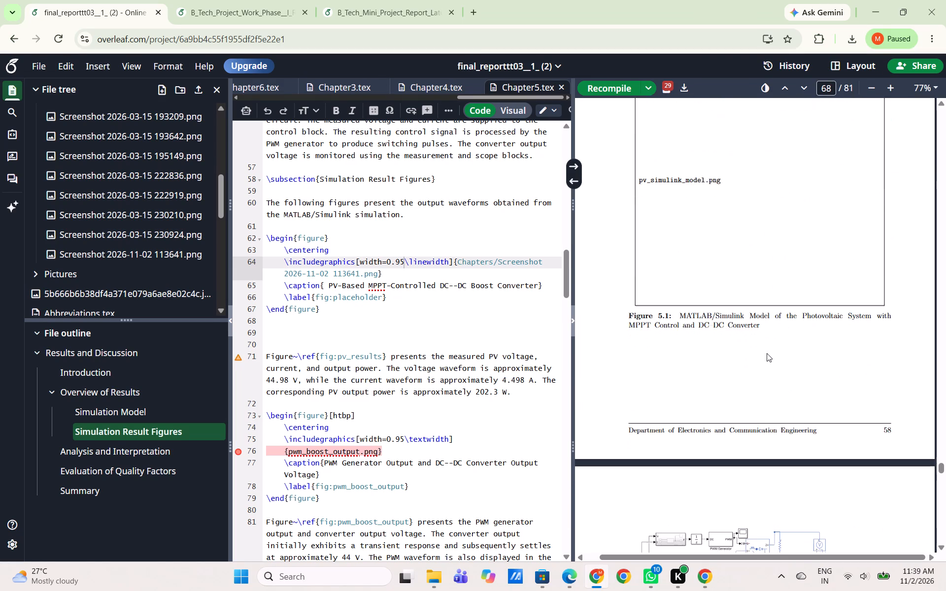
pyautogui.scroll(1, 767, 353)
pyautogui.scroll(1, 406, 286)
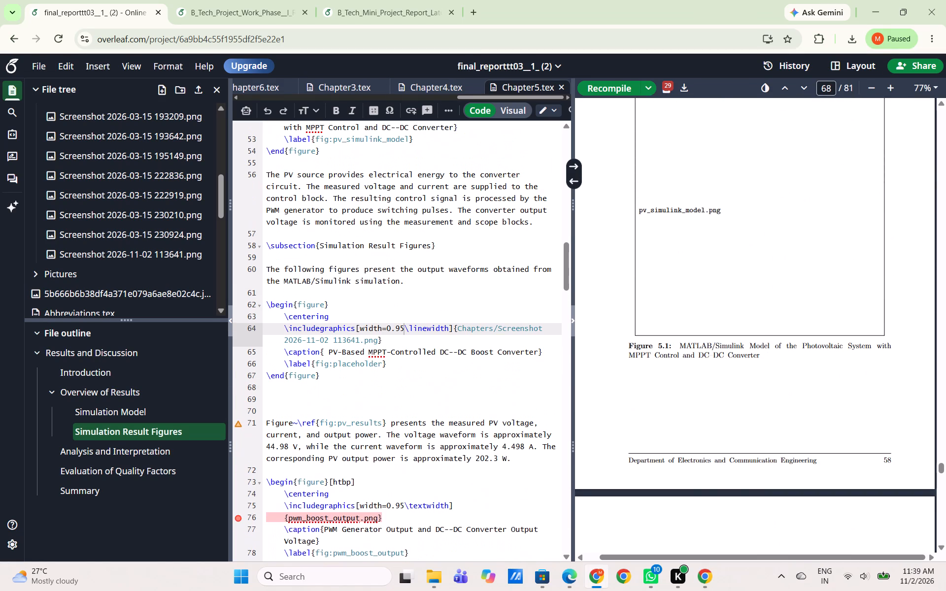
pyautogui.scroll(-1, 404, 374)
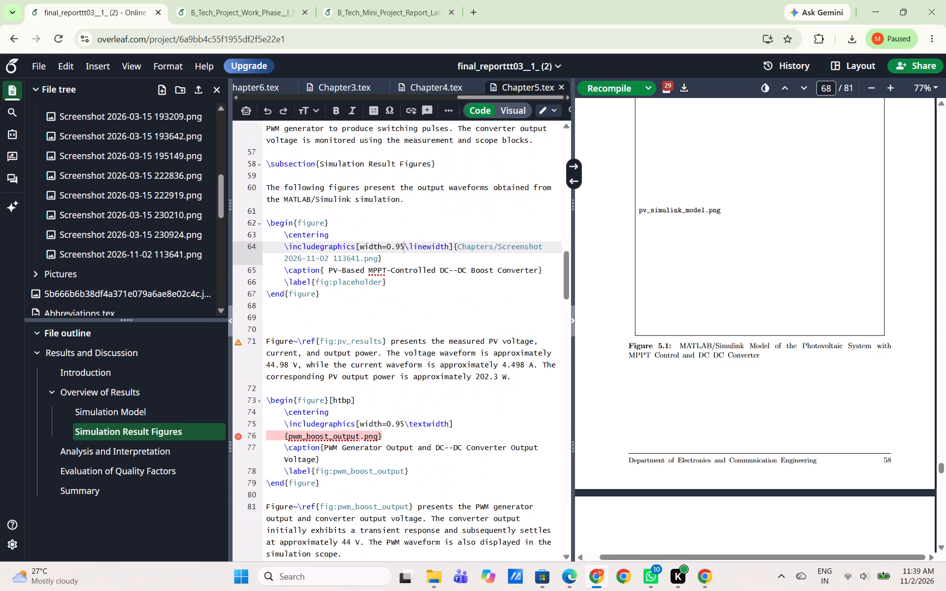
pyautogui.scroll(1, 404, 374)
pyautogui.scroll(-5, 404, 374)
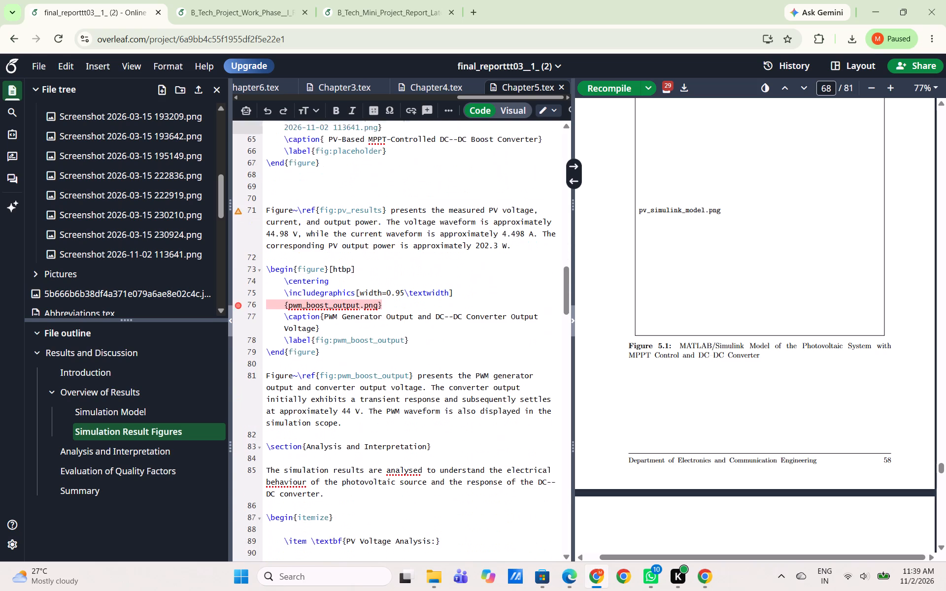
pyautogui.scroll(-1, 755, 425)
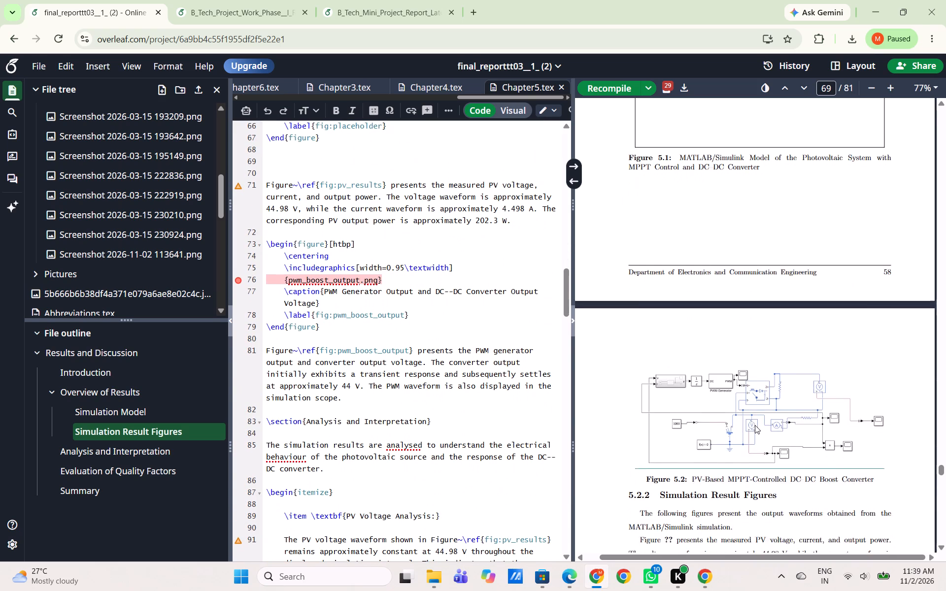
# Delete the whole pv_simulink_model.png figure block from the Simulation Model subsection, including its caption and label, and recompile.
pyautogui.scroll(3, 755, 425)
pyautogui.doubleClick(682, 317)
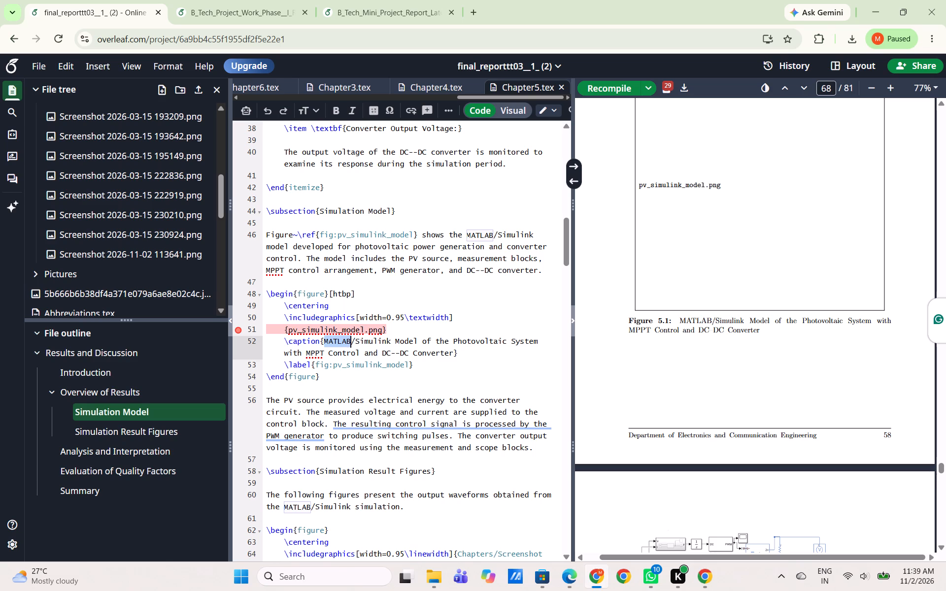
pyautogui.moveTo(265, 289); pyautogui.dragTo(326, 379)
pyautogui.press('BackSpace')
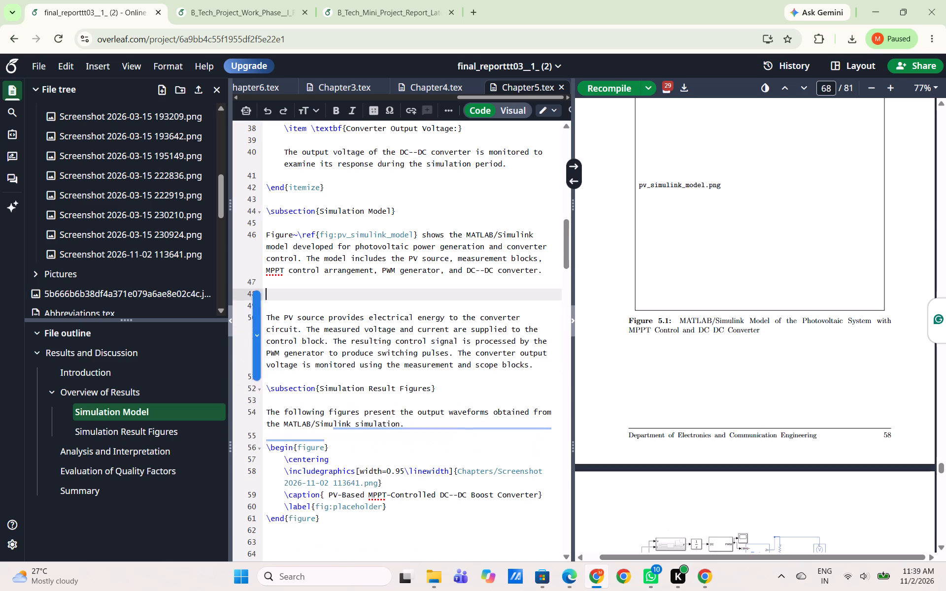
pyautogui.click(606, 86)
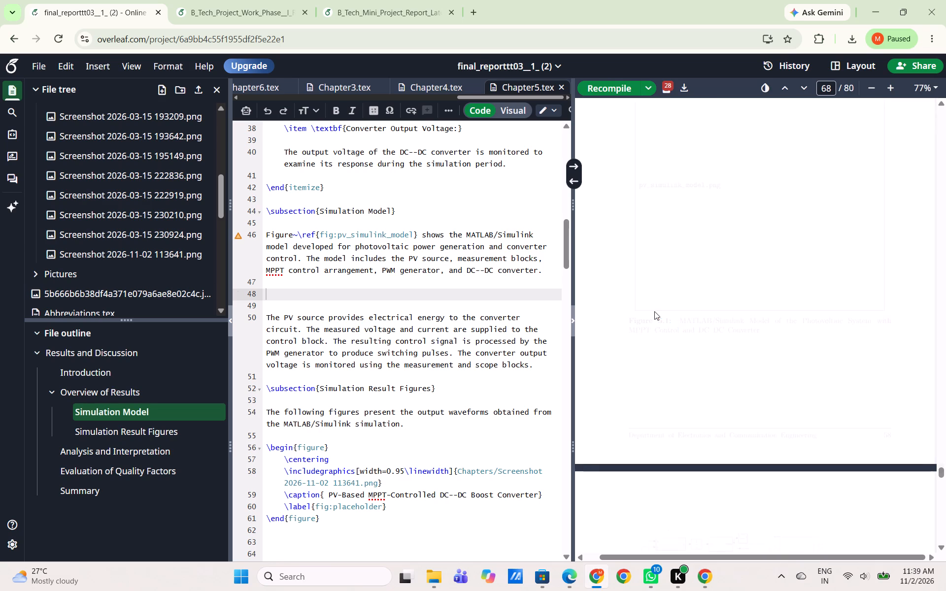
# Read through the recompiled Chapter 5 pages from the Introduction to the Simulink model figure.
pyautogui.scroll(3, 759, 323)
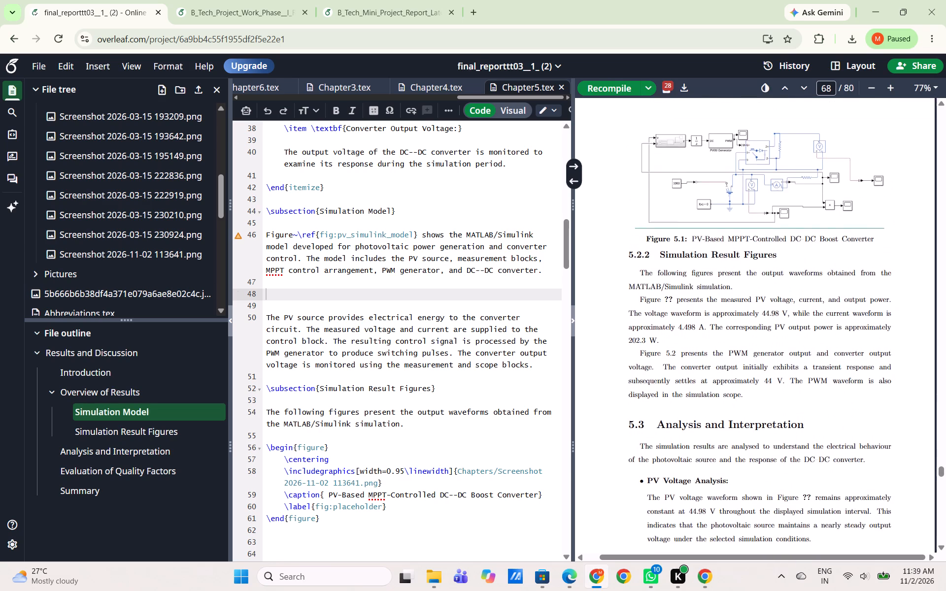
pyautogui.scroll(2, 759, 323)
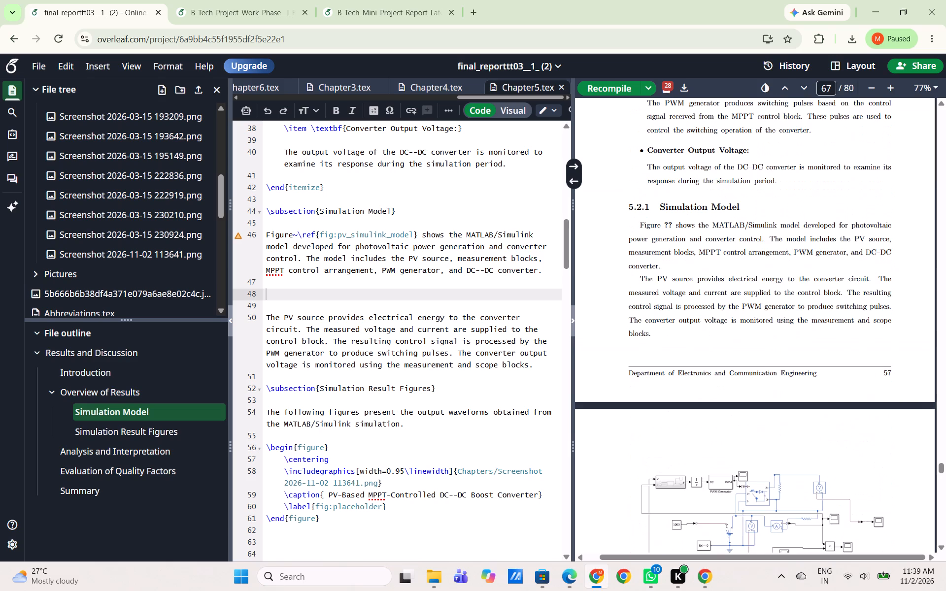
pyautogui.scroll(4, 704, 303)
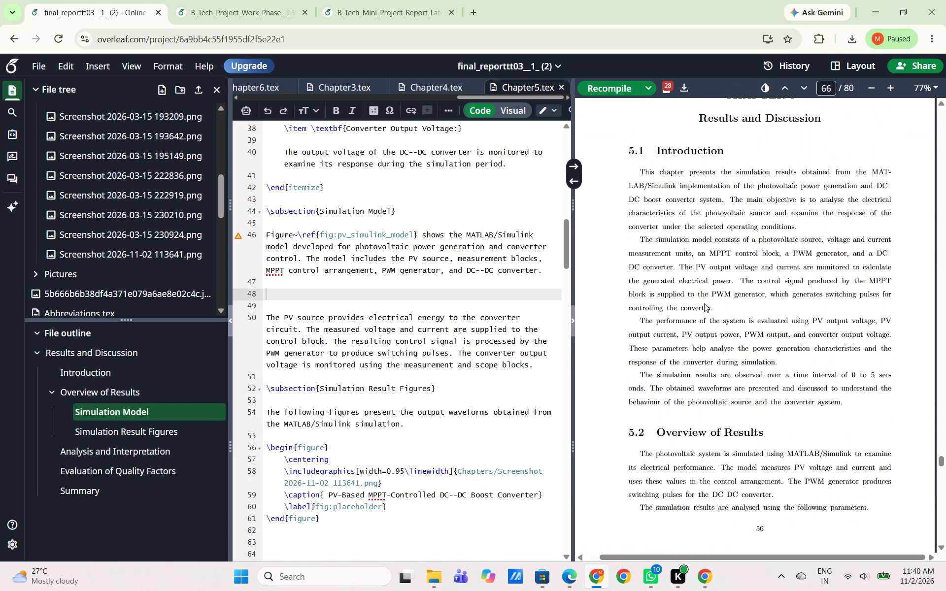
pyautogui.scroll(-7, 704, 303)
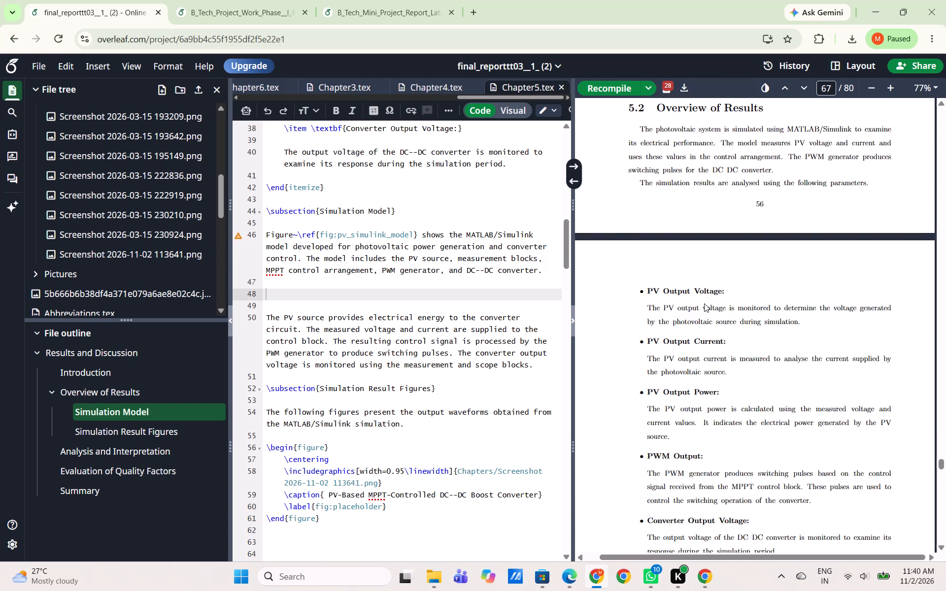
pyautogui.scroll(-4, 704, 303)
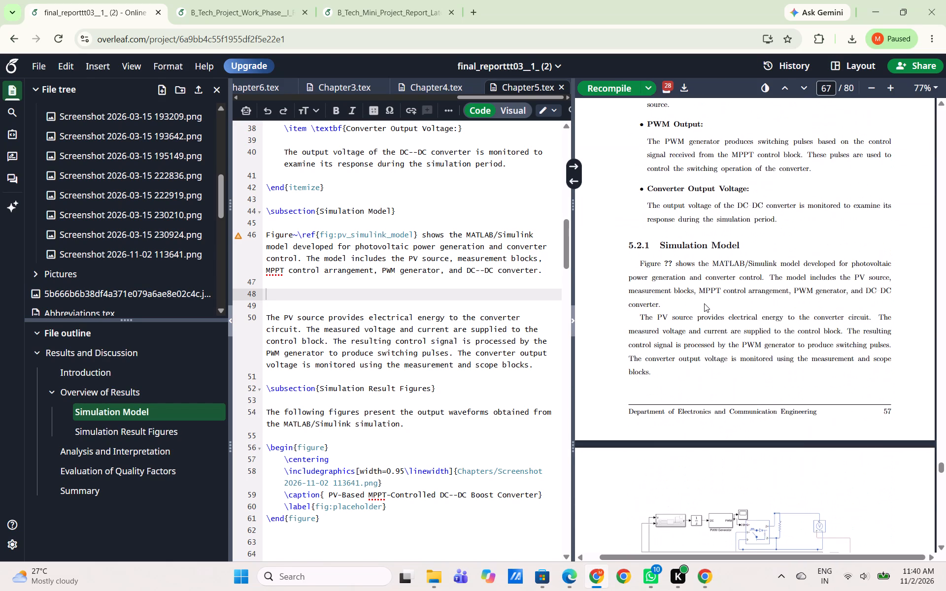
pyautogui.scroll(-3, 704, 303)
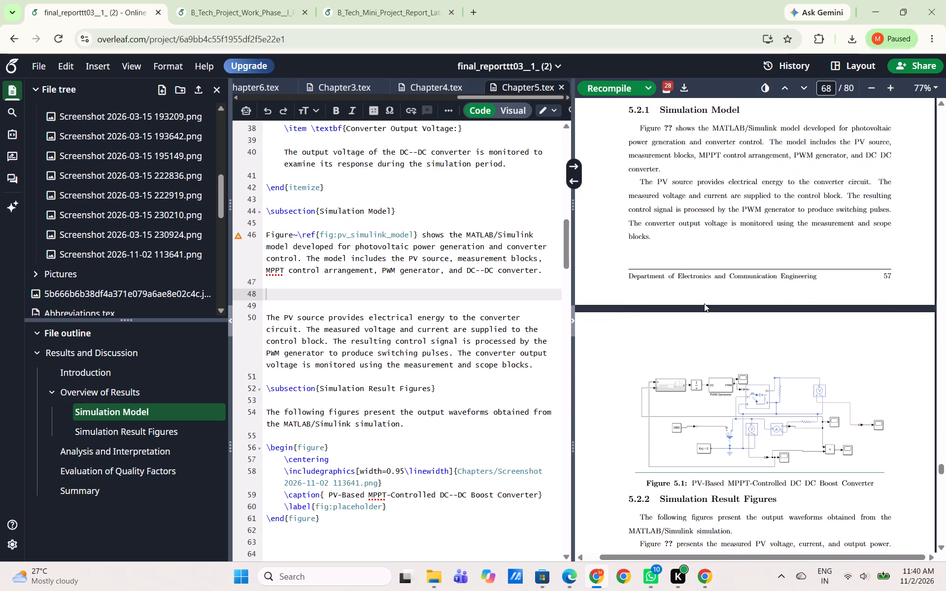
# Capture a screenshot of the compiled Simulation Model paragraphs together with Figure 5.1 and its caption.
pyautogui.scroll(1, 704, 303)
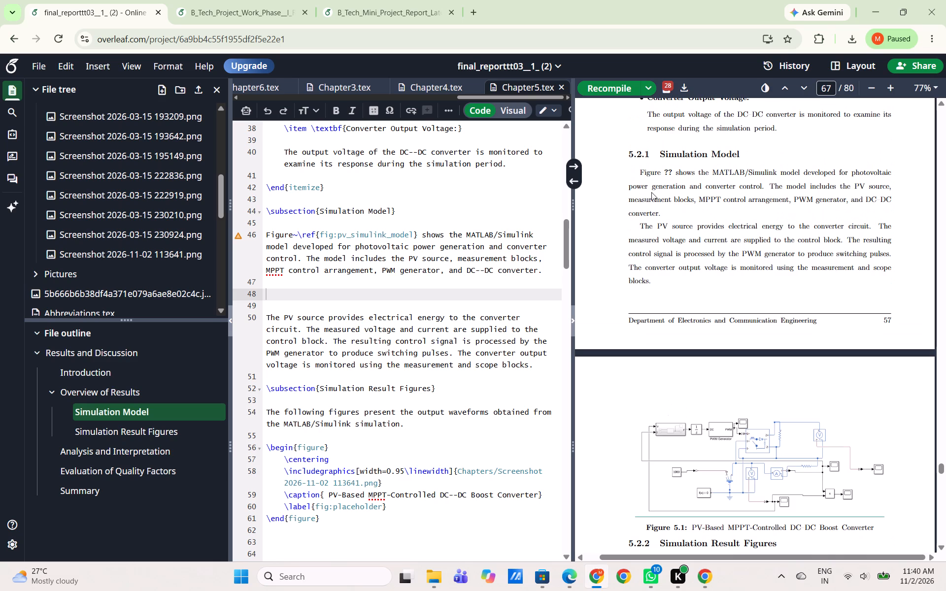
pyautogui.moveTo(641, 173); pyautogui.dragTo(654, 282)
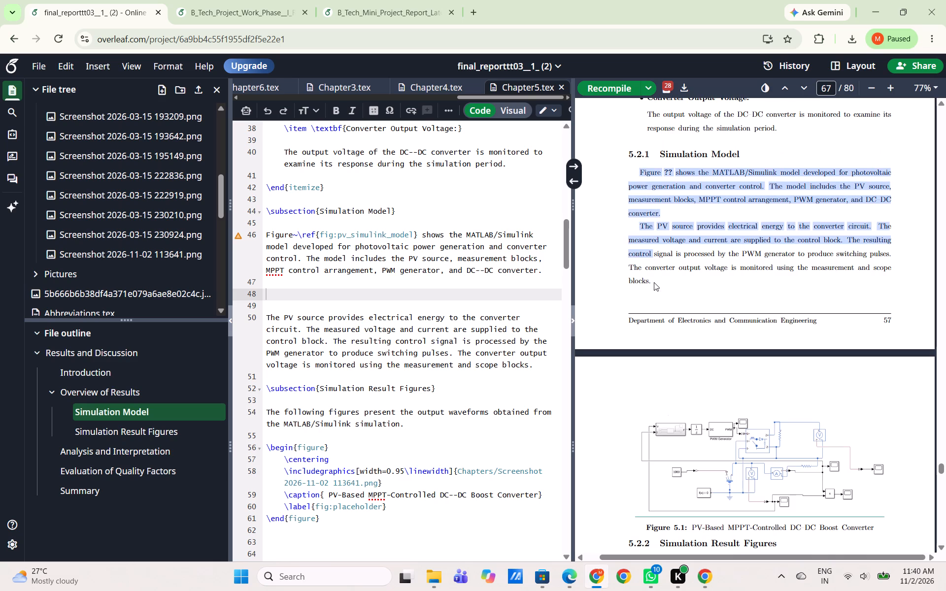
pyautogui.moveTo(654, 282); pyautogui.dragTo(662, 390)
pyautogui.click(662, 390)
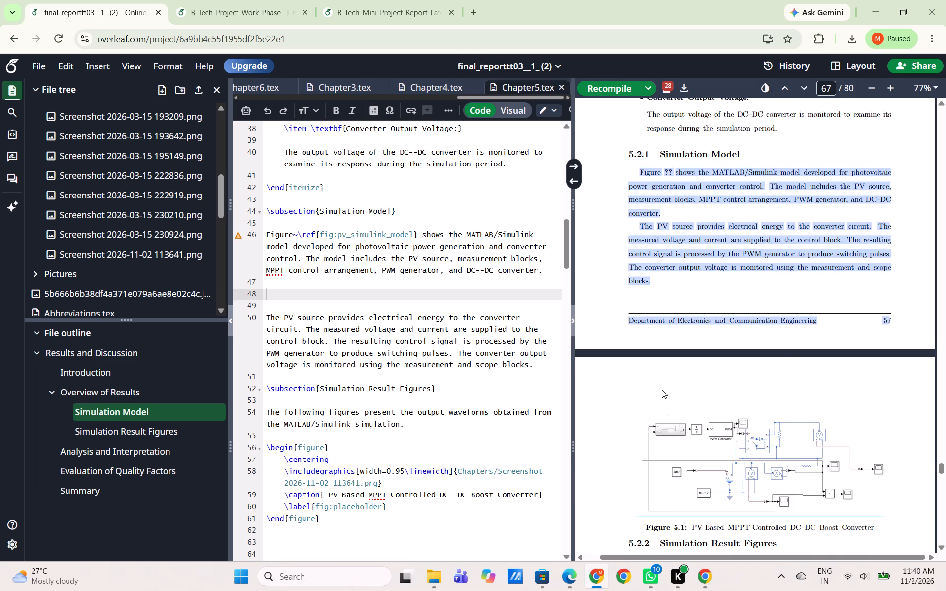
pyautogui.scroll(-1, 662, 390)
pyautogui.press('Print')
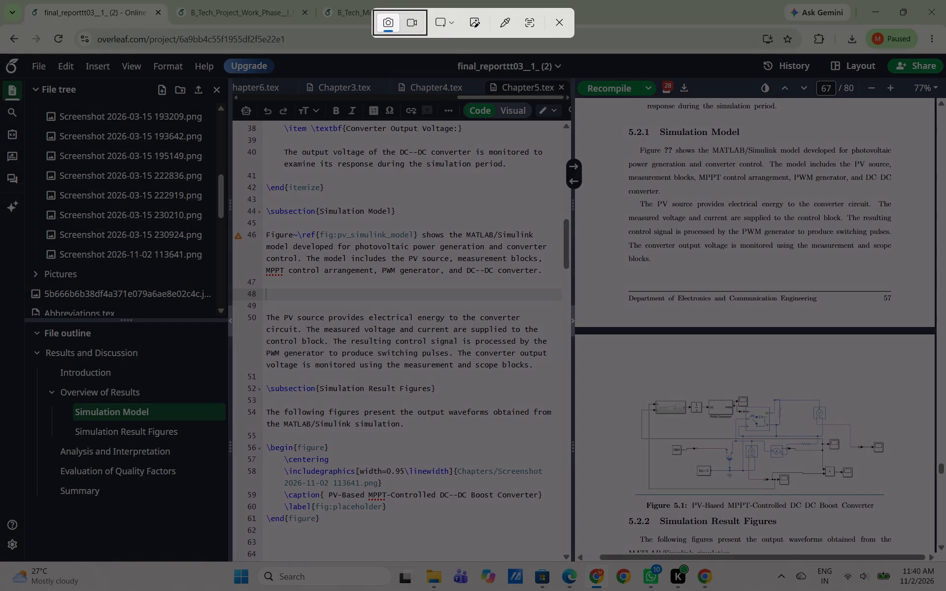
pyautogui.moveTo(625, 140); pyautogui.dragTo(821, 370)
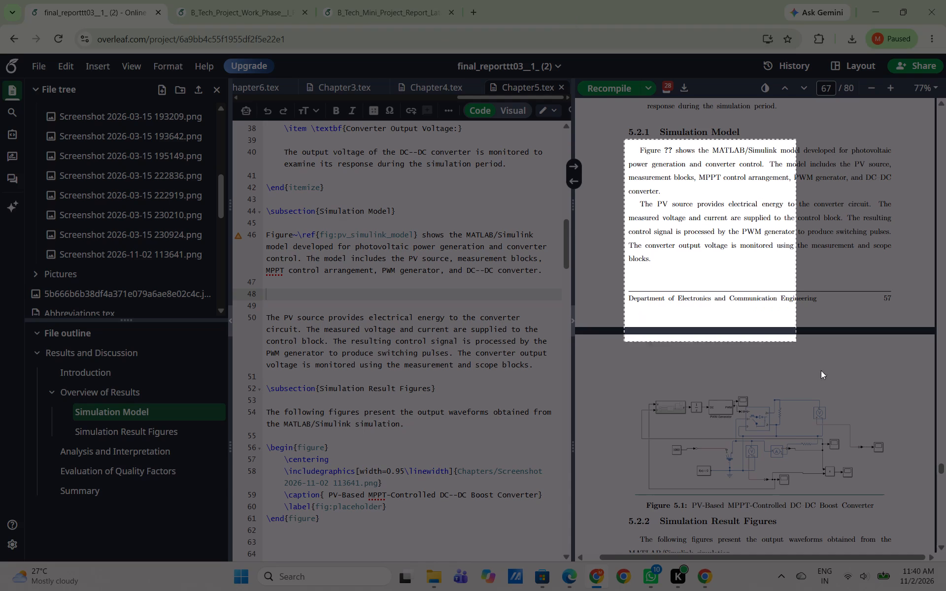
pyautogui.moveTo(821, 370); pyautogui.dragTo(903, 512)
pyautogui.scroll(1, 828, 386)
pyautogui.click(570, 580)
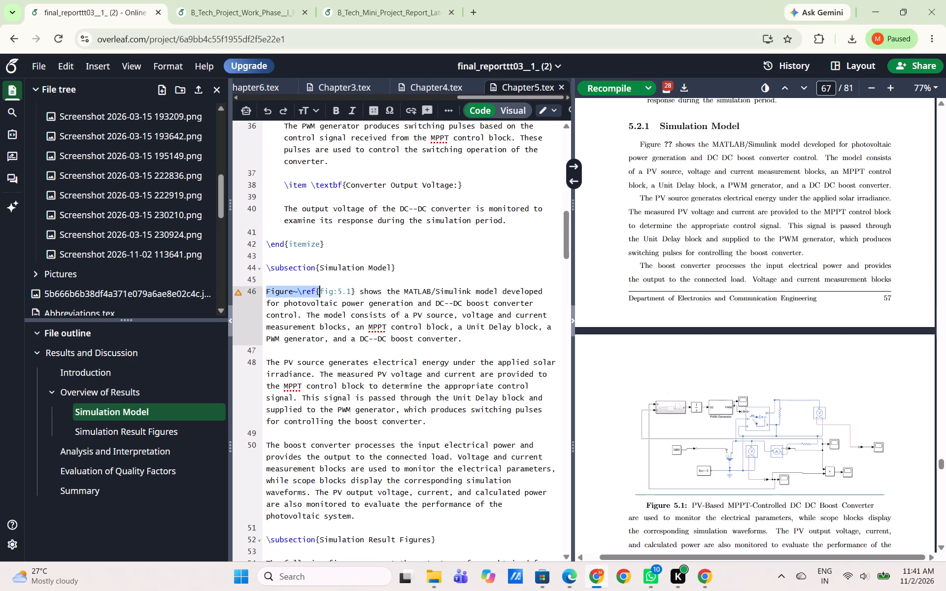
pyautogui.moveTo(327, 294); pyautogui.dragTo(355, 294)
pyautogui.hotkey('ctrl', 'v')
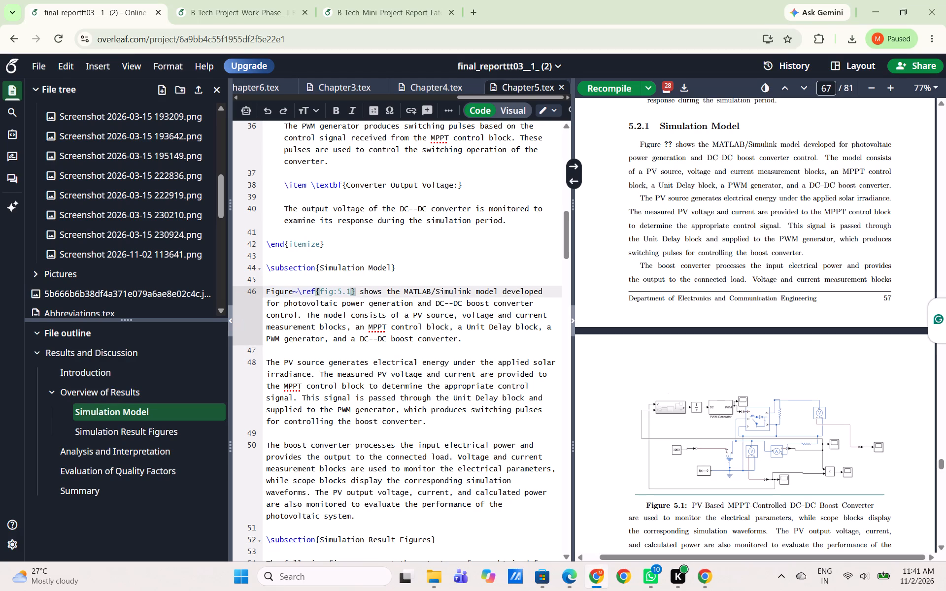
pyautogui.click(605, 89)
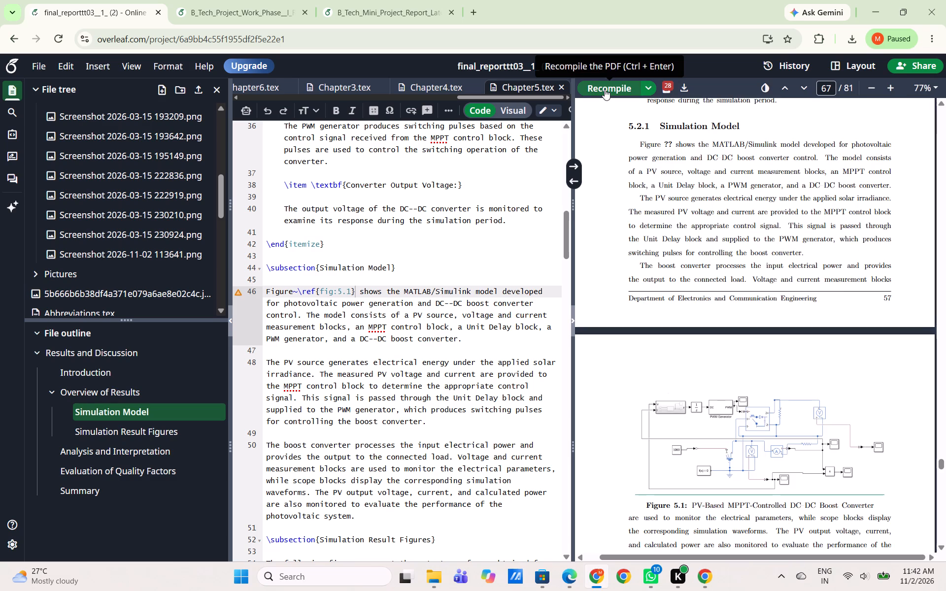
pyautogui.click(611, 90)
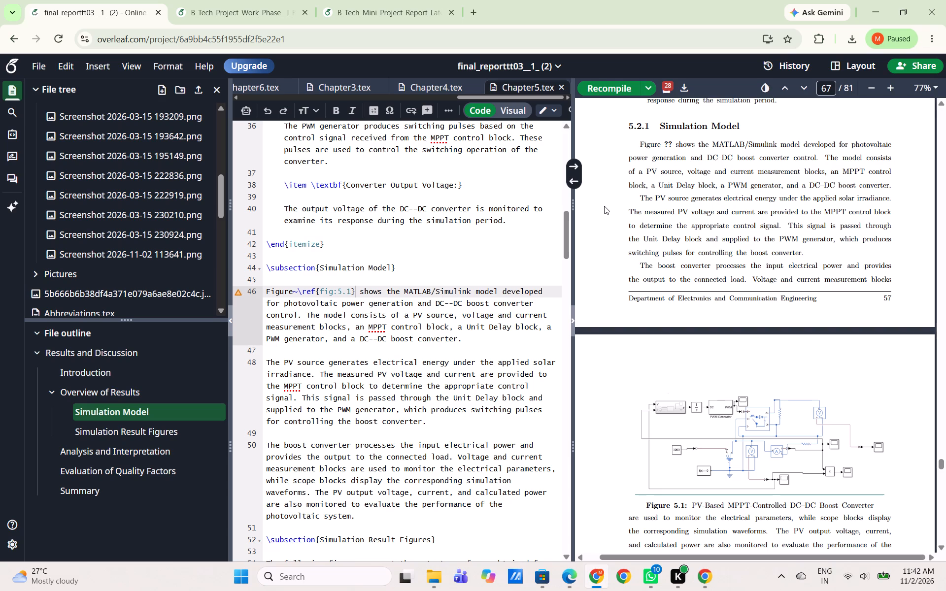
pyautogui.tripleClick(670, 144)
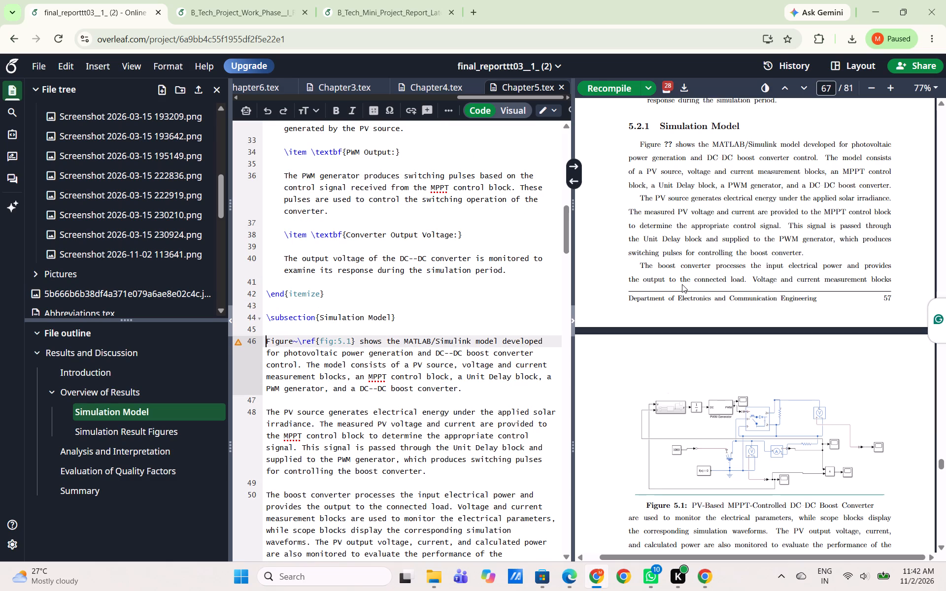
# In the B_Tech_Project_Work_Phase report project, examine Chapter6.tex and Chapter5.tex to see how figures are labelled and referenced in the Simulation Result Figures subsection.
pyautogui.click(269, 6)
pyautogui.scroll(5, 348, 244)
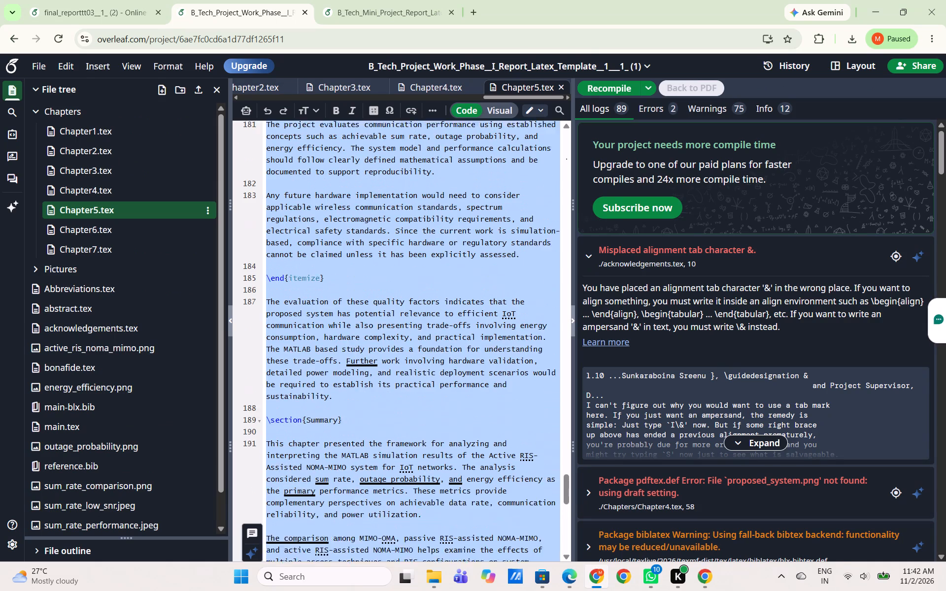
pyautogui.click(366, 326)
pyautogui.click(92, 232)
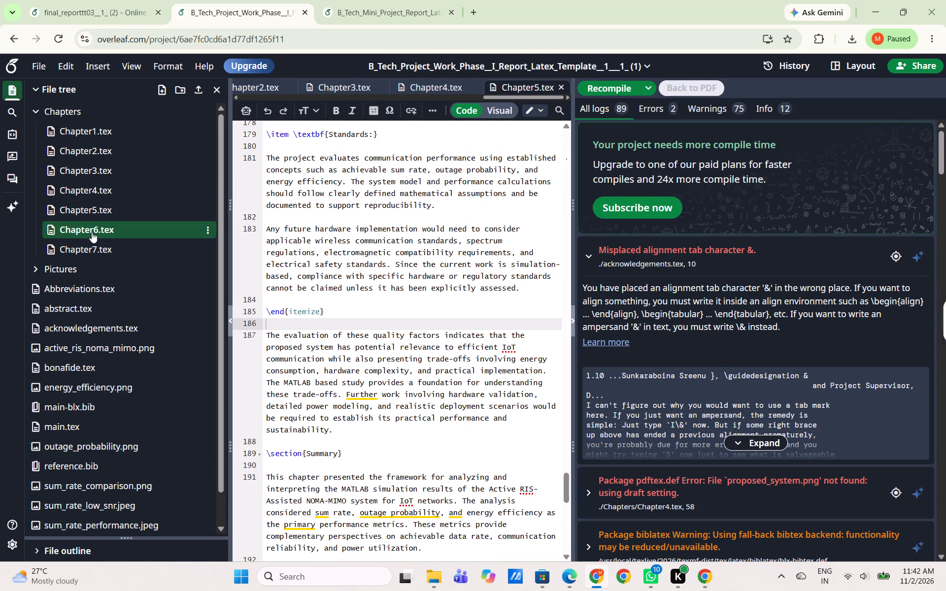
pyautogui.scroll(1, 353, 272)
pyautogui.scroll(-1, 353, 272)
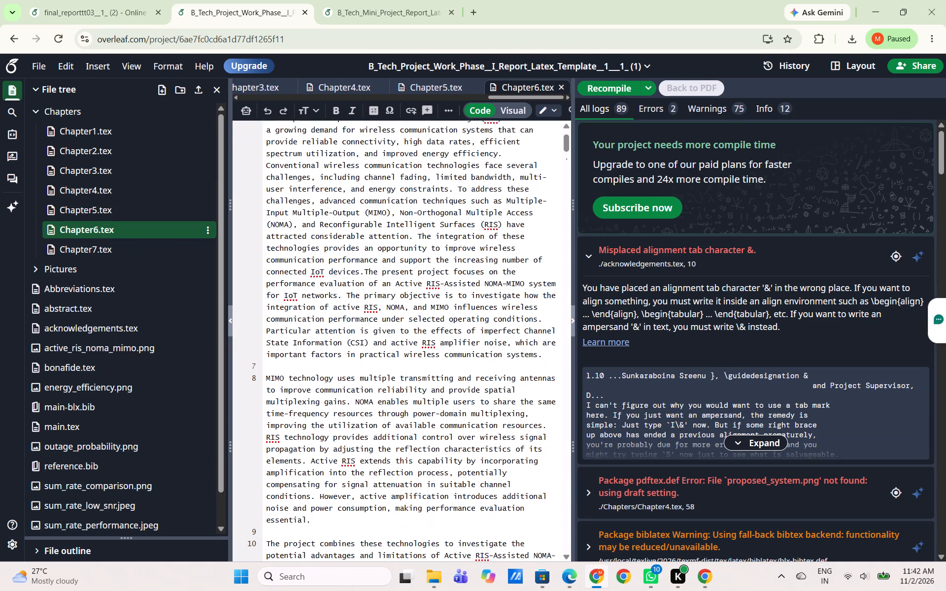
pyautogui.scroll(-1, 353, 272)
pyautogui.click(93, 215)
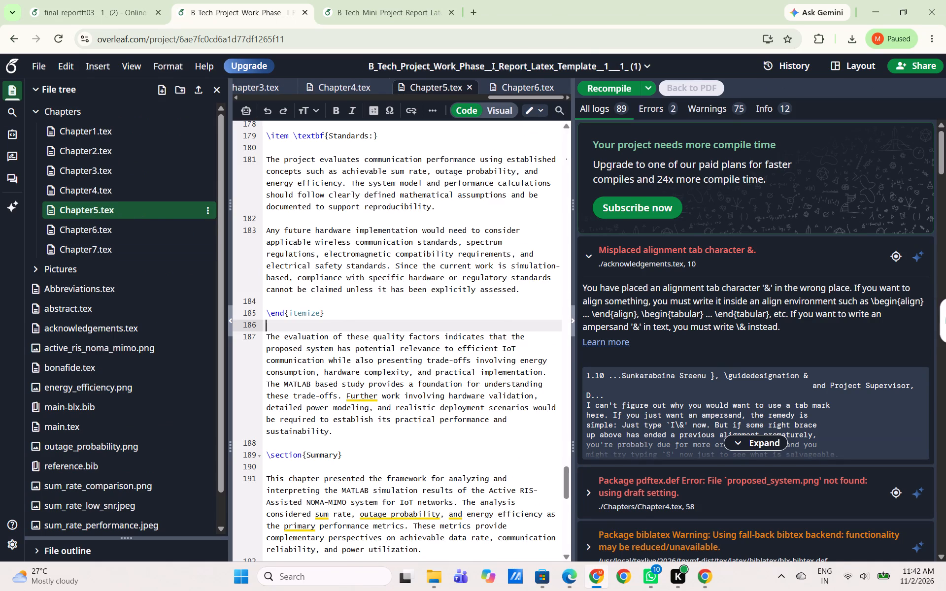
pyautogui.scroll(-4, 330, 325)
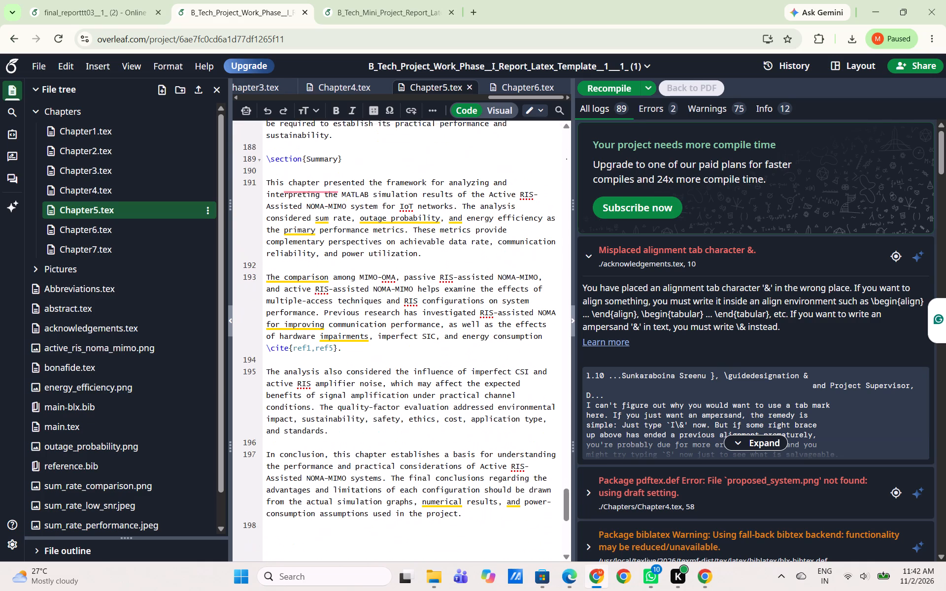
pyautogui.scroll(-3, 330, 325)
pyautogui.scroll(11, 330, 325)
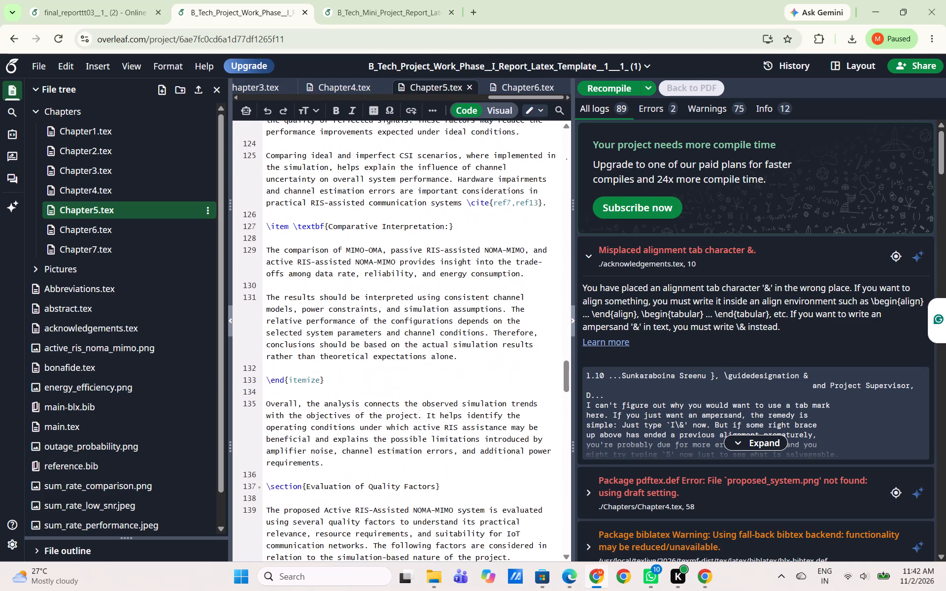
pyautogui.scroll(14, 330, 325)
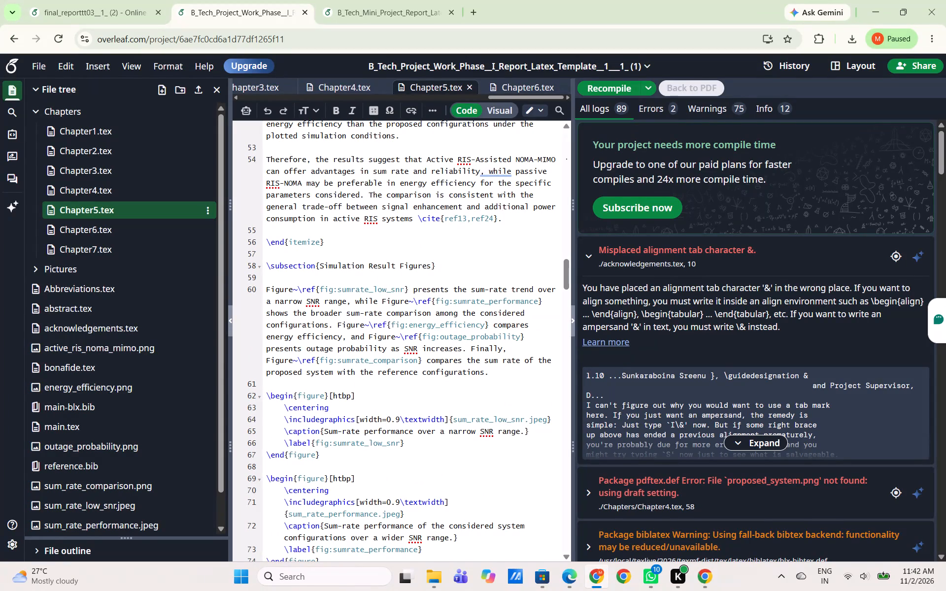
pyautogui.click(88, 11)
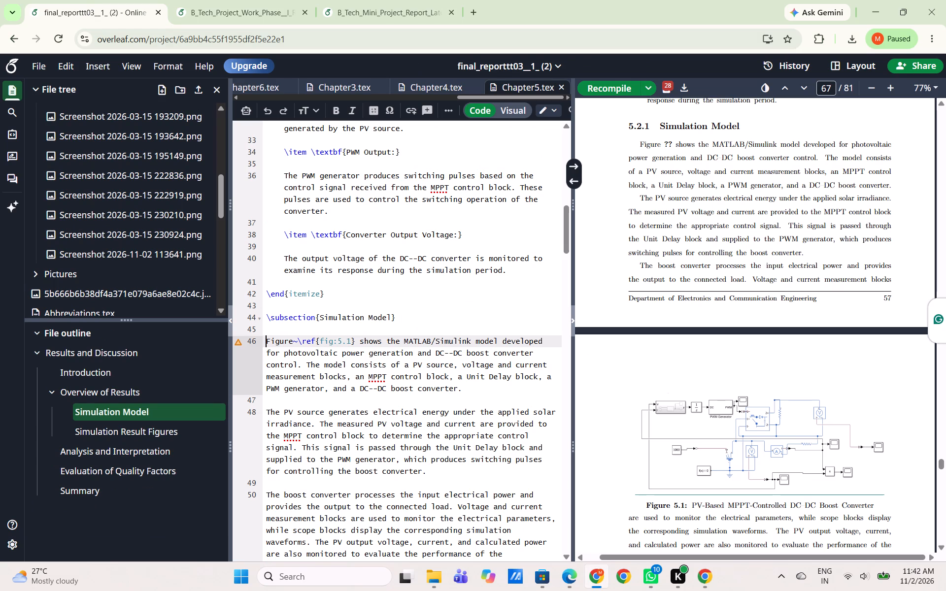
pyautogui.scroll(-4, 465, 302)
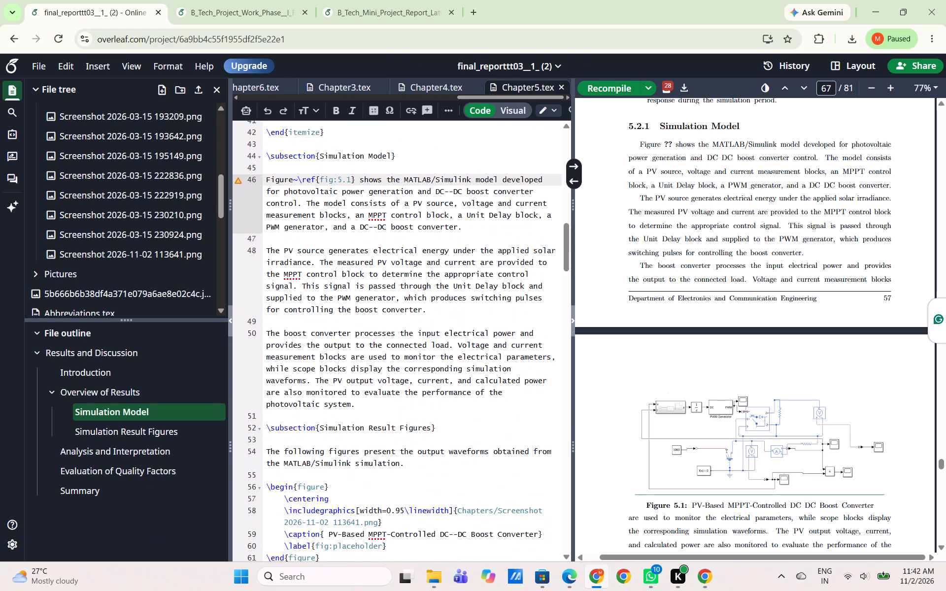
pyautogui.scroll(-1, 465, 302)
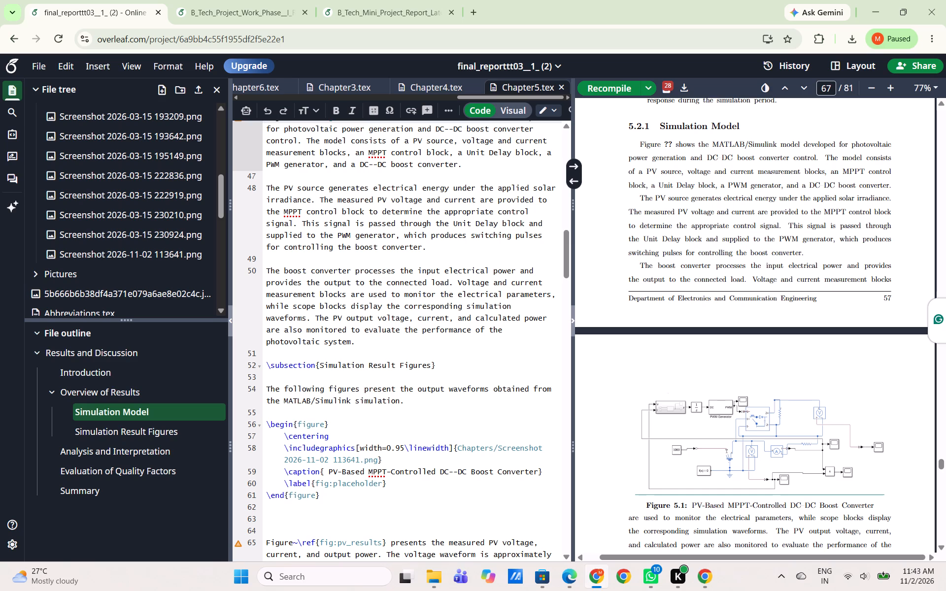
pyautogui.moveTo(262, 421); pyautogui.dragTo(268, 422)
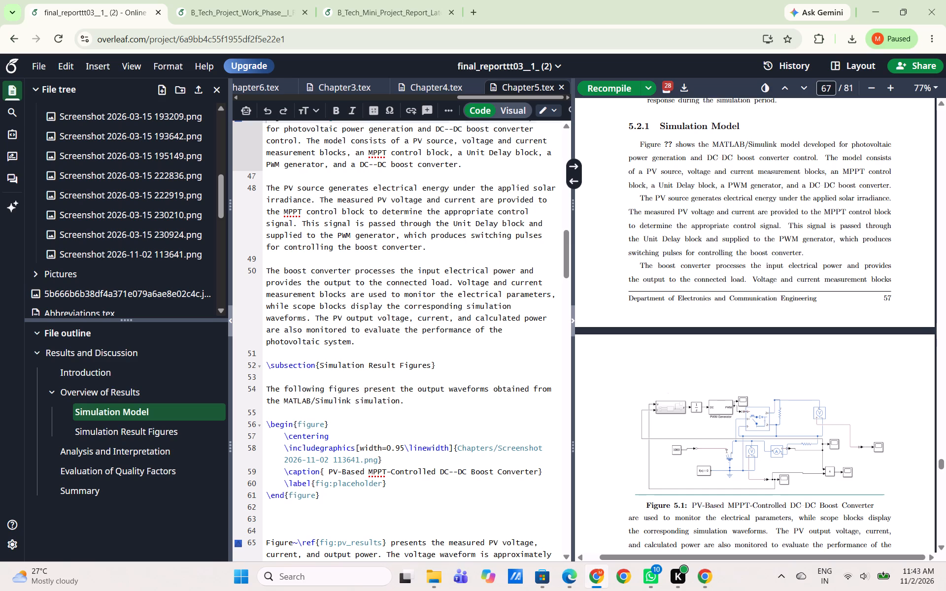
pyautogui.moveTo(268, 422); pyautogui.dragTo(329, 504)
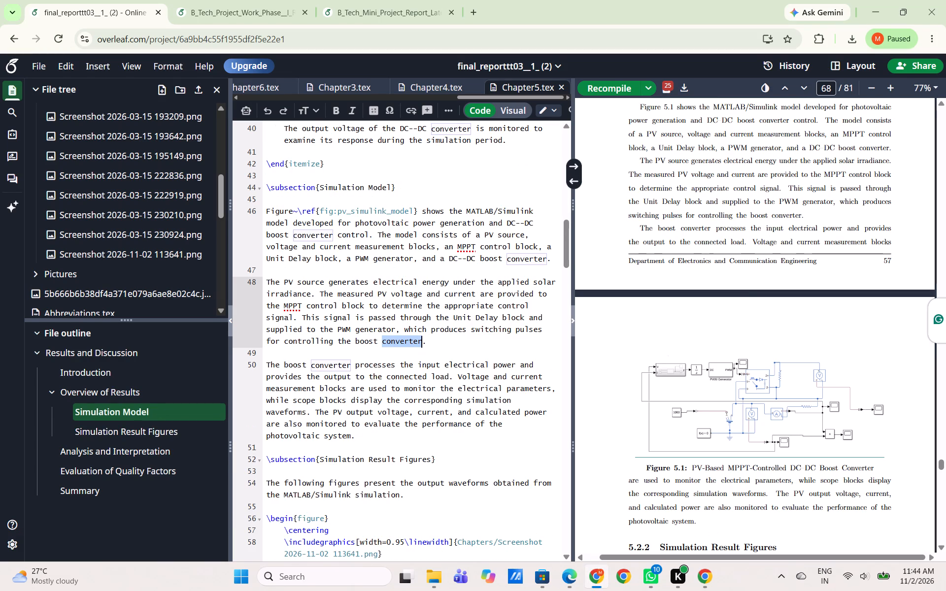
pyautogui.click(314, 359)
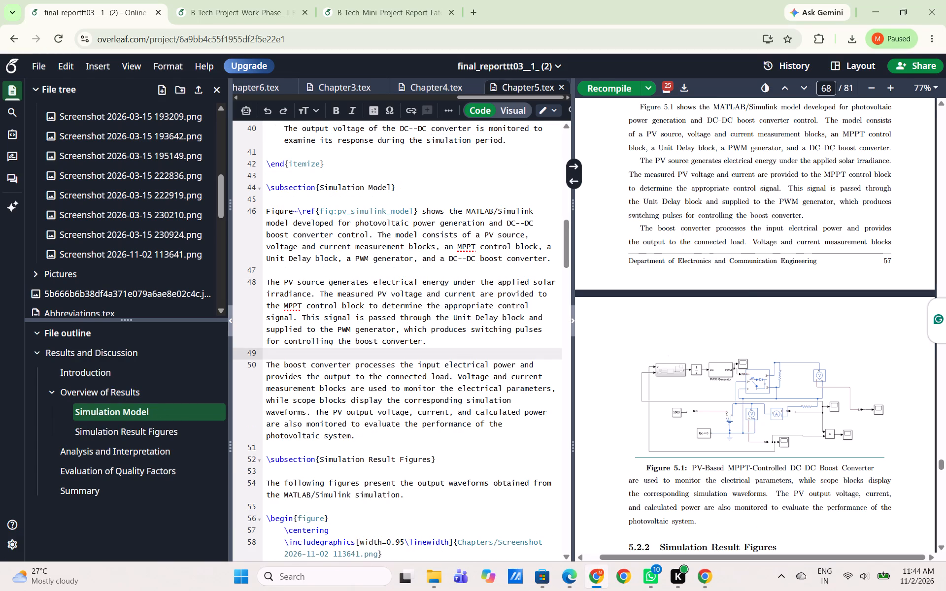
pyautogui.click(454, 340)
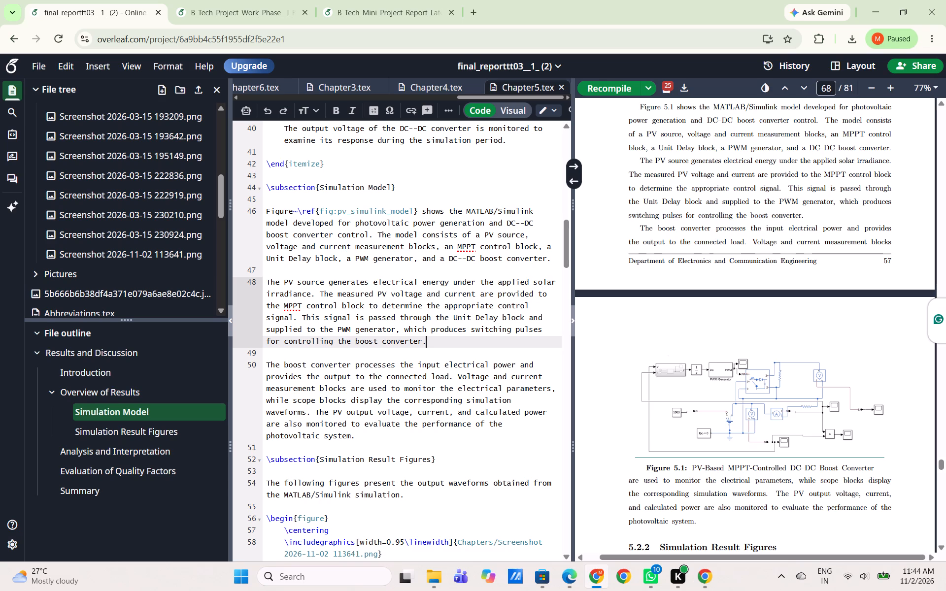
pyautogui.moveTo(302, 319); pyautogui.dragTo(431, 347)
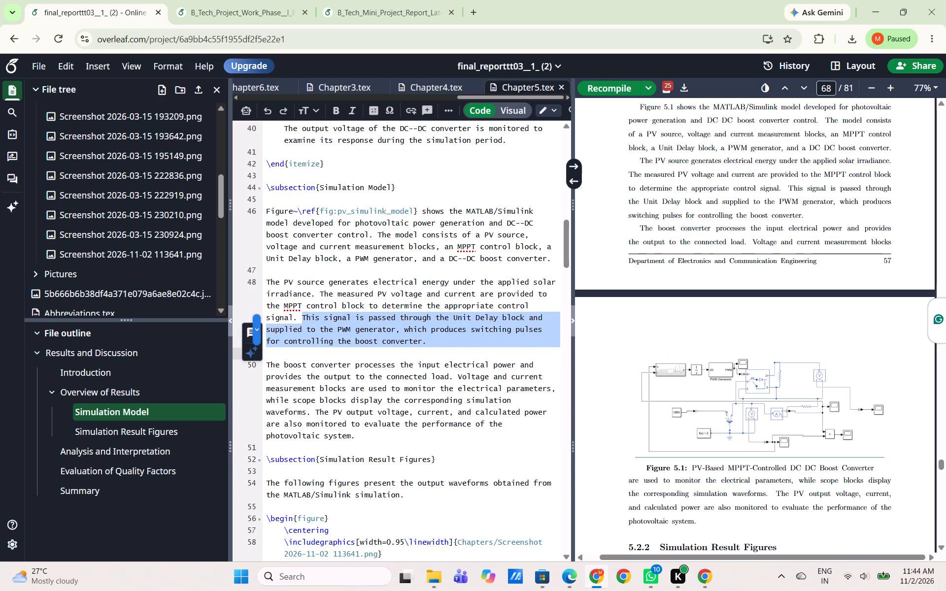
pyautogui.hotkey('ctrl', 'v')
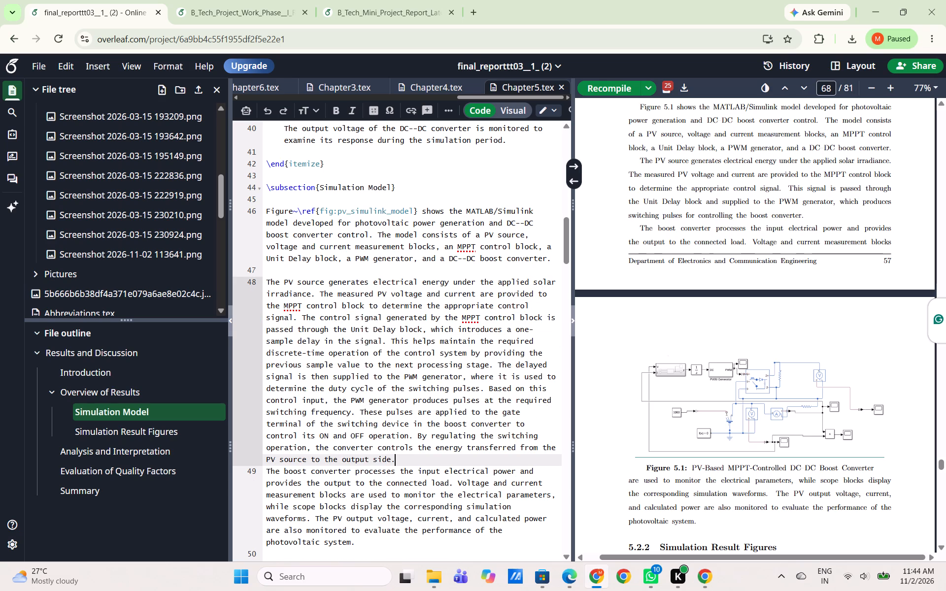
# Delete the end of the line 48 paragraph from "Based on this control input" onward and recompile the report.
pyautogui.moveTo(489, 388); pyautogui.dragTo(419, 460)
pyautogui.press('BackSpace')
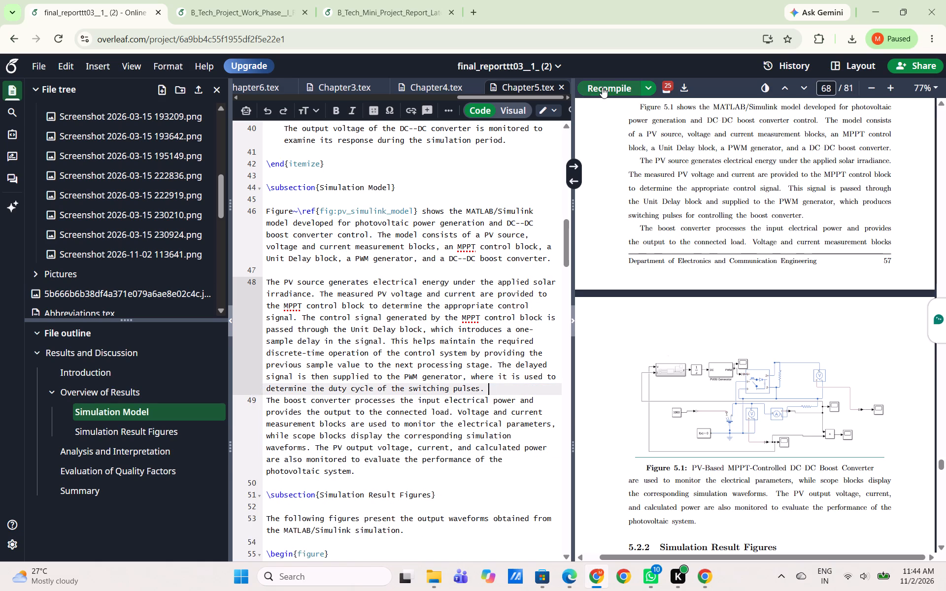
pyautogui.click(602, 87)
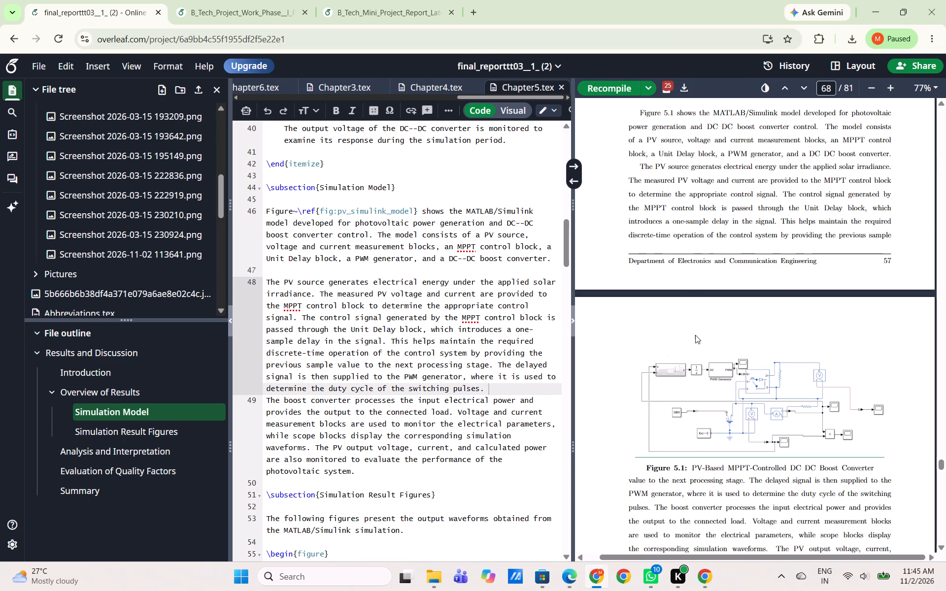
# Delete the line 48 sentences from "This helps maintain the required" through "duty cycle of the switching pulses" and recompile.
pyautogui.scroll(-1, 695, 335)
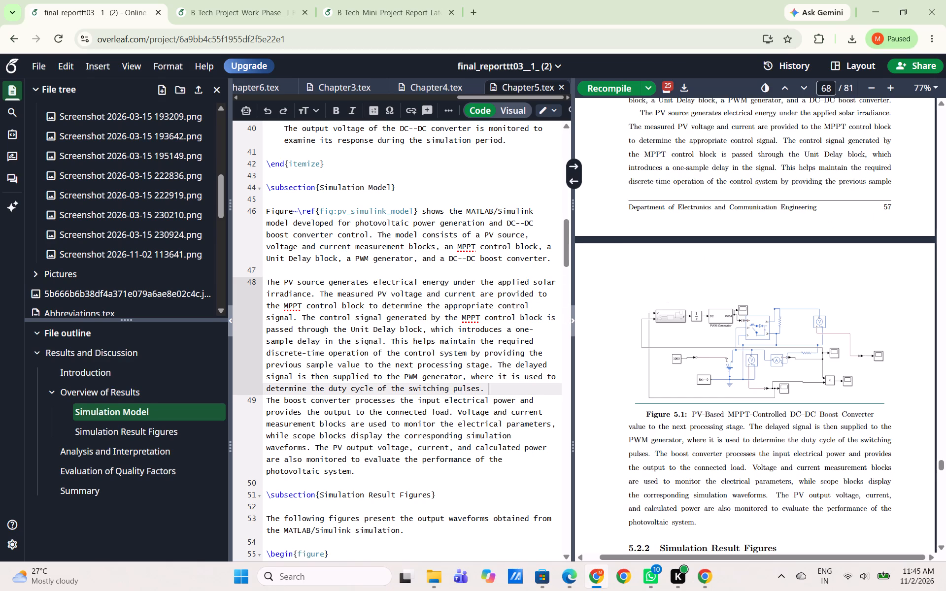
pyautogui.moveTo(391, 342); pyautogui.dragTo(449, 373)
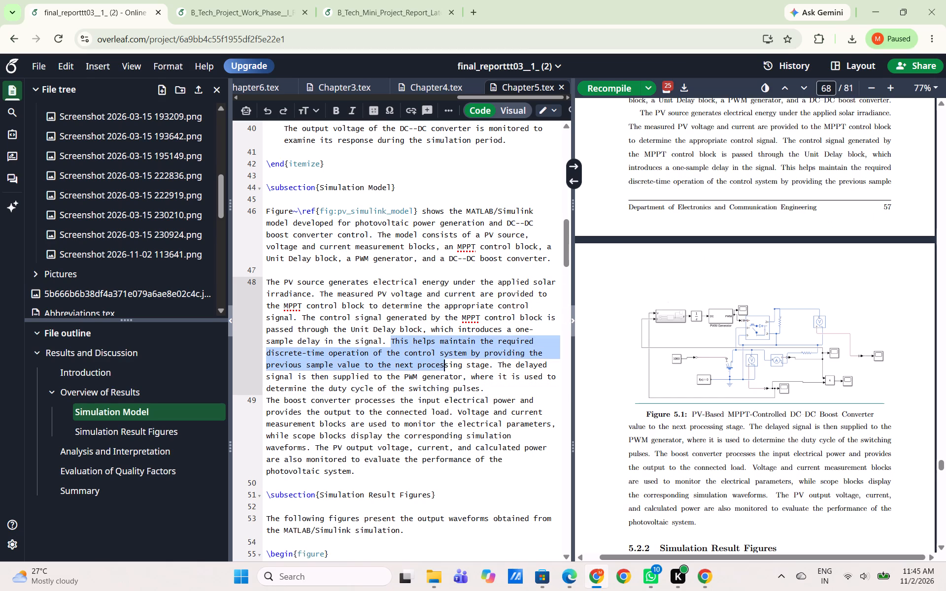
pyautogui.moveTo(449, 373); pyautogui.dragTo(484, 385)
pyautogui.press('BackSpace')
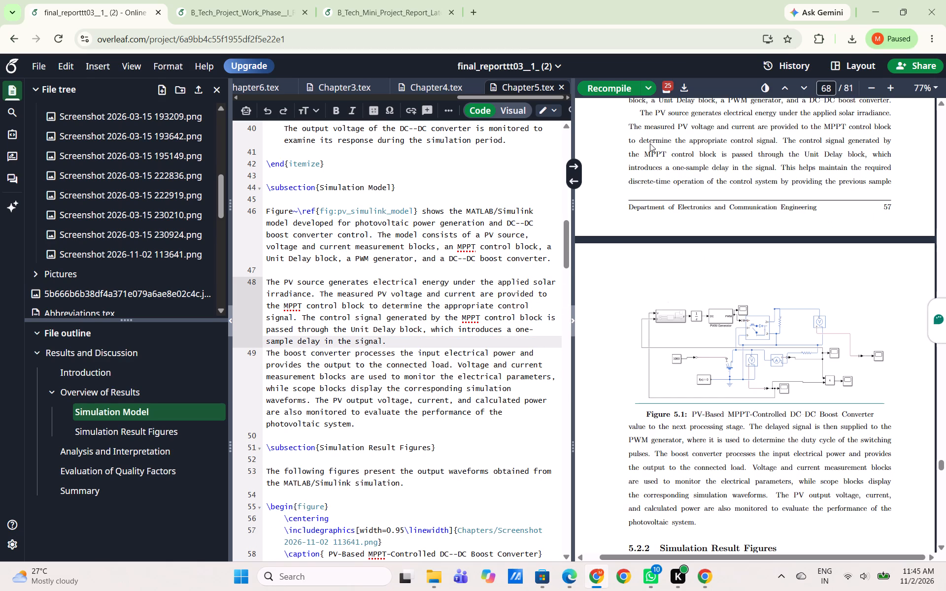
pyautogui.click(610, 86)
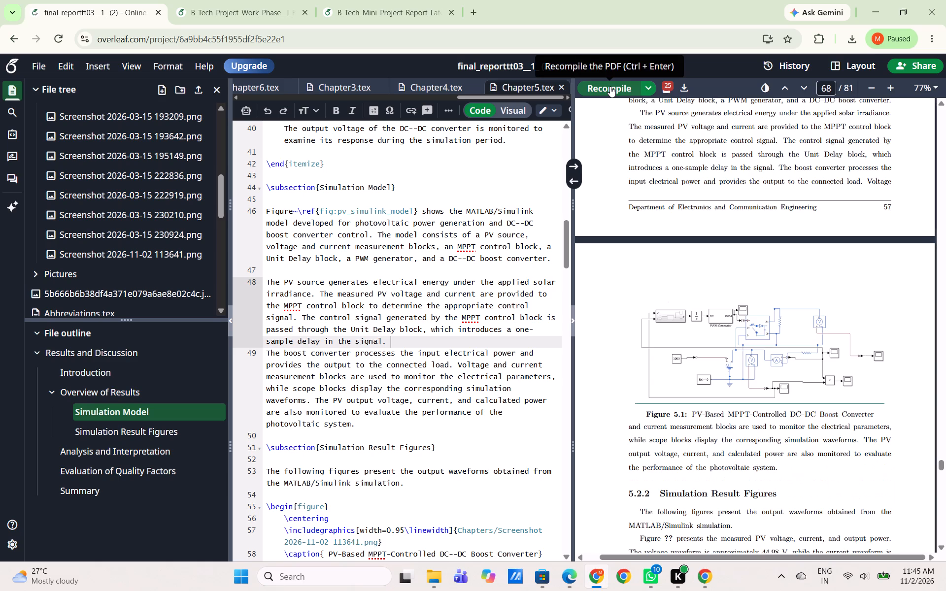
pyautogui.scroll(1, 693, 338)
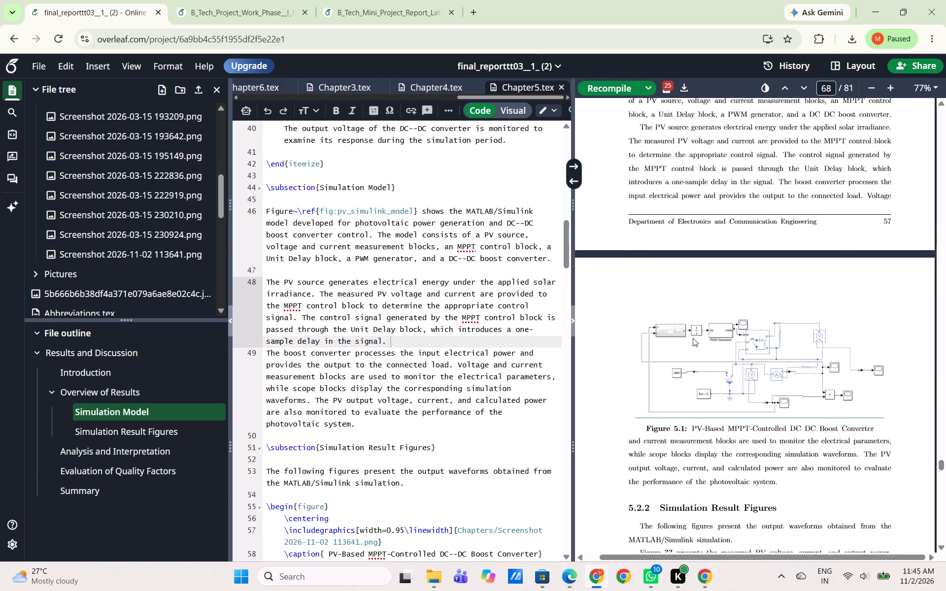
pyautogui.scroll(2, 693, 338)
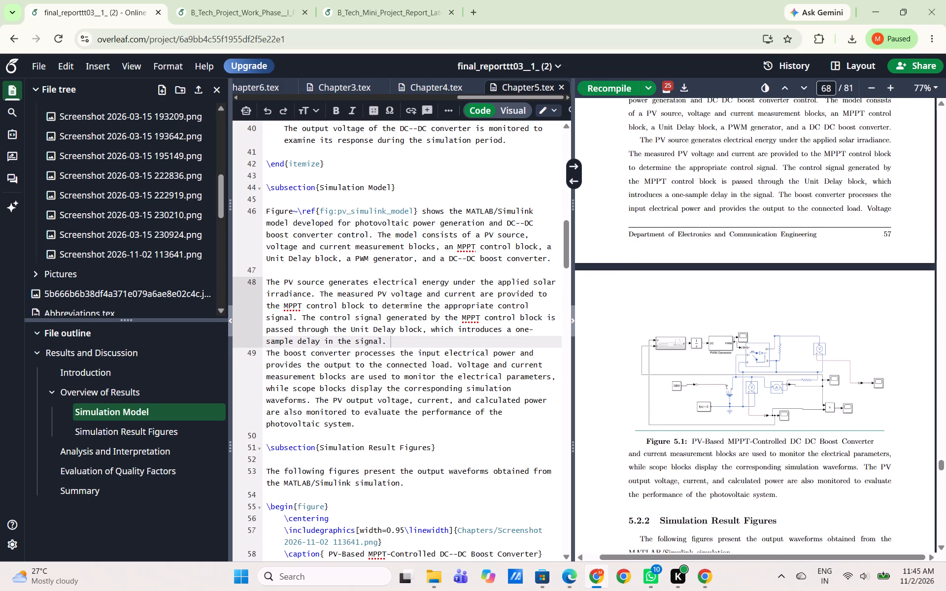
pyautogui.click(414, 342)
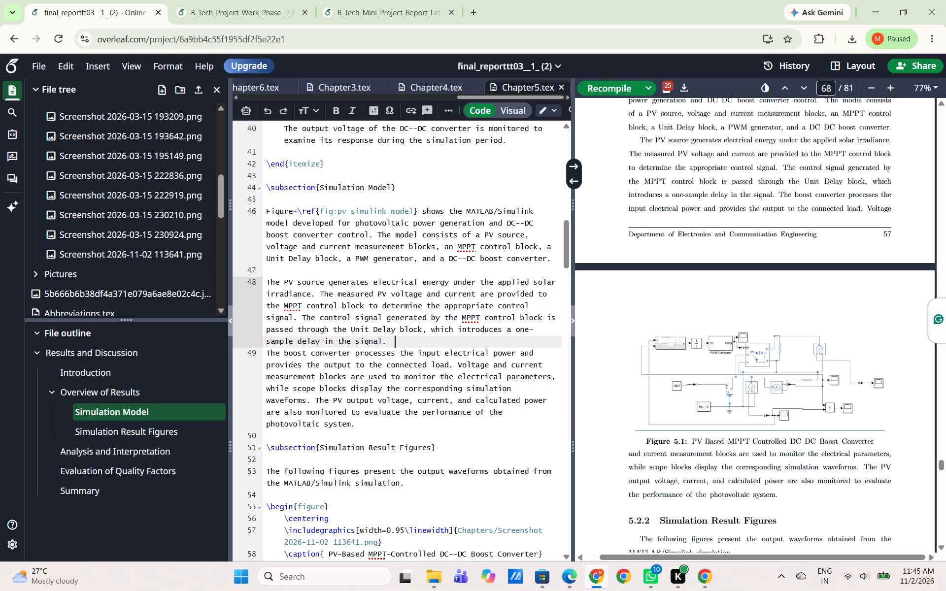
pyautogui.press('BackSpace')
pyautogui.press('BackSpace')
pyautogui.click(574, 588)
pyautogui.click(515, 376)
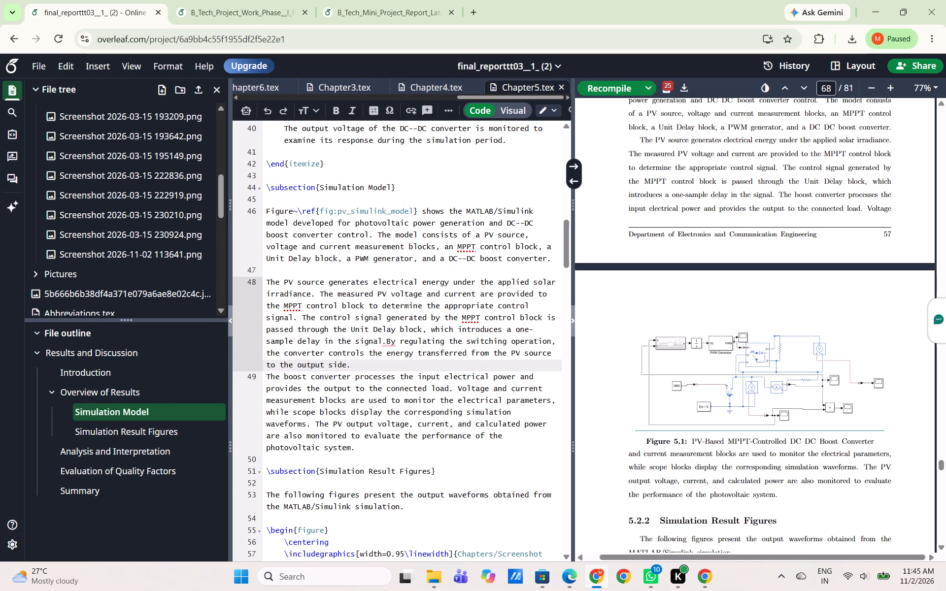
pyautogui.click(599, 88)
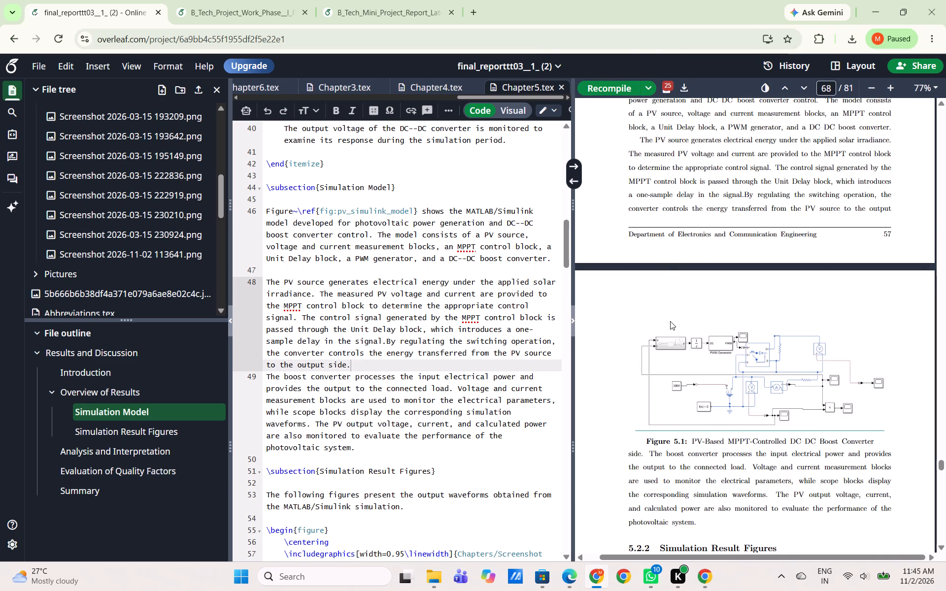
# Shorten the end of the line 48 paragraph from "to the output side." to "to the output.".
pyautogui.scroll(-1, 670, 321)
pyautogui.click(352, 366)
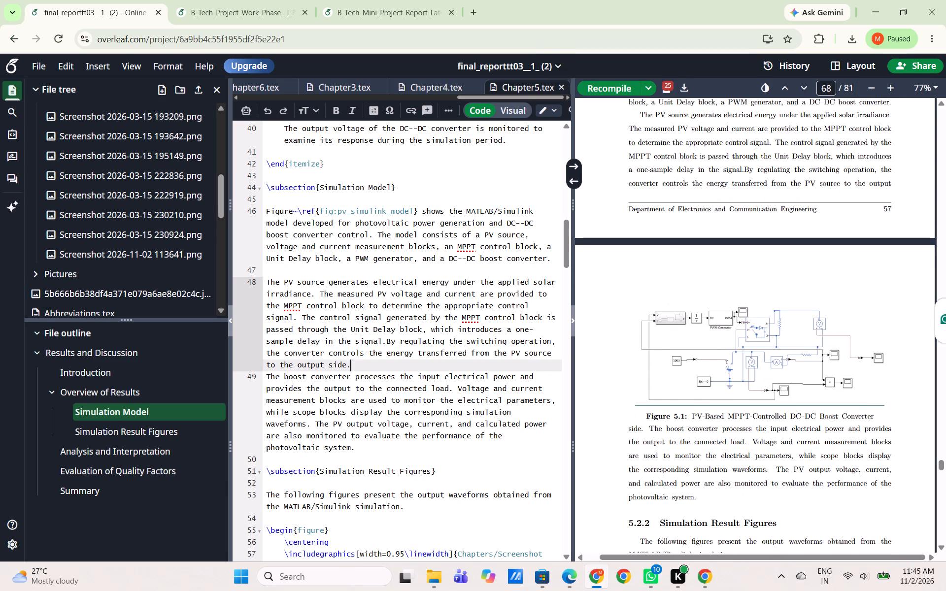
pyautogui.press('BackSpace')
pyautogui.press('BackSpace')
pyautogui.press('BackSpace')
pyautogui.press('BackSpace')
pyautogui.press('BackSpace')
pyautogui.press('BackSpace')
pyautogui.press('.')
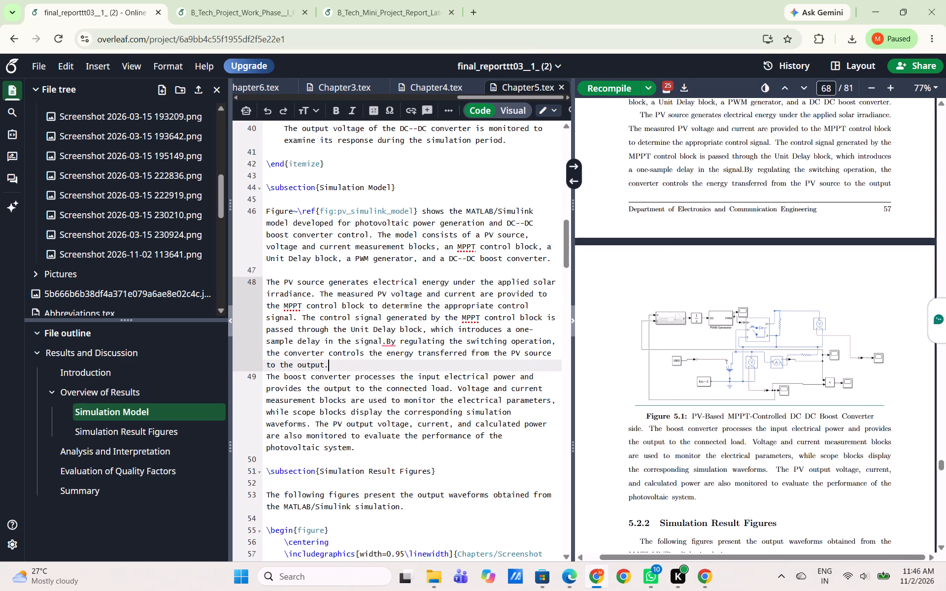
# Recompile the report and go from Figure 5.1 in the PDF to its image line in the Chapter 5 source.
pyautogui.click(598, 92)
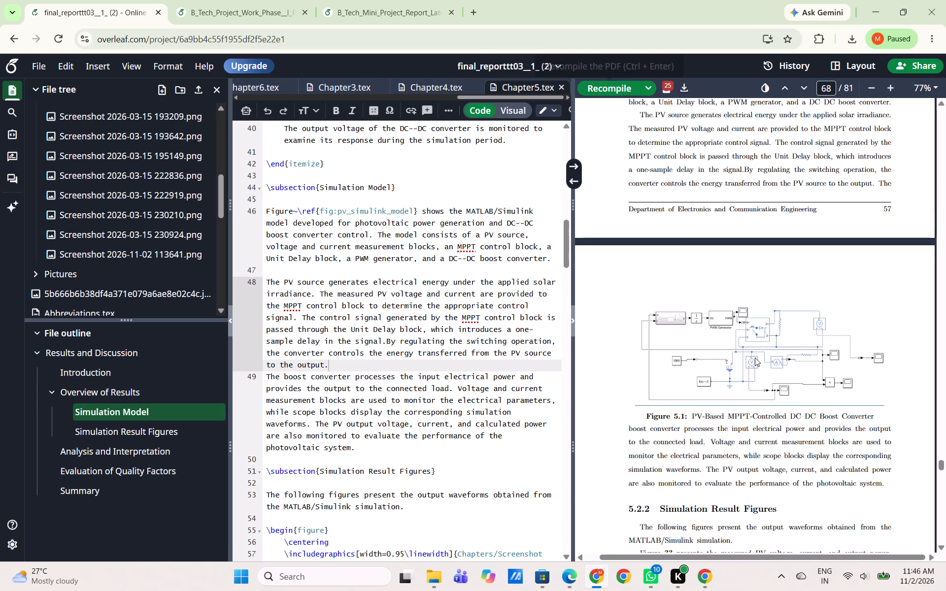
pyautogui.scroll(-2, 755, 358)
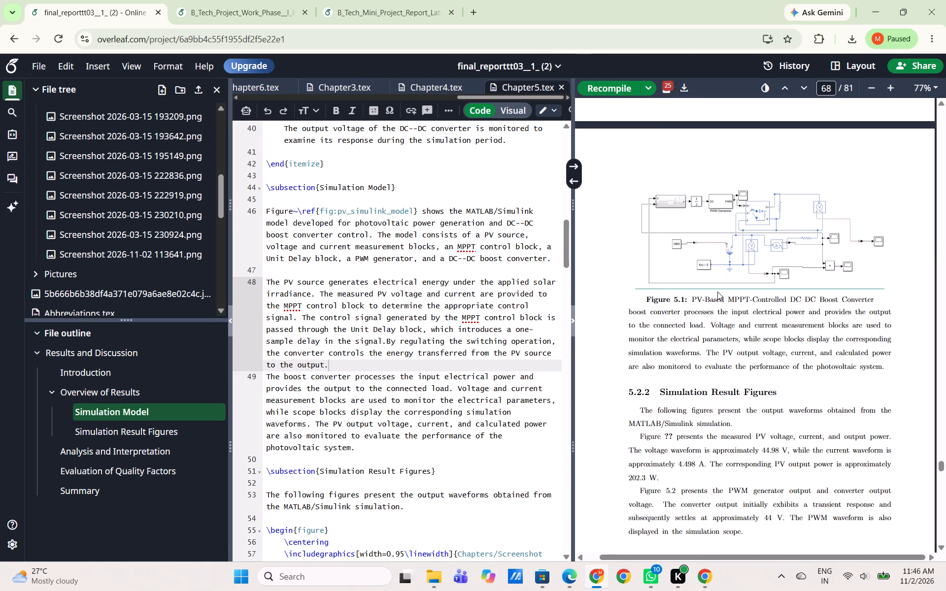
pyautogui.doubleClick(731, 289)
pyautogui.doubleClick(730, 275)
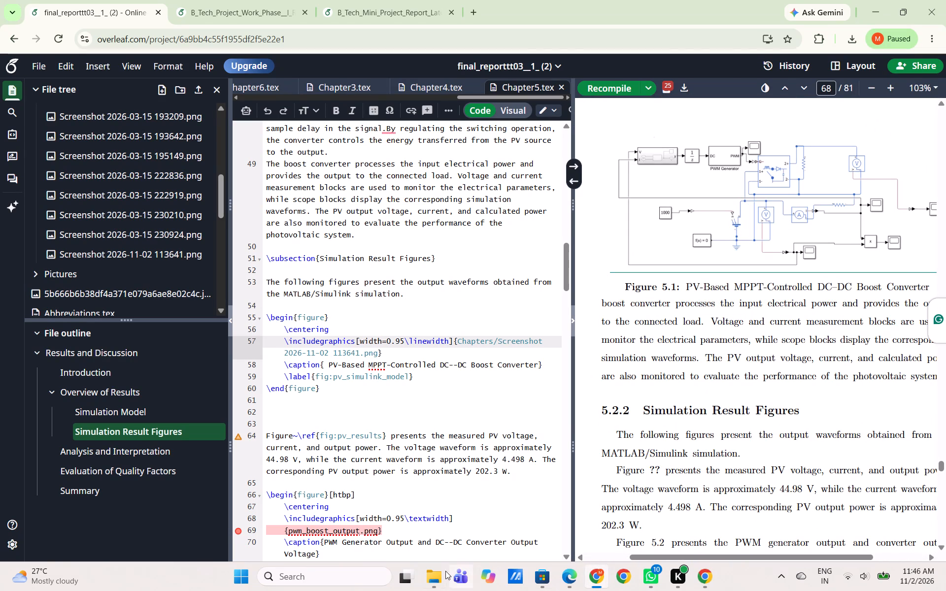
# Switch to the Screenshots folder in File Explorer and view Screenshot 2026-11-02 114136.png and the Simulink model image Screenshot 2026-11-02 113641.png.
pyautogui.click(434, 581)
pyautogui.click(389, 513)
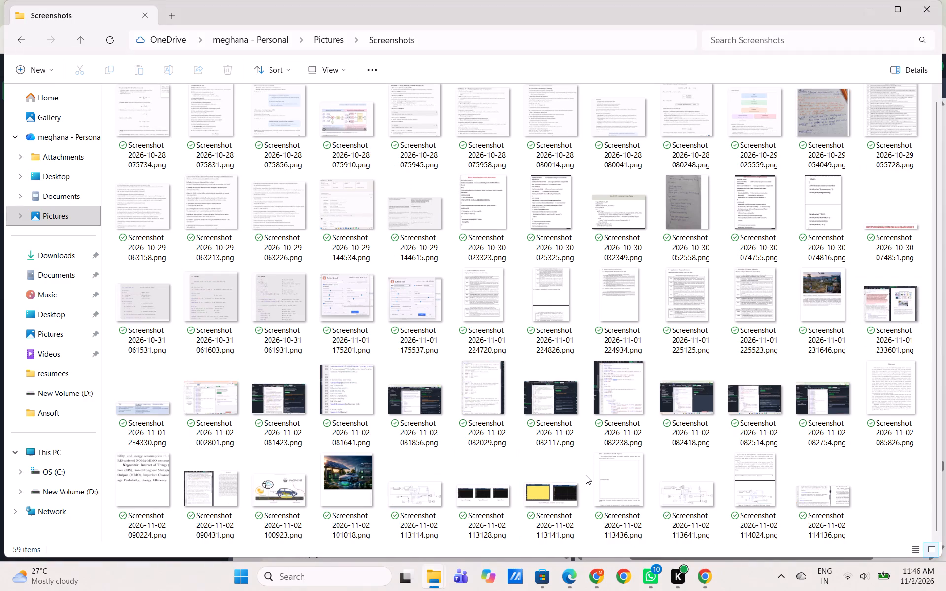
pyautogui.scroll(-7, 393, 480)
pyautogui.scroll(1, 430, 374)
pyautogui.doubleClick(826, 493)
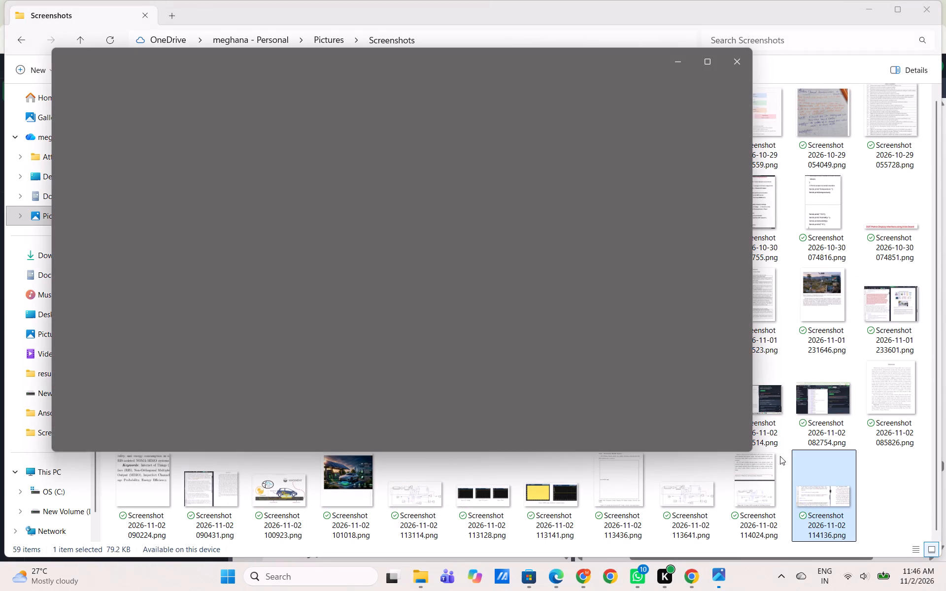
pyautogui.click(743, 71)
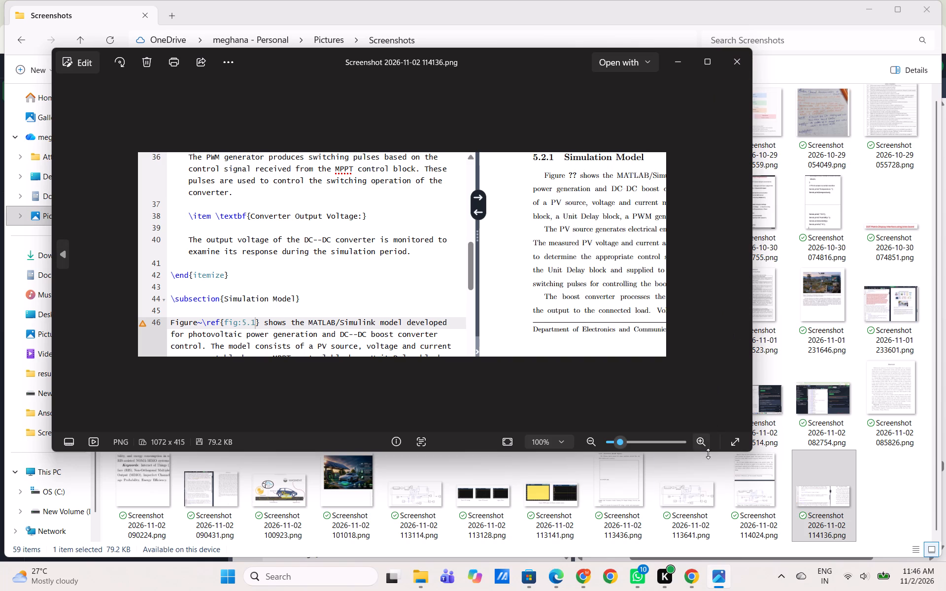
pyautogui.doubleClick(700, 490)
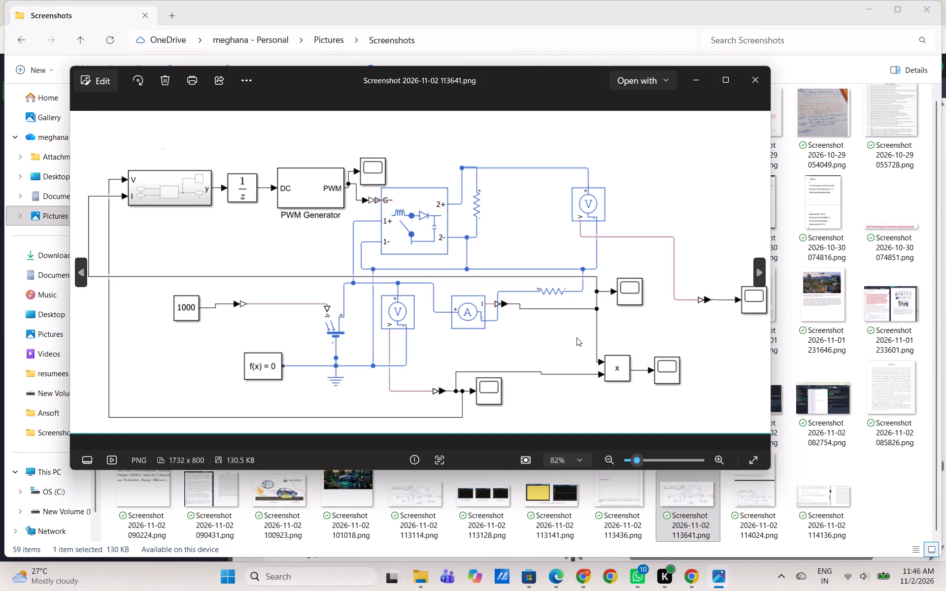
pyautogui.click(757, 84)
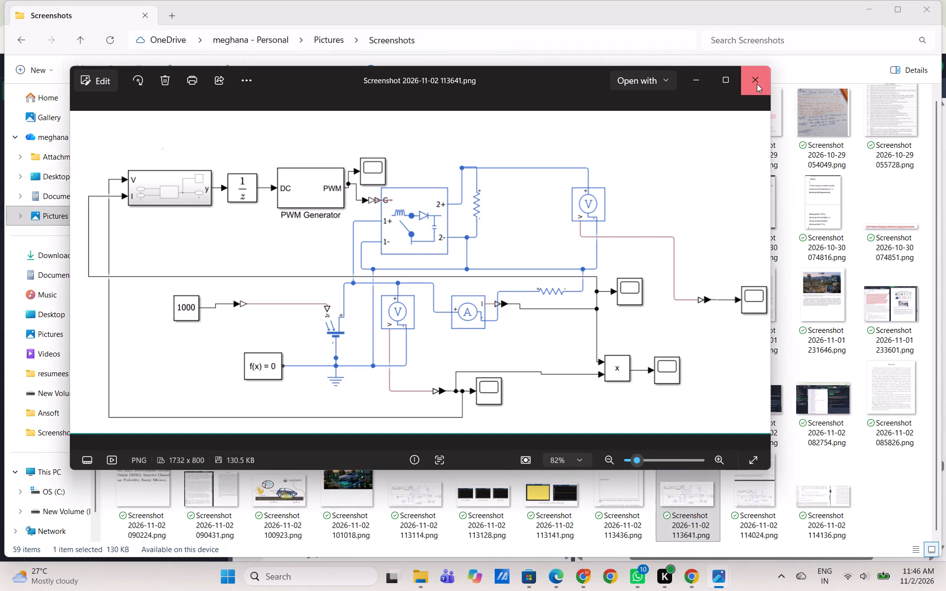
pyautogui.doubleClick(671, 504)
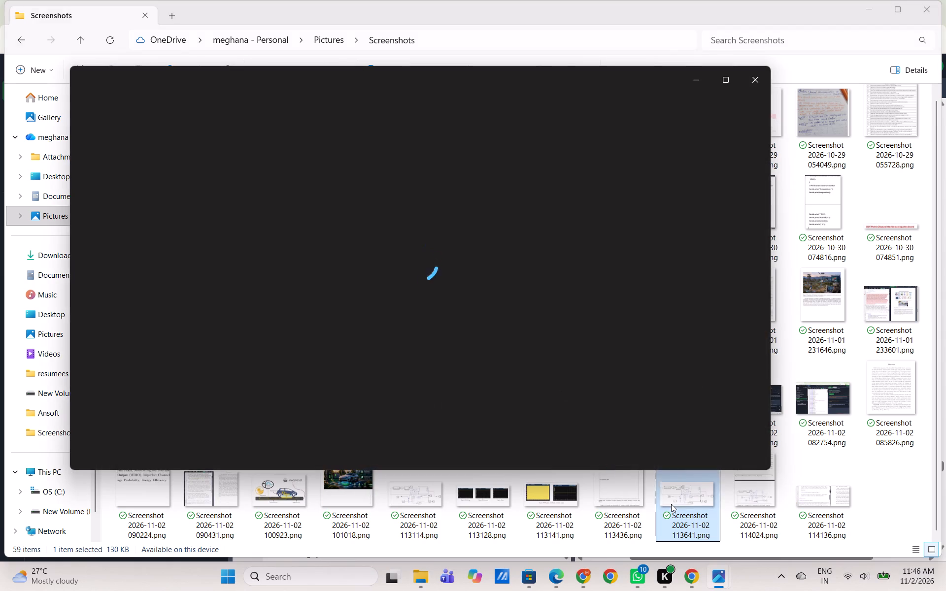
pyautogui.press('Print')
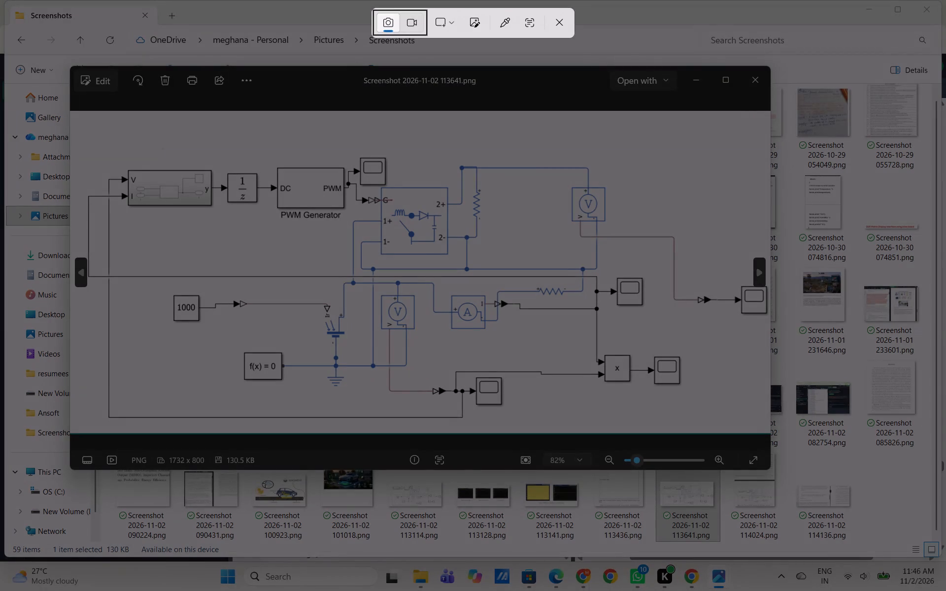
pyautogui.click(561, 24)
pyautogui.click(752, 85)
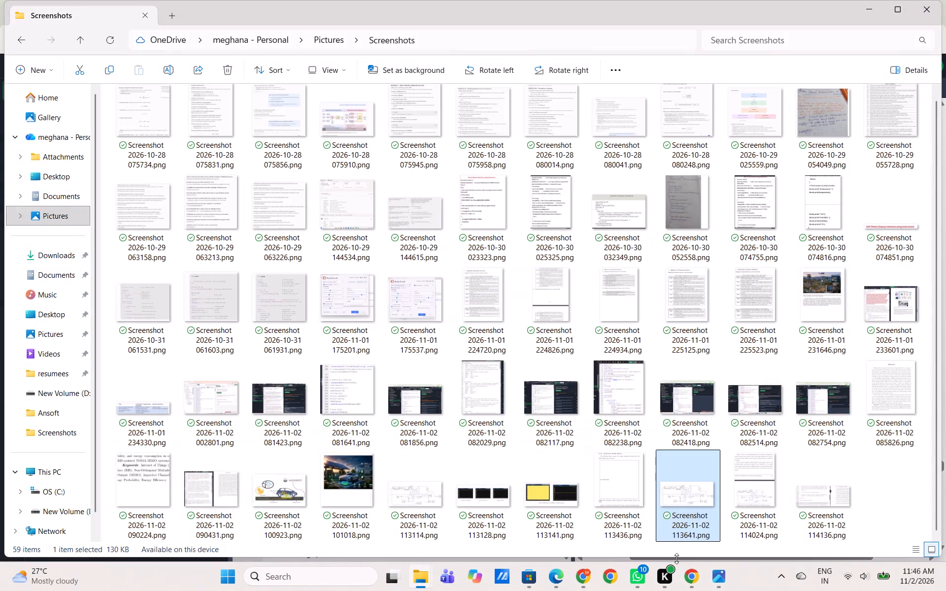
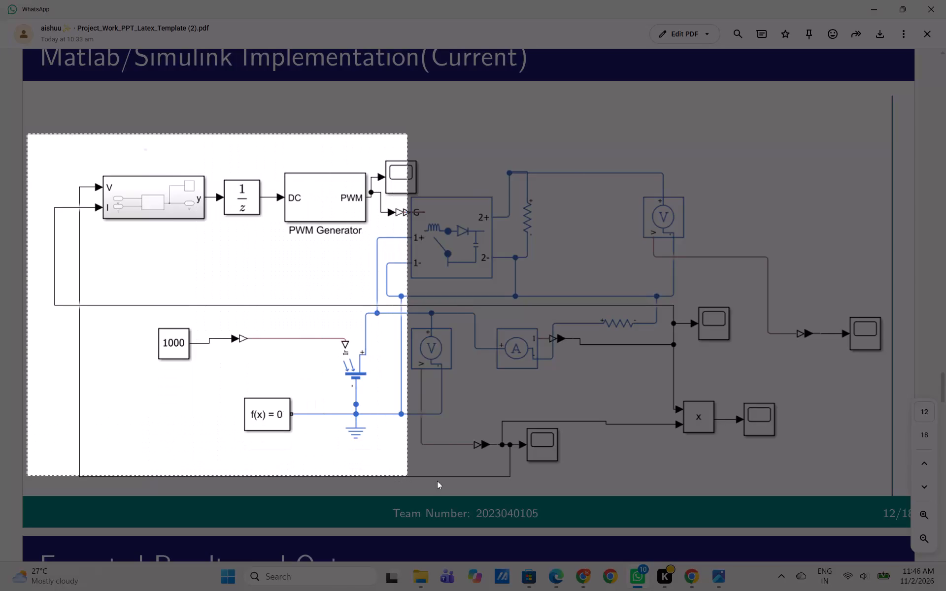
# Capture a screenshot of the full Simulink circuit on the "Matlab/Simulink Implementation(Current)" slide of the PDF in WhatsApp.
pyautogui.hscroll(1, 494, 482)
pyautogui.hscroll(1, 696, 502)
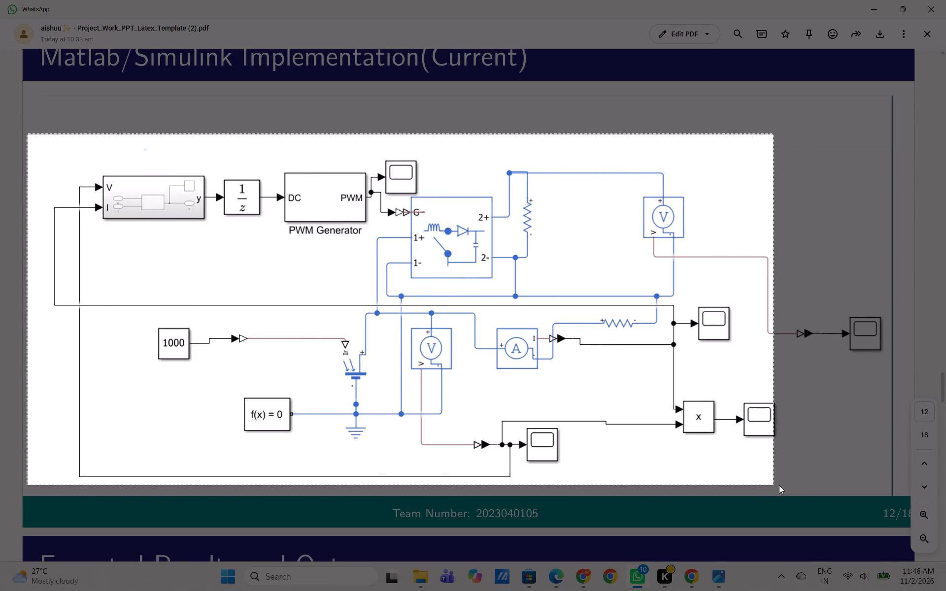
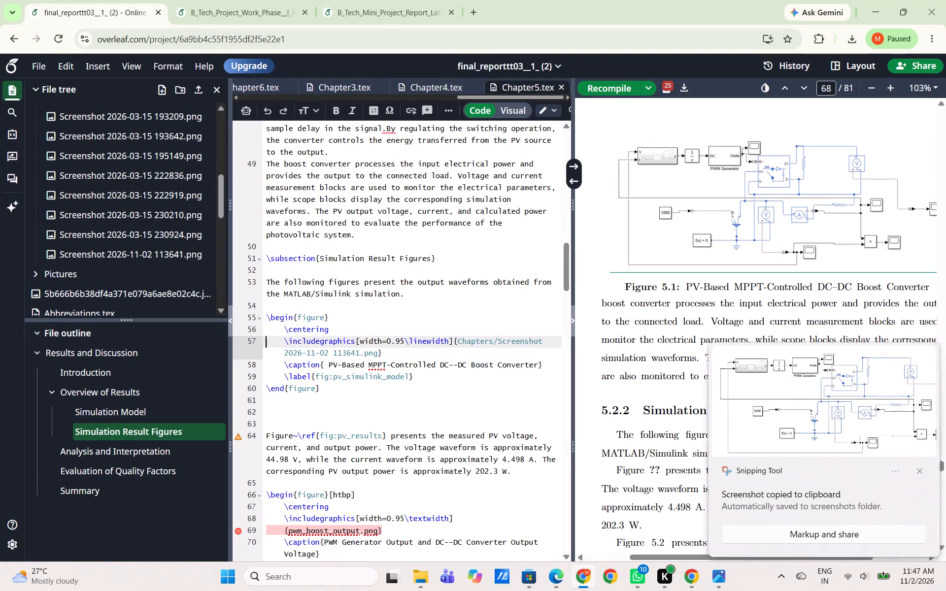
# Insert two blank lines above the Simulink model figure block in the Simulation Result Figures subsection of Chapter5.tex.
pyautogui.click(416, 299)
pyautogui.hotkey('shift', 'Return')
pyautogui.hotkey('shift', 'Return')
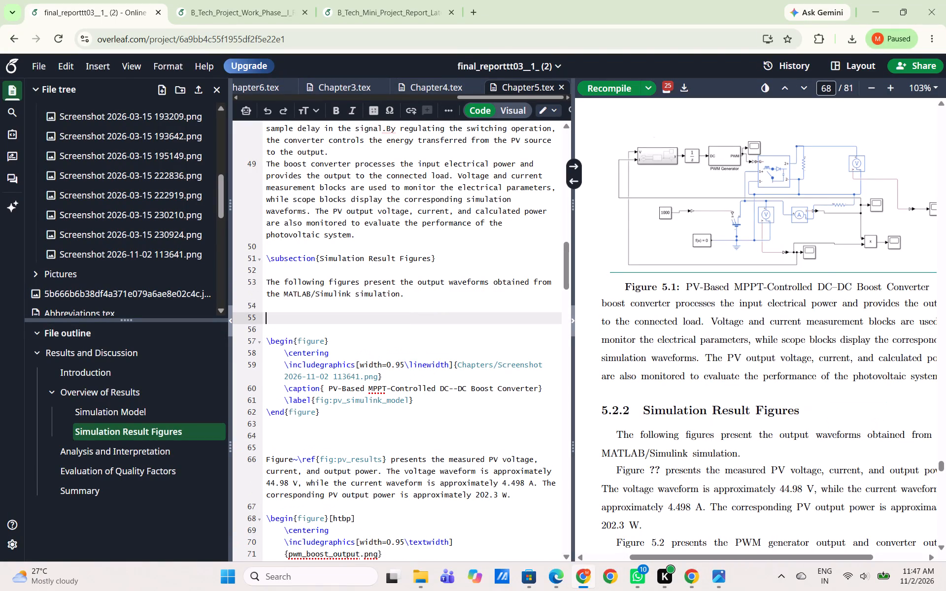
# Open the project's file upload and browse the computer's Screenshots folder for an image to add.
pyautogui.click(195, 88)
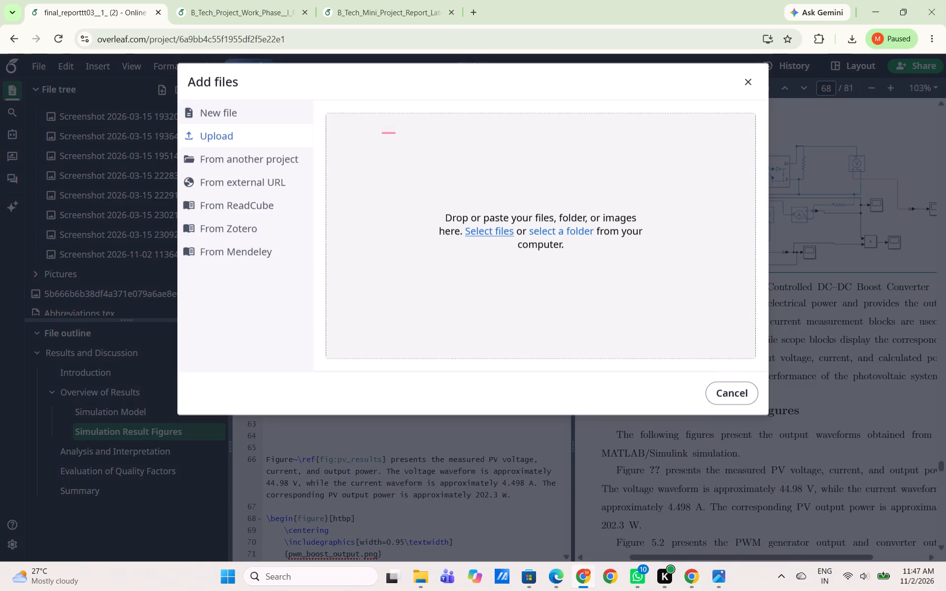
pyautogui.click(481, 240)
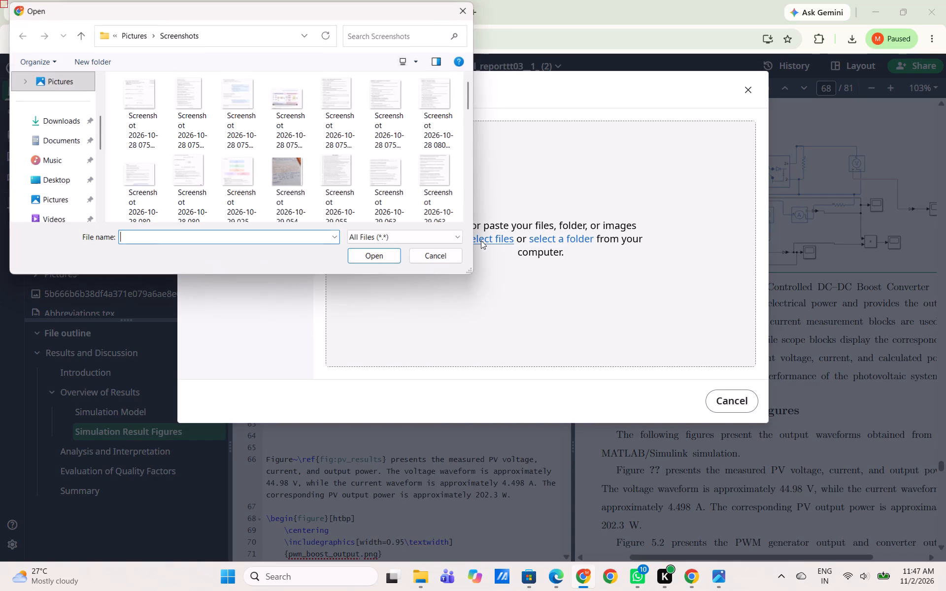
# Upload Screenshot 2026-11-02 114702.png to the project and insert it as a new figure at line 55 of Chapter5.tex.
pyautogui.scroll(-20, 307, 170)
pyautogui.scroll(-7, 307, 170)
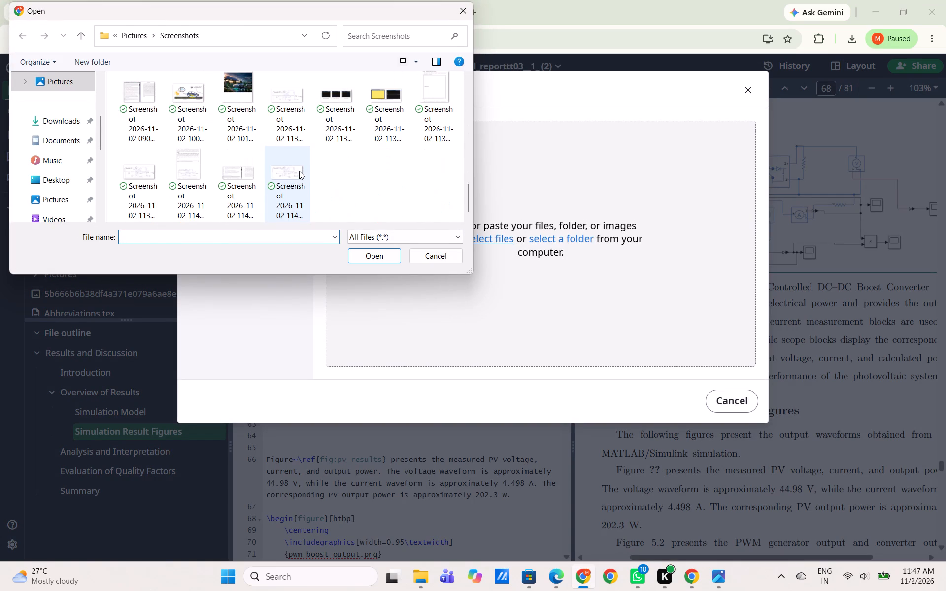
pyautogui.click(299, 171)
pyautogui.click(386, 258)
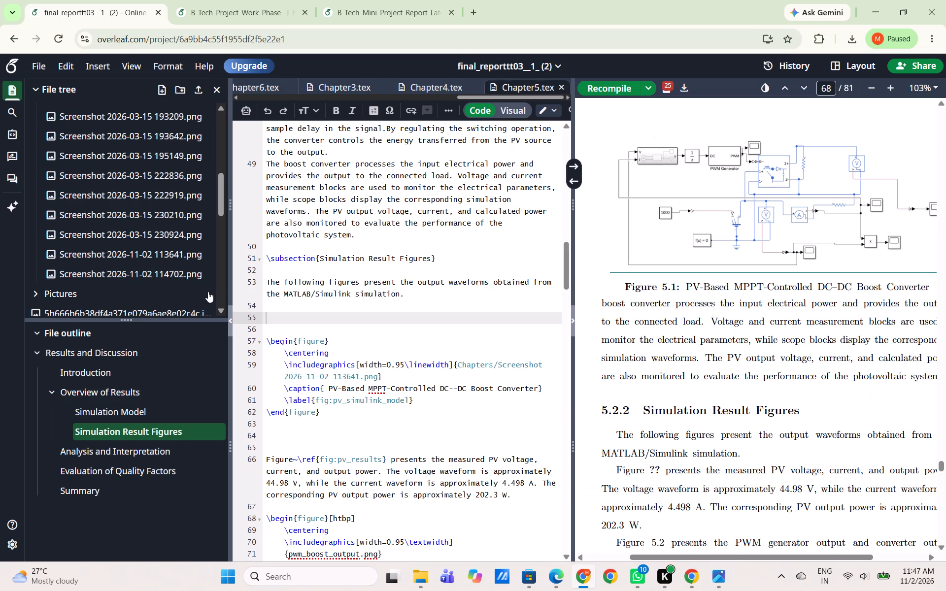
pyautogui.moveTo(180, 274); pyautogui.dragTo(280, 313)
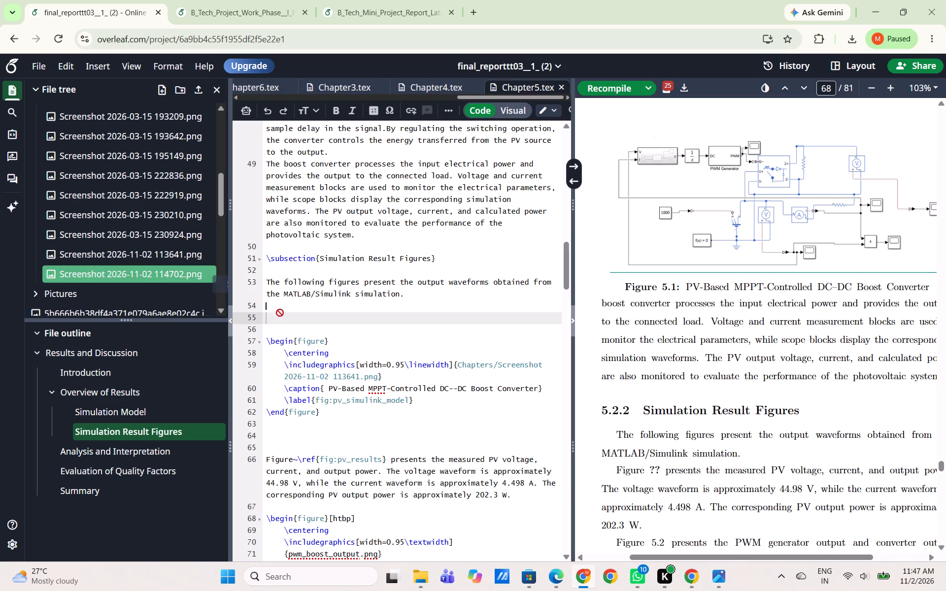
pyautogui.moveTo(280, 313); pyautogui.dragTo(286, 318)
pyautogui.click(623, 284)
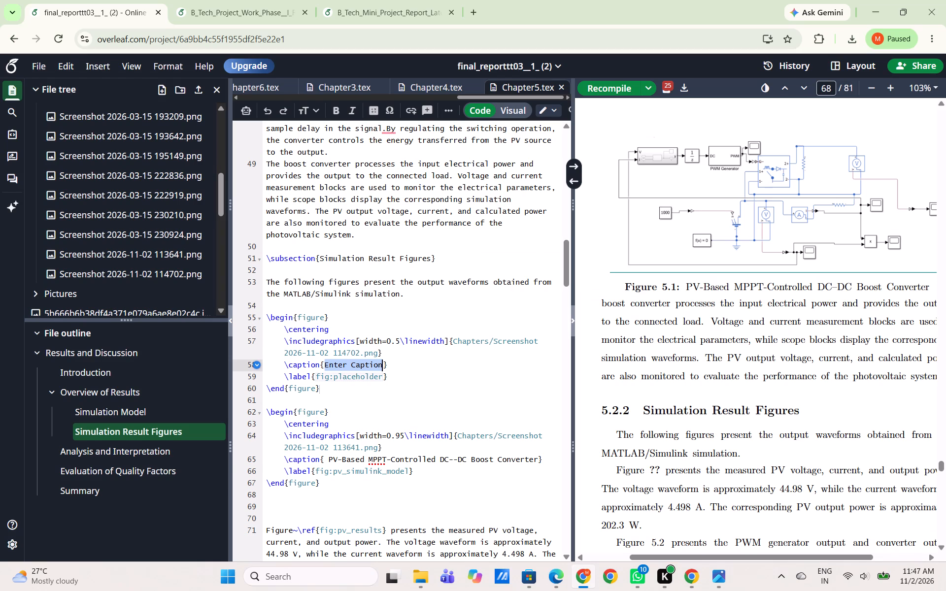
# Copy the caption "PV-Based MPPT-Controlled DC--DC Boost Converter" and label fig:pv_simulink_model from the 113641 figure into the new 114702 figure.
pyautogui.moveTo(329, 462); pyautogui.dragTo(537, 460)
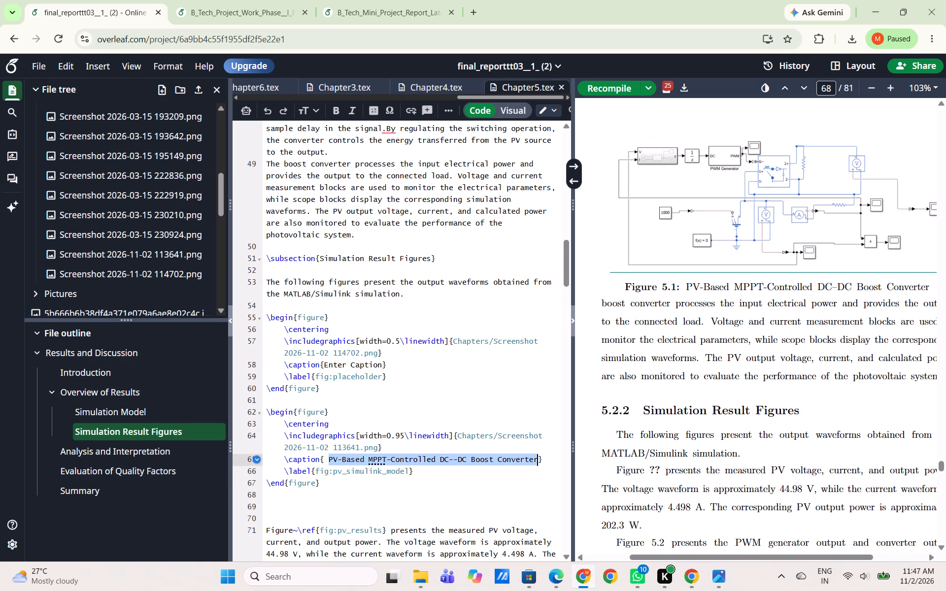
pyautogui.moveTo(537, 460); pyautogui.dragTo(538, 460)
pyautogui.hotkey('ctrl', 'c')
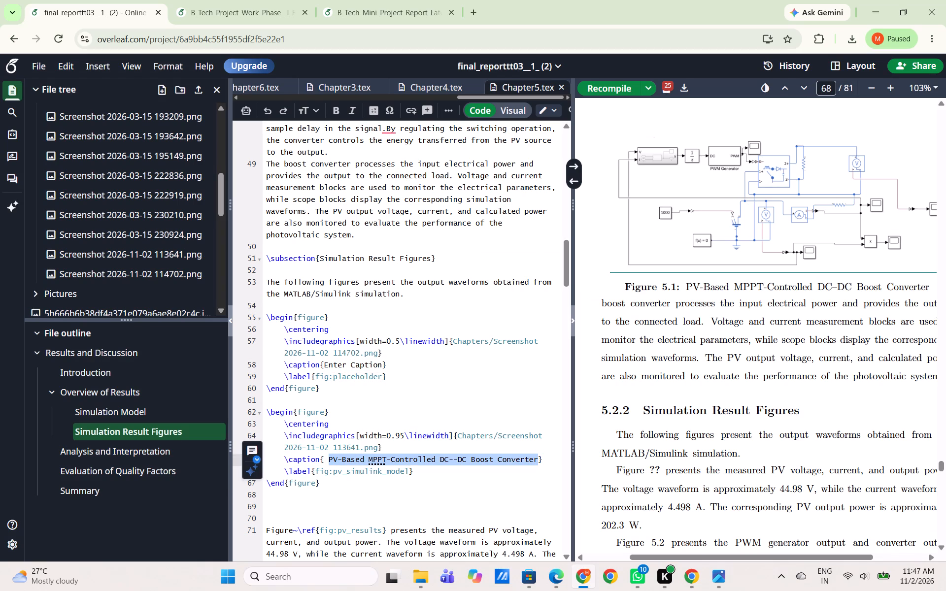
pyautogui.moveTo(325, 365); pyautogui.dragTo(358, 365)
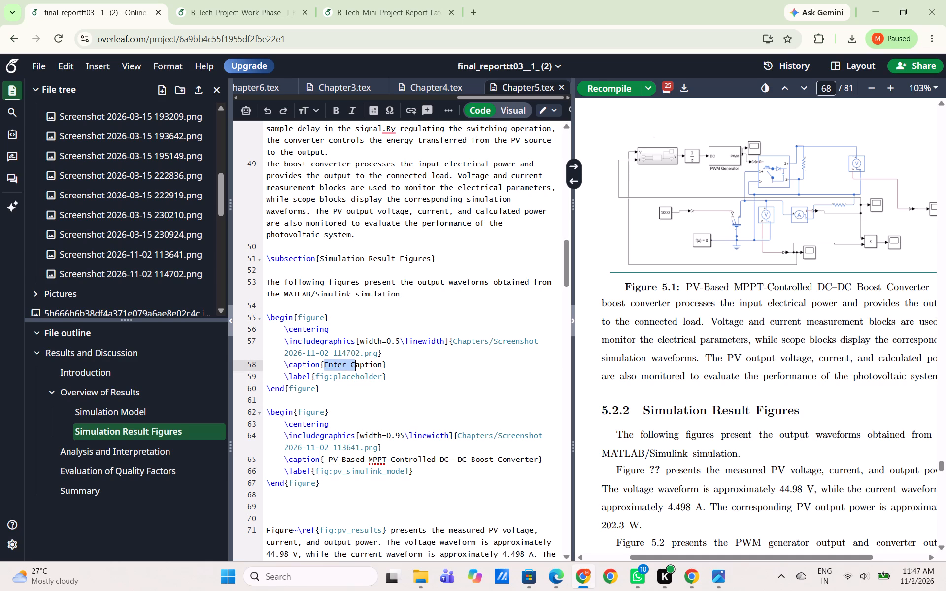
pyautogui.moveTo(358, 365); pyautogui.dragTo(382, 363)
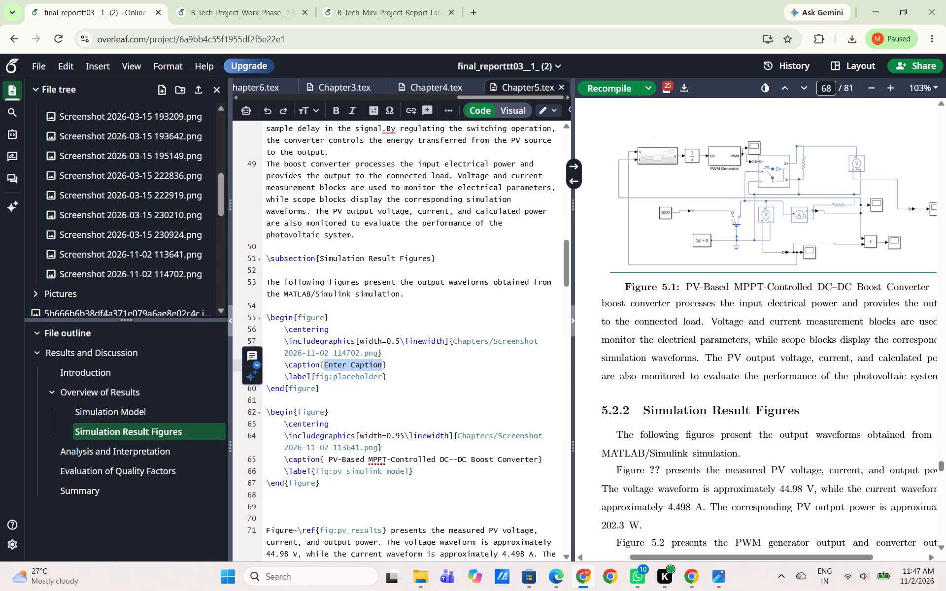
pyautogui.hotkey('ctrl', 'v')
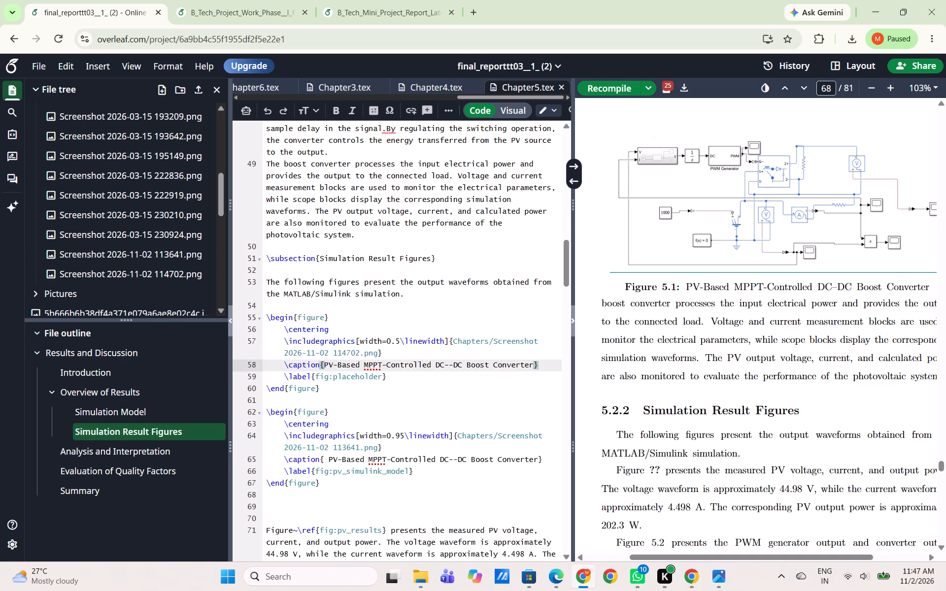
pyautogui.moveTo(316, 474); pyautogui.dragTo(407, 471)
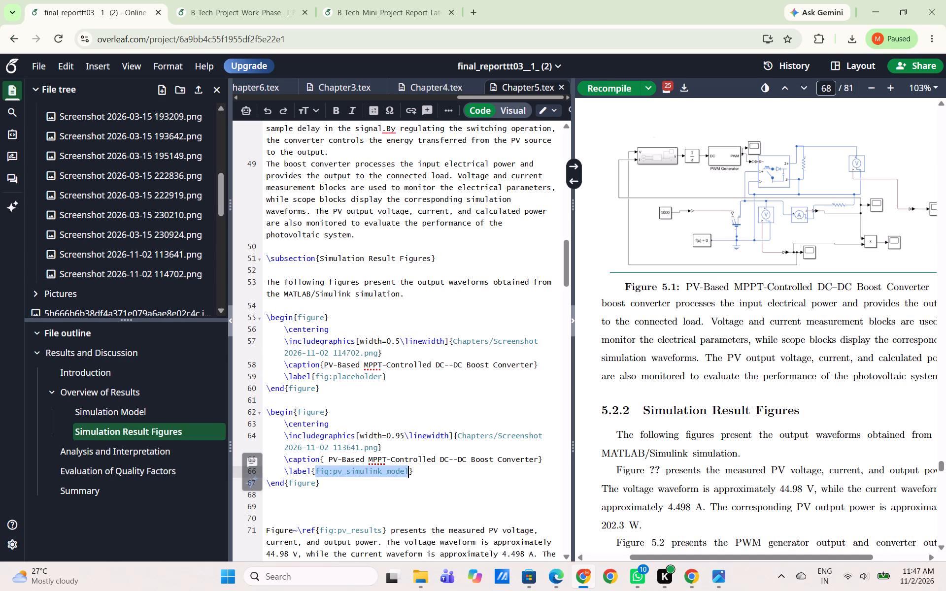
pyautogui.hotkey('ctrl', 'c')
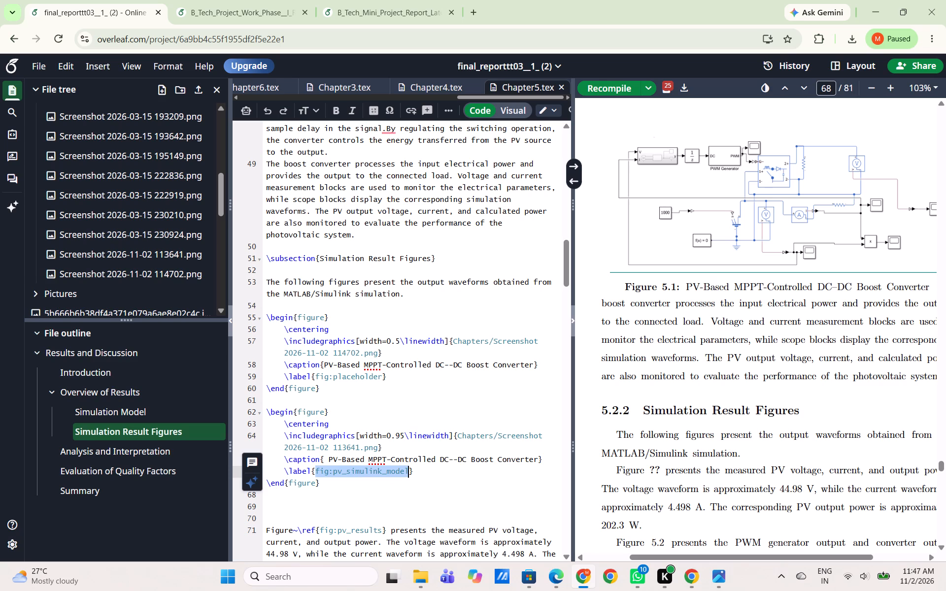
pyautogui.moveTo(314, 375); pyautogui.dragTo(384, 378)
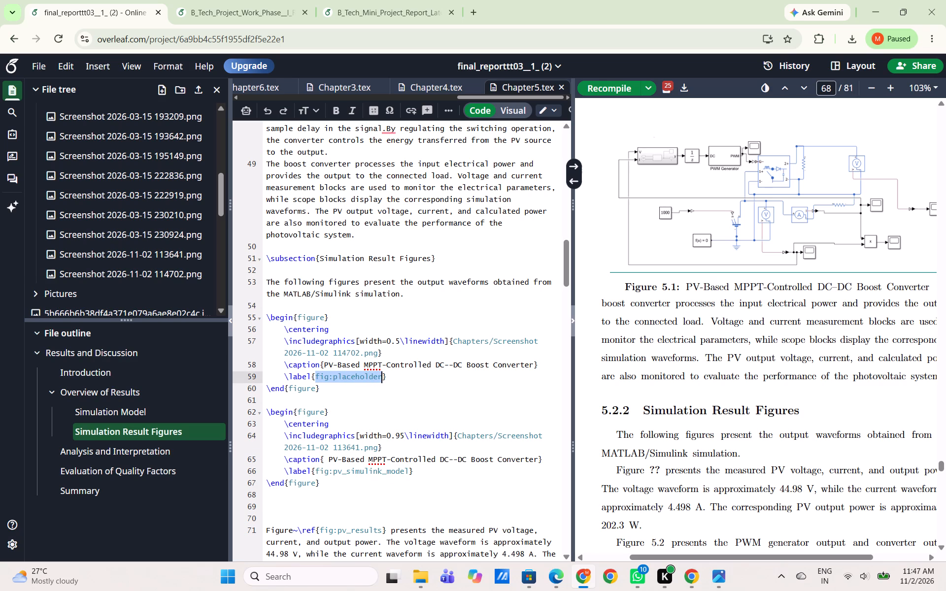
pyautogui.hotkey('ctrl', 'v')
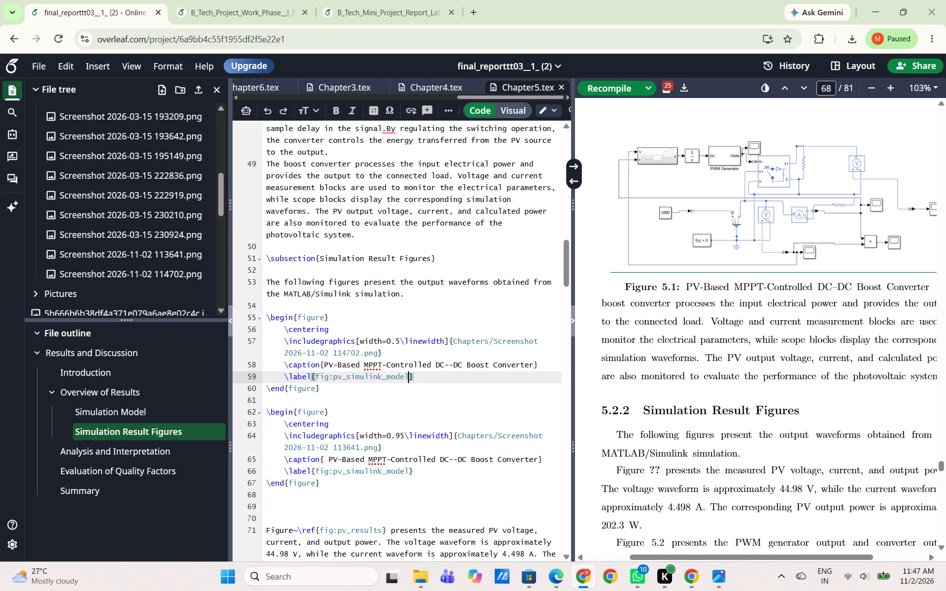
# Delete the old figure block using Screenshot 2026-11-02 113641.png and recompile the report.
pyautogui.moveTo(270, 412); pyautogui.dragTo(335, 487)
pyautogui.press('BackSpace')
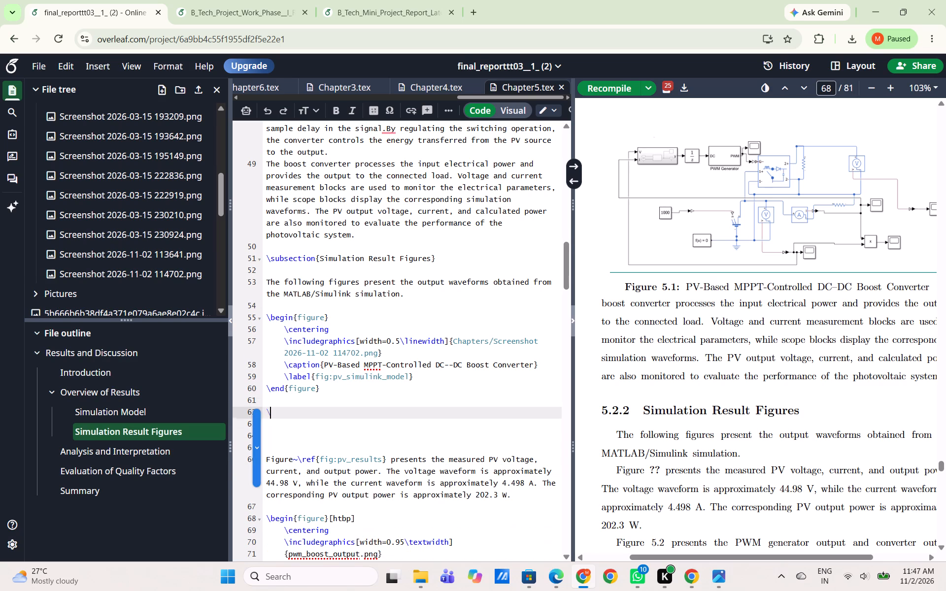
pyautogui.press('BackSpace')
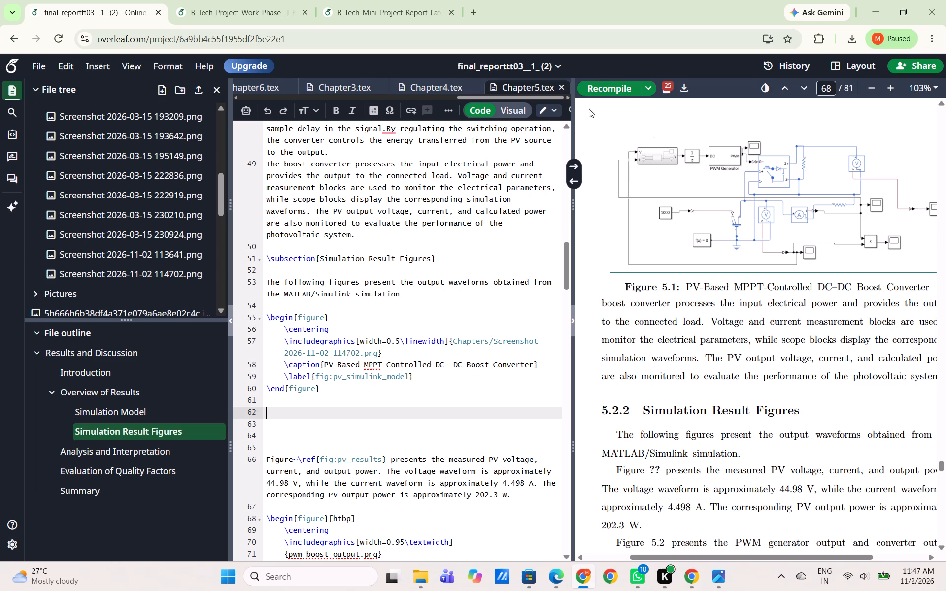
pyautogui.click(608, 81)
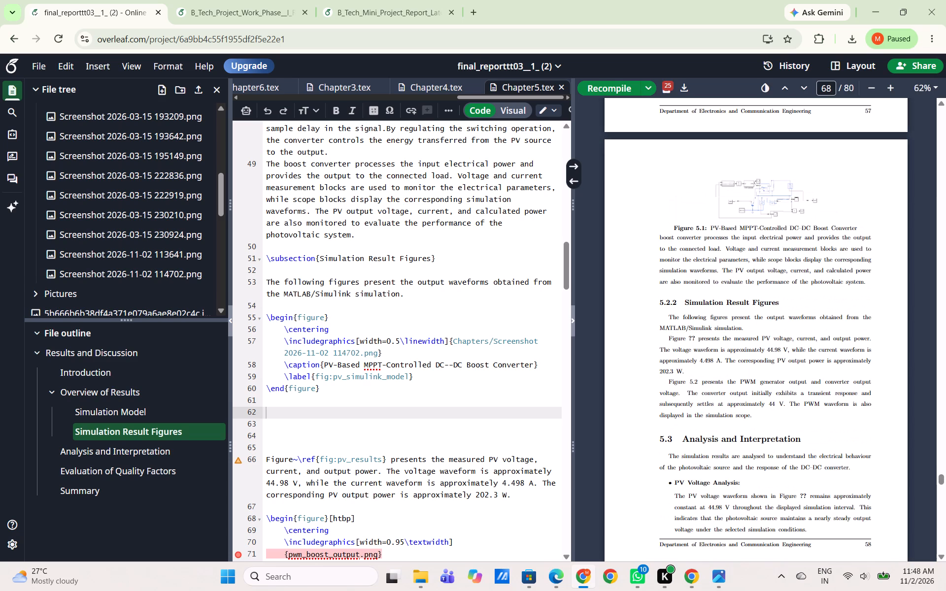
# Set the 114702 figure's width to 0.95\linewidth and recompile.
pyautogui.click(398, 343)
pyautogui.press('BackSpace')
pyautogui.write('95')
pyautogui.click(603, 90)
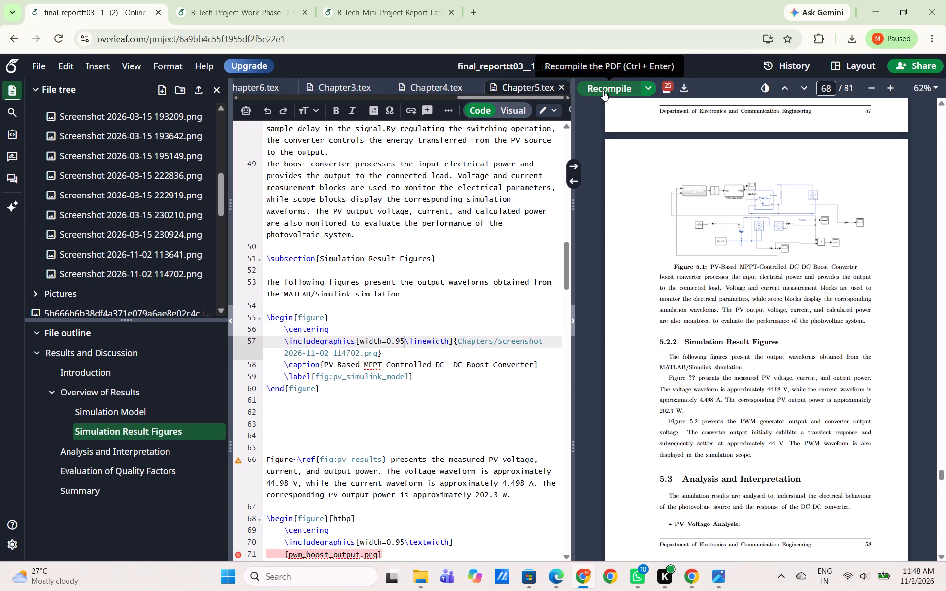
# Set the 114702 figure's width to 0.98\linewidth and recompile.
pyautogui.scroll(1, 740, 294)
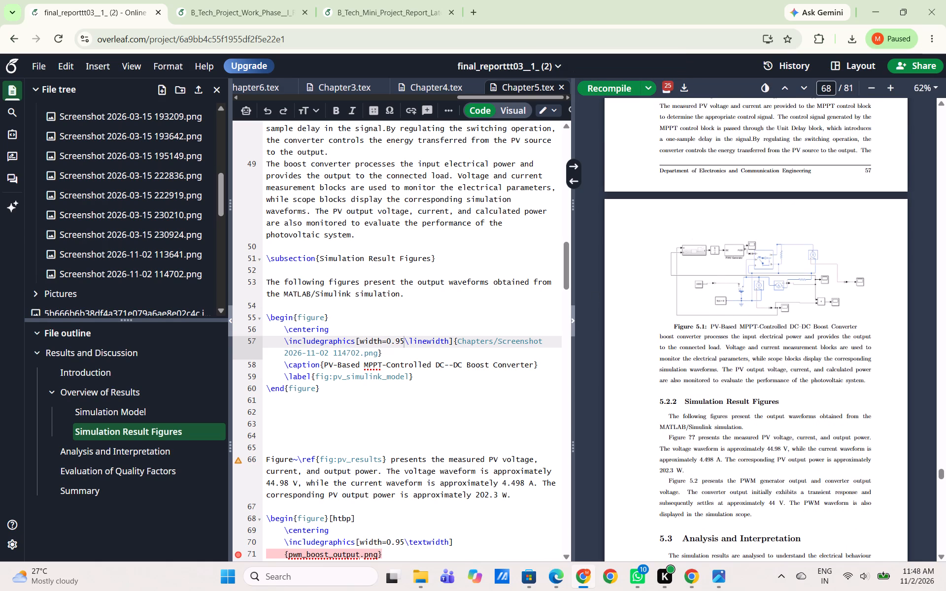
pyautogui.click(402, 344)
pyautogui.press('Right')
pyautogui.press('BackSpace')
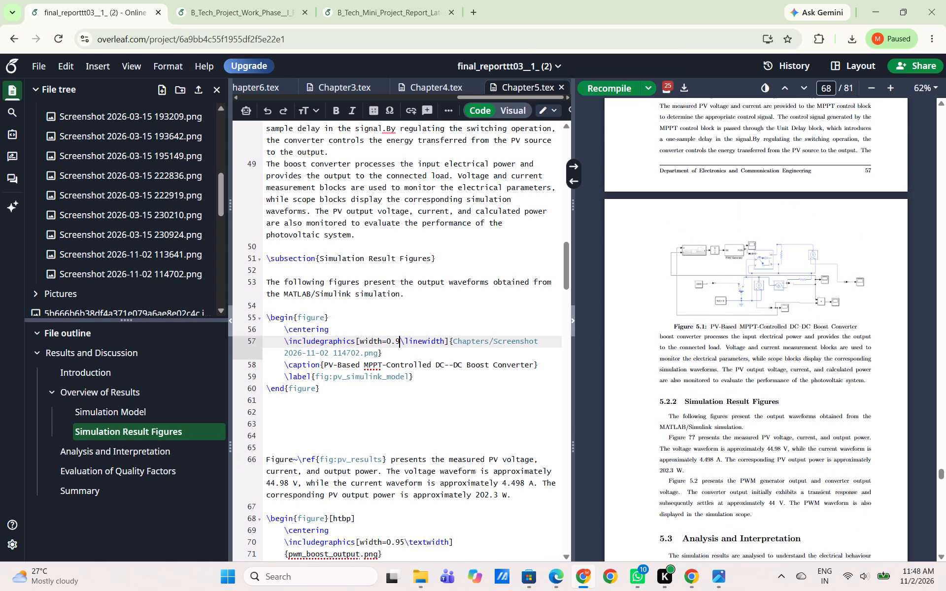
pyautogui.press('8')
pyautogui.click(598, 95)
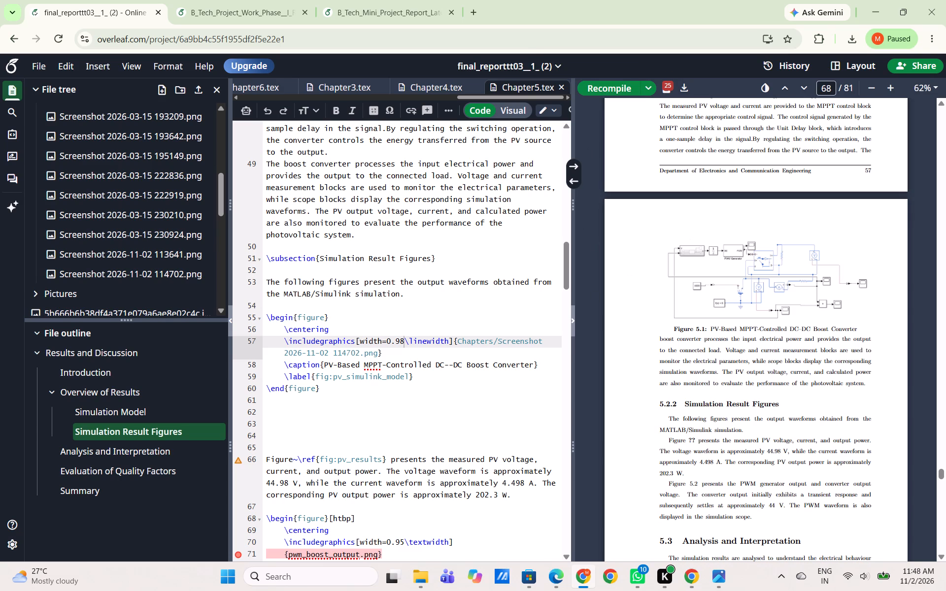
# Insert a blank line before the paragraph starting "The boost converter processes" to make it a separate paragraph.
pyautogui.scroll(1, 417, 315)
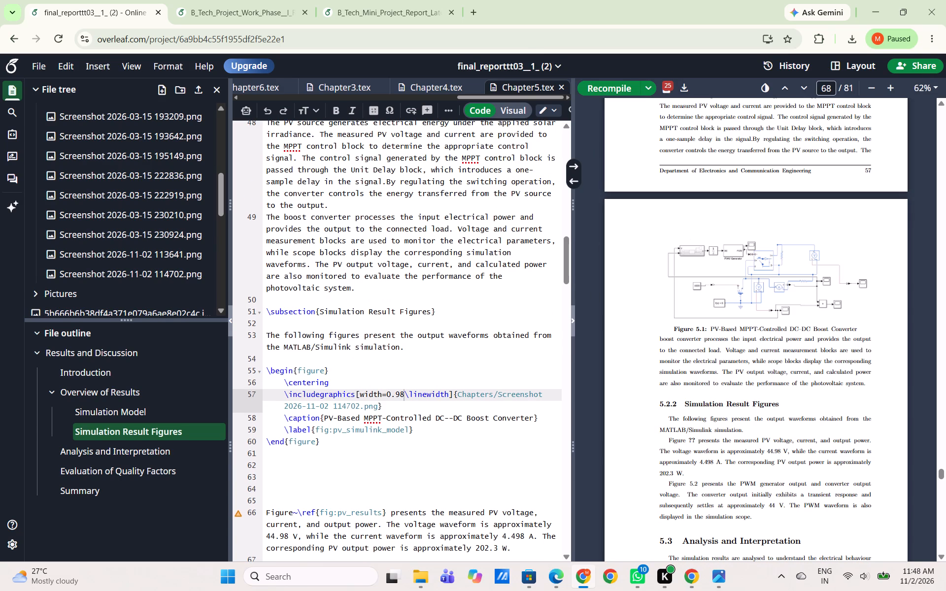
pyautogui.scroll(1, 376, 298)
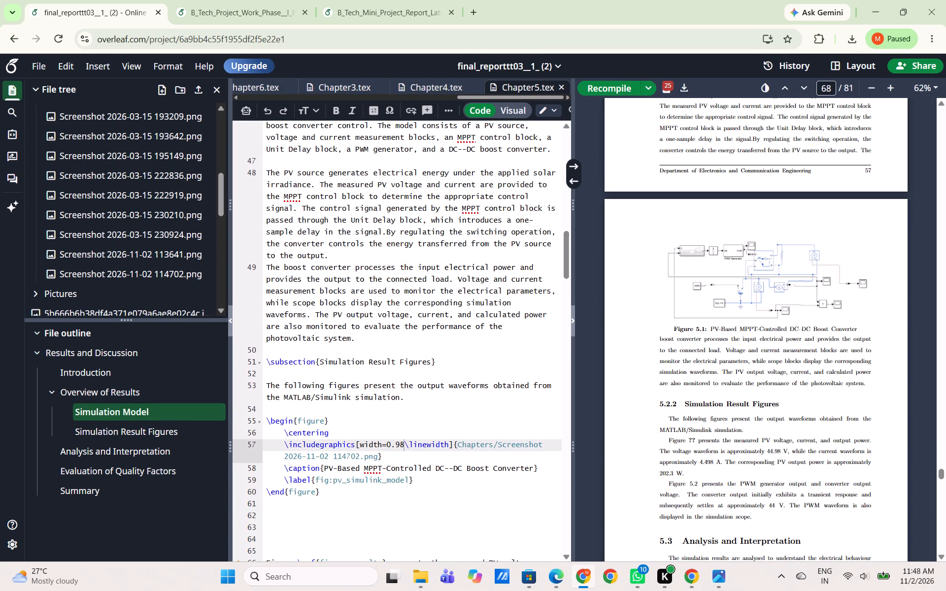
pyautogui.click(265, 268)
pyautogui.press('Return')
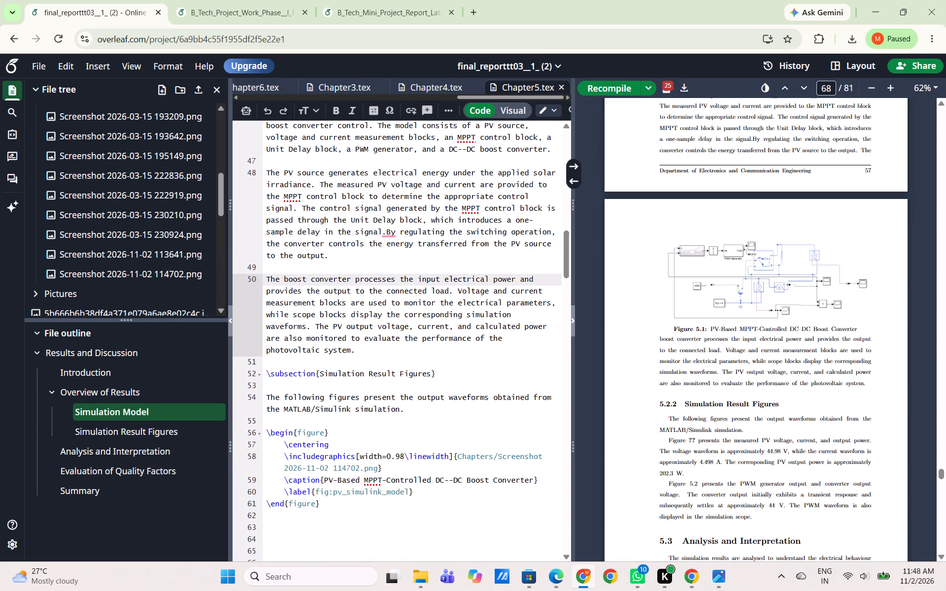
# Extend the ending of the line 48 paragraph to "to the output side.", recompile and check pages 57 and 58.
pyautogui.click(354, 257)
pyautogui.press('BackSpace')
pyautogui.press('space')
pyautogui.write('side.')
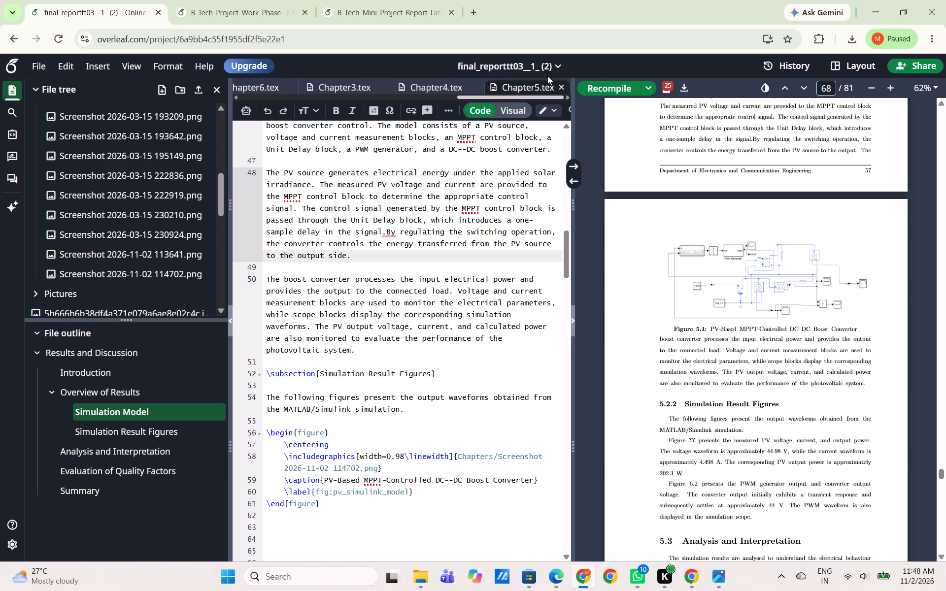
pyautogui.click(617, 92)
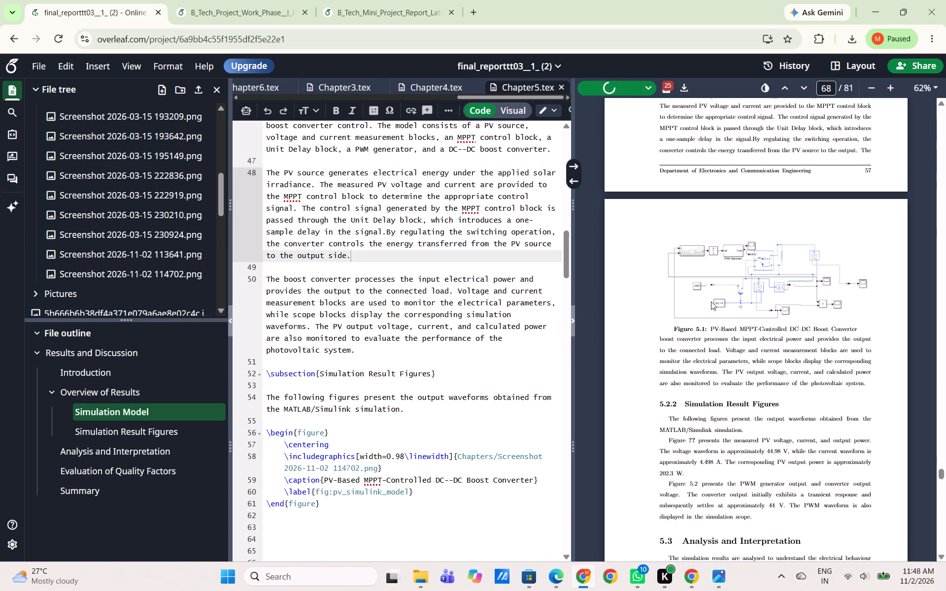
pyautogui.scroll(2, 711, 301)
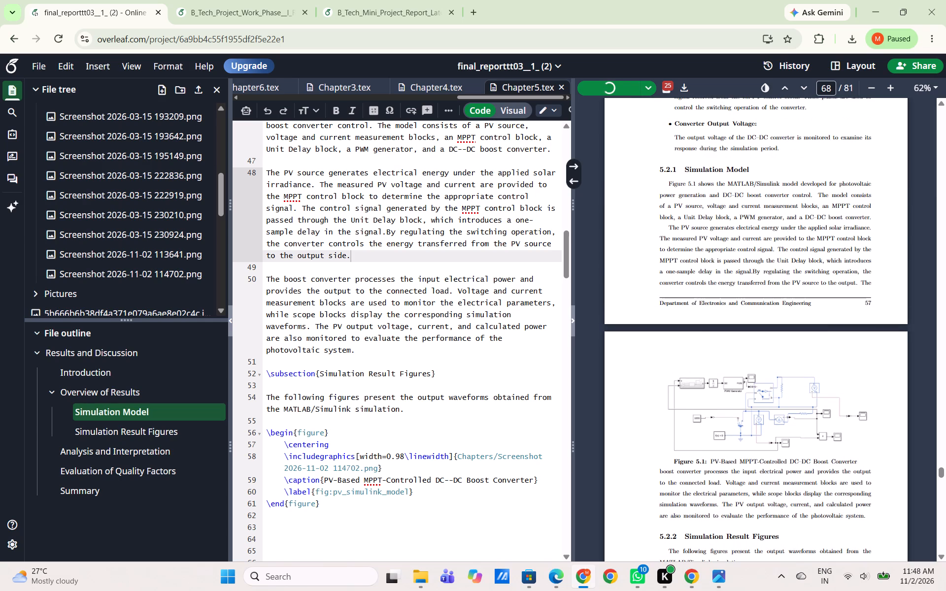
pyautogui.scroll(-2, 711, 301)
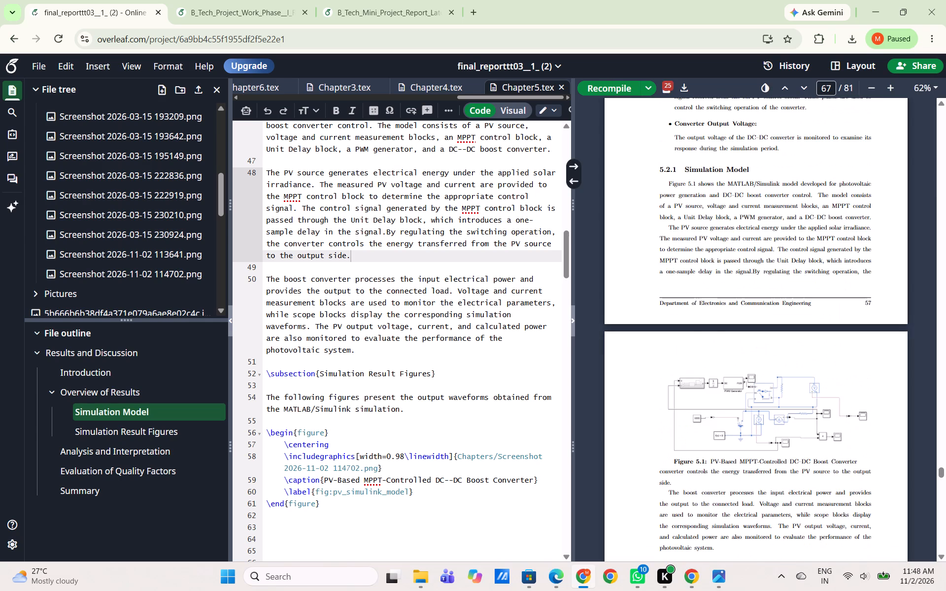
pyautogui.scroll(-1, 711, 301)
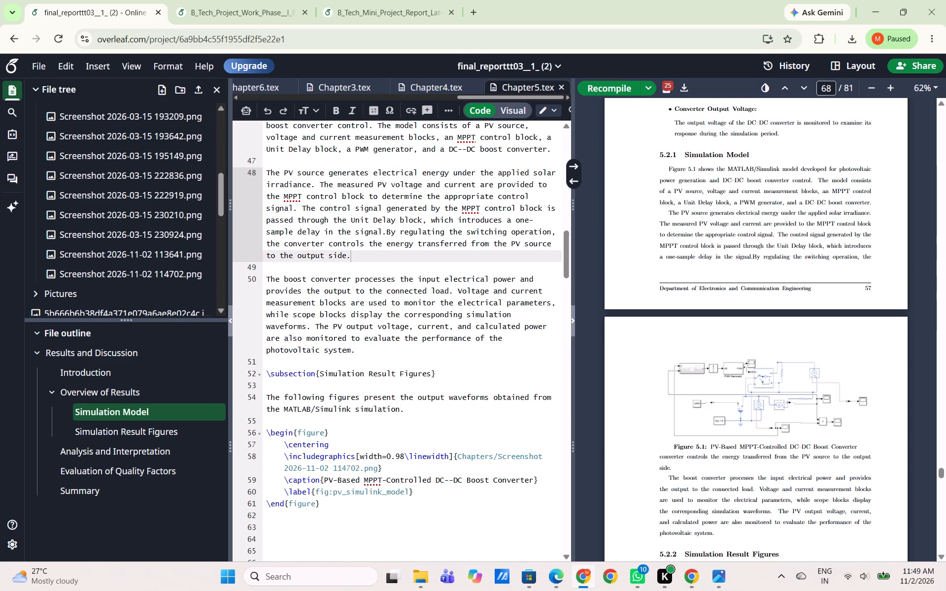
# Delete the clause starting "the converter controls the energy" from line 48, ending the paragraph at "switching operation.", and recompile.
pyautogui.moveTo(266, 244); pyautogui.dragTo(360, 260)
pyautogui.press('BackSpace')
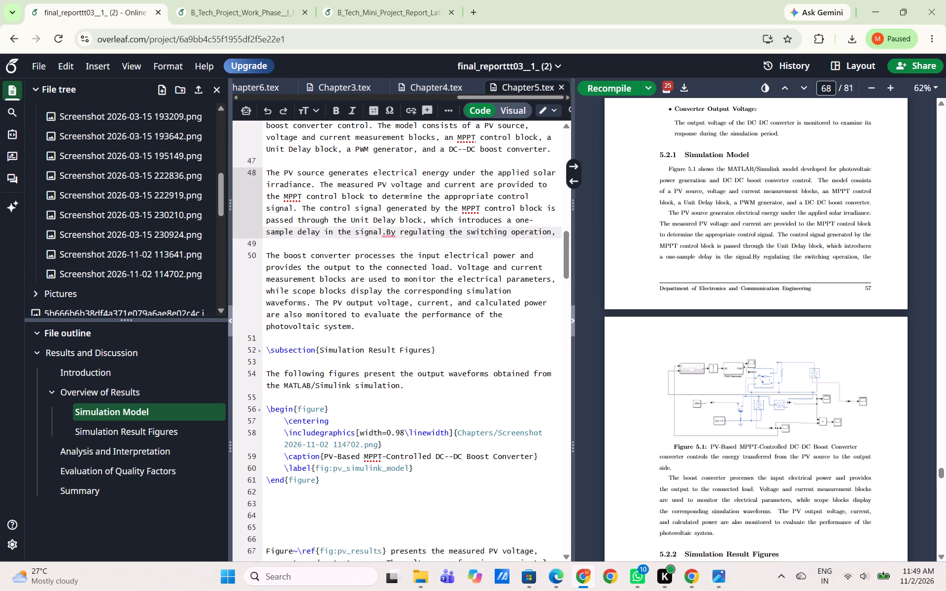
pyautogui.press('BackSpace')
pyautogui.press('BackSpace')
pyautogui.press('.')
pyautogui.click(613, 83)
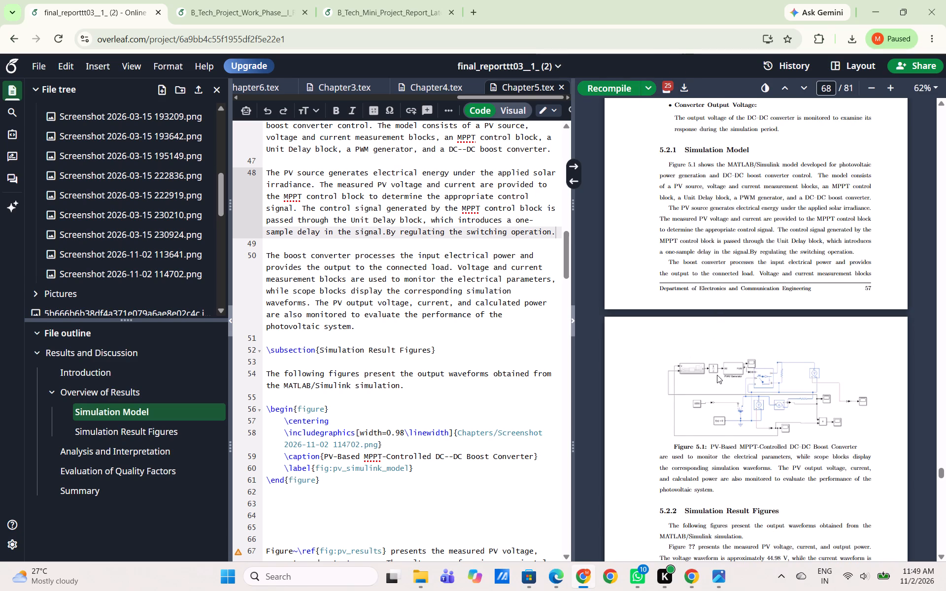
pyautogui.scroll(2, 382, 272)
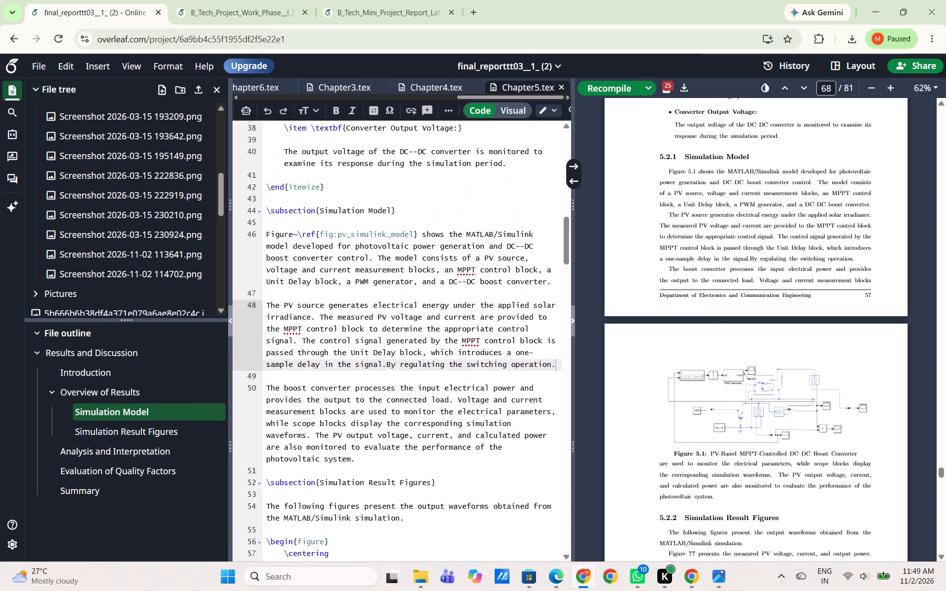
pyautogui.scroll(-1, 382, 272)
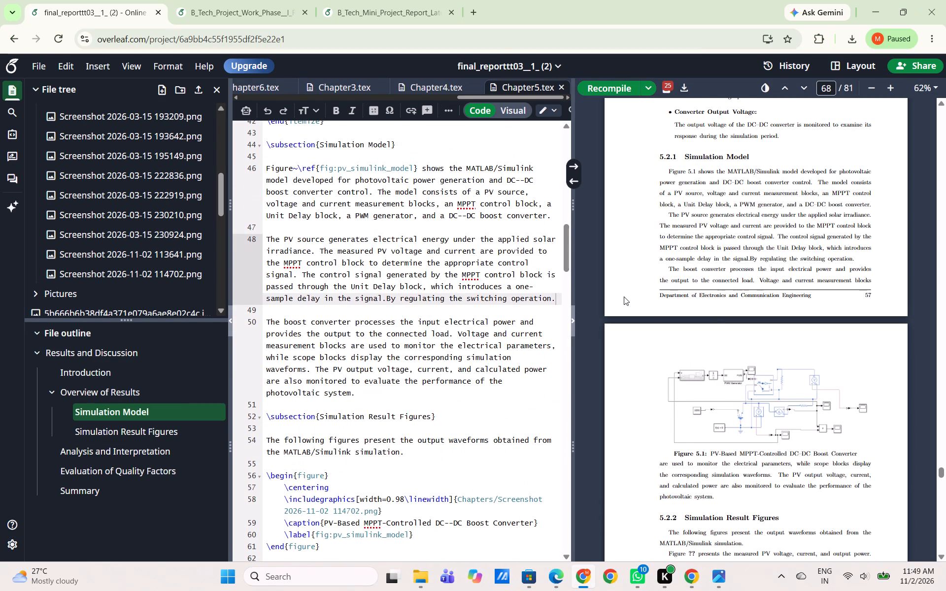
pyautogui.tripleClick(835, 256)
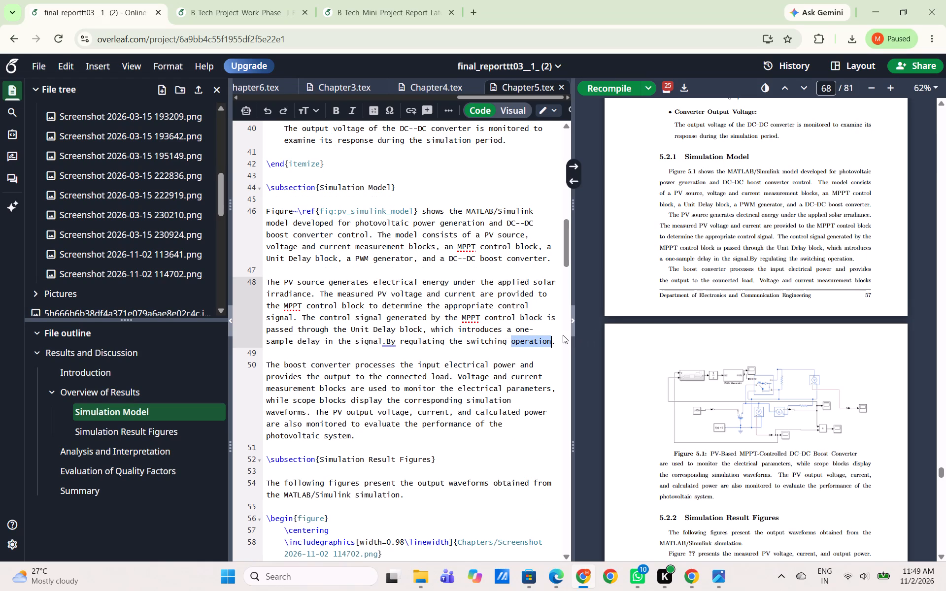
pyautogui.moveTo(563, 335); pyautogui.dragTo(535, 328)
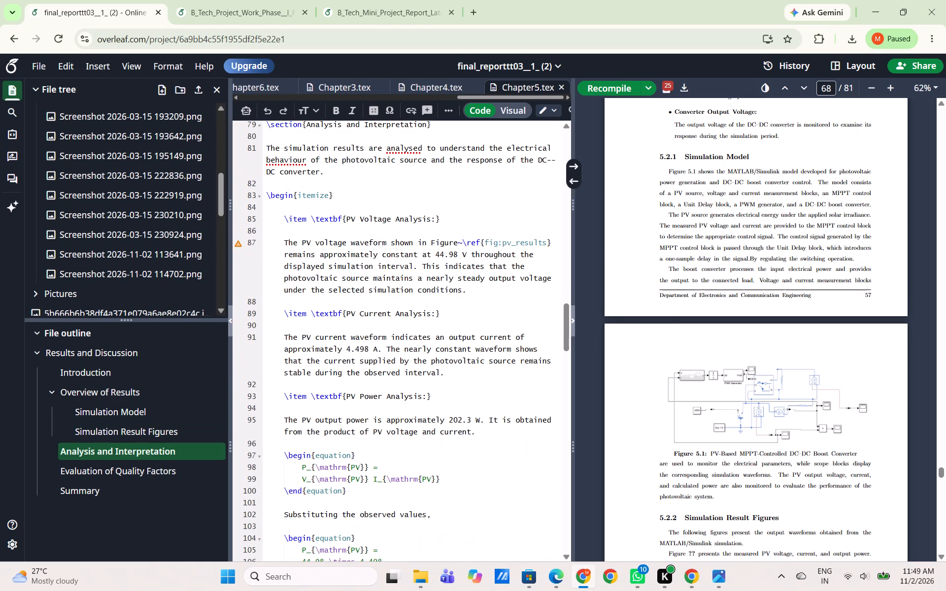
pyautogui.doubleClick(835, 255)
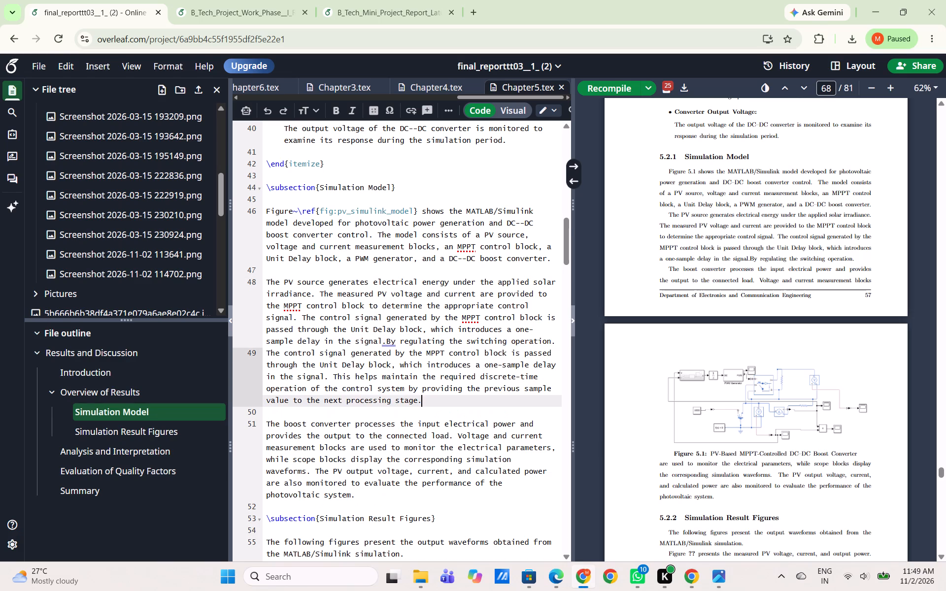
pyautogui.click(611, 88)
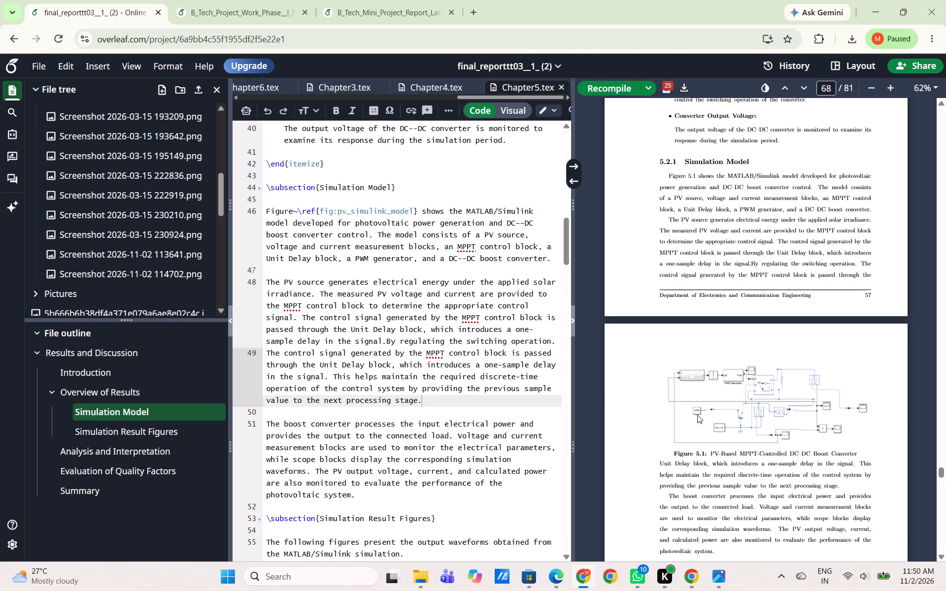
# Delete the pasted passage and the end of line 48 so the paragraph closes with "passed through the Unit Delay block.", and recompile.
pyautogui.scroll(-1, 698, 415)
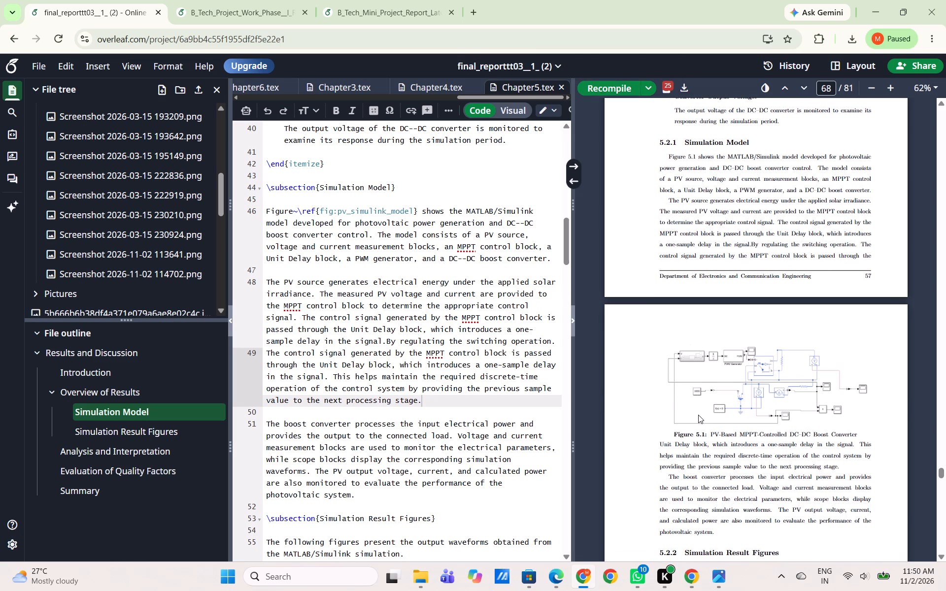
pyautogui.tripleClick(865, 245)
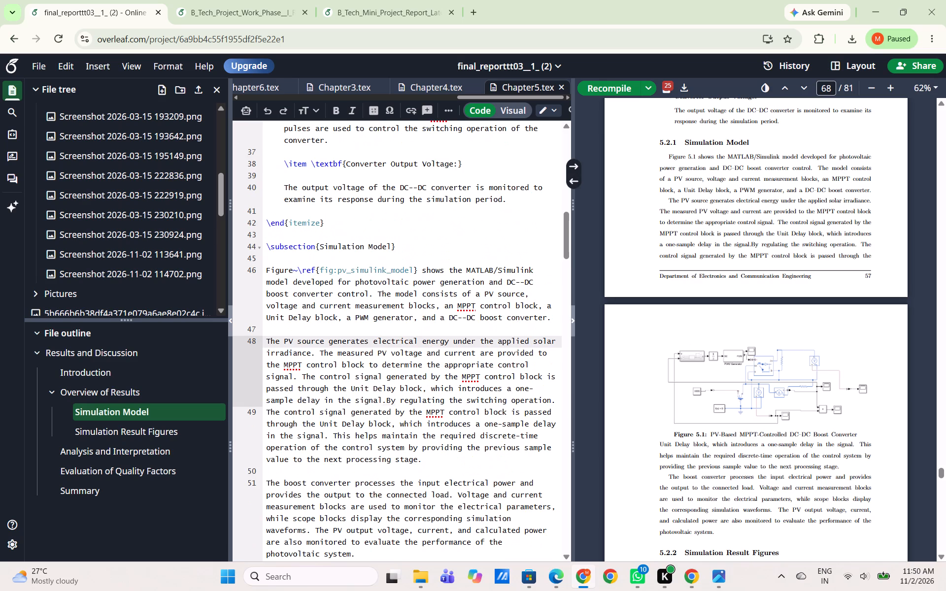
pyautogui.scroll(-1, 494, 336)
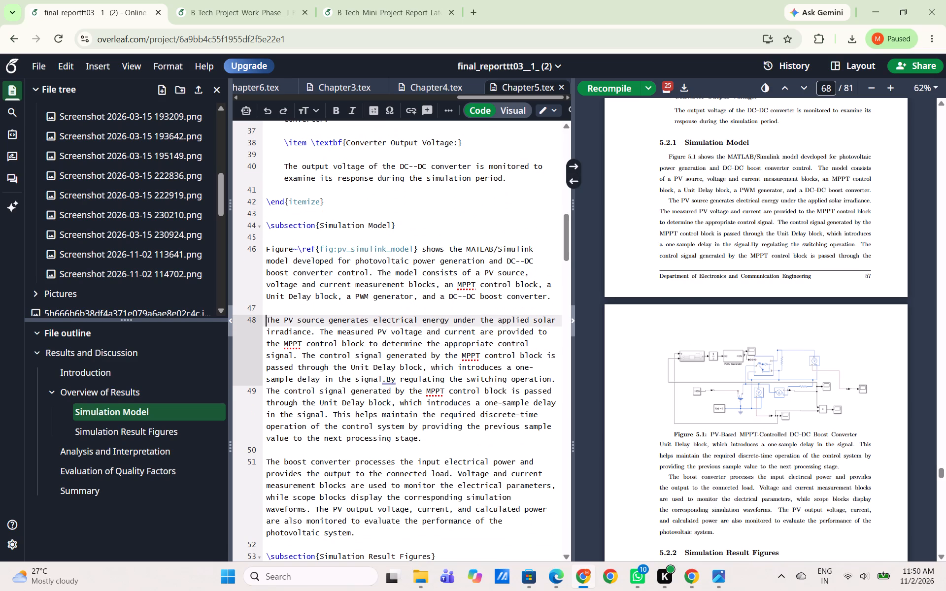
pyautogui.tripleClick(722, 254)
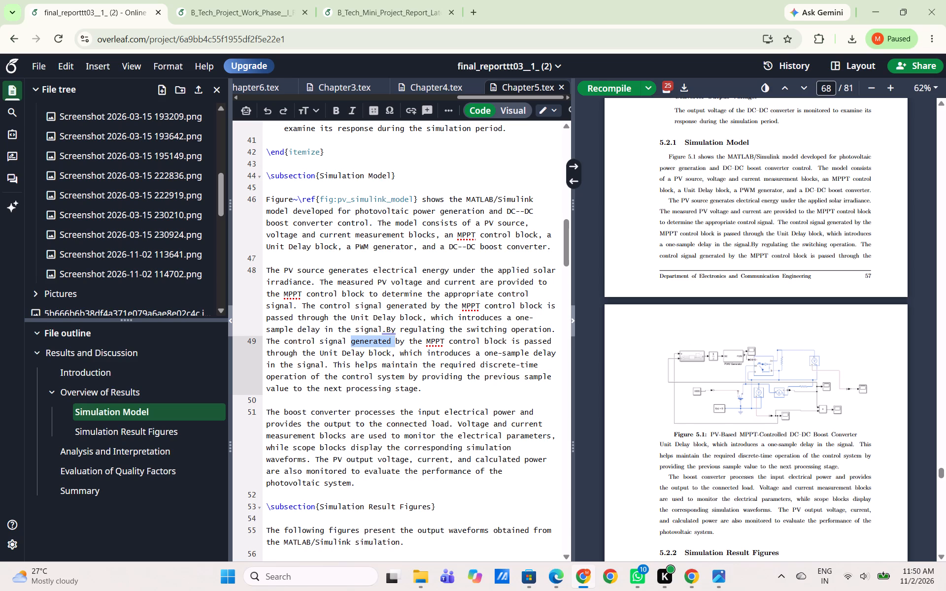
pyautogui.tripleClick(862, 245)
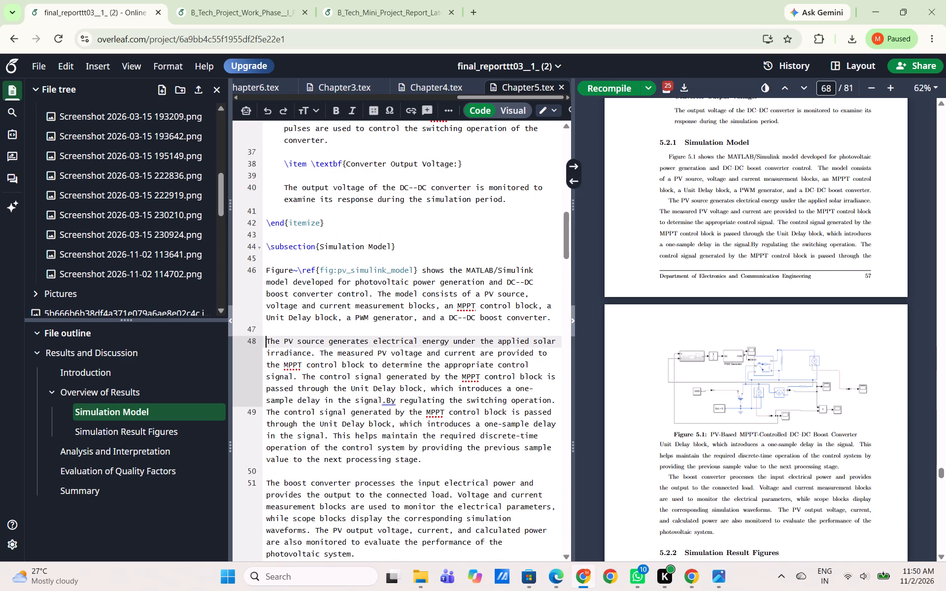
pyautogui.scroll(-2, 427, 353)
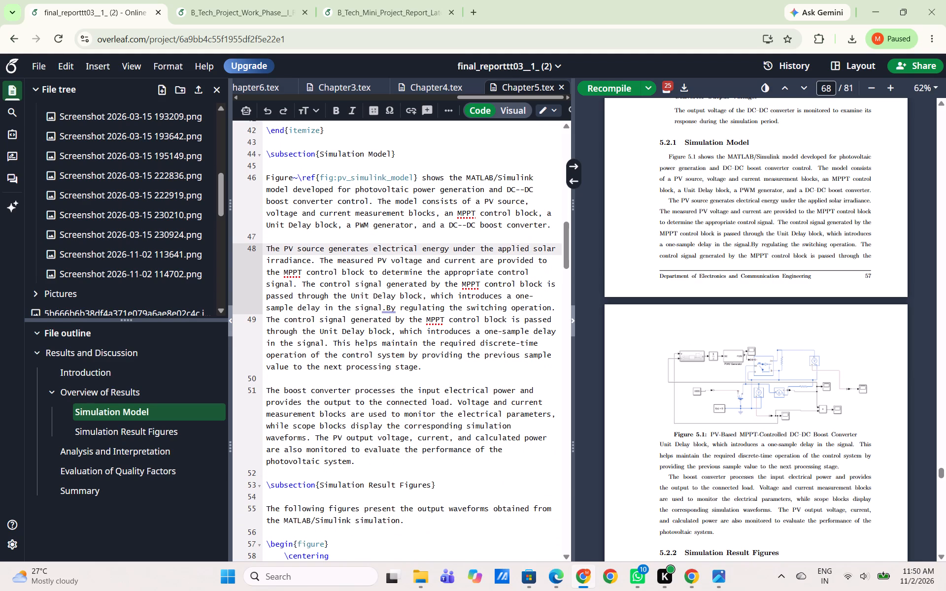
pyautogui.click(432, 365)
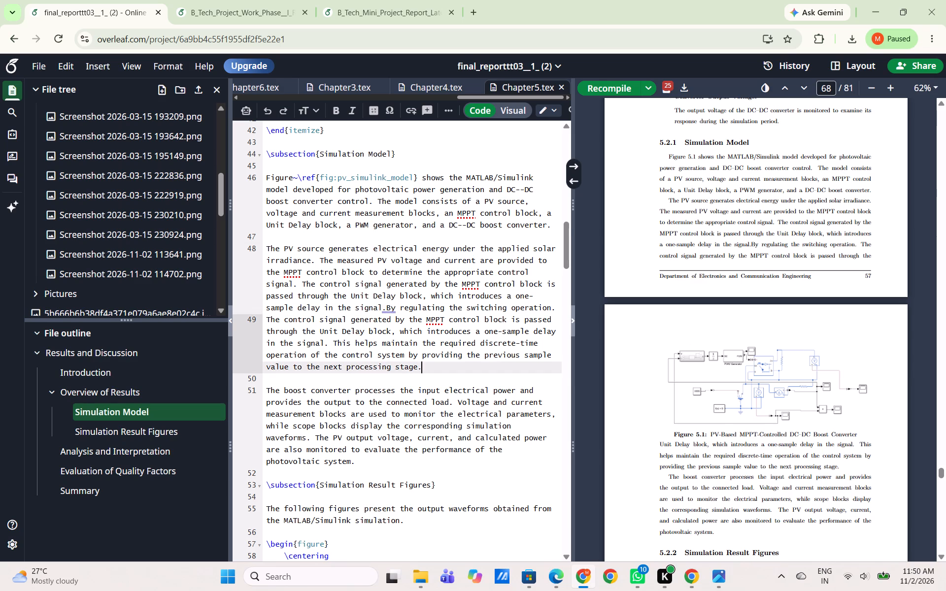
pyautogui.press('BackSpace')
pyautogui.press('BackSpace')
pyautogui.press('BackSpace')
pyautogui.press('BackSpace')
pyautogui.press('BackSpace')
pyautogui.press('BackSpace')
pyautogui.press('BackSpace')
pyautogui.press('BackSpace')
pyautogui.press('BackSpace')
pyautogui.press('BackSpace')
pyautogui.press('BackSpace')
pyautogui.press('BackSpace')
pyautogui.press('BackSpace')
pyautogui.press('BackSpace')
pyautogui.press('BackSpace')
pyautogui.press('BackSpace')
pyautogui.press('BackSpace')
pyautogui.press('BackSpace')
pyautogui.press('BackSpace')
pyautogui.press('BackSpace')
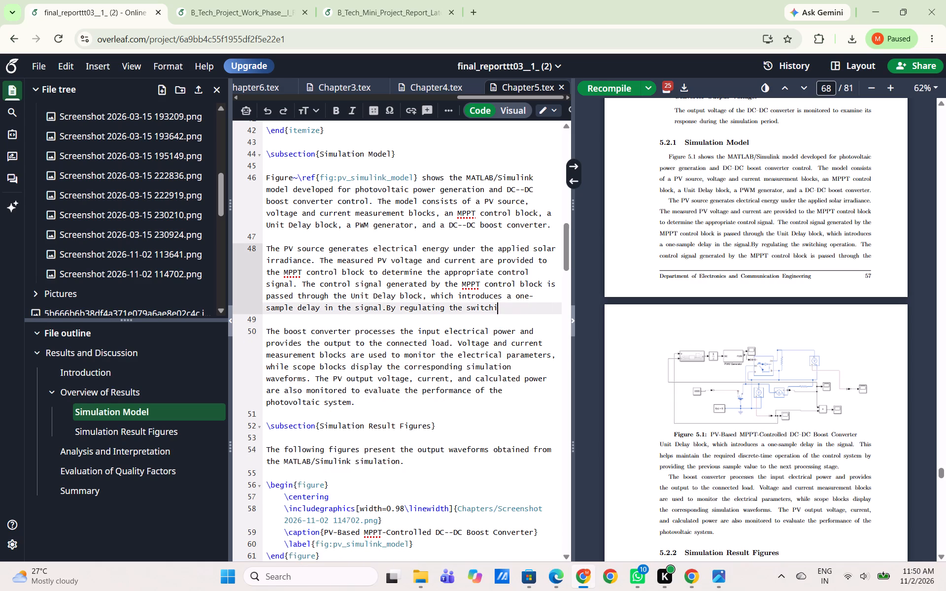
pyautogui.press('BackSpace')
pyautogui.press('BackSpace')
pyautogui.press('BackSpace')
pyautogui.press('BackSpace')
pyautogui.press('BackSpace')
pyautogui.press('BackSpace')
pyautogui.press('BackSpace')
pyautogui.press('BackSpace')
pyautogui.press('BackSpace')
pyautogui.press('BackSpace')
pyautogui.press('BackSpace')
pyautogui.press('BackSpace')
pyautogui.press('BackSpace')
pyautogui.press('BackSpace')
pyautogui.press('BackSpace')
pyautogui.press('BackSpace')
pyautogui.press('BackSpace')
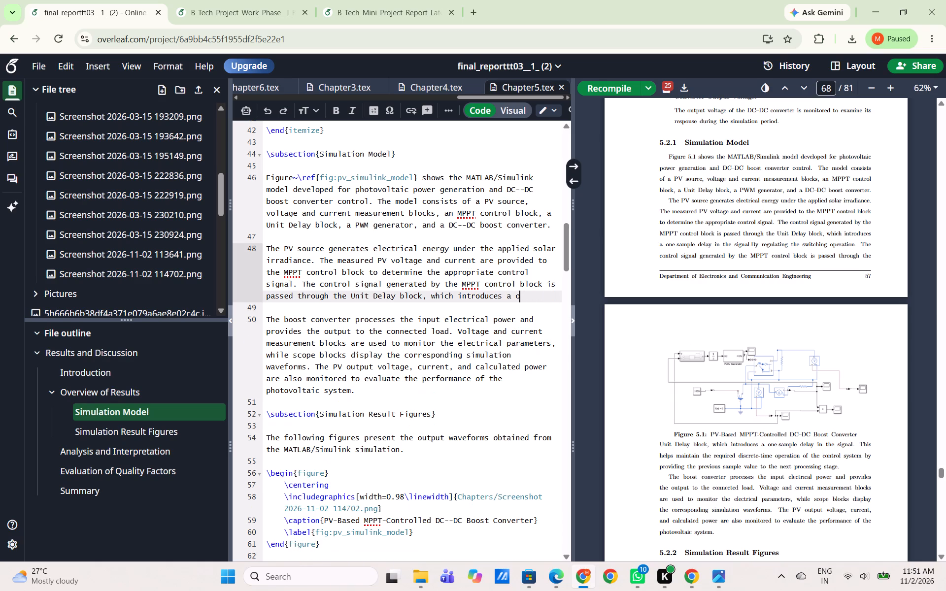
pyautogui.press('BackSpace')
pyautogui.press('BackSpace')
pyautogui.press('BackSpace')
pyautogui.press('BackSpace')
pyautogui.press('BackSpace')
pyautogui.press('.')
pyautogui.click(597, 82)
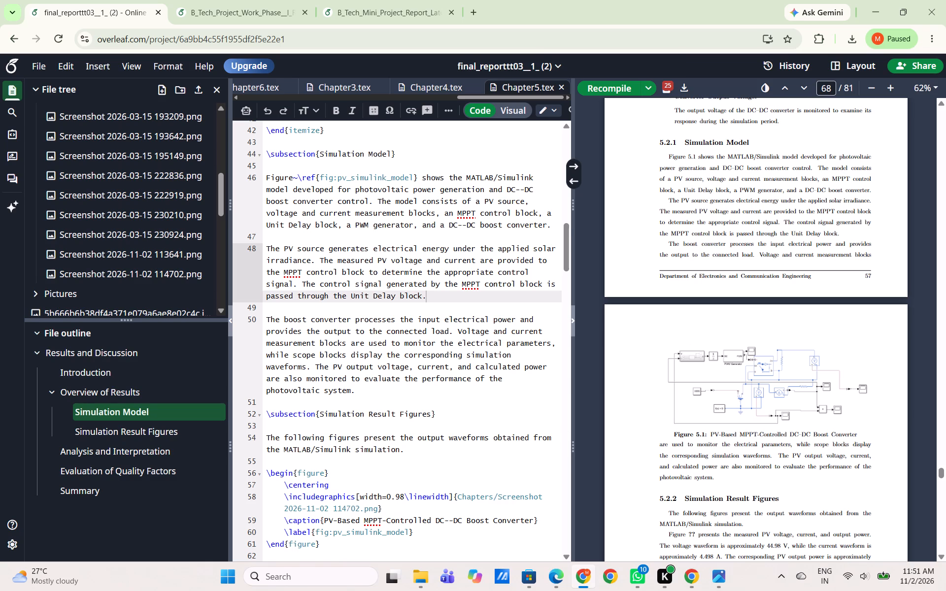
pyautogui.click(436, 303)
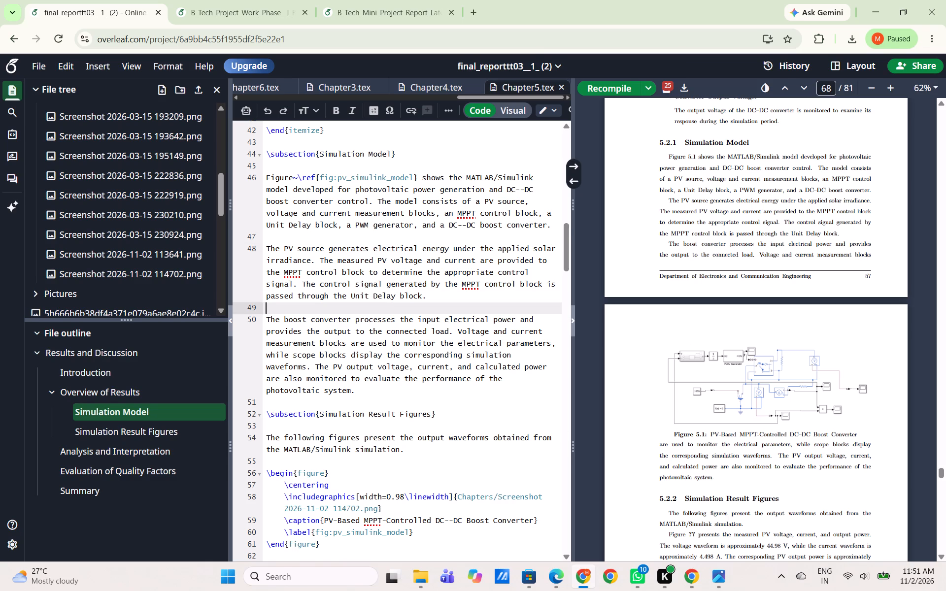
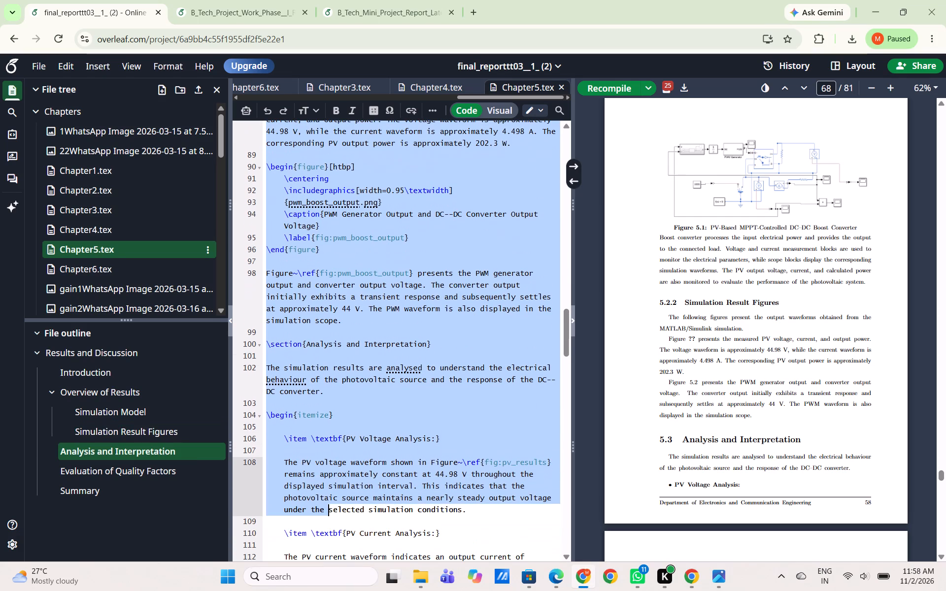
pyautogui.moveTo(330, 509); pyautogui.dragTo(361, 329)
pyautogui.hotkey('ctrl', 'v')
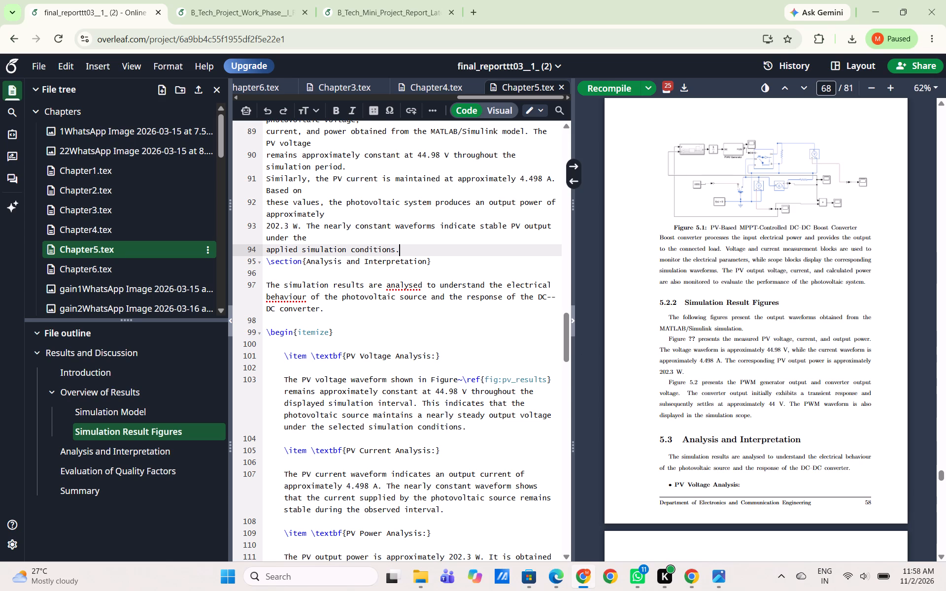
# Recompile the report and examine Chapter 5's Simulation Model and Simulation Result Figures sections in the PDF.
pyautogui.click(608, 92)
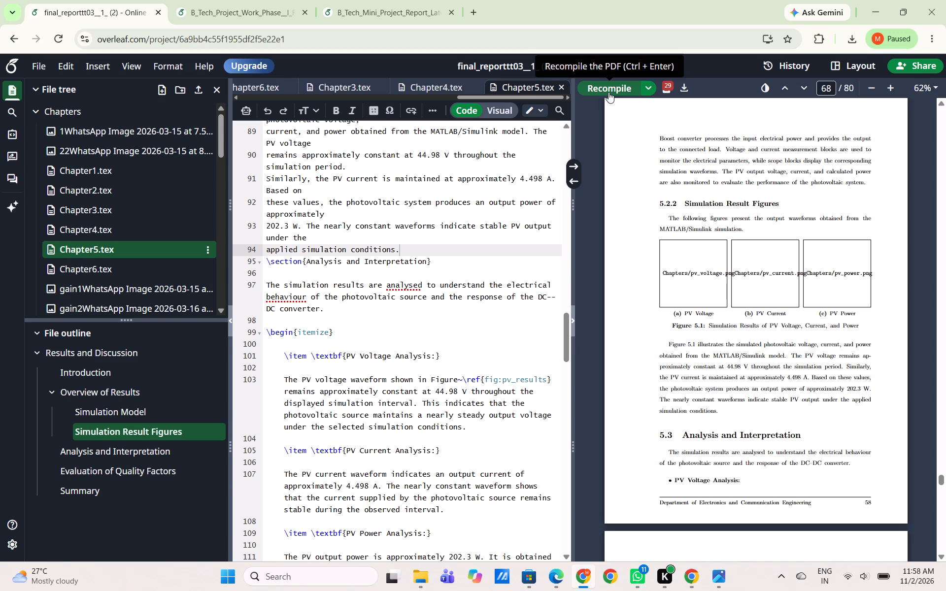
pyautogui.scroll(3, 788, 230)
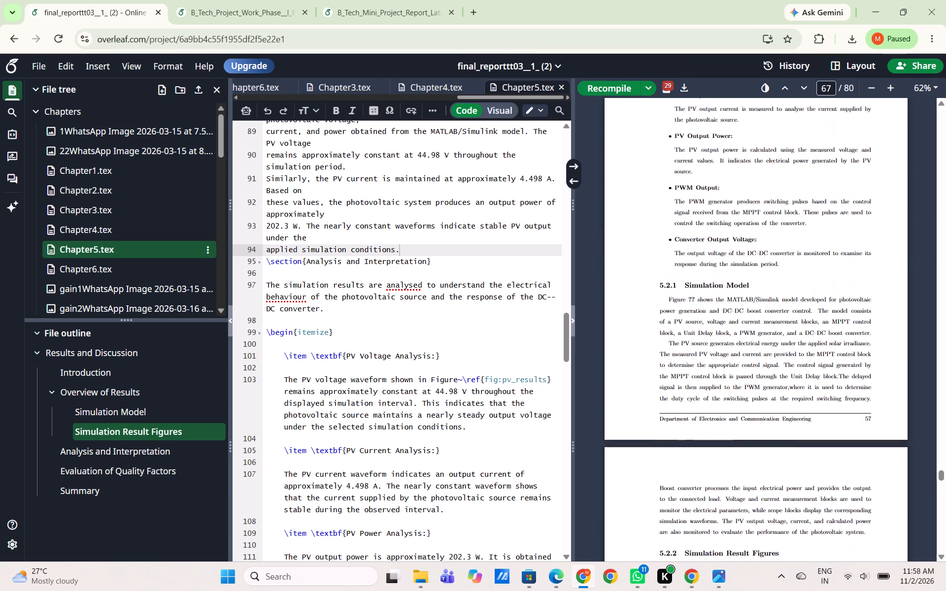
pyautogui.scroll(4, 788, 230)
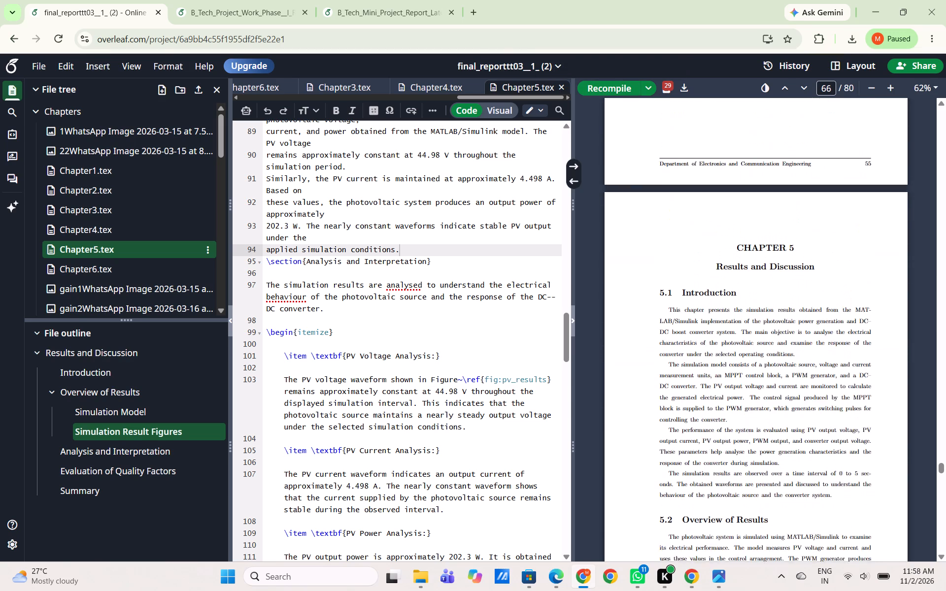
pyautogui.scroll(-8, 788, 230)
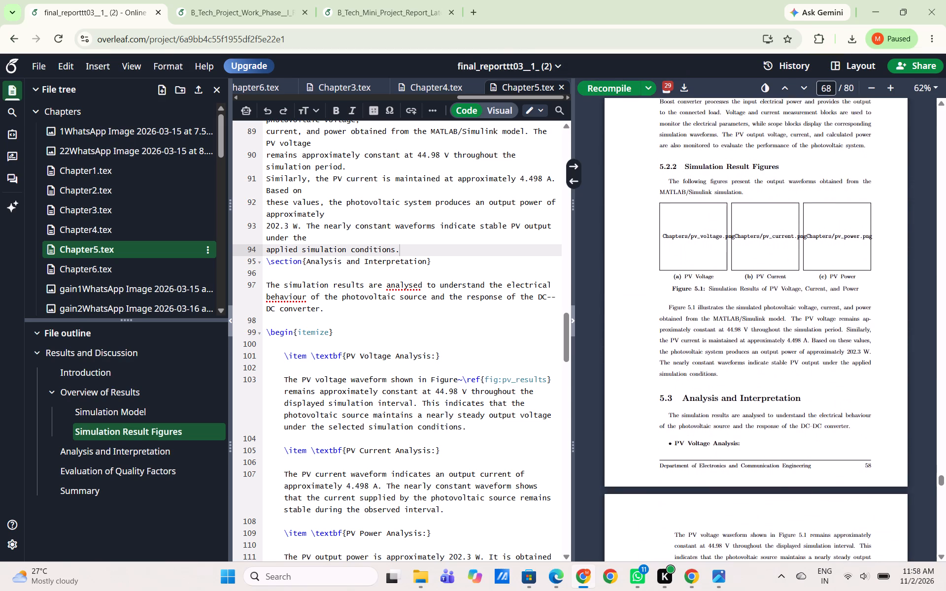
pyautogui.scroll(4, 788, 230)
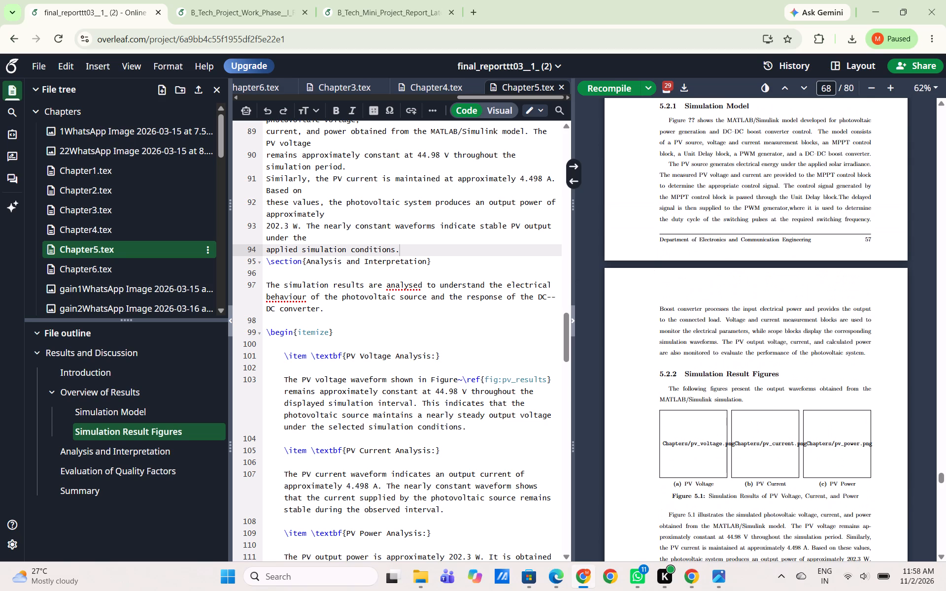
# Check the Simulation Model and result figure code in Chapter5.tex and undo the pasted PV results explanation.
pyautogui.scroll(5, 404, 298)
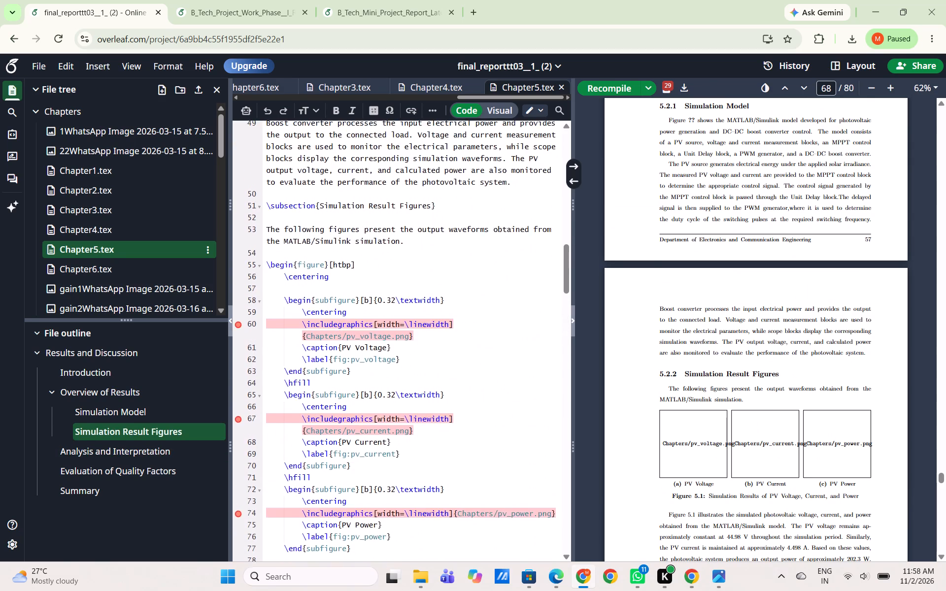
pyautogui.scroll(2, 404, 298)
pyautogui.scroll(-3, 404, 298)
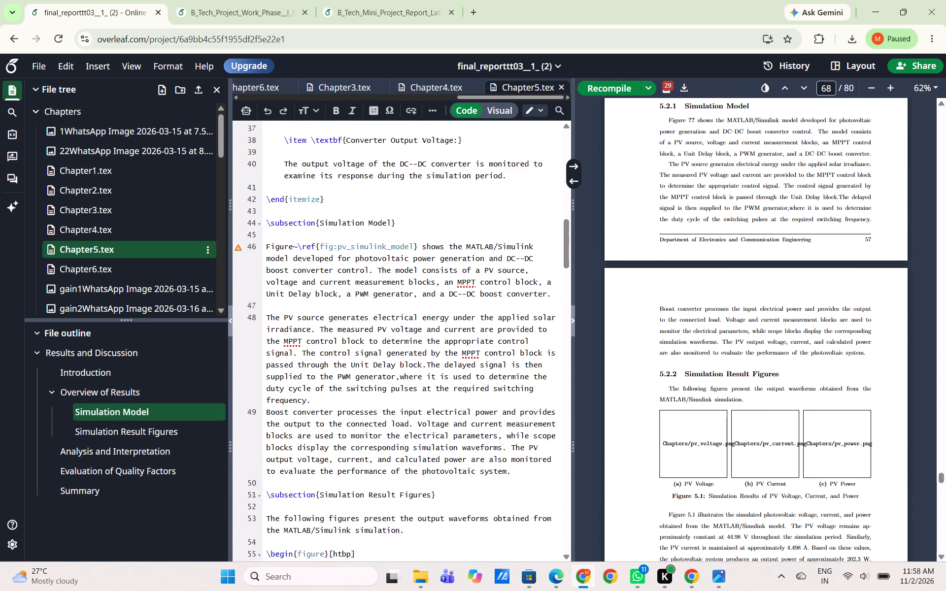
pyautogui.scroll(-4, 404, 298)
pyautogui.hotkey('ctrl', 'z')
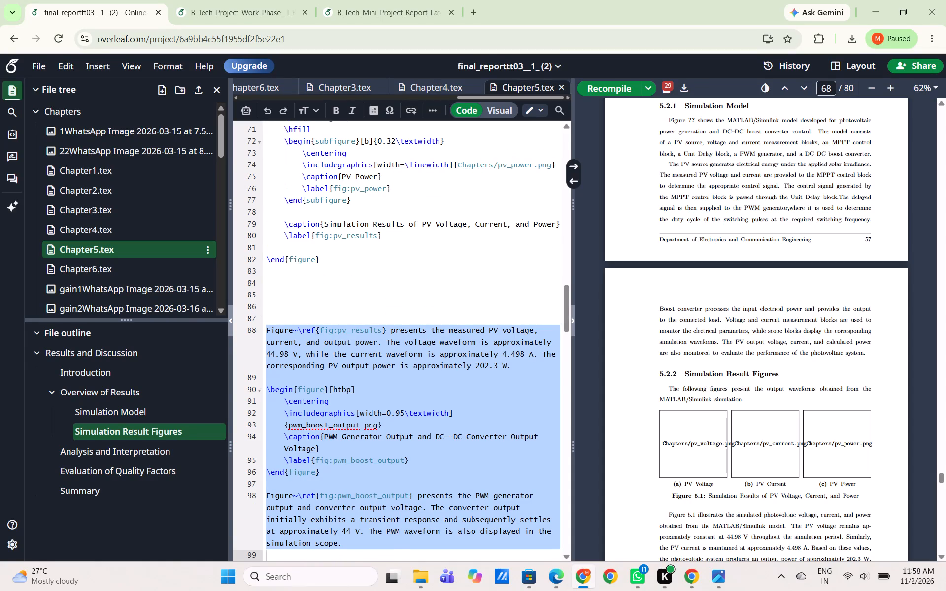
# Examine the Simulation Model subsection and its figure reference in Chapter5.tex against the new subfigure code.
pyautogui.scroll(4, 343, 280)
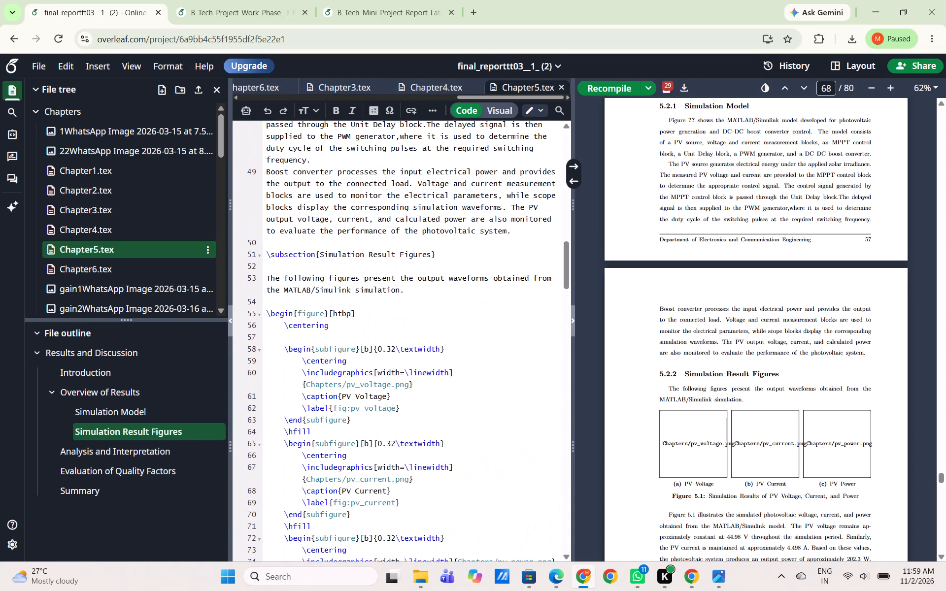
pyautogui.scroll(4, 343, 280)
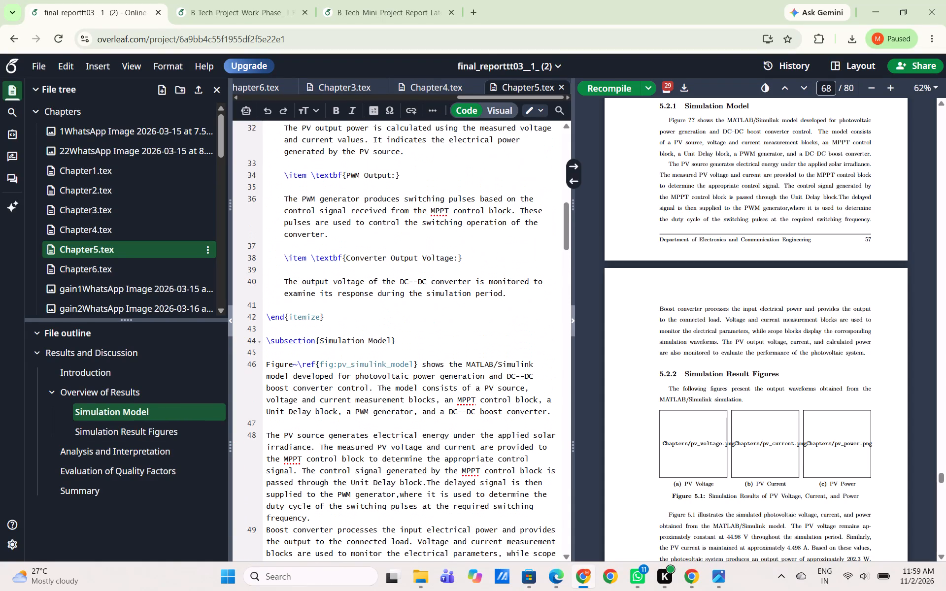
pyautogui.scroll(-2, 343, 280)
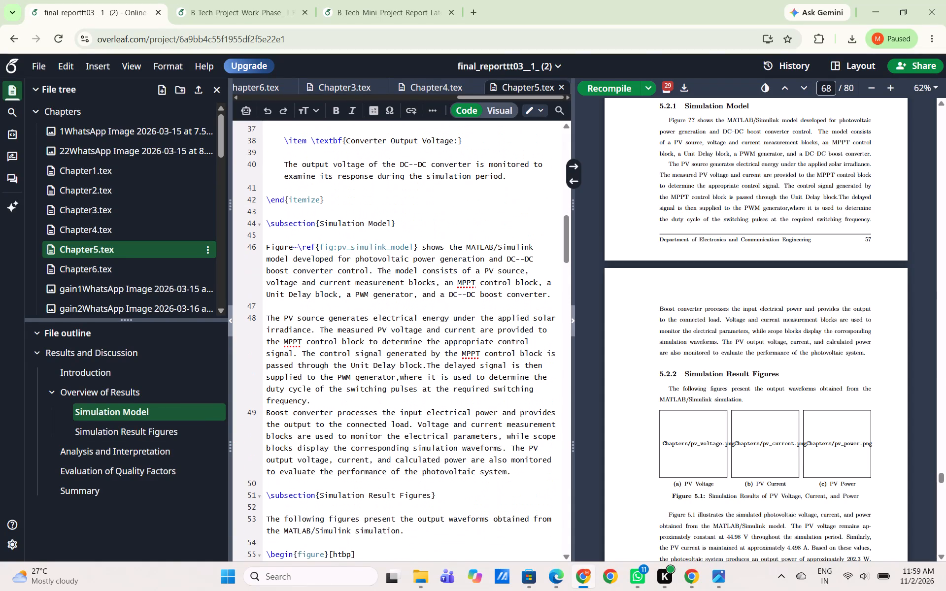
pyautogui.scroll(1, 343, 280)
pyautogui.scroll(-1, 343, 280)
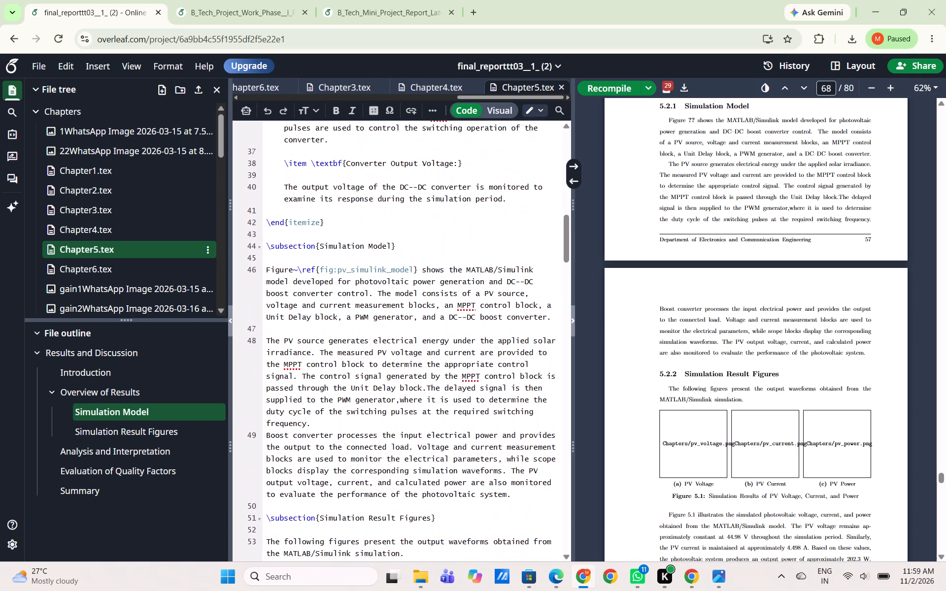
pyautogui.scroll(-1, 343, 280)
pyautogui.scroll(1, 343, 280)
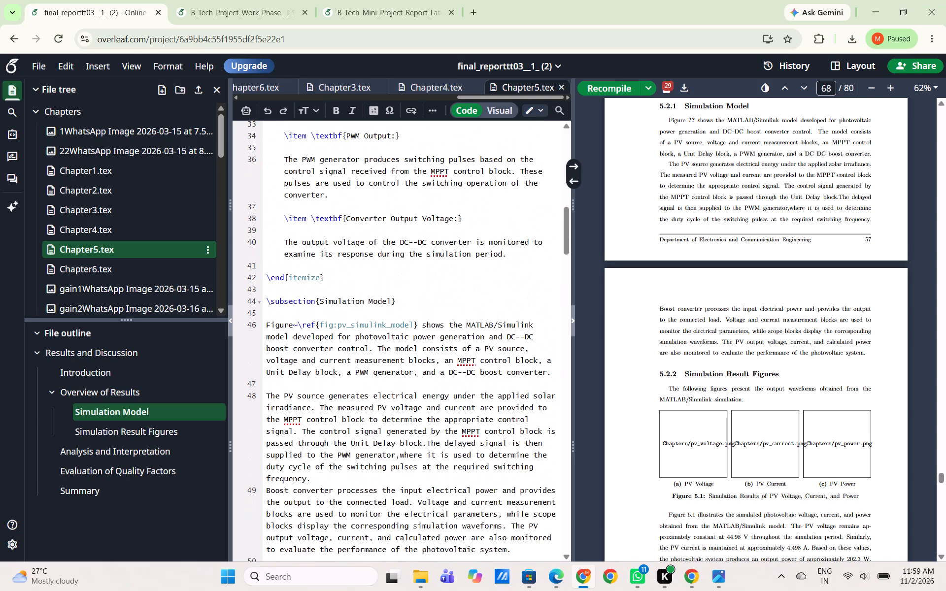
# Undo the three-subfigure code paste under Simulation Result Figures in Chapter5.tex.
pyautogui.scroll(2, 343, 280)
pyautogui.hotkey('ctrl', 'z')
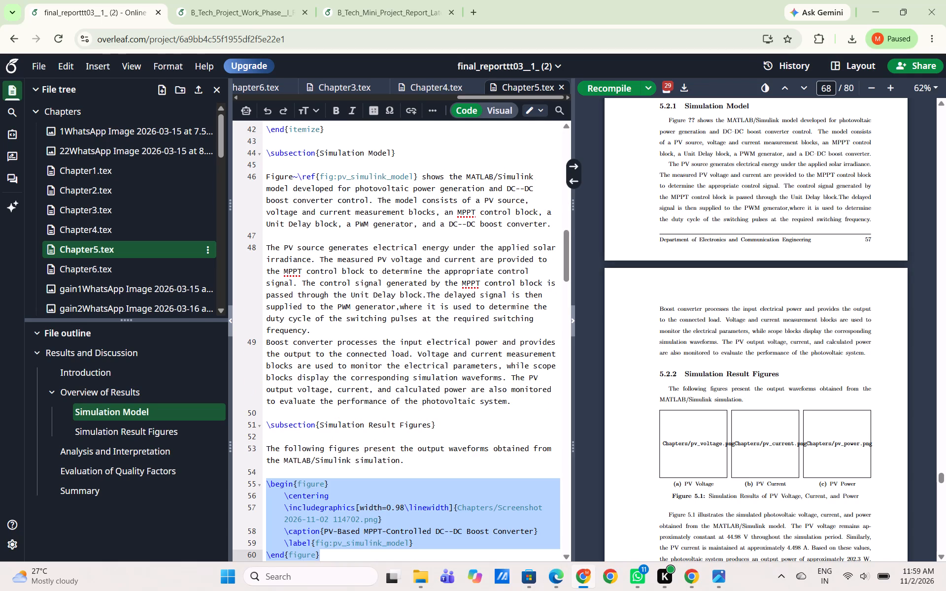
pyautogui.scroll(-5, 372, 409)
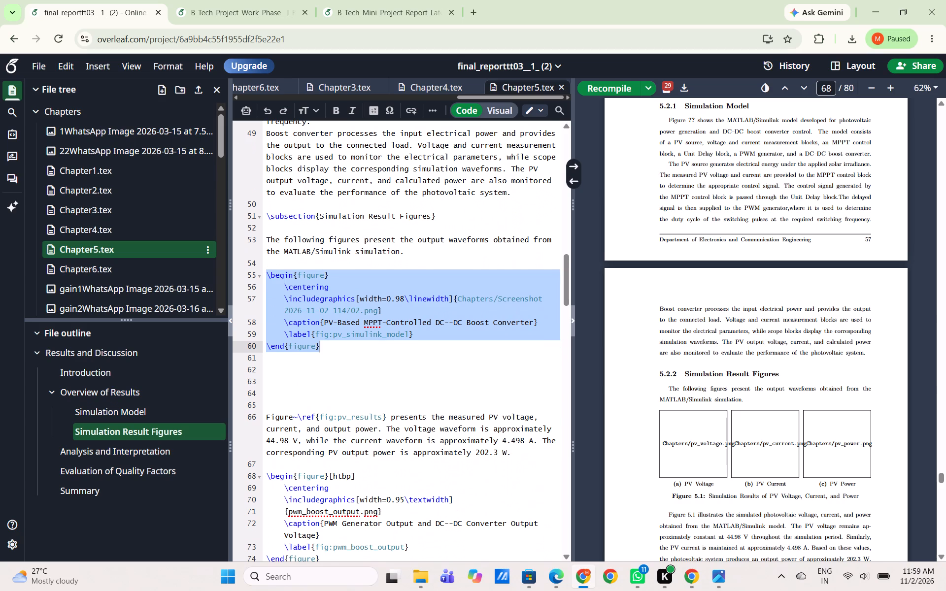
# Recompile the report without the removed three-subfigure block.
pyautogui.scroll(1, 665, 327)
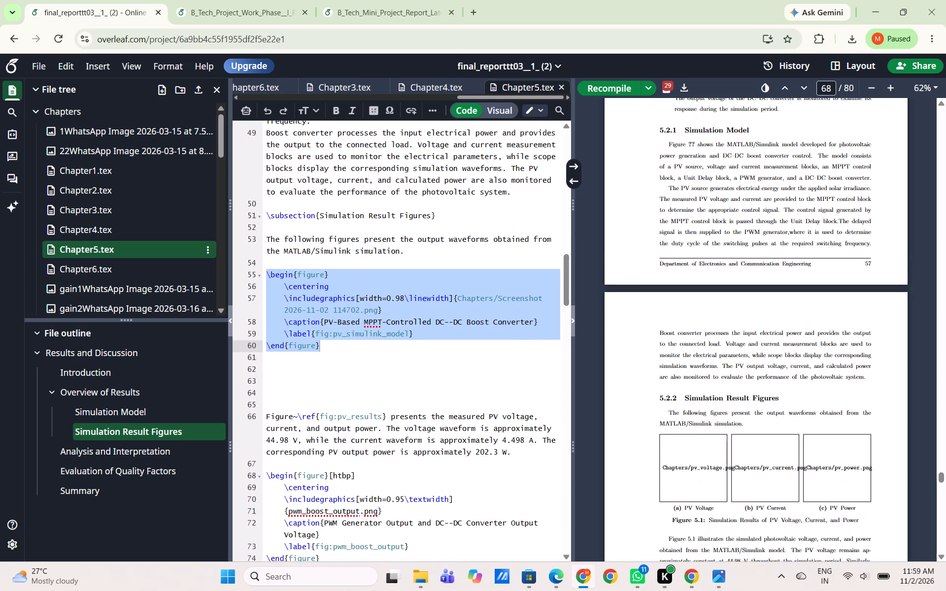
pyautogui.click(372, 375)
pyautogui.click(607, 86)
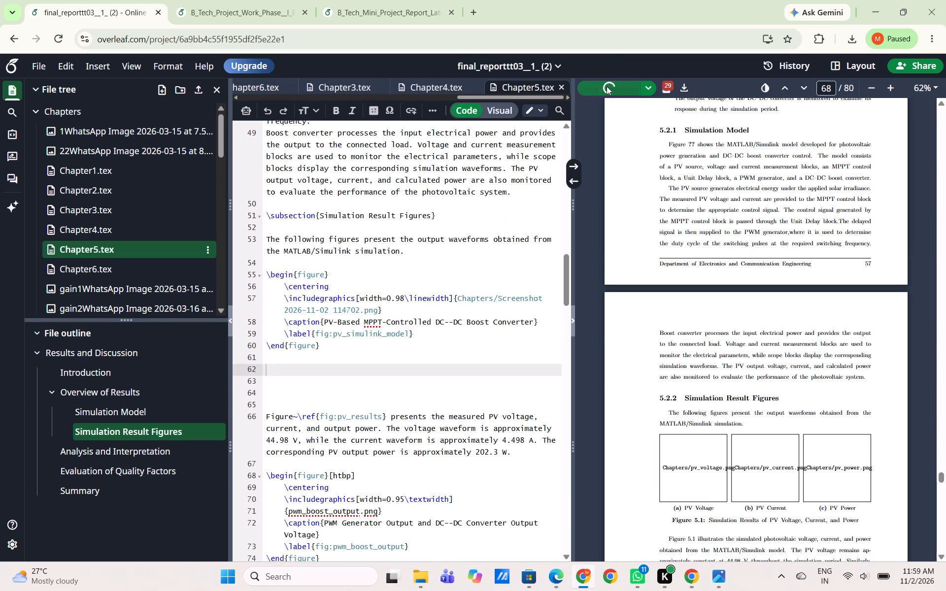
# Examine the Simulink model figure's placement and the surrounding Simulation Model and Simulation Result Figures text in Chapter5.tex and the PDF.
pyautogui.scroll(1, 335, 247)
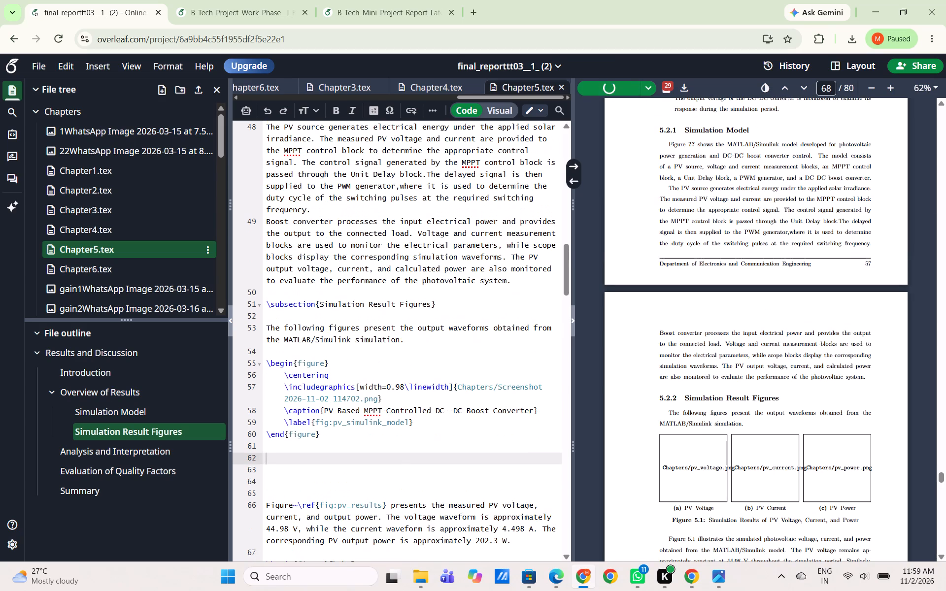
pyautogui.scroll(1, 335, 247)
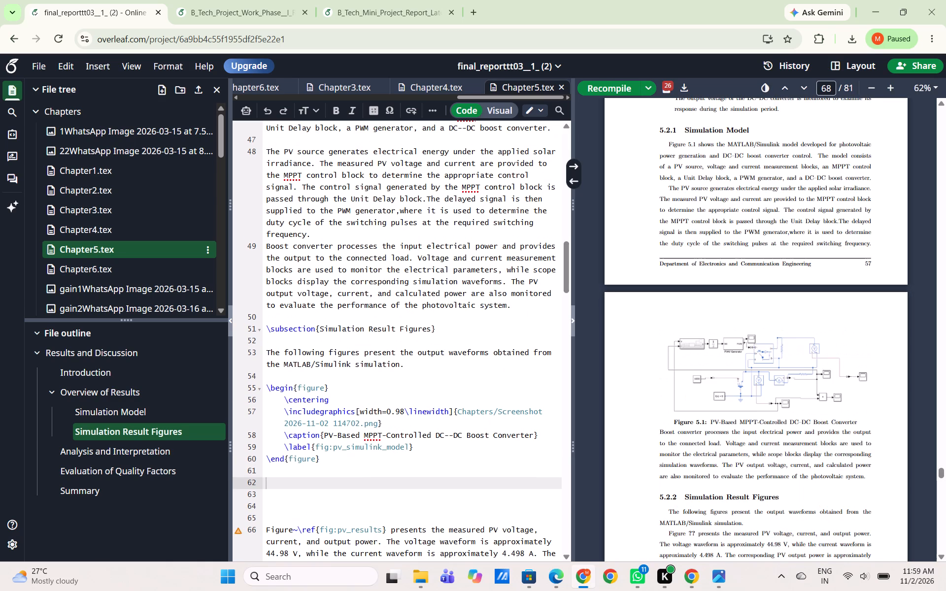
pyautogui.scroll(-1, 363, 375)
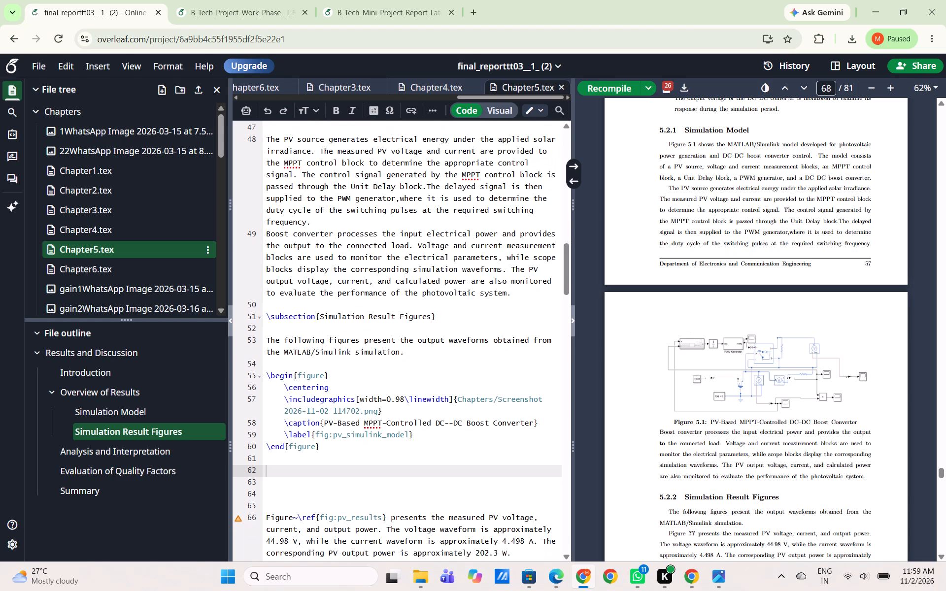
pyautogui.scroll(-1, 363, 375)
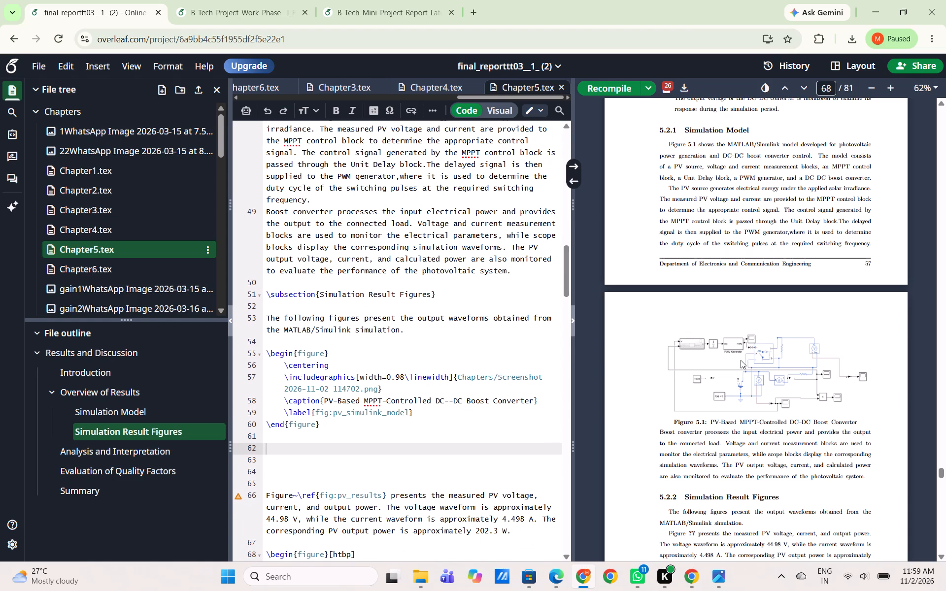
pyautogui.scroll(1, 741, 360)
pyautogui.scroll(-3, 715, 364)
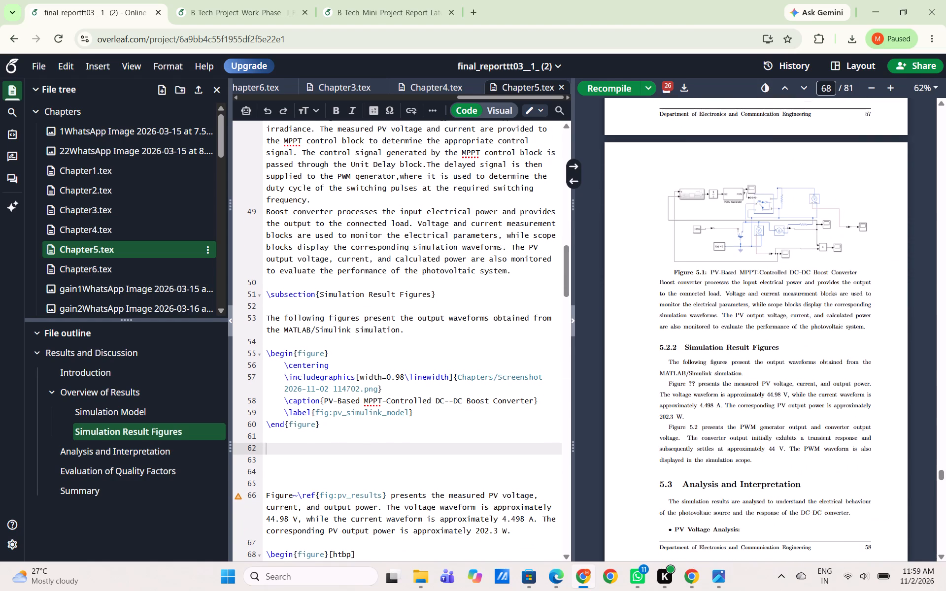
pyautogui.scroll(1, 461, 351)
pyautogui.scroll(-1, 461, 351)
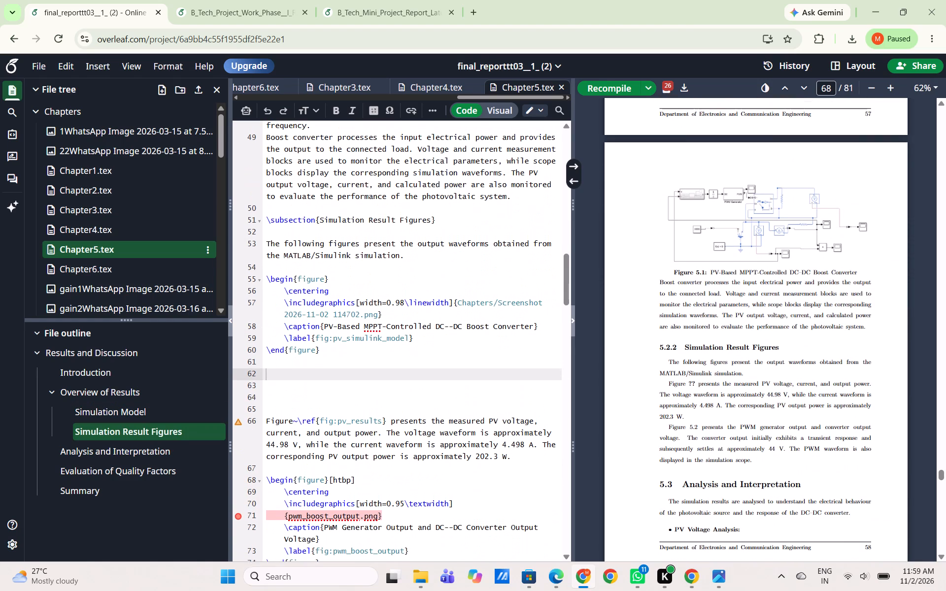
pyautogui.scroll(-1, 461, 351)
pyautogui.scroll(2, 480, 311)
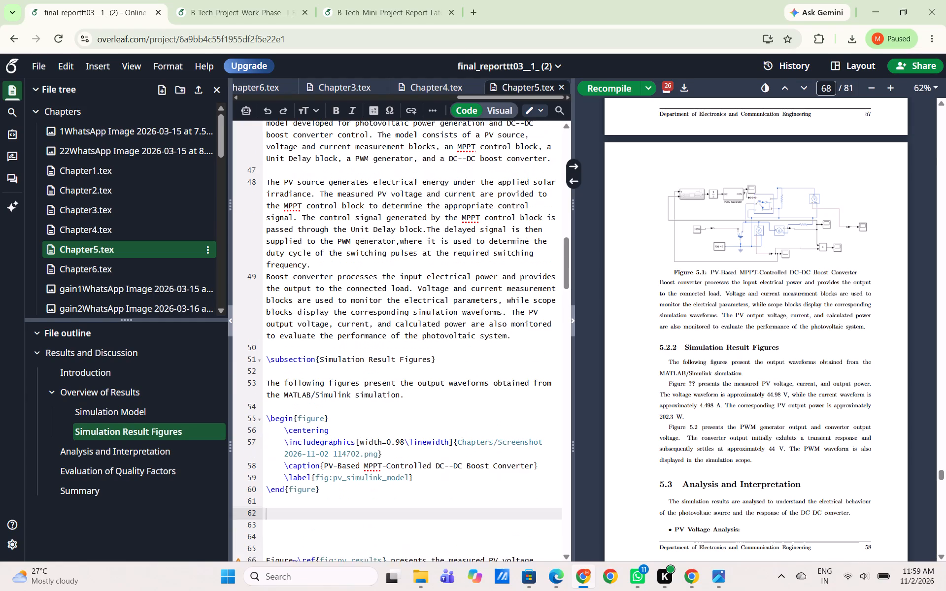
pyautogui.scroll(1, 480, 311)
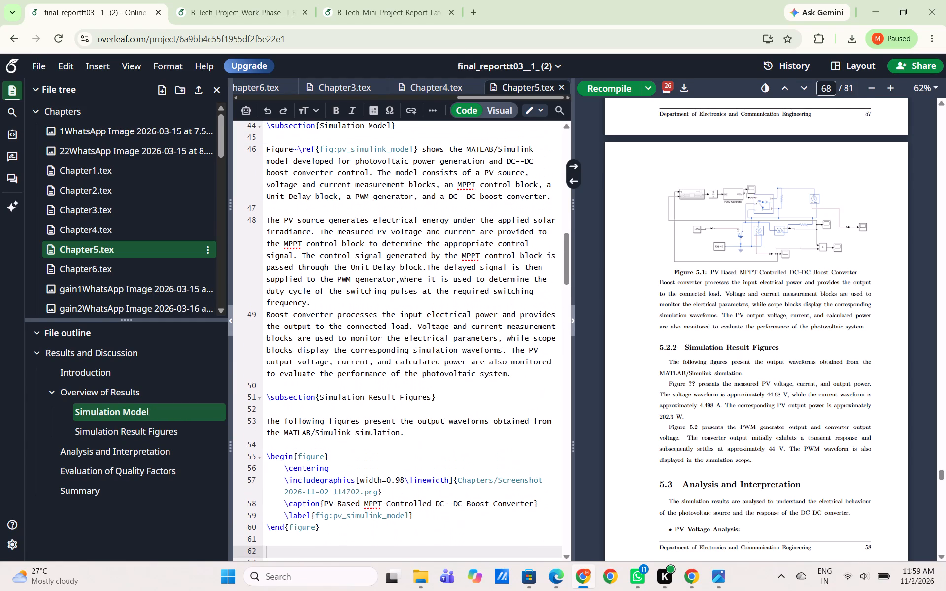
pyautogui.scroll(2, 690, 295)
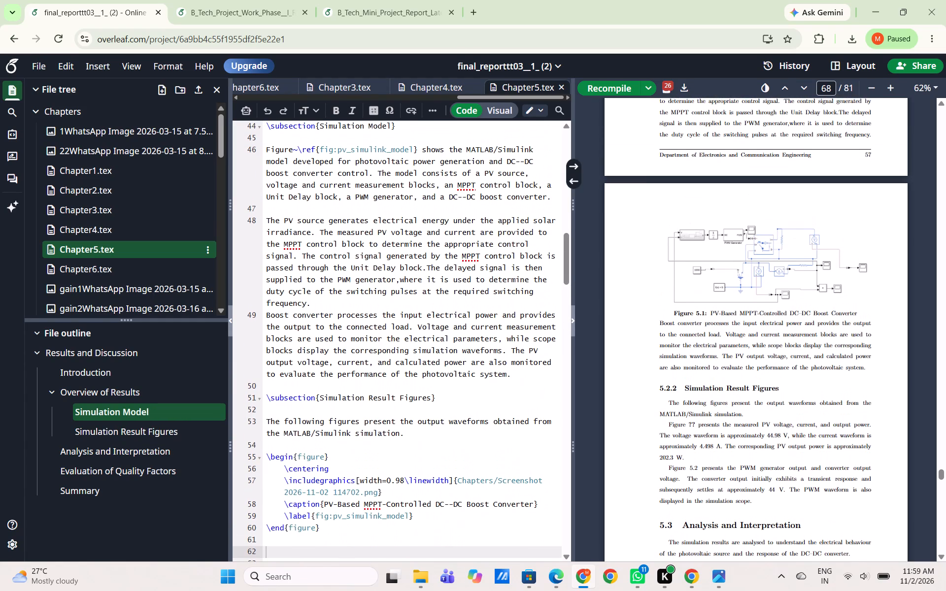
pyautogui.scroll(1, 690, 295)
pyautogui.scroll(-1, 388, 356)
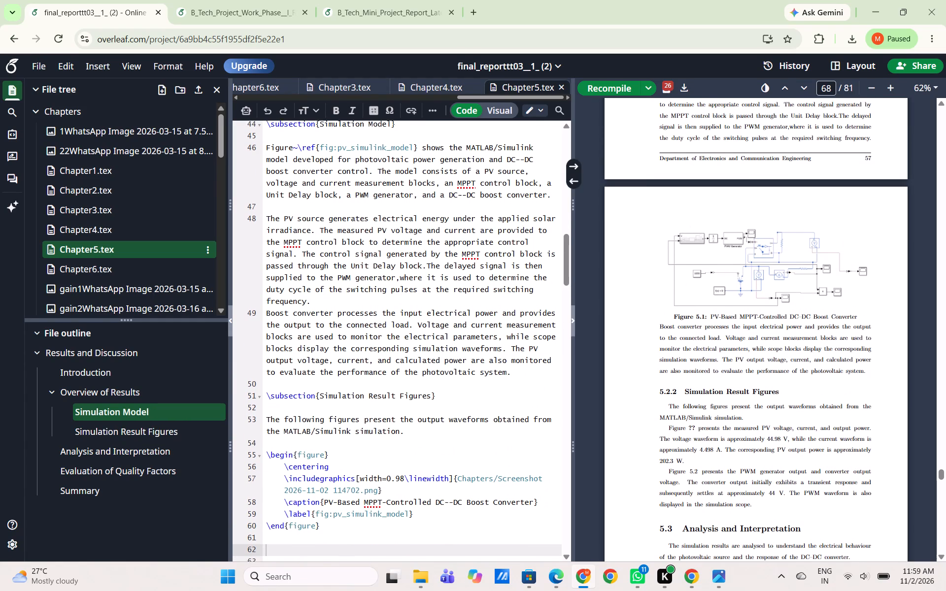
pyautogui.scroll(-1, 388, 356)
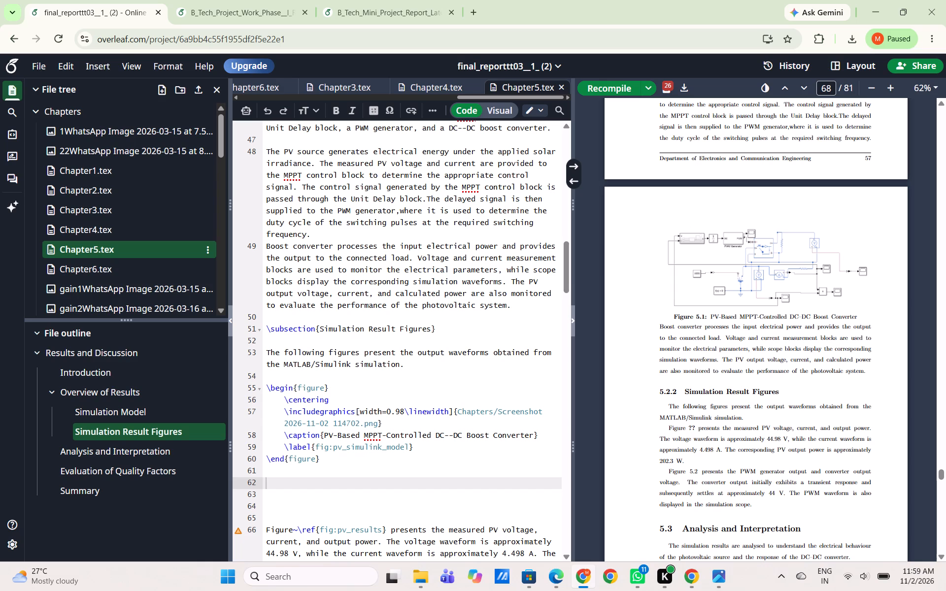
# Move the "Boost converter processes the input electrical power" paragraph in Chapter5.tex to below the Simulink model figure block.
pyautogui.moveTo(265, 249); pyautogui.dragTo(517, 307)
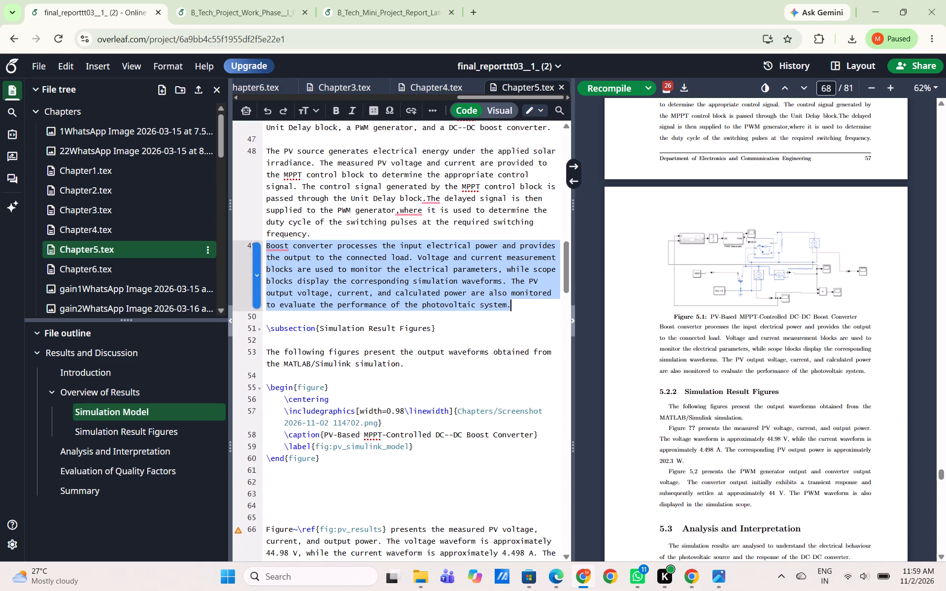
pyautogui.hotkey('ctrl', 'c')
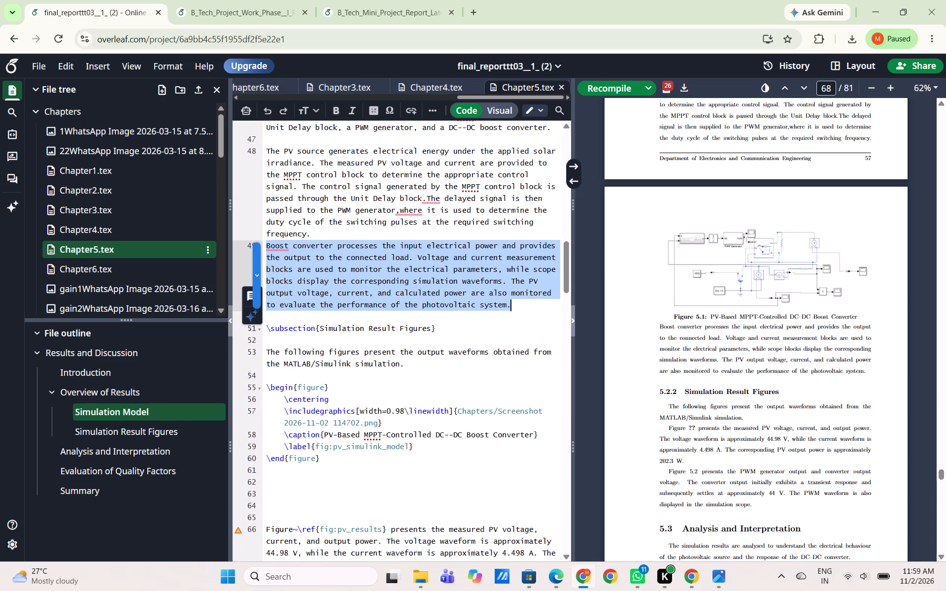
pyautogui.click(283, 482)
pyautogui.hotkey('ctrl', 'v')
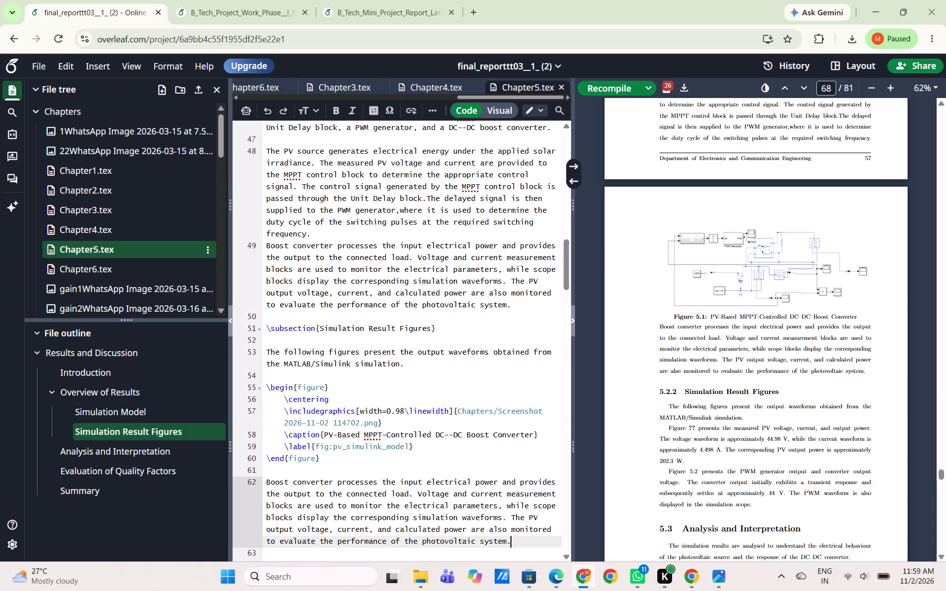
pyautogui.moveTo(265, 246); pyautogui.dragTo(389, 306)
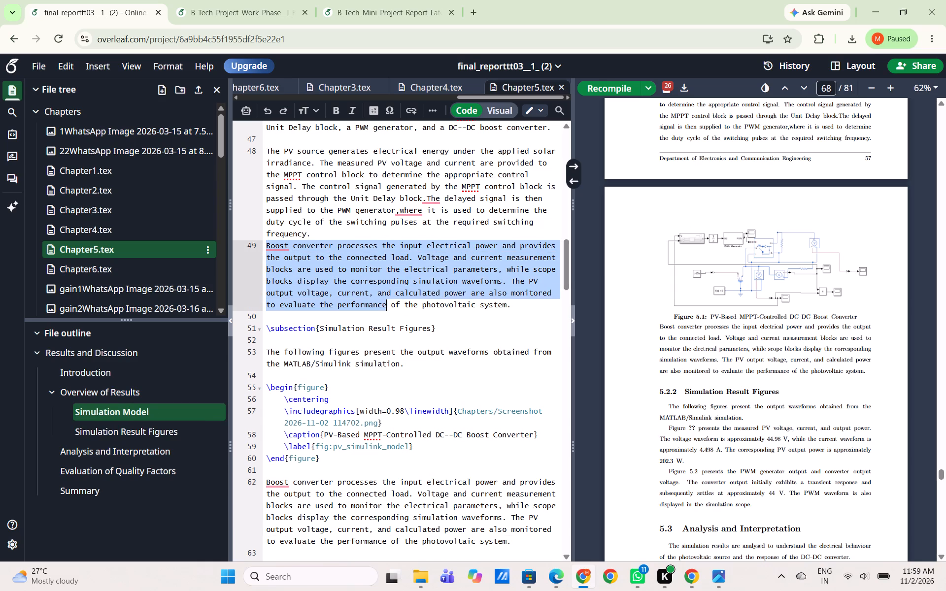
pyautogui.moveTo(389, 306); pyautogui.dragTo(529, 311)
pyautogui.press('BackSpace')
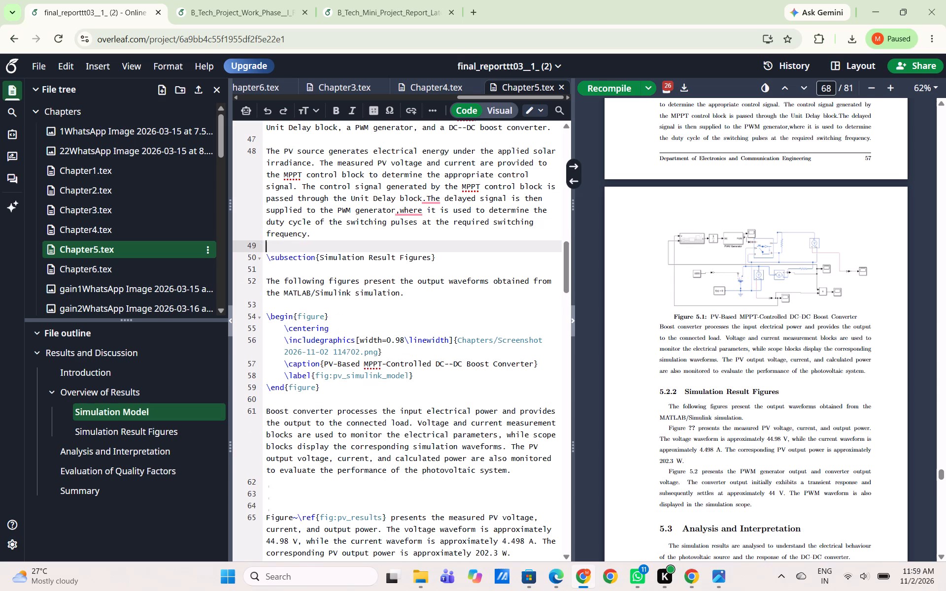
# Move the Simulation Result Figures subsection heading and its introductory sentence below the boost converter paragraph, keeping the heading a valid \subsection command.
pyautogui.moveTo(269, 256); pyautogui.dragTo(283, 256)
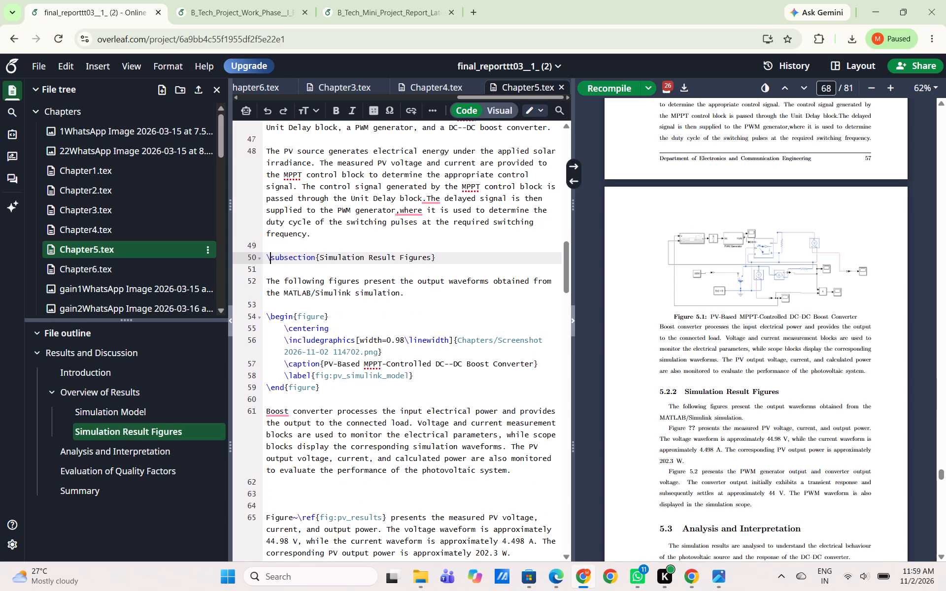
pyautogui.moveTo(283, 256); pyautogui.dragTo(419, 291)
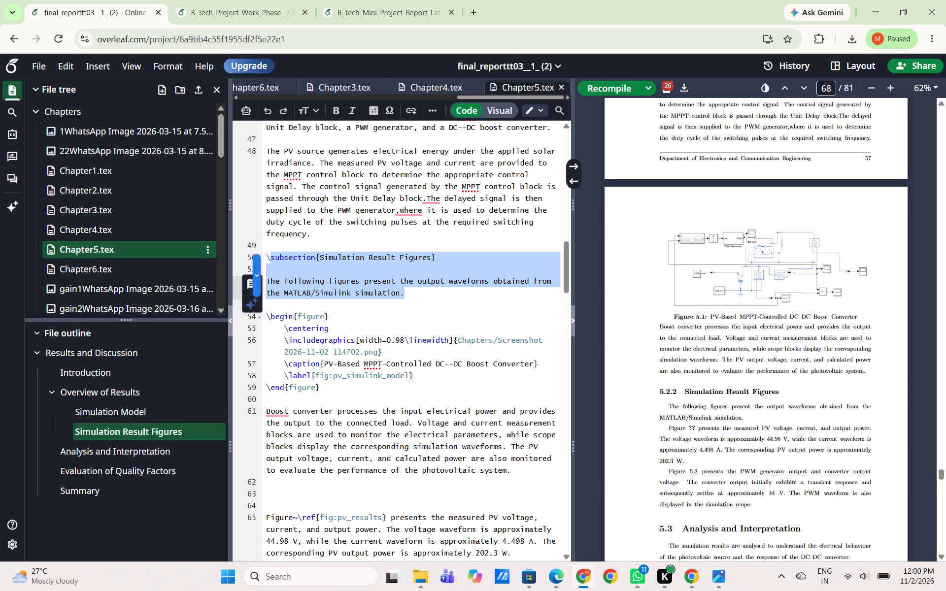
pyautogui.hotkey('ctrl', 'c')
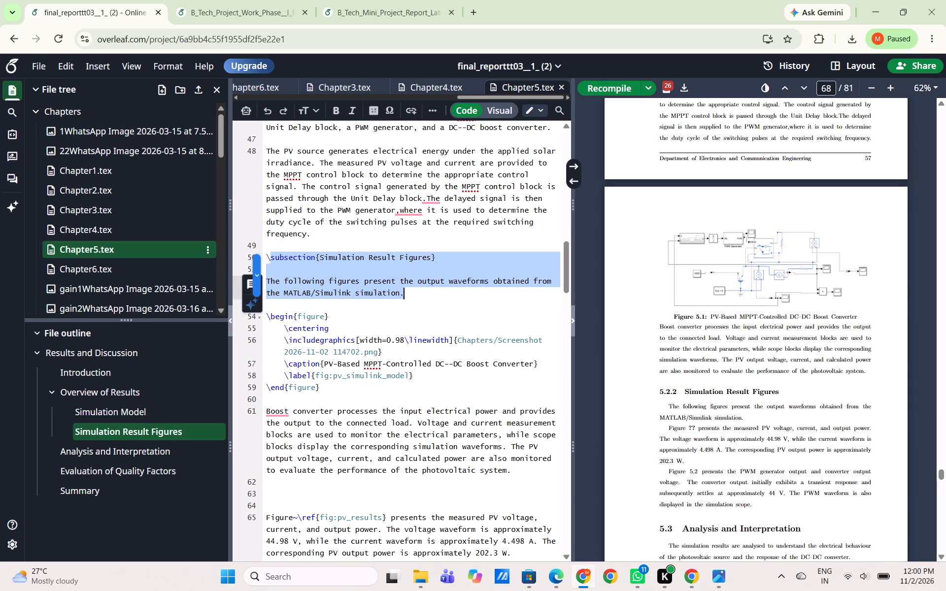
pyautogui.click(419, 291)
pyautogui.scroll(-2, 383, 370)
pyautogui.click(277, 377)
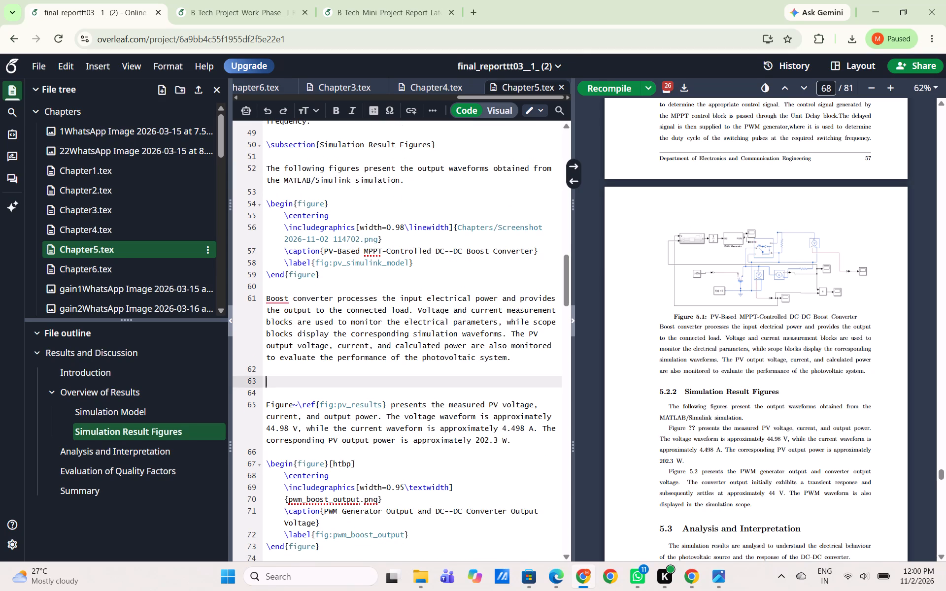
pyautogui.hotkey('ctrl', 'v')
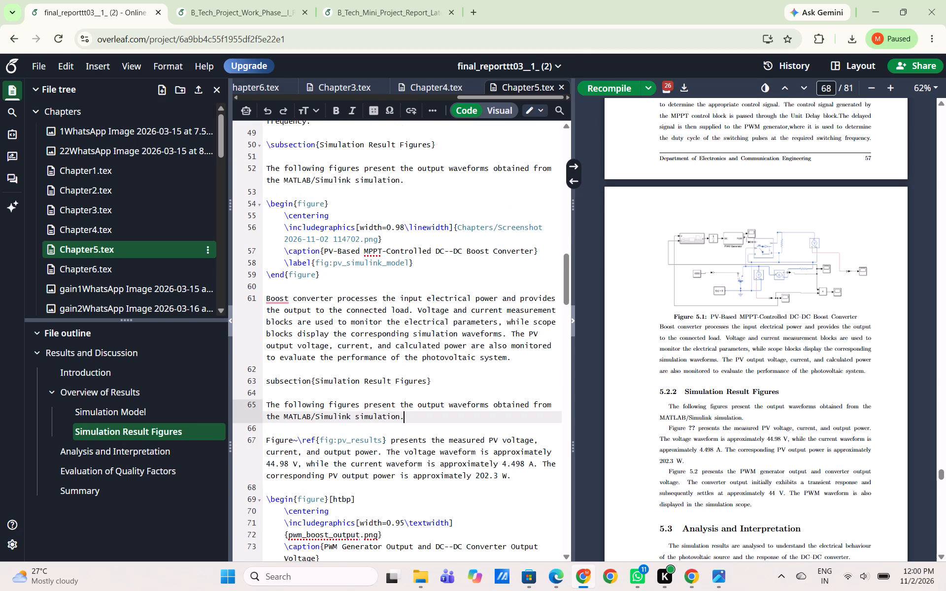
pyautogui.click(263, 379)
pyautogui.press('\\')
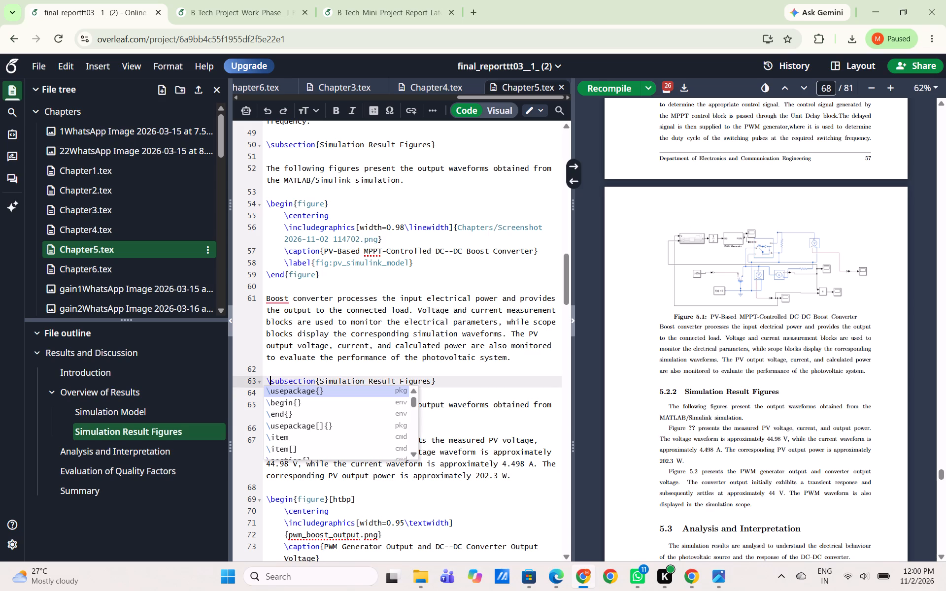
pyautogui.click(462, 380)
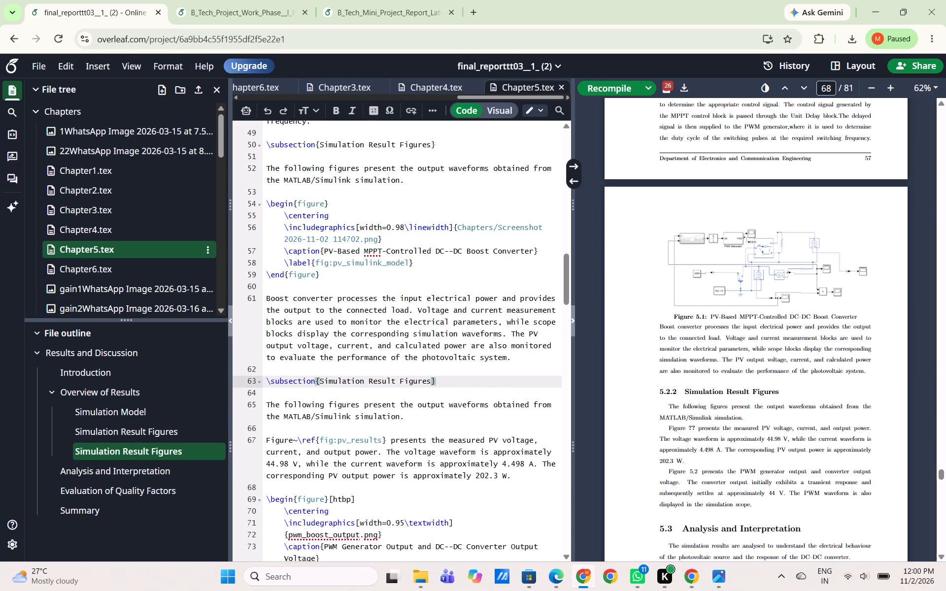
pyautogui.scroll(1, 381, 423)
pyautogui.moveTo(267, 230); pyautogui.dragTo(411, 271)
pyautogui.press('BackSpace')
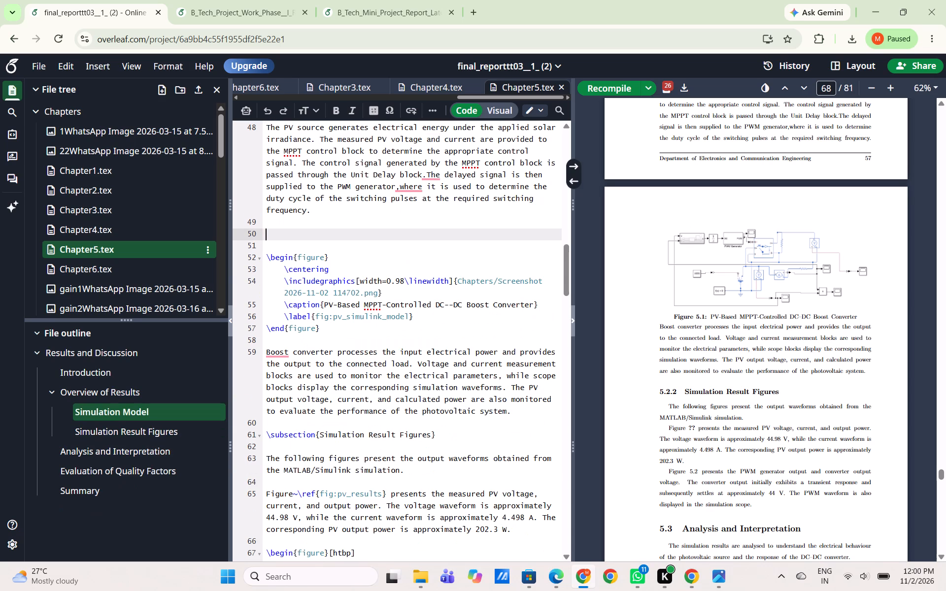
# Recompile the report and check the rearranged Simulation Model text around Figure 5.1 in the PDF.
pyautogui.click(601, 85)
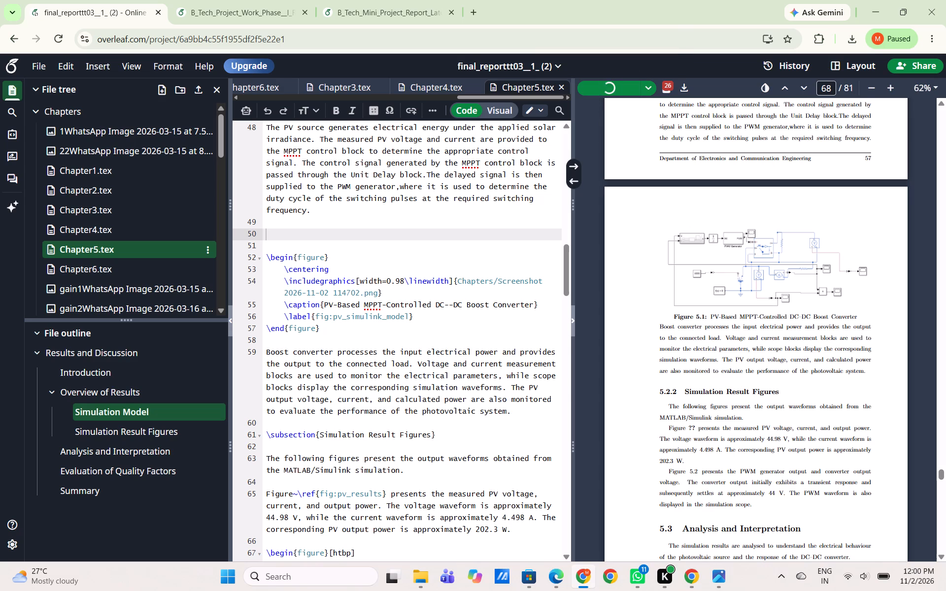
pyautogui.scroll(-1, 462, 397)
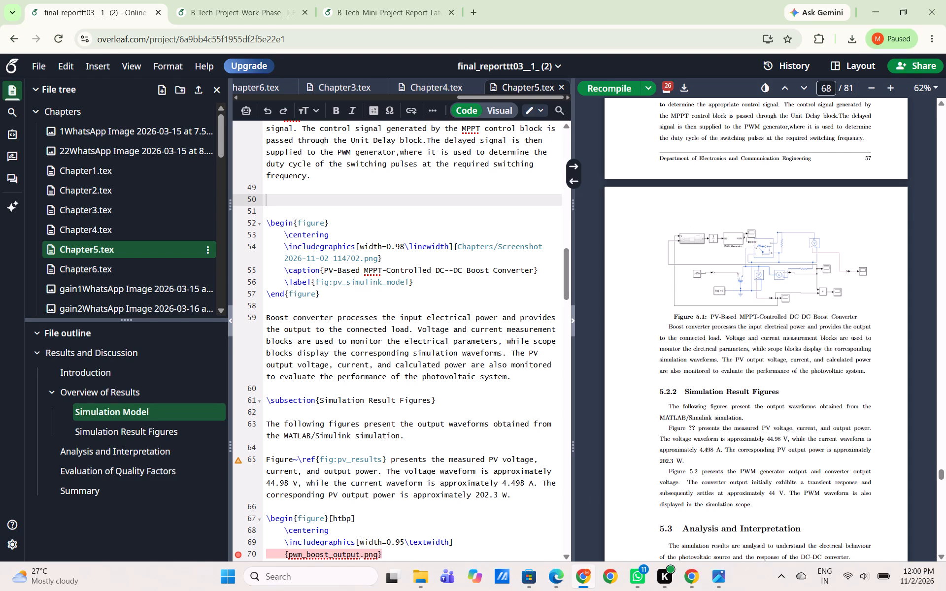
pyautogui.scroll(1, 708, 388)
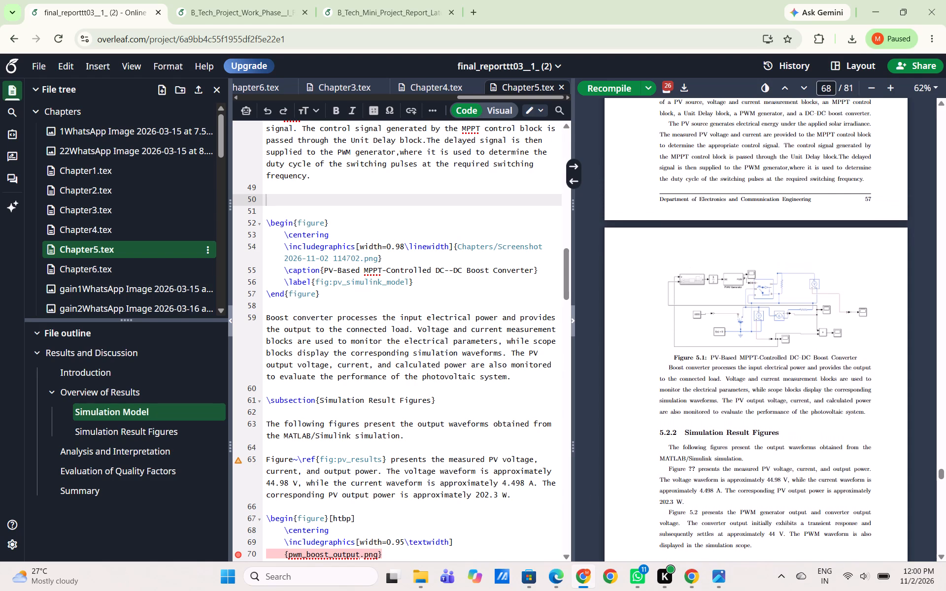
# Insert "The" at the start of the boost converter paragraph below the Simulink figure and recompile the report.
pyautogui.click(265, 318)
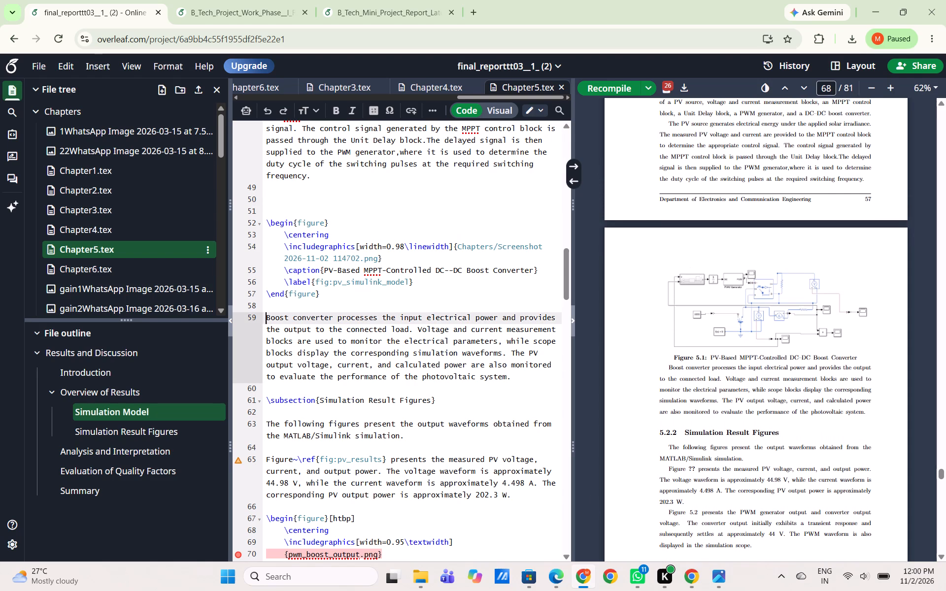
pyautogui.press('t')
pyautogui.write('he')
pyautogui.press('space')
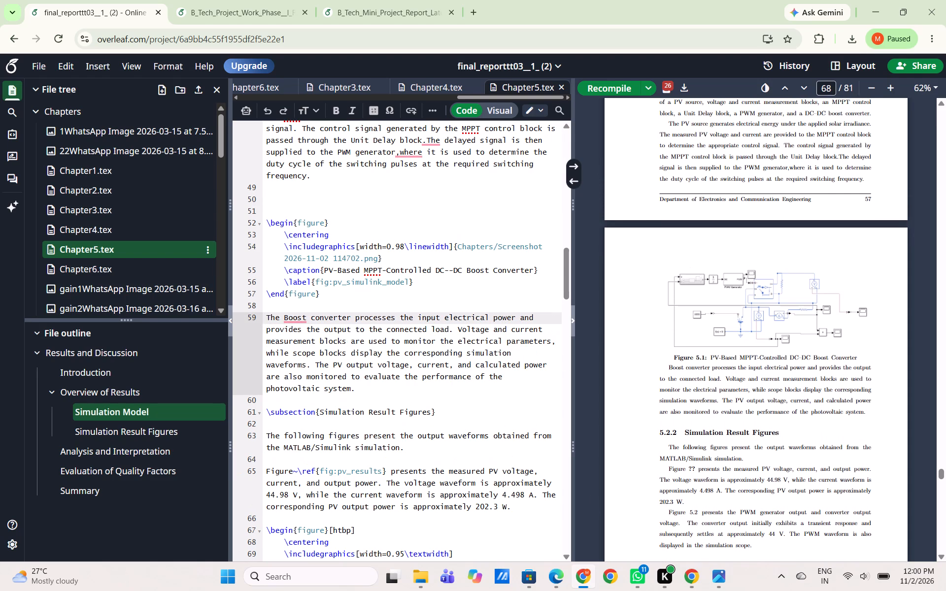
pyautogui.click(619, 89)
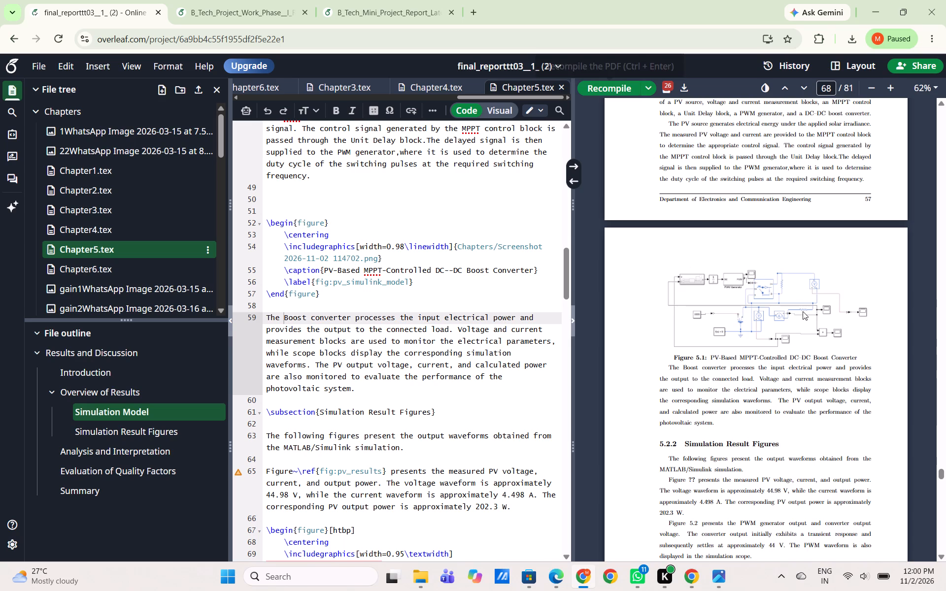
pyautogui.scroll(-3, 803, 311)
pyautogui.scroll(-1, 346, 344)
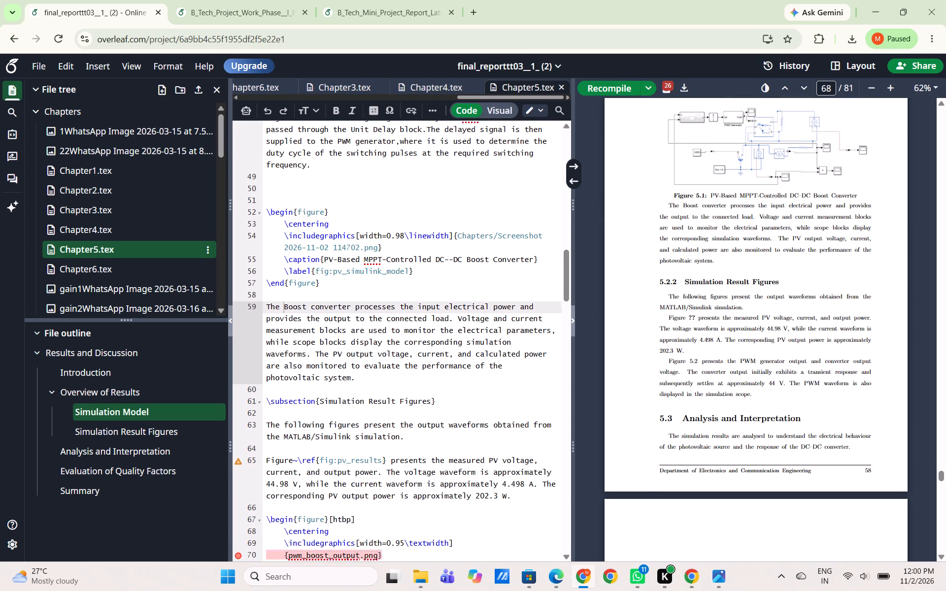
pyautogui.scroll(-3, 346, 344)
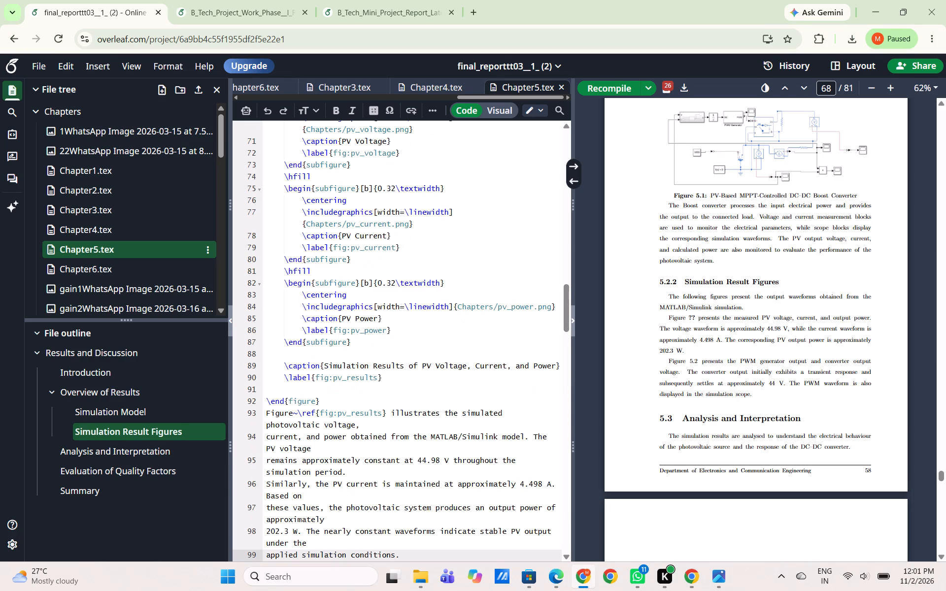
# Review the inserted PV subfigure code and explanation paragraph within the Simulation Result Figures subsection of Chapter5.tex.
pyautogui.scroll(-3, 389, 379)
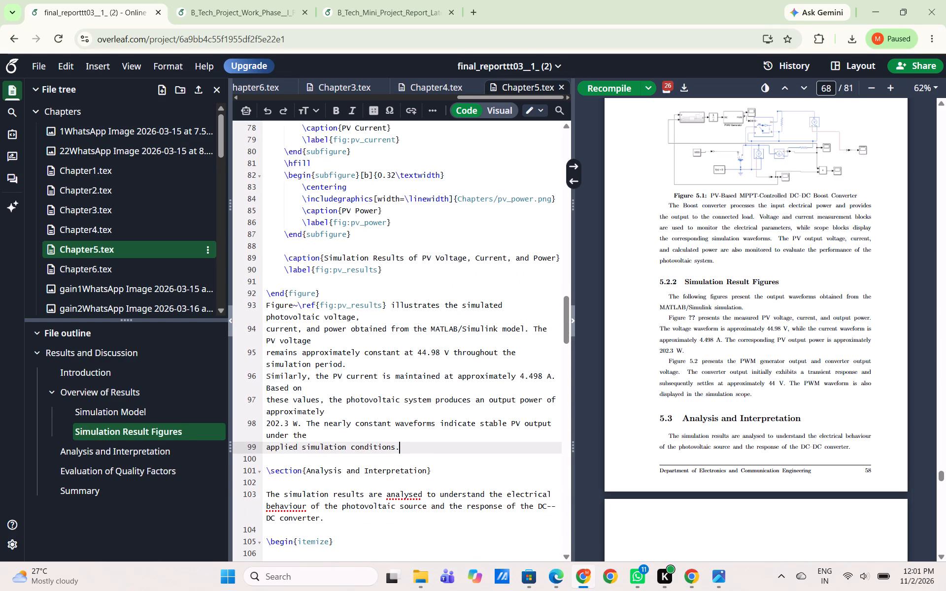
pyautogui.scroll(2, 448, 284)
pyautogui.scroll(-1, 448, 284)
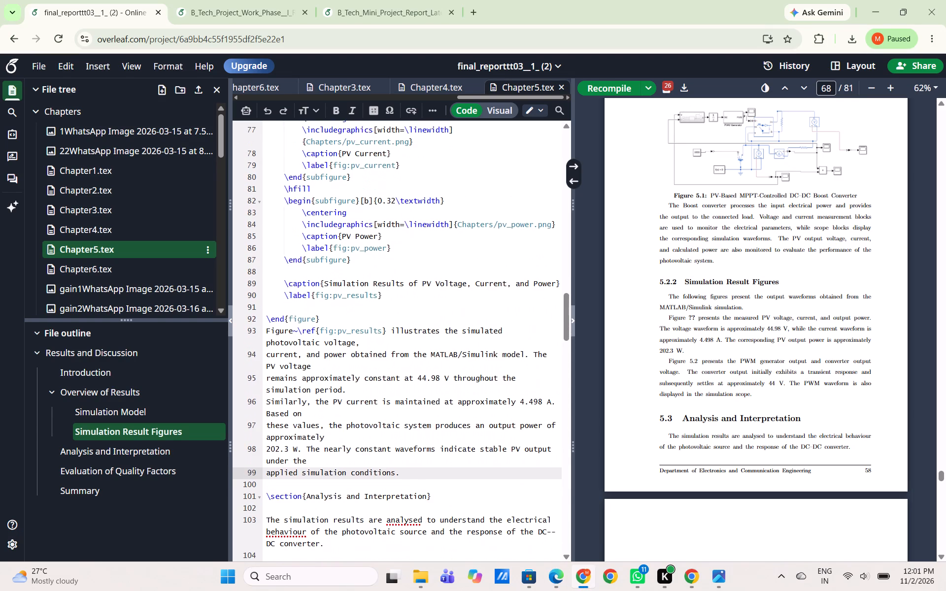
pyautogui.scroll(-2, 448, 284)
pyautogui.scroll(3, 448, 284)
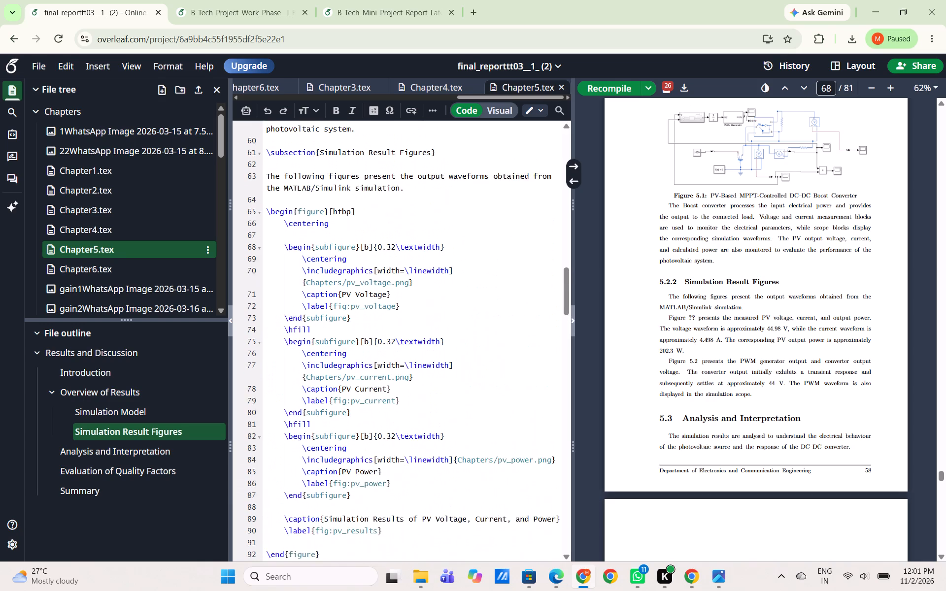
# Recompile the report and check the three PV subfigures and their explanation under Simulation Result Figures in the PDF preview.
pyautogui.scroll(1, 448, 284)
pyautogui.click(602, 80)
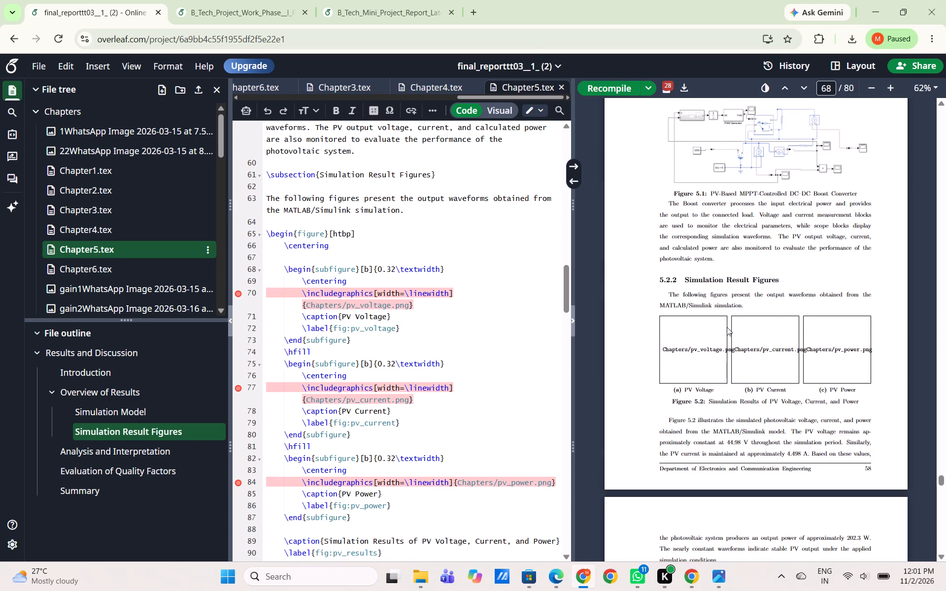
pyautogui.scroll(-3, 727, 327)
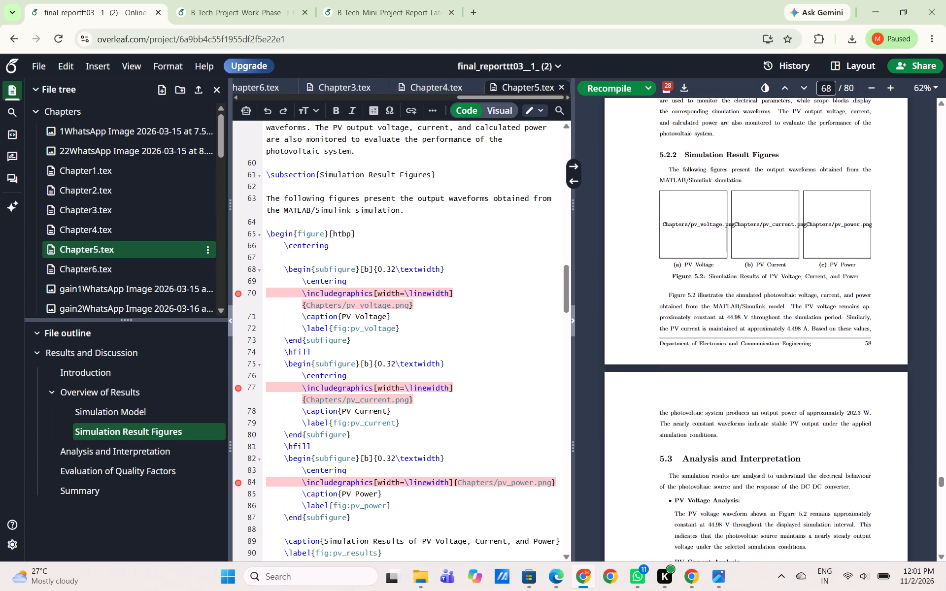
pyautogui.scroll(1, 727, 327)
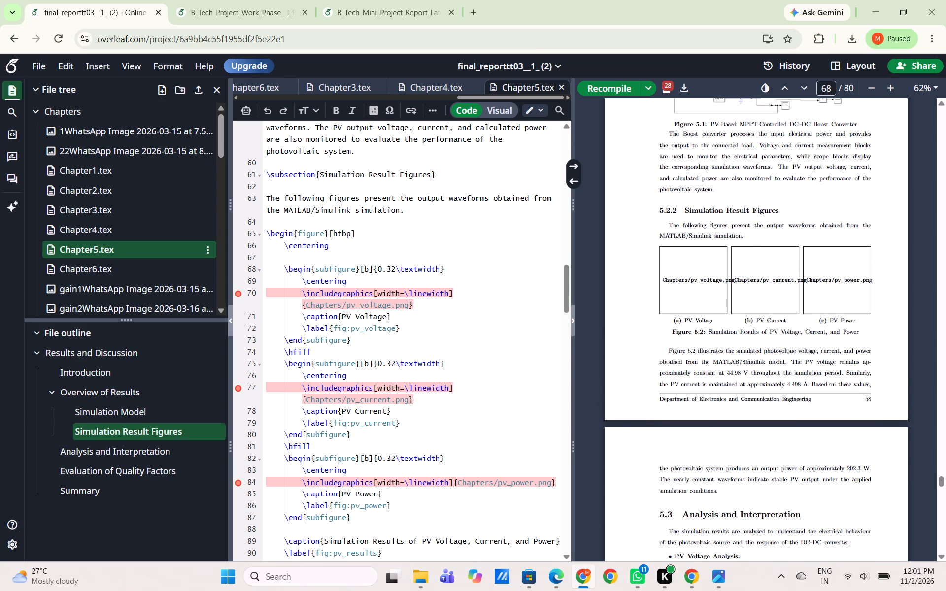
# Place the text cursor in the PV voltage subfigure's image path, Chapters/pv_voltage.png, in Chapter5.tex.
pyautogui.click(489, 324)
pyautogui.click(484, 290)
pyautogui.click(370, 306)
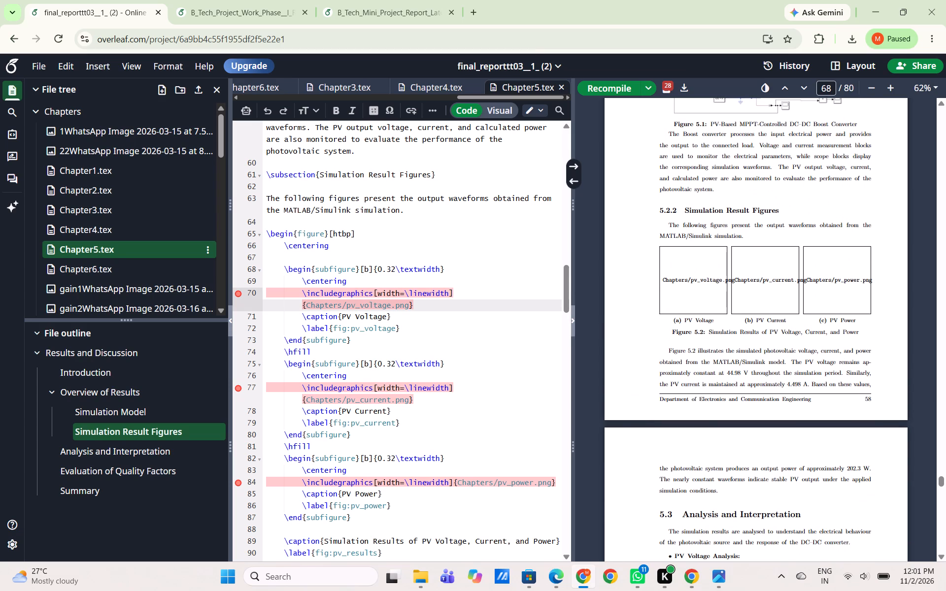
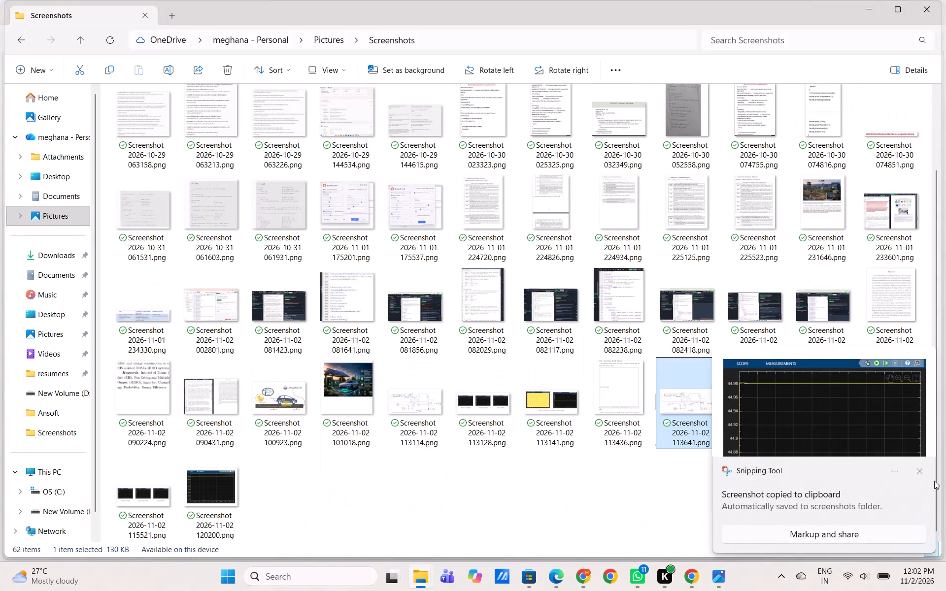
# Rename the newest scope plot capture in the Screenshots folder, Screenshot 2026-11-02 120200.png, as pv1.png.
pyautogui.click(918, 474)
pyautogui.click(222, 494)
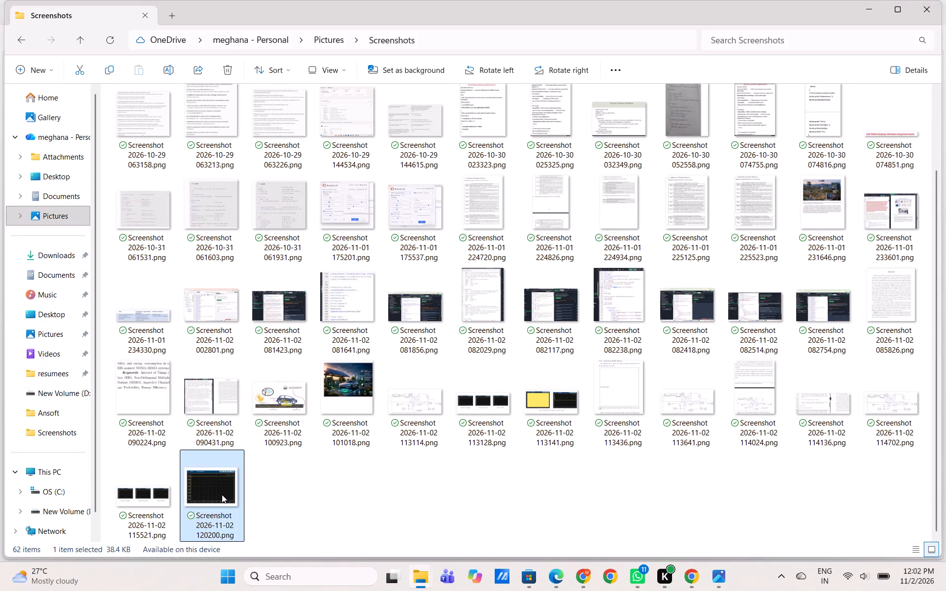
pyautogui.rightClick(222, 494)
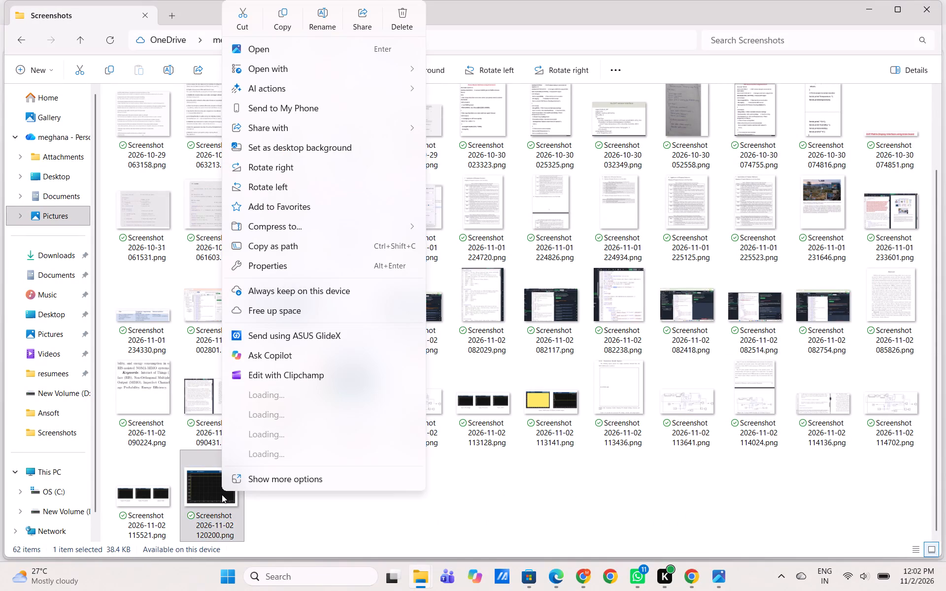
pyautogui.click(323, 16)
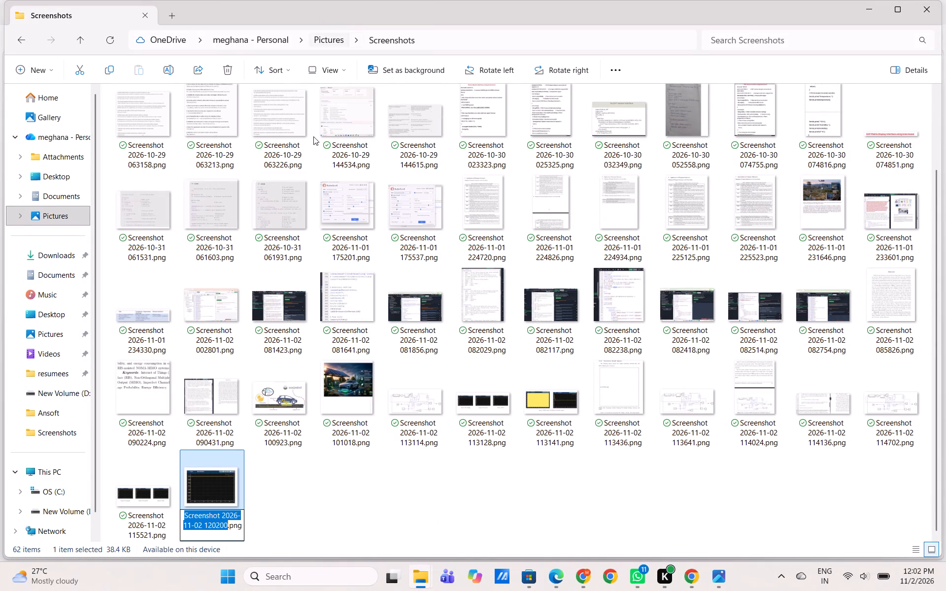
pyautogui.press('BackSpace')
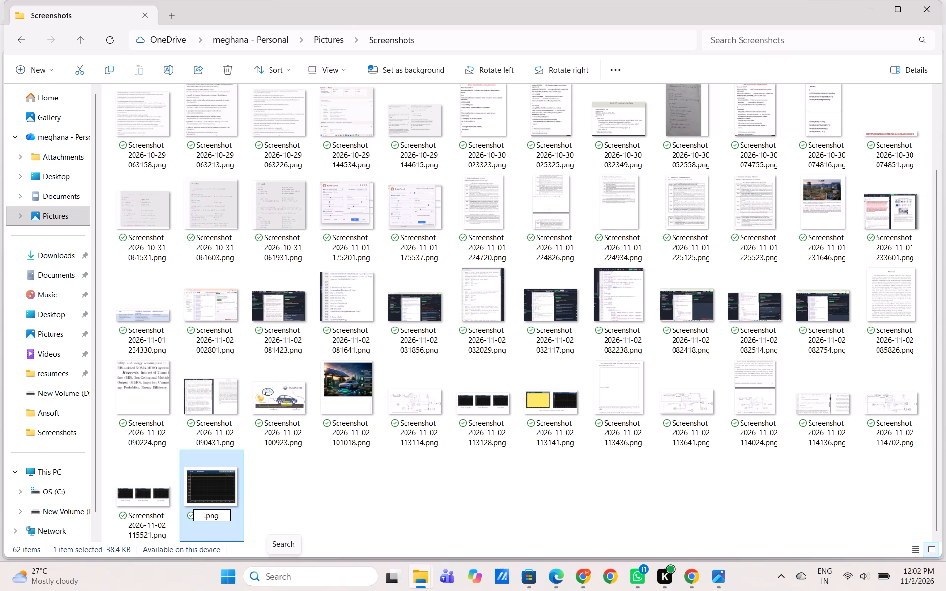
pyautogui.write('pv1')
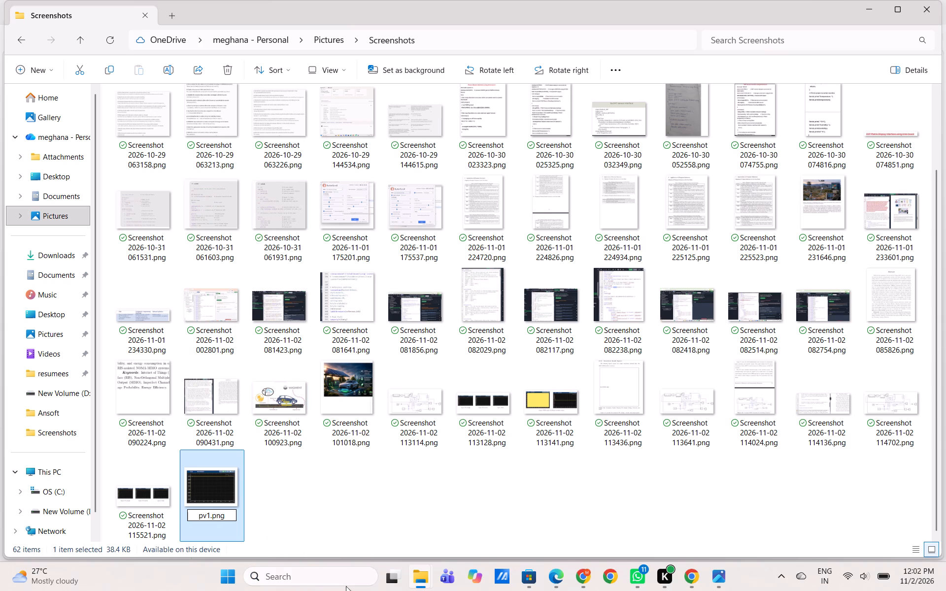
pyautogui.click(385, 522)
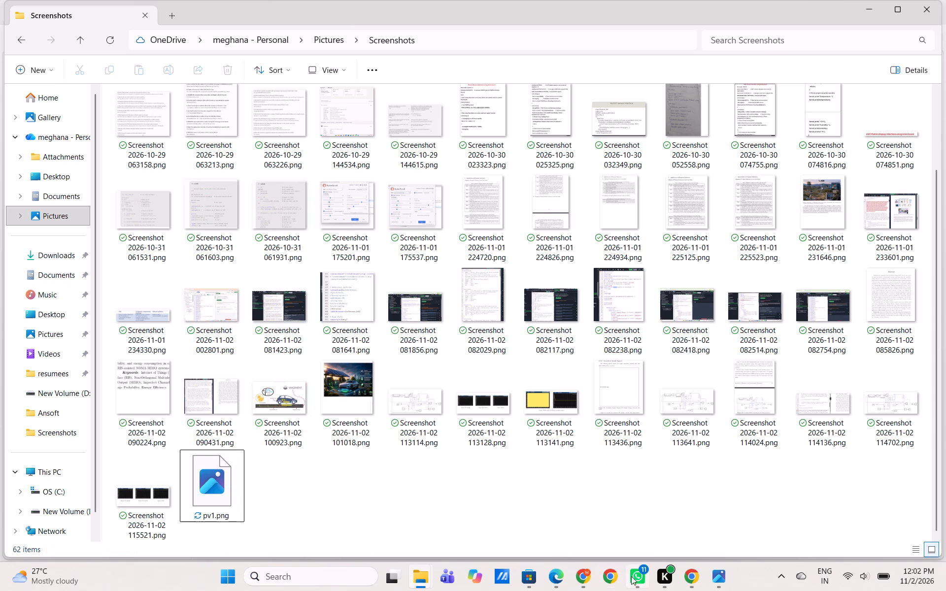
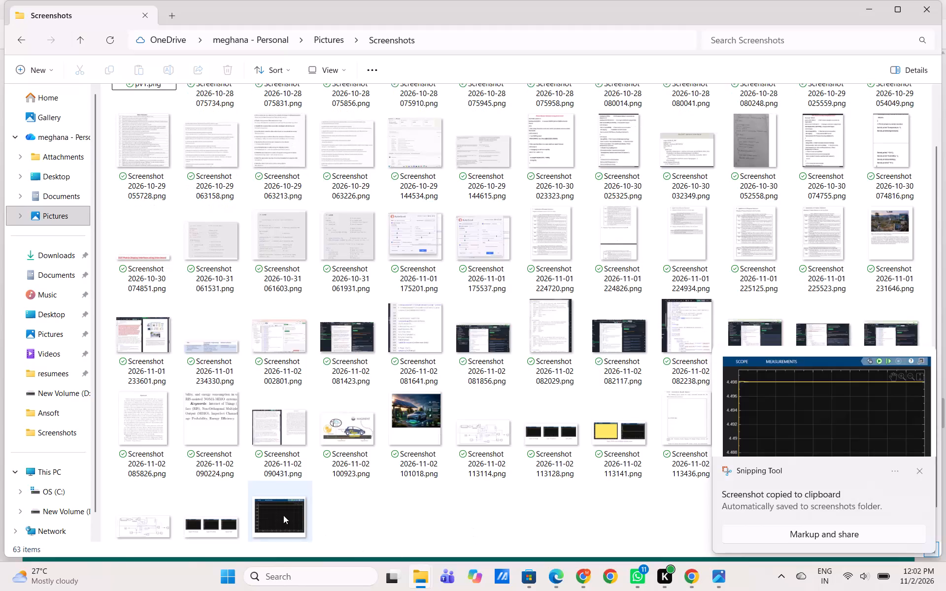
# Rename the newest scope graph screenshot in the Screenshots folder as PV2.png.
pyautogui.click(283, 515)
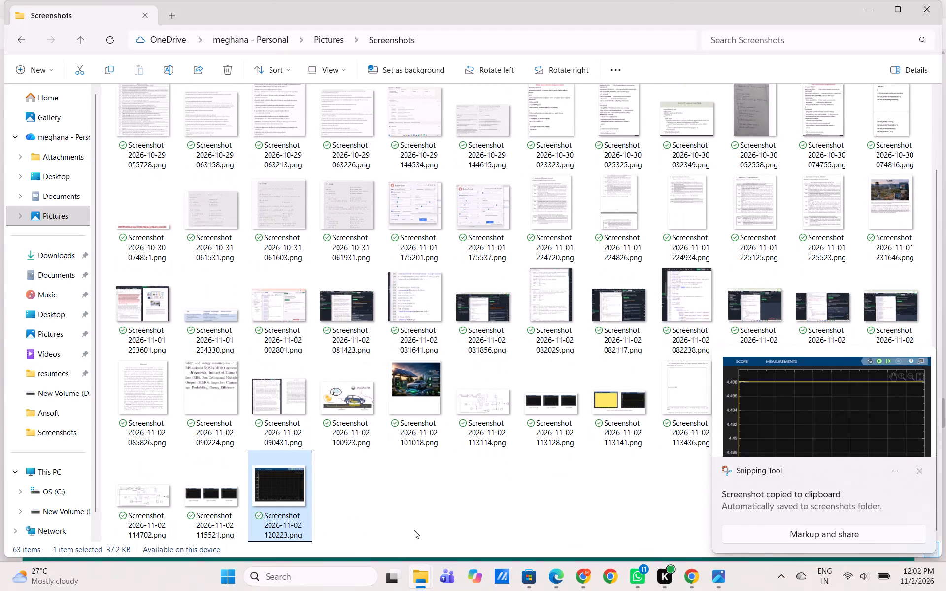
pyautogui.scroll(-3, 418, 506)
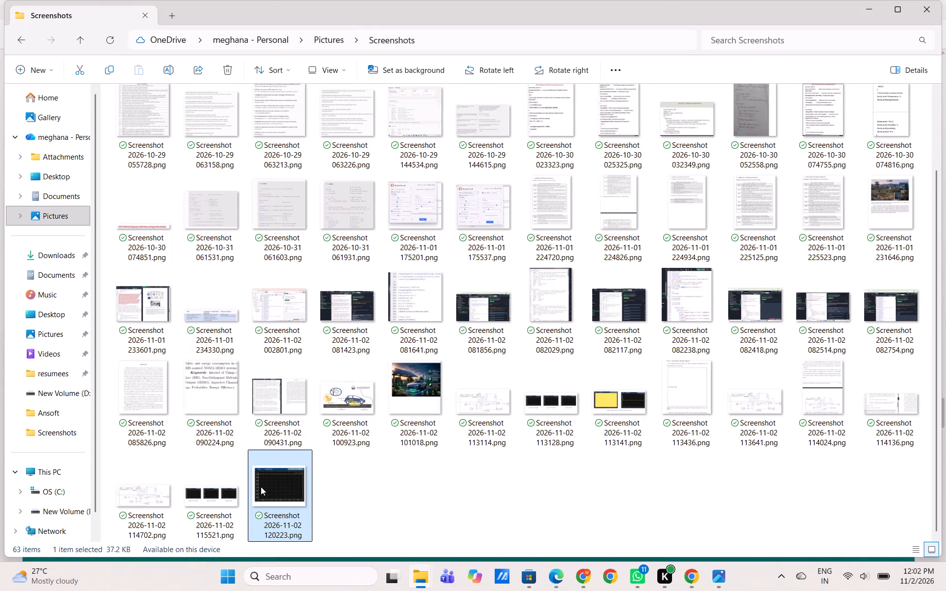
pyautogui.scroll(-3, 230, 484)
pyautogui.rightClick(262, 490)
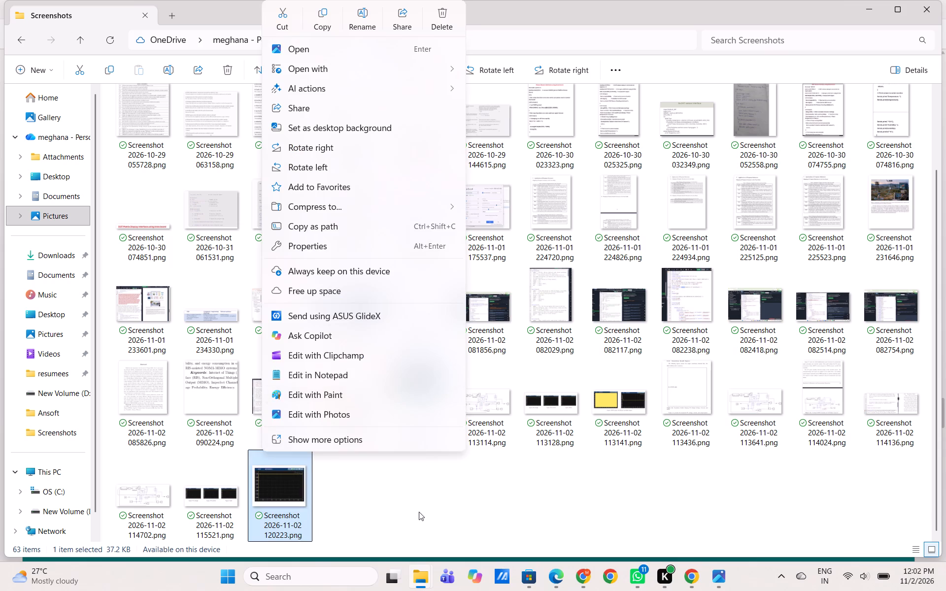
pyautogui.click(419, 512)
pyautogui.scroll(6, 273, 364)
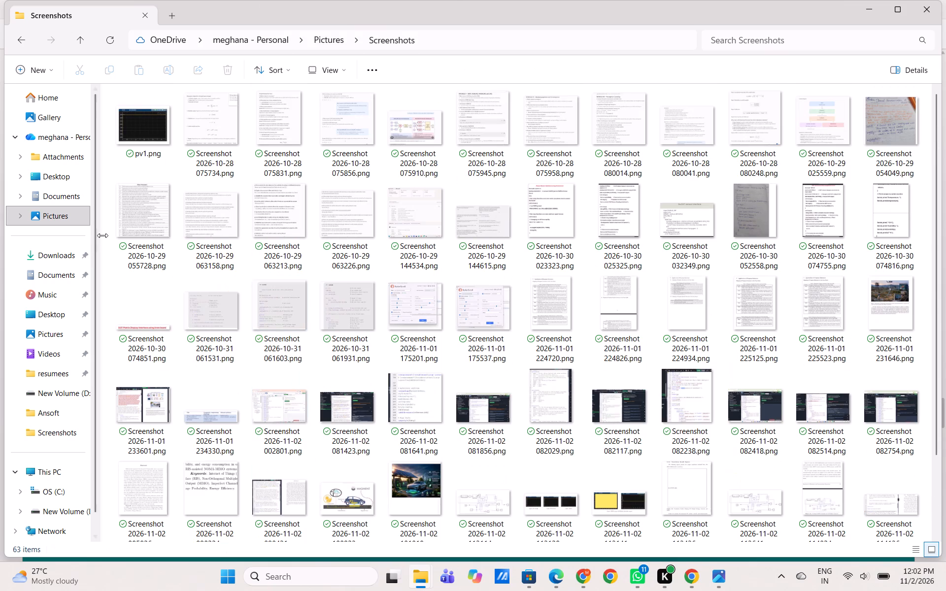
pyautogui.scroll(-8, 295, 376)
pyautogui.click(278, 492)
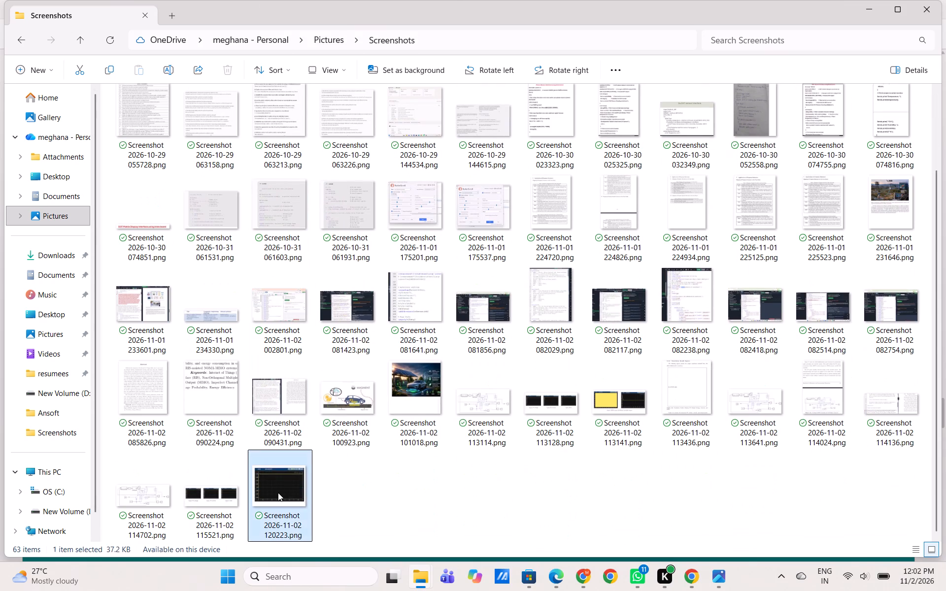
pyautogui.rightClick(278, 492)
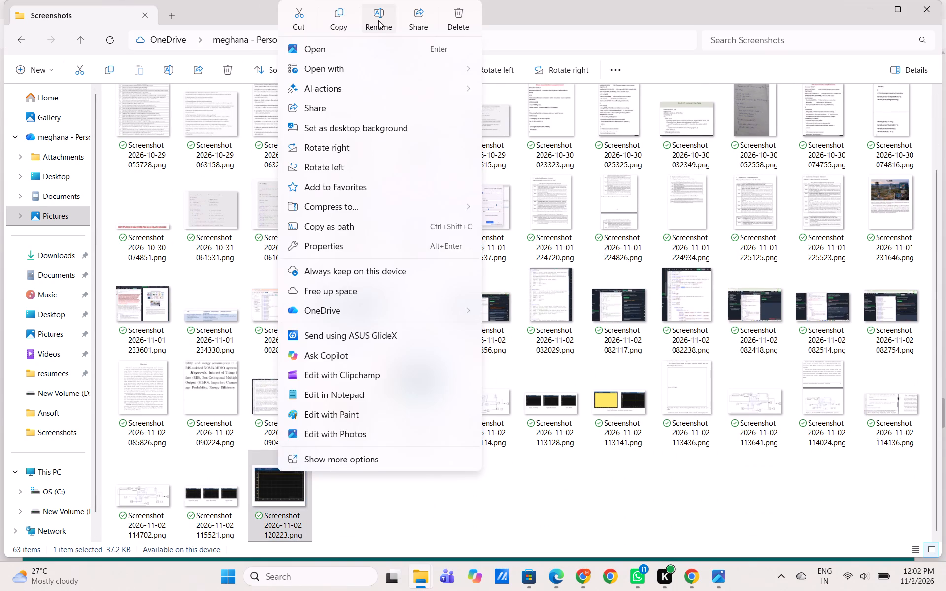
pyautogui.click(378, 20)
pyautogui.press('BackSpace')
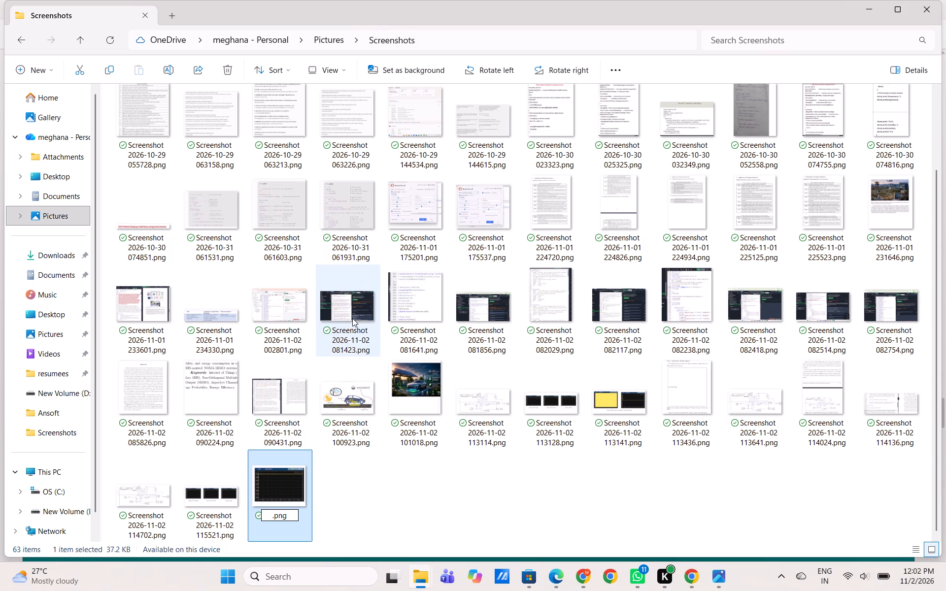
pyautogui.write('PV')
pyautogui.press('2')
pyautogui.click(433, 500)
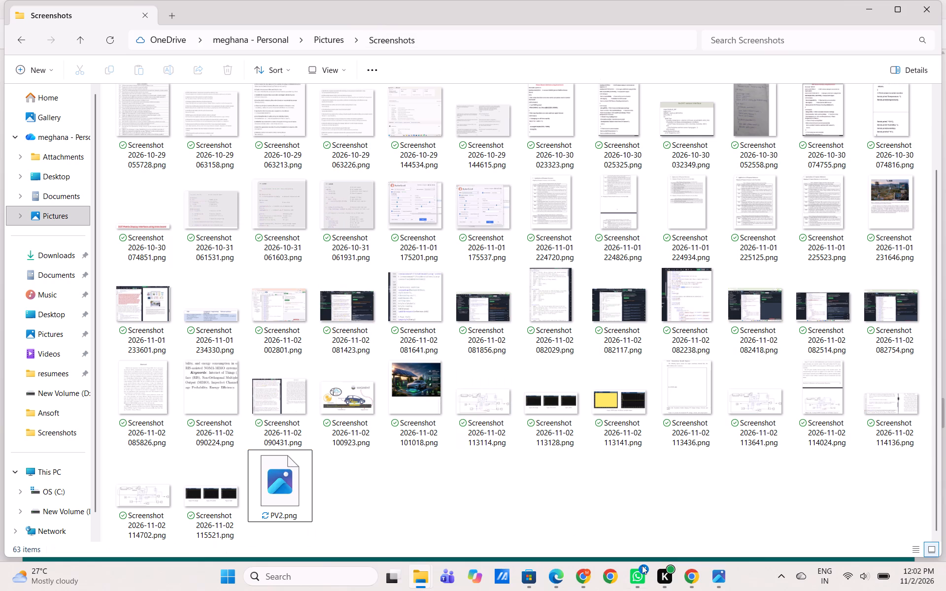
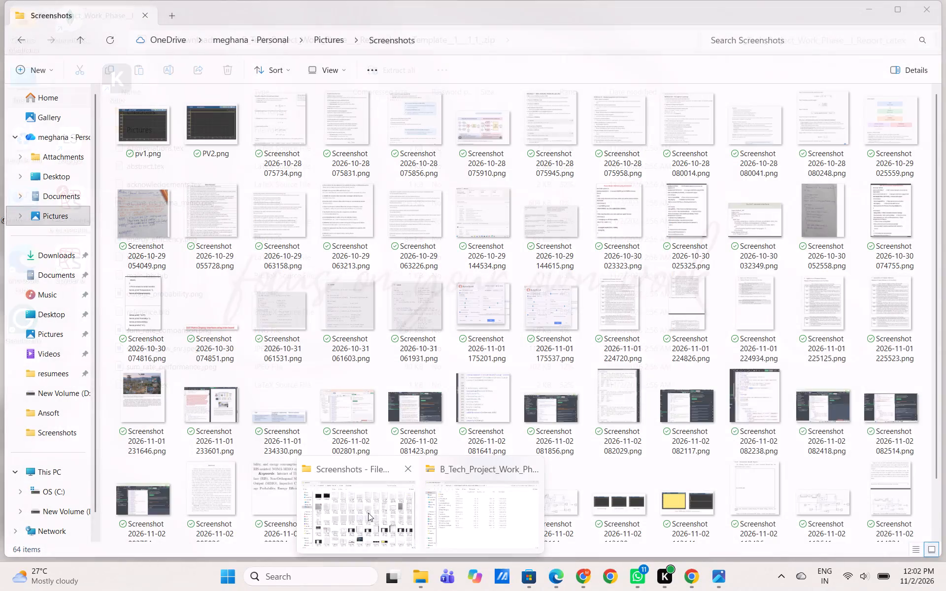
# Rename the newest scope graph screenshot in the Screenshots folder as pv3.png.
pyautogui.click(368, 513)
pyautogui.scroll(-9, 566, 475)
pyautogui.scroll(-2, 453, 525)
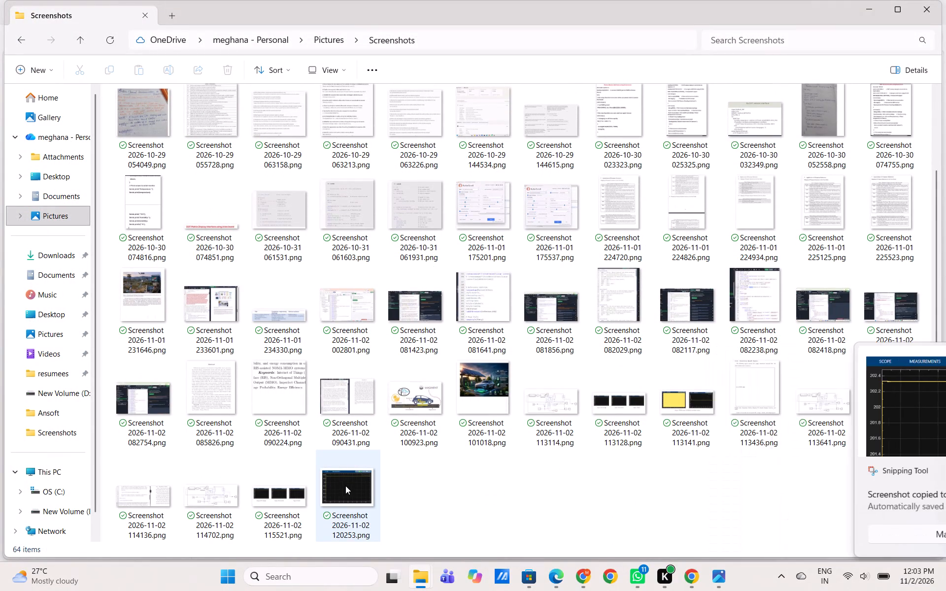
pyautogui.rightClick(345, 486)
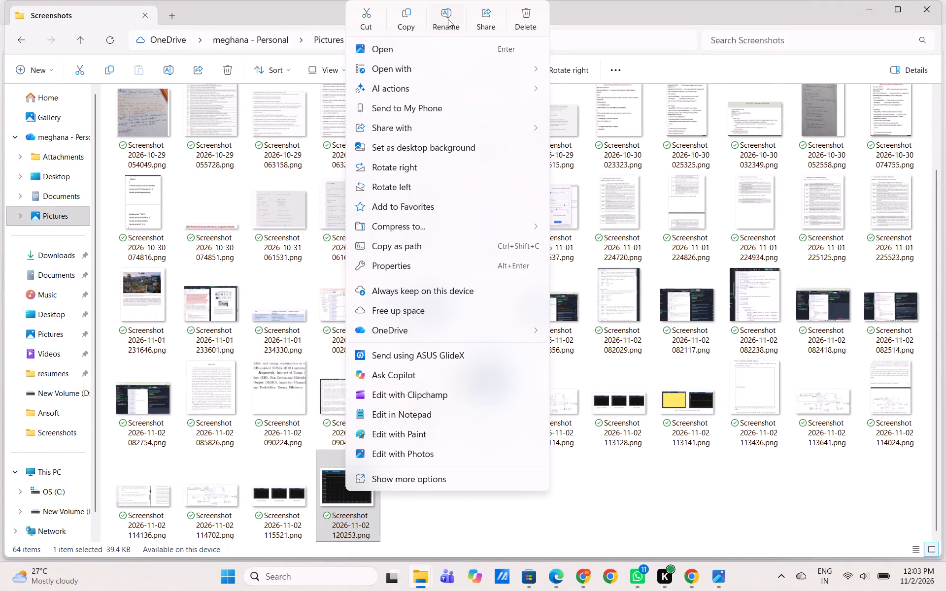
pyautogui.click(448, 19)
pyautogui.press('BackSpace')
pyautogui.write('pv3')
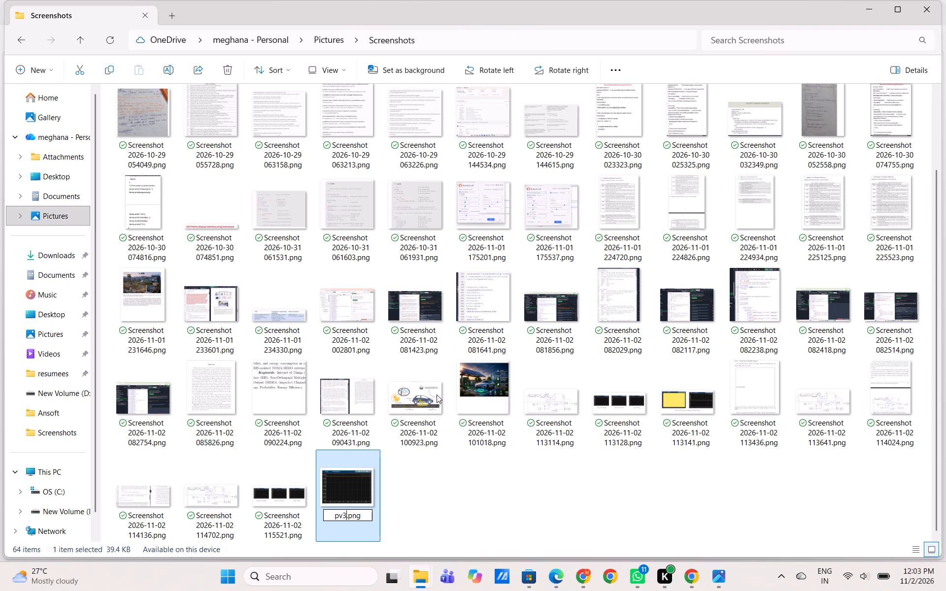
pyautogui.click(442, 507)
# Switch to the Overleaf report and add four blank lines below the introductory sentence of Simulation Result Figures in Chapter5.tex.
pyautogui.click(581, 590)
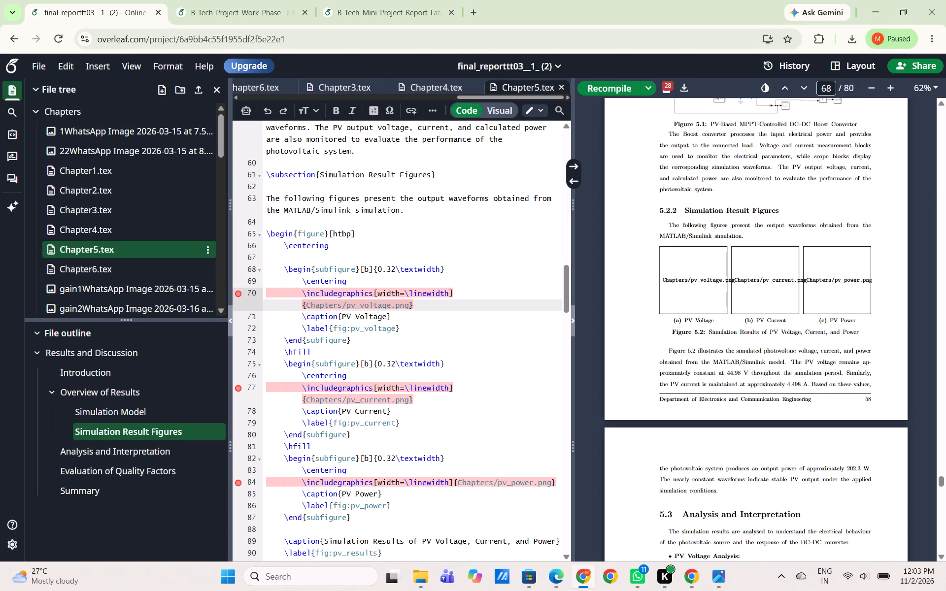
pyautogui.click(418, 215)
pyautogui.hotkey('shift', 'Return')
pyautogui.hotkey('shift', 'Return')
pyautogui.hotkey('shift', 'Return')
pyautogui.hotkey('shift', 'Return')
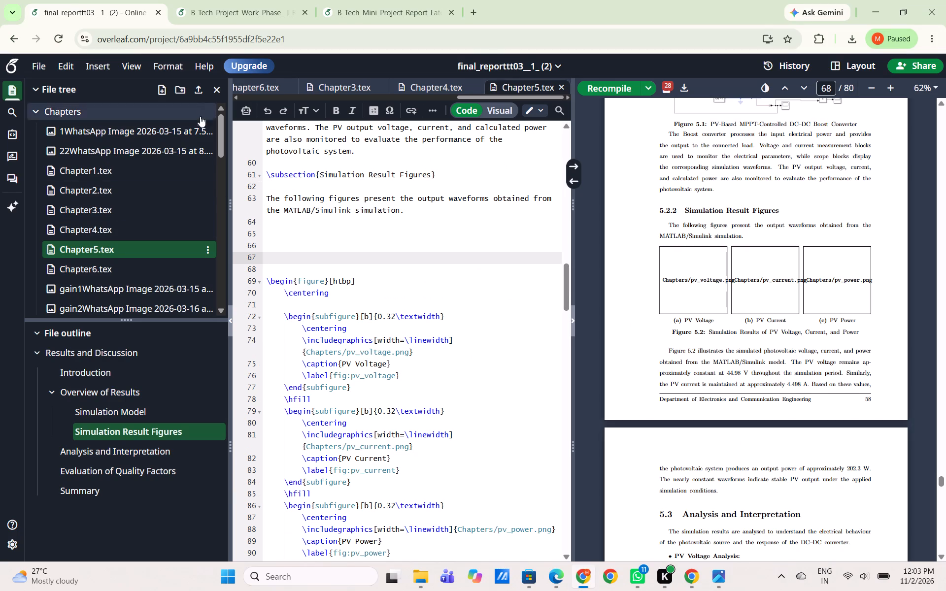
# Upload pv1.png from the Screenshots folder into the project's Chapters folder.
pyautogui.click(199, 99)
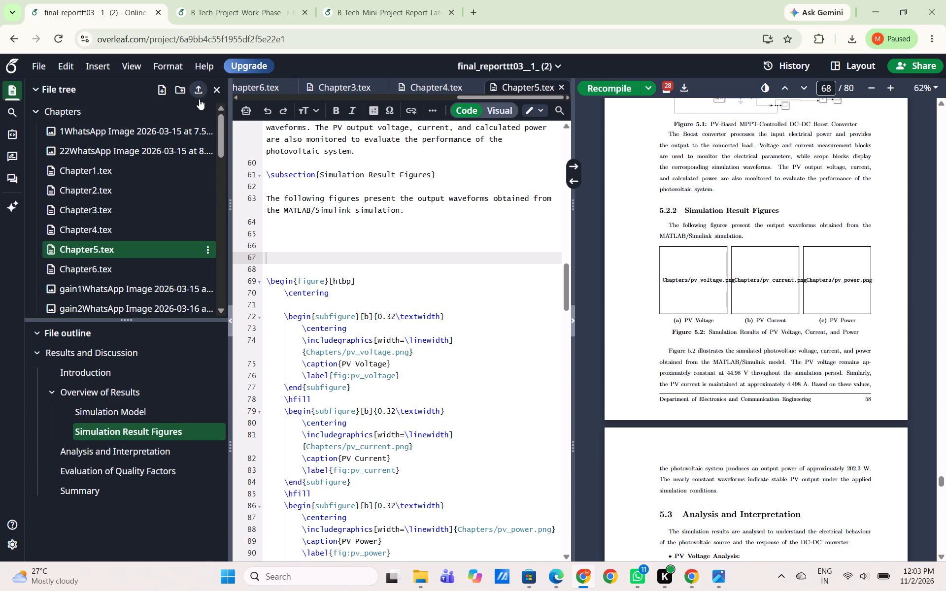
pyautogui.click(197, 97)
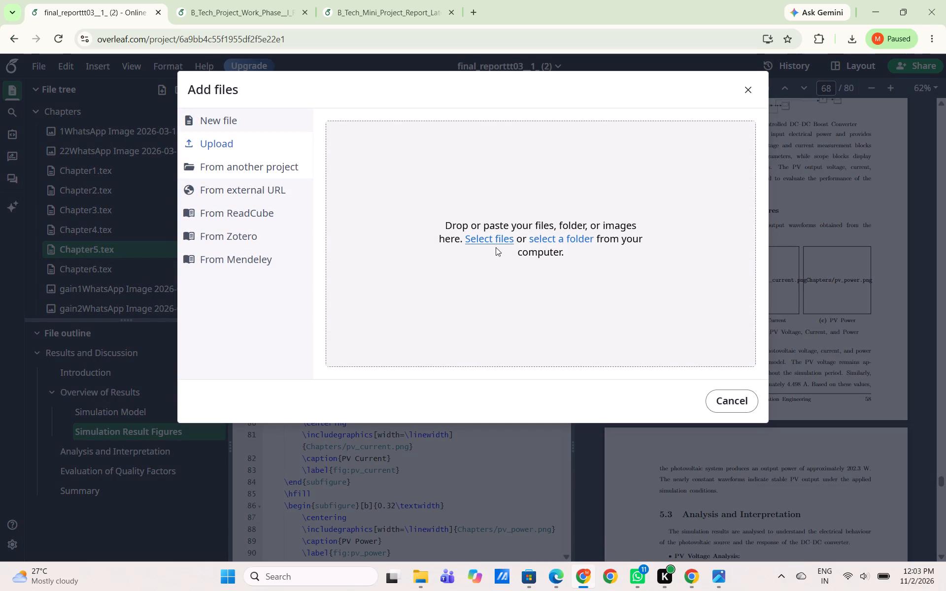
pyautogui.click(487, 238)
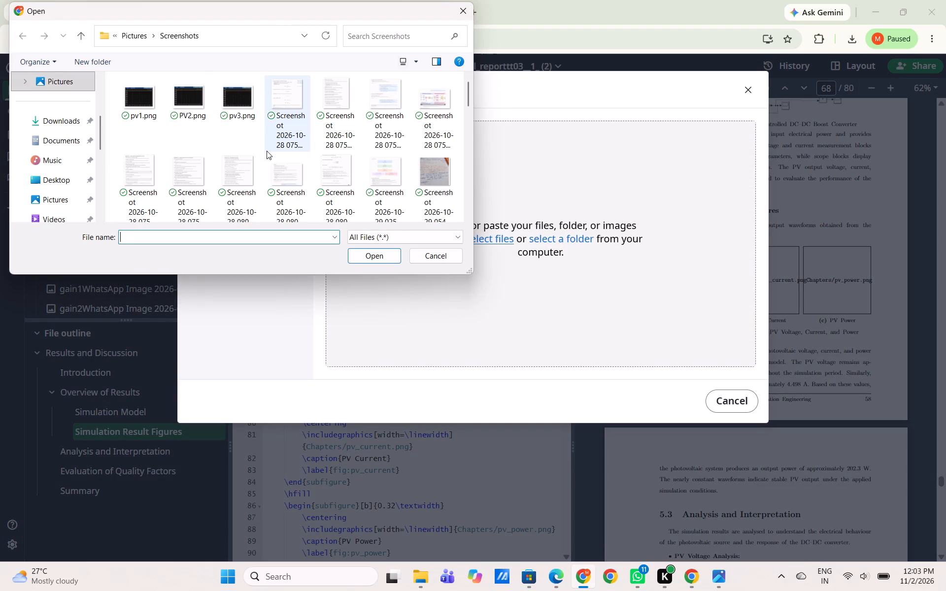
pyautogui.click(131, 96)
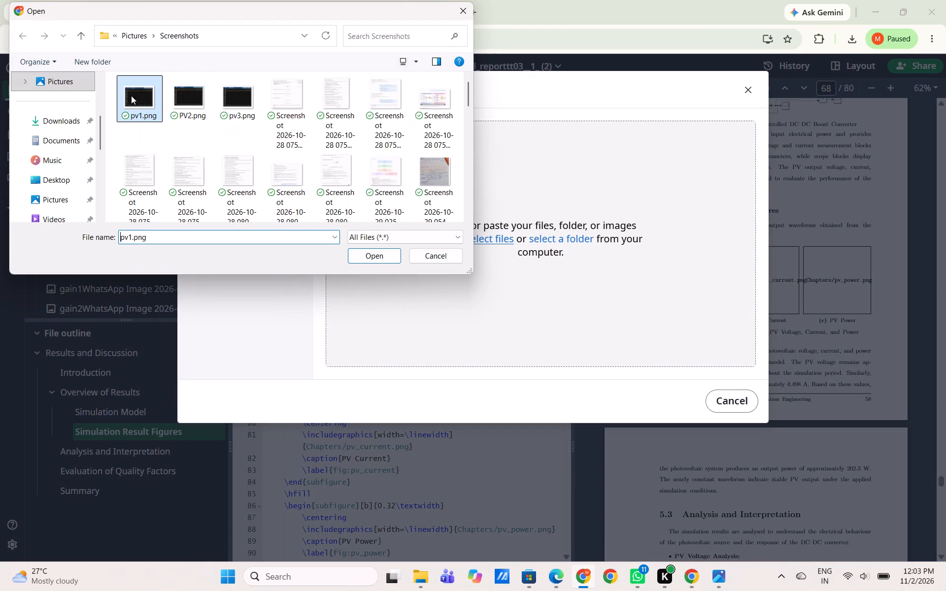
pyautogui.click(362, 258)
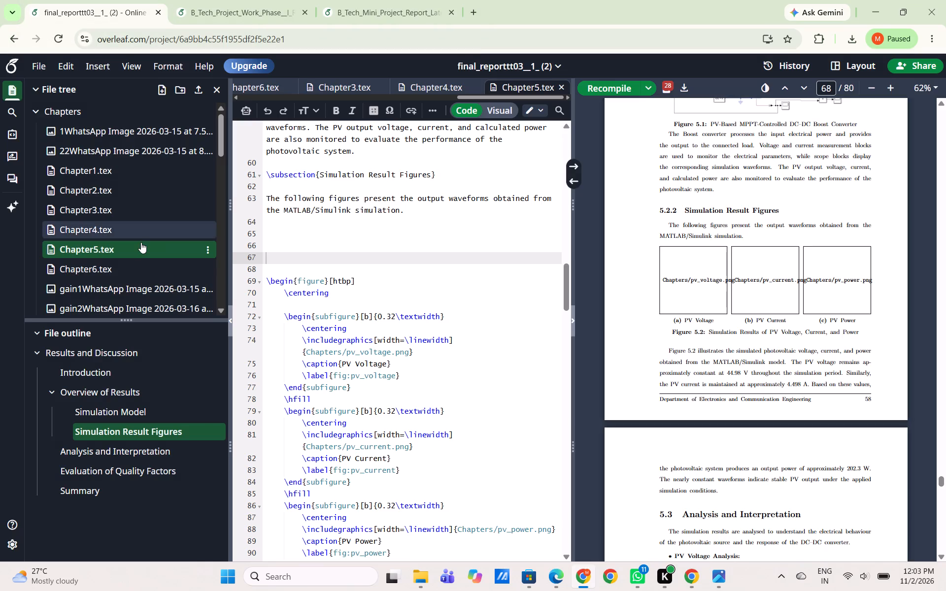
# Look through the project's file tree for the uploaded pv1.png and preview the image.
pyautogui.scroll(-6, 103, 254)
pyautogui.scroll(4, 103, 254)
pyautogui.scroll(-1, 103, 254)
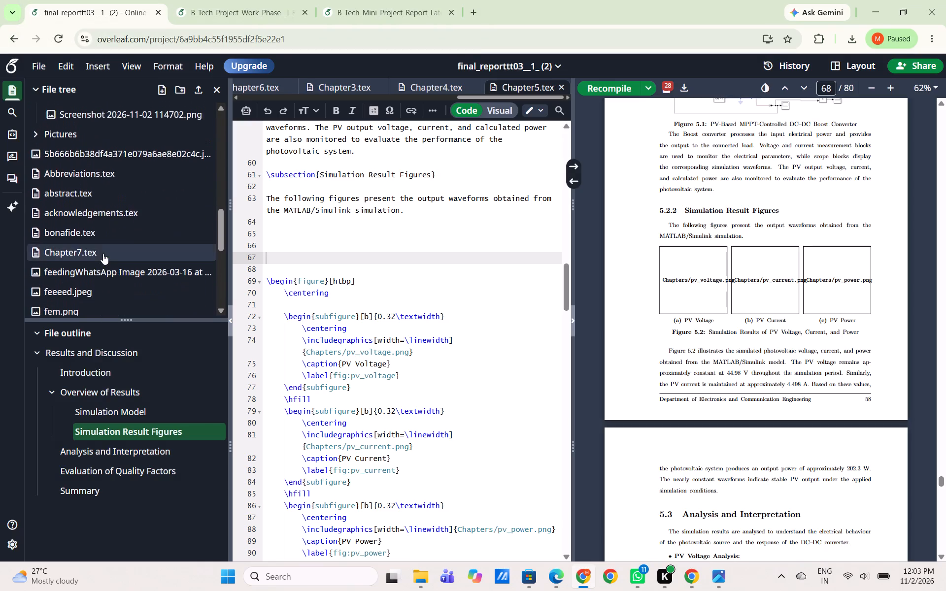
pyautogui.scroll(-1, 103, 254)
pyautogui.scroll(3, 103, 254)
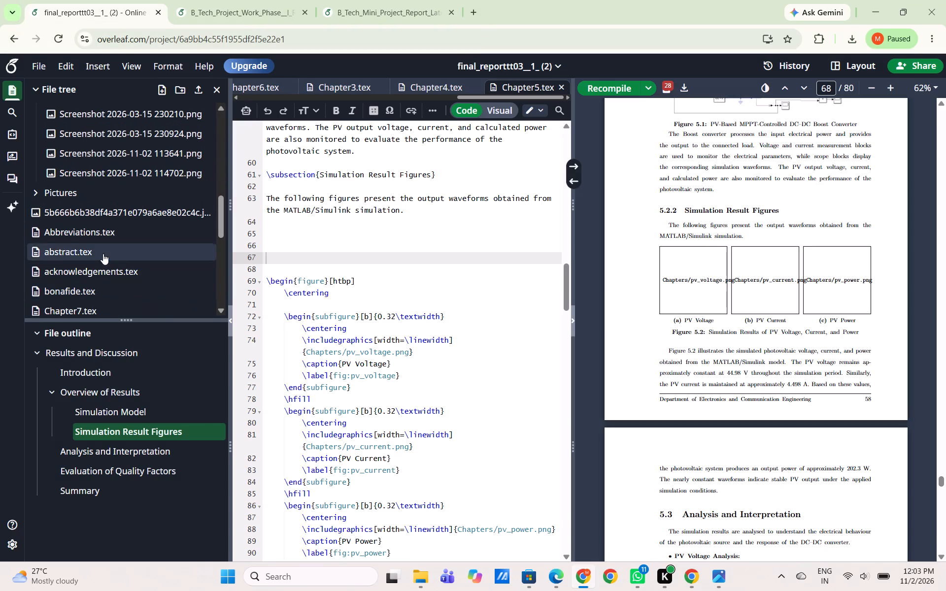
pyautogui.scroll(1, 103, 254)
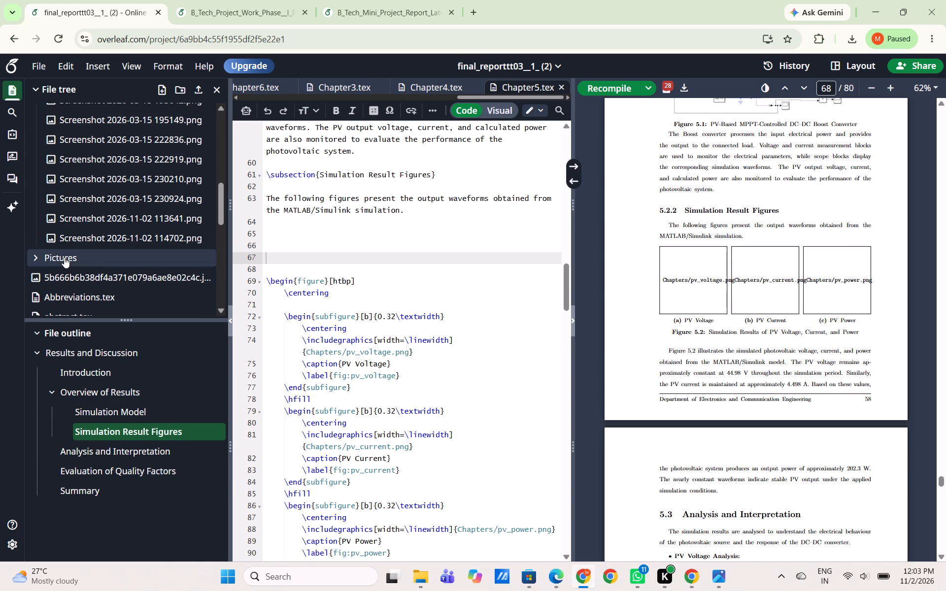
pyautogui.click(64, 257)
pyautogui.scroll(-5, 111, 249)
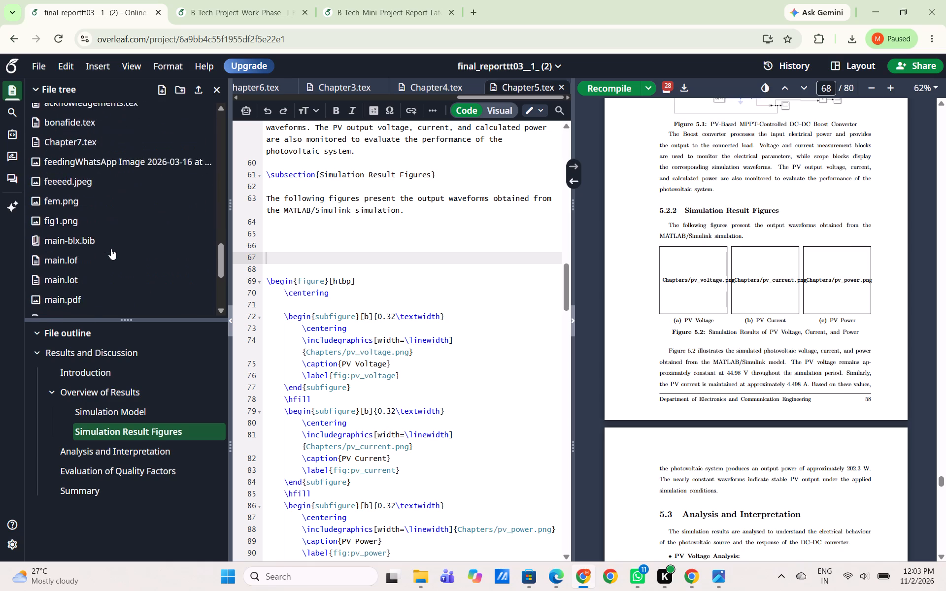
pyautogui.scroll(-1, 111, 249)
pyautogui.scroll(3, 111, 249)
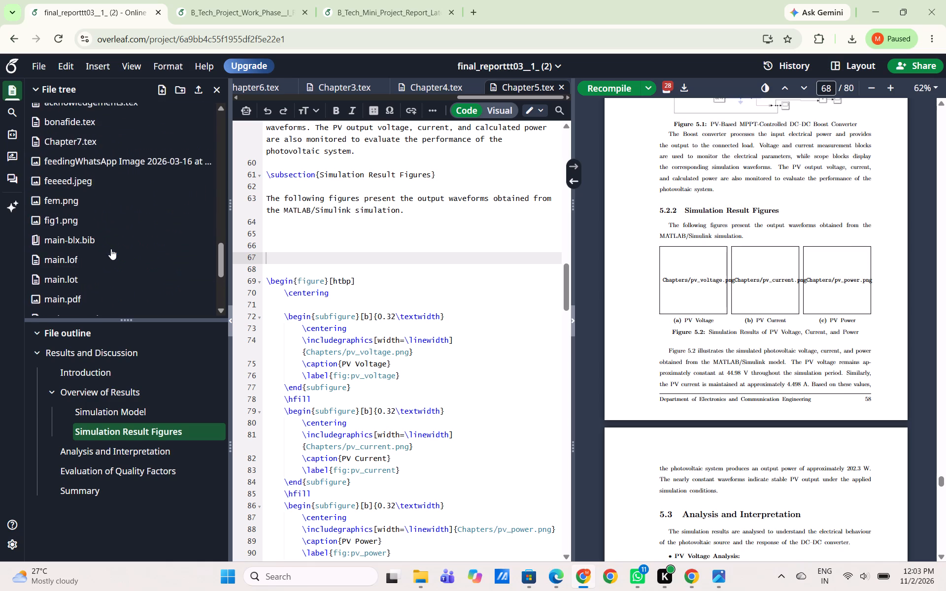
pyautogui.scroll(3, 111, 249)
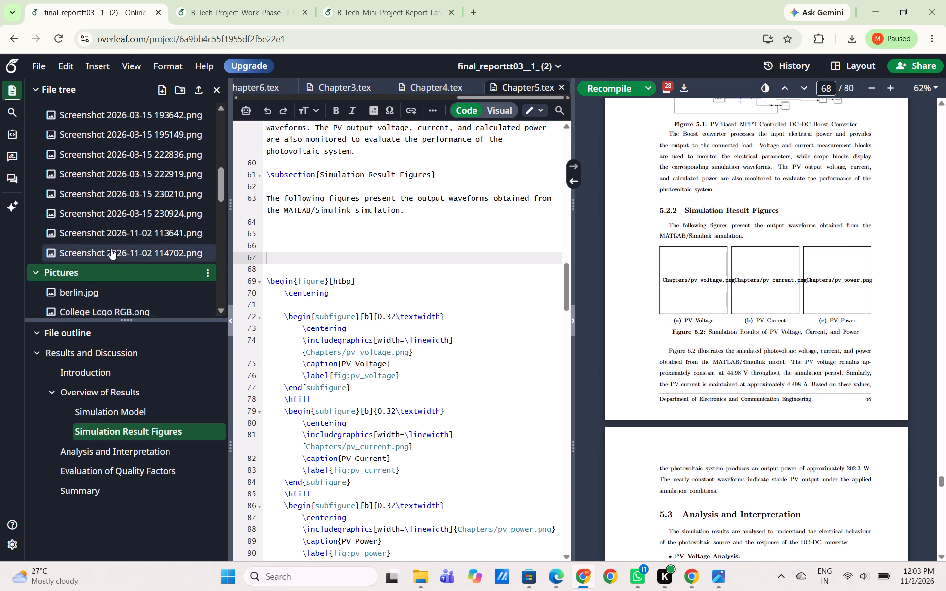
pyautogui.scroll(2, 111, 249)
pyautogui.click(80, 166)
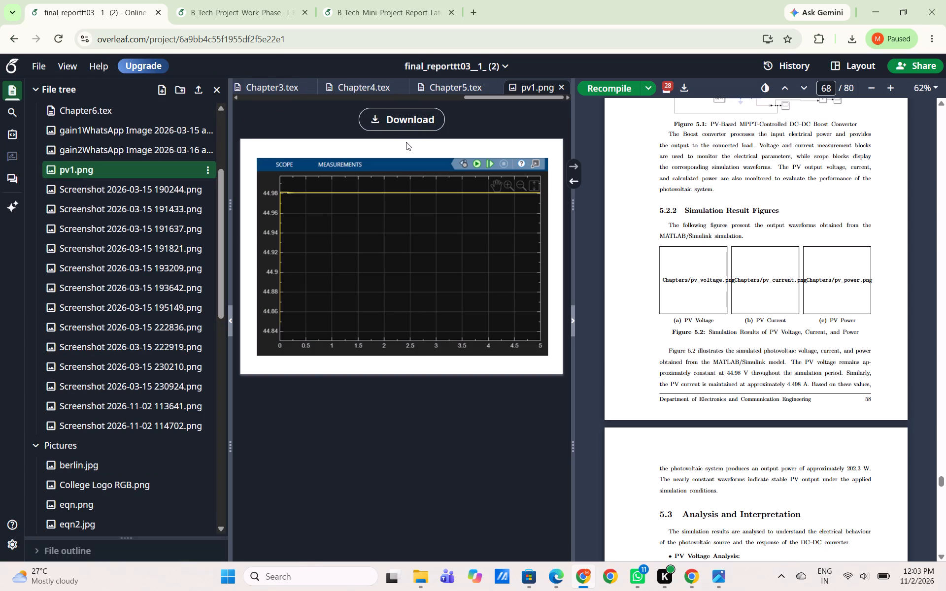
# Download a copy of pv1.png and close its preview.
pyautogui.click(382, 112)
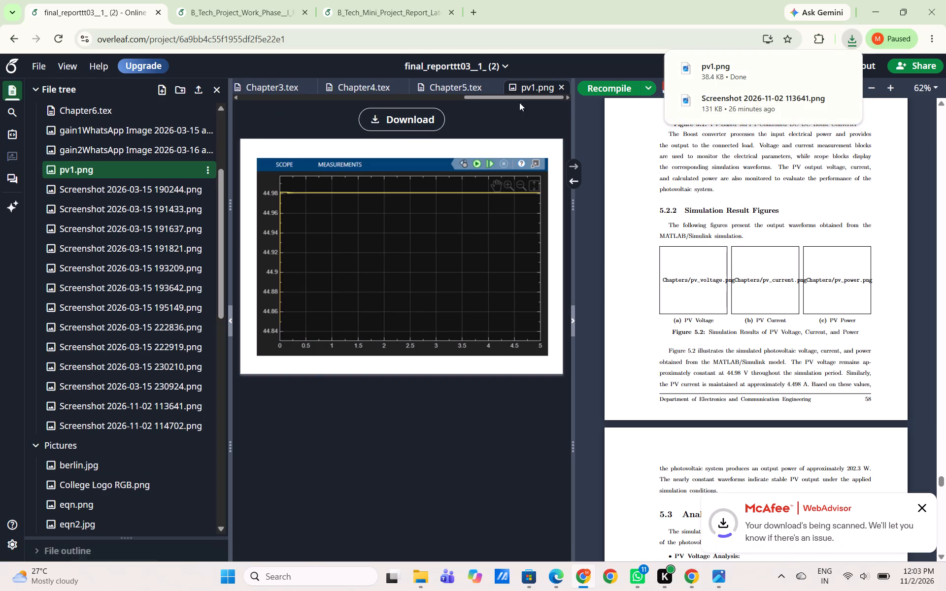
pyautogui.click(563, 88)
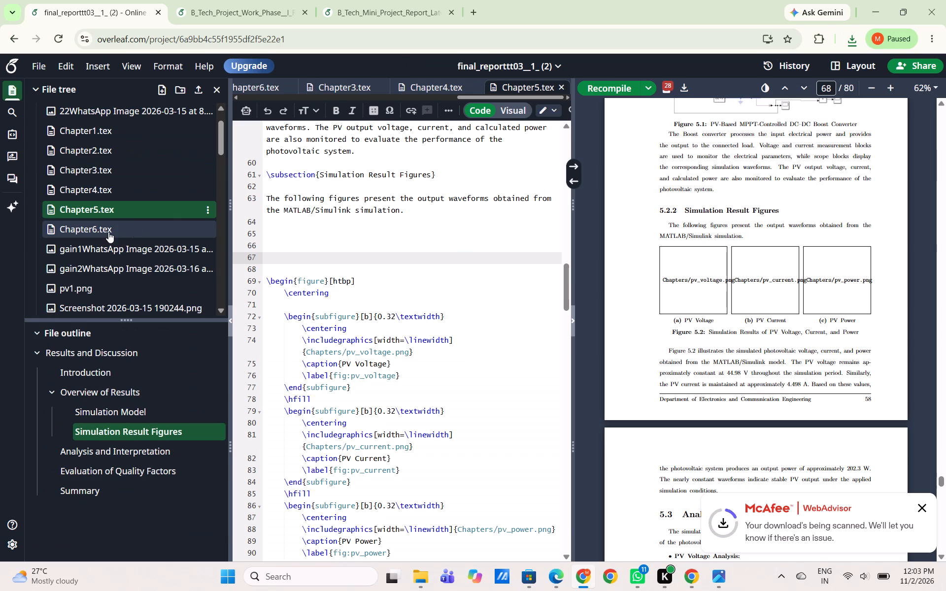
# Insert pv1.png from the project files as a new figure on the blank line above the three-subfigure block.
pyautogui.scroll(-1, 108, 232)
pyautogui.moveTo(78, 225); pyautogui.dragTo(268, 254)
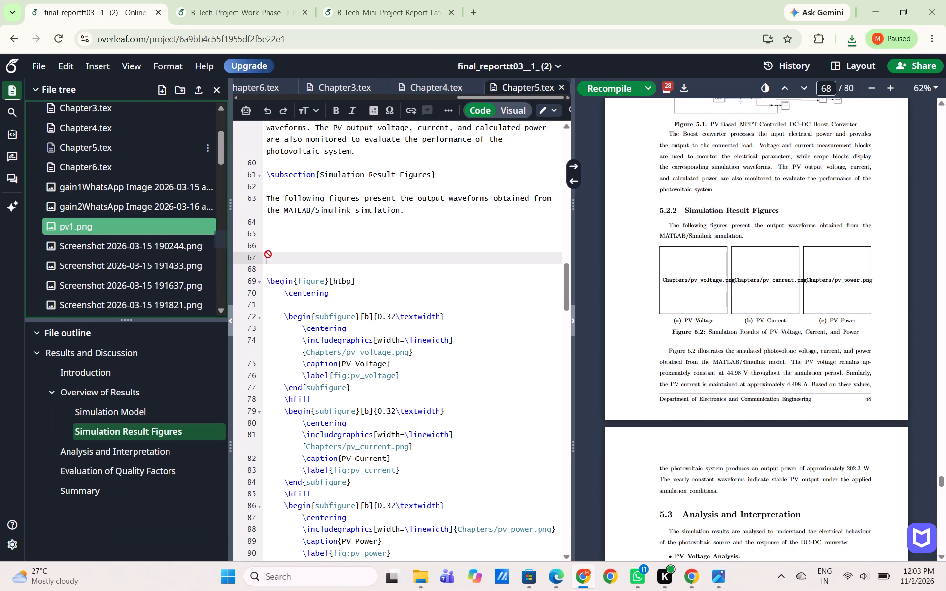
pyautogui.moveTo(268, 254); pyautogui.dragTo(271, 256)
pyautogui.click(624, 291)
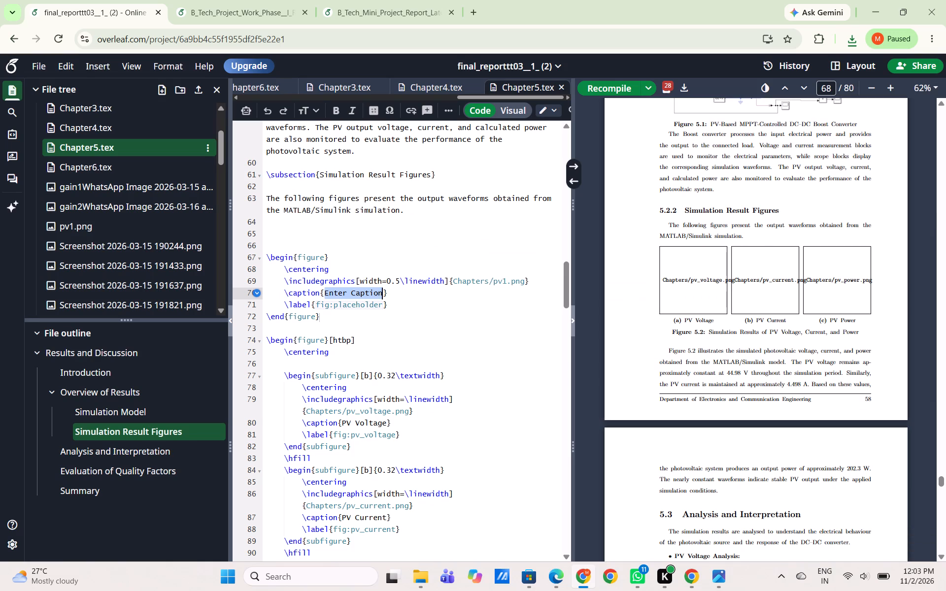
# Replace the new pv1.png figure's placeholder caption with "PV Voltage", copied from the first subfigure.
pyautogui.moveTo(306, 412); pyautogui.dragTo(399, 408)
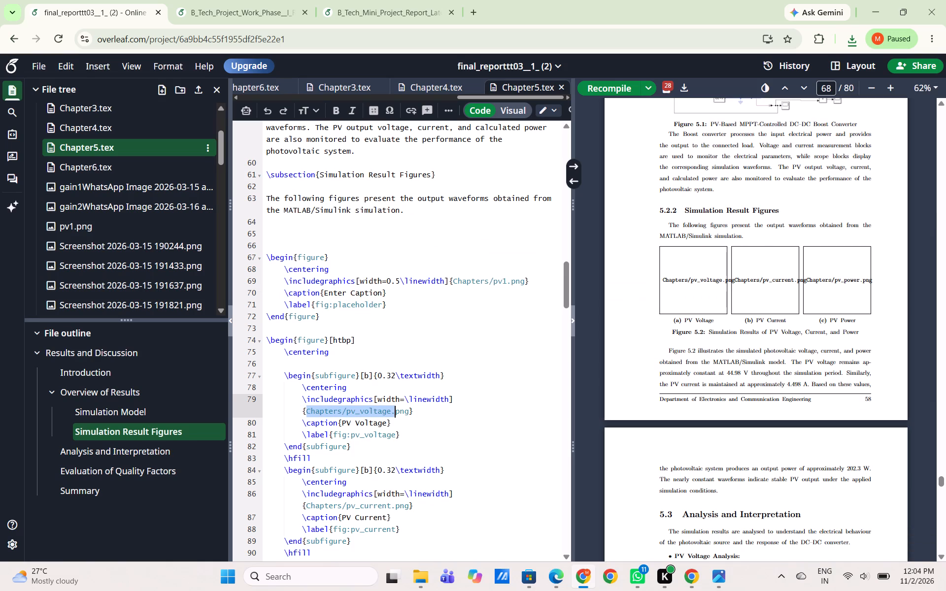
pyautogui.moveTo(399, 408); pyautogui.dragTo(402, 408)
pyautogui.click(426, 412)
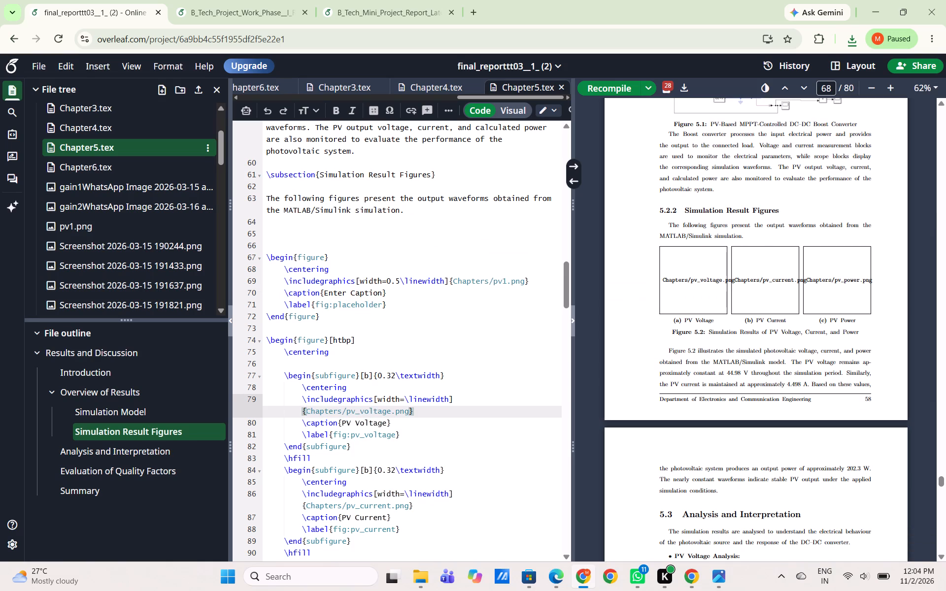
pyautogui.moveTo(342, 424); pyautogui.dragTo(387, 421)
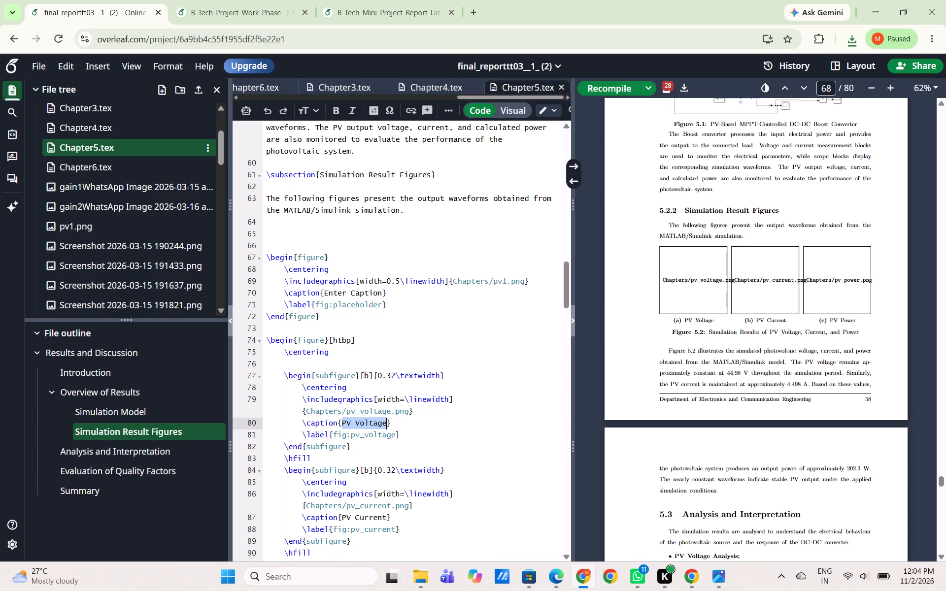
pyautogui.hotkey('ctrl', 'c')
pyautogui.moveTo(387, 421); pyautogui.dragTo(296, 317)
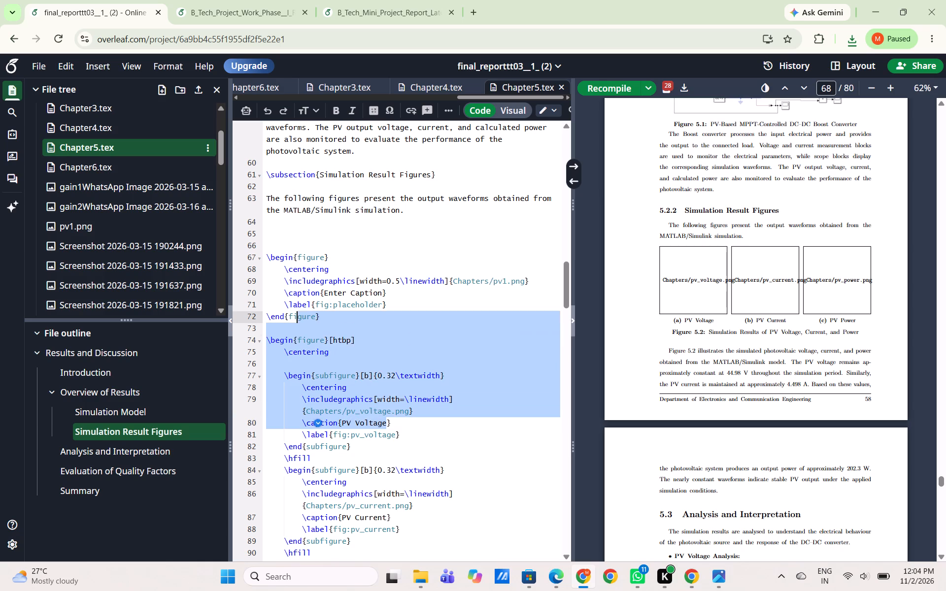
pyautogui.moveTo(296, 317); pyautogui.dragTo(307, 349)
pyautogui.click(421, 425)
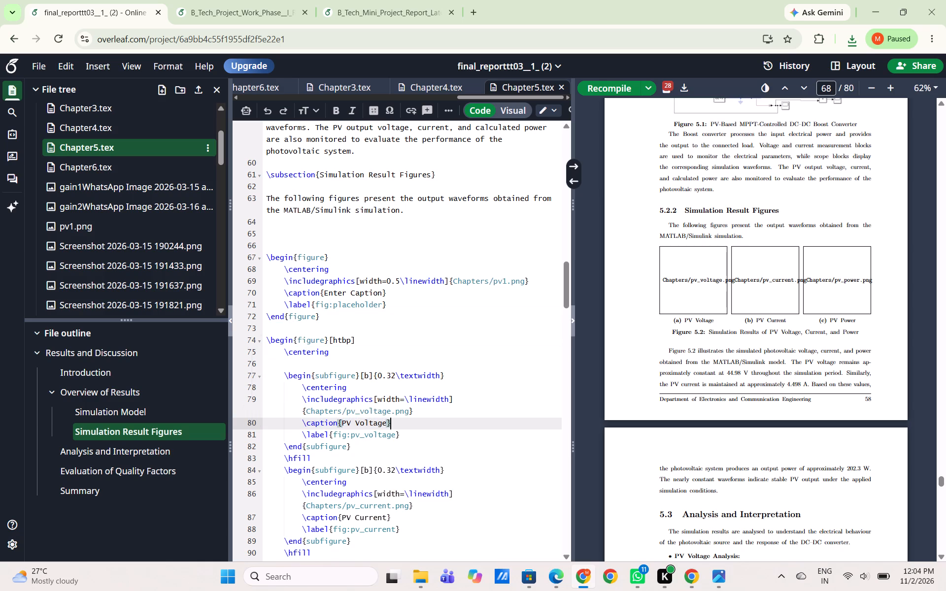
pyautogui.doubleClick(314, 305)
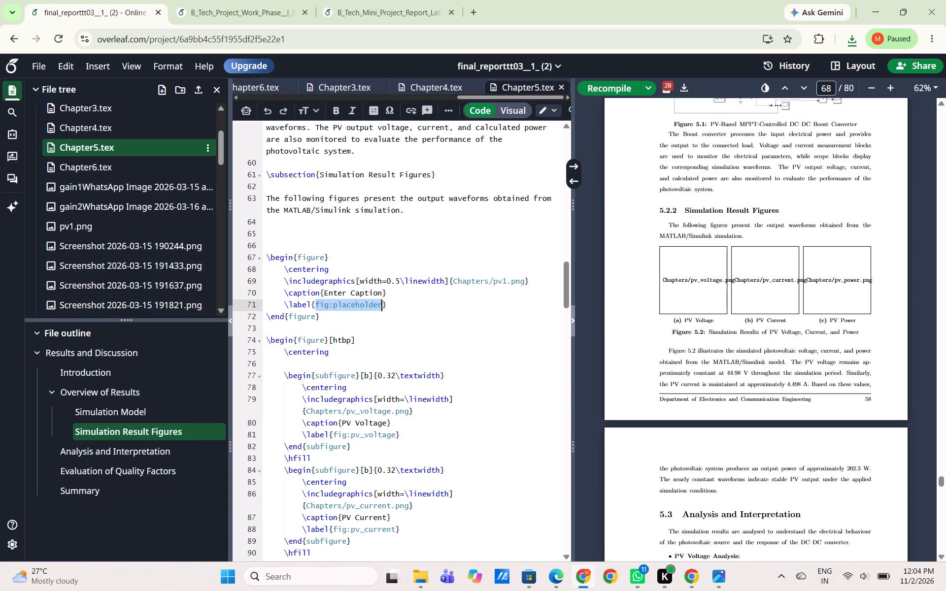
pyautogui.moveTo(324, 294); pyautogui.dragTo(382, 289)
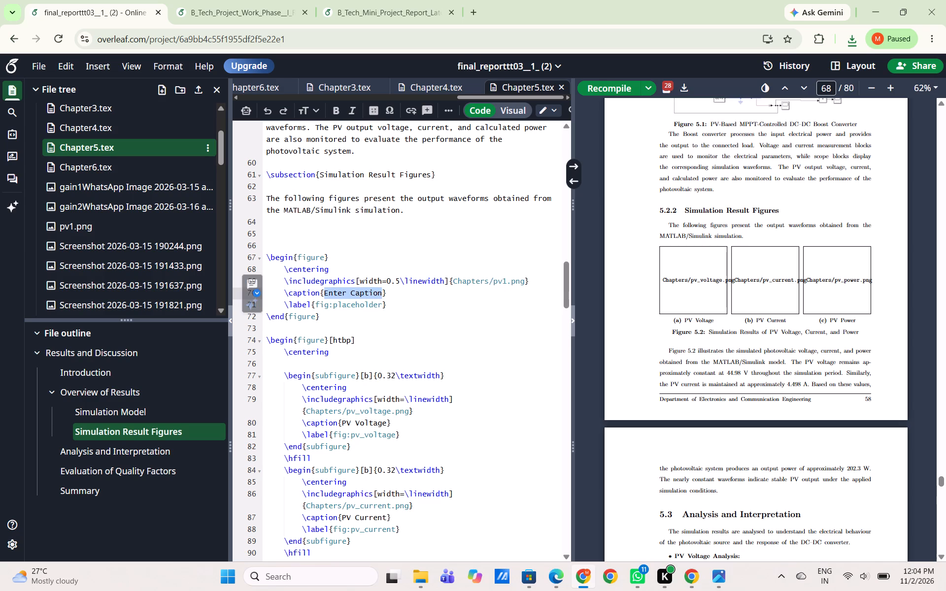
pyautogui.hotkey('ctrl', 'v')
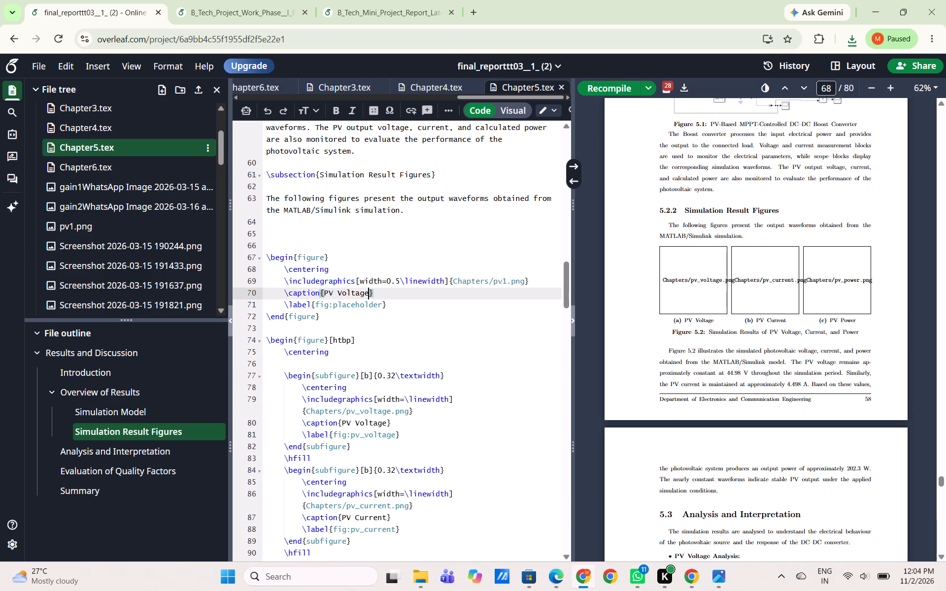
# Replace the new pv1.png figure's placeholder label with fig:pv_voltage, copied from the first subfigure.
pyautogui.moveTo(332, 435); pyautogui.dragTo(395, 434)
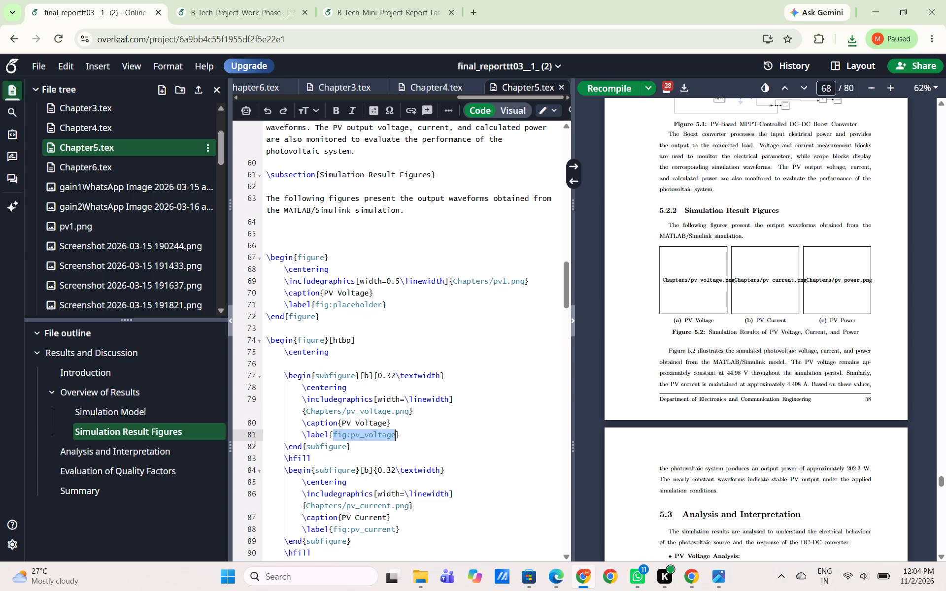
pyautogui.hotkey('ctrl', 'c')
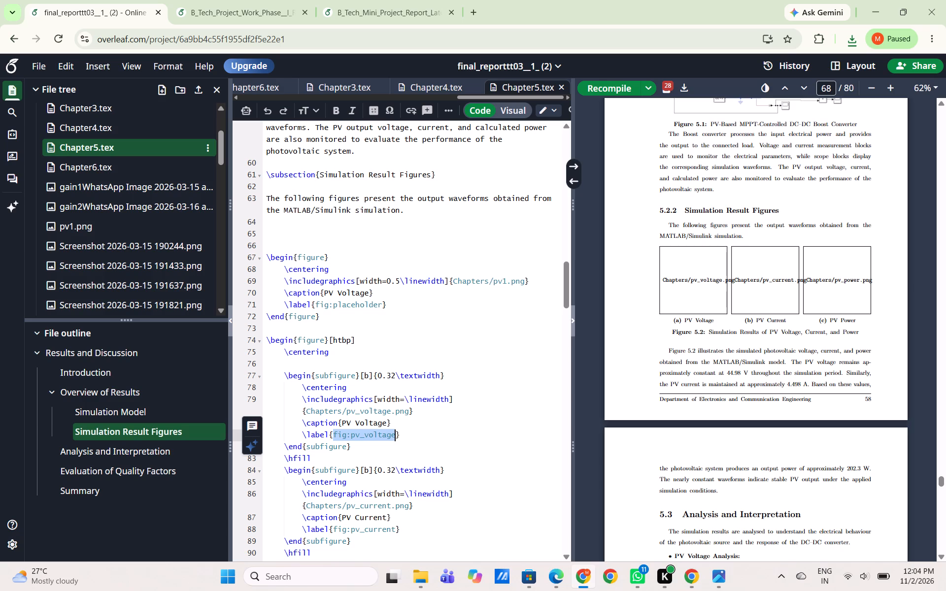
pyautogui.moveTo(316, 305); pyautogui.dragTo(380, 303)
pyautogui.hotkey('ctrl', 'v')
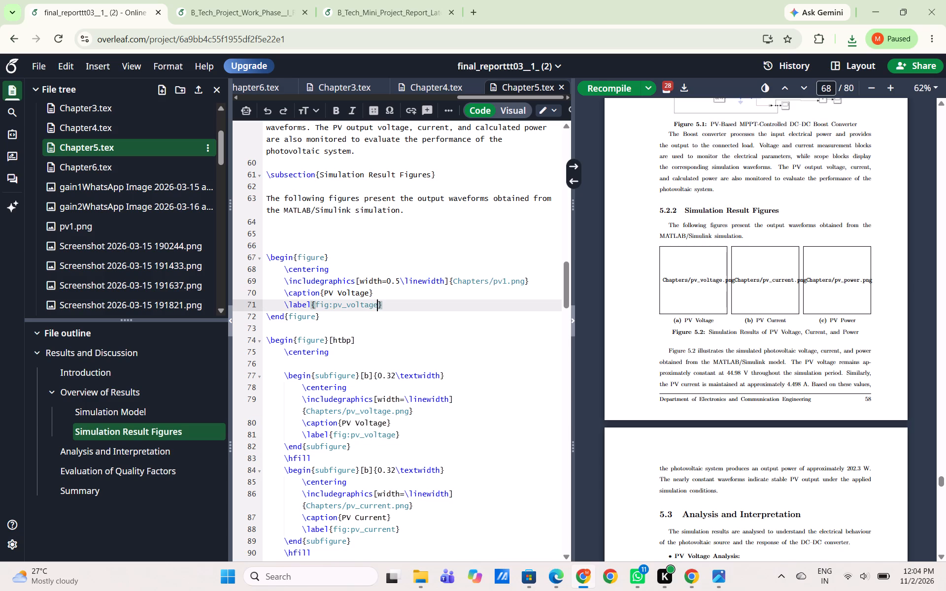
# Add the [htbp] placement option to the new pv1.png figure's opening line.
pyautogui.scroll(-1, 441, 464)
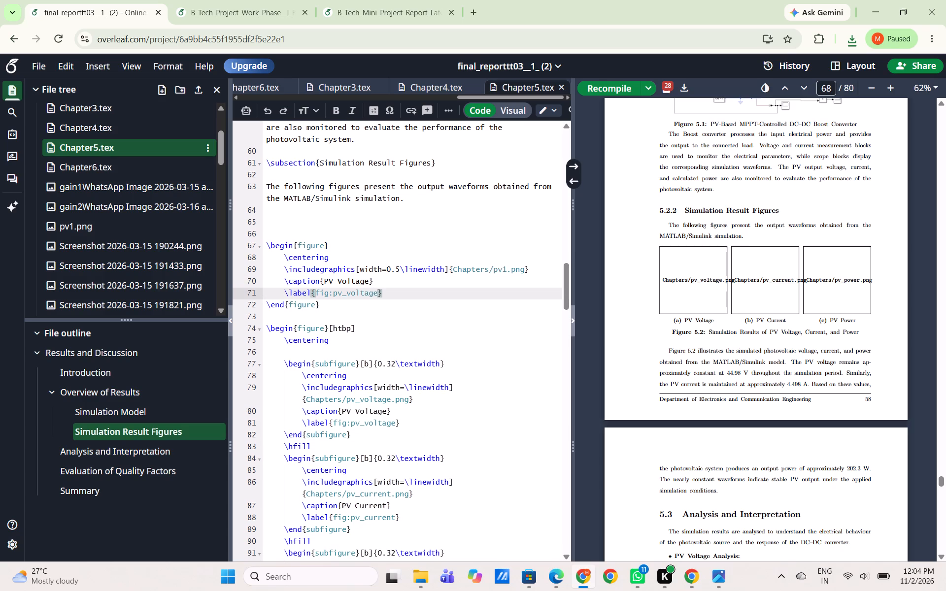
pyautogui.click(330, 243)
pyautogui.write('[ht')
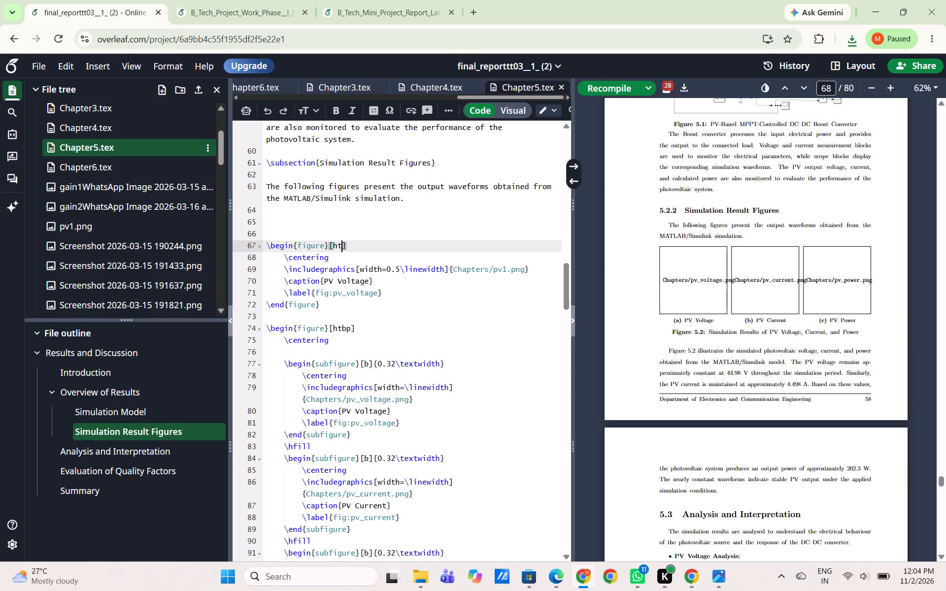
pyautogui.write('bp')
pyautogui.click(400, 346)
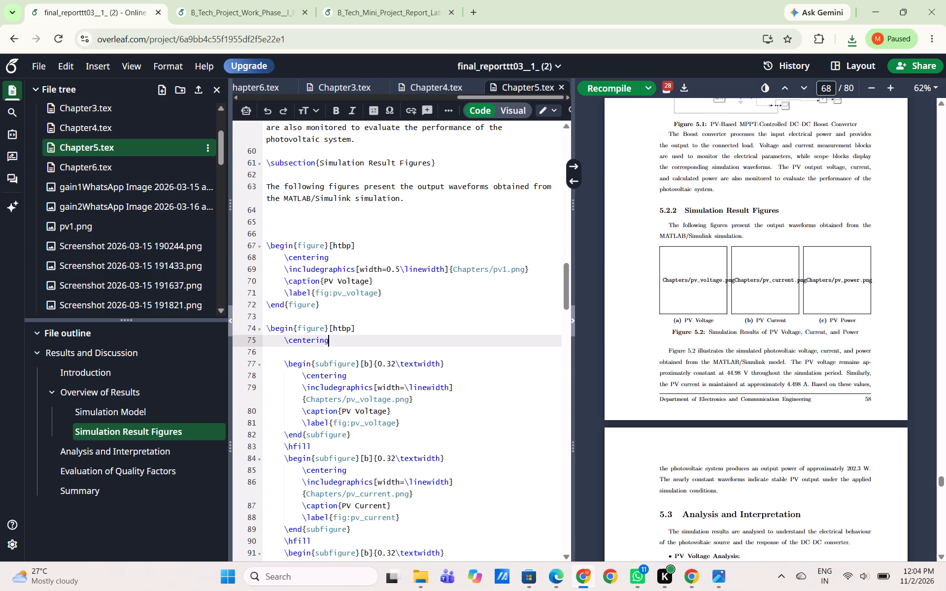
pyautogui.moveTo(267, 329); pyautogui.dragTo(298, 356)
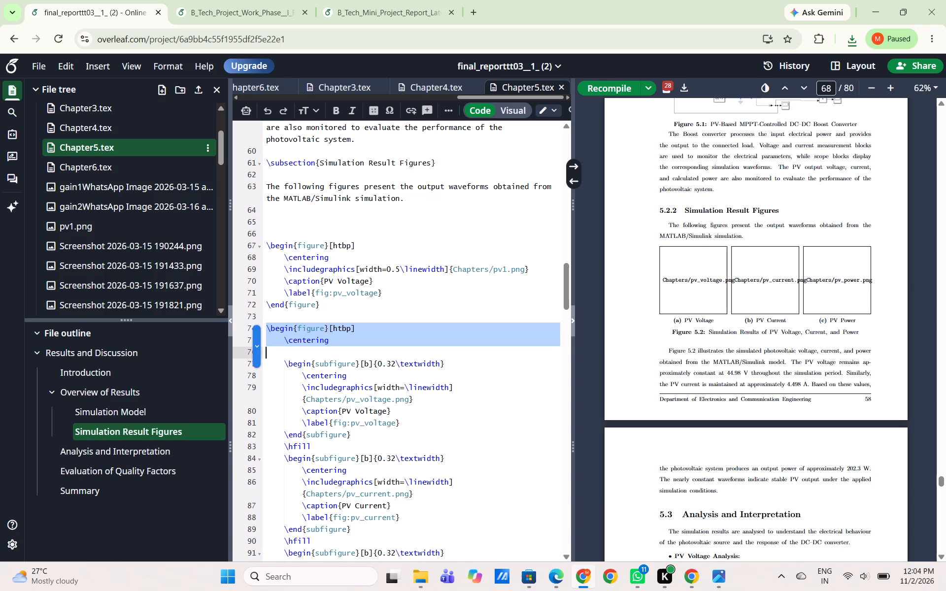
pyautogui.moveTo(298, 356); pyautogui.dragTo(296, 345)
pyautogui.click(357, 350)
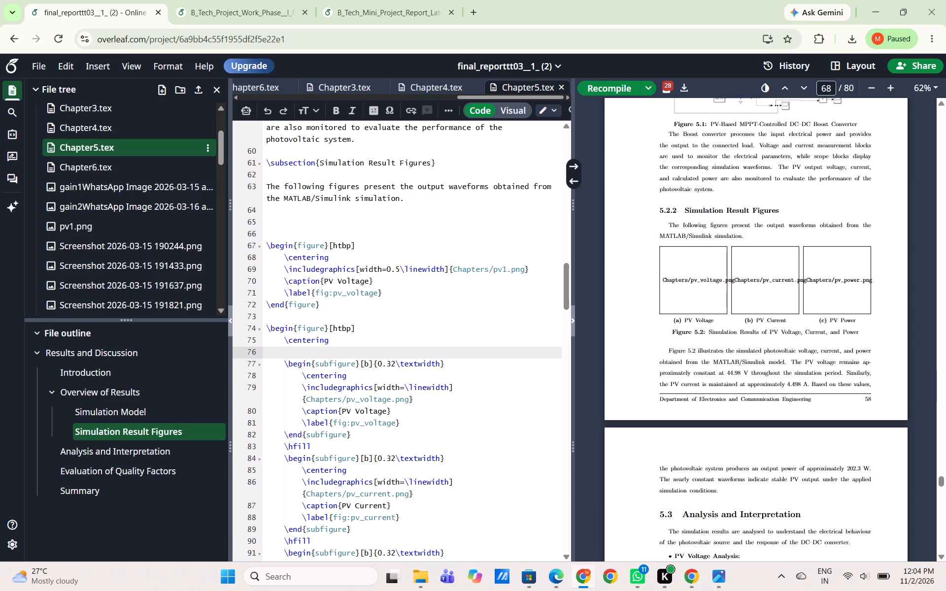
# Undo the recent edits back to before the pv1.png figure was inserted above the three-subfigure block.
pyautogui.hotkey('ctrl', 'z')
pyautogui.hotkey('ctrl', 'z')
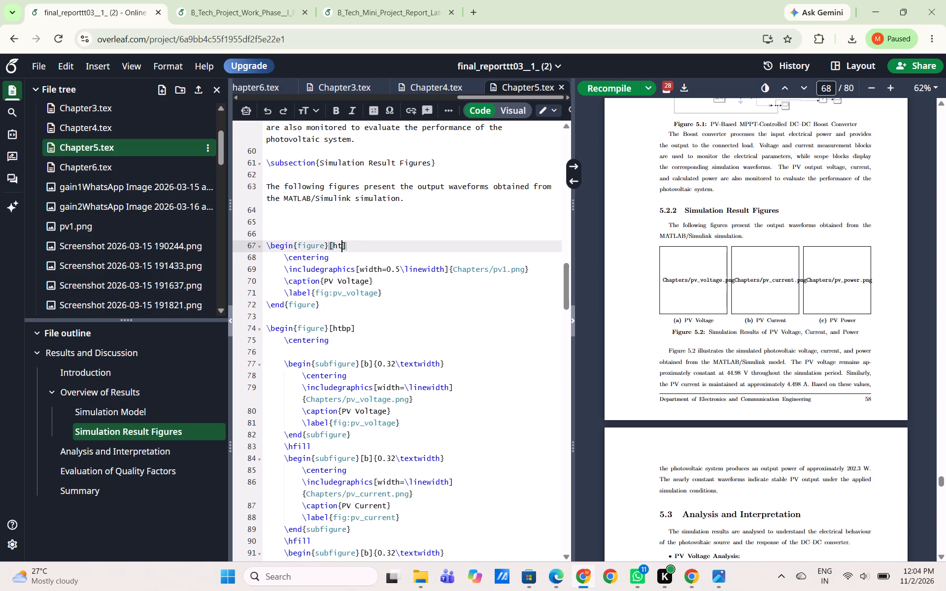
pyautogui.hotkey('ctrl', 'z')
pyautogui.hotkey('ctrl', 'z')
pyautogui.hotkey('ctrl', 'z')
pyautogui.hotkey('ctrl', 'z')
pyautogui.hotkey('ctrl', 'z')
pyautogui.hotkey('ctrl', 'z')
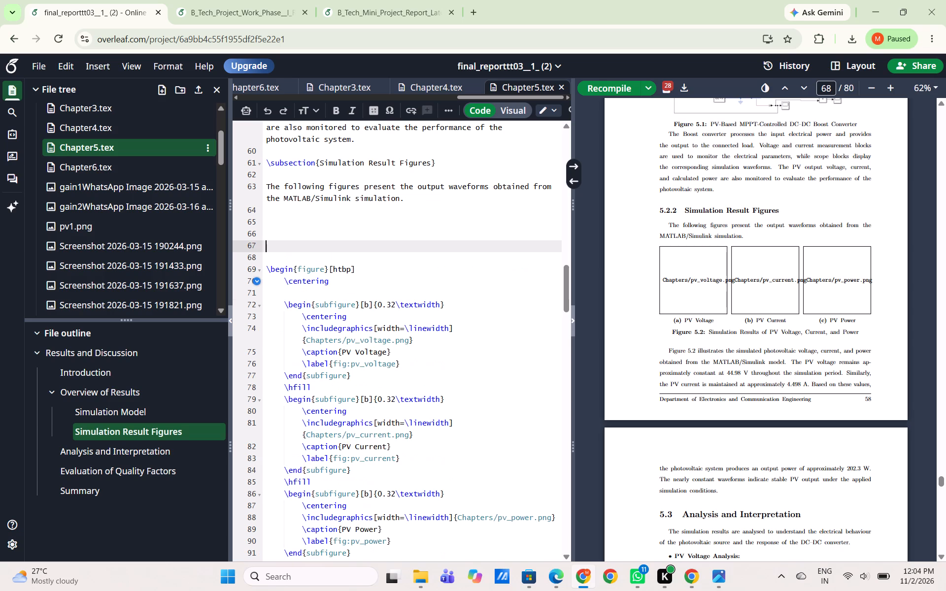
# Insert pv1.png from the project files as a figure inside the first subfigure, directly after its fig:pv_voltage label.
pyautogui.scroll(-1, 388, 296)
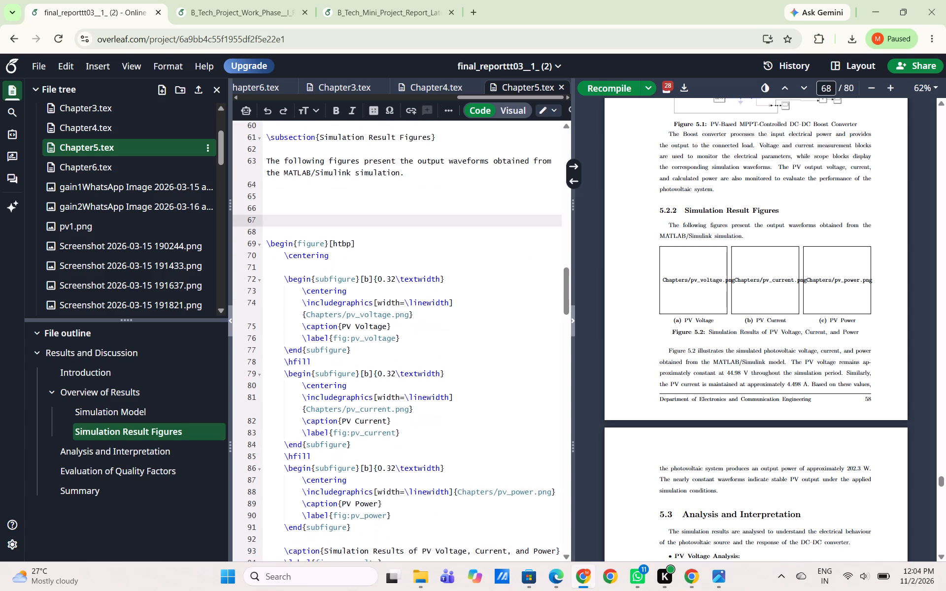
pyautogui.scroll(-1, 388, 296)
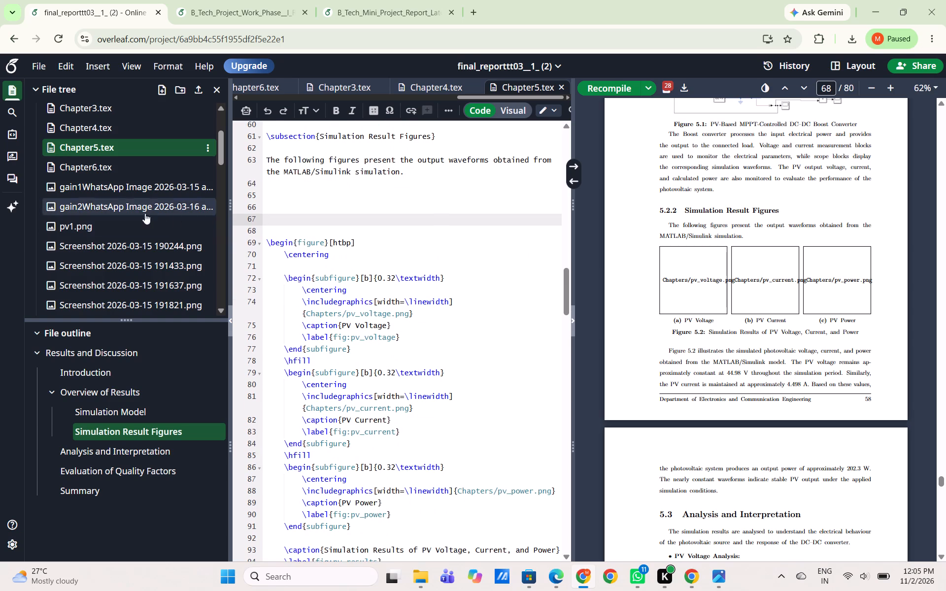
pyautogui.moveTo(86, 224); pyautogui.dragTo(297, 318)
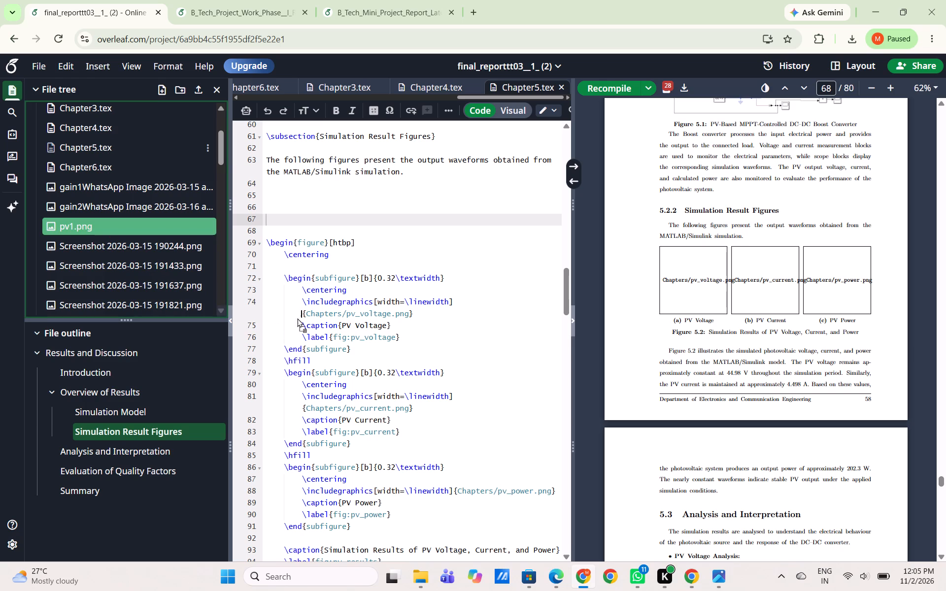
pyautogui.moveTo(297, 318); pyautogui.dragTo(362, 322)
pyautogui.moveTo(362, 322); pyautogui.dragTo(366, 315)
pyautogui.moveTo(366, 315); pyautogui.dragTo(352, 329)
pyautogui.moveTo(352, 329); pyautogui.dragTo(351, 335)
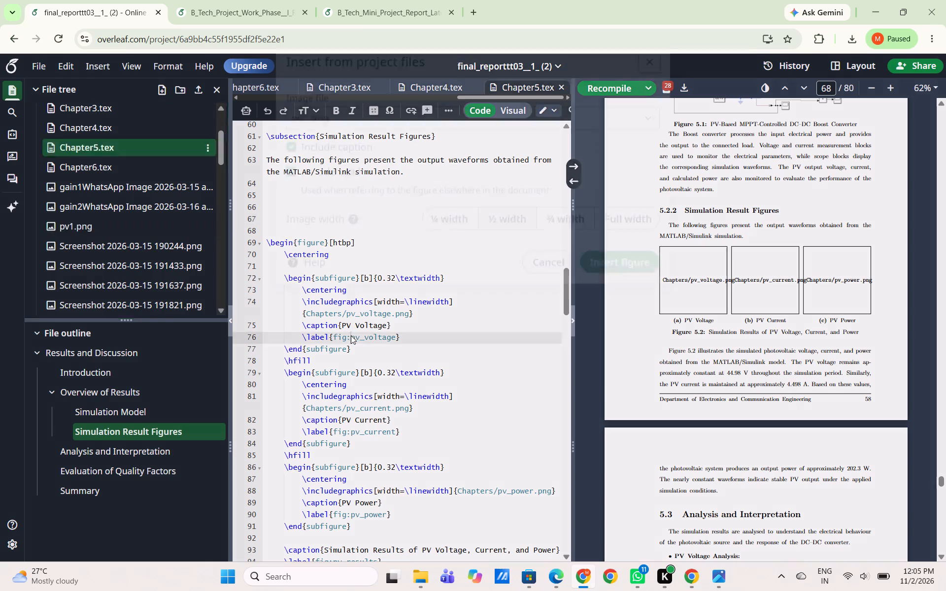
pyautogui.click(616, 285)
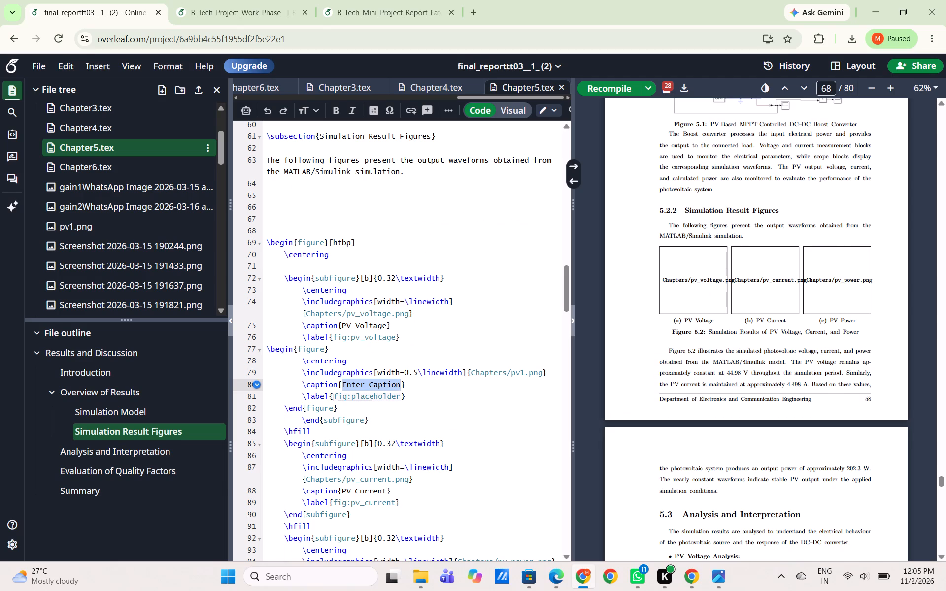
# Replace the inserted pv1.png figure's placeholder caption with "PV Voltage".
pyautogui.press('BackSpace')
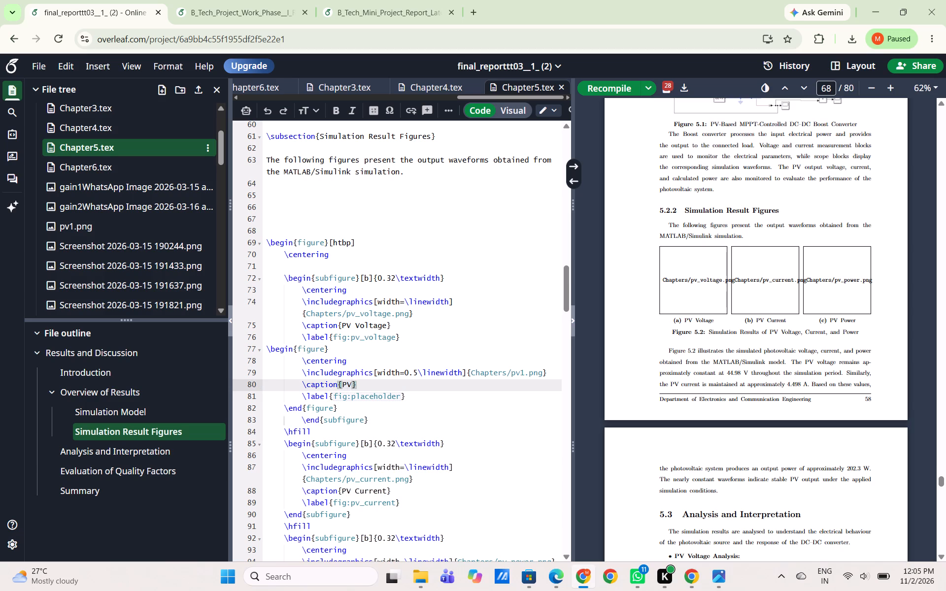
pyautogui.press('space')
pyautogui.write('v')
pyautogui.press('BackSpace')
# Below the inserted figure's \centering line, add \begin{subfigure}[b]{0.32\textwidth} followed by another \centering line.
pyautogui.click(356, 365)
pyautogui.press('Return')
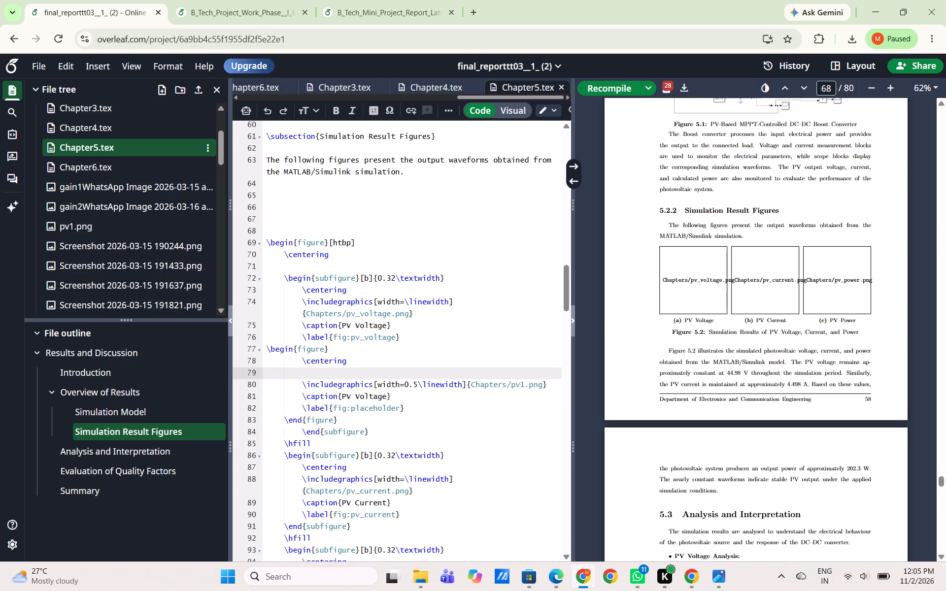
pyautogui.write('\\begin')
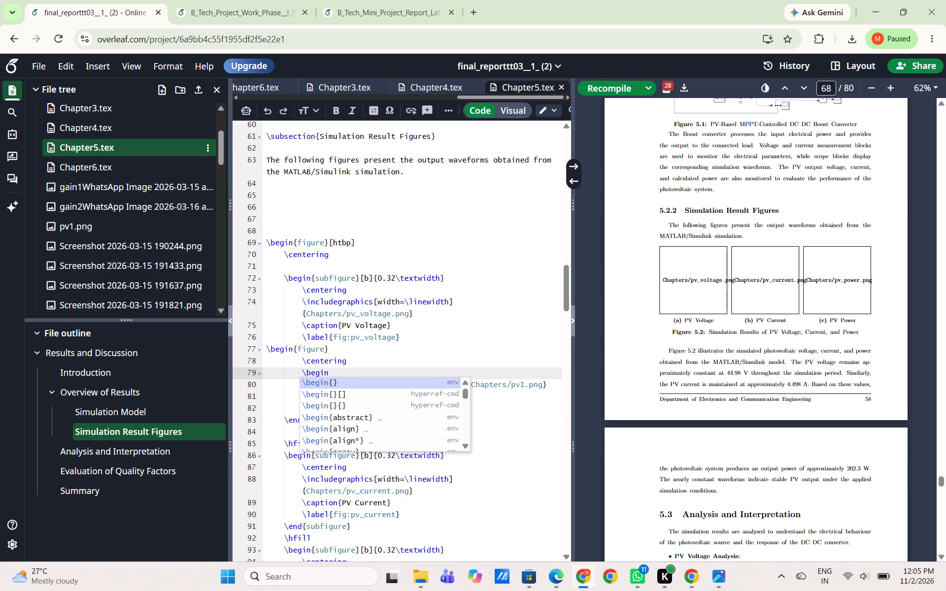
pyautogui.hotkey('shift', '{')
pyautogui.write('subfigure')
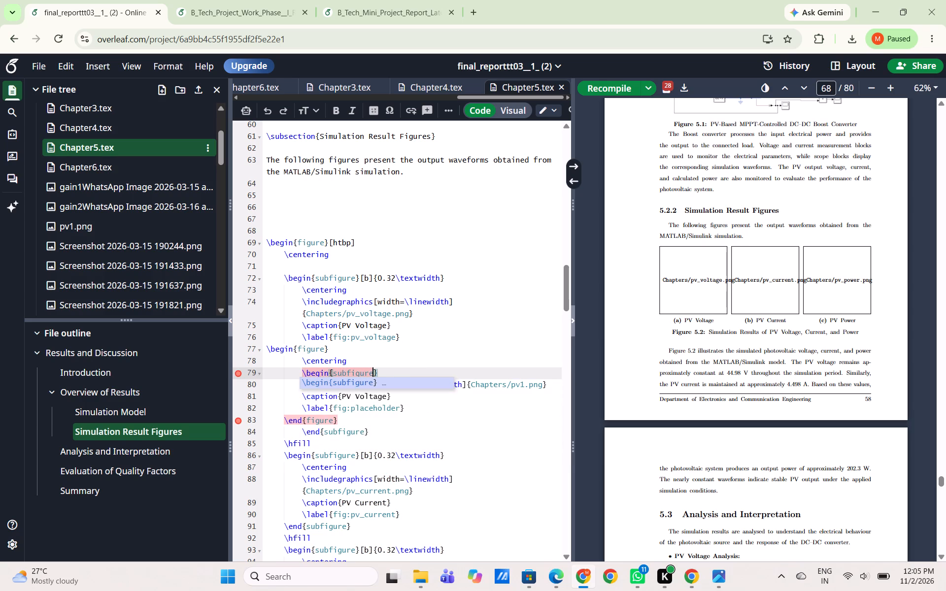
pyautogui.press('Right')
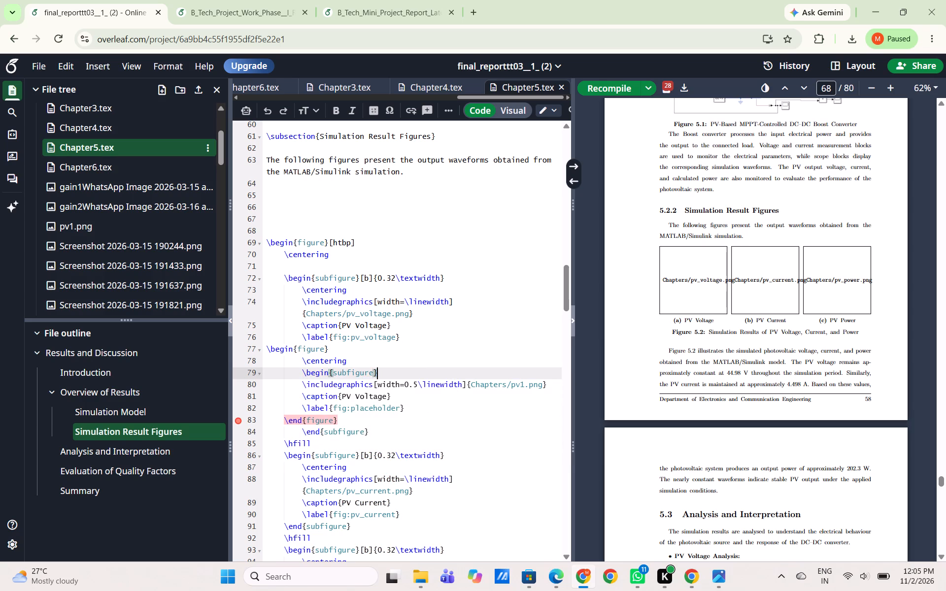
pyautogui.write('[b')
pyautogui.press('Right')
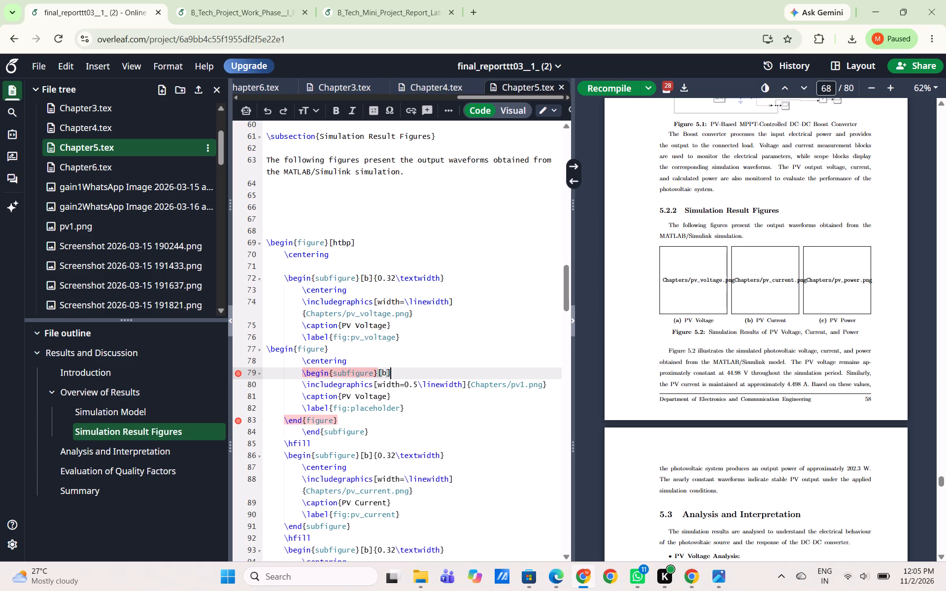
pyautogui.write('{0.32')
pyautogui.write('\\text')
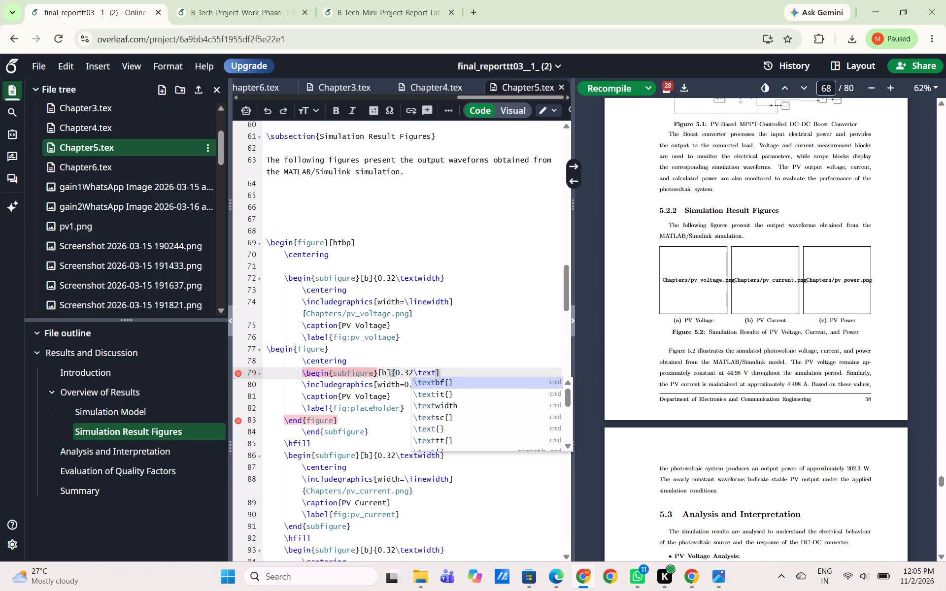
pyautogui.write('width')
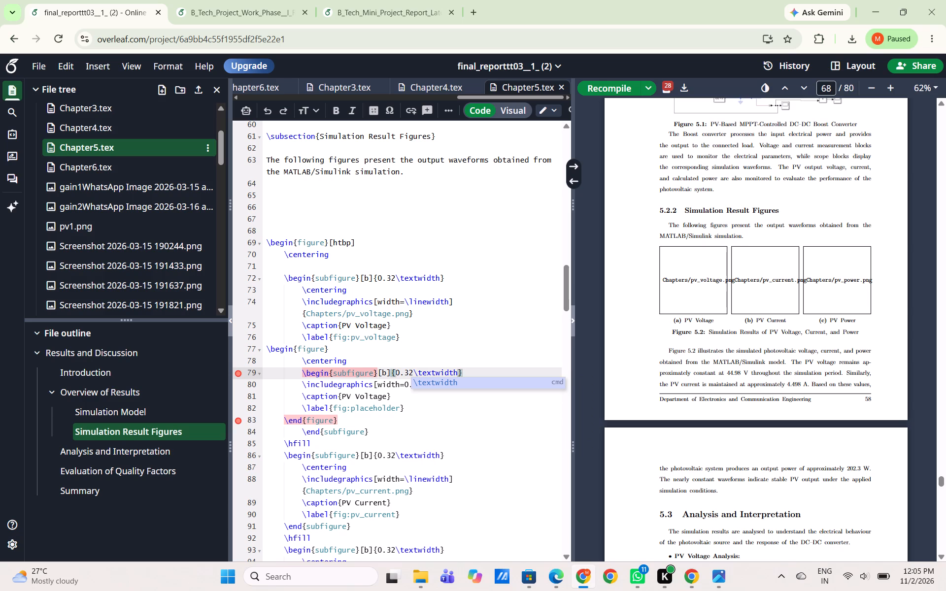
pyautogui.click(467, 369)
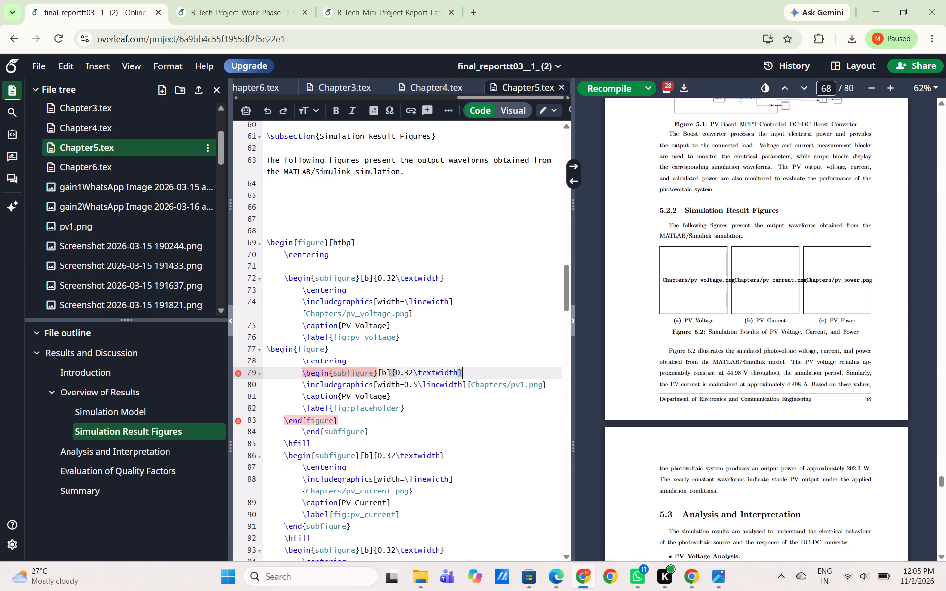
pyautogui.press('Return')
pyautogui.write('\\centering')
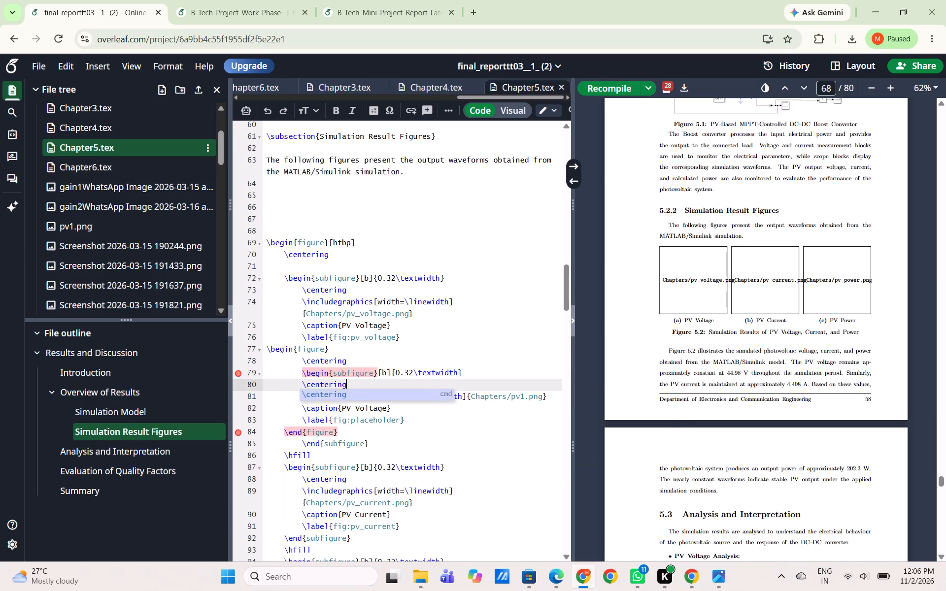
pyautogui.click(468, 372)
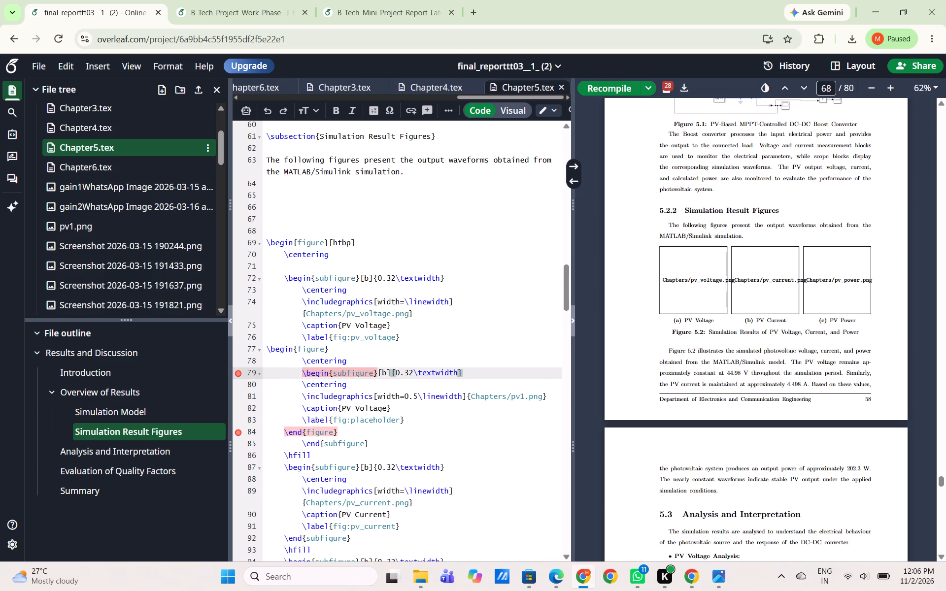
# Change the inserted pv1.png figure's placeholder label to fig:pv_voltage.
pyautogui.click(400, 422)
pyautogui.press('BackSpace')
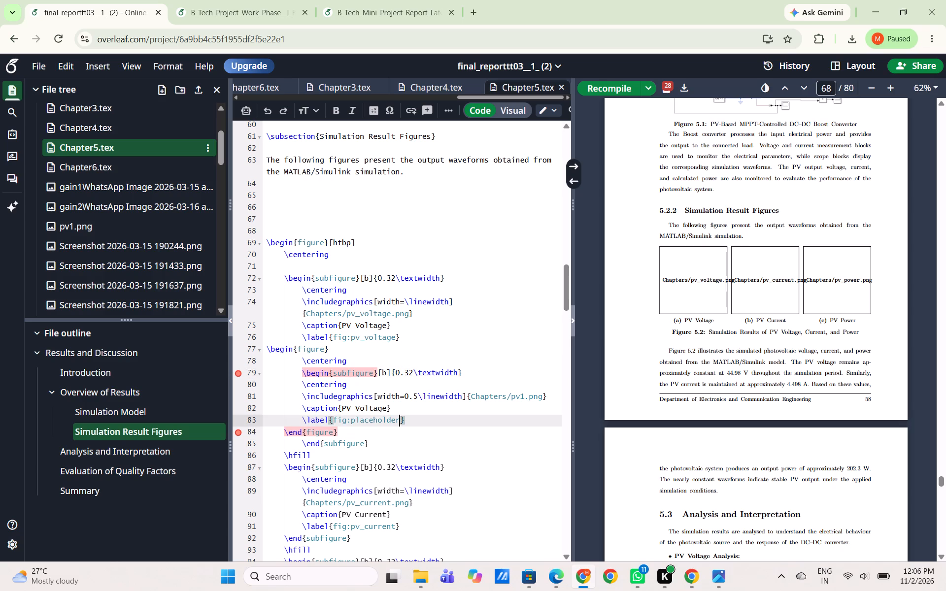
pyautogui.press('BackSpace')
pyautogui.press('BackSpace')
pyautogui.press('BackSpace')
pyautogui.press('BackSpace')
pyautogui.press('BackSpace')
pyautogui.press('BackSpace')
pyautogui.press('BackSpace')
pyautogui.press('BackSpace')
pyautogui.press('BackSpace')
pyautogui.hotkey('shift', '_')
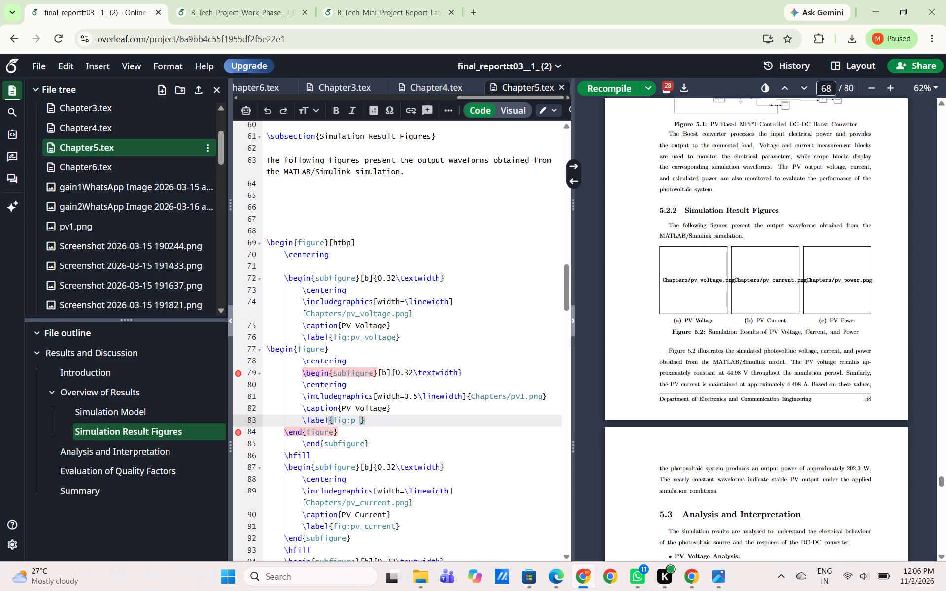
pyautogui.press('BackSpace')
pyautogui.press('v')
pyautogui.hotkey('shift', '_')
pyautogui.click(372, 423)
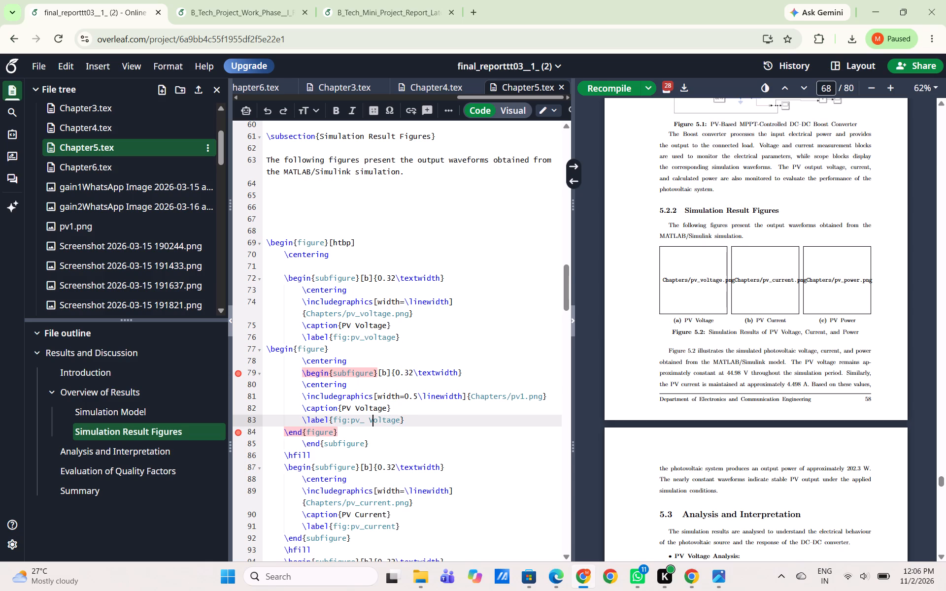
pyautogui.press('BackSpace')
pyautogui.press('BackSpace')
pyautogui.press('v')
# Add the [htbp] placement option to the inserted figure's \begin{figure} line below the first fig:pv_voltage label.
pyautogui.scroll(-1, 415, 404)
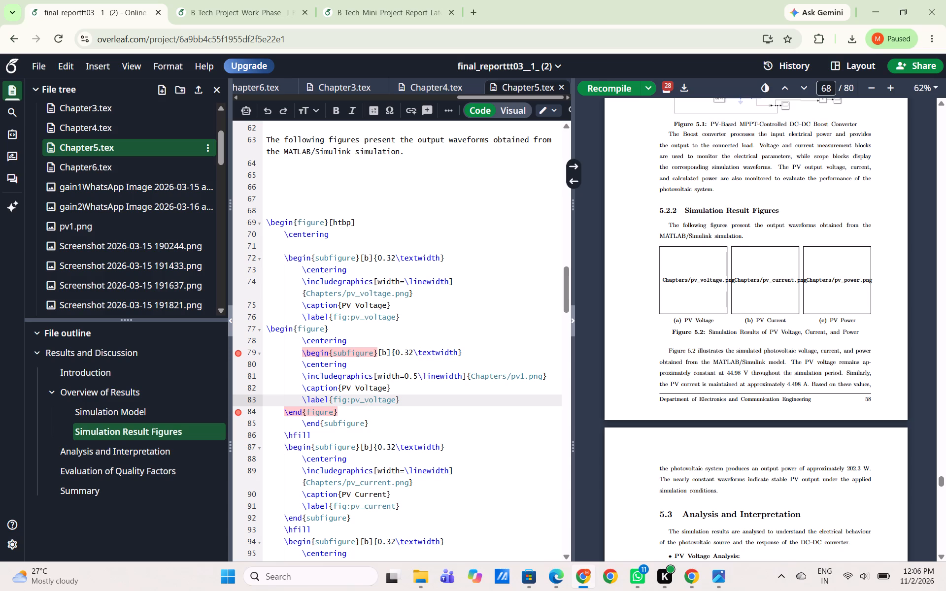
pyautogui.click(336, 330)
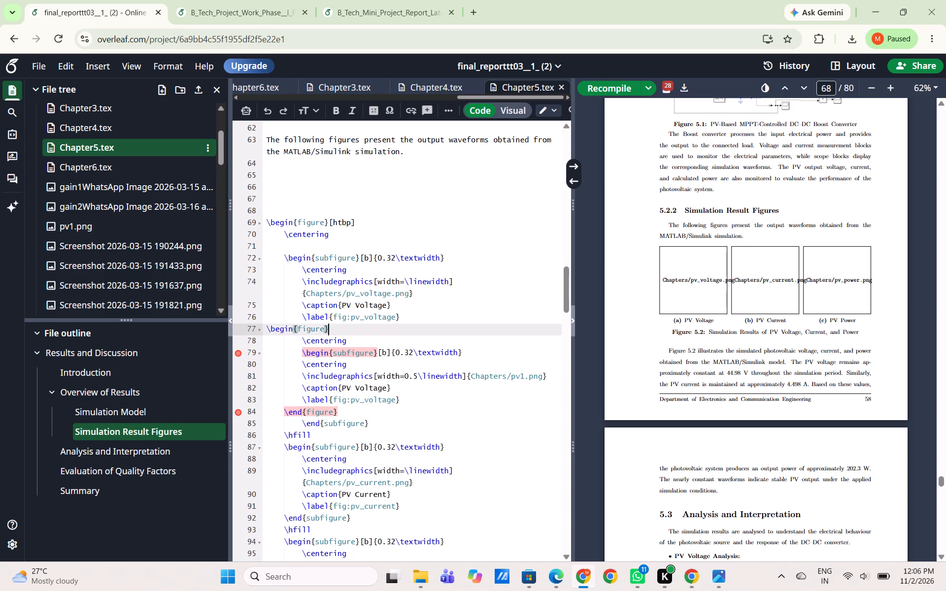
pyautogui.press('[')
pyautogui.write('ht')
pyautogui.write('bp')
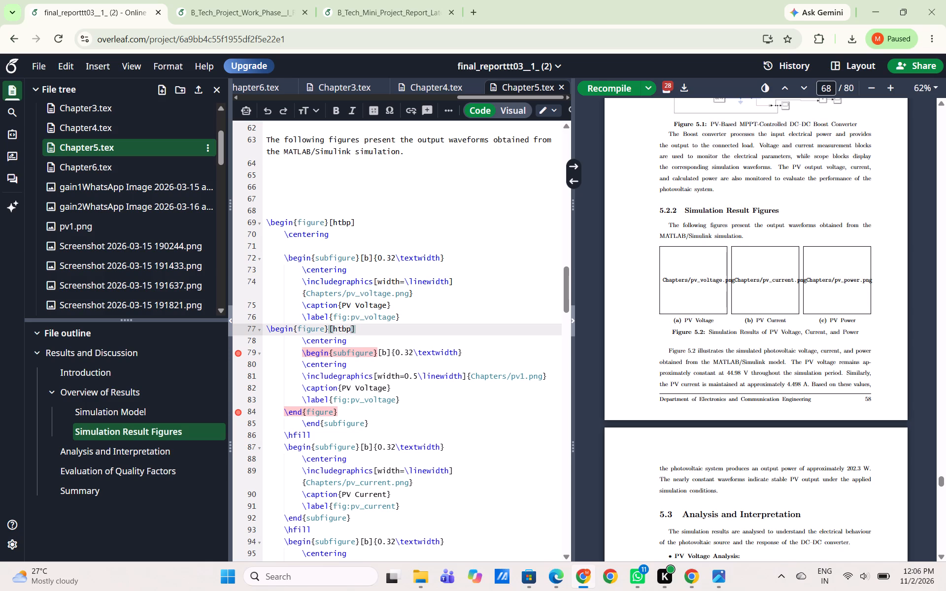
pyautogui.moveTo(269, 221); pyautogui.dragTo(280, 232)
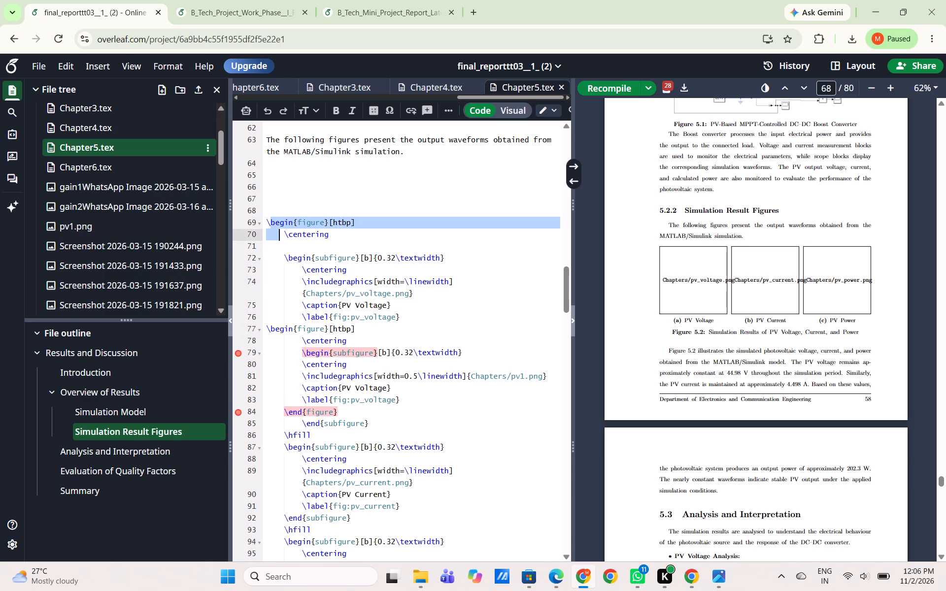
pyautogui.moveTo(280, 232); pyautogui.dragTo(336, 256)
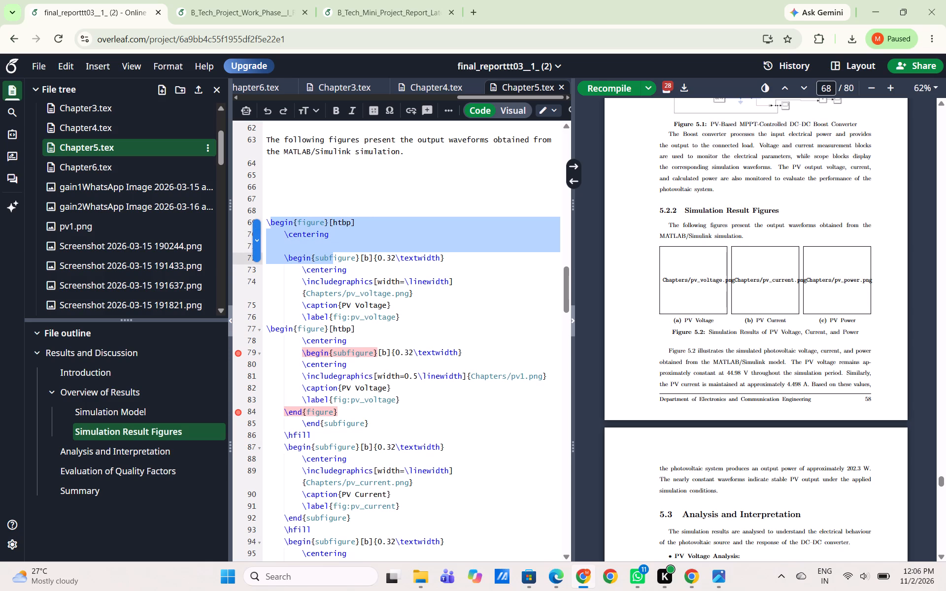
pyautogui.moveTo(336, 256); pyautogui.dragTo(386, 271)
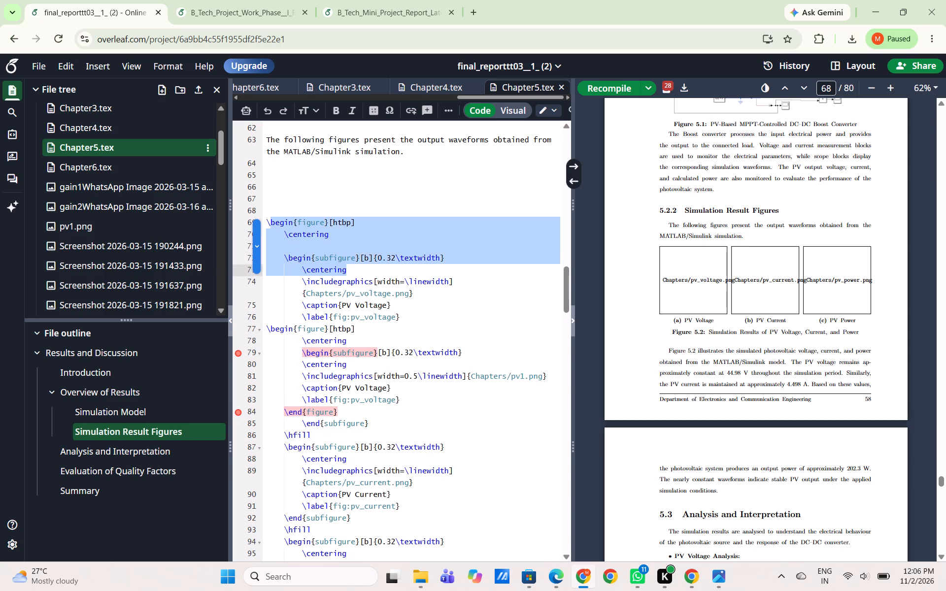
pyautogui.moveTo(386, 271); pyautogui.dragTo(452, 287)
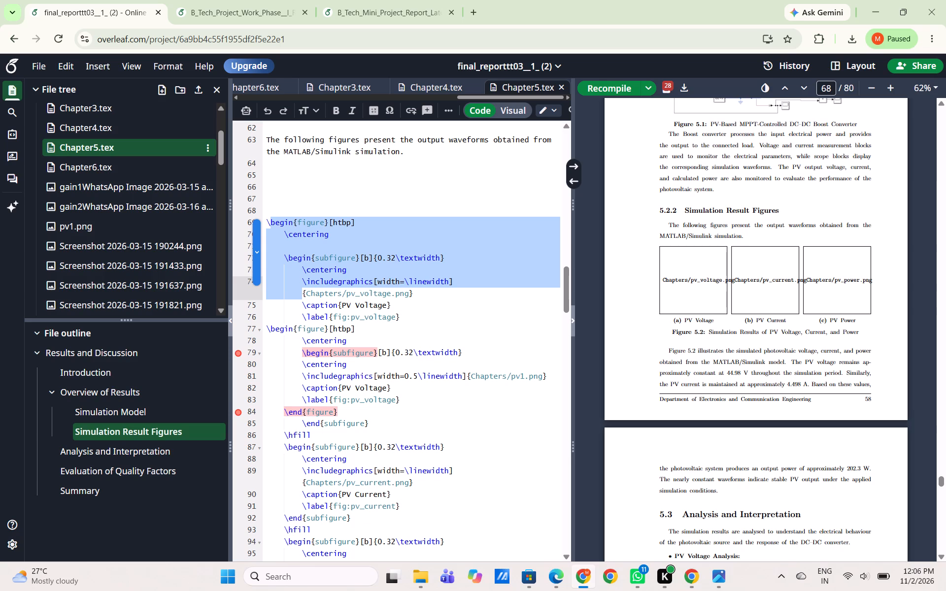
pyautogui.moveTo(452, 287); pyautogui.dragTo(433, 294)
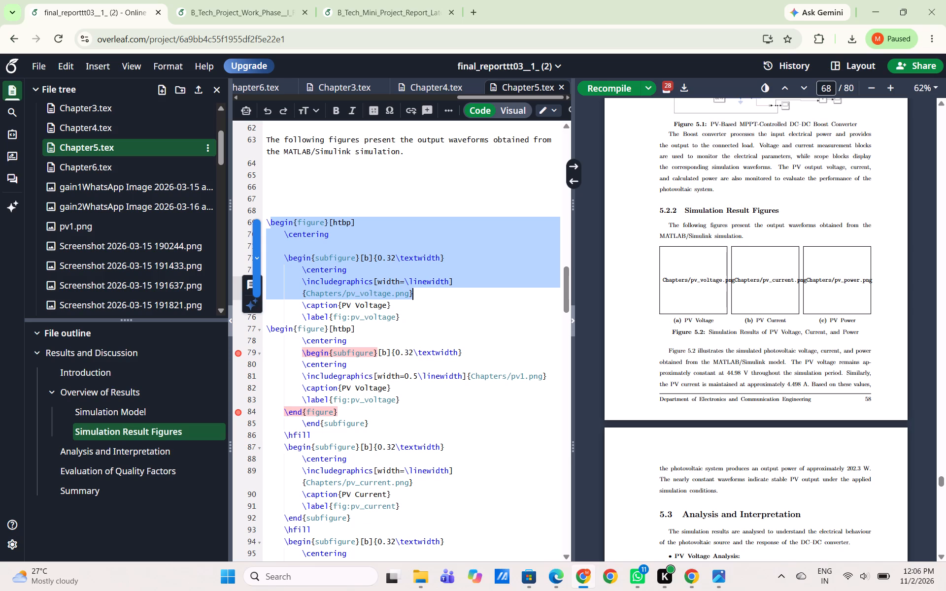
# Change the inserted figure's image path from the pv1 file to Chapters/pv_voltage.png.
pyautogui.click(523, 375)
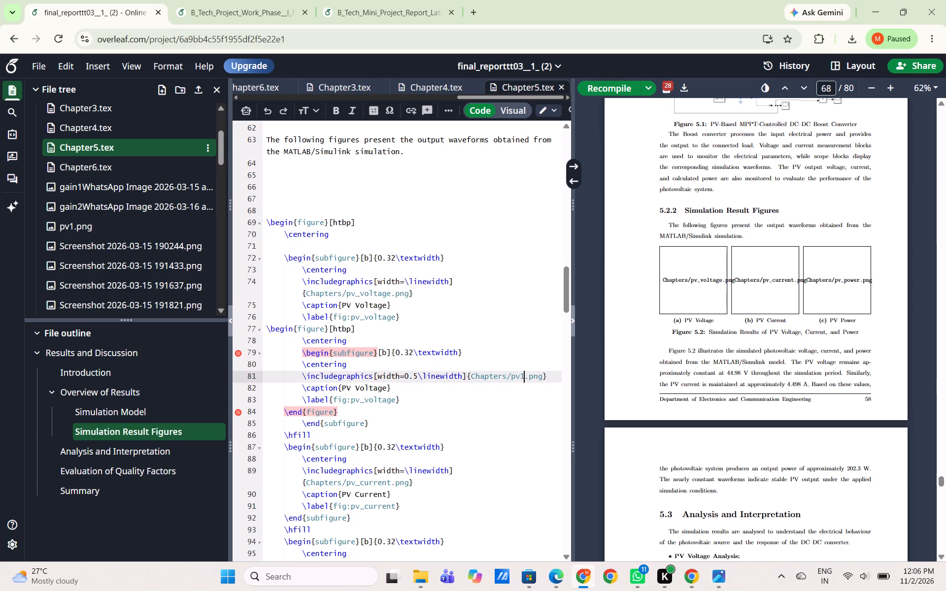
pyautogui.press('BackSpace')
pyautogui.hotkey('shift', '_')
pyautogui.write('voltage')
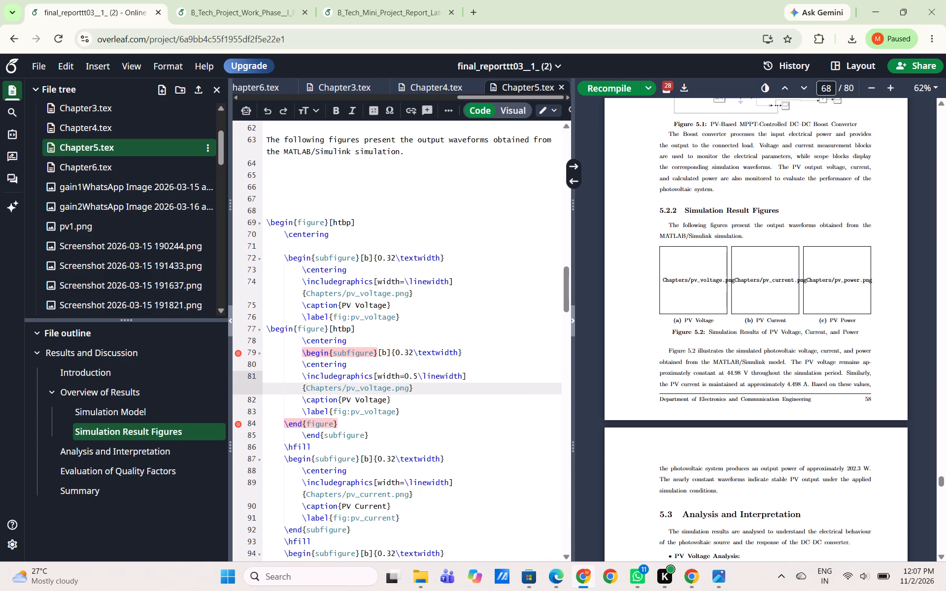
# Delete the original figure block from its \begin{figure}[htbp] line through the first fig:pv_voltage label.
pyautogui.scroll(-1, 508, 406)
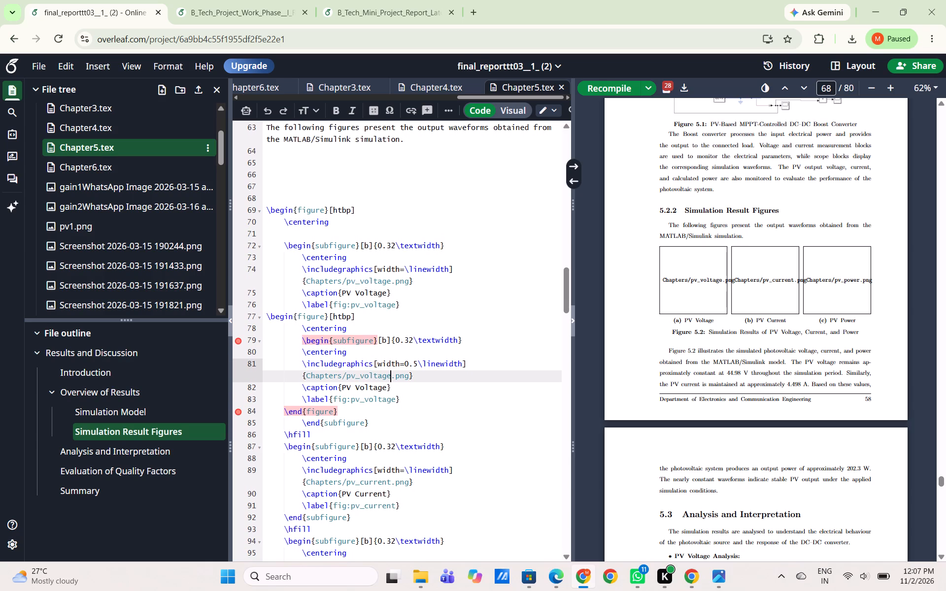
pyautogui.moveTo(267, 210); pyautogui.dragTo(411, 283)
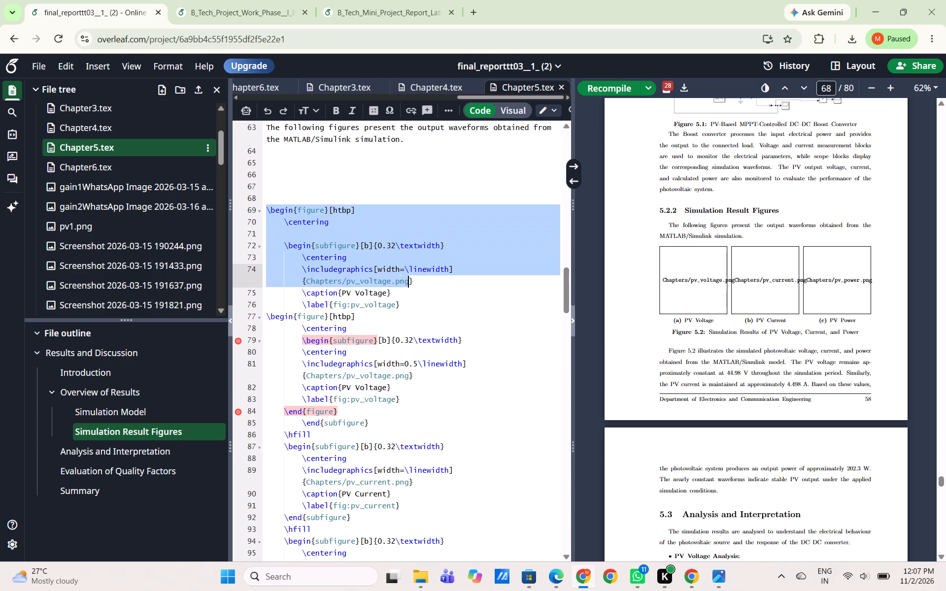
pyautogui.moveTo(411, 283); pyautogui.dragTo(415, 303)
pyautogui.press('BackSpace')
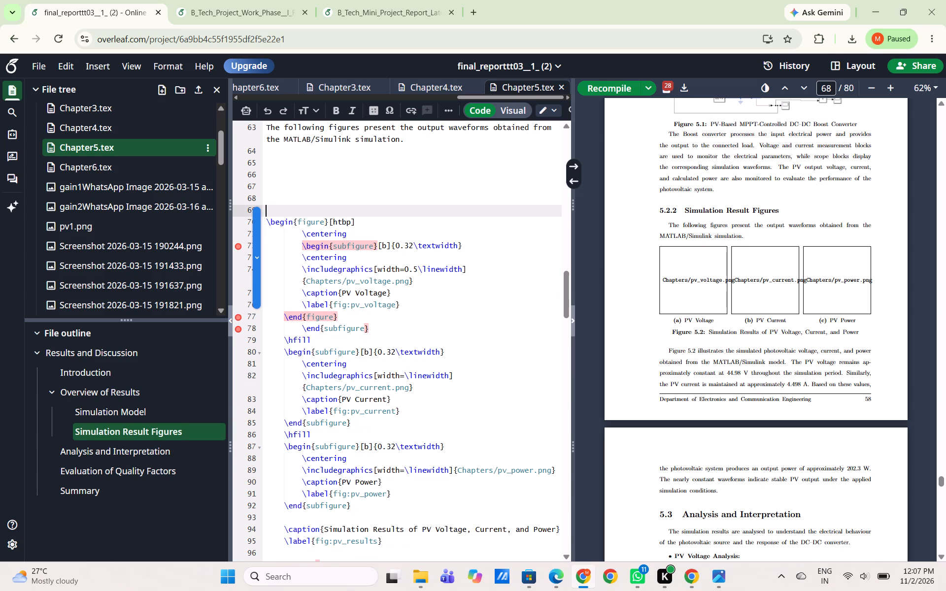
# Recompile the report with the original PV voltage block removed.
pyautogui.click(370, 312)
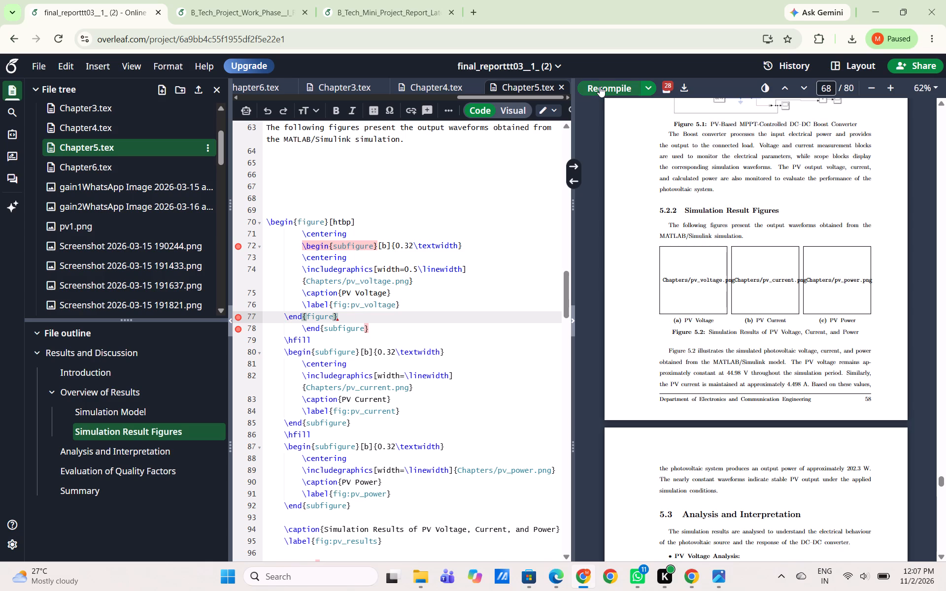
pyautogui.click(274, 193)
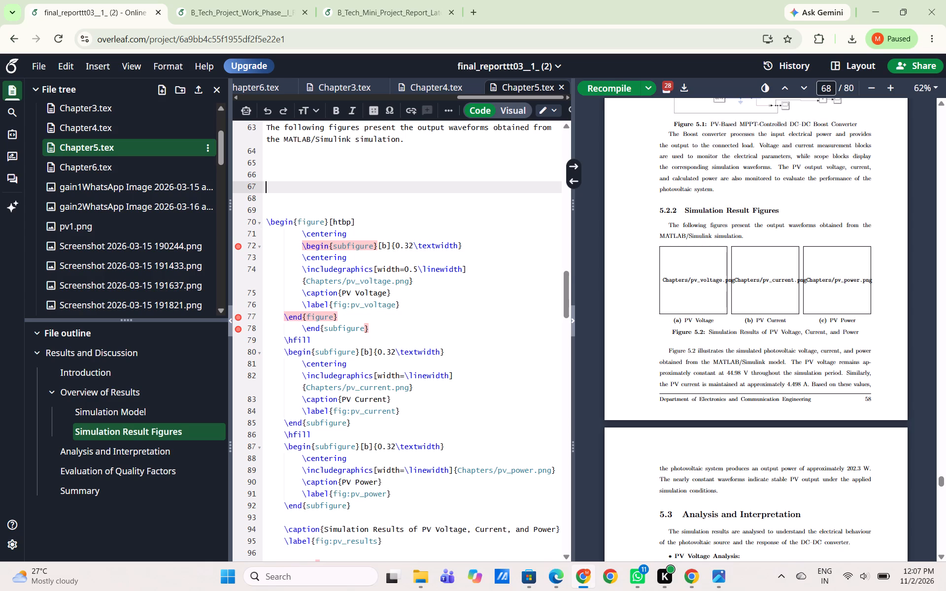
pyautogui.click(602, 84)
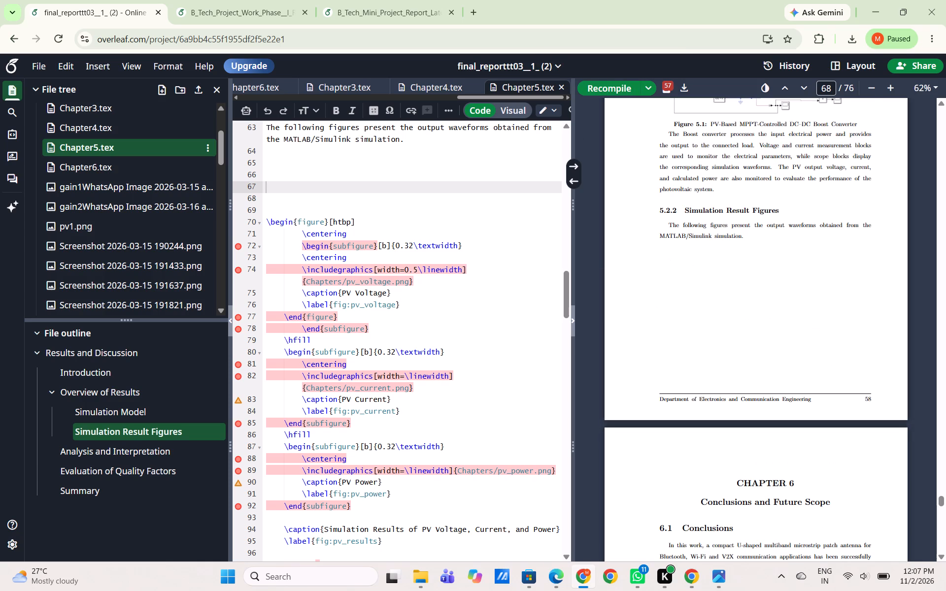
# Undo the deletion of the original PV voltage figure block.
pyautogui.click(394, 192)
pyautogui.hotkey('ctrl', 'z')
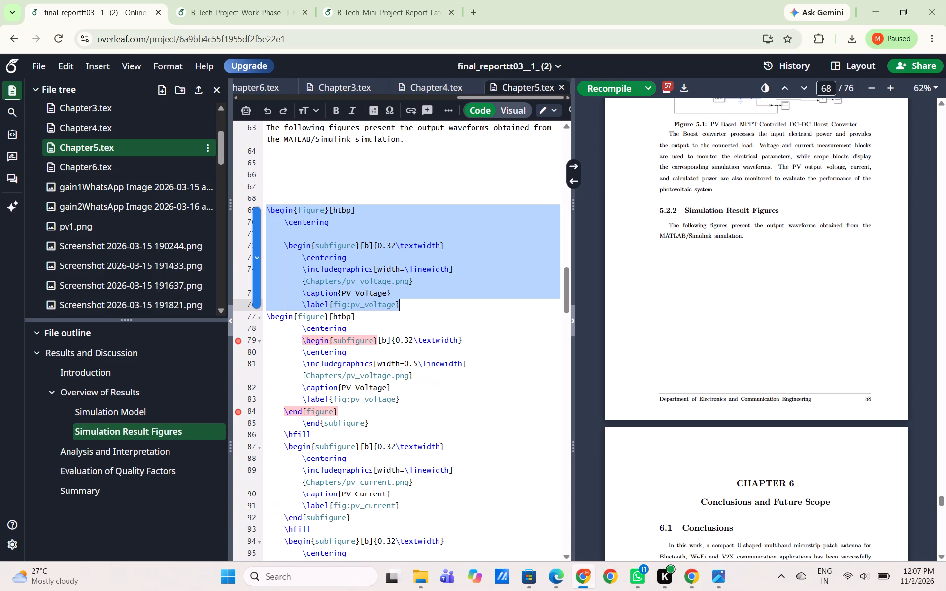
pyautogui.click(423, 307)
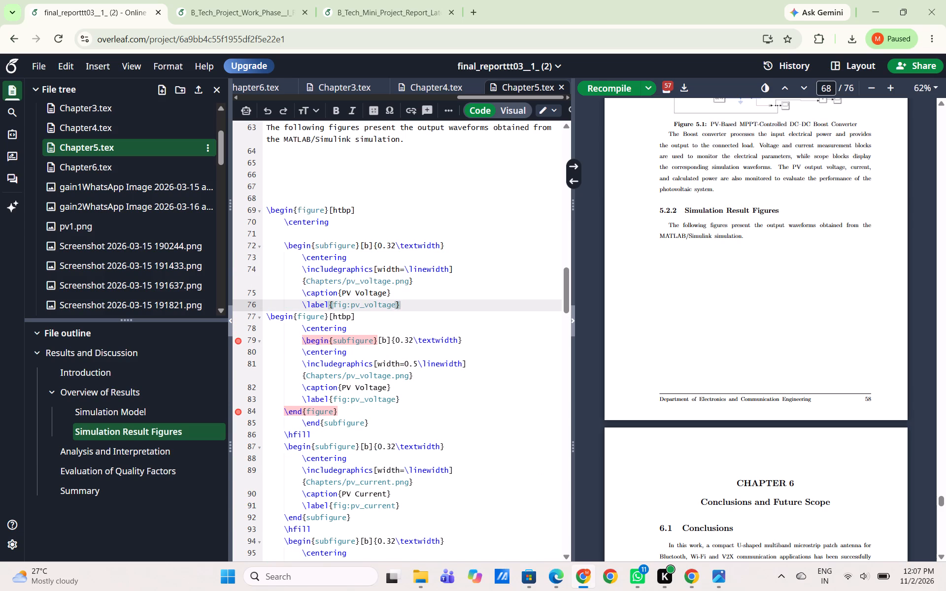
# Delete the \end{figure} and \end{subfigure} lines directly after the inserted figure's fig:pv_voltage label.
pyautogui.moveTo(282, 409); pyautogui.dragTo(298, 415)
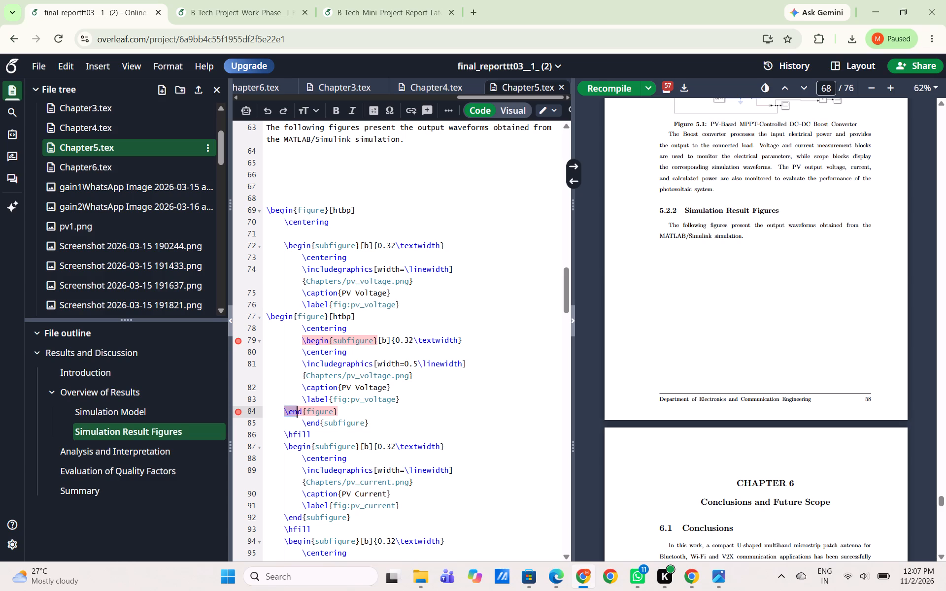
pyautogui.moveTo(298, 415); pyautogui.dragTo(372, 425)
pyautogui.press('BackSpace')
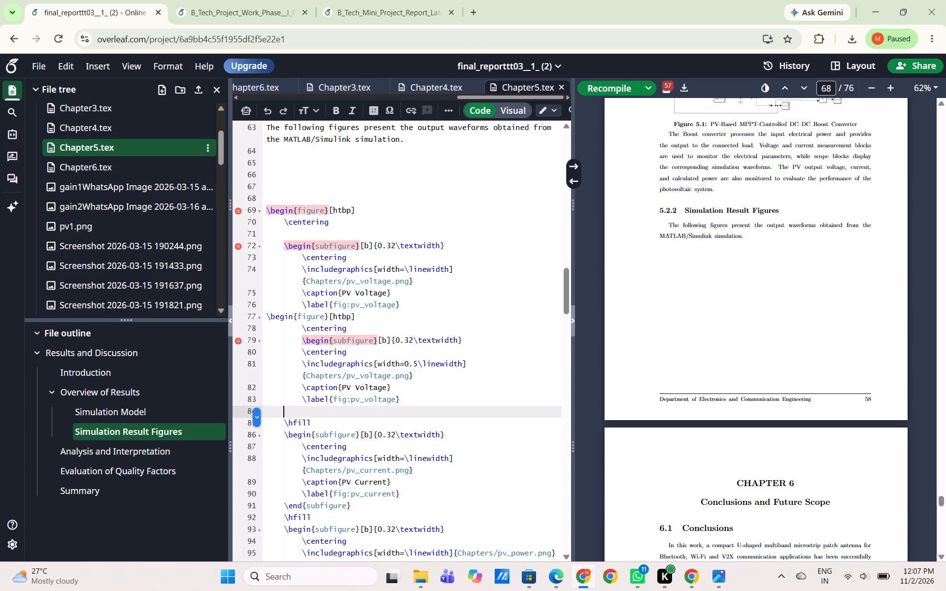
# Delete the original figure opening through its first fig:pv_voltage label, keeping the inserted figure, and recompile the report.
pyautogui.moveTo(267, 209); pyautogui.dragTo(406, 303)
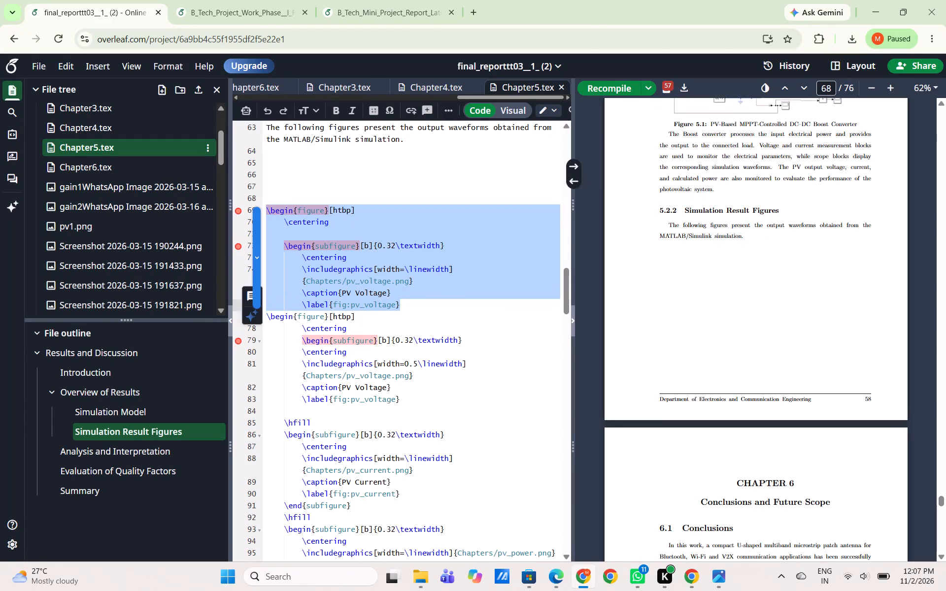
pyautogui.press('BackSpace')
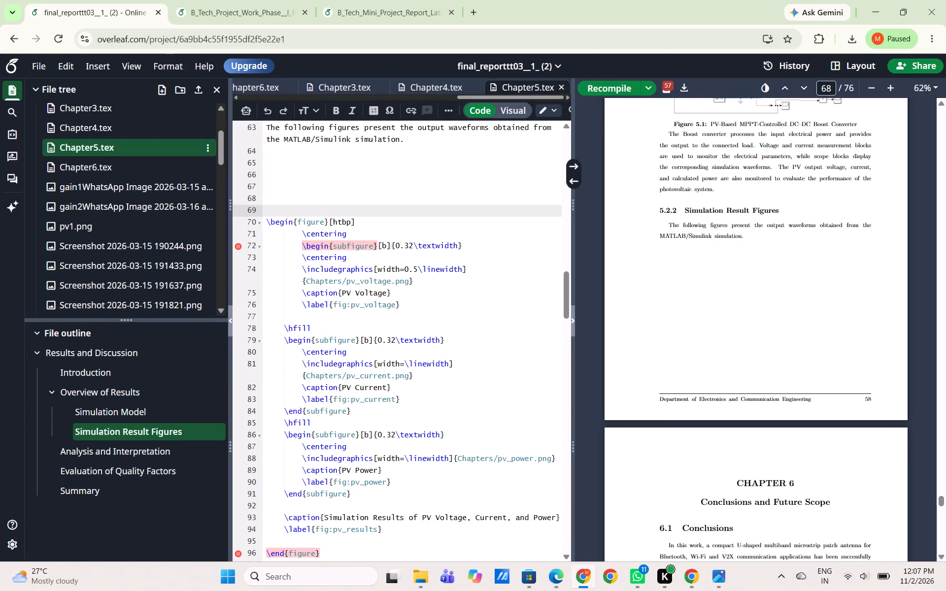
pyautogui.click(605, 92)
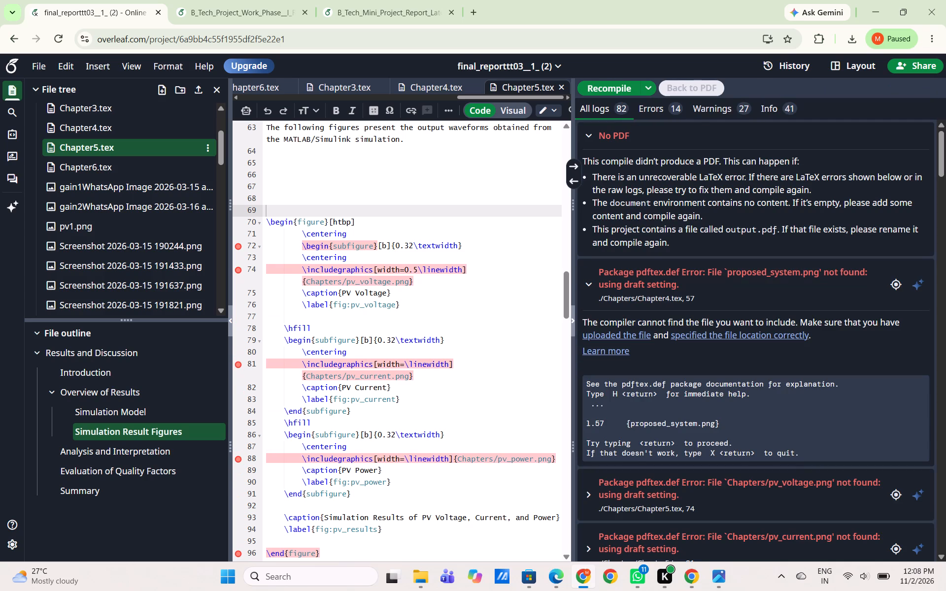
pyautogui.moveTo(267, 222); pyautogui.dragTo(331, 427)
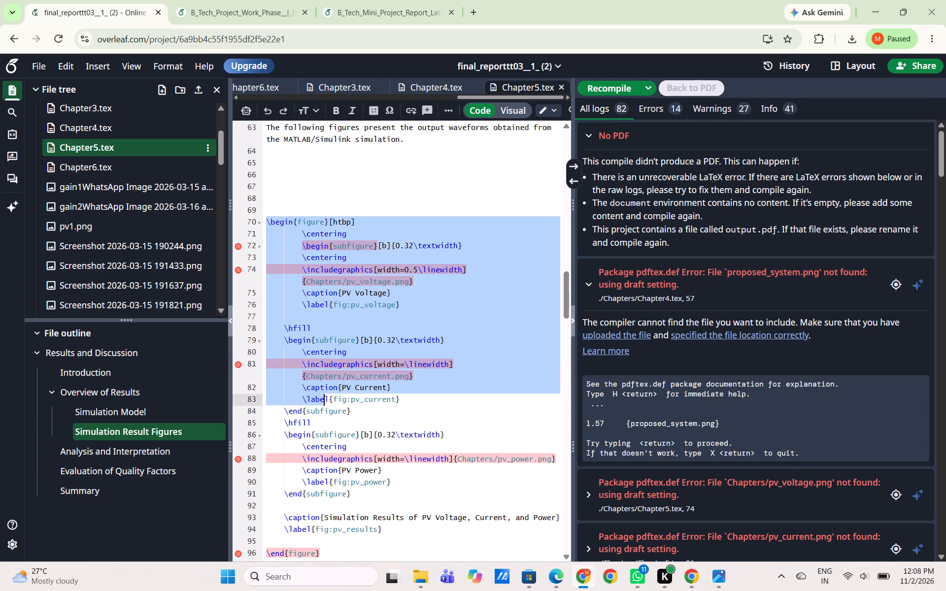
pyautogui.moveTo(331, 427); pyautogui.dragTo(361, 424)
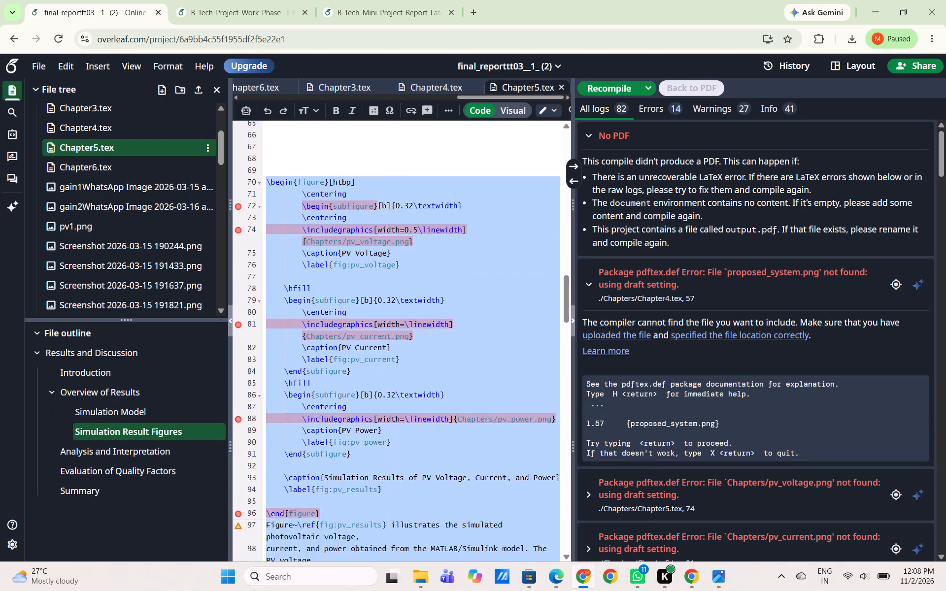
pyautogui.moveTo(254, 590); pyautogui.dragTo(325, 342)
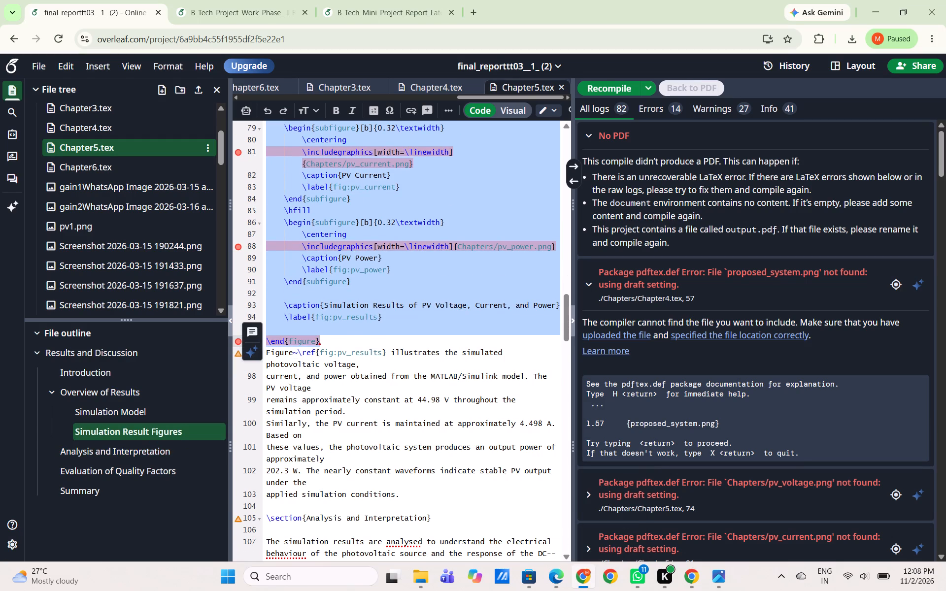
pyautogui.hotkey('ctrl', 'v')
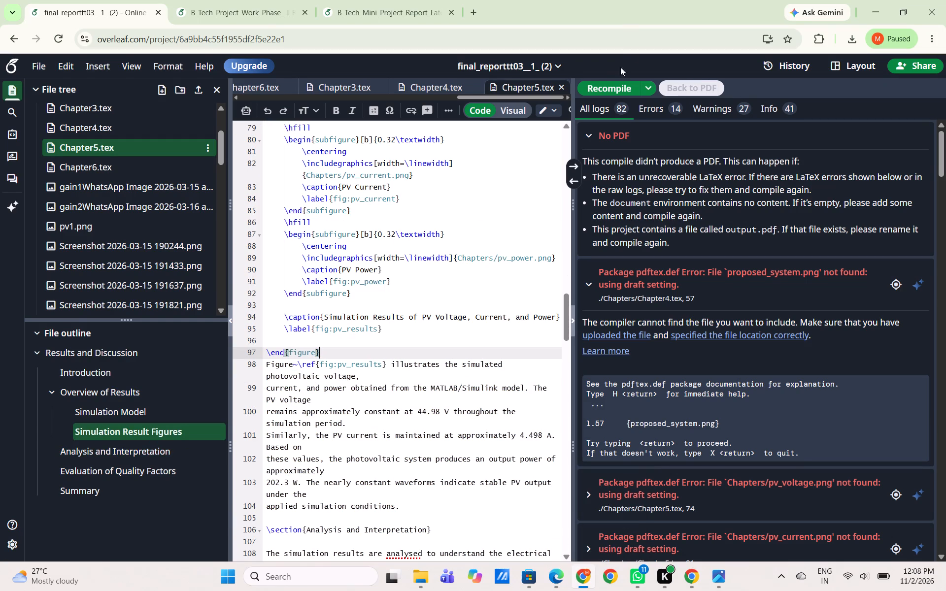
# Recompile the report with the replaced PV results figure code.
pyautogui.click(616, 89)
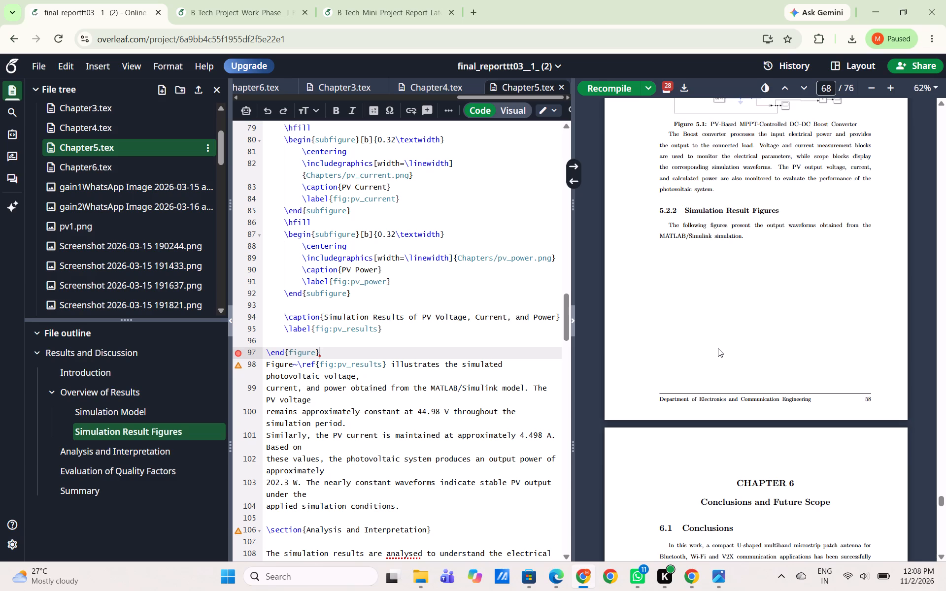
# Separate the three PV subfigure blocks by adding blank lines after the PV Voltage subfigure and before the PV Power subfigure.
pyautogui.scroll(1, 718, 348)
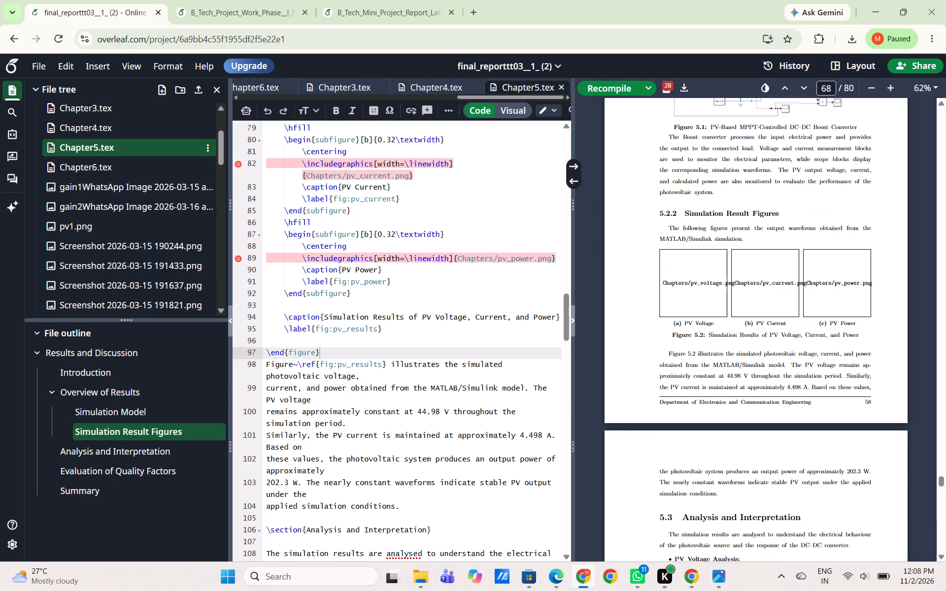
pyautogui.scroll(2, 379, 292)
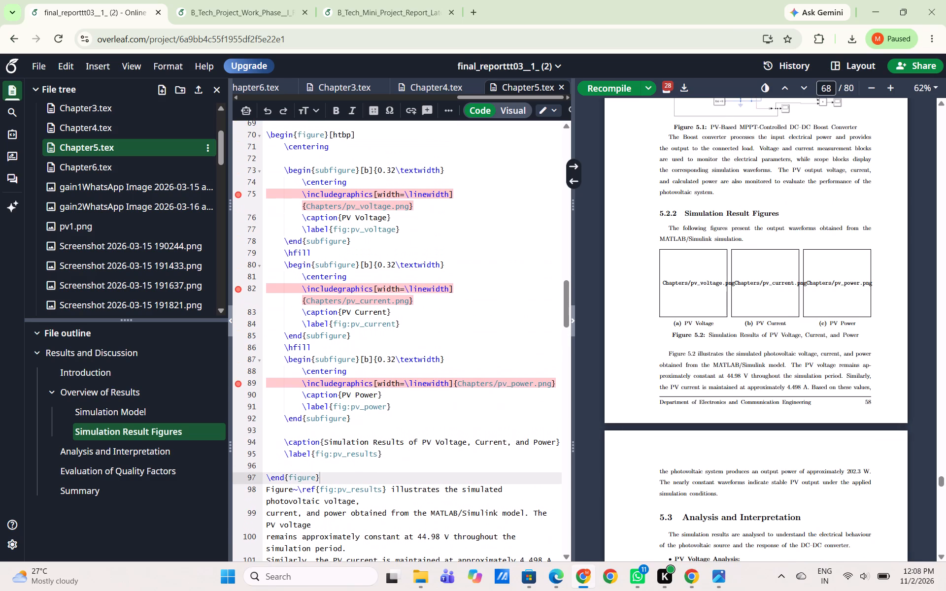
pyautogui.scroll(2, 379, 292)
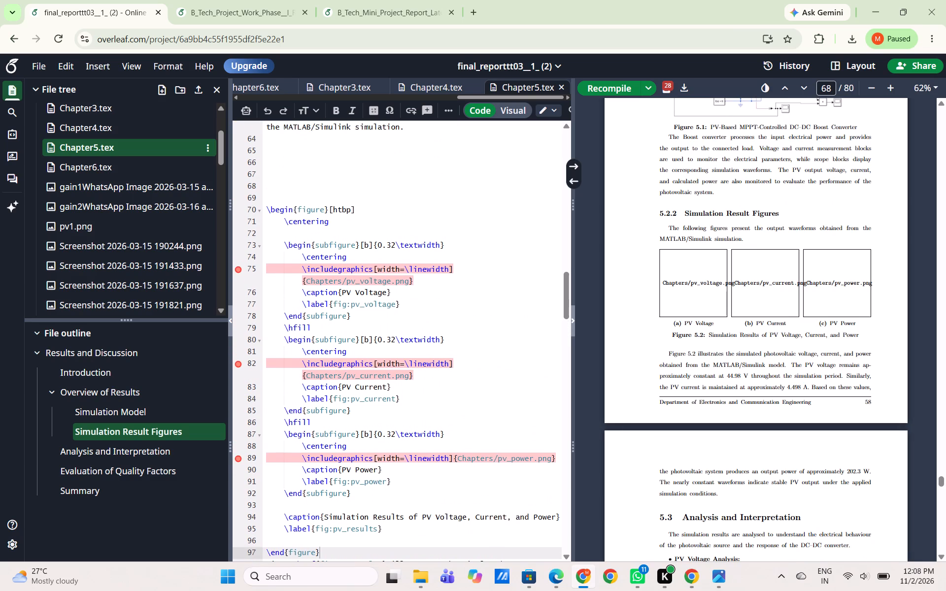
pyautogui.click(352, 322)
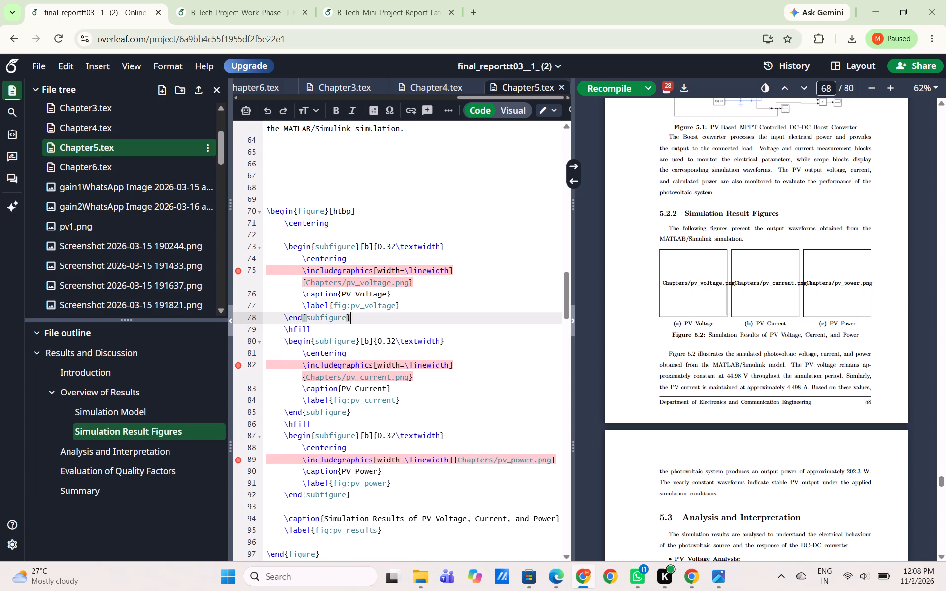
pyautogui.press('Return')
pyautogui.press('Return')
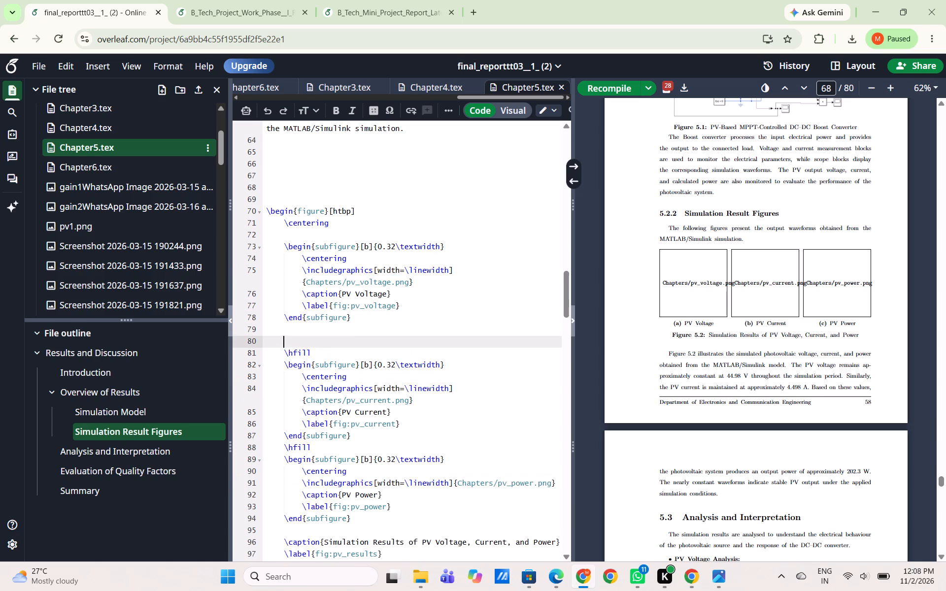
pyautogui.press('Return')
pyautogui.press('Return')
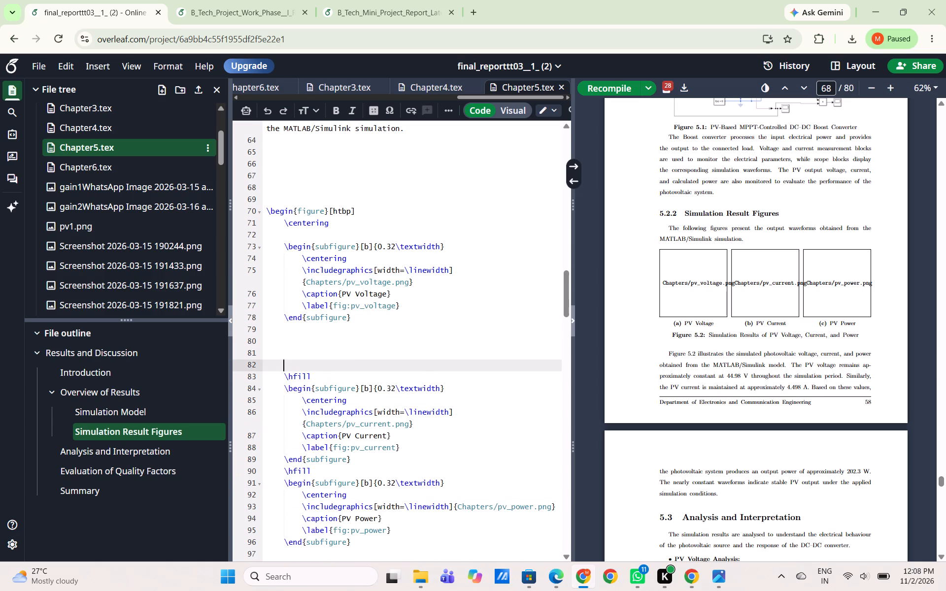
pyautogui.press('Return')
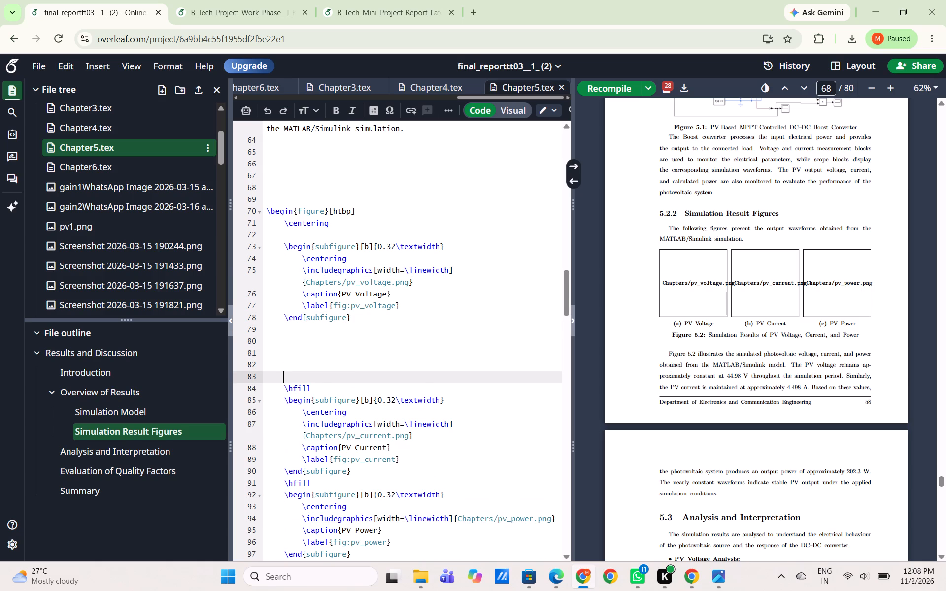
pyautogui.click(343, 481)
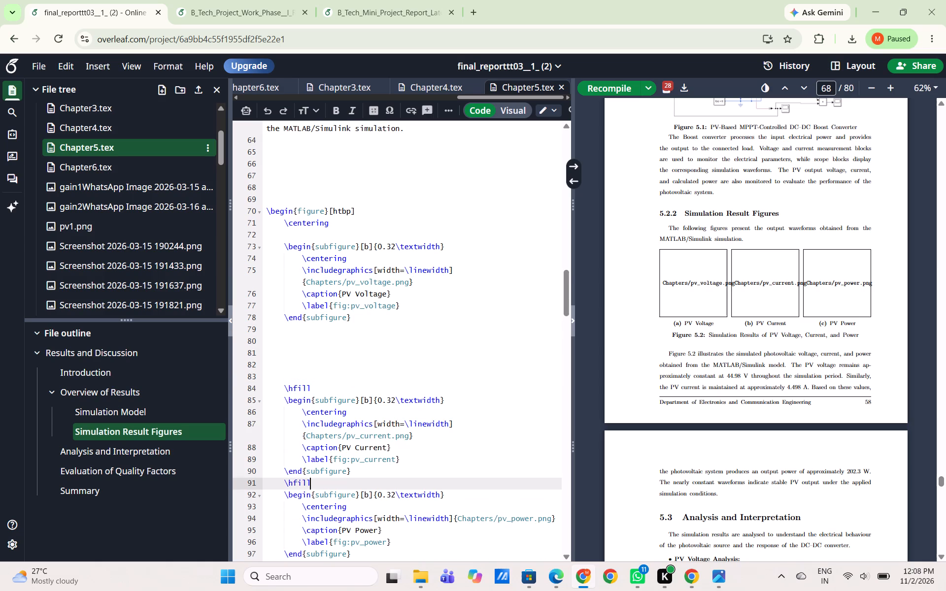
pyautogui.press('Return')
pyautogui.press('Return')
pyautogui.press('Return')
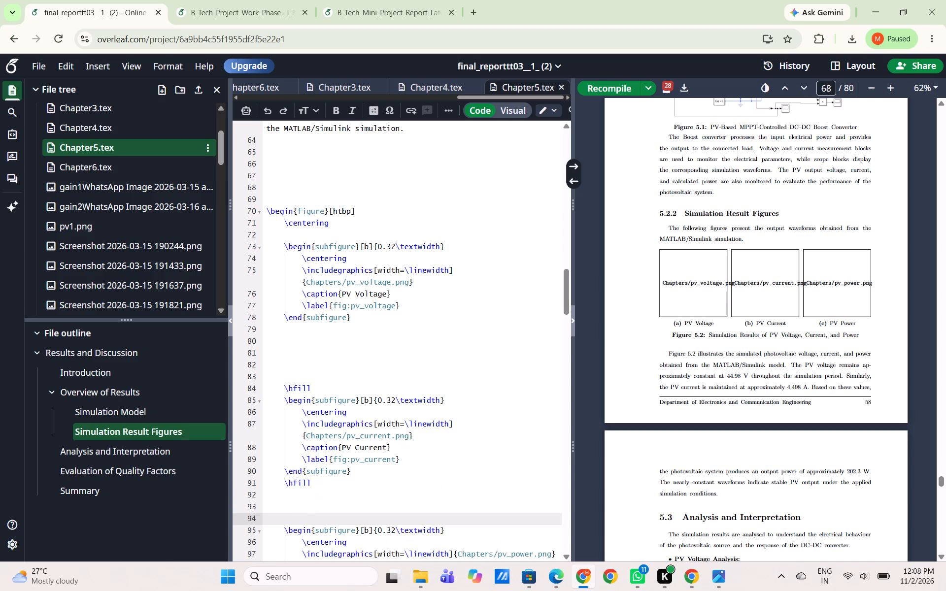
# Add six blank lines directly above the \begin{figure}[htbp] line of the three-subfigure PV results figure.
pyautogui.scroll(-2, 404, 445)
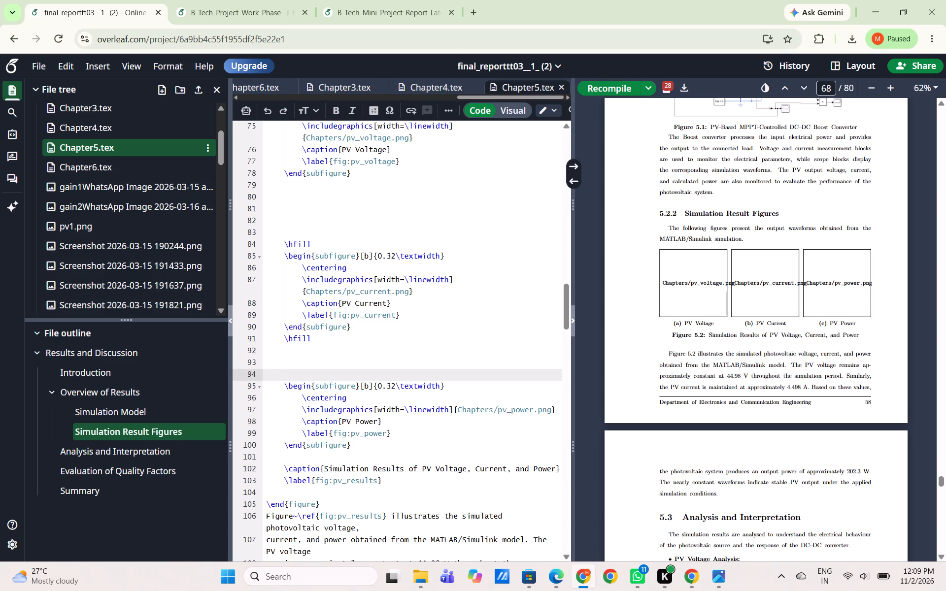
pyautogui.scroll(3, 396, 343)
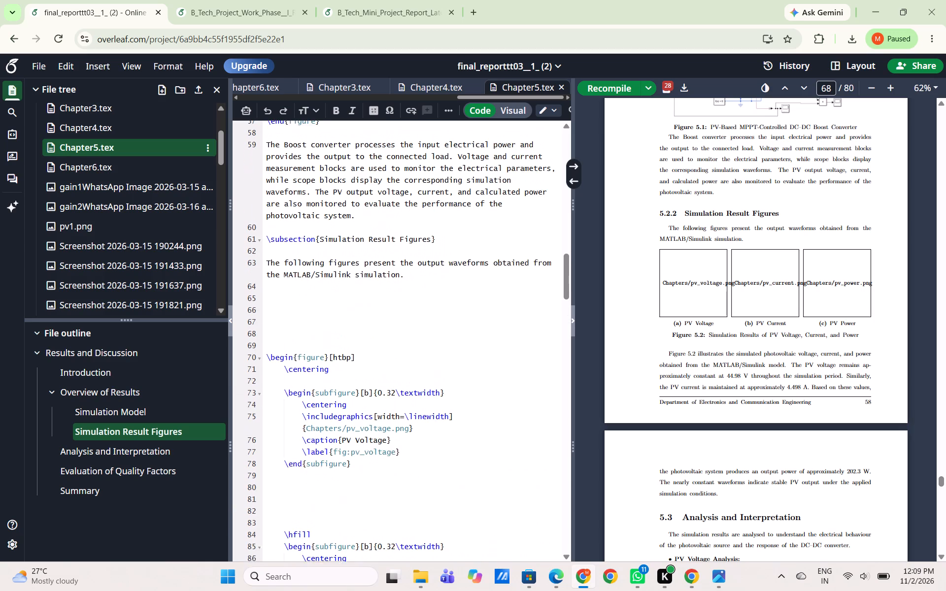
pyautogui.click(276, 303)
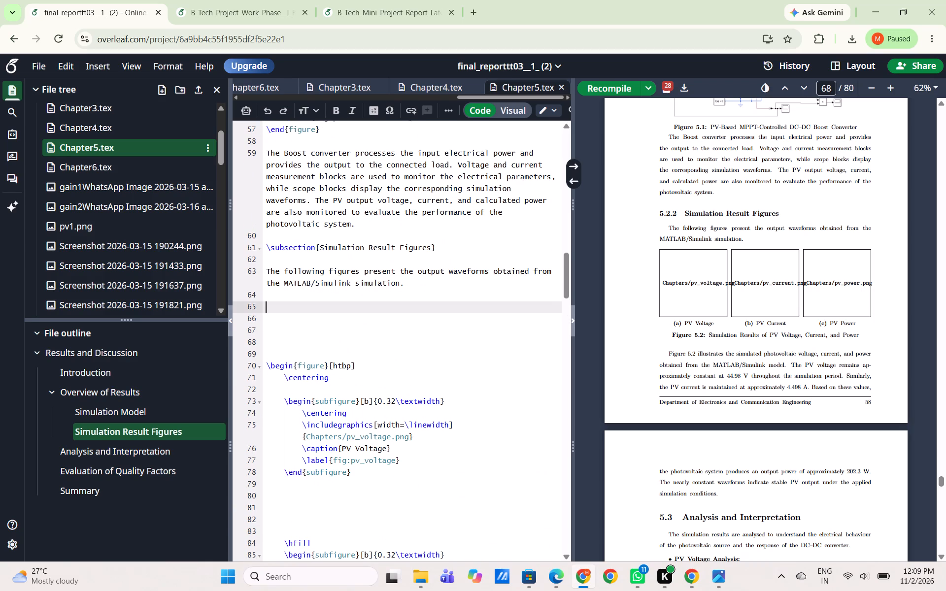
pyautogui.click(273, 356)
pyautogui.press('Return')
pyautogui.press('Return')
pyautogui.press('Return')
pyautogui.press('Return')
pyautogui.press('Return')
pyautogui.press('Return')
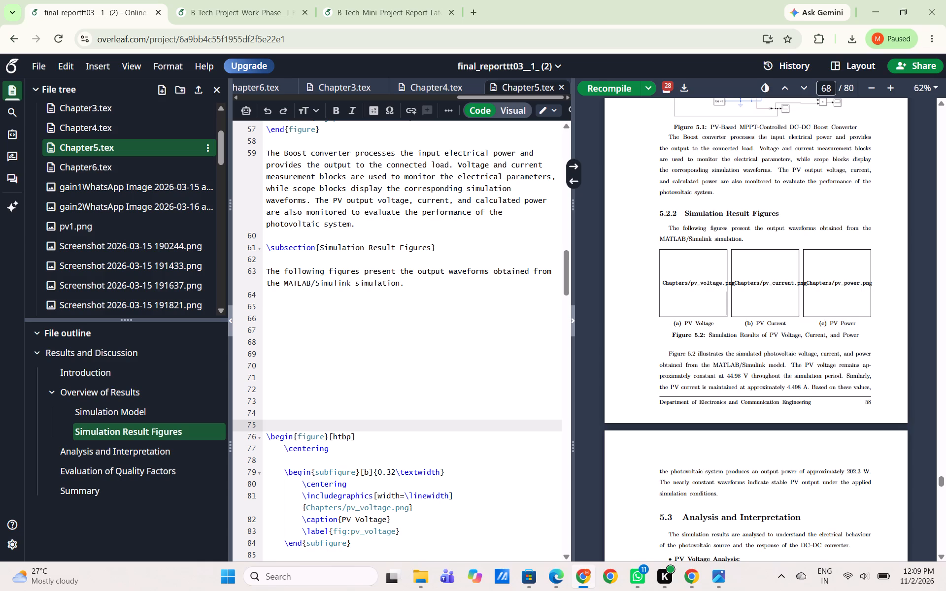
# Insert pv1.png from the project files below the Simulation Result Figures intro sentence, at ½ width with caption and label.
pyautogui.click(273, 310)
pyautogui.moveTo(85, 226); pyautogui.dragTo(256, 314)
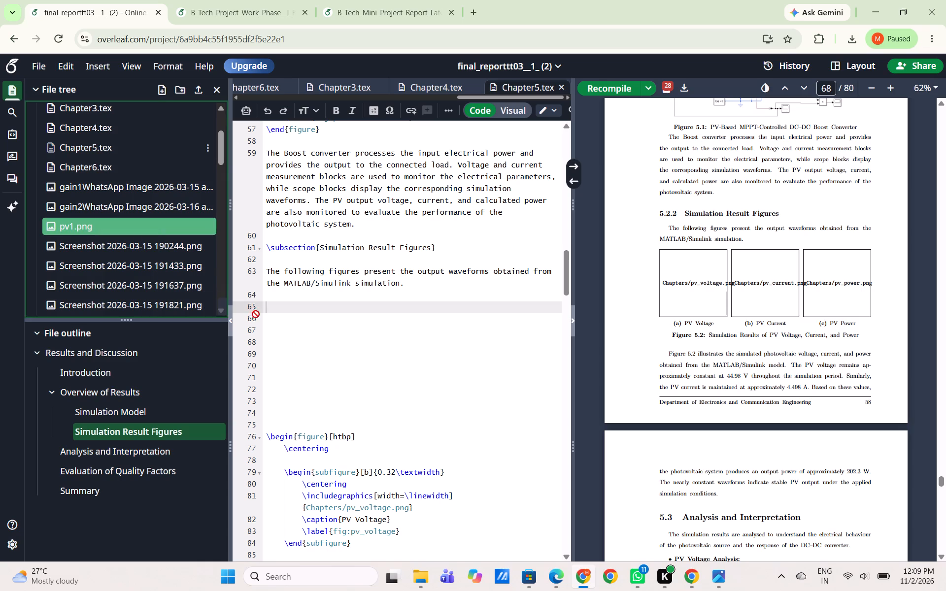
pyautogui.moveTo(256, 314); pyautogui.dragTo(269, 313)
pyautogui.click(617, 288)
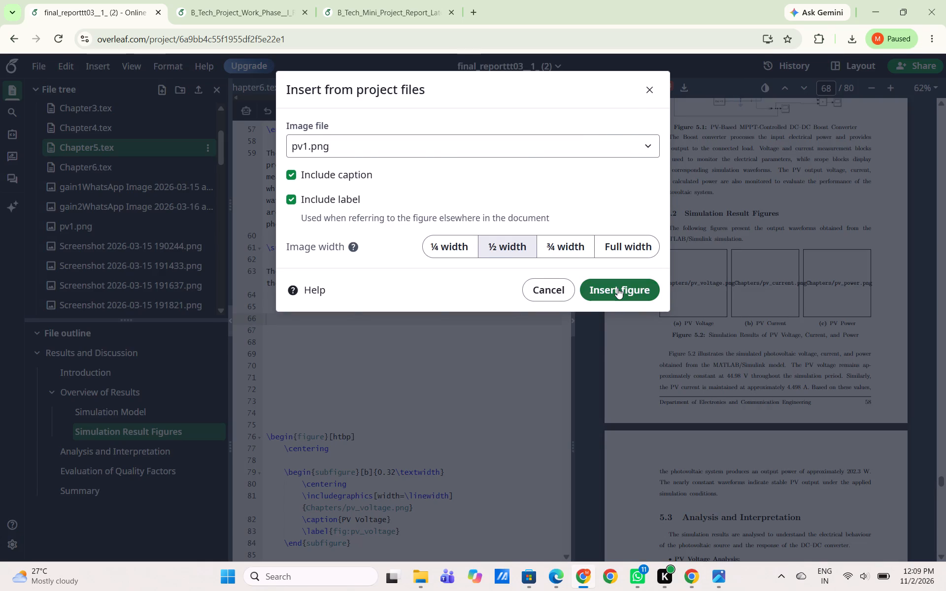
# Add the placement option [htbp] to the \begin{figure} line of the pv1.png figure.
pyautogui.scroll(-2, 427, 393)
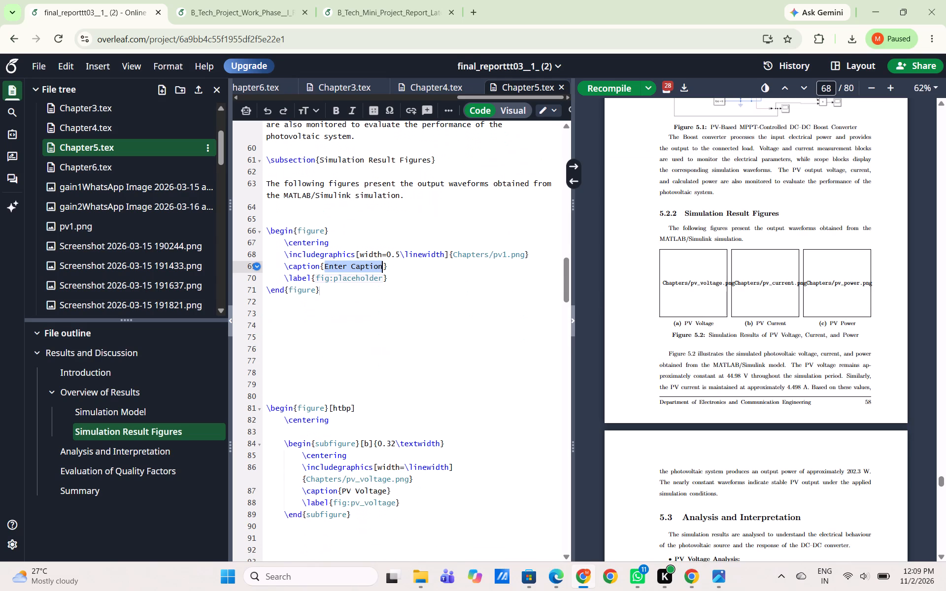
pyautogui.click(334, 238)
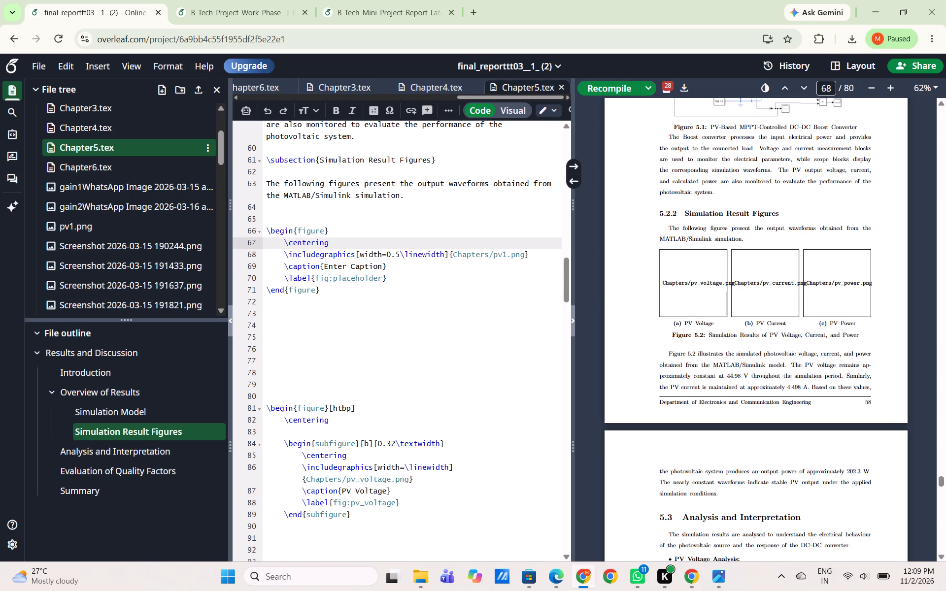
pyautogui.click(333, 229)
pyautogui.write('[ht')
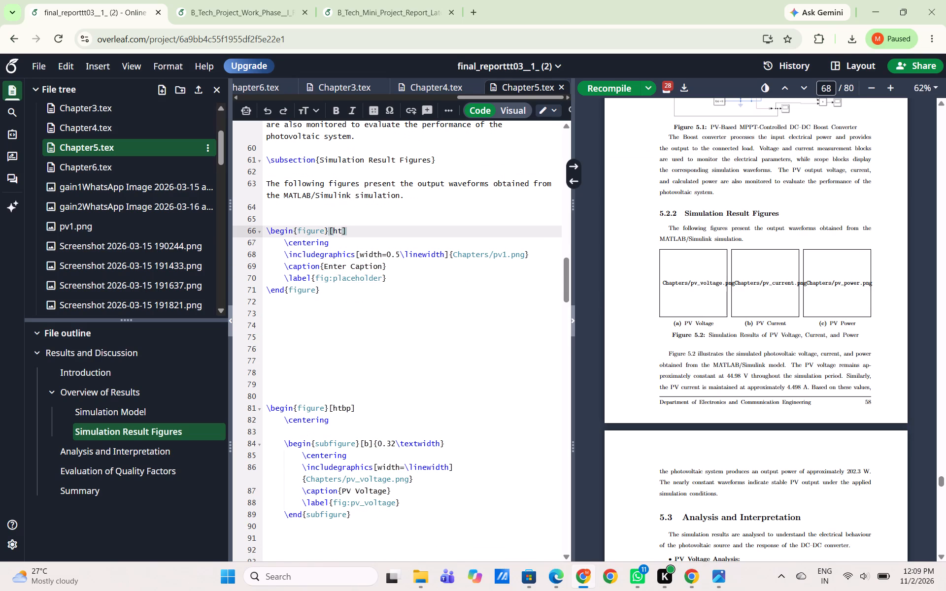
pyautogui.write('bp')
# Copy the PV Voltage subfigure opening, from \begin{subfigure}[b]{0.32\textwidth} through \includegraphics[width=\linewidth], into the pv1.png figure below \centering.
pyautogui.scroll(-2, 349, 357)
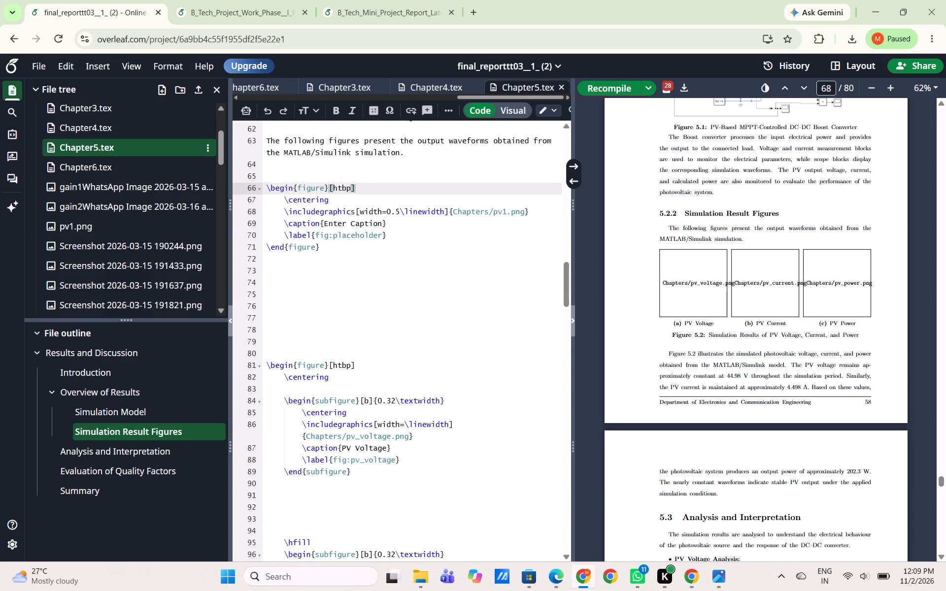
pyautogui.moveTo(283, 400); pyautogui.dragTo(345, 418)
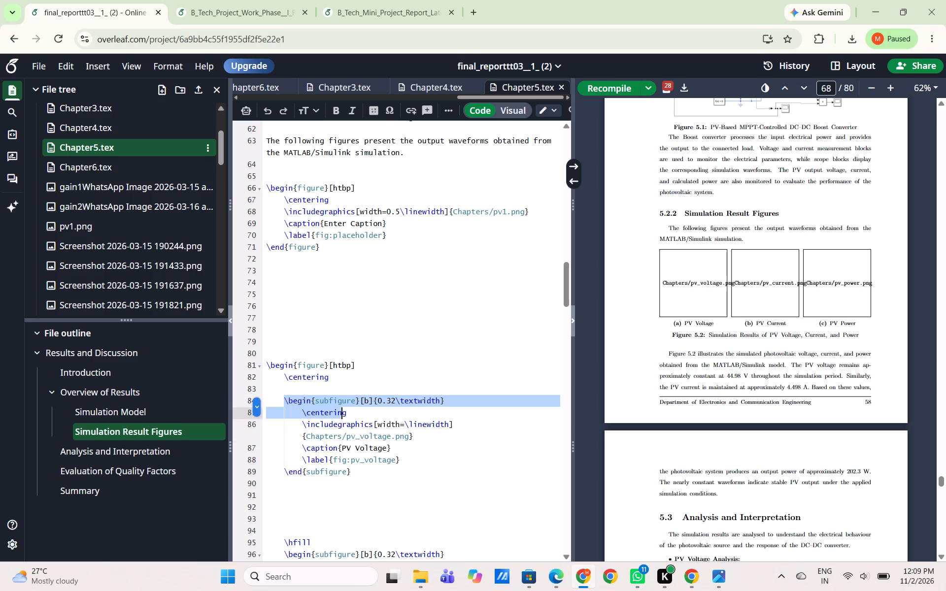
pyautogui.moveTo(345, 418); pyautogui.dragTo(440, 422)
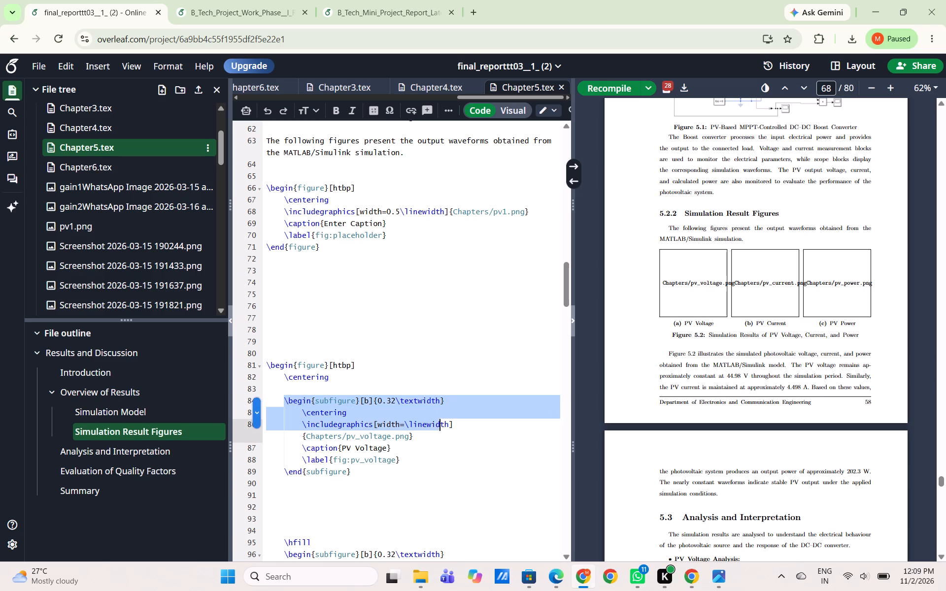
pyautogui.moveTo(440, 422); pyautogui.dragTo(458, 423)
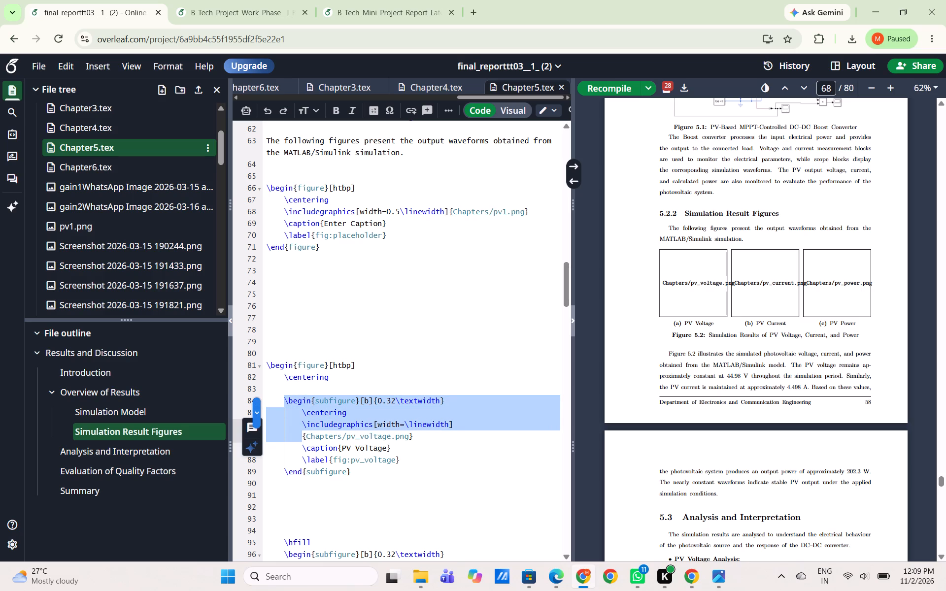
pyautogui.hotkey('ctrl', 'c')
pyautogui.click(458, 423)
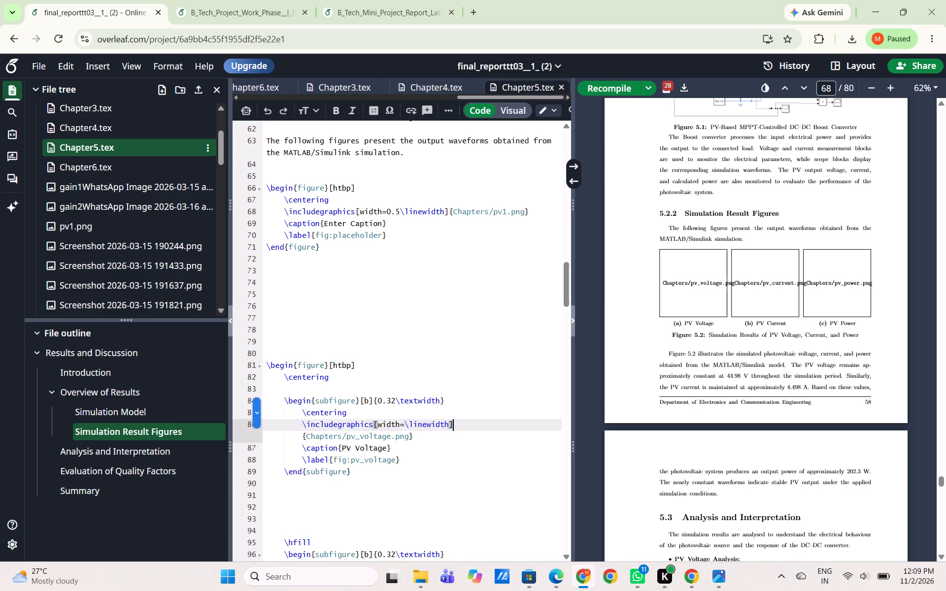
pyautogui.click(336, 201)
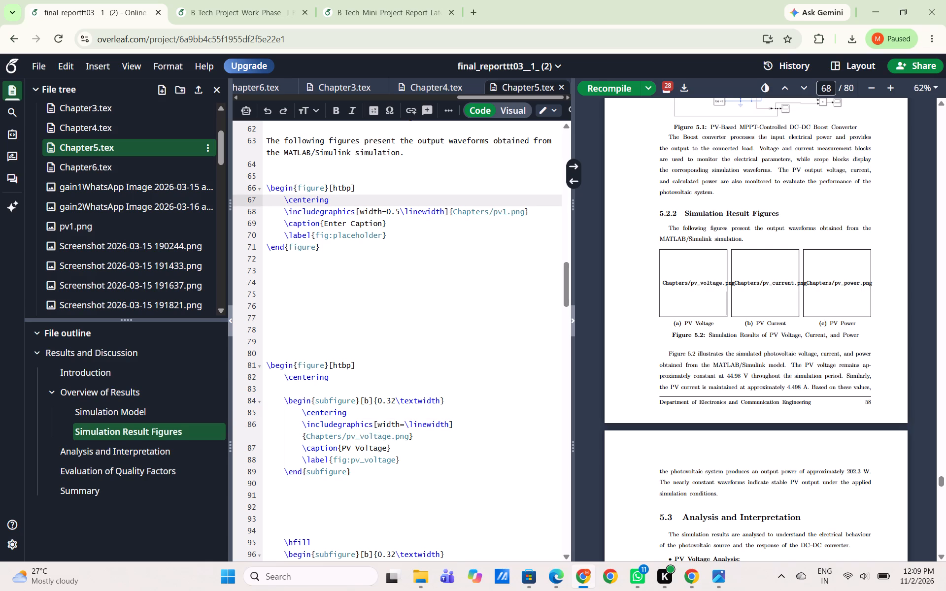
pyautogui.hotkey('shift', 'Return')
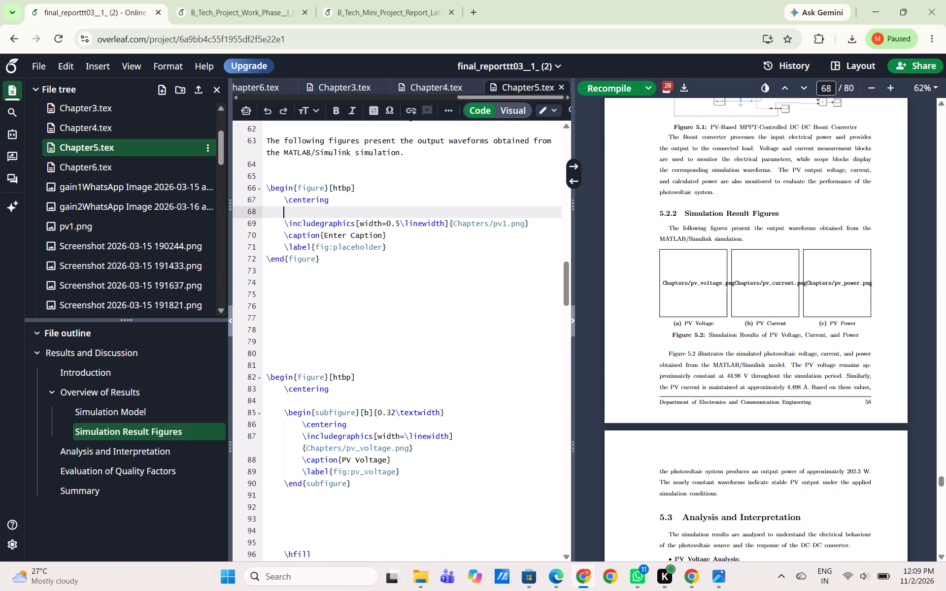
pyautogui.hotkey('shift', 'Return')
pyautogui.hotkey('ctrl', 'v')
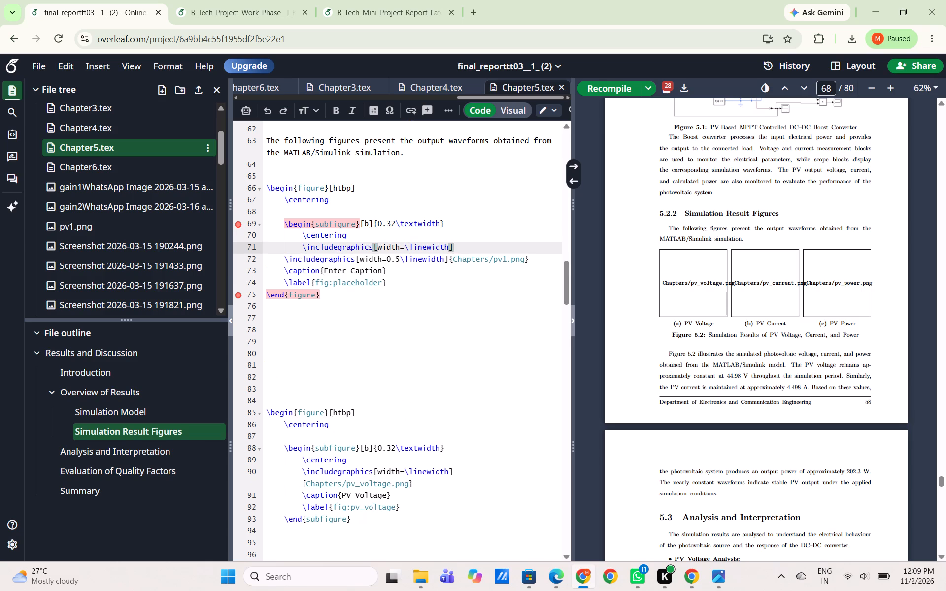
# Delete the pasted \includegraphics[width=\linewidth] from the pv1.png figure, keeping the subfigure opening and \centering lines.
pyautogui.moveTo(304, 250); pyautogui.dragTo(397, 246)
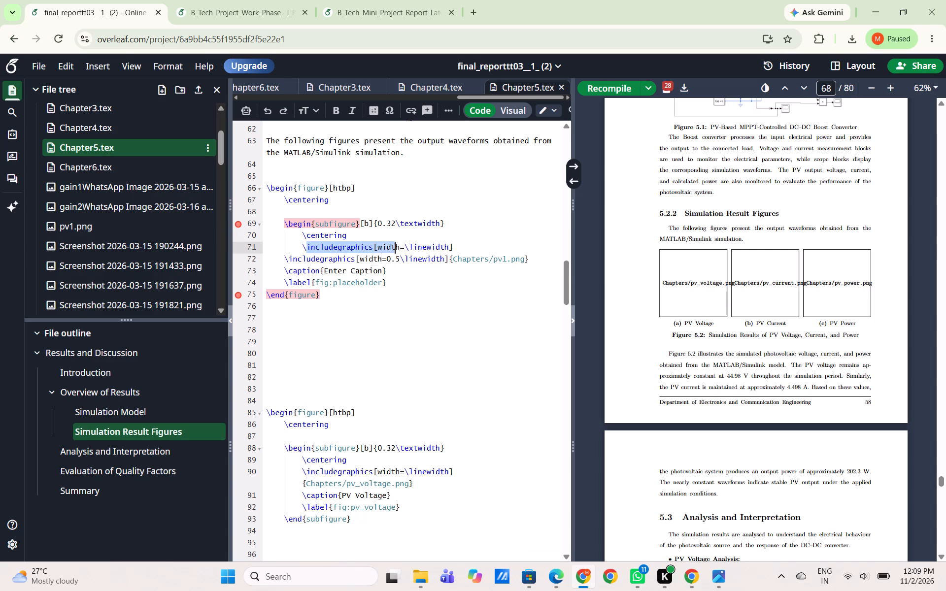
pyautogui.moveTo(397, 246); pyautogui.dragTo(455, 243)
pyautogui.press('BackSpace')
pyautogui.press('BackSpace')
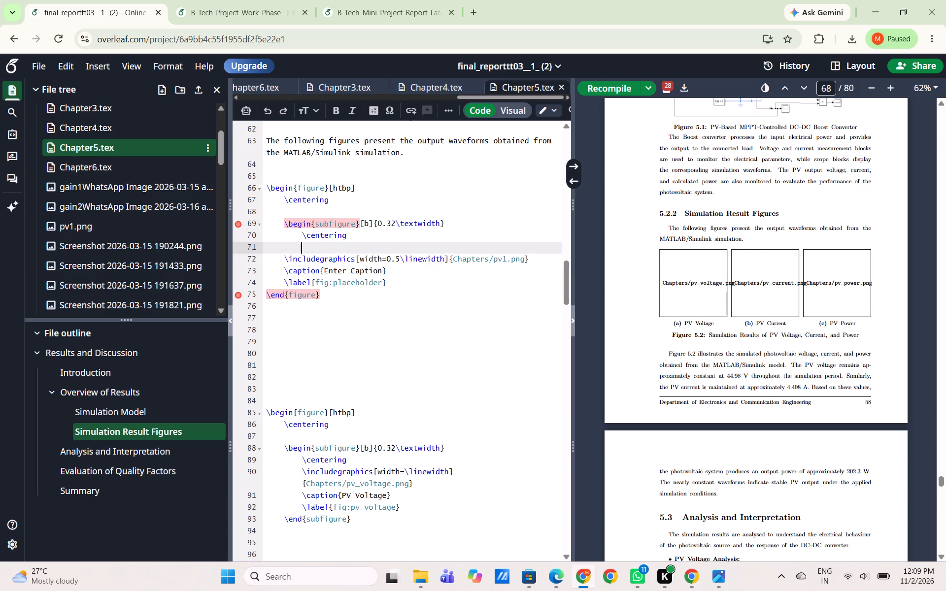
# Replace the "Enter Caption" placeholder of the pv1.png figure with the caption "PV Voltage" copied from the existing subfigure.
pyautogui.moveTo(341, 496); pyautogui.dragTo(386, 494)
pyautogui.hotkey('ctrl', 'c')
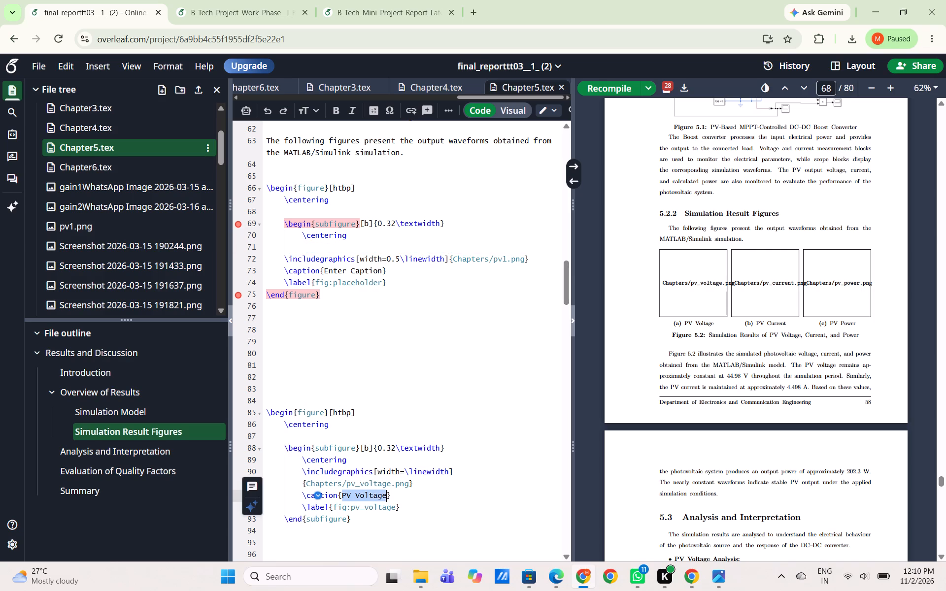
pyautogui.moveTo(324, 266); pyautogui.dragTo(375, 270)
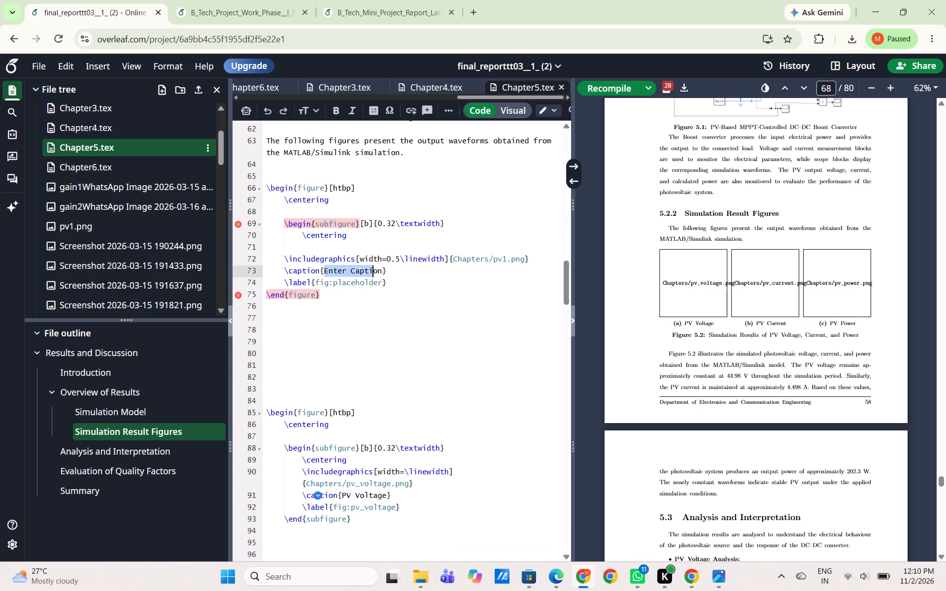
pyautogui.moveTo(375, 270); pyautogui.dragTo(380, 270)
pyautogui.hotkey('ctrl', 'v')
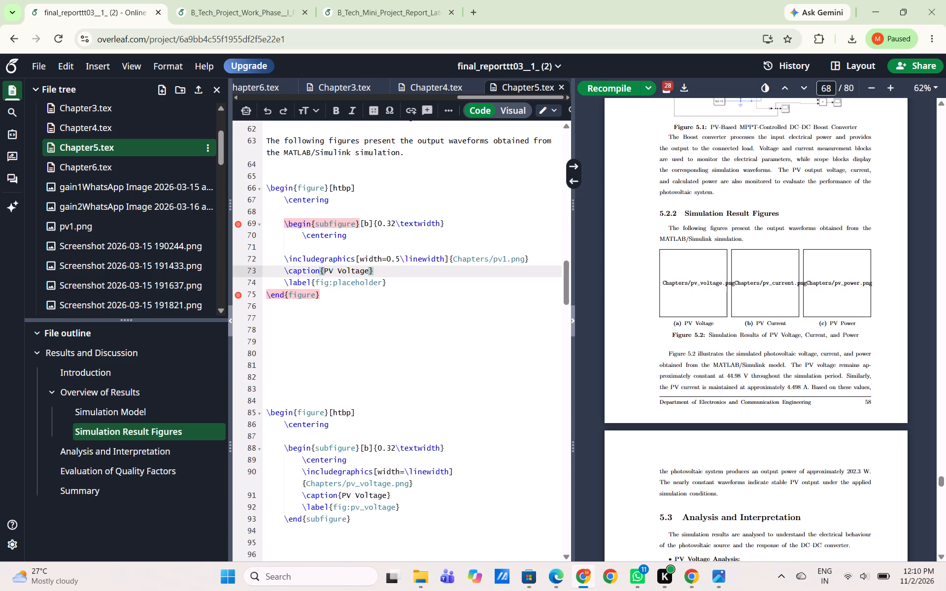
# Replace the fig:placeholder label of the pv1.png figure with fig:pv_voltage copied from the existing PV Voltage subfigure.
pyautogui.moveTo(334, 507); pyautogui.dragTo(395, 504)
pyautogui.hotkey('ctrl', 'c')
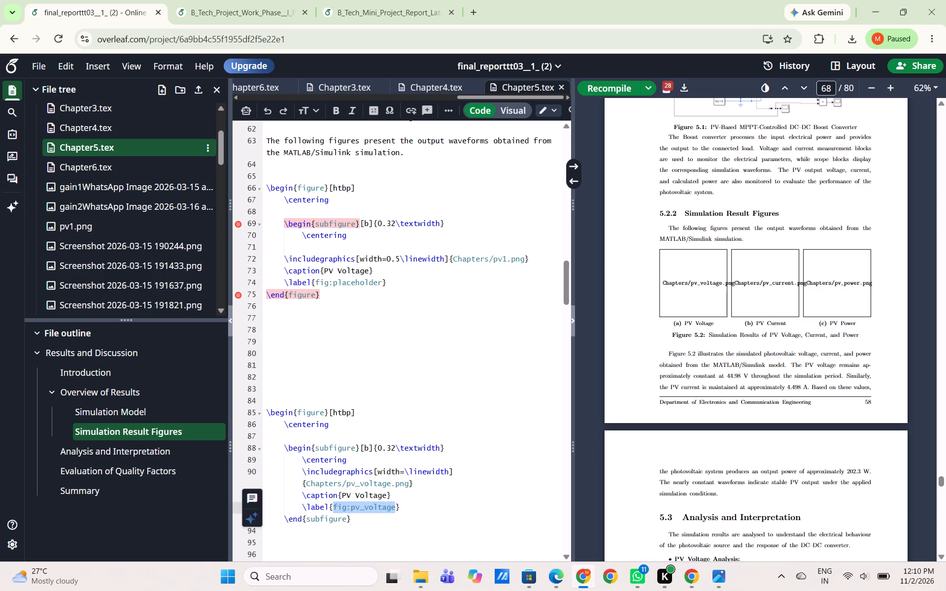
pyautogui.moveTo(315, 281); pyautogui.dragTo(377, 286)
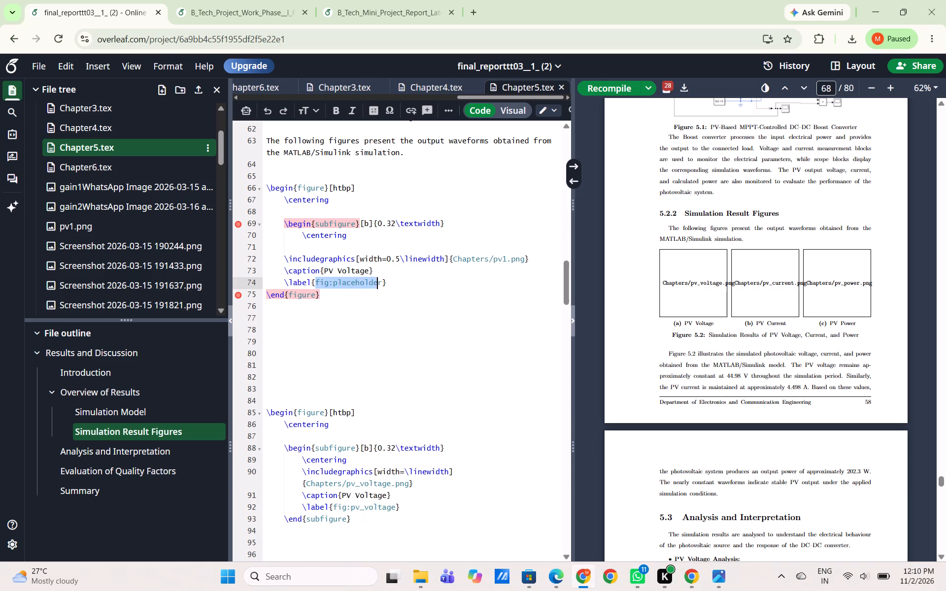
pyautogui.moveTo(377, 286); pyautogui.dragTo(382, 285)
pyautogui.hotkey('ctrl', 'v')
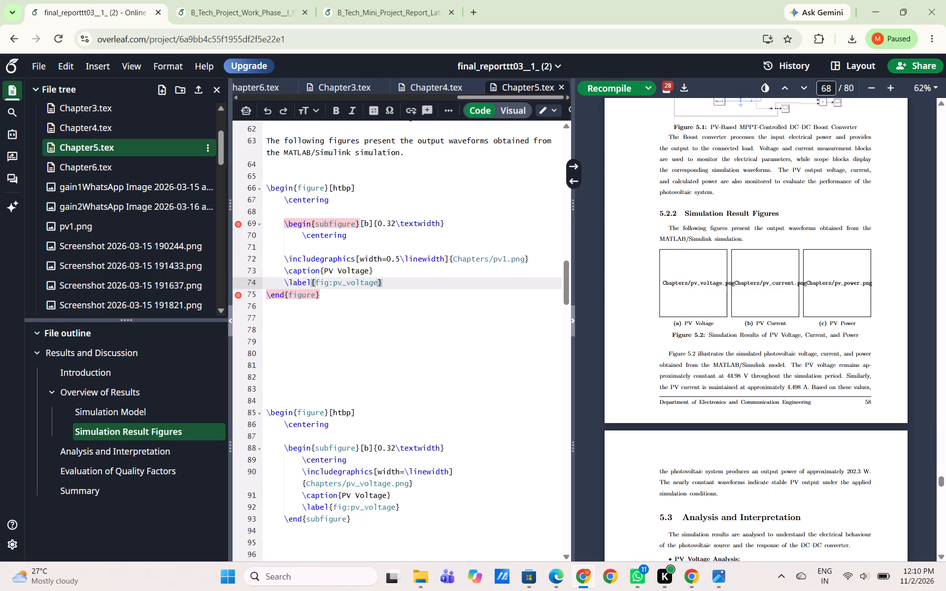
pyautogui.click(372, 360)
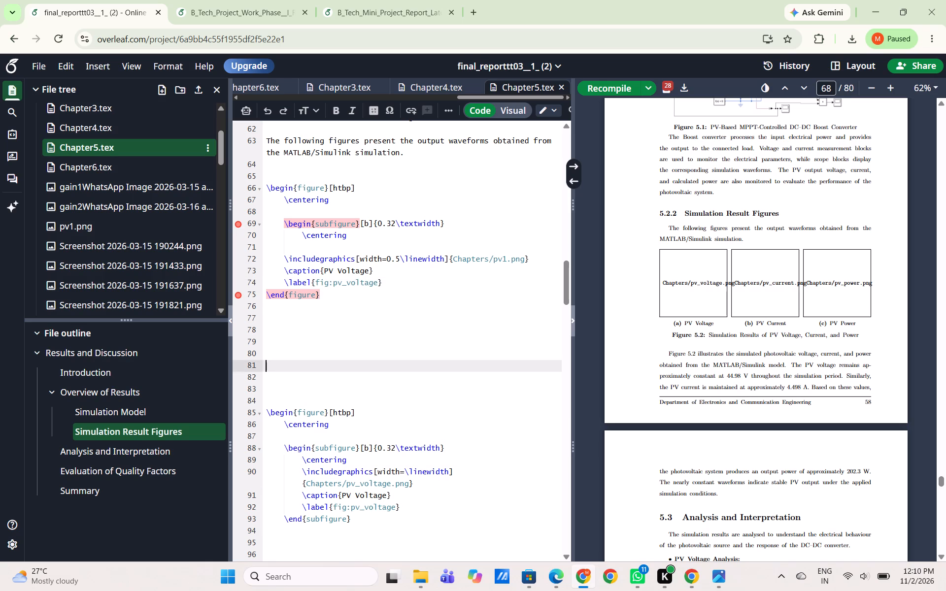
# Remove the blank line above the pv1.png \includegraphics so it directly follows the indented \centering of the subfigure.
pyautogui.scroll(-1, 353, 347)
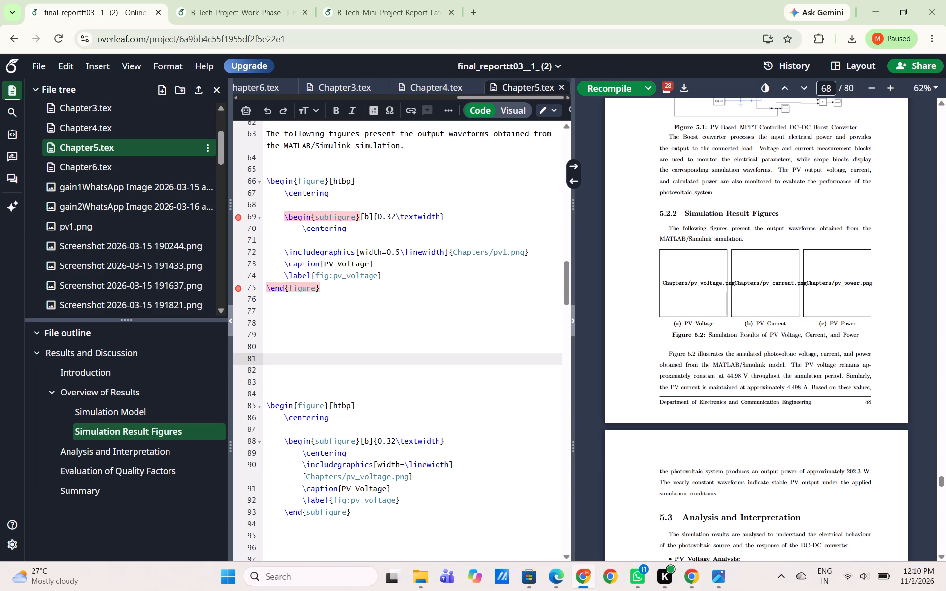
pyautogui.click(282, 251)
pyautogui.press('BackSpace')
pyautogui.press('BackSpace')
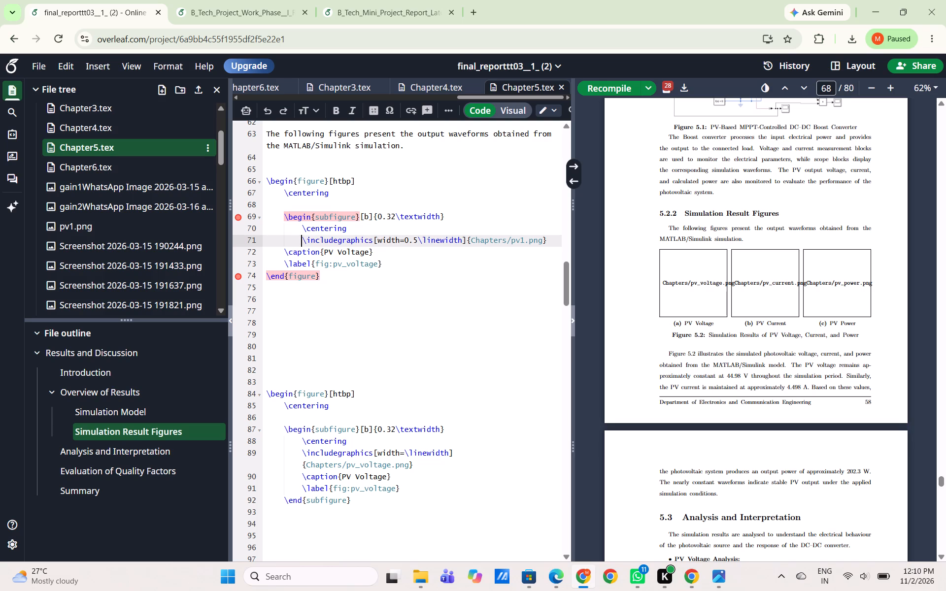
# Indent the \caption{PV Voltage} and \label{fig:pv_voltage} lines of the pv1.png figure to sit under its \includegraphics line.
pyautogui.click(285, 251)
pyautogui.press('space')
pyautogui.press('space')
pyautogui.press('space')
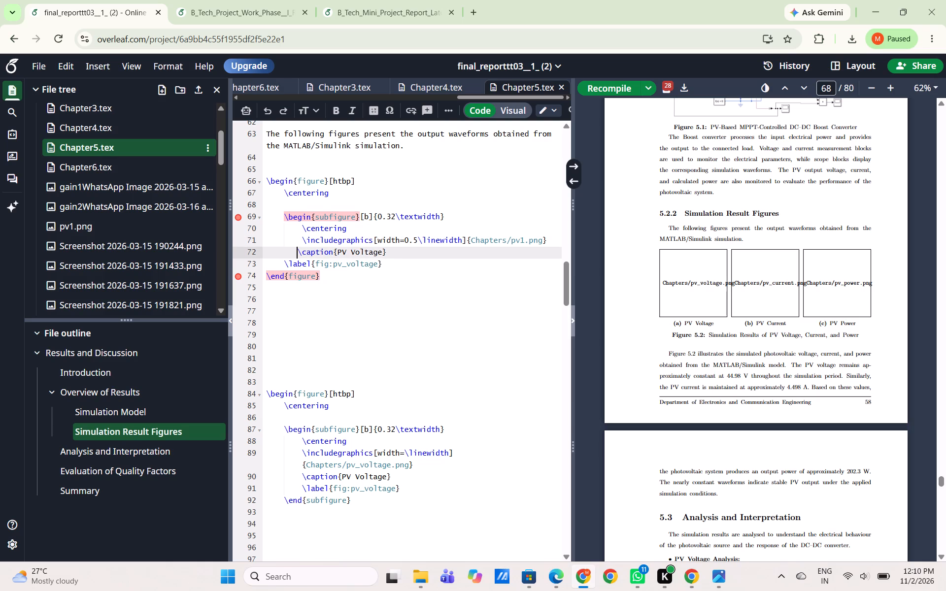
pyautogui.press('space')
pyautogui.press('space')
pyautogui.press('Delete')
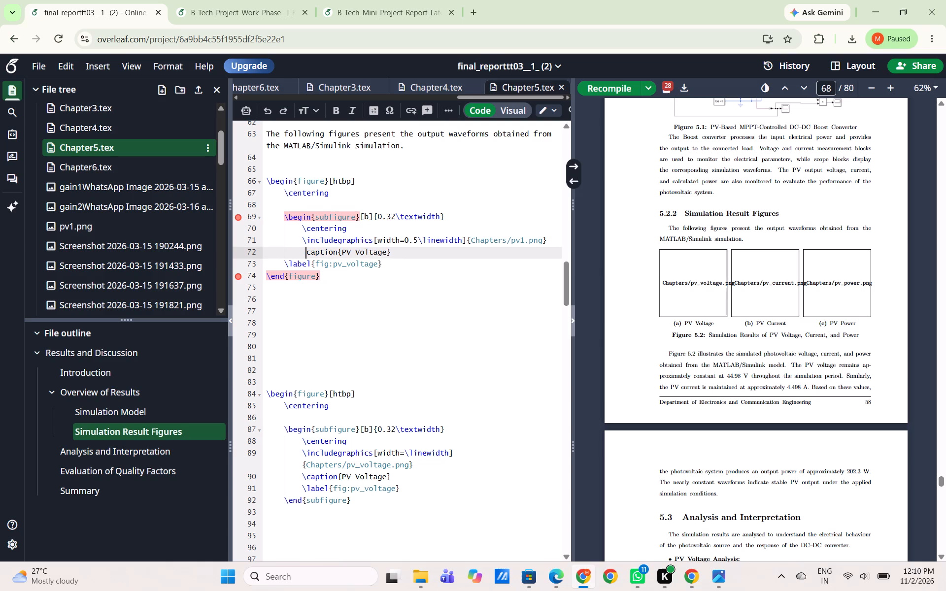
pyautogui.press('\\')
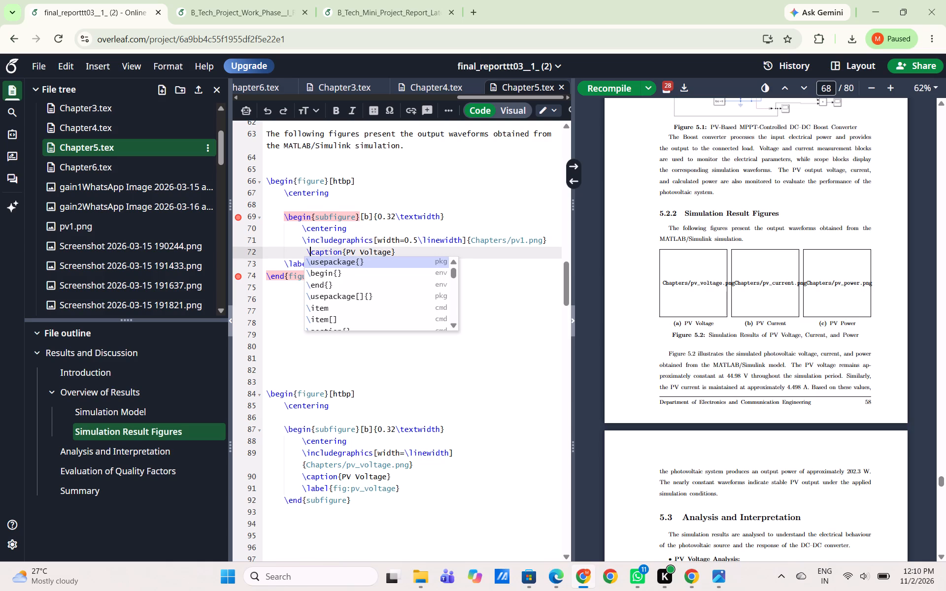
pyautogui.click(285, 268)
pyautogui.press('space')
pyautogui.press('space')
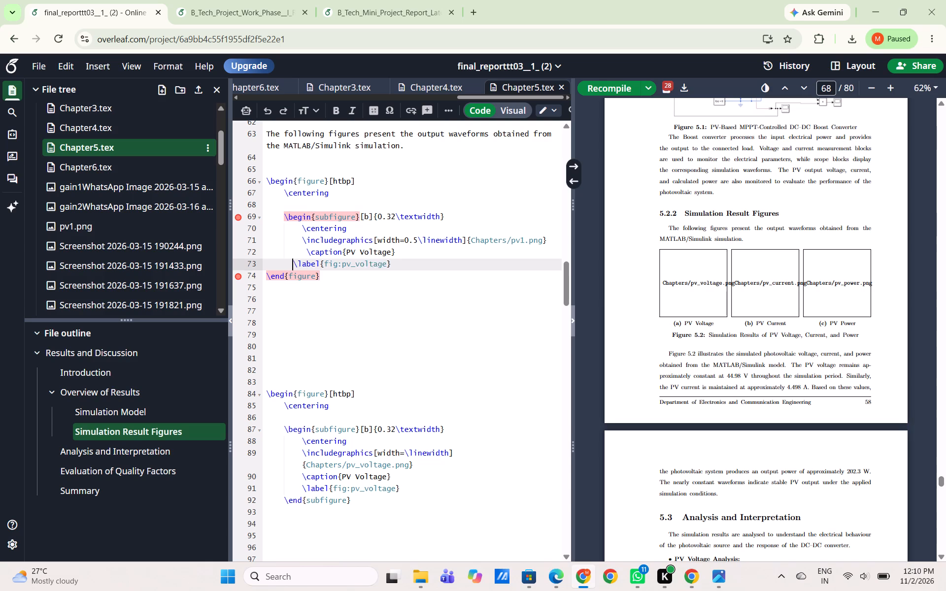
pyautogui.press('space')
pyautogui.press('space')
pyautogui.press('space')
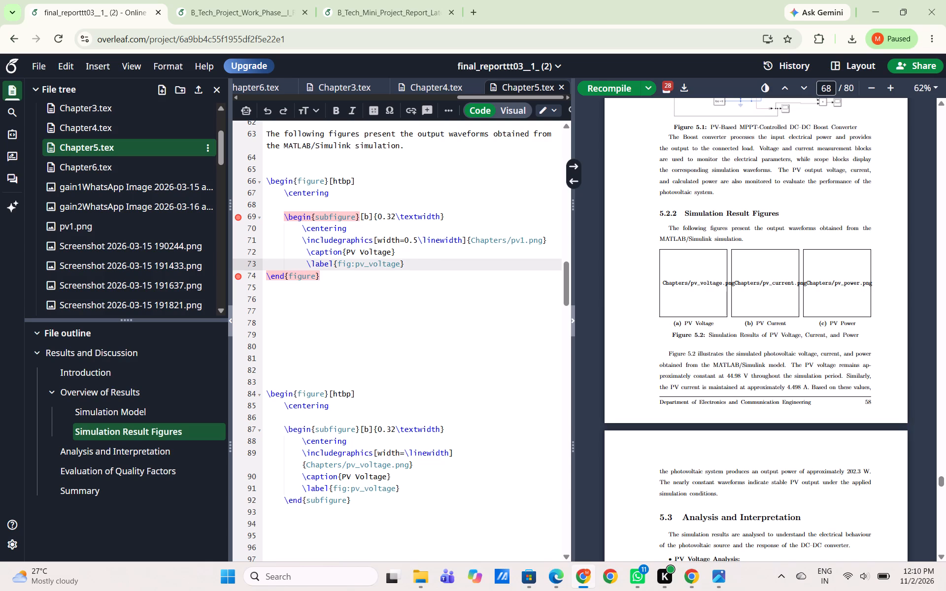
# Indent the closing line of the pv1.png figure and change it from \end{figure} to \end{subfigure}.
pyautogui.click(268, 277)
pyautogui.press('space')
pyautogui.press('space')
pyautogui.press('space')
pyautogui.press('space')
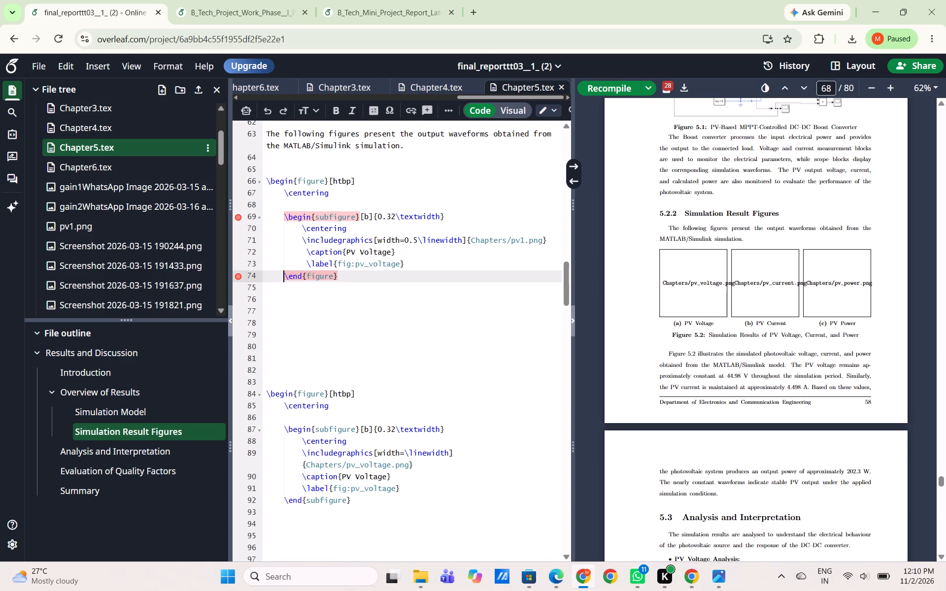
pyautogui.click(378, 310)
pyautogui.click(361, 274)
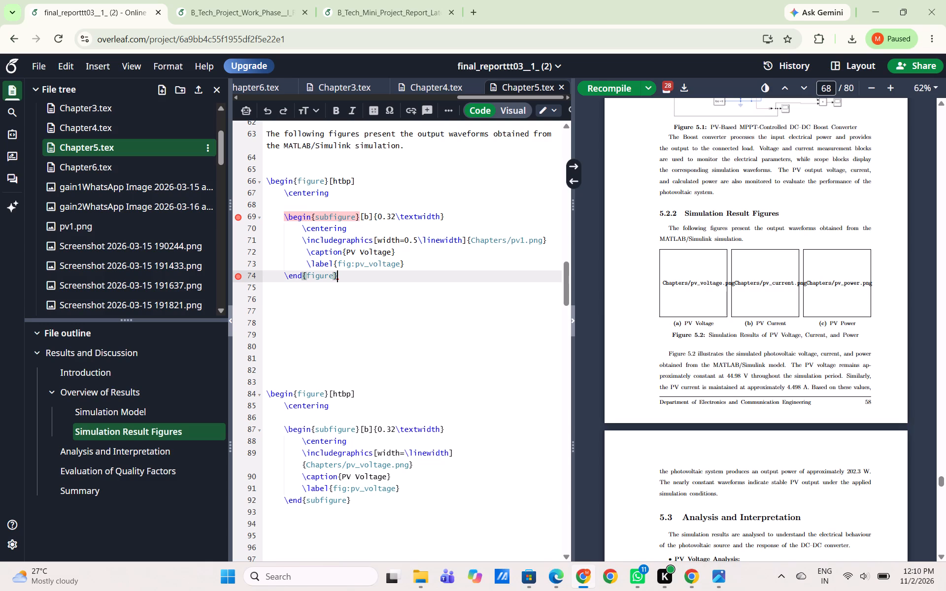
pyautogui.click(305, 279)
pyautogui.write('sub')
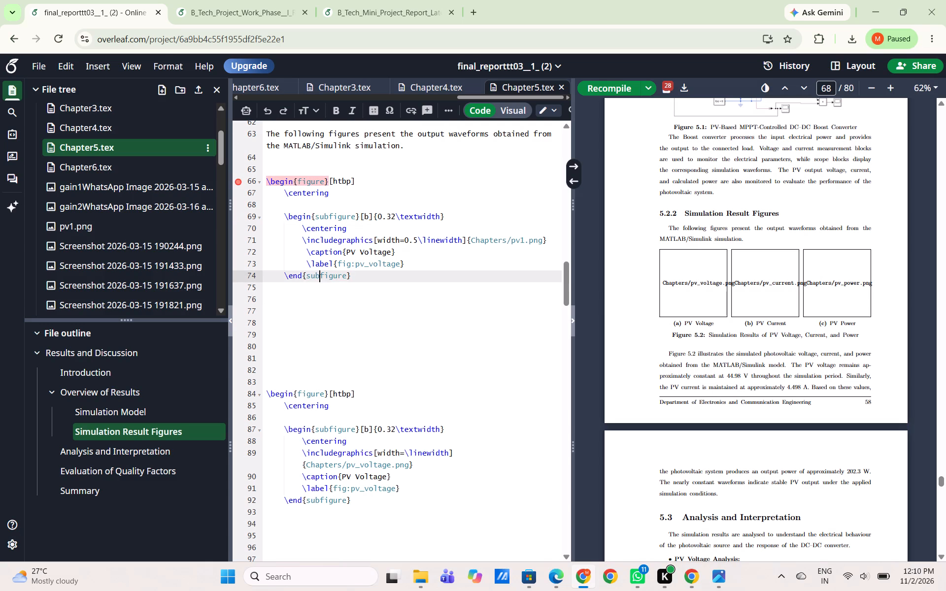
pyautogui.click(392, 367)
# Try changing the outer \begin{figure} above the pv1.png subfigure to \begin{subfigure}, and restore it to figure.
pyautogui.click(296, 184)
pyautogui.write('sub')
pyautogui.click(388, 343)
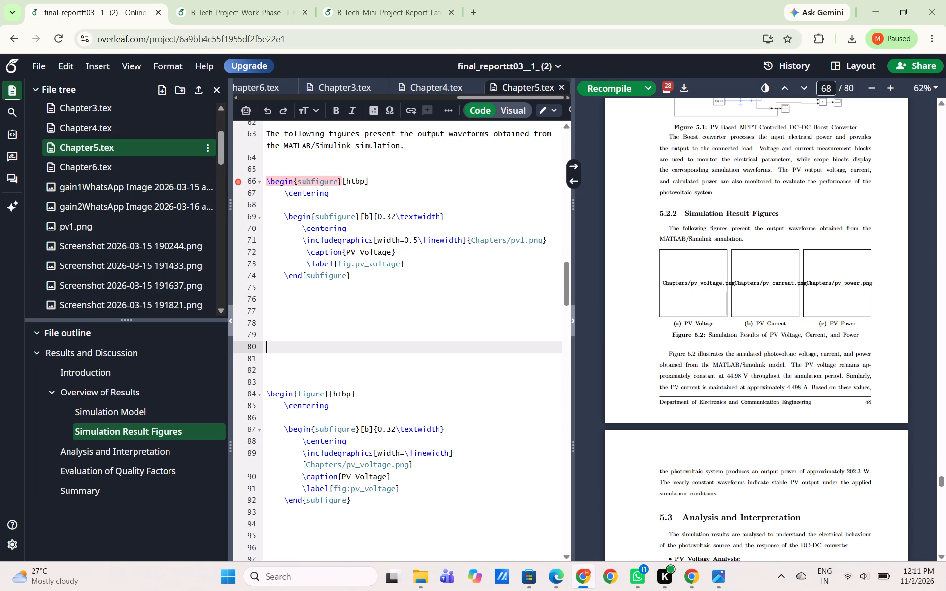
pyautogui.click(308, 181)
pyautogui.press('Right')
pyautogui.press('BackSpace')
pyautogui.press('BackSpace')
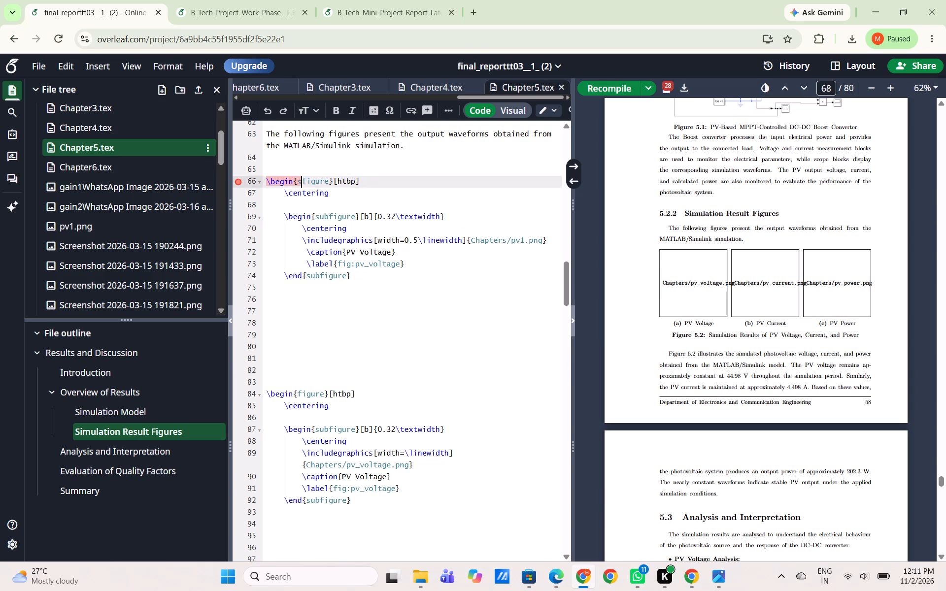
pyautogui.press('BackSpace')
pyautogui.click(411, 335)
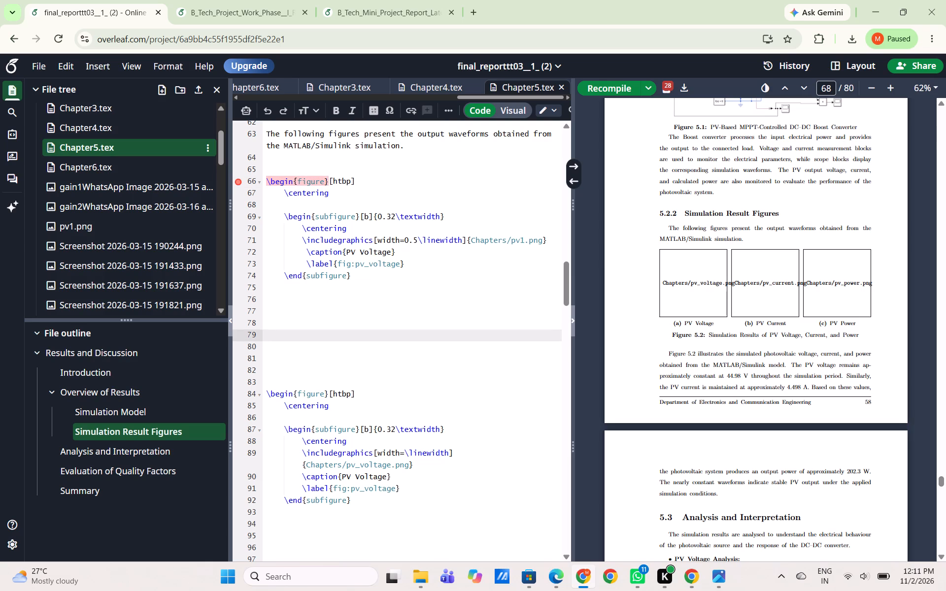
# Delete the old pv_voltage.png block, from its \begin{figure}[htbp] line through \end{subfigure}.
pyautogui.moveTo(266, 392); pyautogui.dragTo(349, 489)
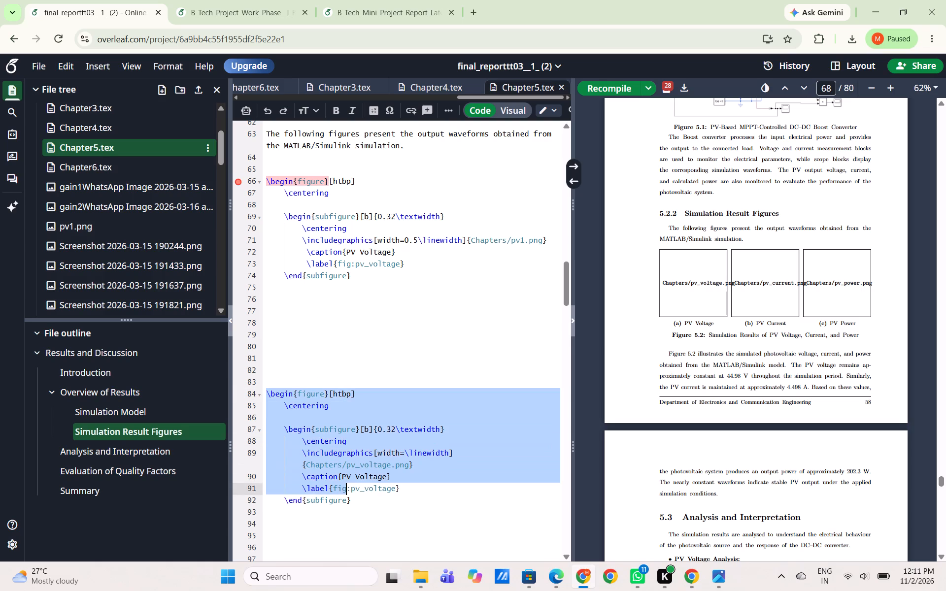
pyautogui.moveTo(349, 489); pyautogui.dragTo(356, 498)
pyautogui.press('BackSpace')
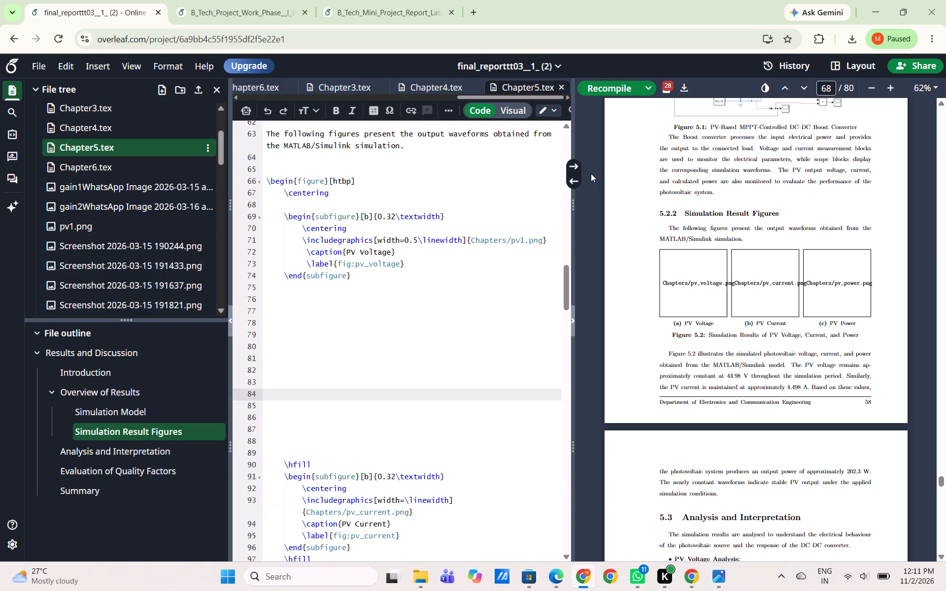
# Recompile the report and examine how the PV Voltage, PV Current and PV Power subfigures are laid out in the PDF.
pyautogui.click(614, 88)
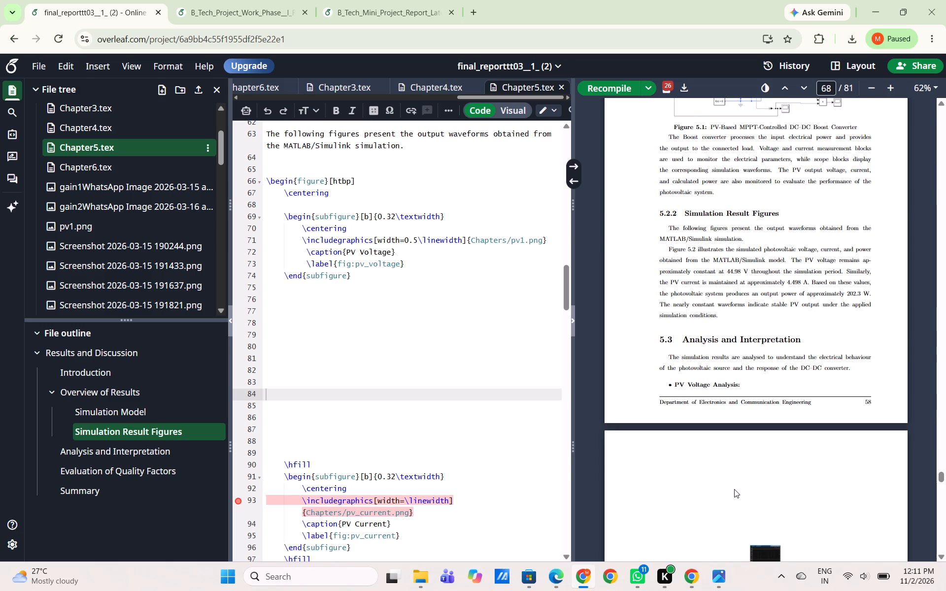
pyautogui.scroll(-3, 734, 489)
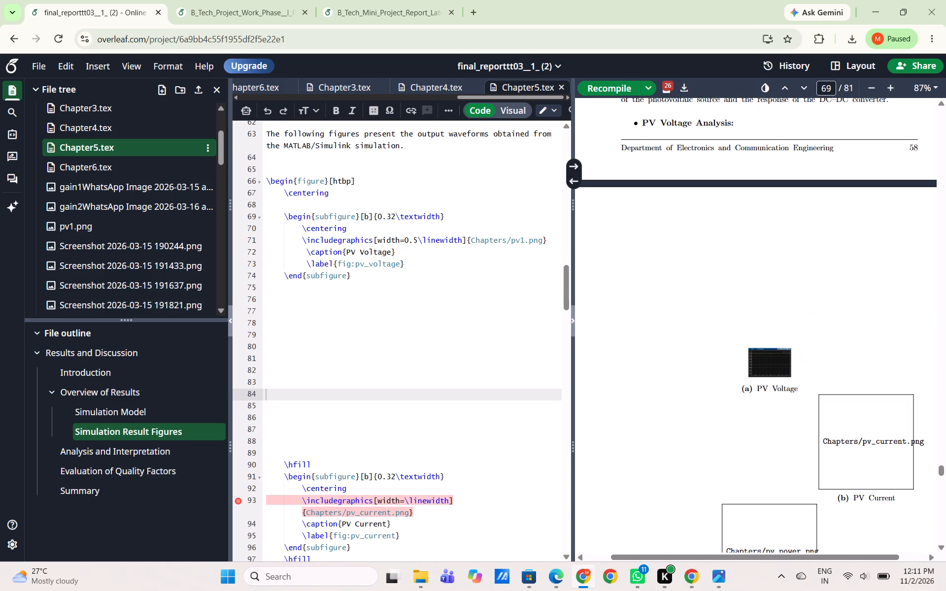
pyautogui.scroll(2, 347, 259)
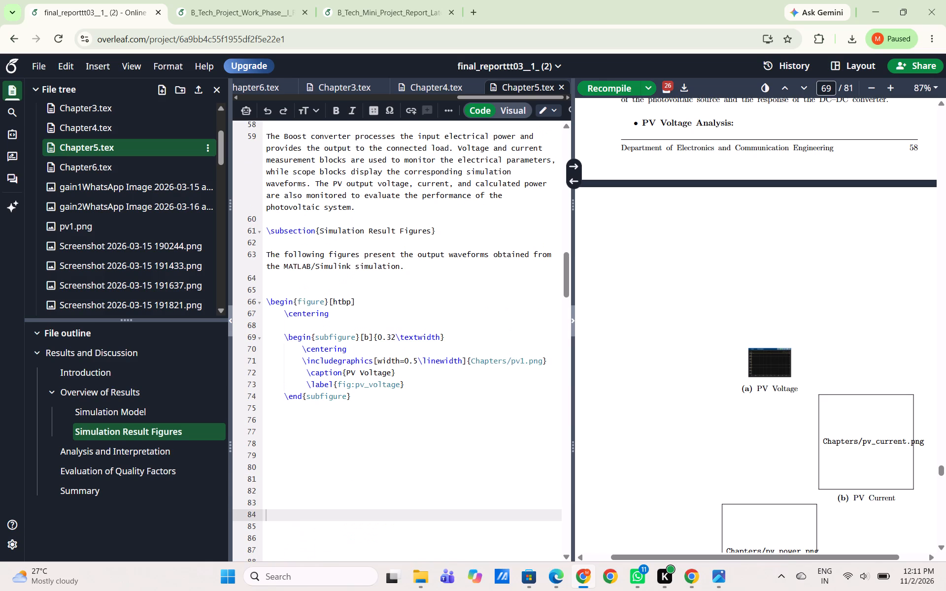
pyautogui.scroll(4, 588, 284)
pyautogui.scroll(-1, 588, 284)
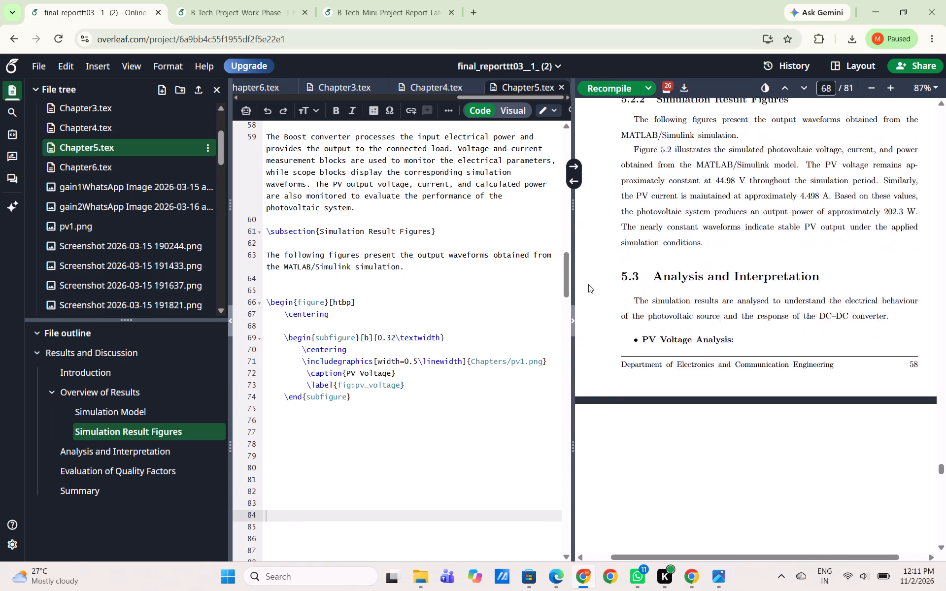
pyautogui.scroll(-1, 588, 284)
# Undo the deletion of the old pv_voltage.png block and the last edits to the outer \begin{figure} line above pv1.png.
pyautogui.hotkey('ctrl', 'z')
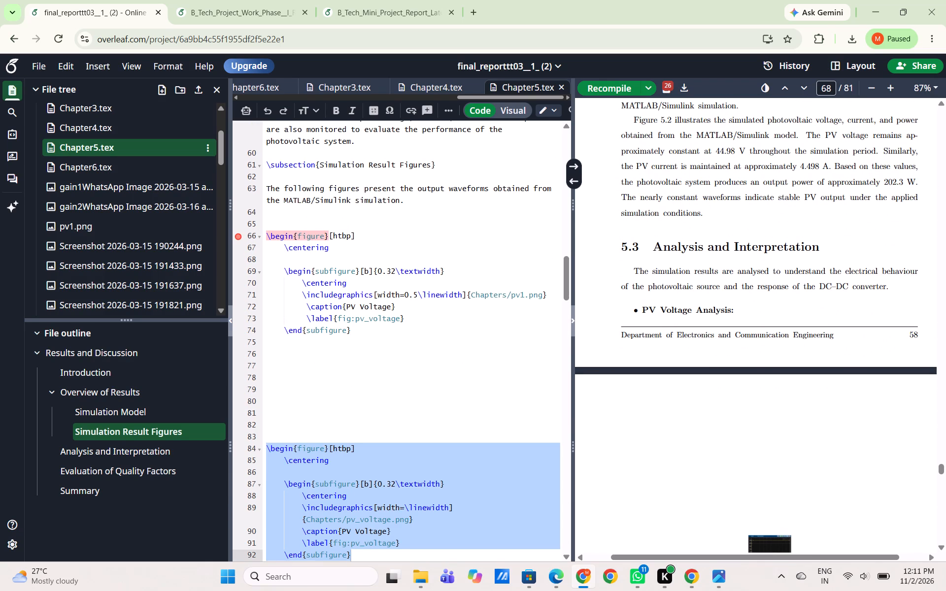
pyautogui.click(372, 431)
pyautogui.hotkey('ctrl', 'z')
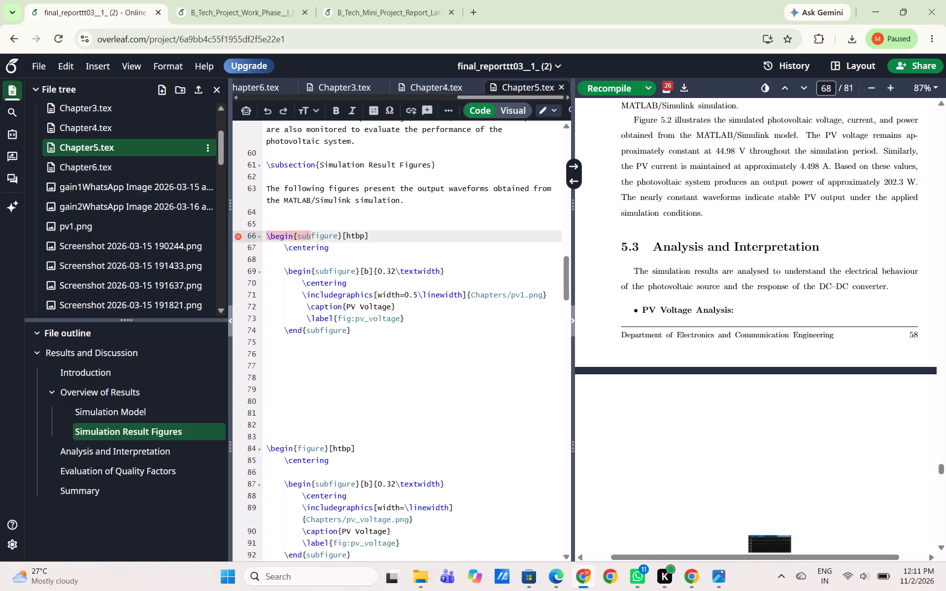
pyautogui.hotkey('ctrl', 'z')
# Delete the entire pv1.png figure block, from its outer \begin line with [htbp] through \end{subfigure}.
pyautogui.scroll(-1, 329, 373)
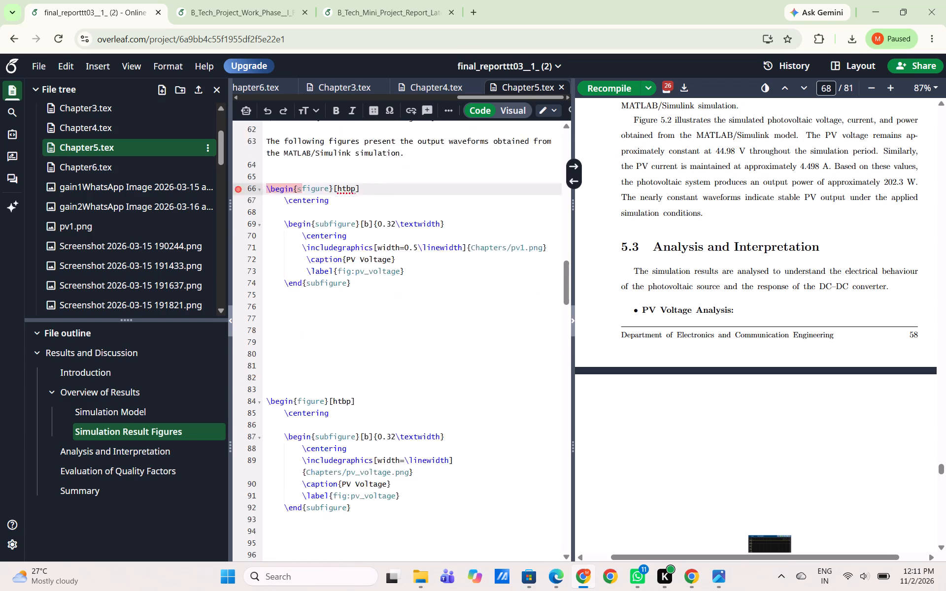
pyautogui.scroll(-3, 329, 373)
pyautogui.scroll(2, 329, 373)
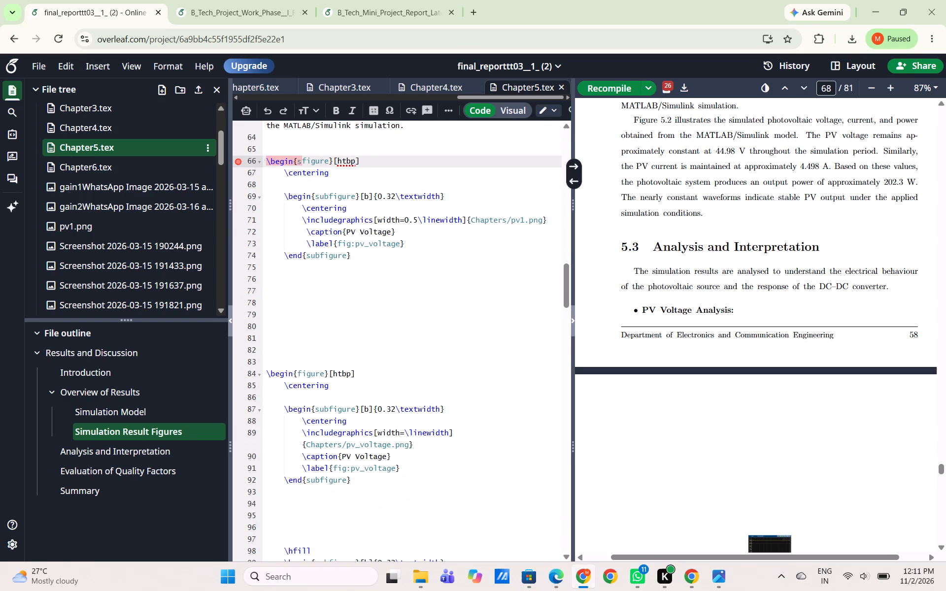
pyautogui.moveTo(267, 161); pyautogui.dragTo(358, 259)
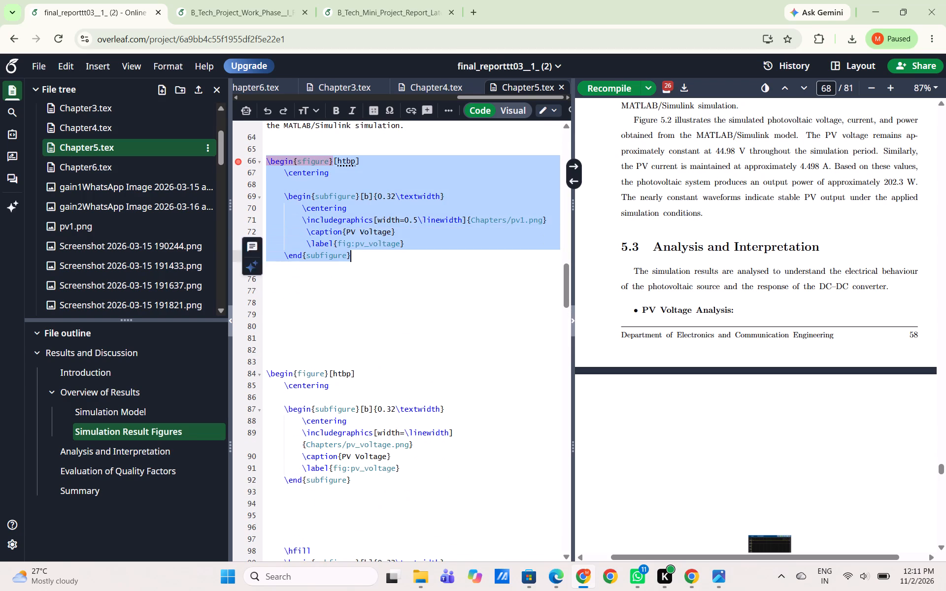
pyautogui.press('BackSpace')
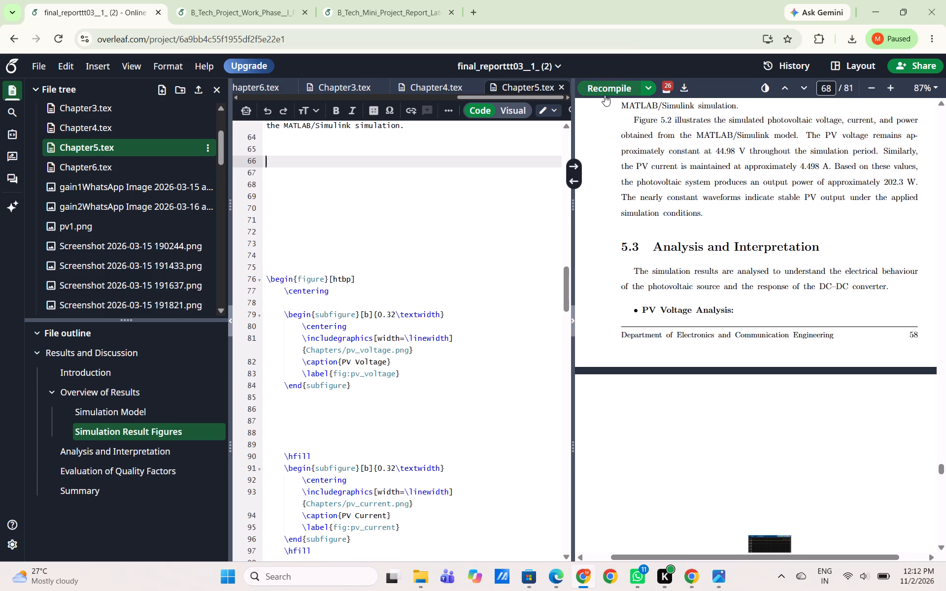
# Recompile the report and check the Simulation Result Figures section in the PDF.
pyautogui.click(605, 95)
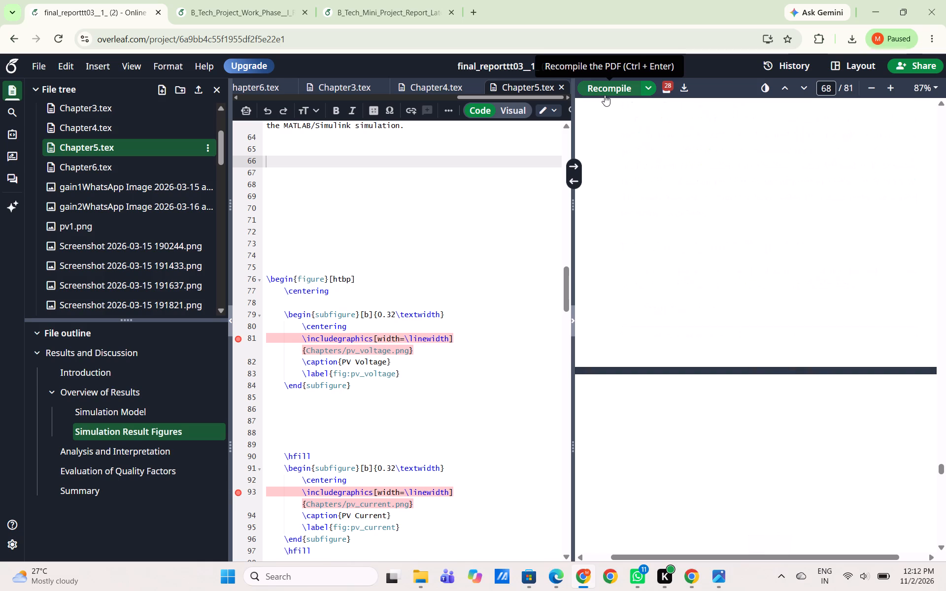
pyautogui.scroll(3, 669, 322)
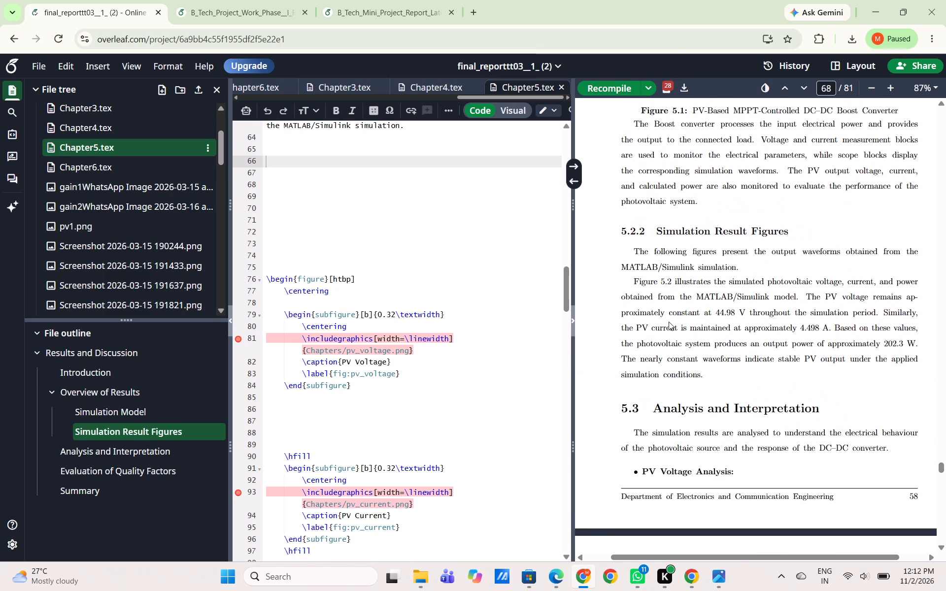
pyautogui.scroll(-3, 448, 294)
pyautogui.scroll(3, 448, 294)
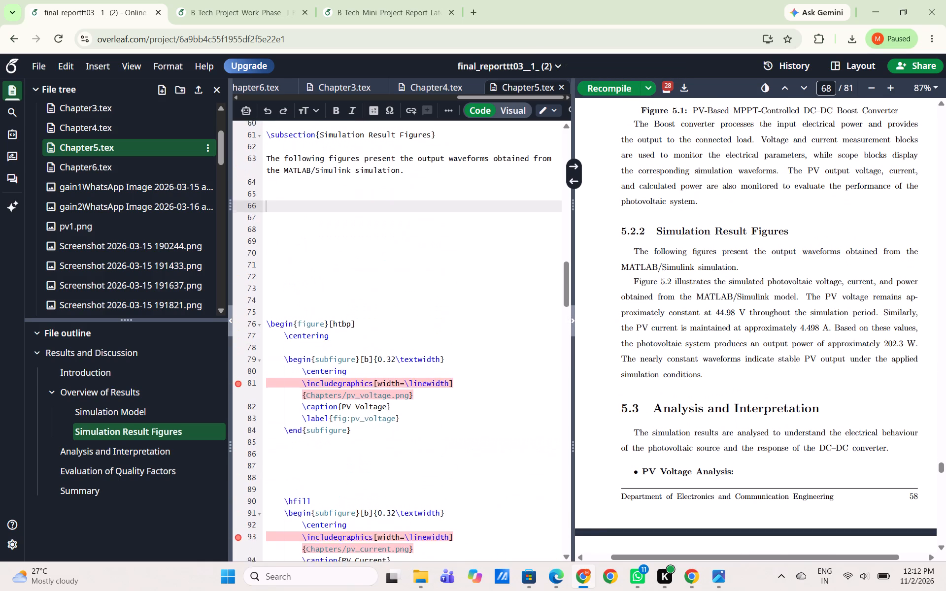
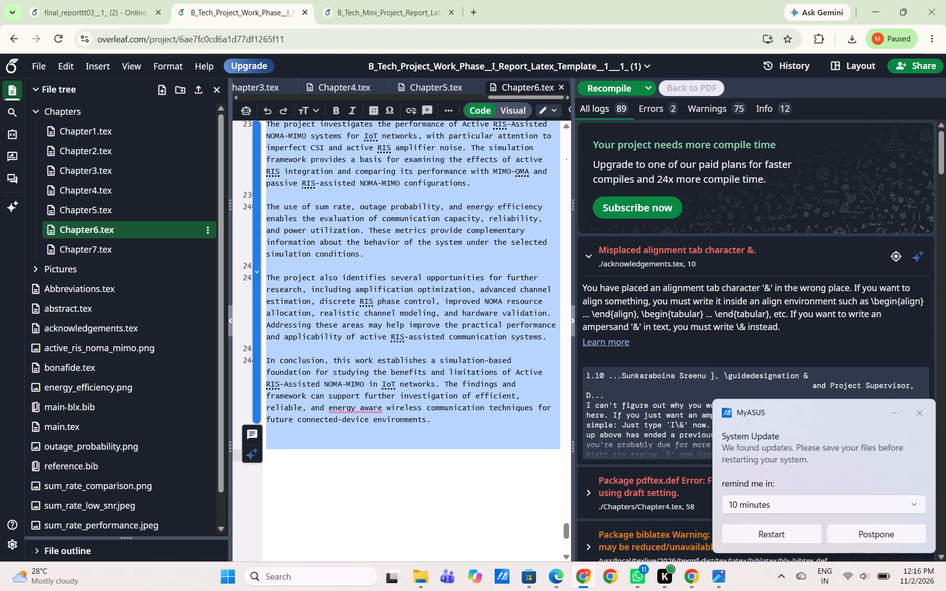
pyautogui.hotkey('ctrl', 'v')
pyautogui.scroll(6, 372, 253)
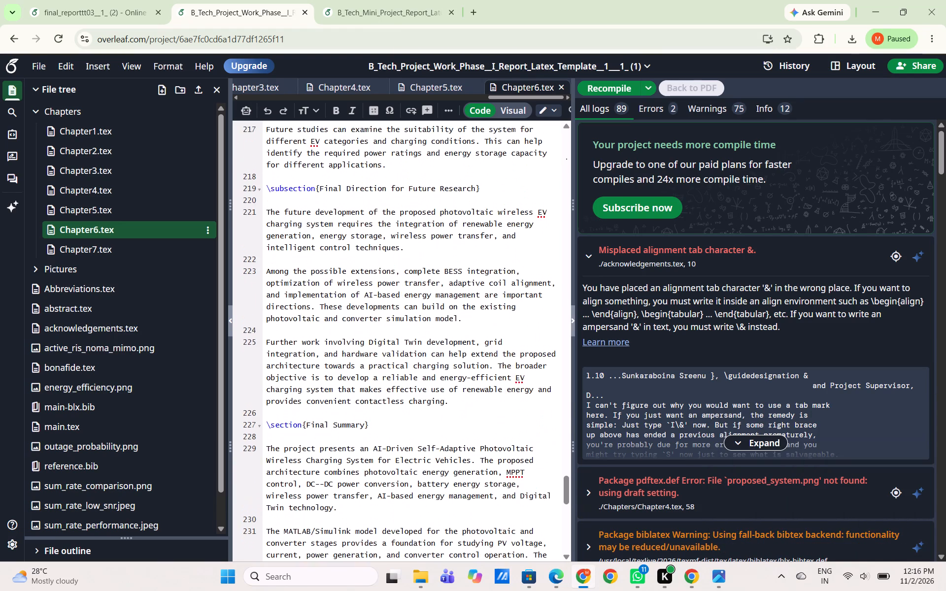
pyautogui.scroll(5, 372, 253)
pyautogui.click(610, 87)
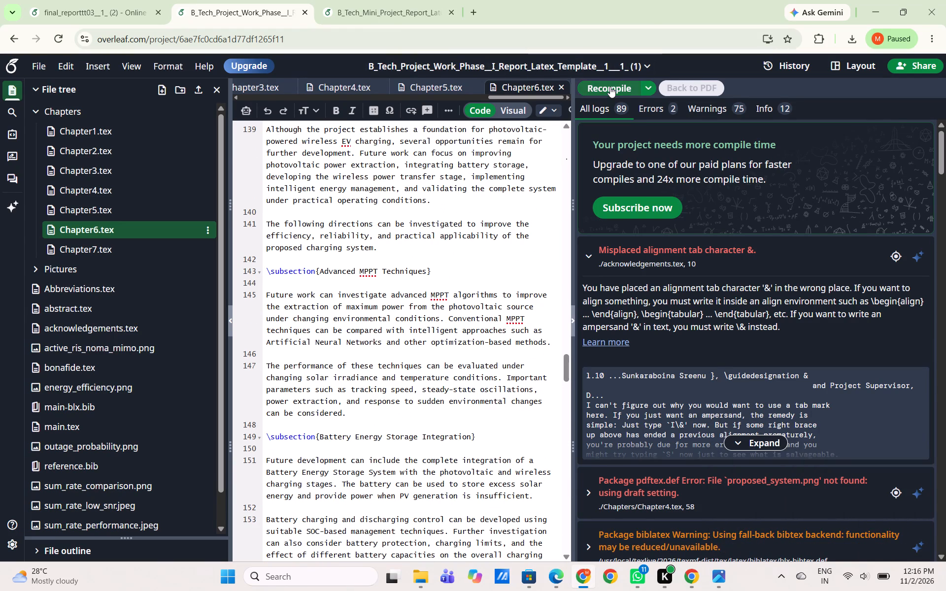
# Replace the entire contents of Chapter6.tex in the final_reporttt03__1_ (2) project with the copied chapter code and recompile.
pyautogui.click(102, 2)
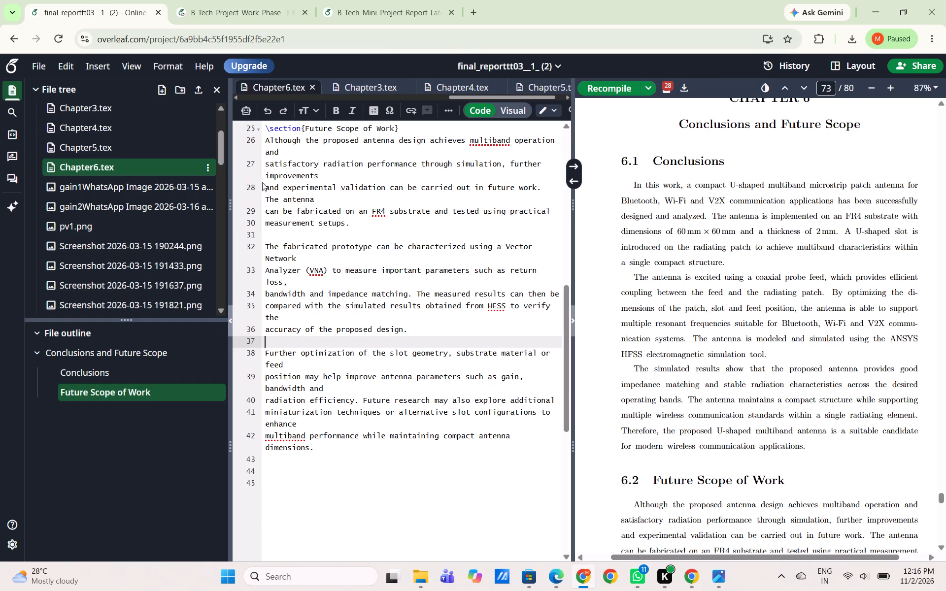
pyautogui.scroll(6, 284, 250)
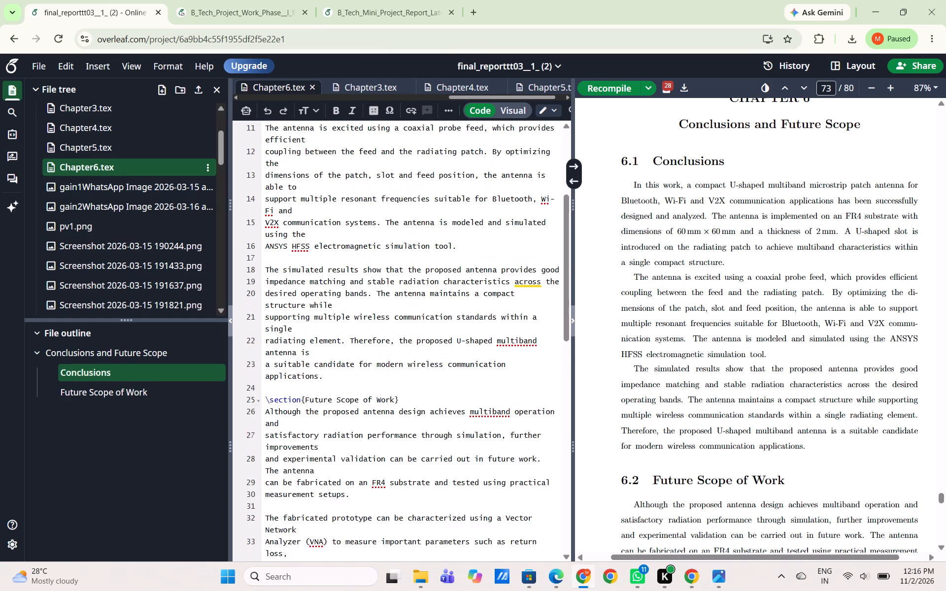
pyautogui.scroll(8, 284, 250)
pyautogui.moveTo(265, 130); pyautogui.dragTo(306, 278)
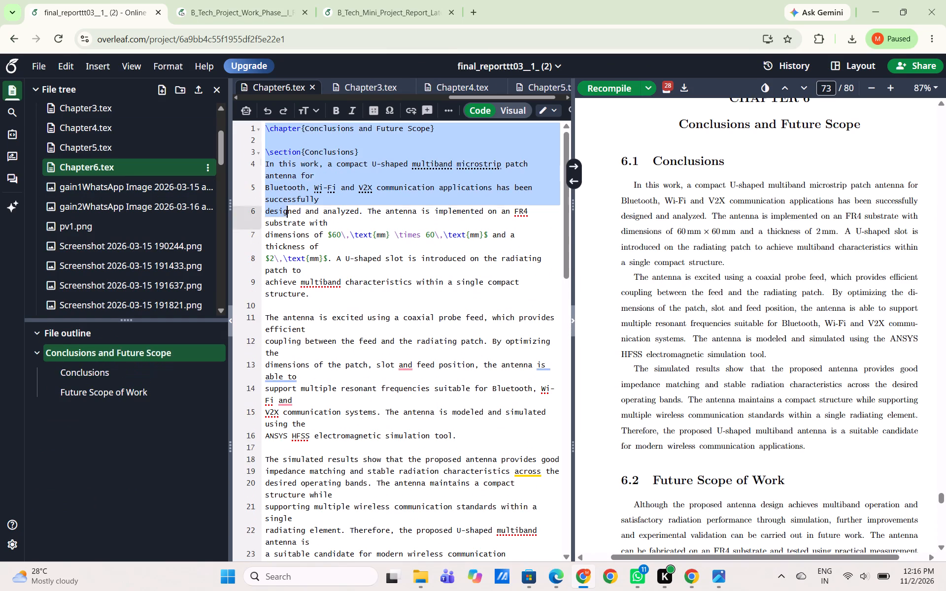
pyautogui.moveTo(306, 278); pyautogui.dragTo(374, 587)
pyautogui.scroll(3, 323, 368)
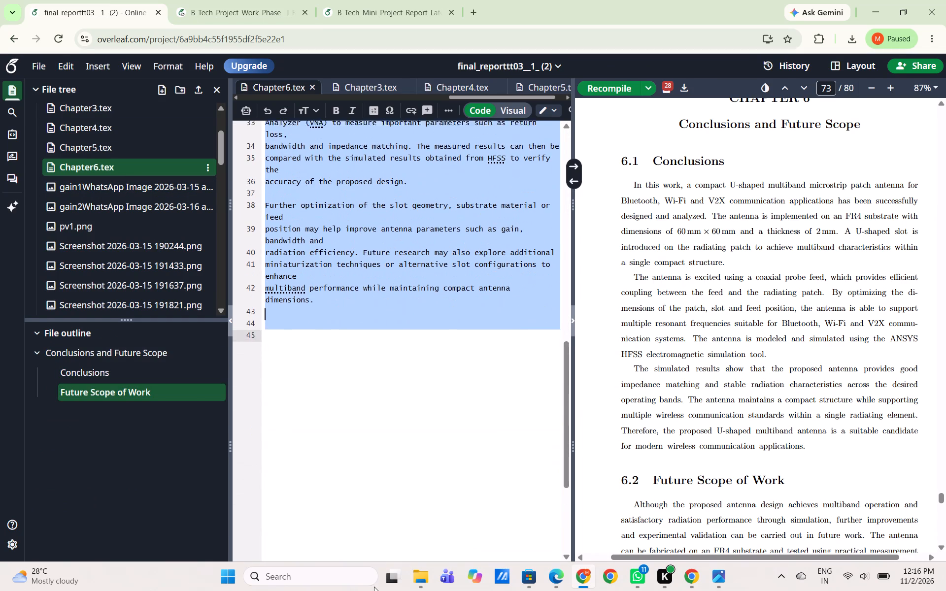
pyautogui.hotkey('ctrl', 'v')
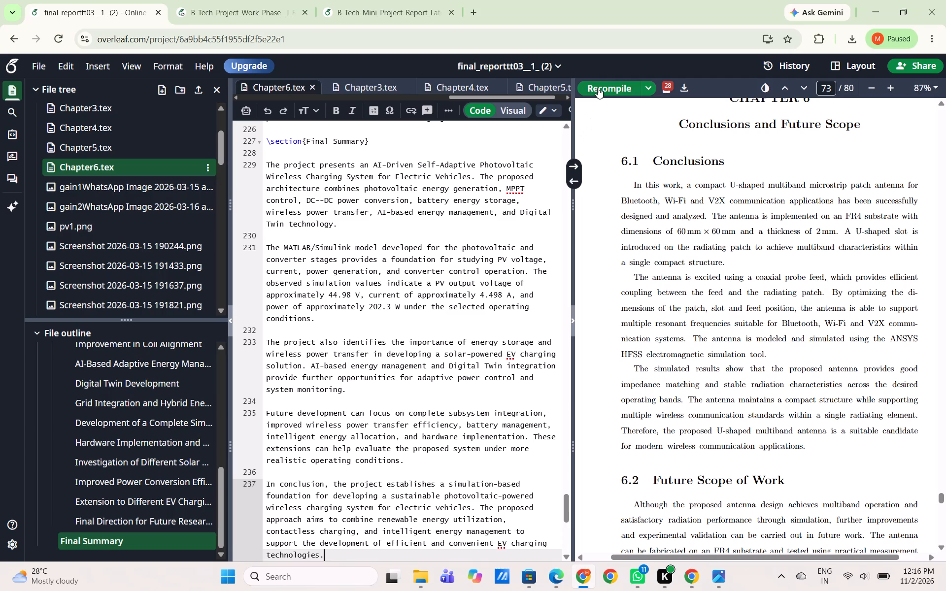
pyautogui.click(598, 88)
pyautogui.scroll(4, 403, 259)
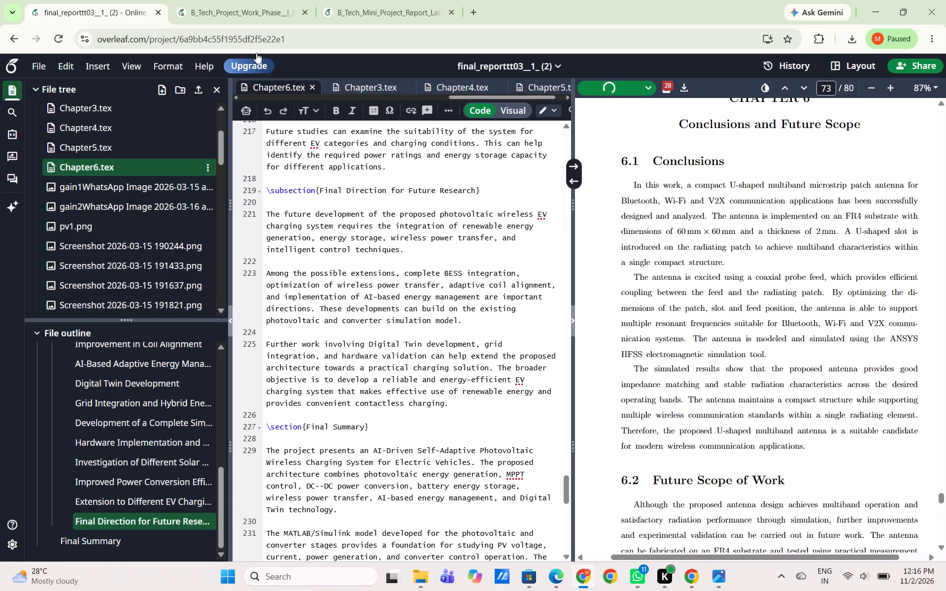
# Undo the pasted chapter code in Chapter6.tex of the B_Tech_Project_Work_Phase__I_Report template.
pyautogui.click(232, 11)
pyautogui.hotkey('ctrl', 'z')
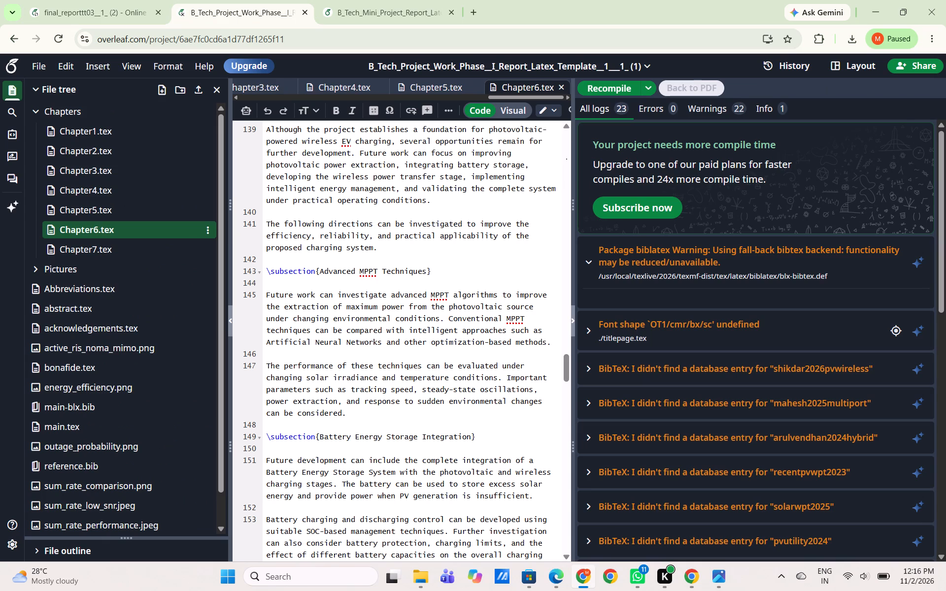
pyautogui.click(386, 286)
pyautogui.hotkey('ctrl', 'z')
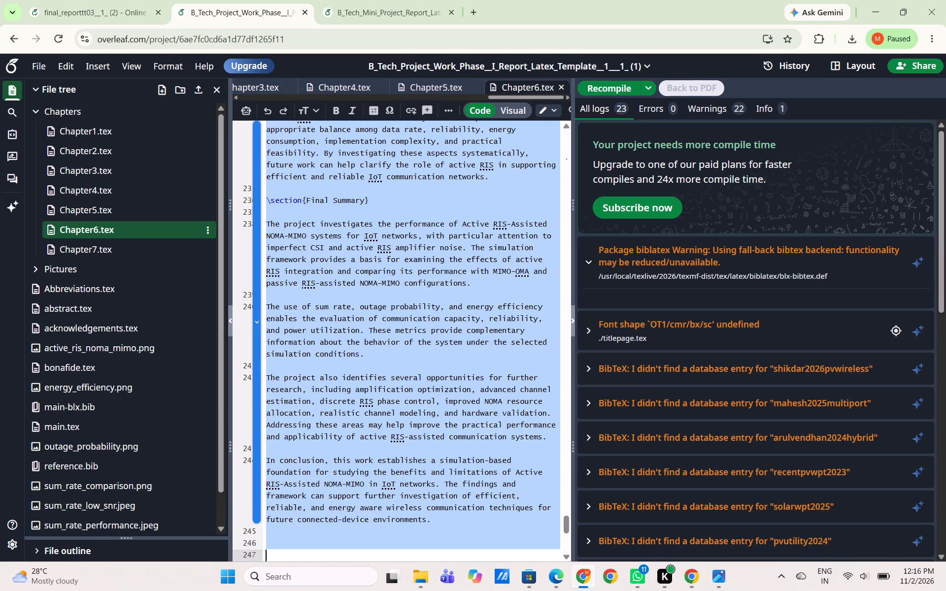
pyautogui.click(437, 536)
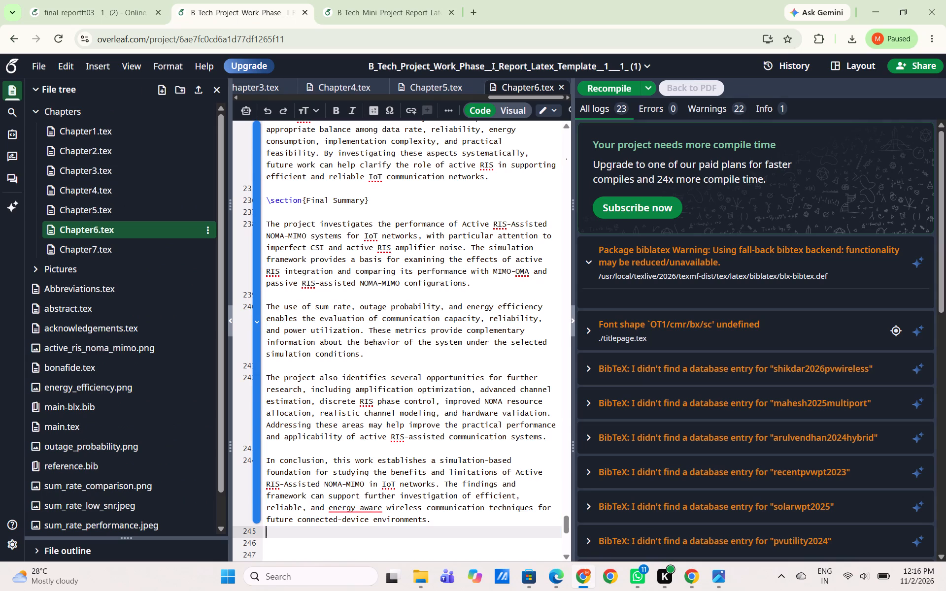
# Review the recompiled Chapter 6 pages of final_reporttt03__1_ (2), checking also the start of Chapter6.tex in the B_Tech_Project template.
pyautogui.click(72, 0)
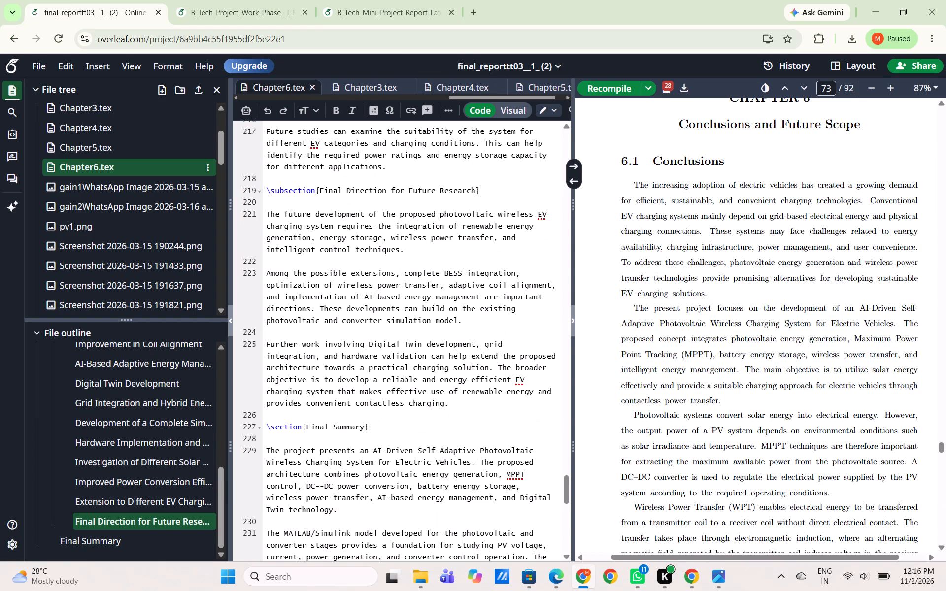
pyautogui.scroll(-1, 713, 319)
pyautogui.click(250, 0)
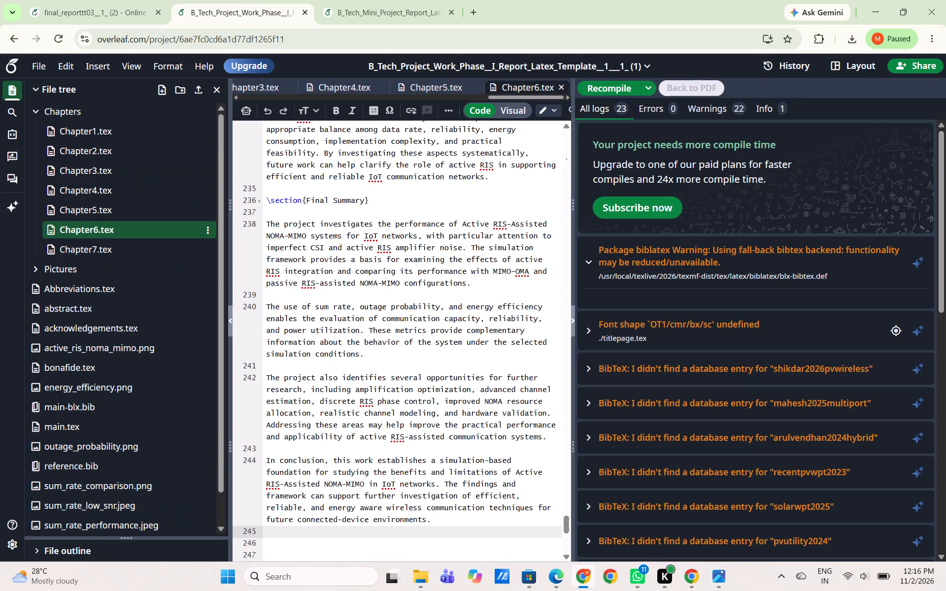
pyautogui.scroll(20, 403, 292)
pyautogui.scroll(6, 403, 292)
pyautogui.scroll(18, 403, 292)
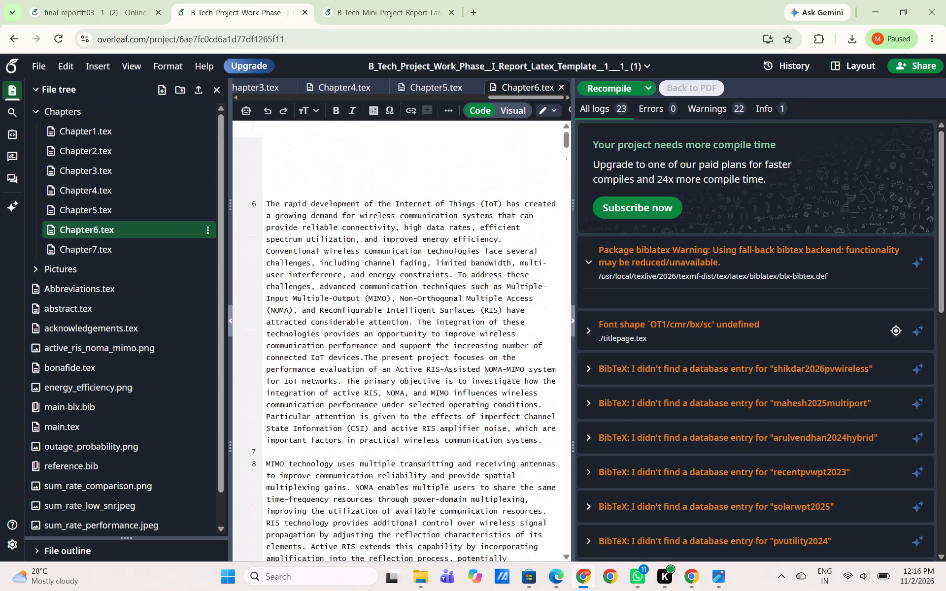
pyautogui.scroll(3, 403, 292)
pyautogui.click(70, 10)
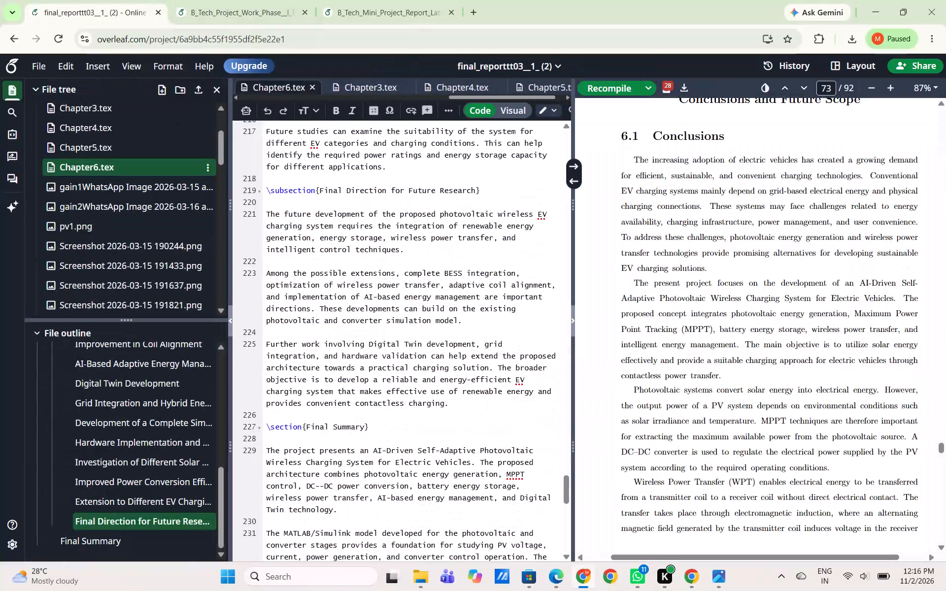
pyautogui.scroll(-6, 688, 302)
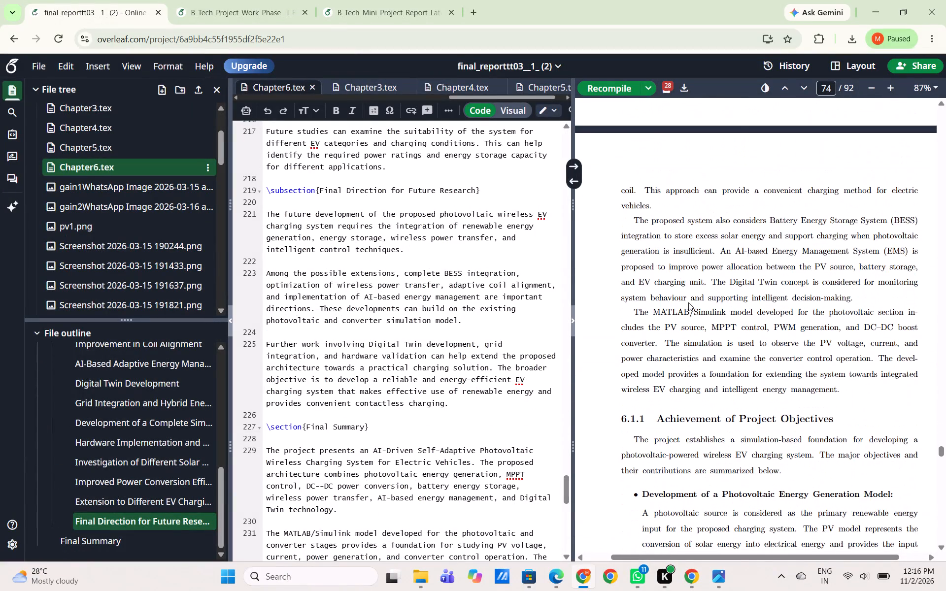
pyautogui.scroll(-6, 688, 302)
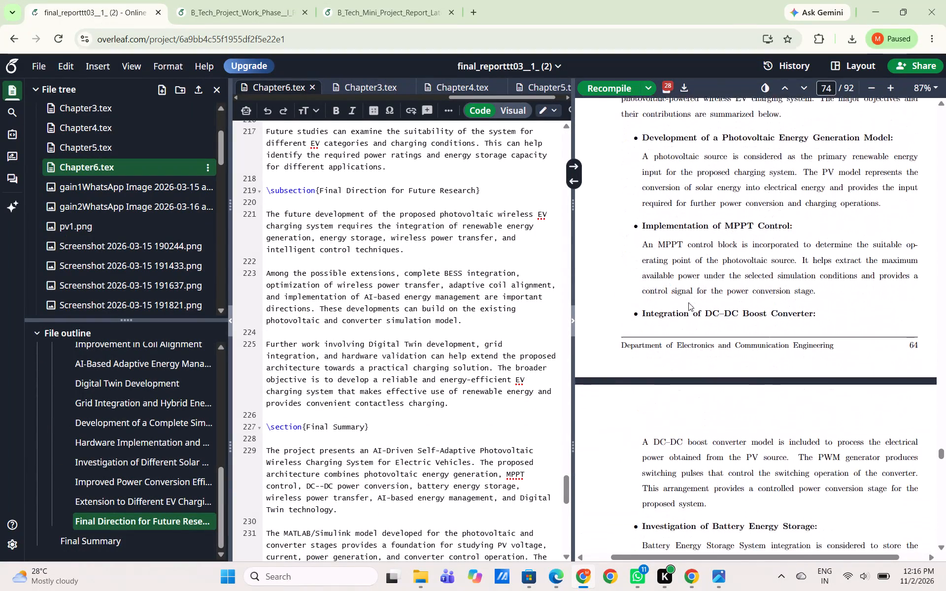
pyautogui.scroll(-9, 688, 302)
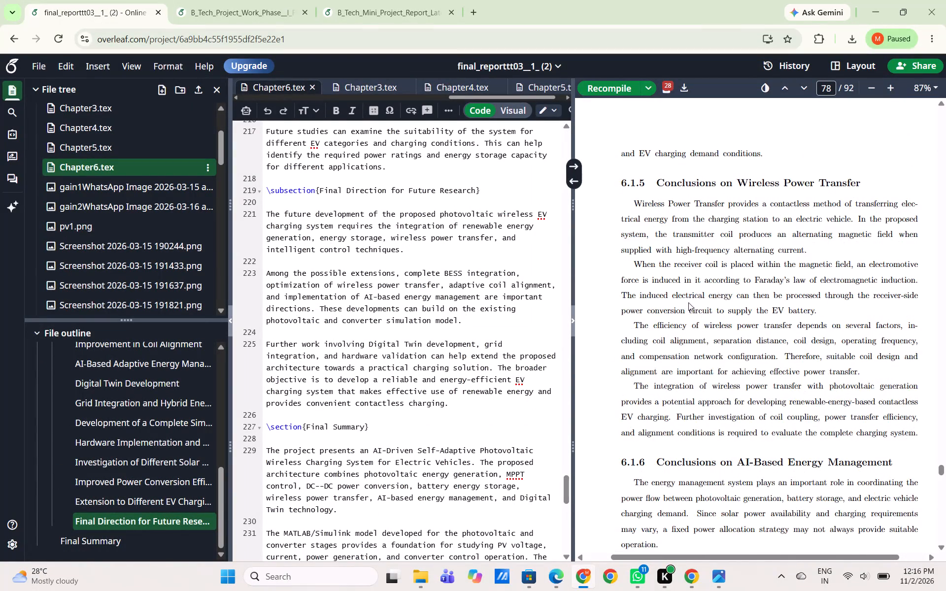
pyautogui.scroll(-2, 688, 302)
pyautogui.scroll(3, 688, 302)
pyautogui.scroll(-2, 688, 302)
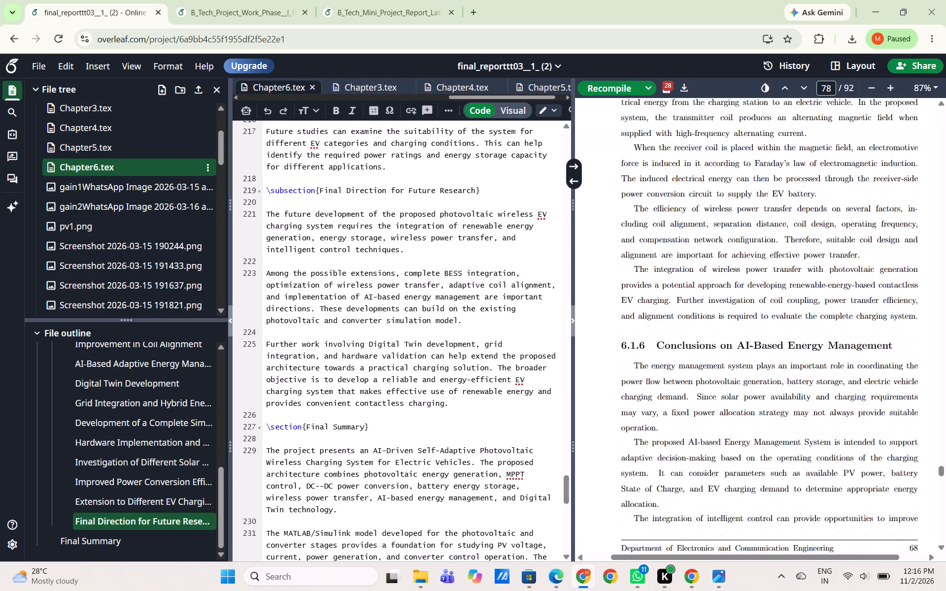
pyautogui.scroll(-10, 688, 302)
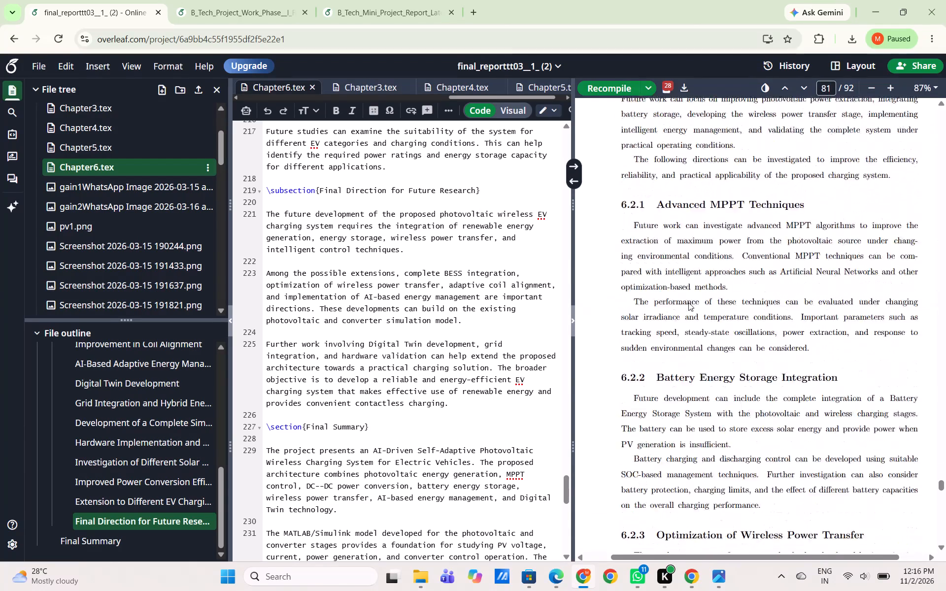
pyautogui.scroll(-8, 688, 302)
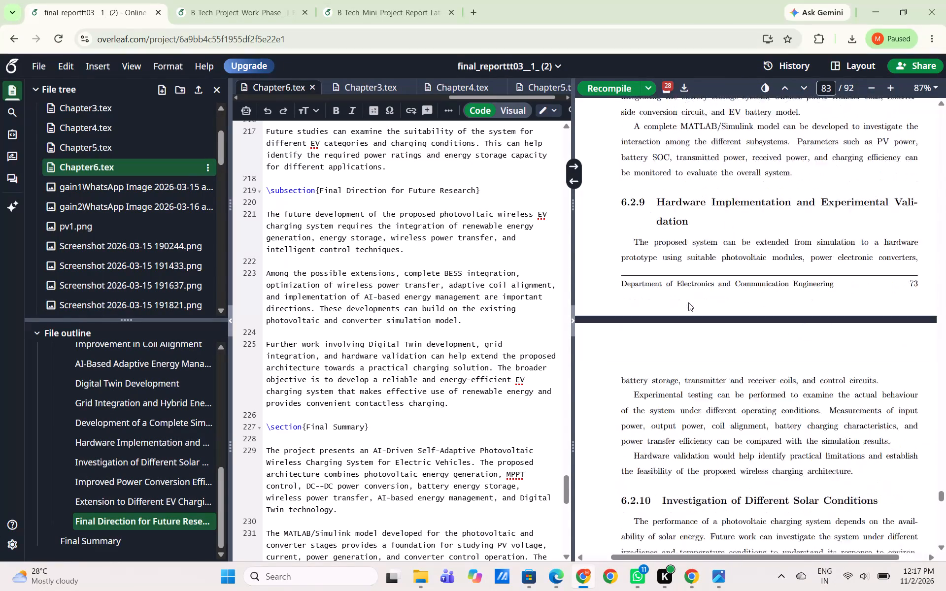
pyautogui.scroll(-9, 688, 302)
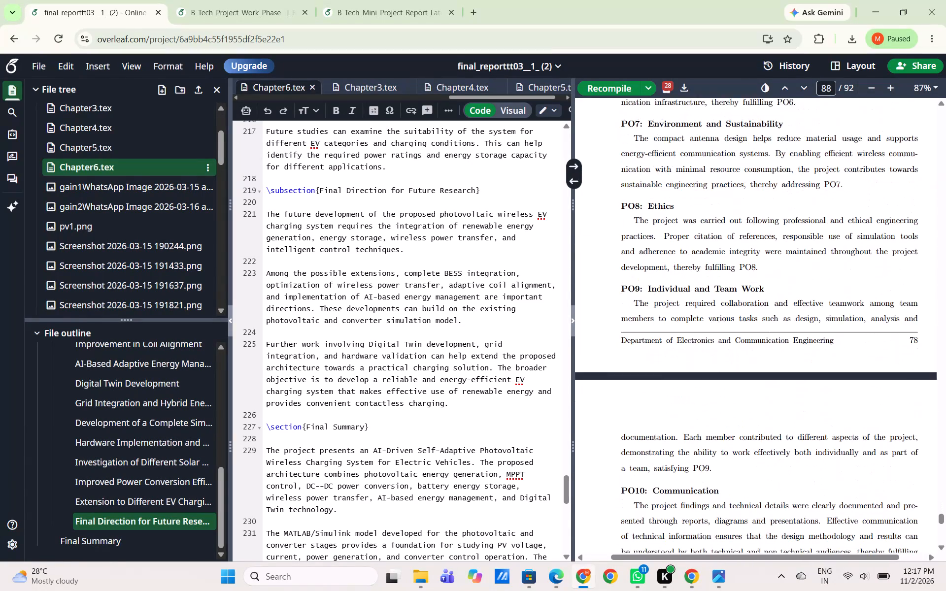
# Locate the start of the Mapping of Program Outcomes and SDGs chapter in the compiled report and open its source, Chapter7.tex.
pyautogui.scroll(6, 688, 302)
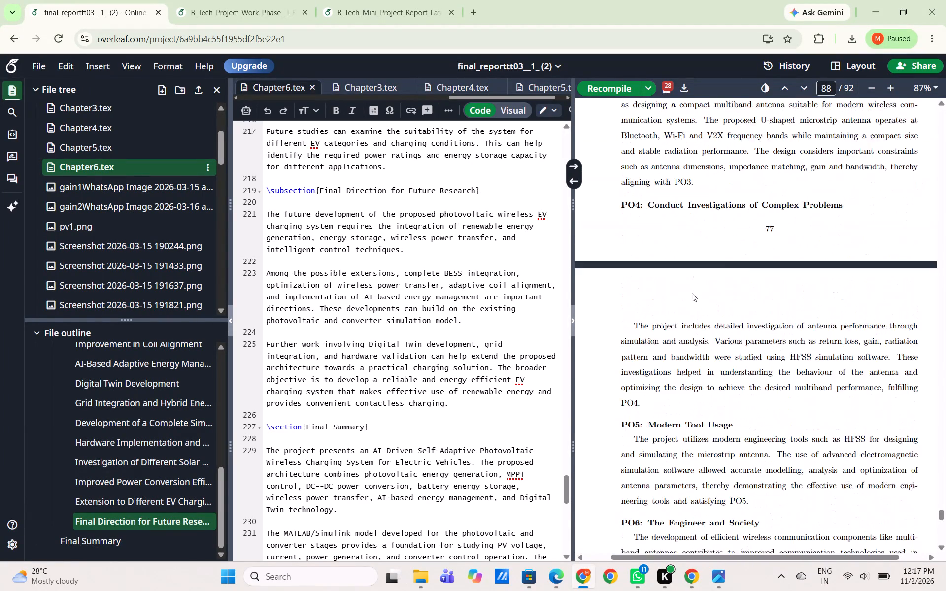
pyautogui.scroll(3, 692, 293)
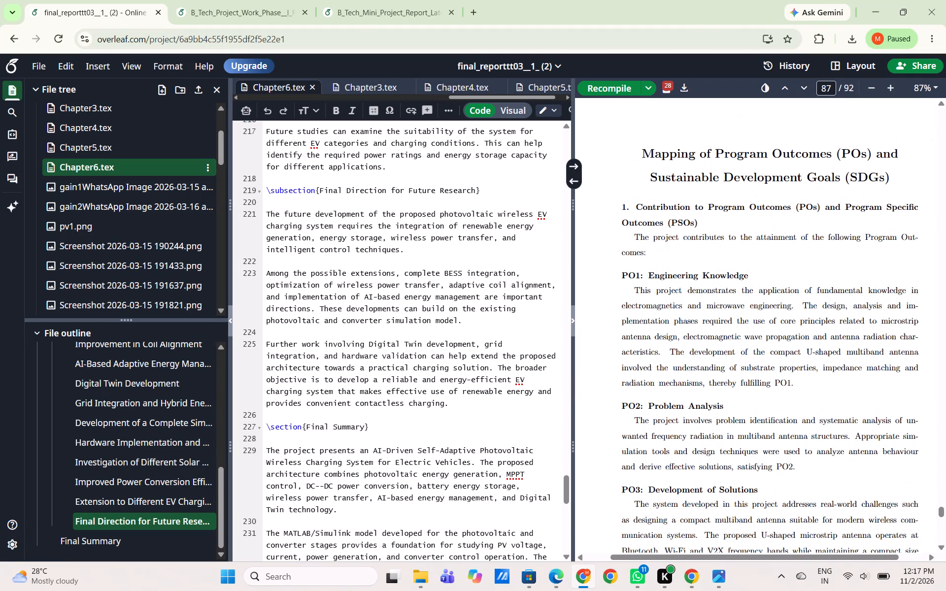
pyautogui.doubleClick(706, 238)
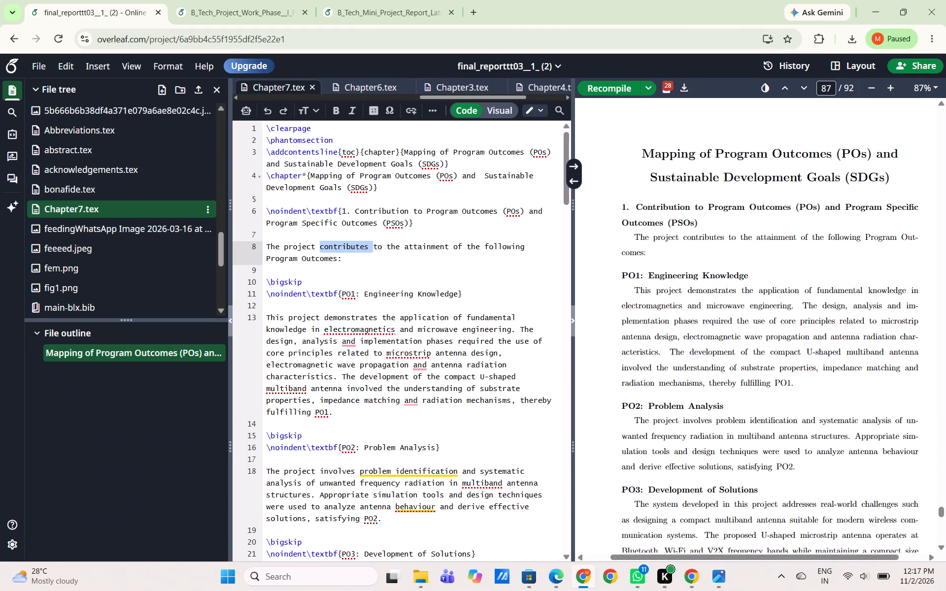
# Copy the entire contents of Chapter7.tex from the B_Tech_Project_Work_Phase__I_Report template project.
pyautogui.click(247, 2)
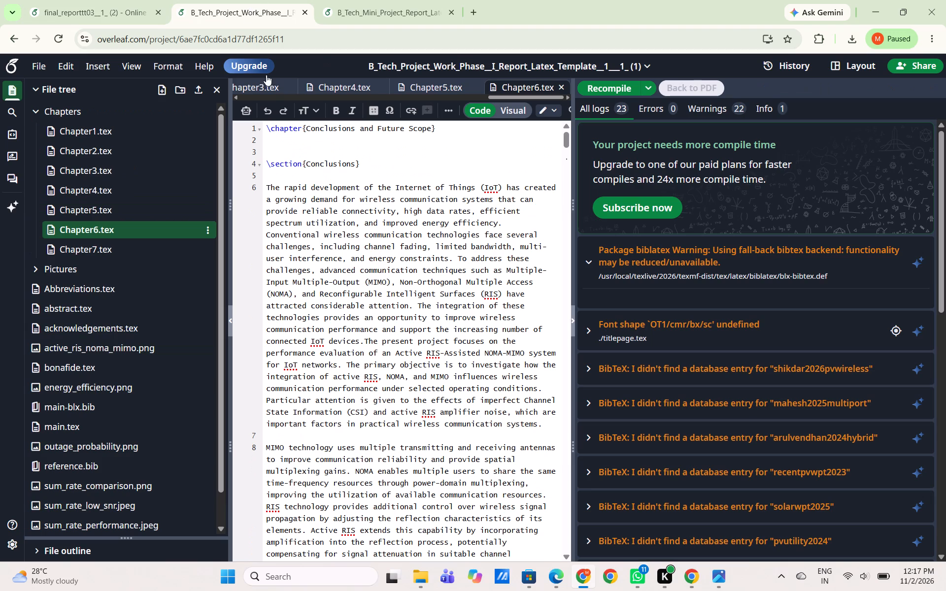
pyautogui.click(90, 255)
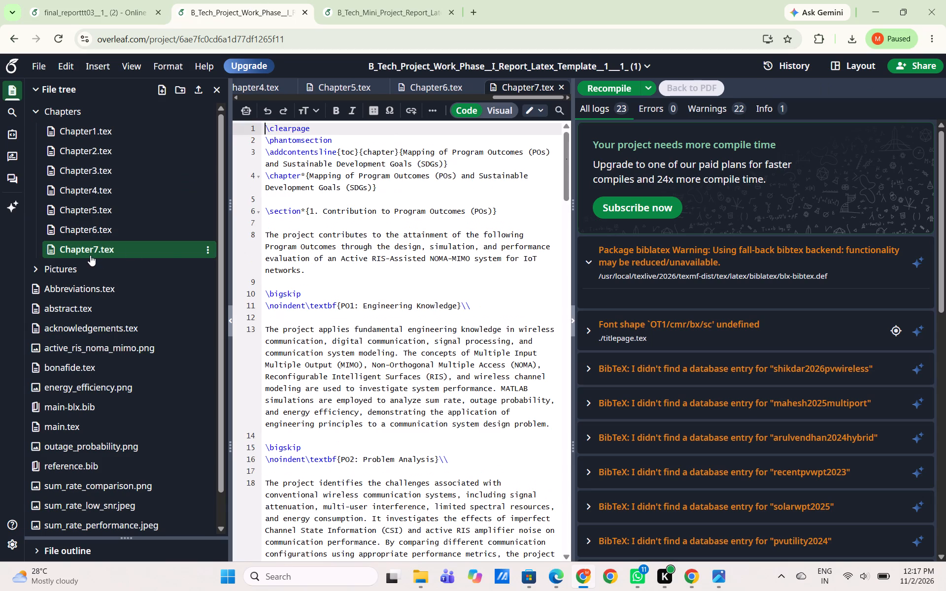
pyautogui.scroll(1, 328, 222)
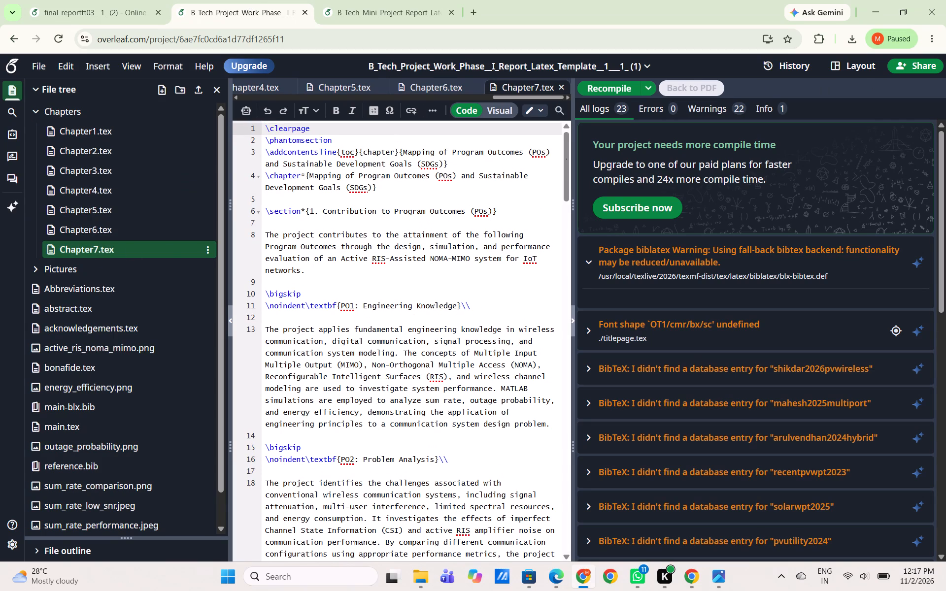
pyautogui.moveTo(266, 130); pyautogui.dragTo(500, 590)
pyautogui.scroll(9, 345, 299)
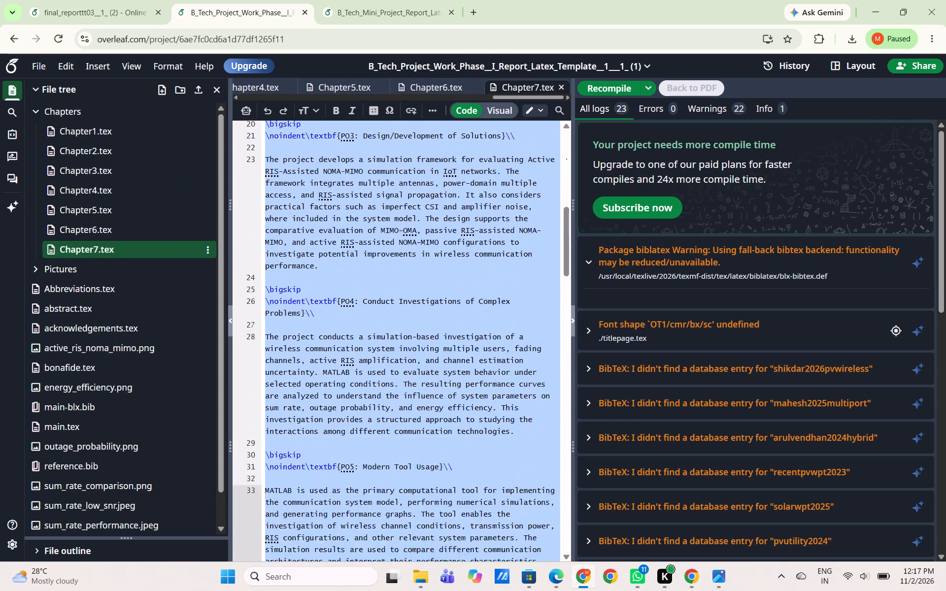
pyautogui.moveTo(500, 590); pyautogui.dragTo(872, 590)
pyautogui.scroll(13, 500, 590)
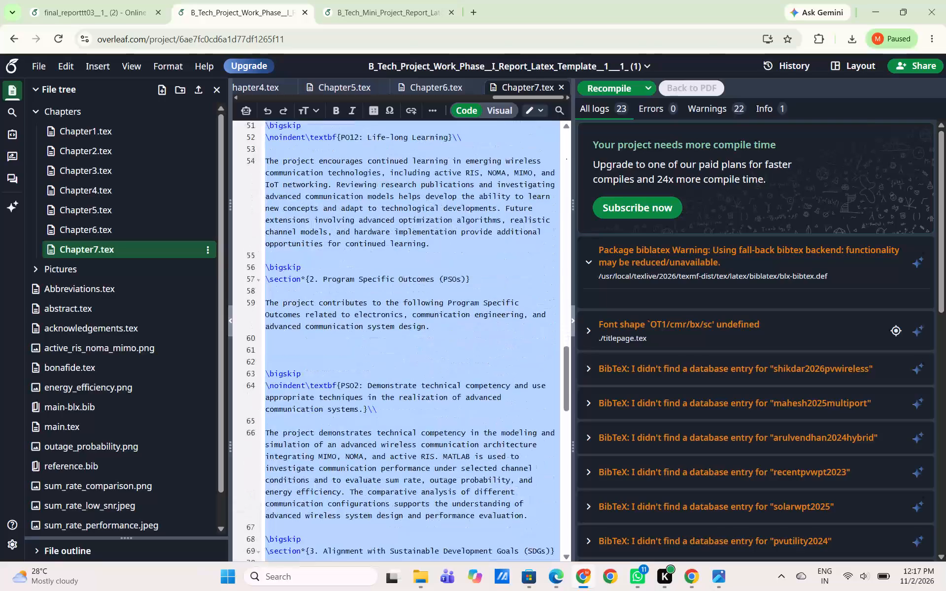
pyautogui.scroll(6, 872, 590)
pyautogui.moveTo(872, 590); pyautogui.dragTo(942, 581)
pyautogui.scroll(1, 945, 590)
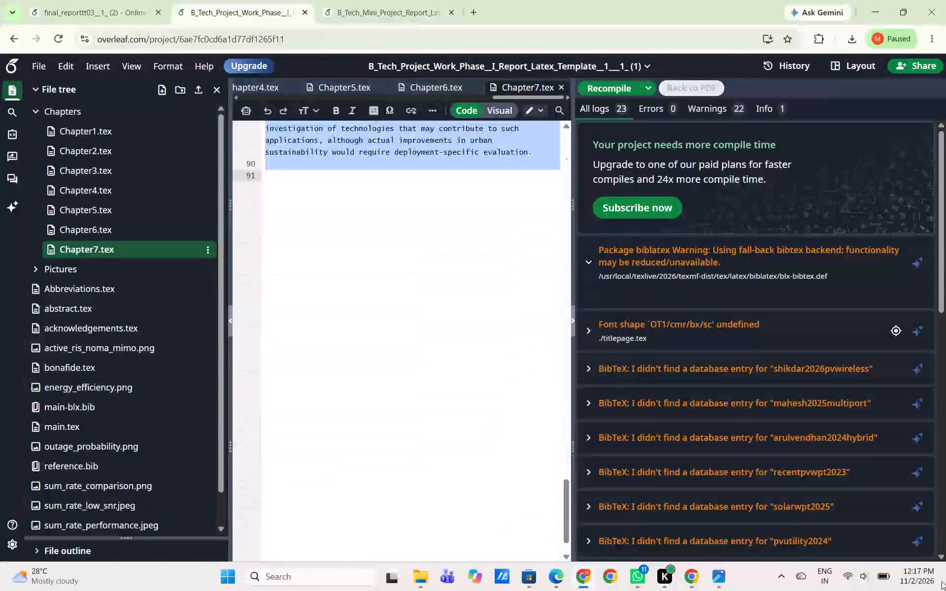
pyautogui.hotkey('ctrl', 'c')
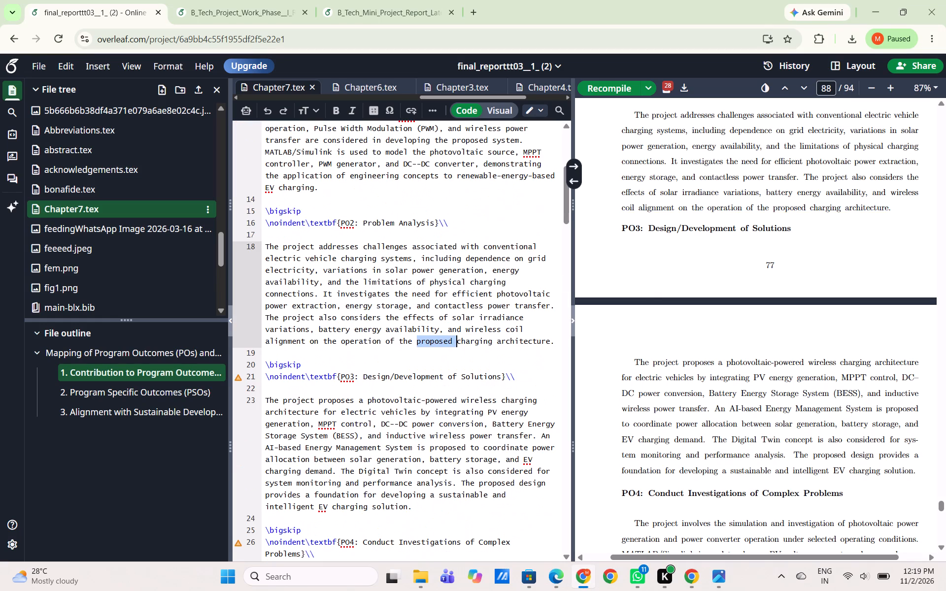
pyautogui.click(469, 344)
pyautogui.click(555, 342)
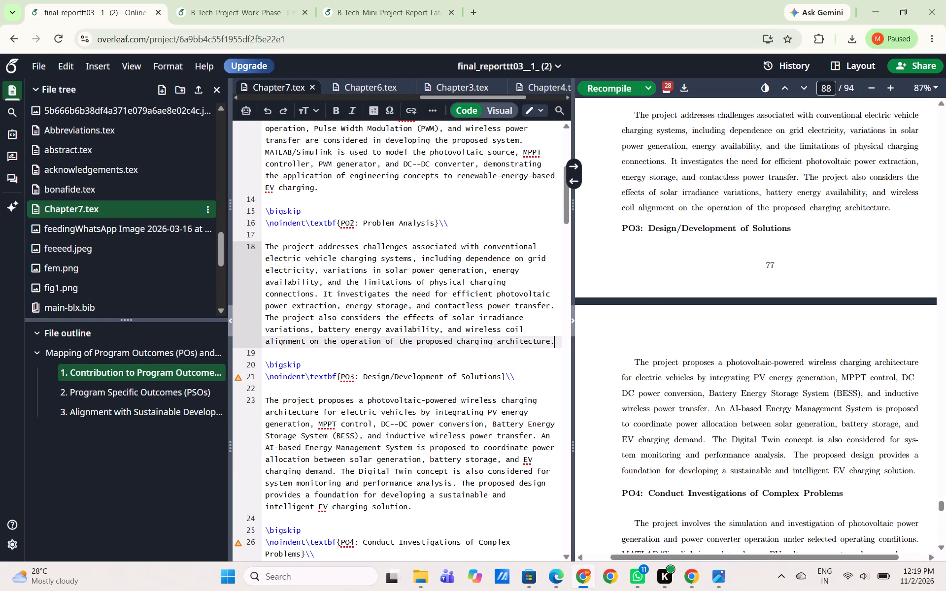
pyautogui.press('BackSpace')
pyautogui.hotkey('shift', 'Return')
pyautogui.hotkey('ctrl', 'v')
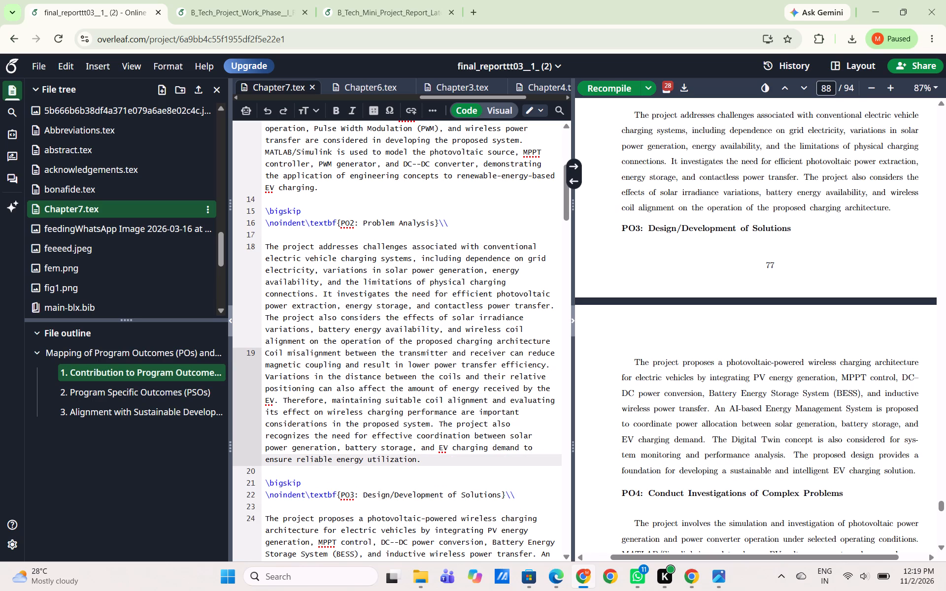
# Delete "and wireless coil alignment on the operation of the proposed charging architecture" from PO2 and join "availability," directly to a lowercase "coil misalignment".
pyautogui.moveTo(452, 328); pyautogui.dragTo(554, 341)
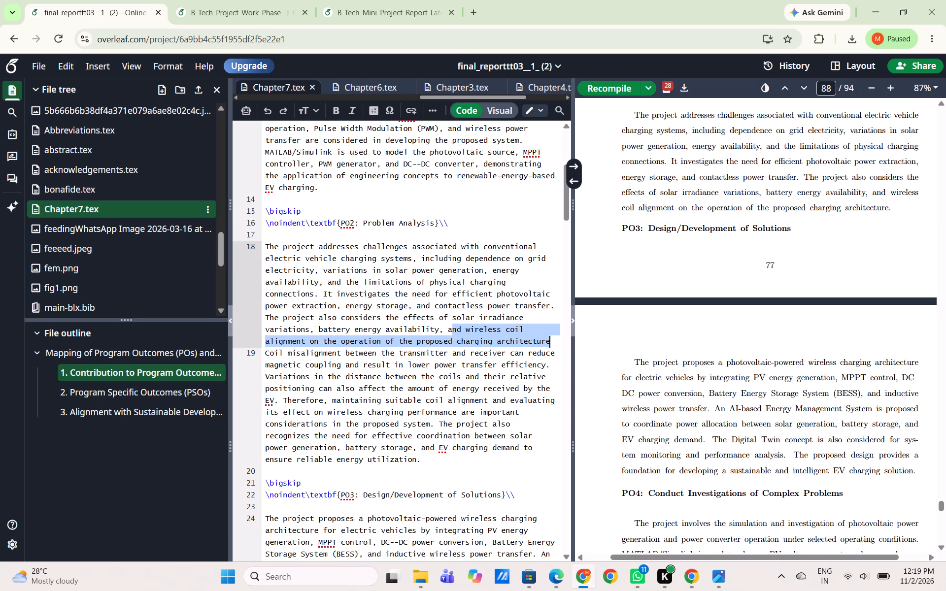
pyautogui.moveTo(554, 341); pyautogui.dragTo(554, 340)
pyautogui.press('BackSpace')
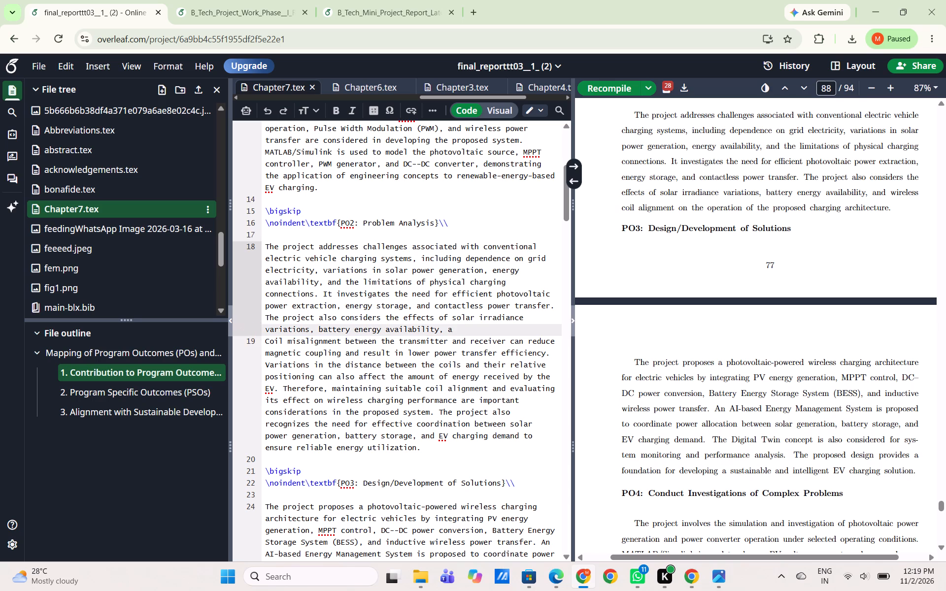
pyautogui.press('BackSpace')
pyautogui.press('BackSpace')
pyautogui.press('BackSpace')
pyautogui.press(',')
pyautogui.click(266, 344)
pyautogui.press('BackSpace')
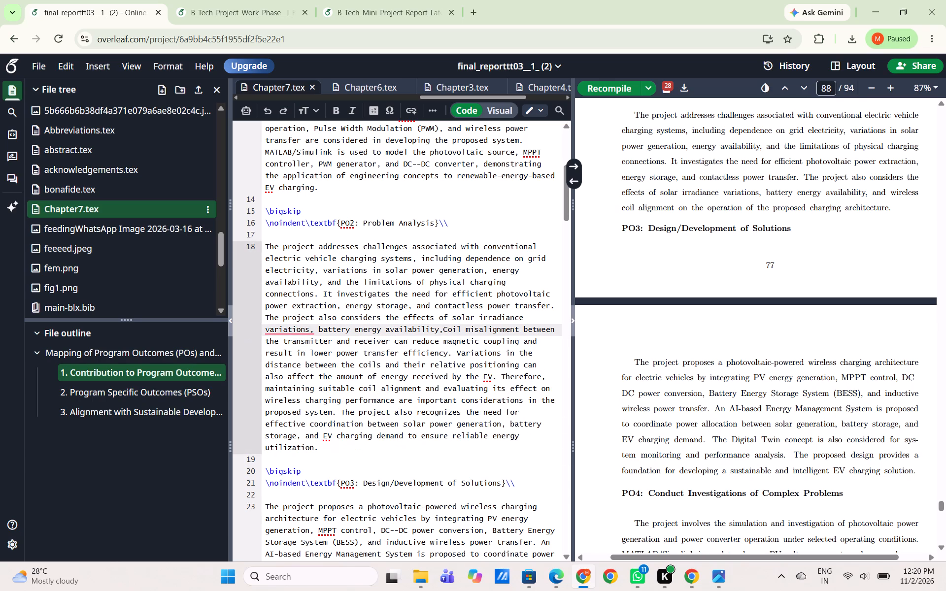
pyautogui.press('Right')
pyautogui.press('BackSpace')
pyautogui.press('c')
# Delete the PO2 text from "Therefore, maintaining suitable coil alignment" through "reliable energy utilization." and recompile.
pyautogui.moveTo(499, 377); pyautogui.dragTo(389, 449)
pyautogui.press('BackSpace')
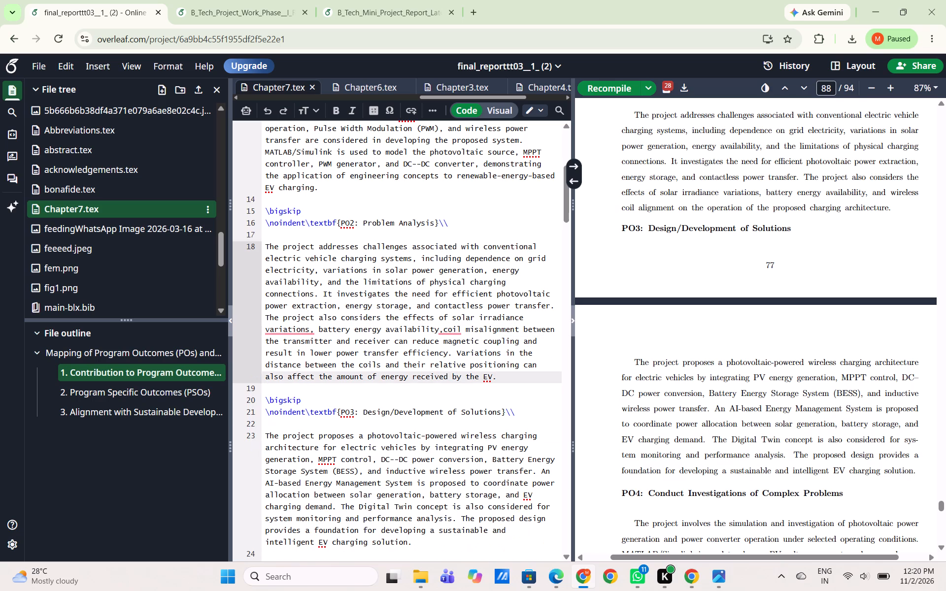
pyautogui.click(604, 95)
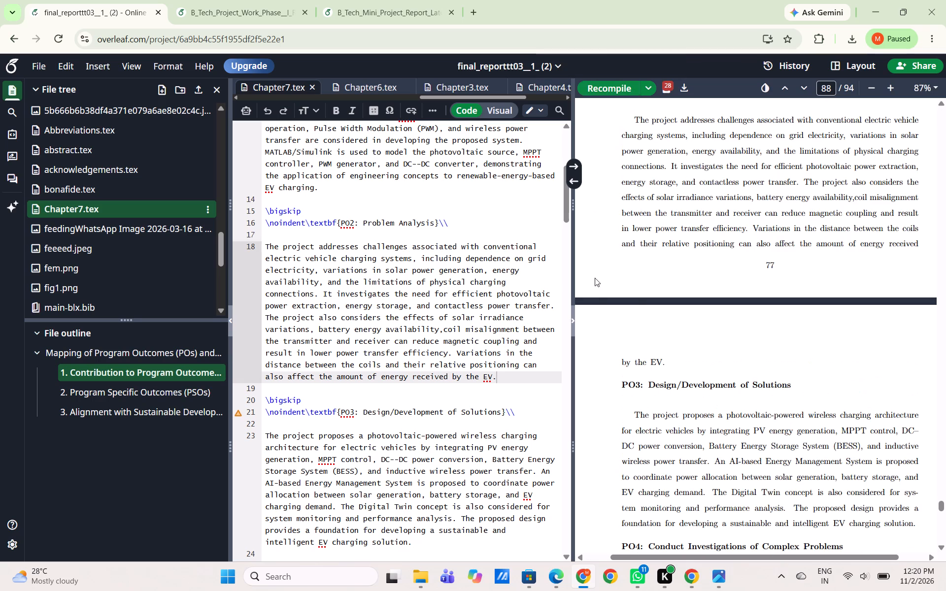
# Shorten the last PO2 sentence to end with "the amount of energy received." and recompile.
pyautogui.click(498, 378)
pyautogui.press('BackSpace')
pyautogui.press('BackSpace')
pyautogui.press('BackSpace')
pyautogui.press('BackSpace')
pyautogui.press('BackSpace')
pyautogui.press('BackSpace')
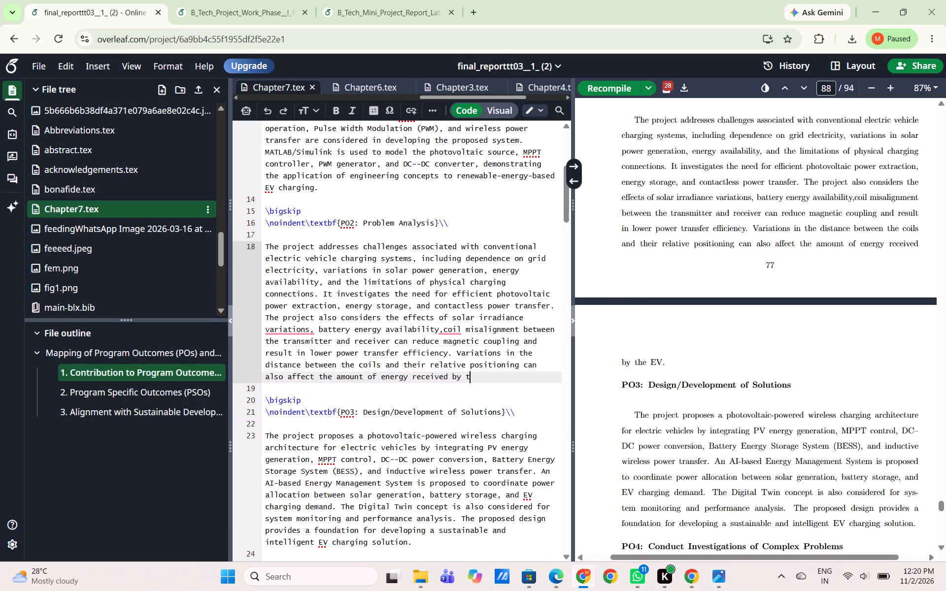
pyautogui.press('BackSpace')
pyautogui.press('BackSpace')
pyautogui.press('BackSpace')
pyautogui.press('BackSpace')
pyautogui.press('BackSpace')
pyautogui.press('.')
pyautogui.click(612, 90)
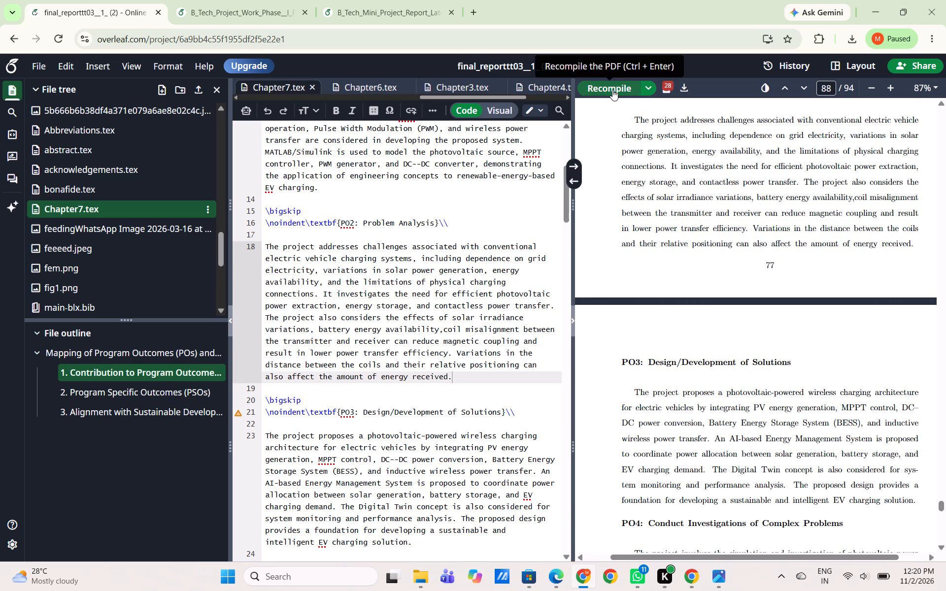
# Locate the Abbreviations page in the compiled report and open its source, Abbreviations.tex.
pyautogui.scroll(5, 699, 335)
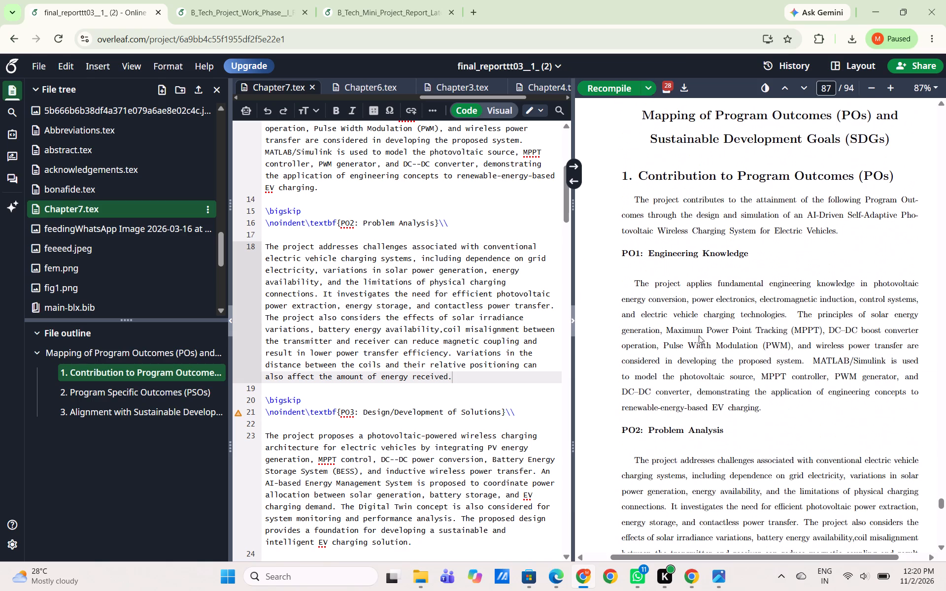
# Review the compiled report from the Program Outcomes mapping through the SDG alignment to the references.
pyautogui.scroll(-6, 783, 474)
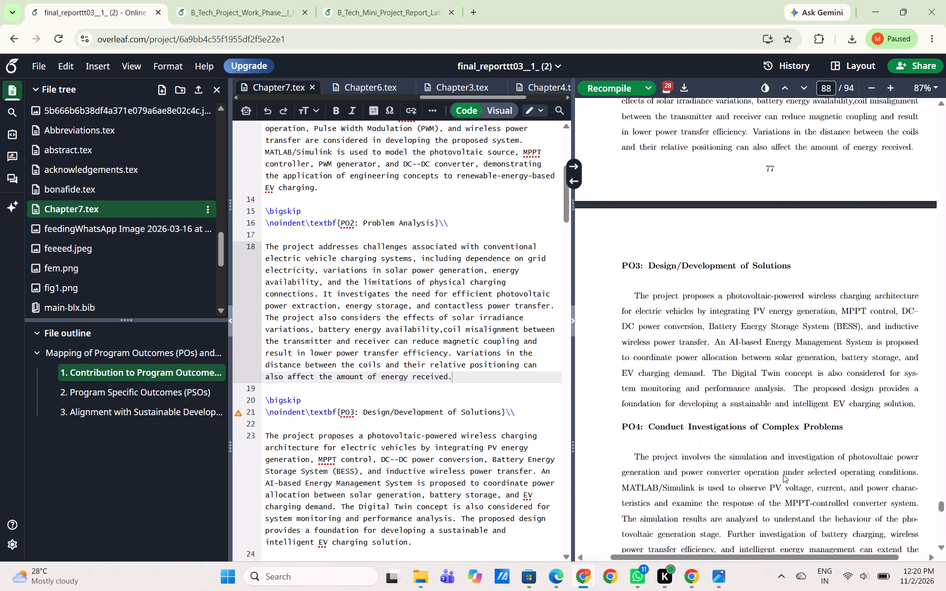
pyautogui.scroll(-6, 783, 474)
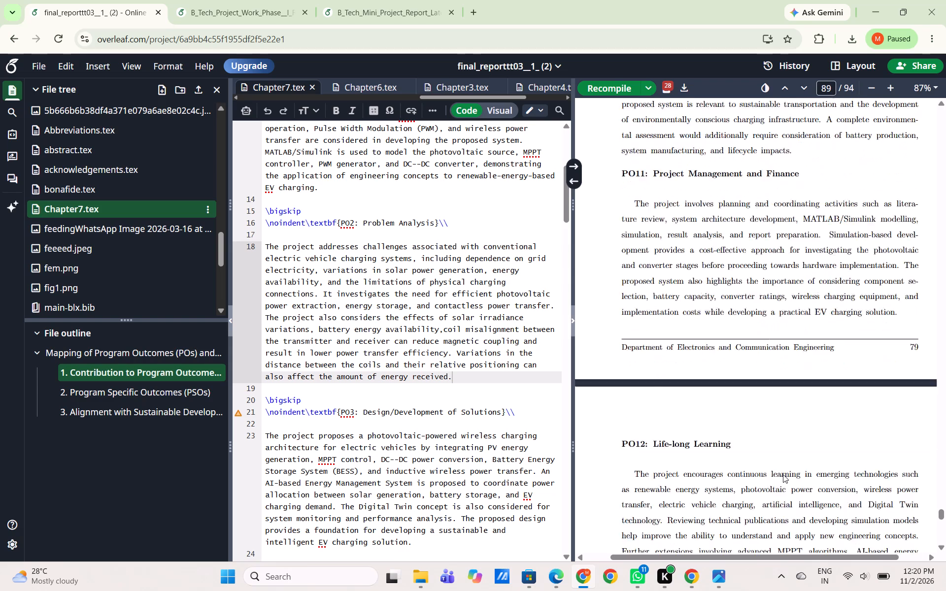
pyautogui.scroll(-6, 783, 474)
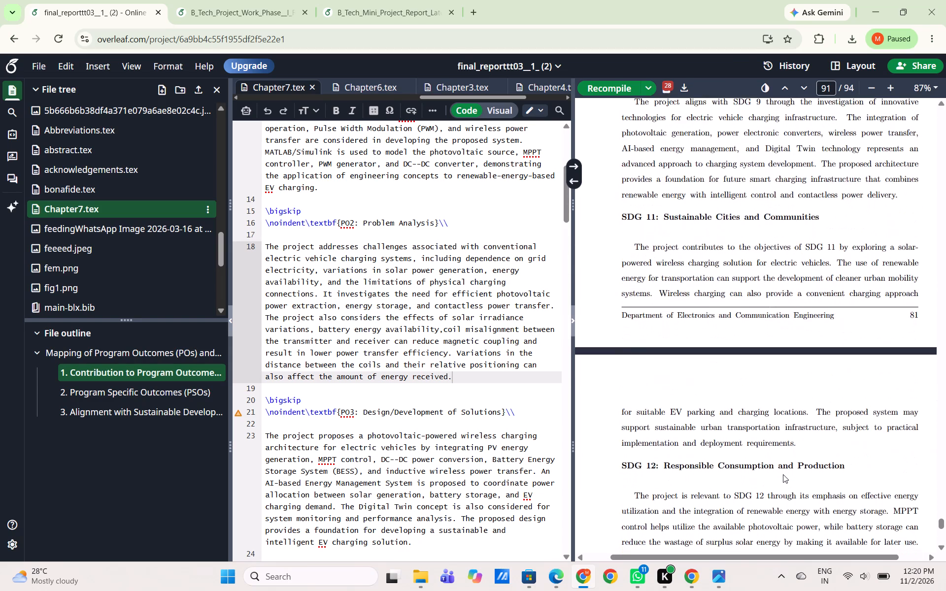
pyautogui.scroll(-8, 783, 474)
# Examine the compiled report's front matter, from the acknowledgements and contents to the lists of tables and figures and the Abbreviations page.
pyautogui.scroll(7, 783, 474)
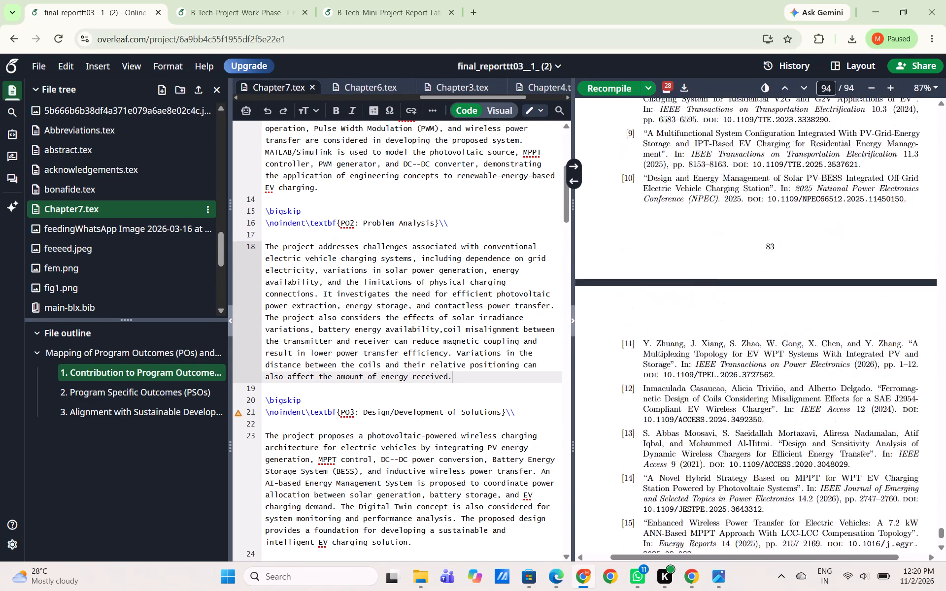
pyautogui.scroll(13, 783, 474)
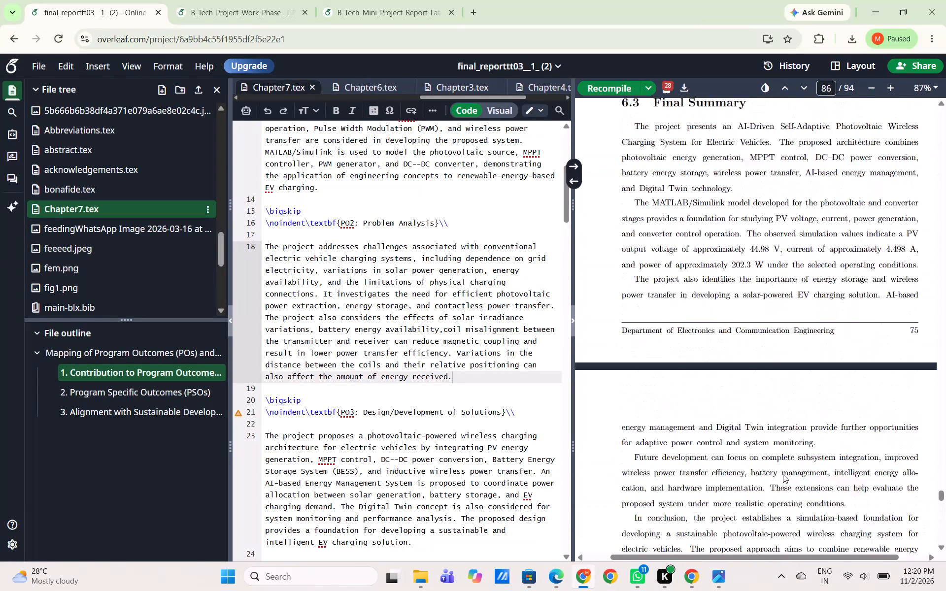
pyautogui.scroll(15, 783, 474)
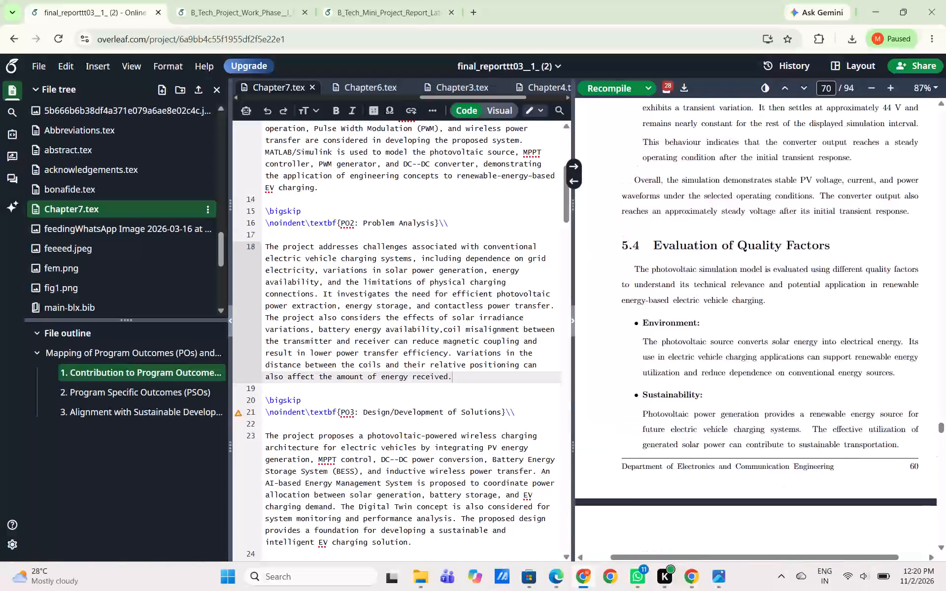
pyautogui.scroll(16, 783, 474)
pyautogui.scroll(6, 783, 474)
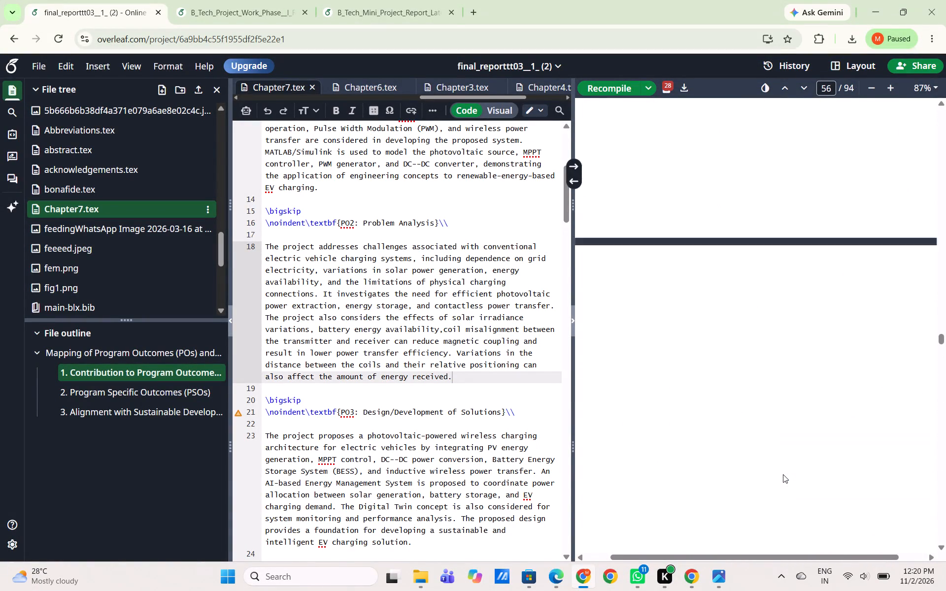
pyautogui.scroll(20, 783, 474)
pyautogui.scroll(10, 783, 474)
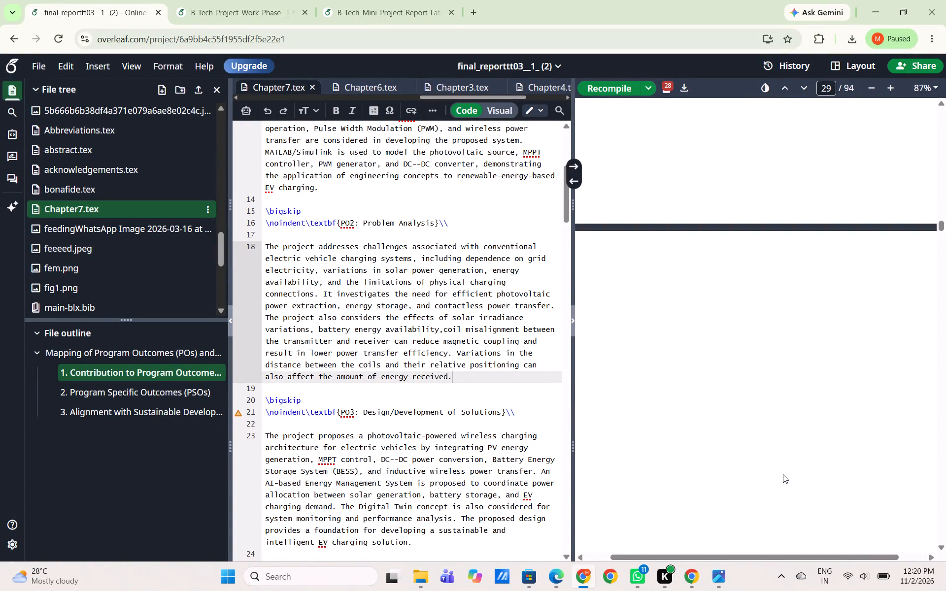
pyautogui.scroll(20, 783, 474)
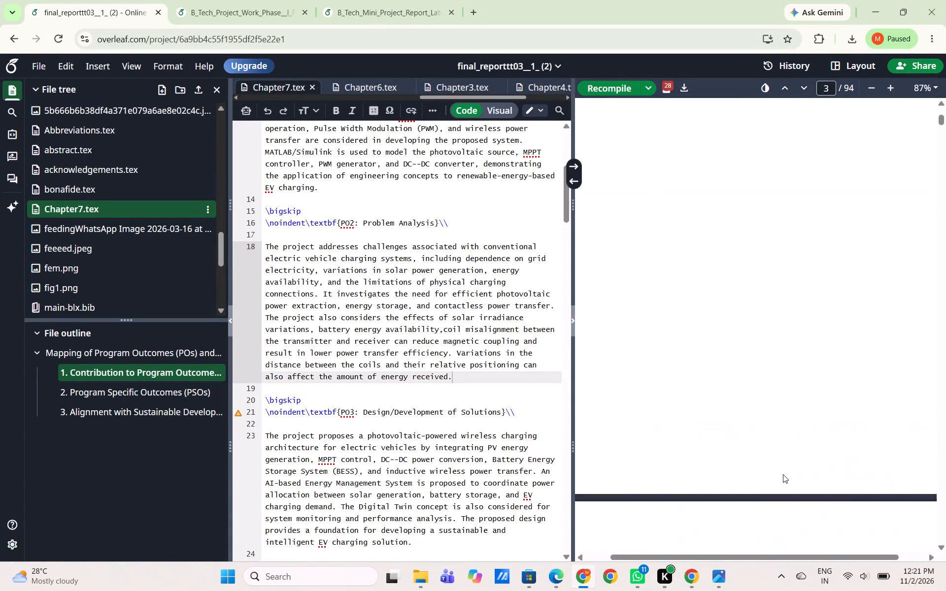
pyautogui.scroll(4, 783, 474)
pyautogui.scroll(-12, 783, 474)
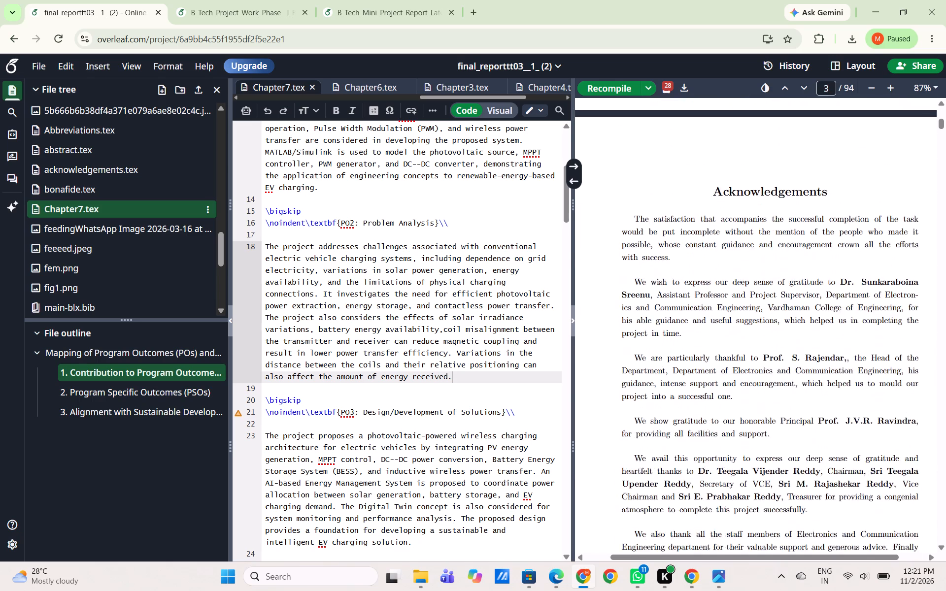
pyautogui.scroll(-6, 783, 474)
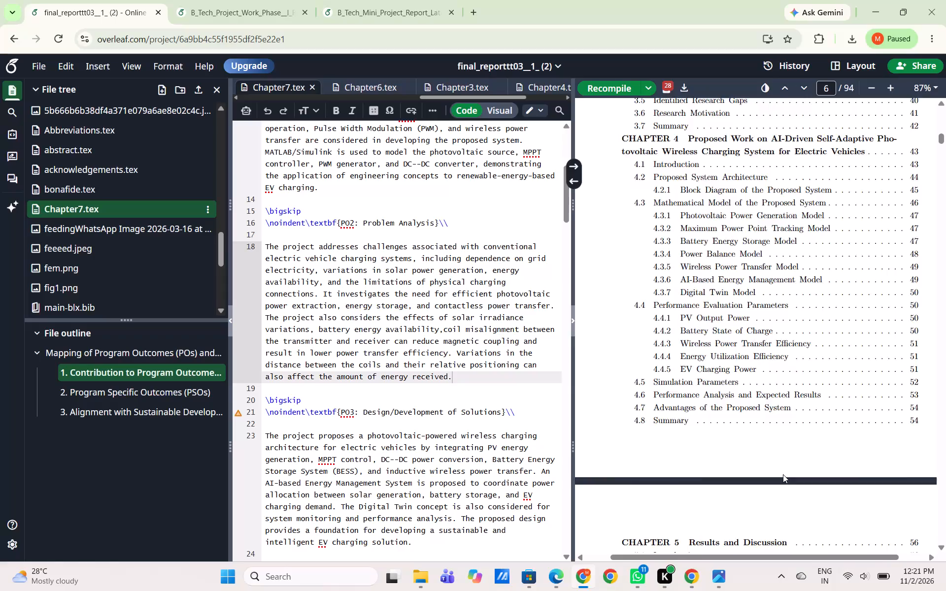
pyautogui.scroll(-8, 783, 474)
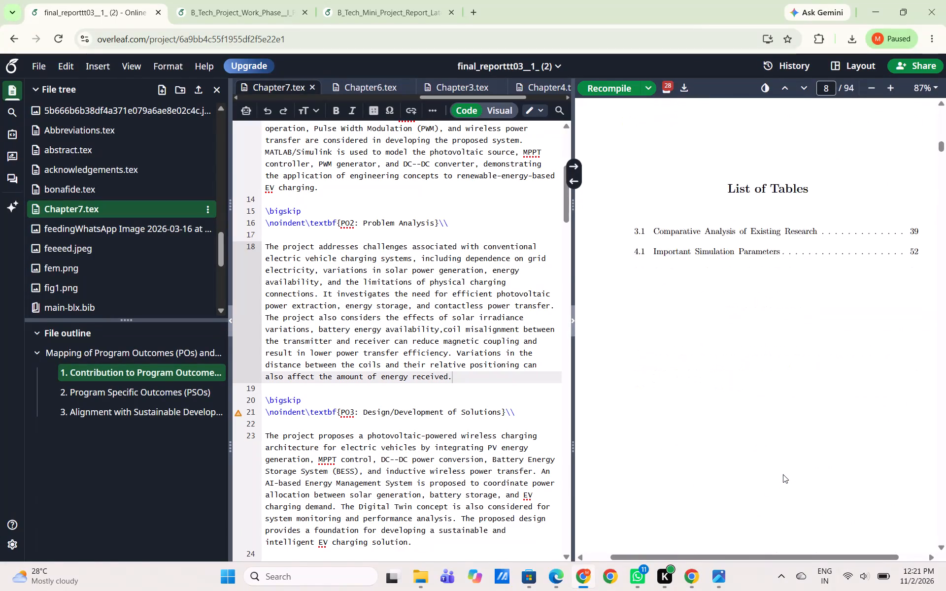
pyautogui.scroll(-2, 783, 474)
pyautogui.scroll(5, 783, 474)
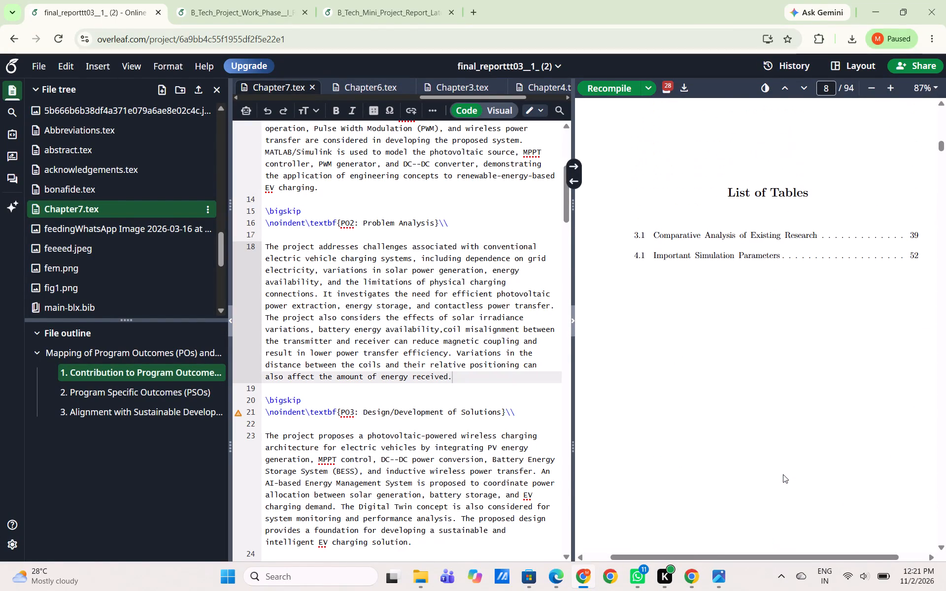
pyautogui.scroll(-6, 783, 474)
pyautogui.scroll(-3, 777, 421)
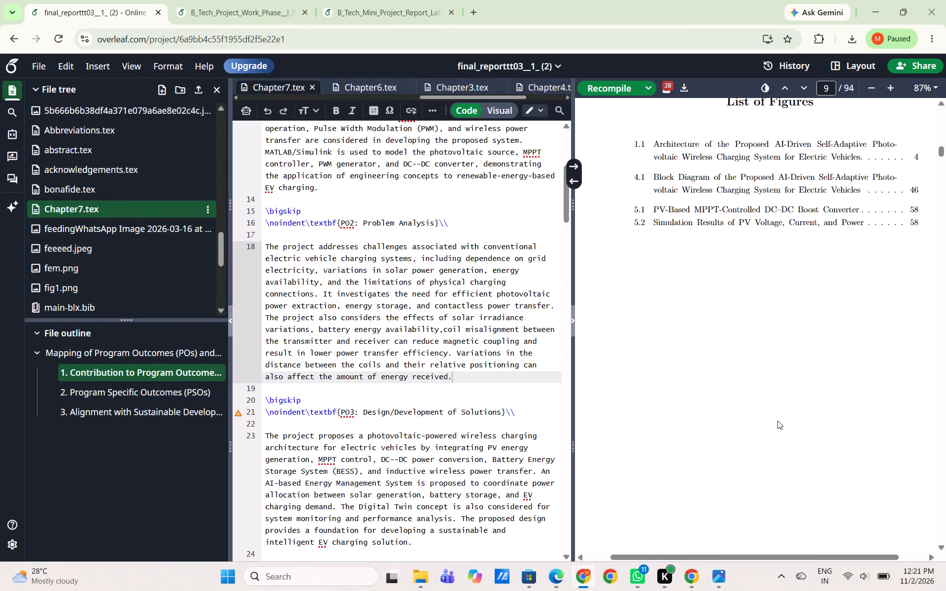
pyautogui.scroll(-2, 777, 421)
pyautogui.scroll(2, 777, 421)
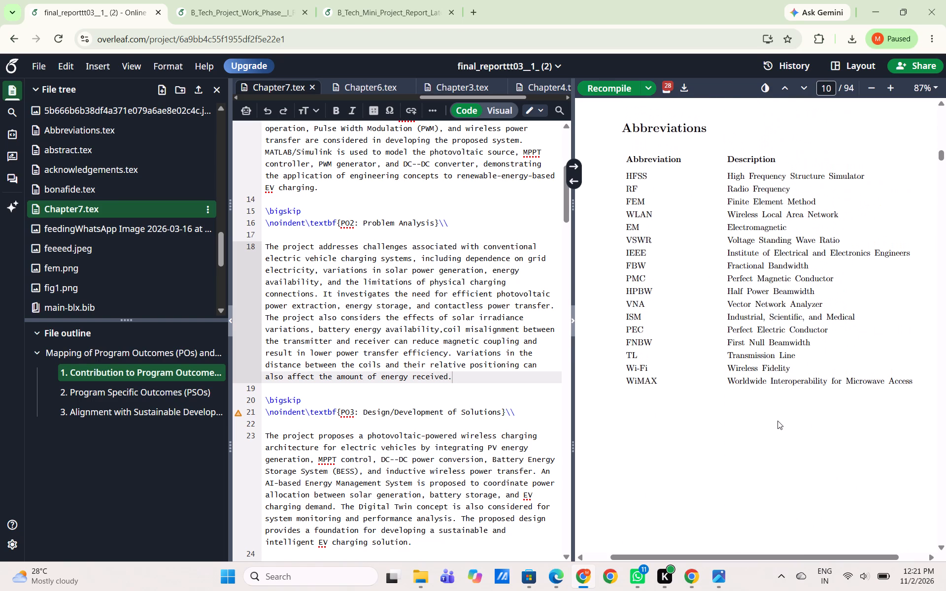
# Open Abbreviations.tex, the source of the abbreviations table, from the compiled Abbreviations page.
pyautogui.press('Print')
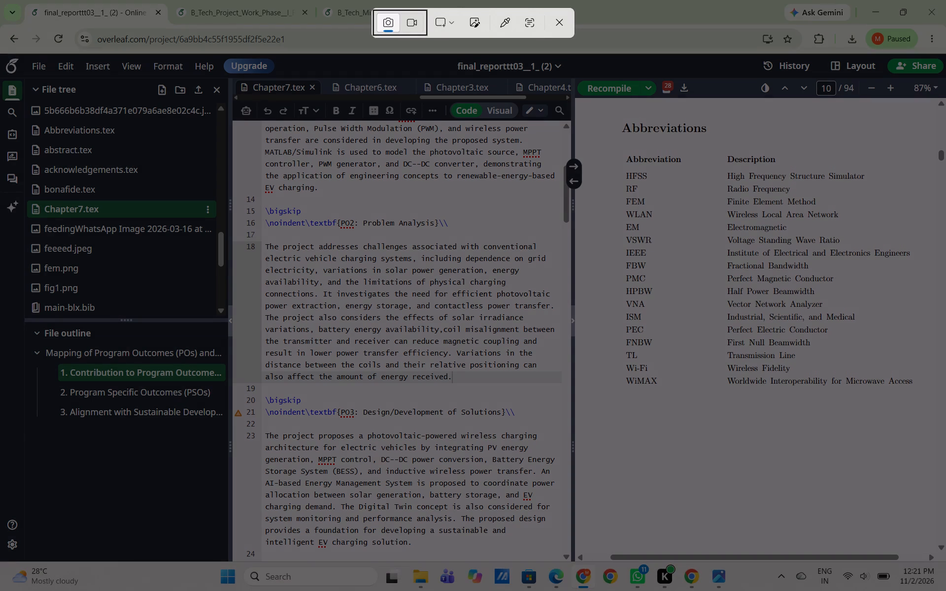
pyautogui.click(557, 15)
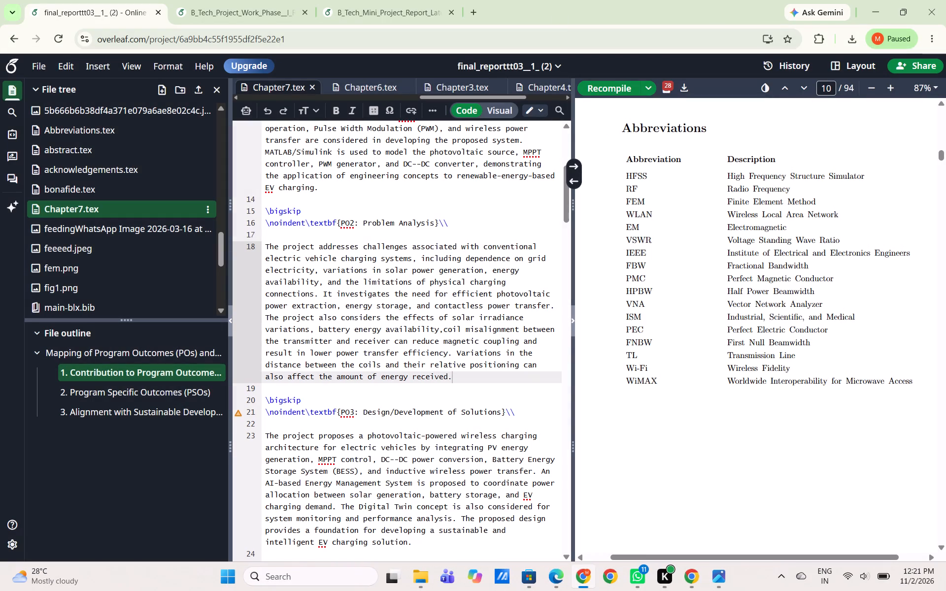
pyautogui.tripleClick(669, 132)
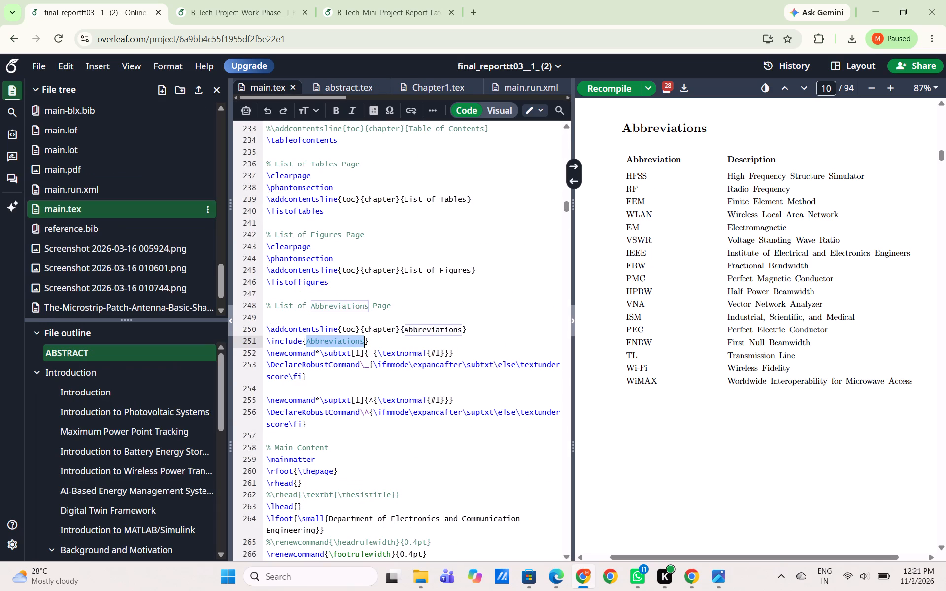
pyautogui.scroll(-2, 396, 240)
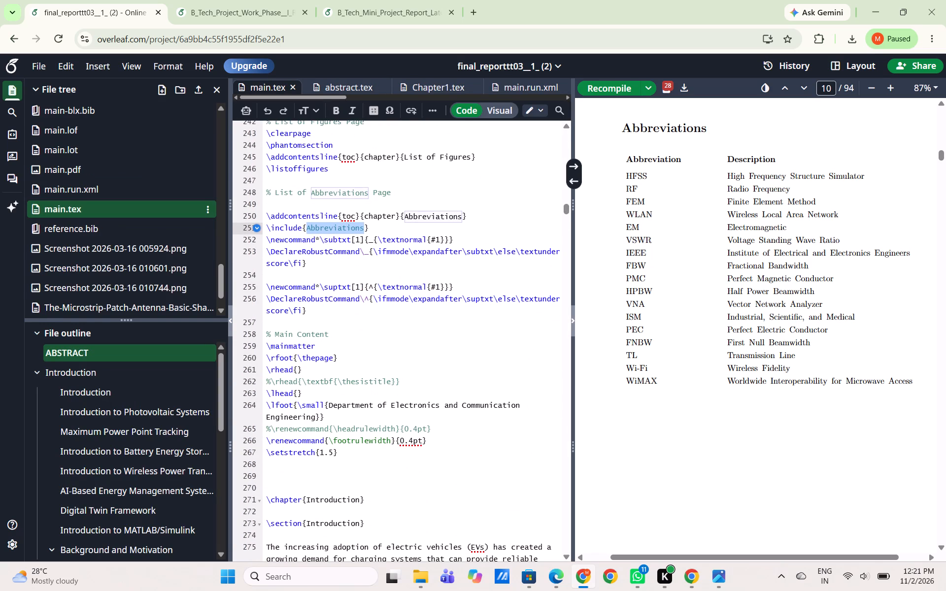
pyautogui.doubleClick(647, 158)
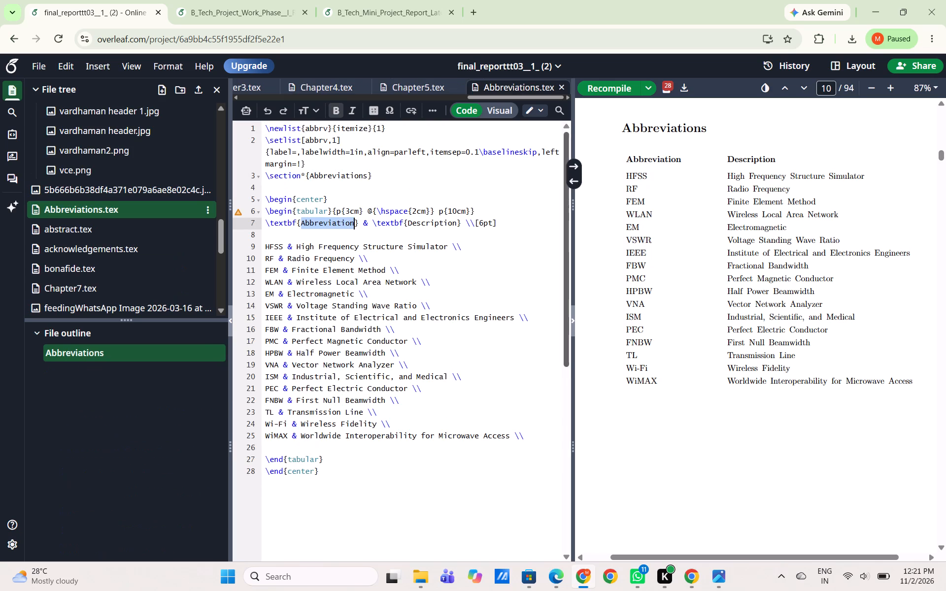
pyautogui.scroll(1, 375, 294)
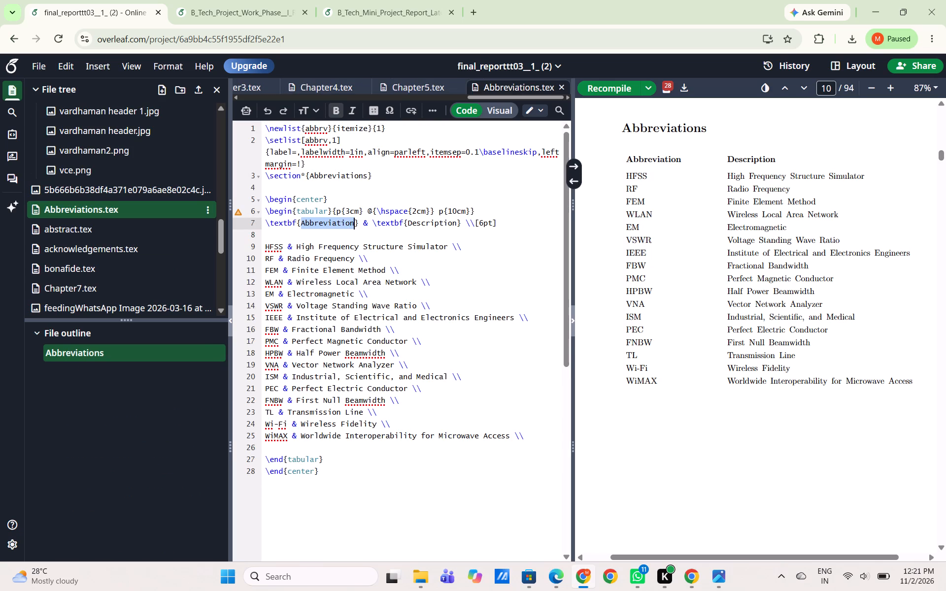
# Copy the entire LaTeX source of Abbreviations.tex into a new message in the ChatGPT conversation in Edge.
pyautogui.click(489, 179)
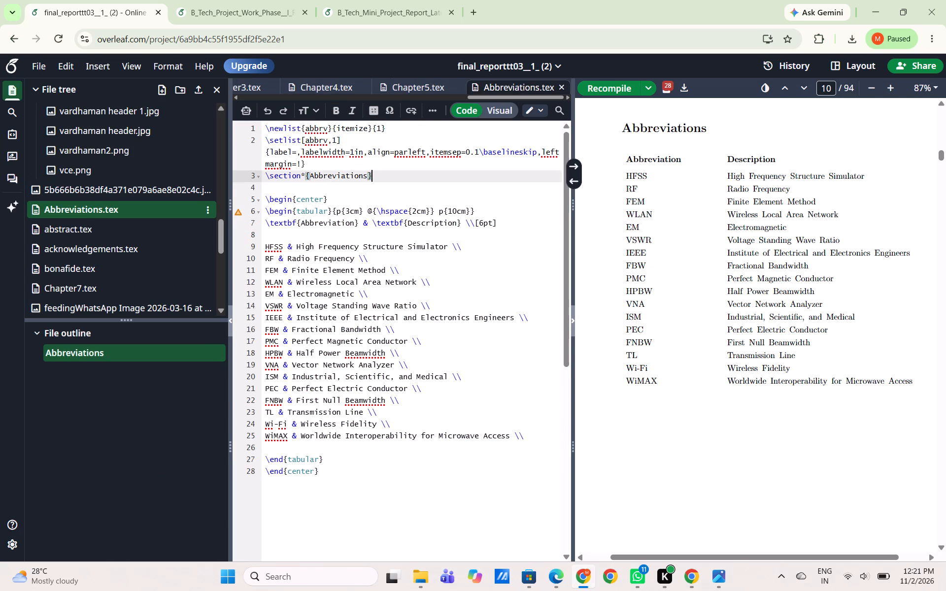
pyautogui.moveTo(265, 126); pyautogui.dragTo(322, 470)
pyautogui.scroll(1, 312, 309)
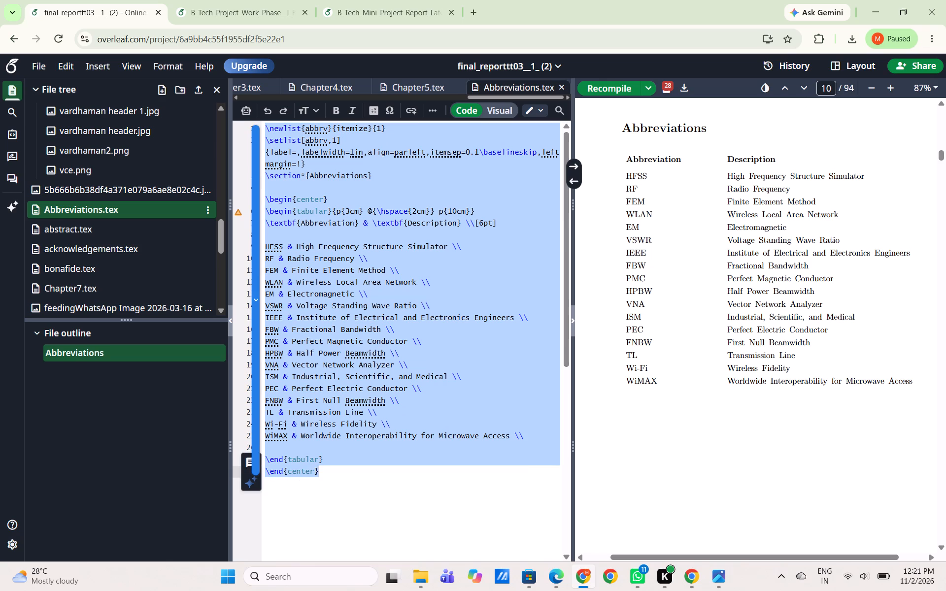
pyautogui.hotkey('ctrl', 'c')
pyautogui.click(322, 470)
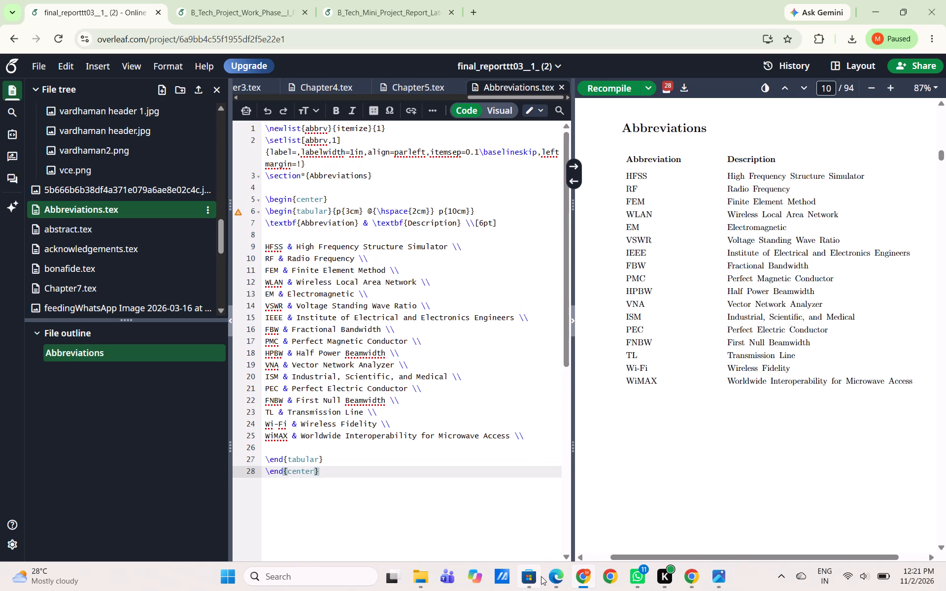
pyautogui.click(541, 578)
pyautogui.click(557, 578)
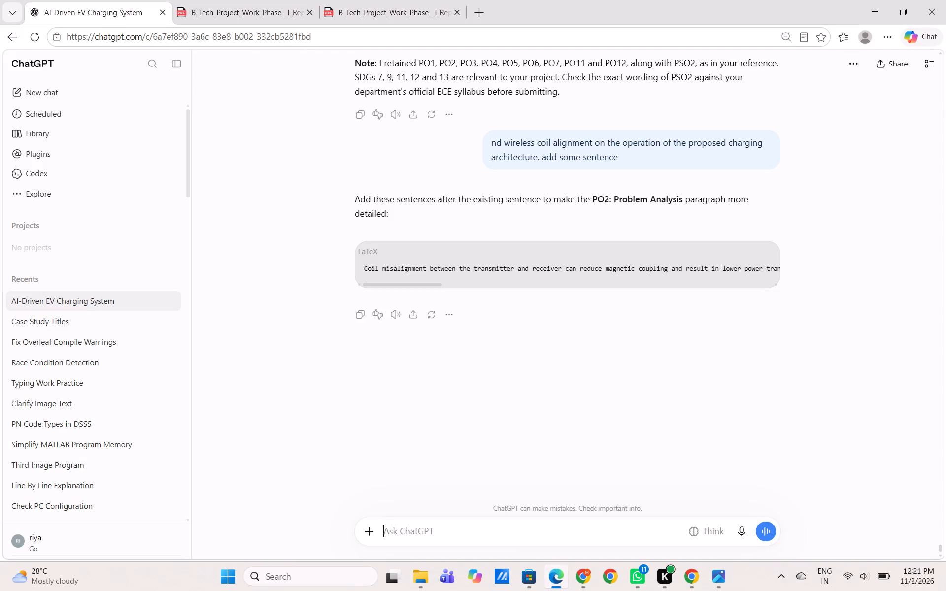
pyautogui.click(405, 535)
pyautogui.hotkey('ctrl', 'v')
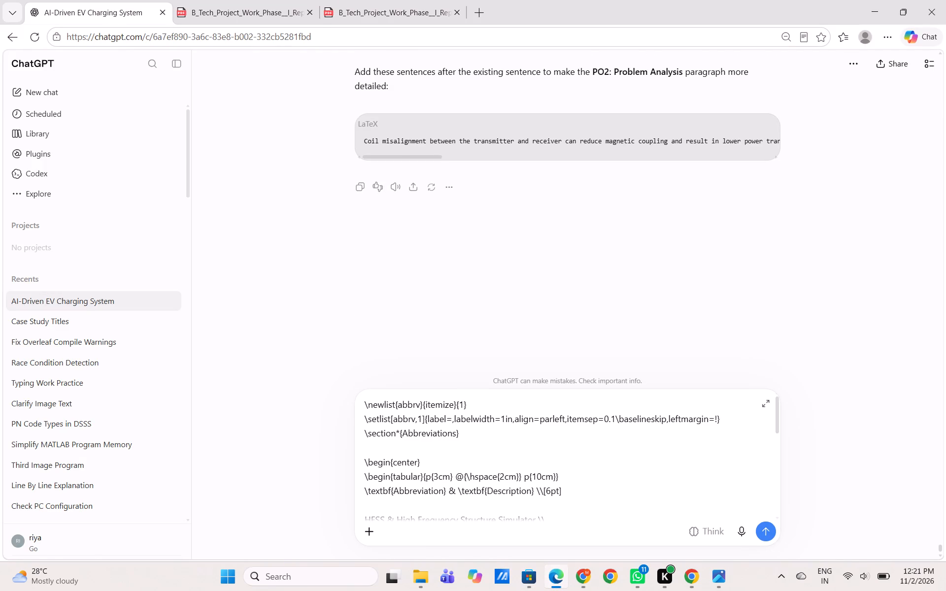
# Check the Abbreviations page in the reference B_Tech_Project_Work_Phase__I report PDF and return to Abbreviations.tex in Overleaf.
pyautogui.click(248, 0)
pyautogui.scroll(18, 530, 307)
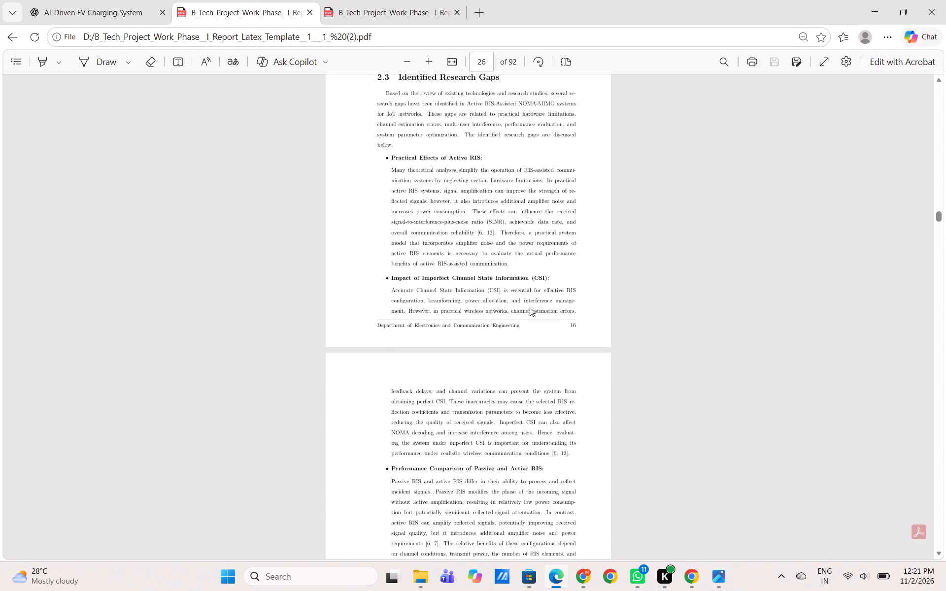
pyautogui.scroll(20, 530, 307)
pyautogui.scroll(14, 530, 307)
pyautogui.scroll(-6, 530, 307)
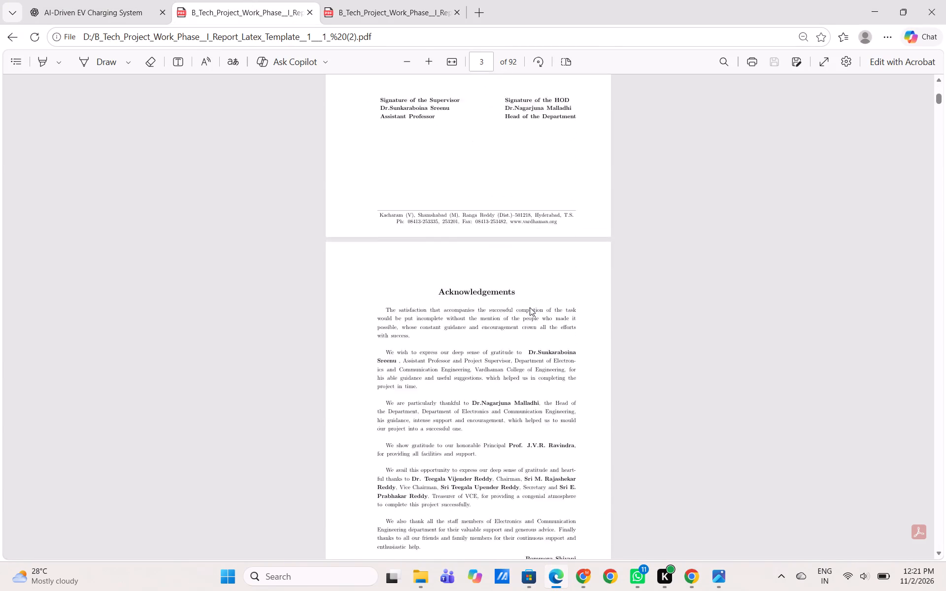
pyautogui.scroll(-14, 530, 307)
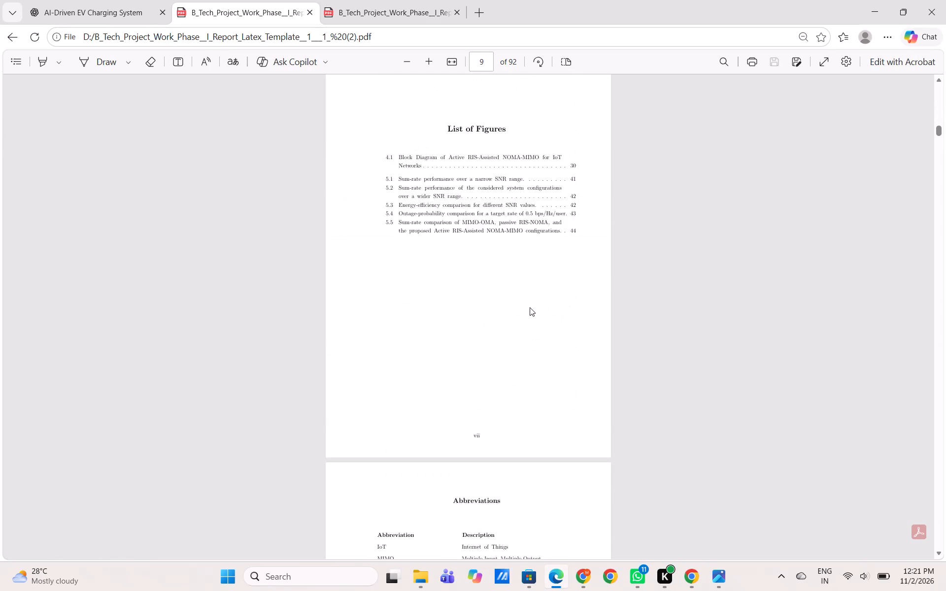
pyautogui.scroll(-5, 530, 307)
pyautogui.click(572, 583)
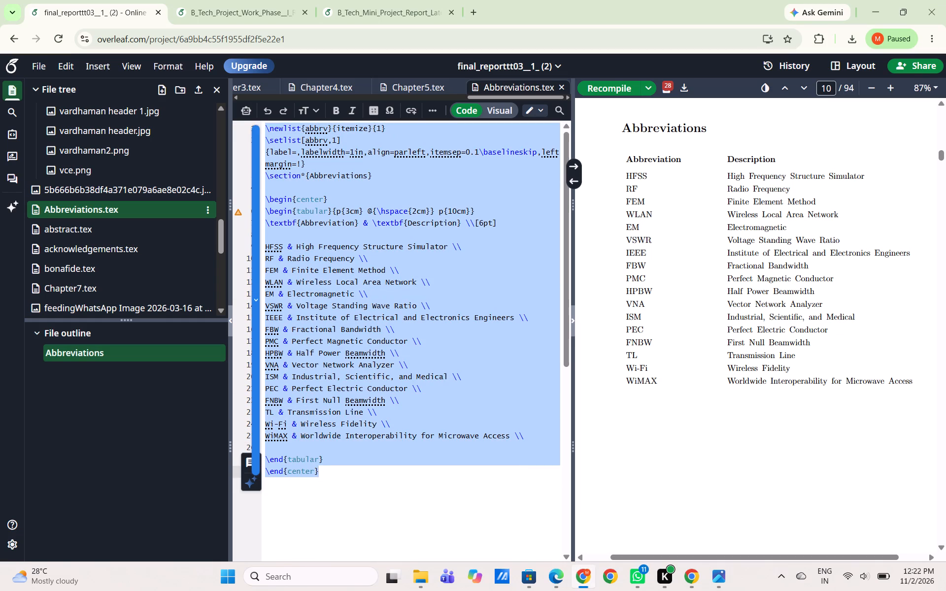
pyautogui.hotkey('ctrl', 'v')
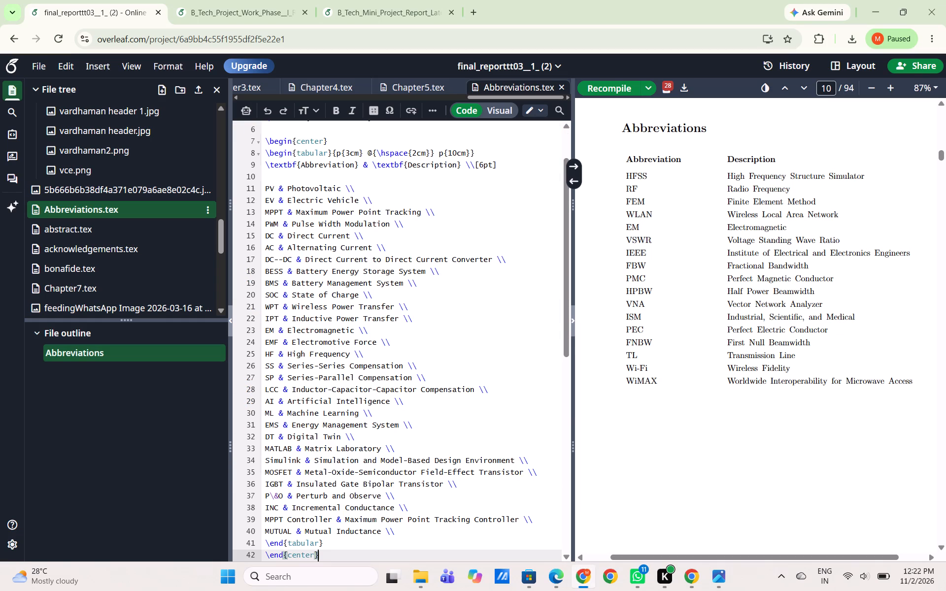
pyautogui.click(606, 88)
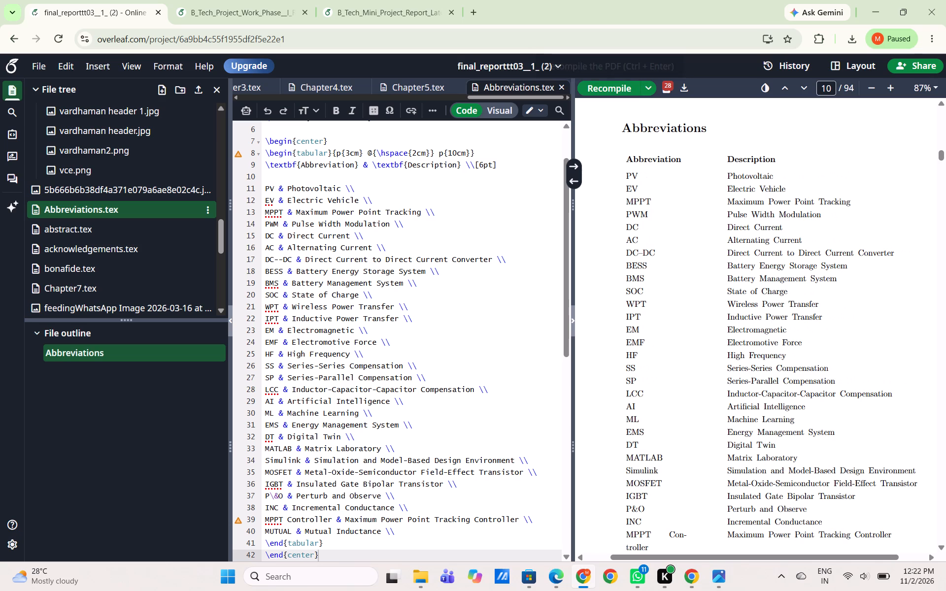
# Delete the "MPPT Controller" and "MUTUAL" rows from the end of the abbreviations table and recompile.
pyautogui.scroll(-2, 765, 322)
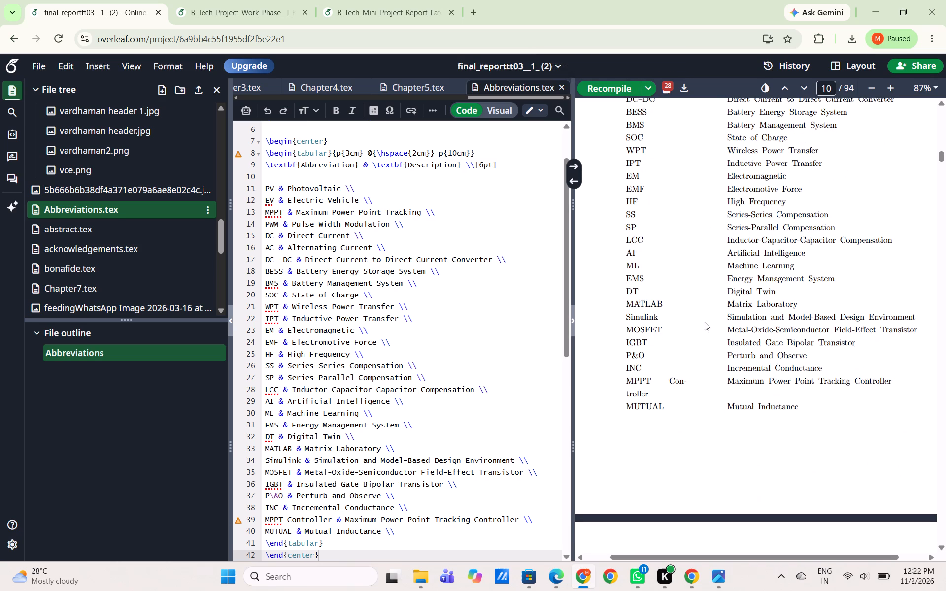
pyautogui.tripleClick(677, 384)
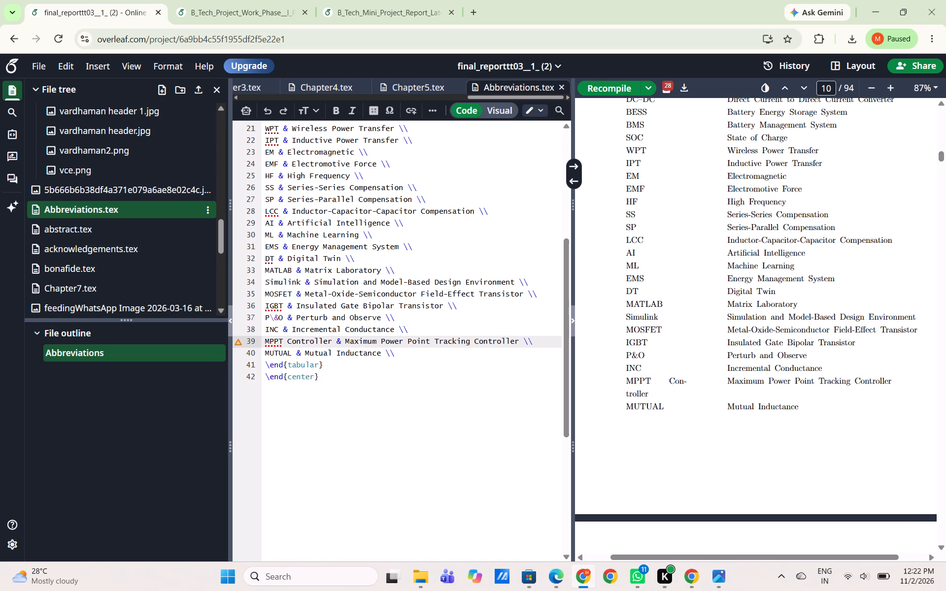
pyautogui.scroll(1, 640, 354)
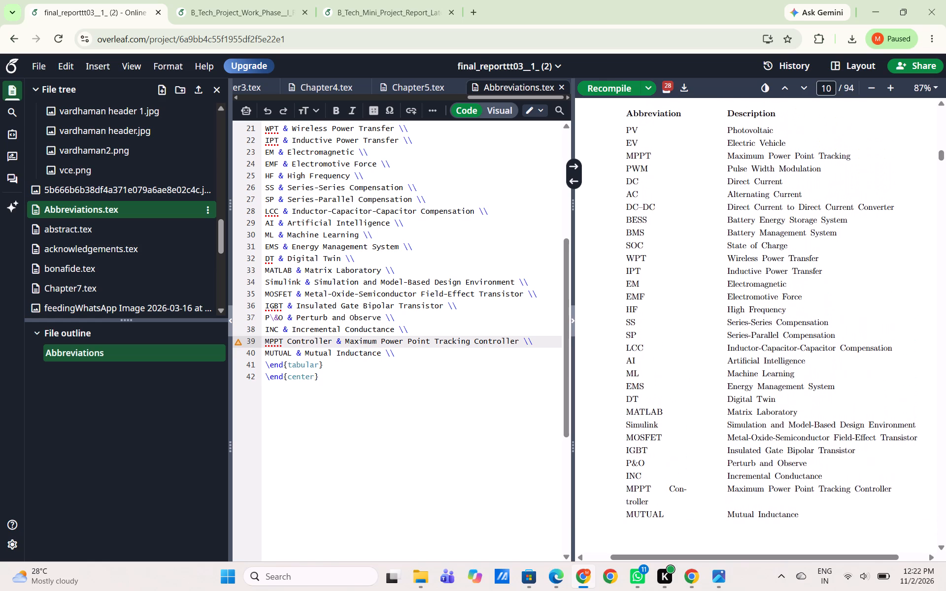
pyautogui.scroll(1, 640, 354)
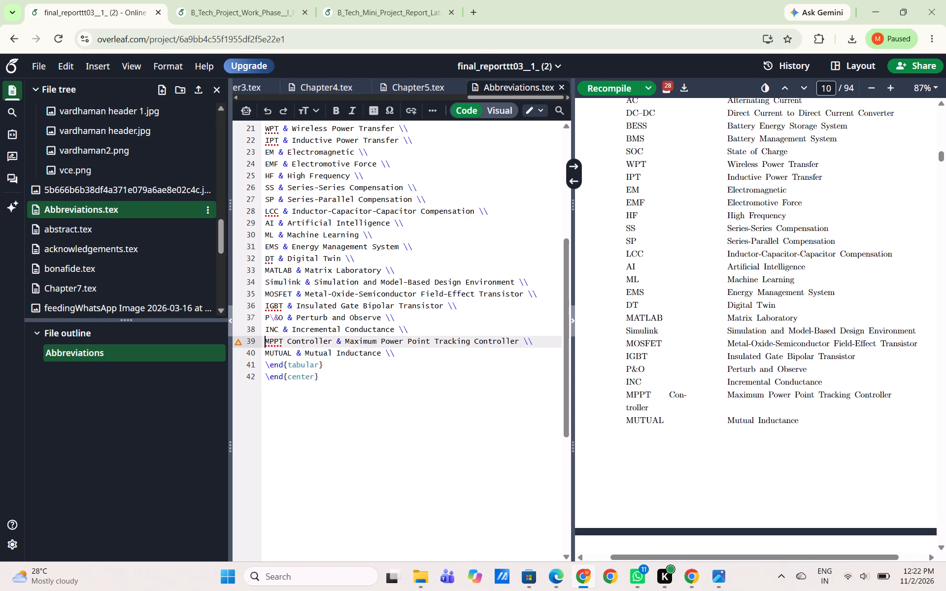
pyautogui.moveTo(264, 342); pyautogui.dragTo(365, 356)
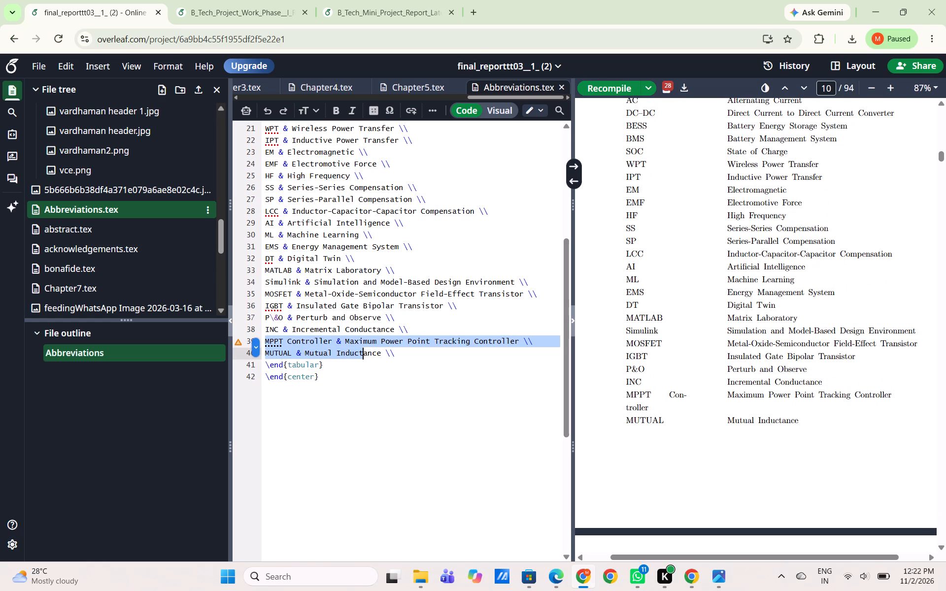
pyautogui.moveTo(365, 356); pyautogui.dragTo(390, 355)
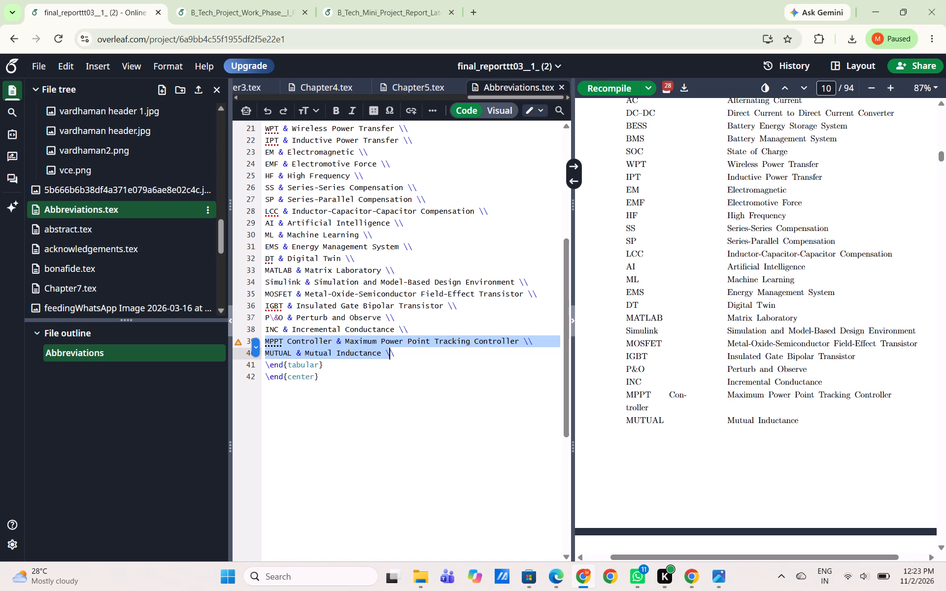
pyautogui.moveTo(390, 355); pyautogui.dragTo(395, 354)
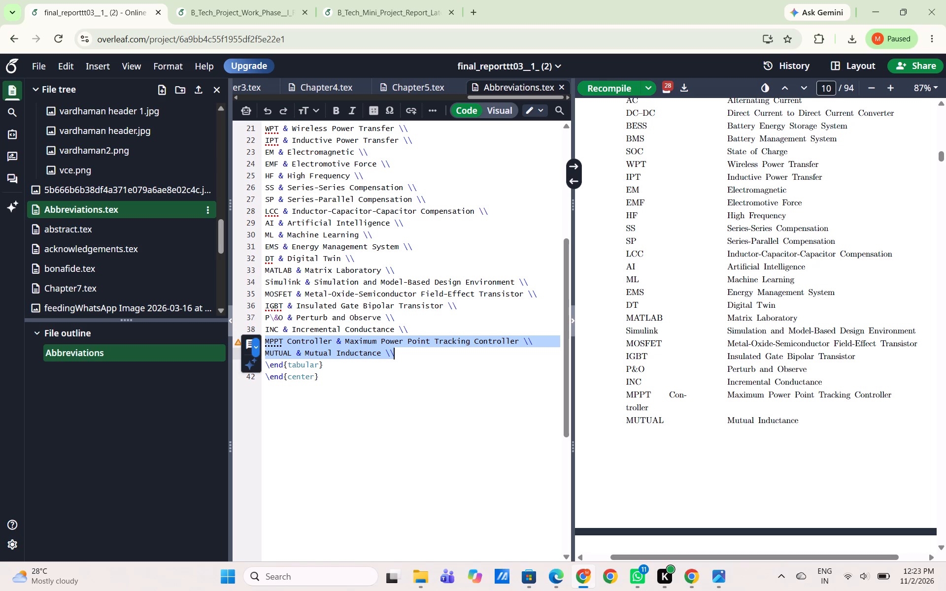
pyautogui.press('BackSpace')
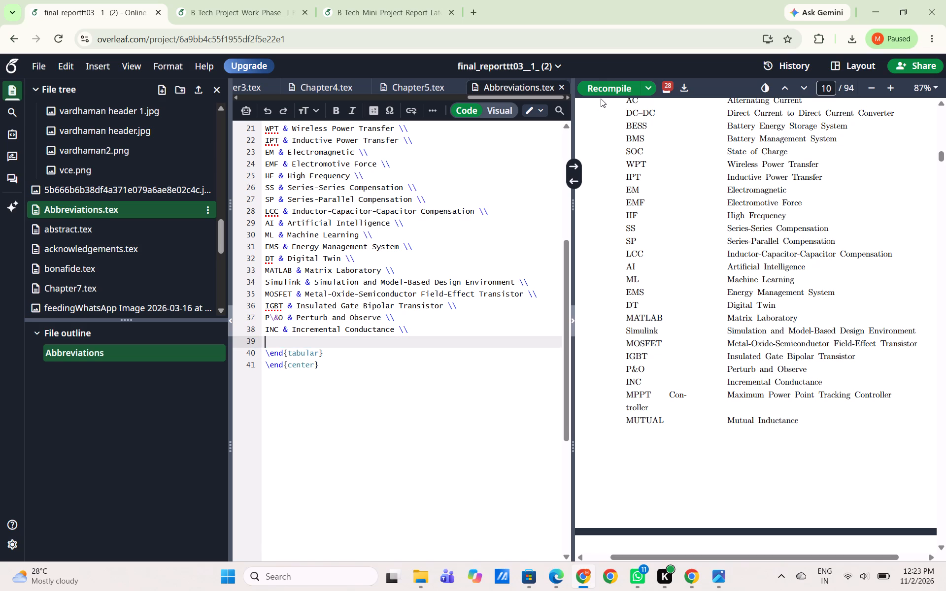
pyautogui.click(601, 86)
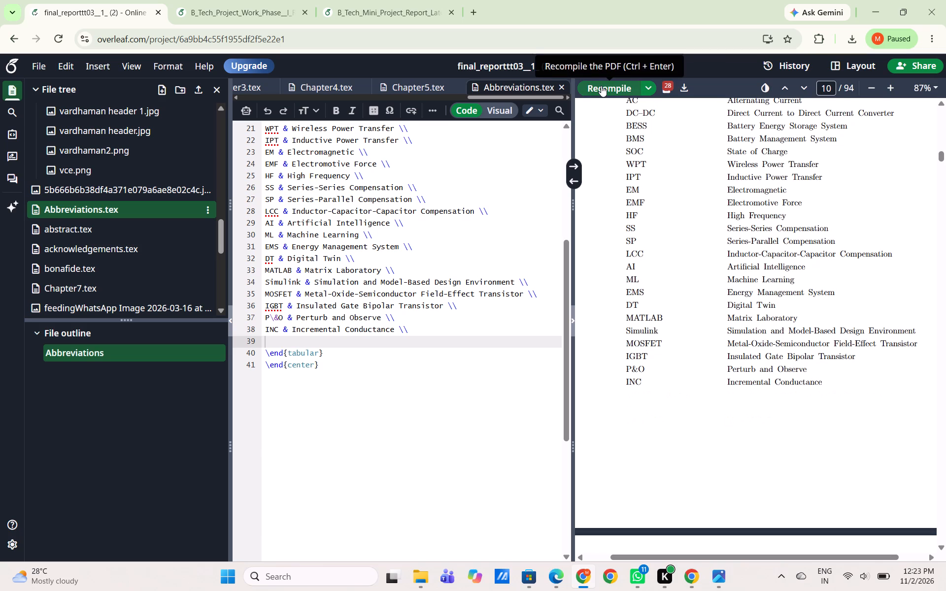
# Examine the compiled front matter, from the abbreviations back to the title page and forward again through the table of contents.
pyautogui.scroll(2, 702, 349)
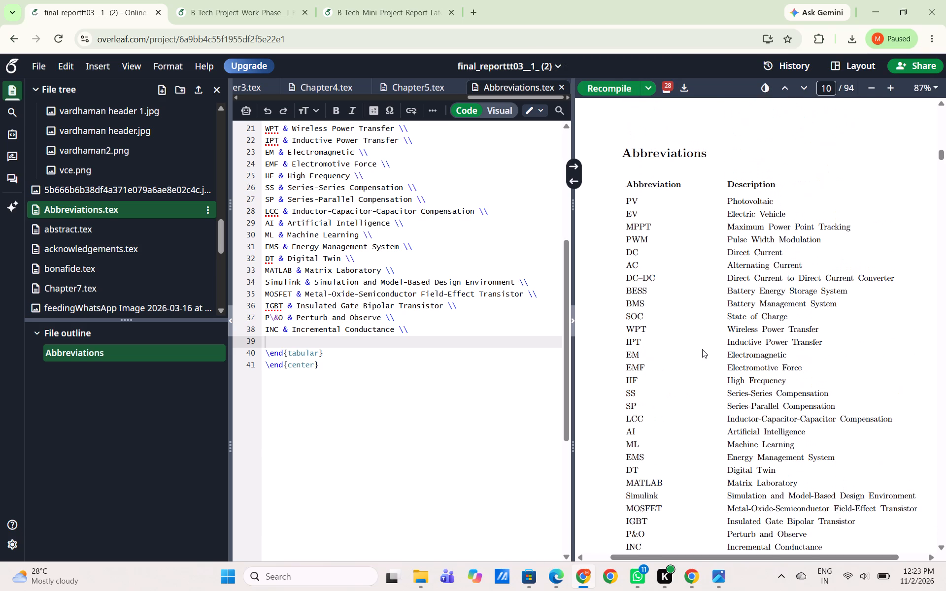
pyautogui.scroll(7, 702, 349)
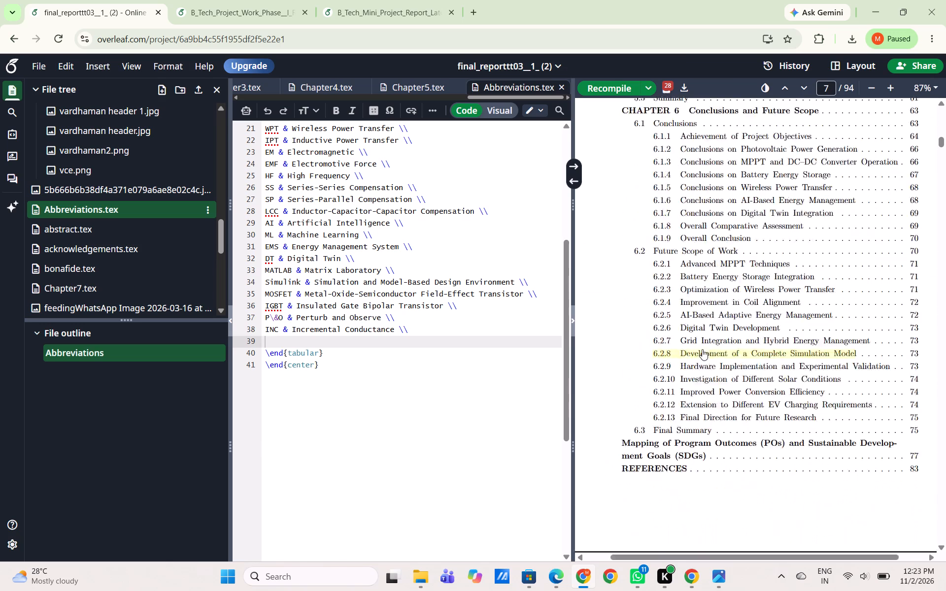
pyautogui.scroll(7, 702, 349)
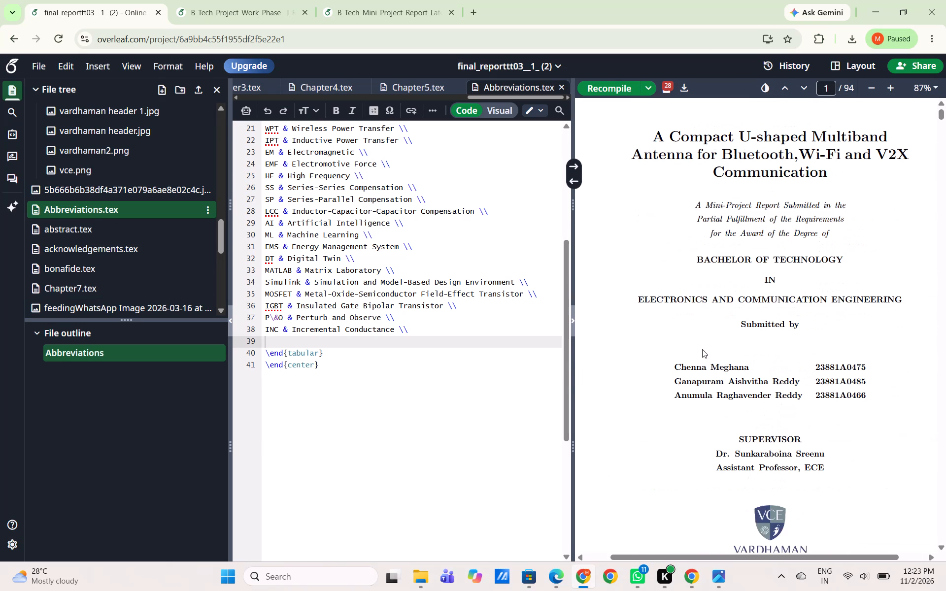
pyautogui.scroll(-14, 702, 349)
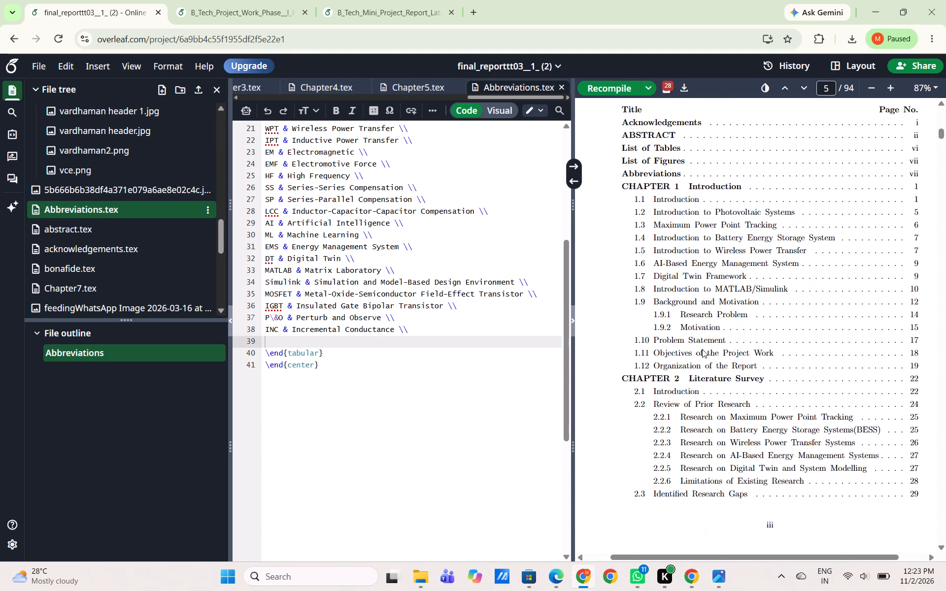
pyautogui.scroll(-9, 702, 349)
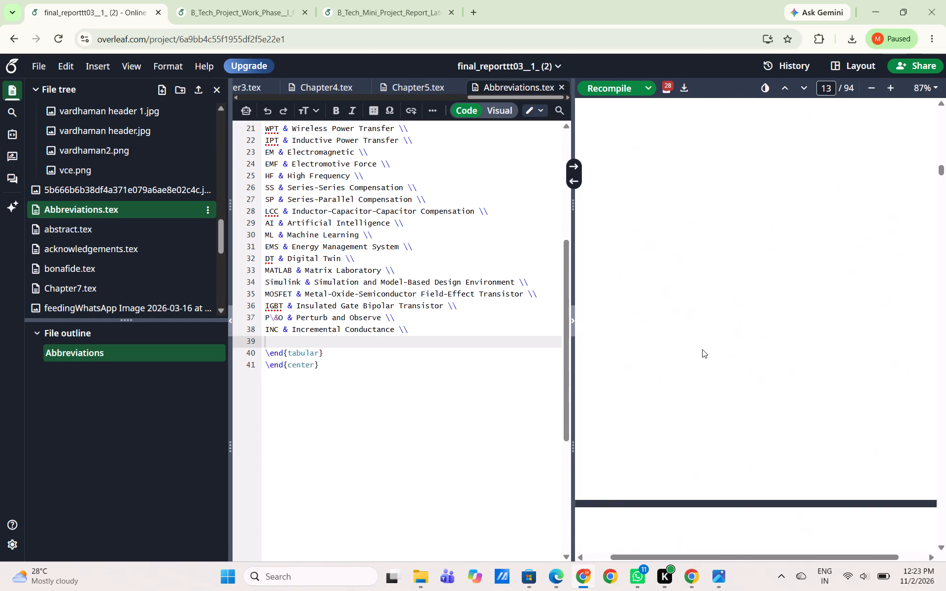
# Examine the compiled report from Chapter 1 through the opening sections of the Chapter 2 Literature Survey.
pyautogui.scroll(-6, 702, 349)
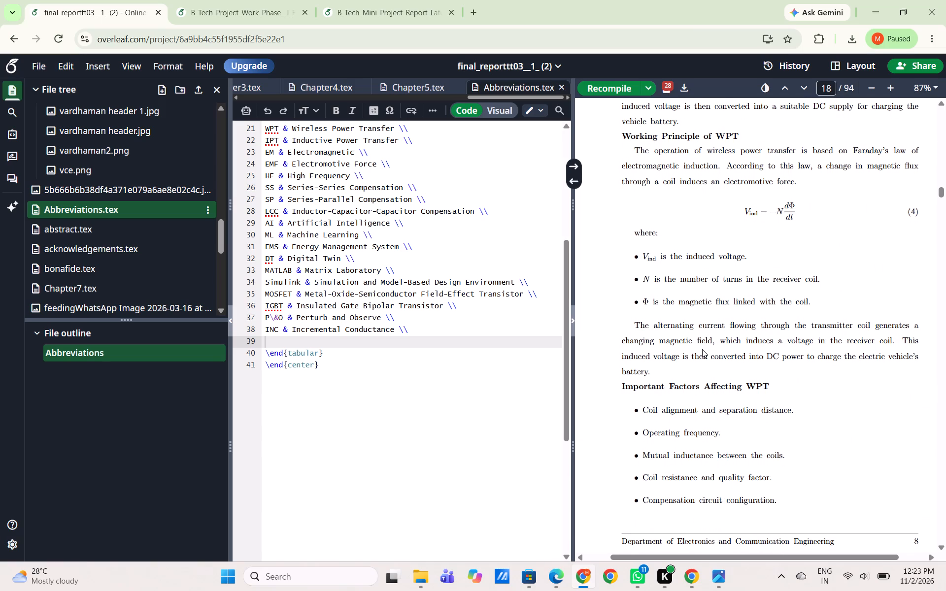
pyautogui.scroll(-5, 738, 446)
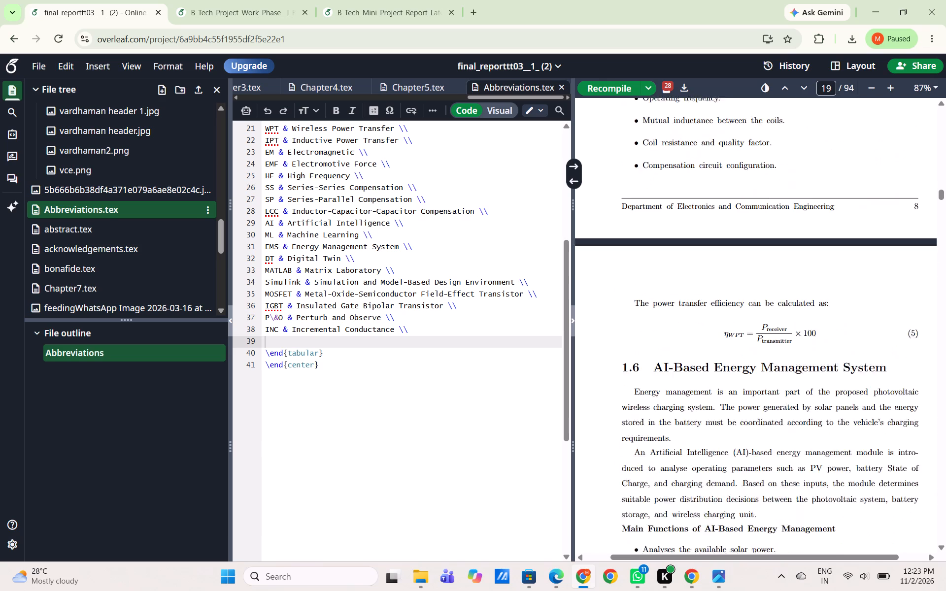
pyautogui.scroll(-8, 738, 446)
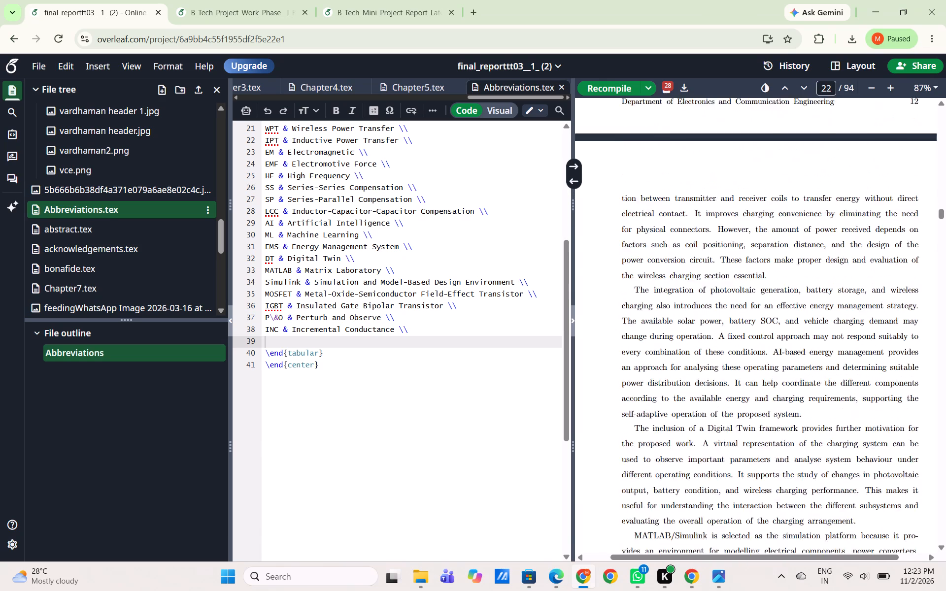
pyautogui.scroll(-3, 738, 446)
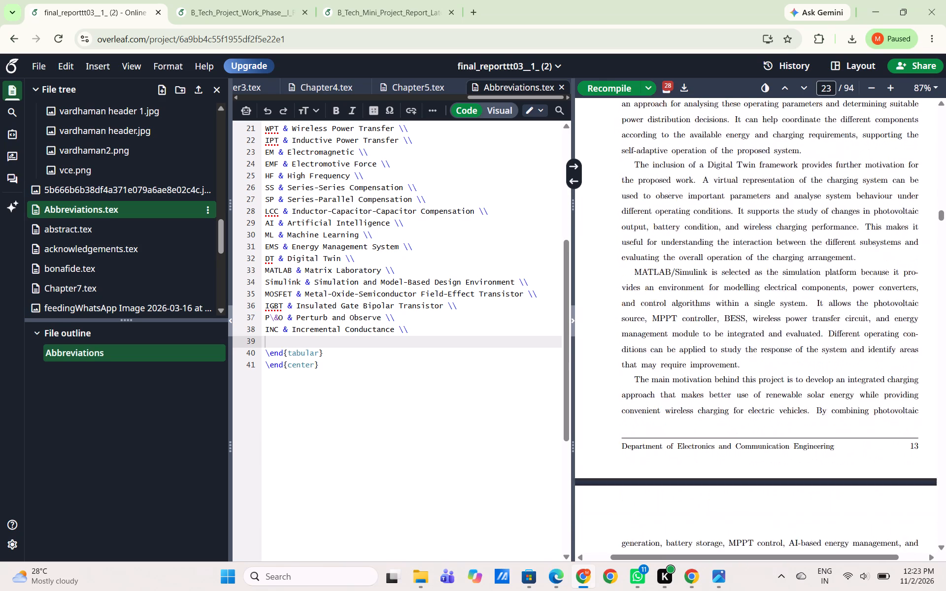
pyautogui.scroll(-9, 738, 446)
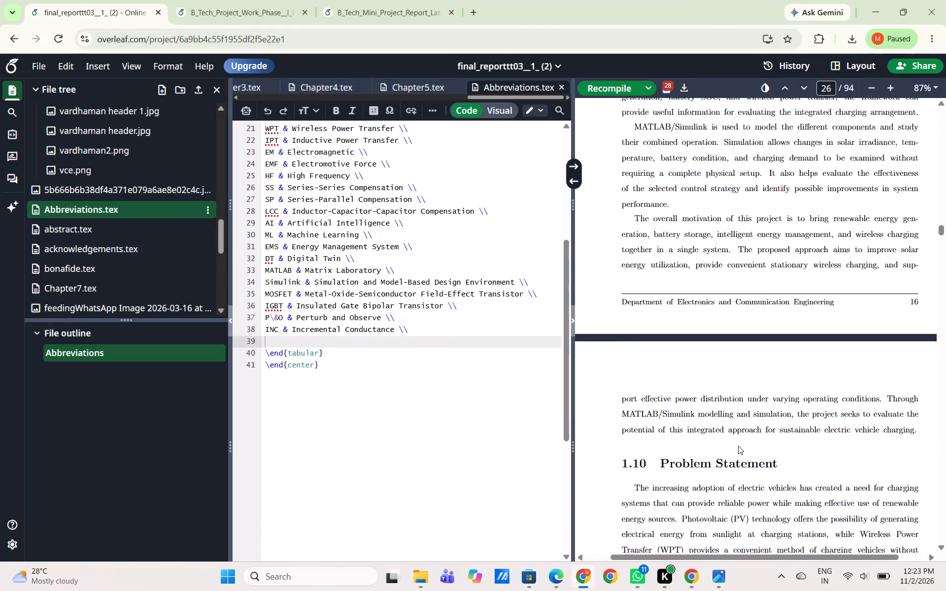
pyautogui.scroll(-7, 738, 446)
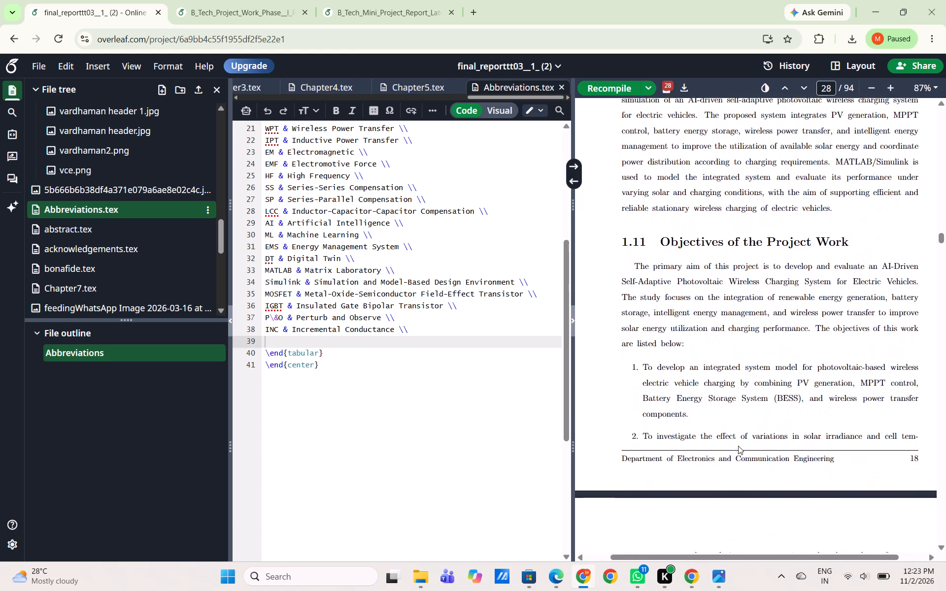
pyautogui.scroll(-5, 738, 446)
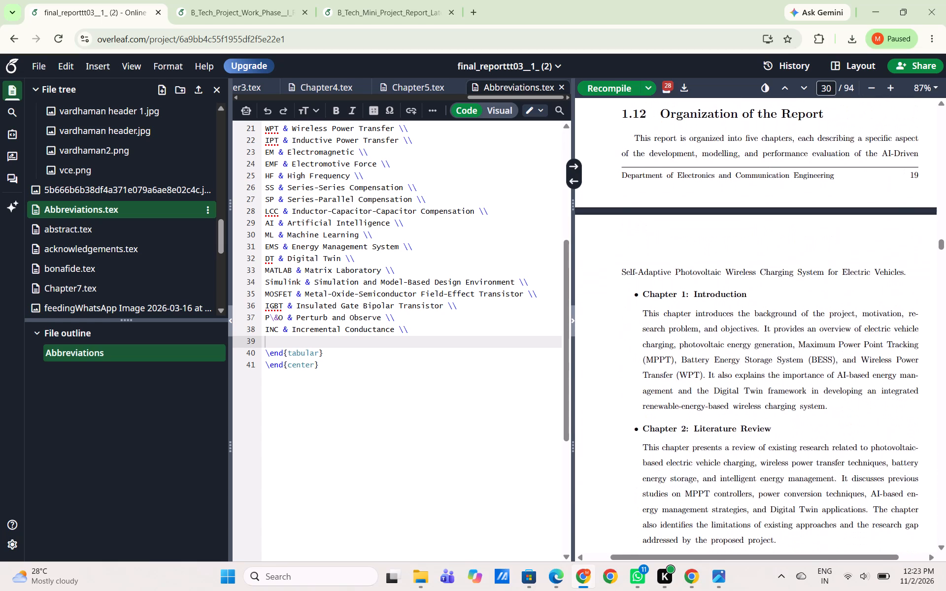
pyautogui.scroll(-6, 738, 446)
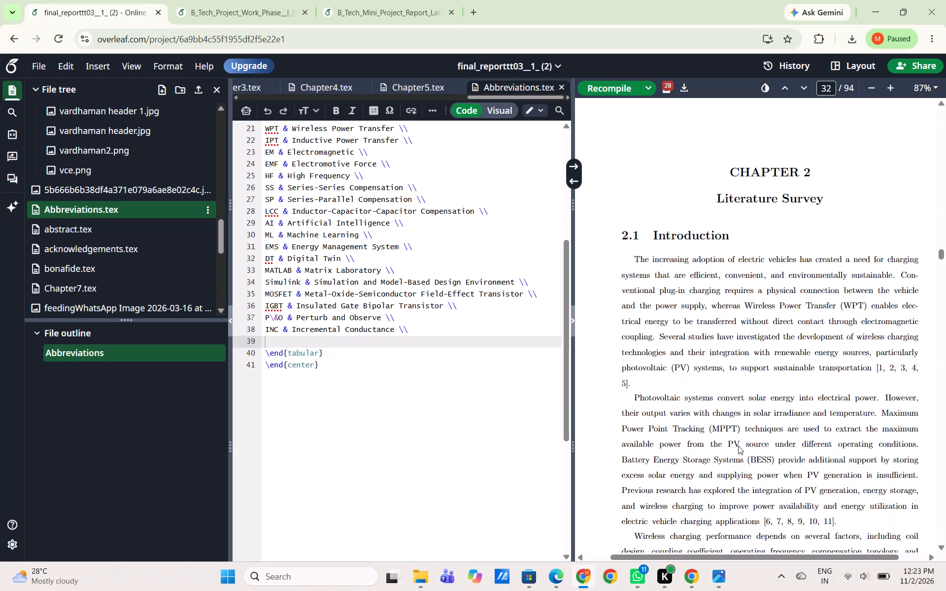
pyautogui.scroll(-6, 738, 446)
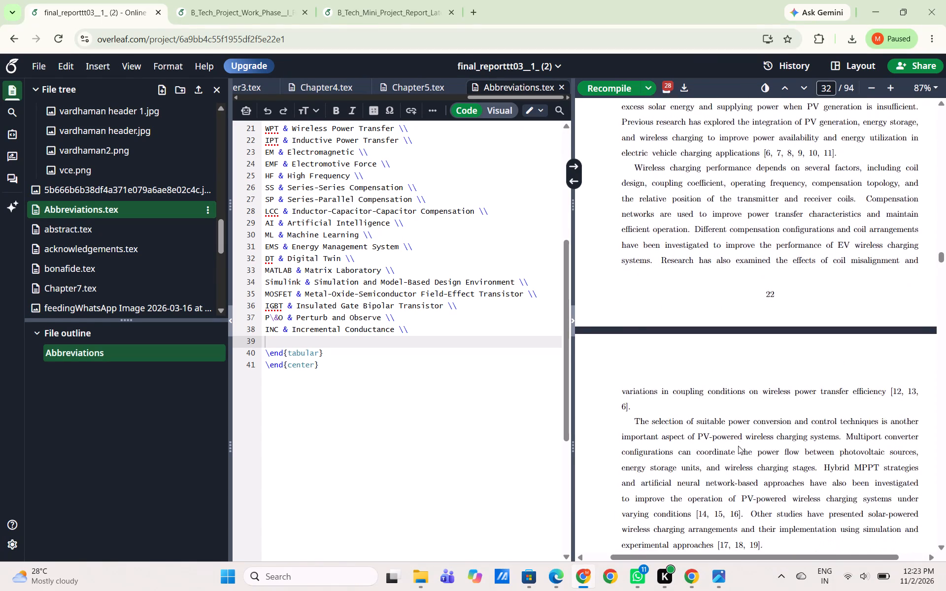
pyautogui.scroll(-9, 738, 446)
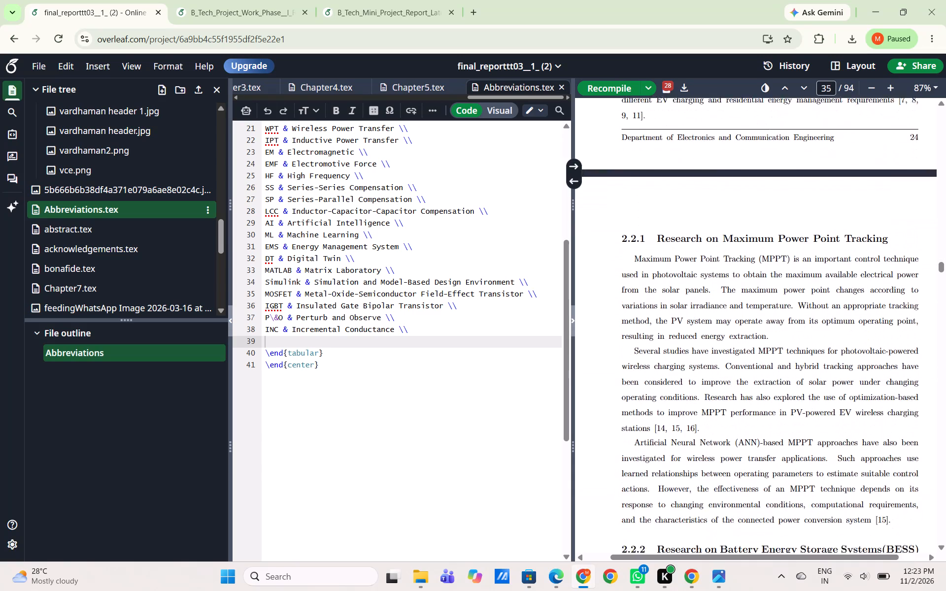
pyautogui.scroll(-4, 738, 446)
# Examine the compiled pages backwards from Chapter 2 through the table of contents, abstract and certificate to the title page.
pyautogui.scroll(14, 738, 446)
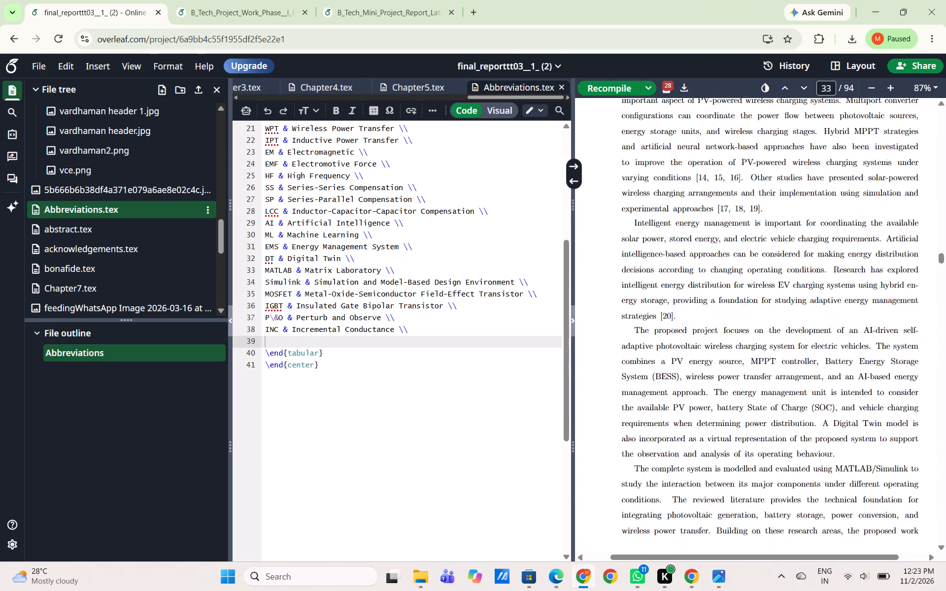
pyautogui.scroll(15, 738, 446)
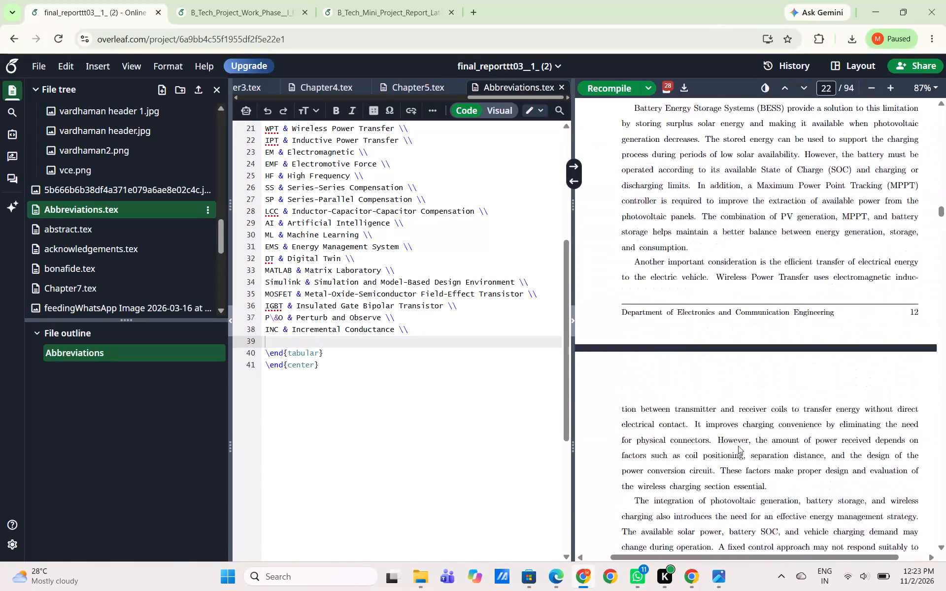
pyautogui.scroll(19, 738, 446)
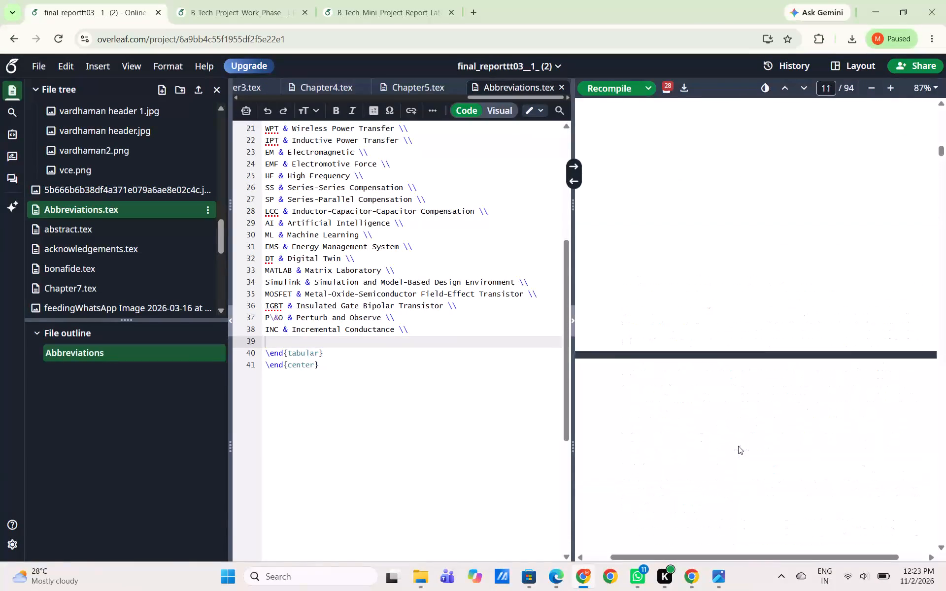
pyautogui.scroll(5, 738, 446)
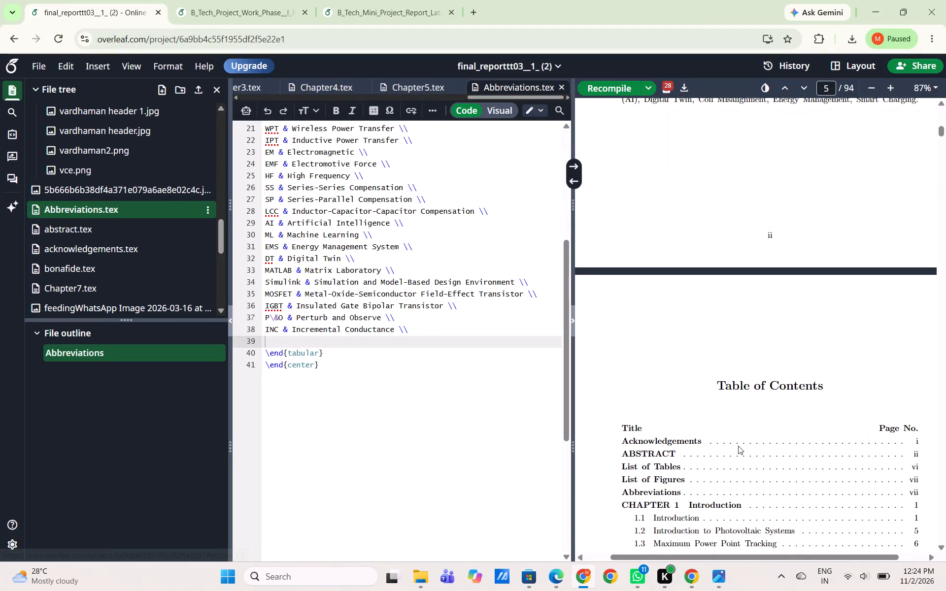
pyautogui.scroll(5, 738, 446)
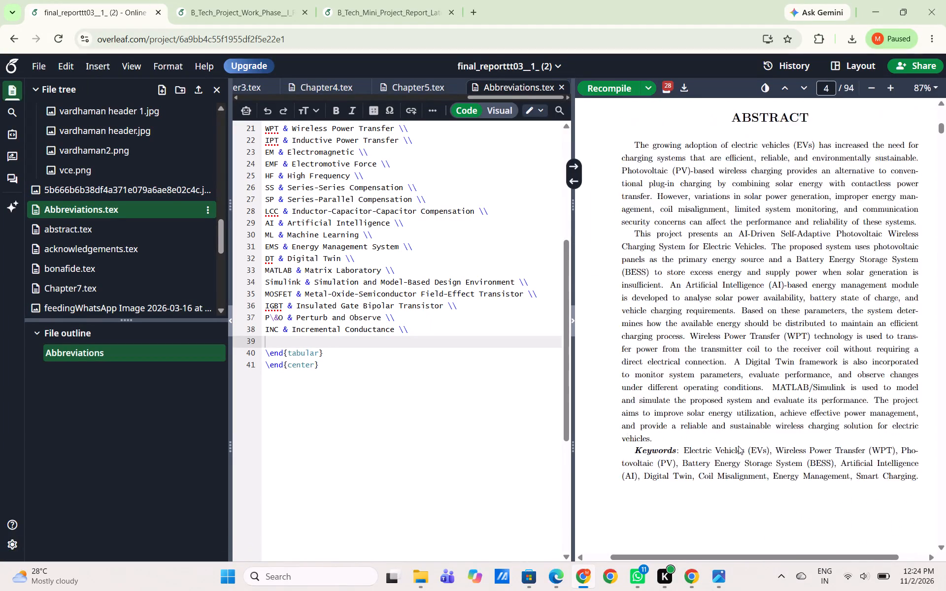
pyautogui.scroll(8, 738, 446)
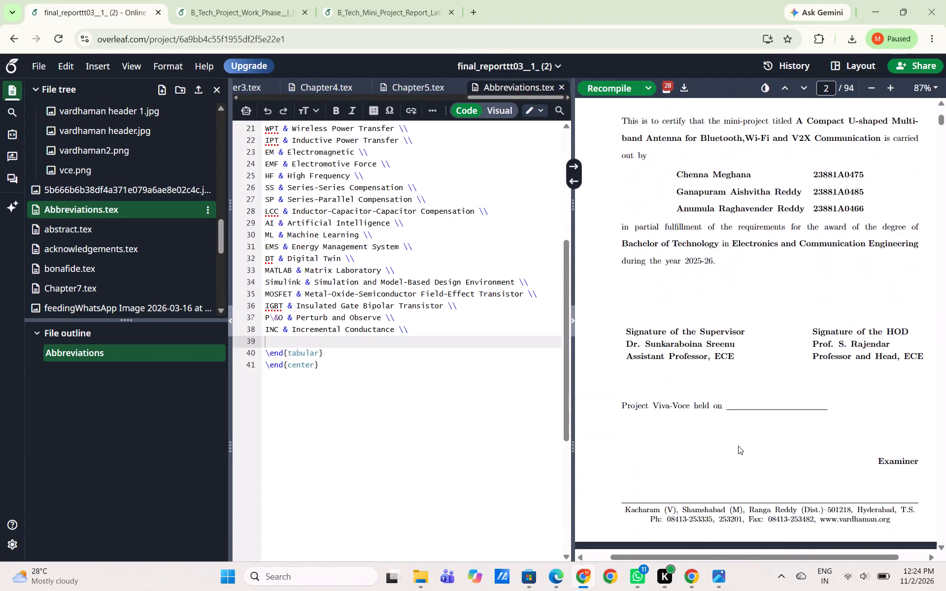
pyautogui.scroll(10, 738, 446)
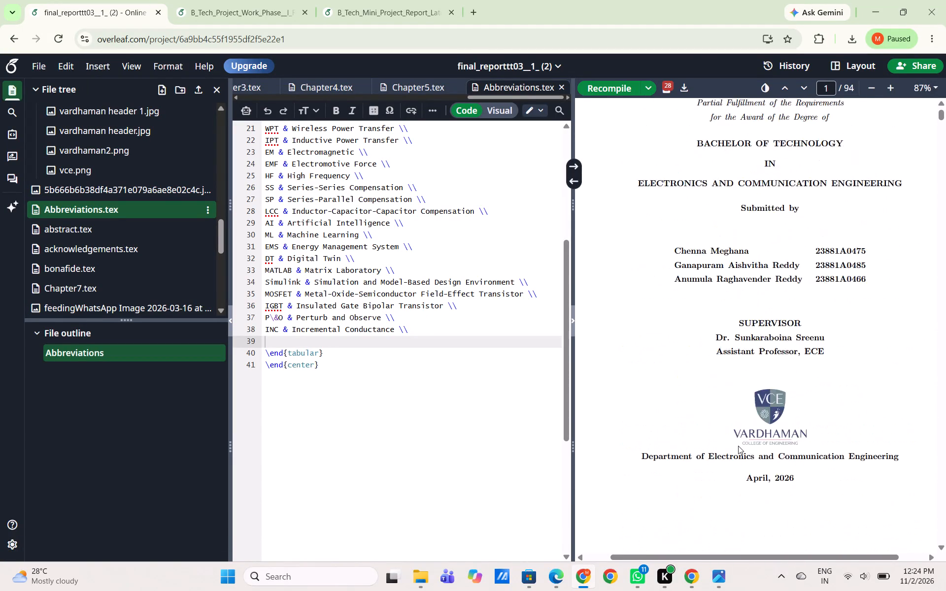
pyautogui.scroll(1, 738, 446)
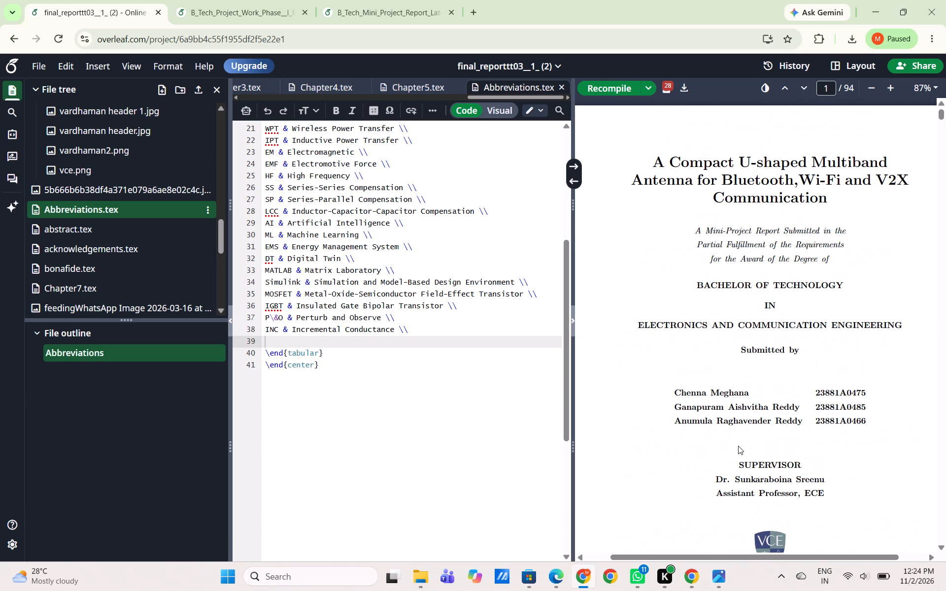
# Open the title page's LaTeX source at the "bachelor of technology" line from the compiled page.
pyautogui.doubleClick(762, 286)
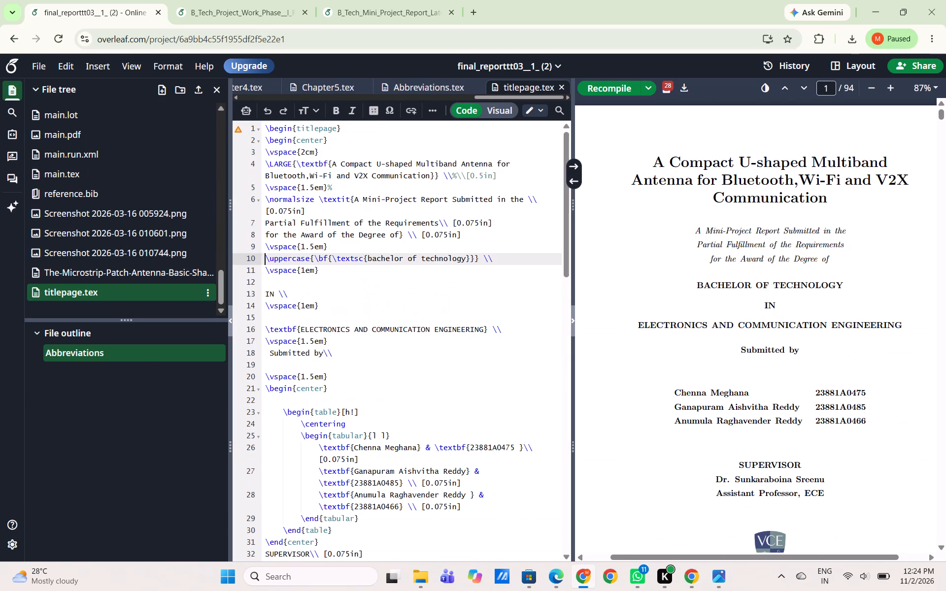
# Check the rest of the title page and the certificate page, and download the compiled report as a PDF.
pyautogui.scroll(-2, 741, 399)
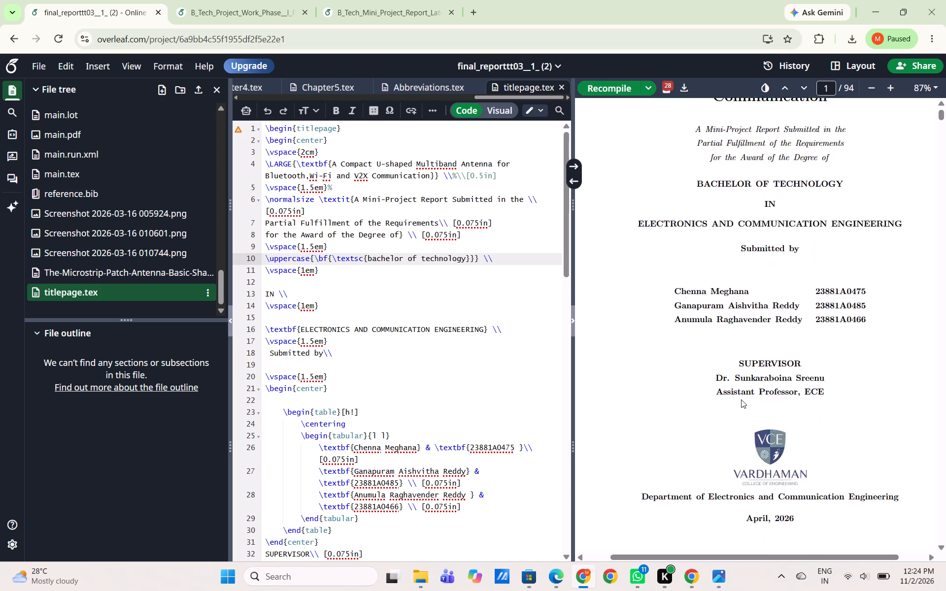
pyautogui.scroll(-5, 741, 399)
pyautogui.scroll(-2, 732, 248)
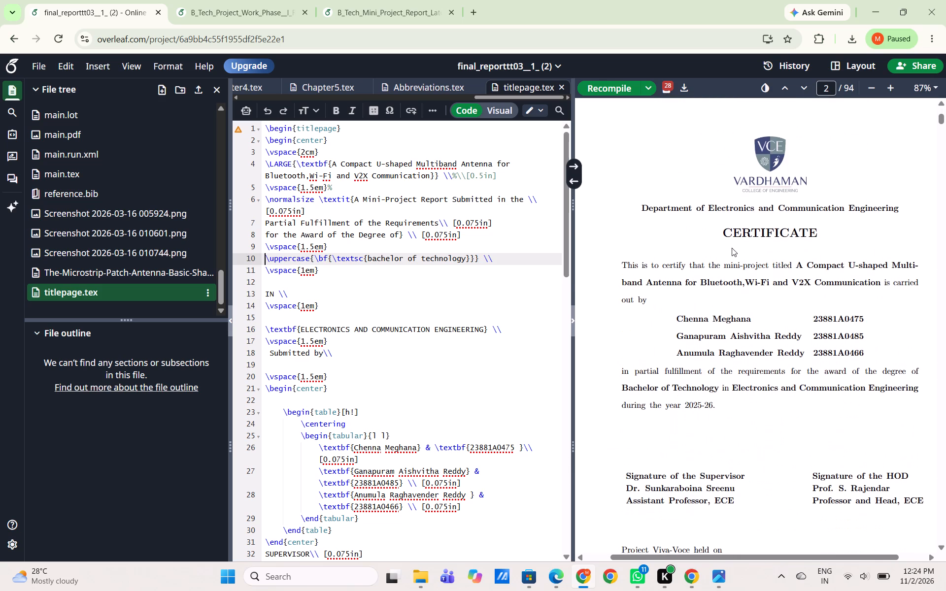
pyautogui.click(687, 89)
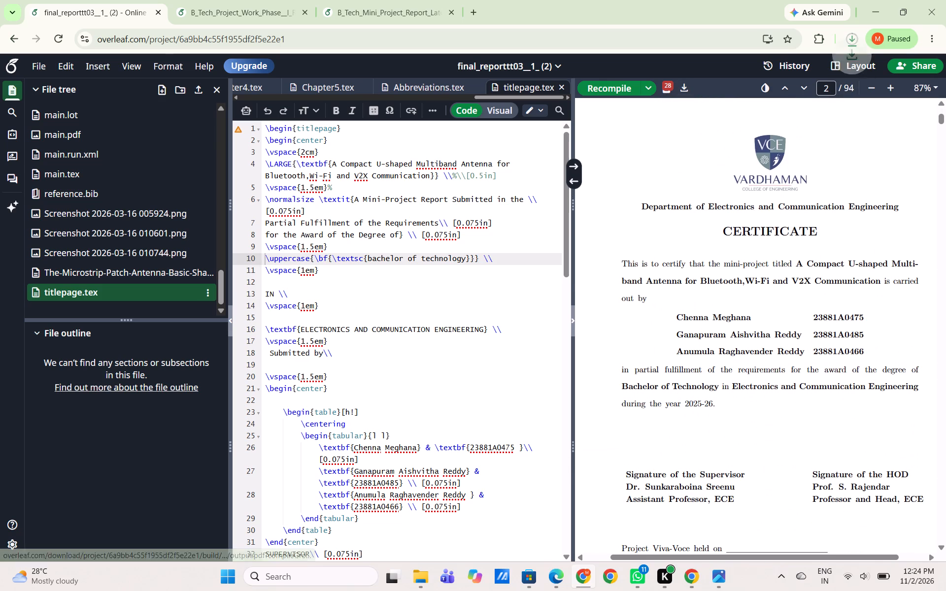
# Examine the compiled front matter from the certificate page to the end of the table of contents.
pyautogui.scroll(-12, 688, 258)
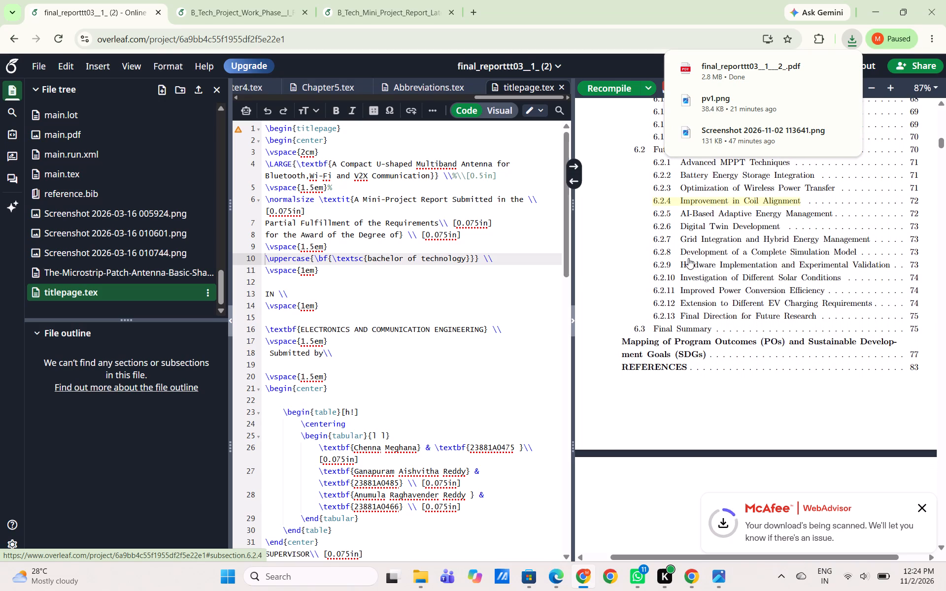
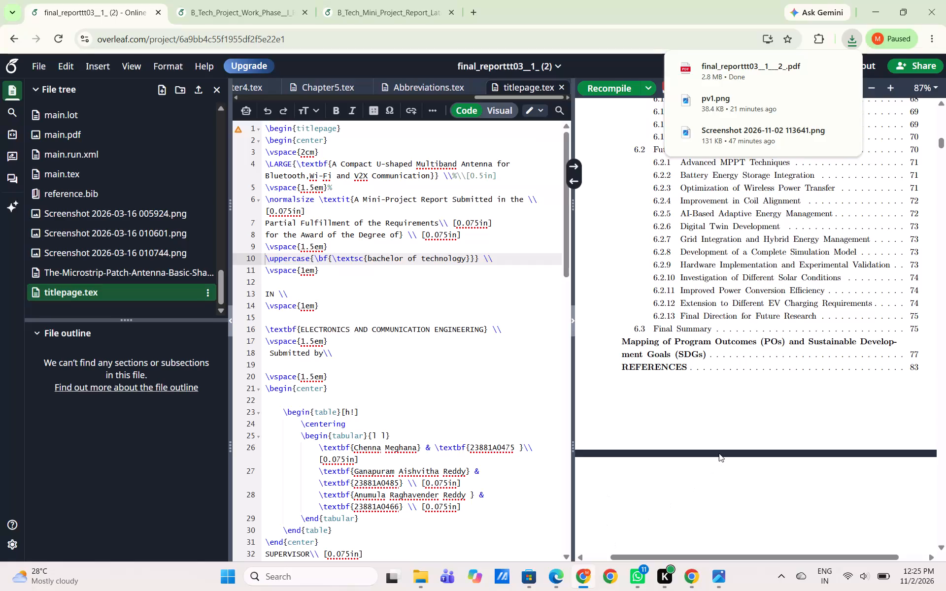
# Check the List of Tables page, and review the table of contents backwards to the acknowledgement page.
pyautogui.click(719, 453)
pyautogui.scroll(-2, 719, 453)
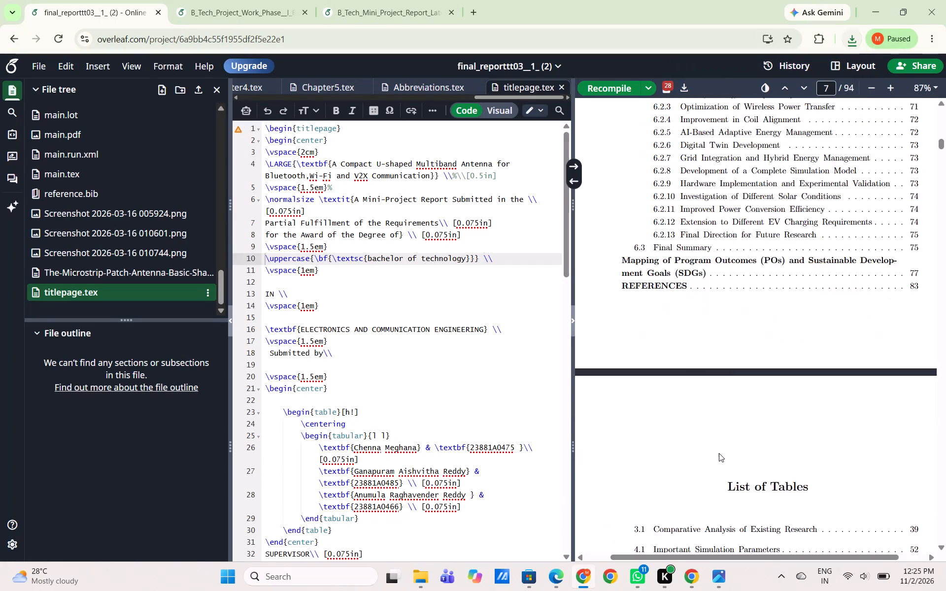
pyautogui.scroll(-3, 719, 453)
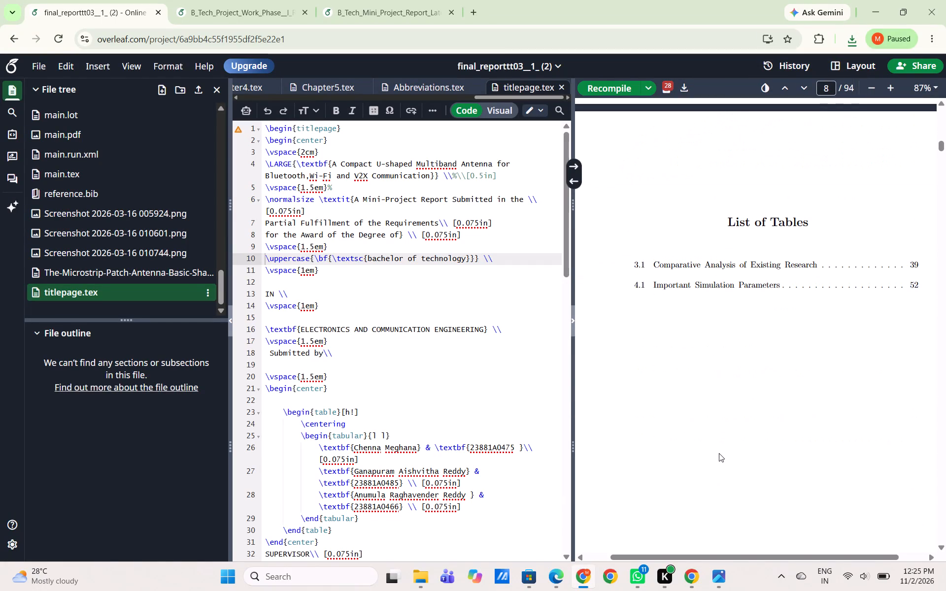
pyautogui.scroll(7, 719, 338)
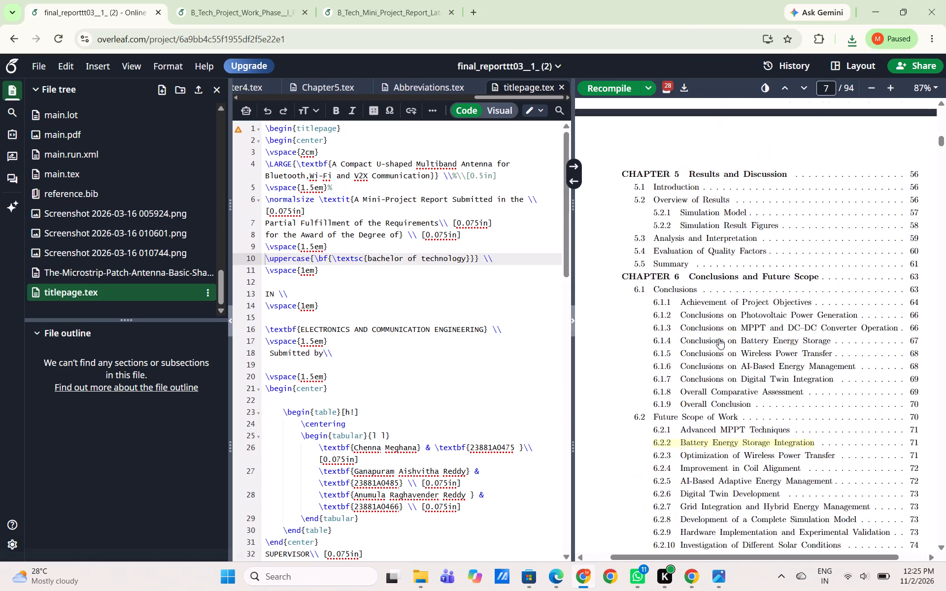
pyautogui.scroll(3, 719, 338)
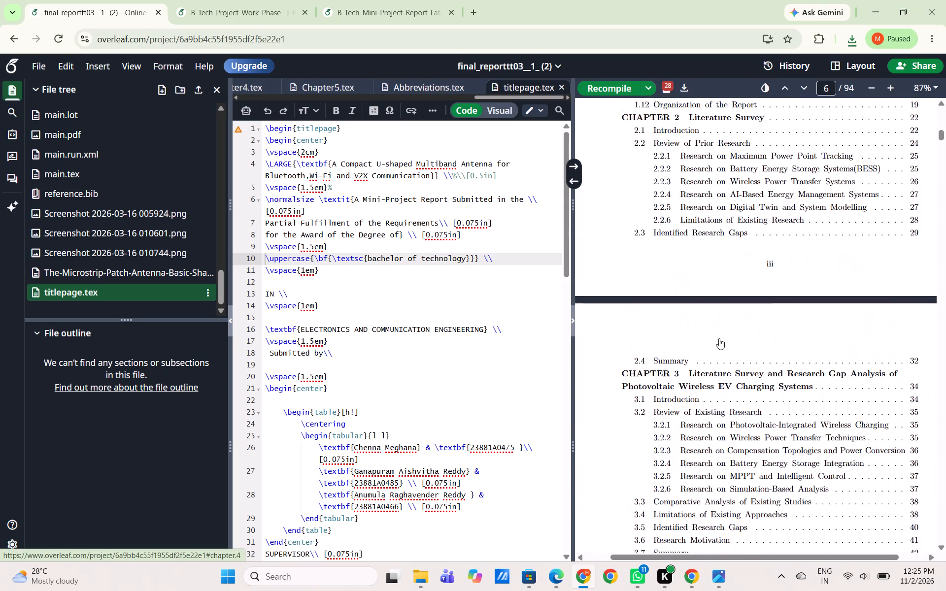
pyautogui.scroll(6, 719, 338)
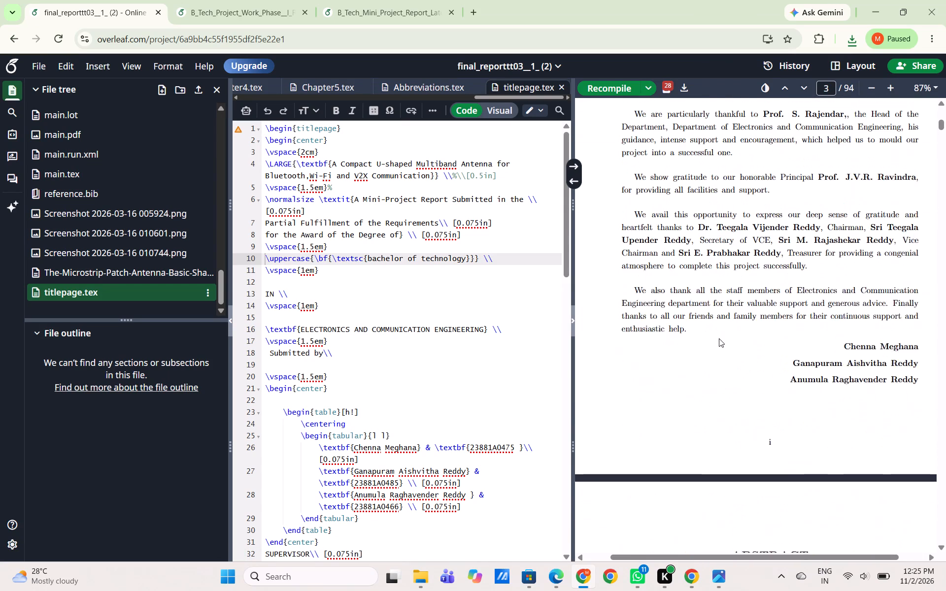
# Examine the compiled abstract and the remaining front matter up to the start of Chapter 1.
pyautogui.scroll(-5, 719, 338)
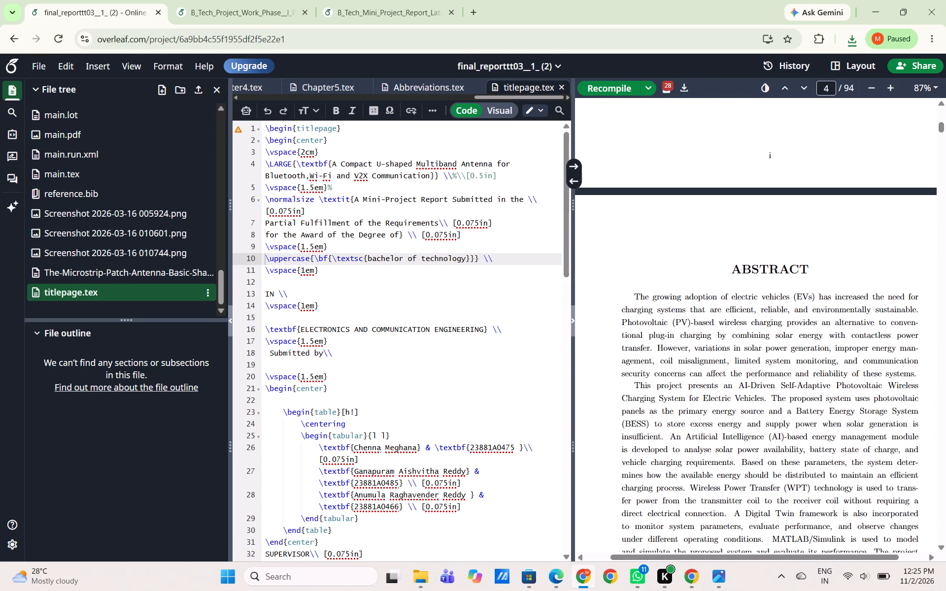
pyautogui.scroll(-4, 719, 338)
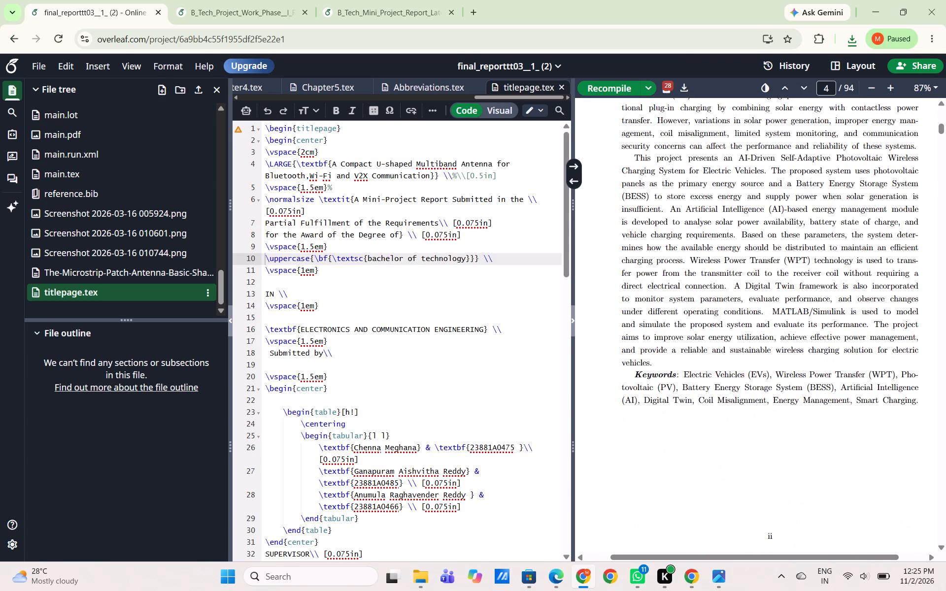
pyautogui.scroll(-7, 719, 338)
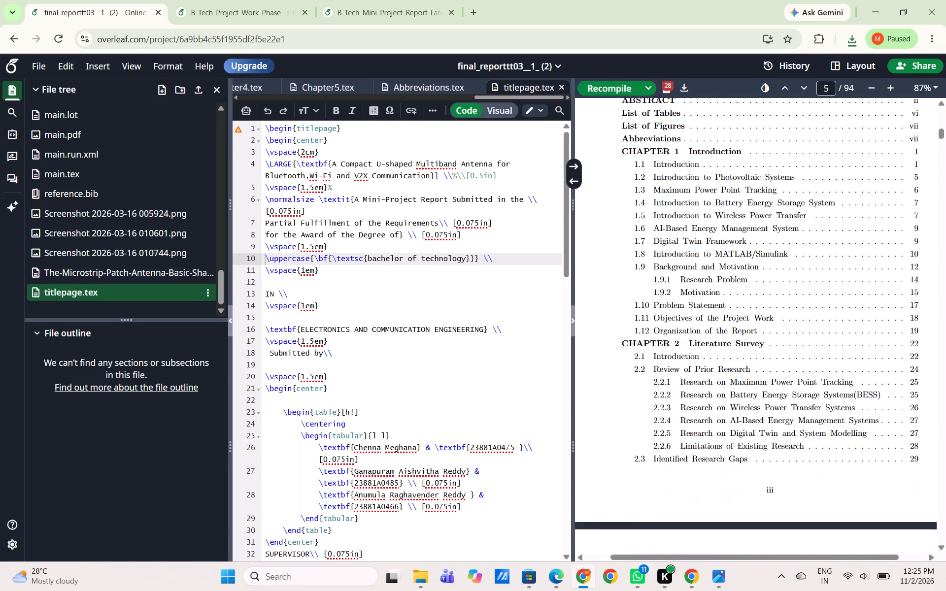
pyautogui.scroll(-9, 719, 338)
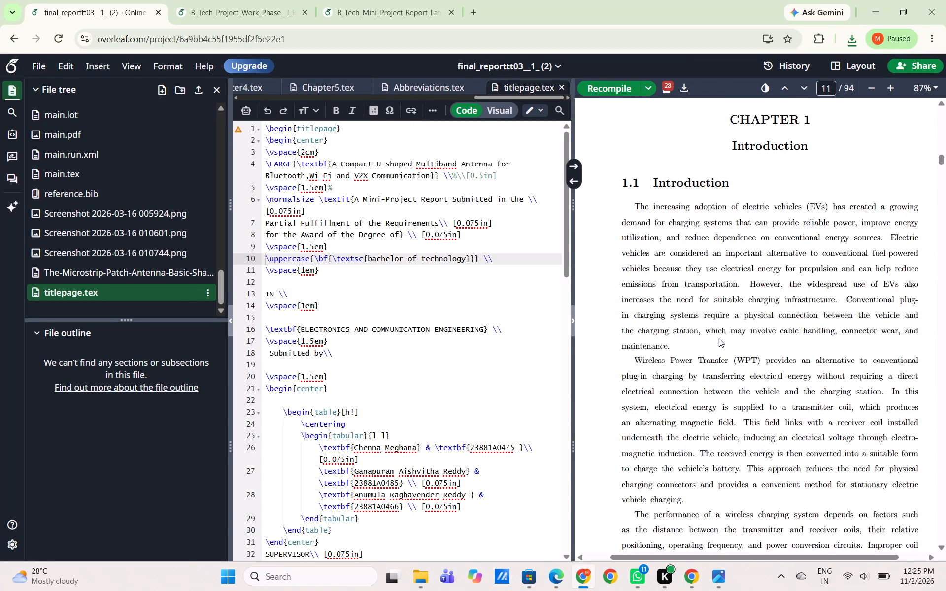
# Examine the compiled pages of Chapter 1 and the start of Chapter 2, up to section 2.2 Review of Prior Research.
pyautogui.scroll(-8, 719, 338)
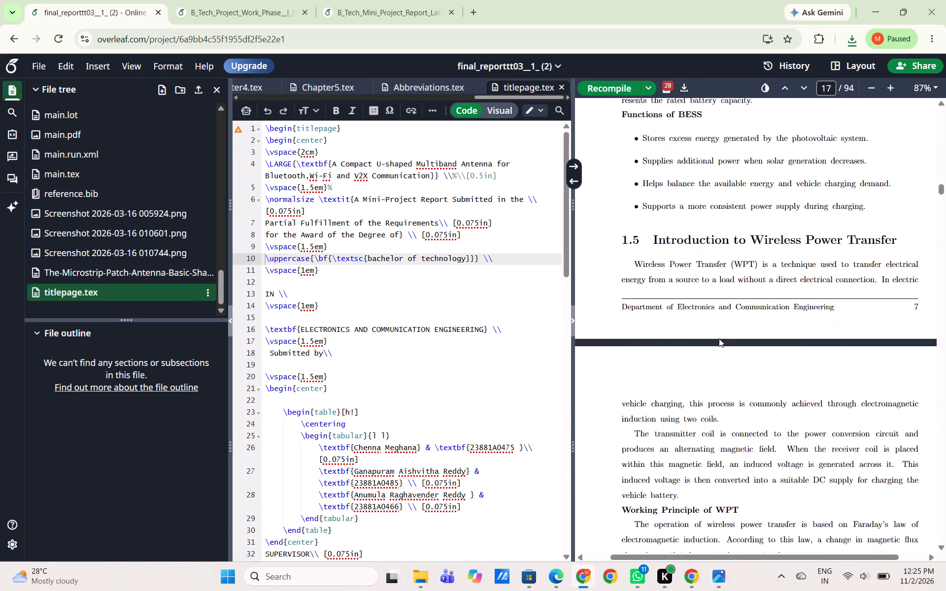
pyautogui.scroll(-6, 719, 338)
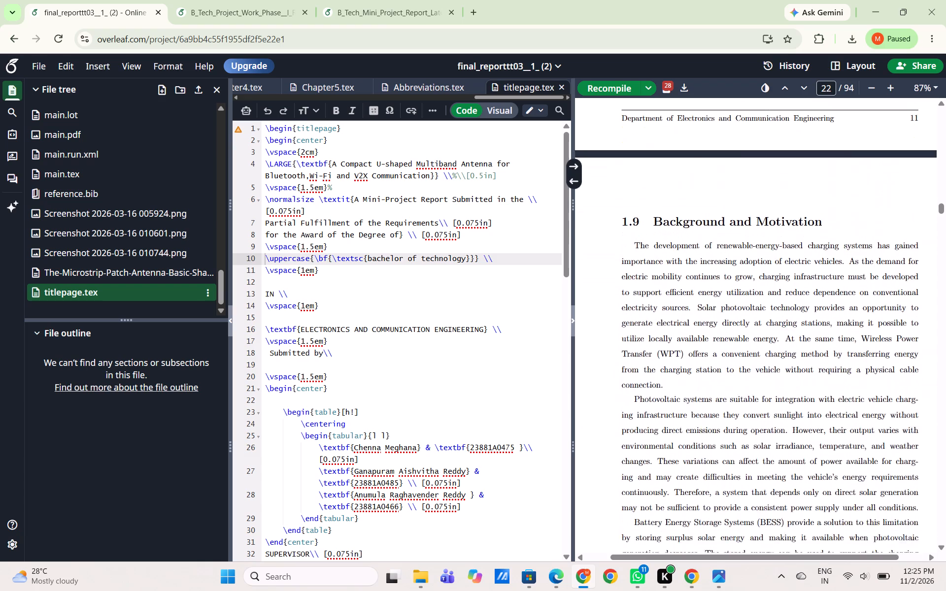
pyautogui.scroll(-5, 719, 338)
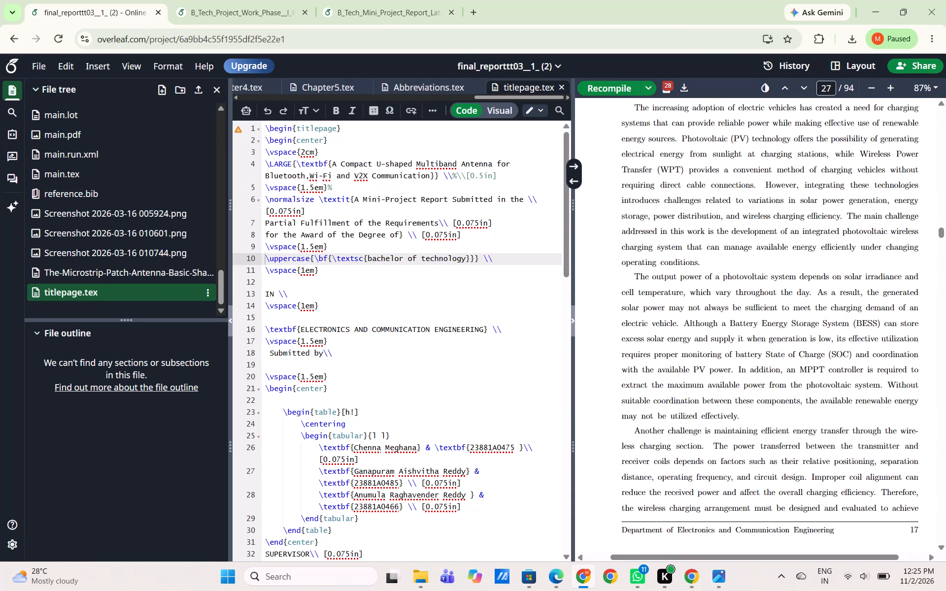
pyautogui.scroll(-12, 668, 228)
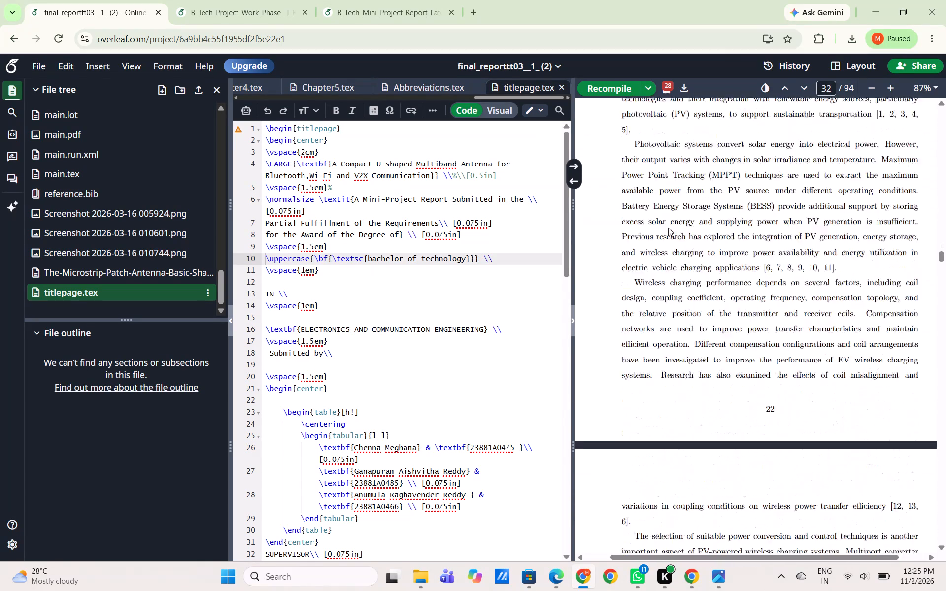
pyautogui.scroll(-1, 668, 228)
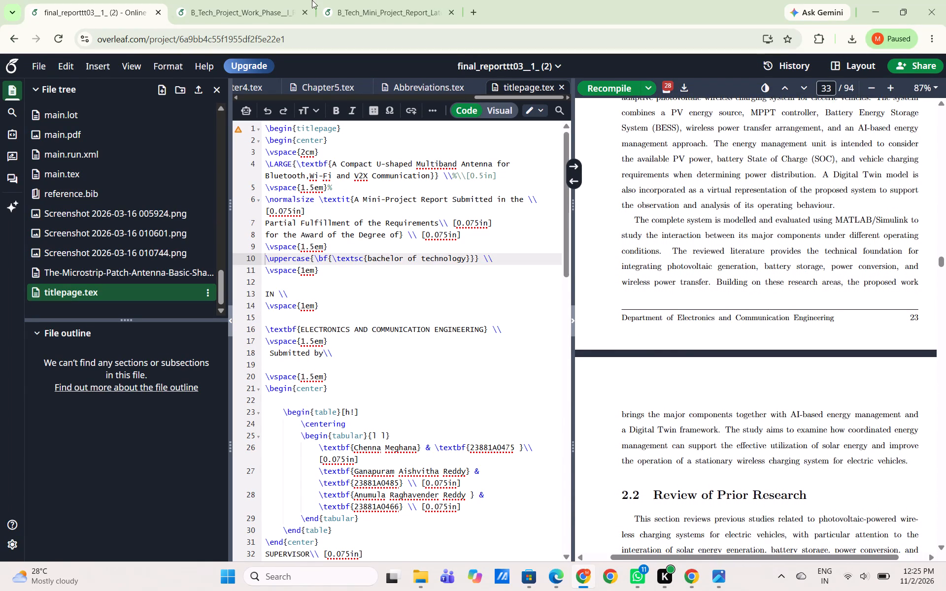
# Return to the project list and download the final_reporttt03__1_ (2) project as a .zip file.
pyautogui.click(13, 44)
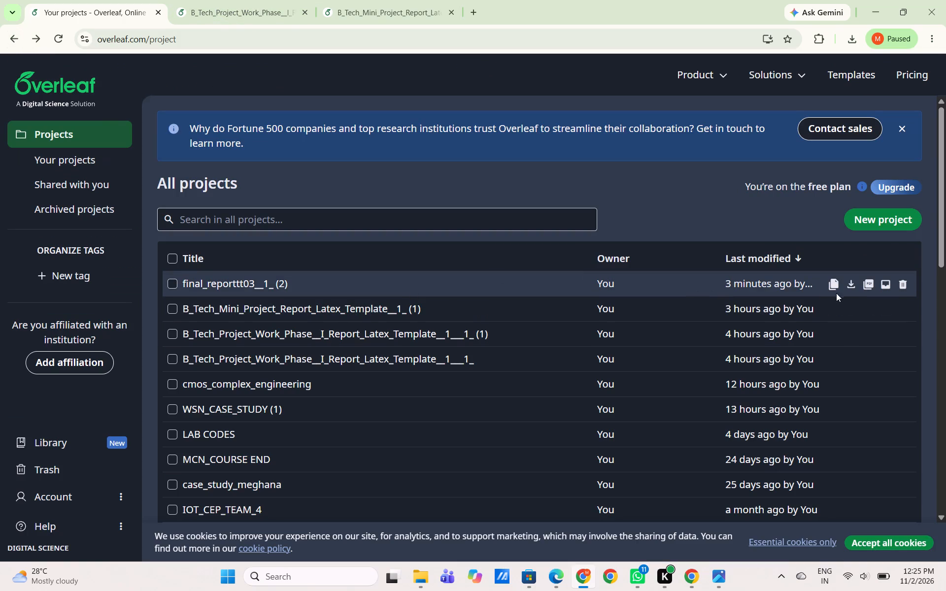
pyautogui.click(849, 288)
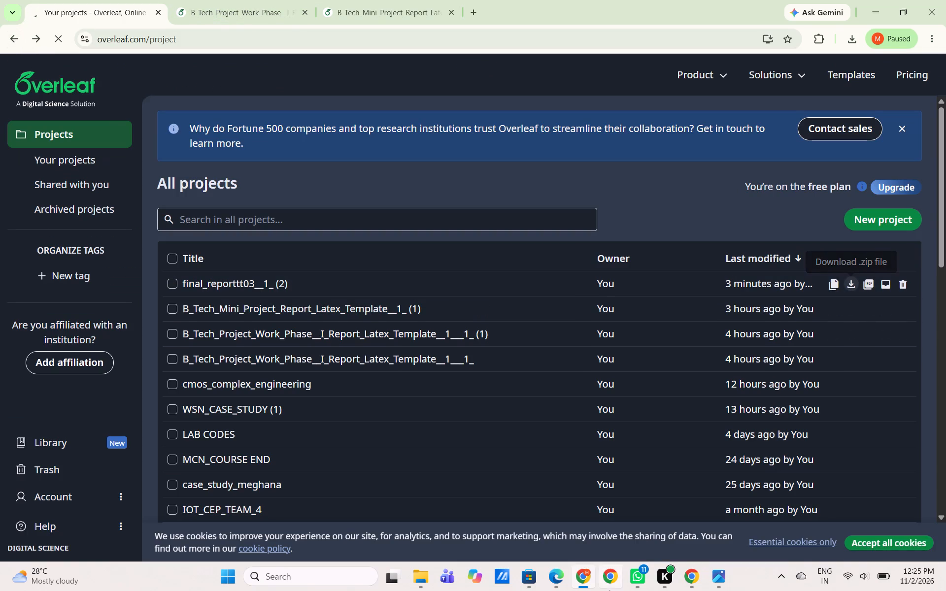
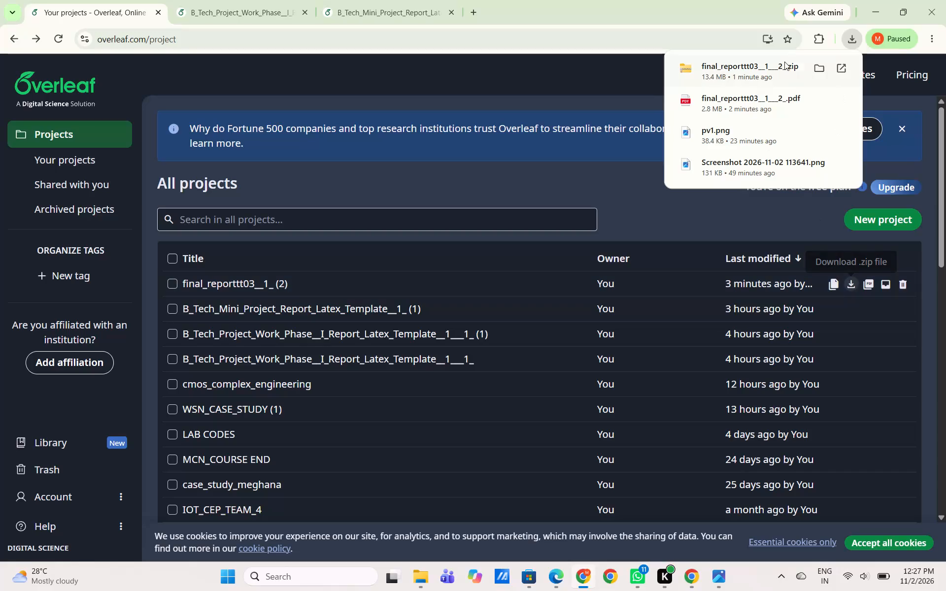
# Show the downloaded final_reporttt03__1___2_.zip in its Downloads folder in File Explorer.
pyautogui.click(816, 68)
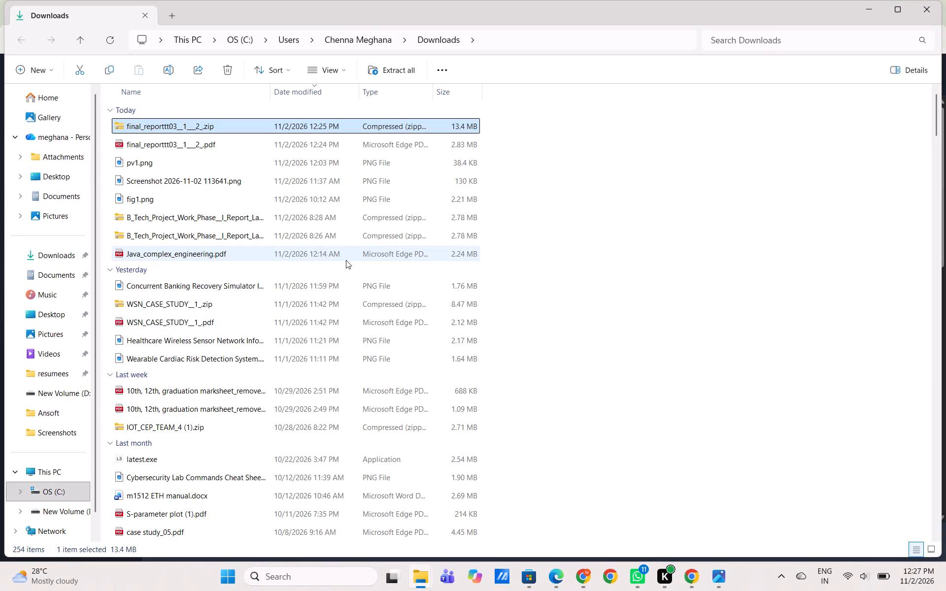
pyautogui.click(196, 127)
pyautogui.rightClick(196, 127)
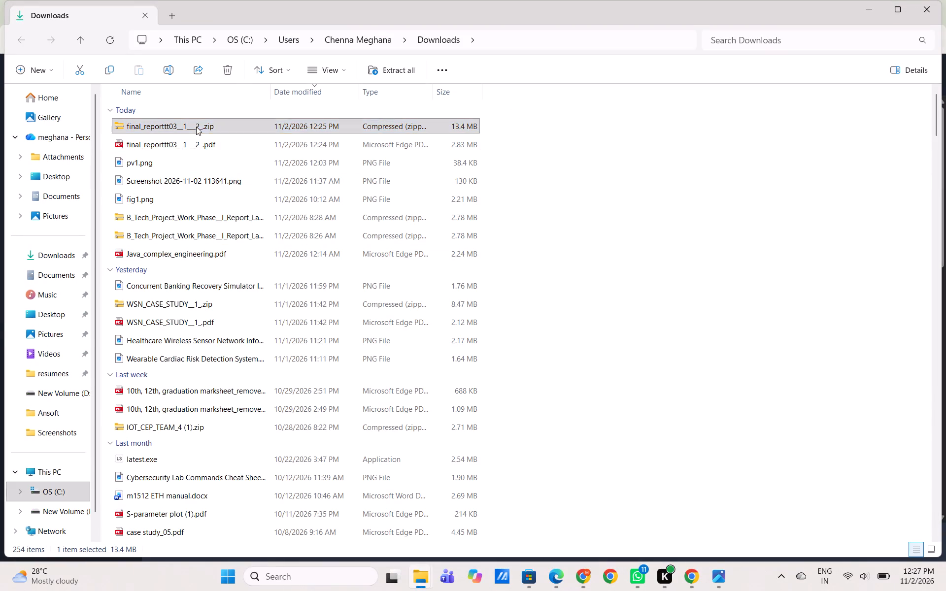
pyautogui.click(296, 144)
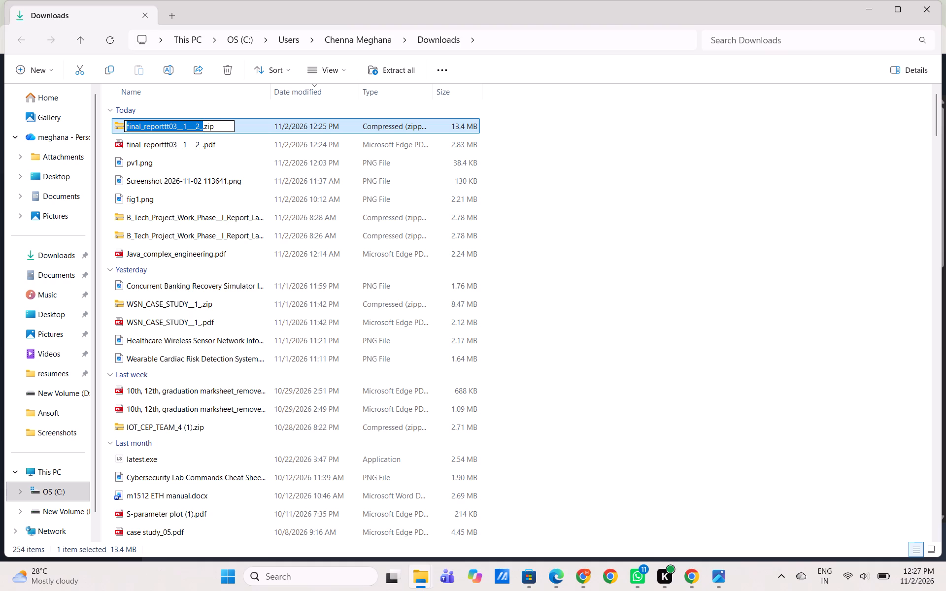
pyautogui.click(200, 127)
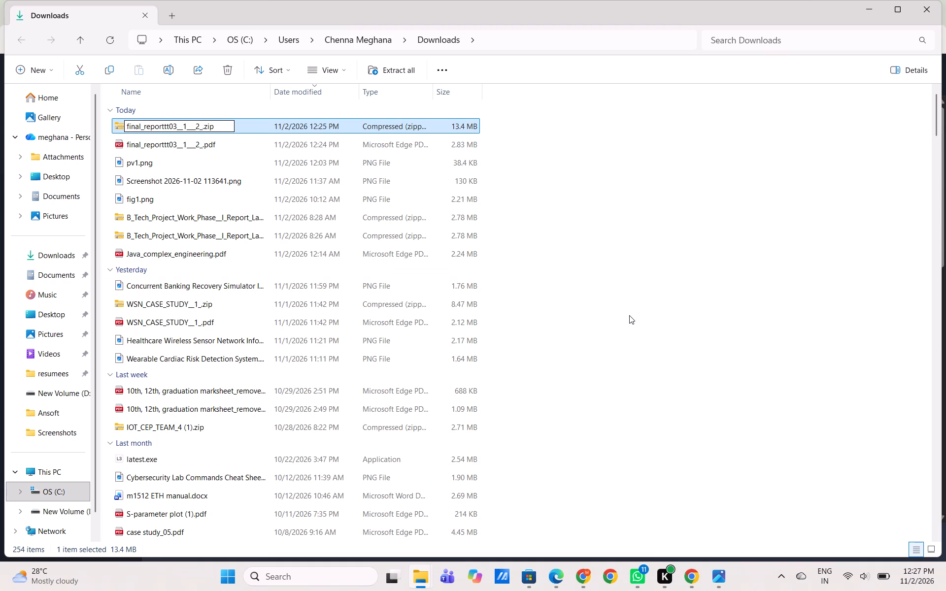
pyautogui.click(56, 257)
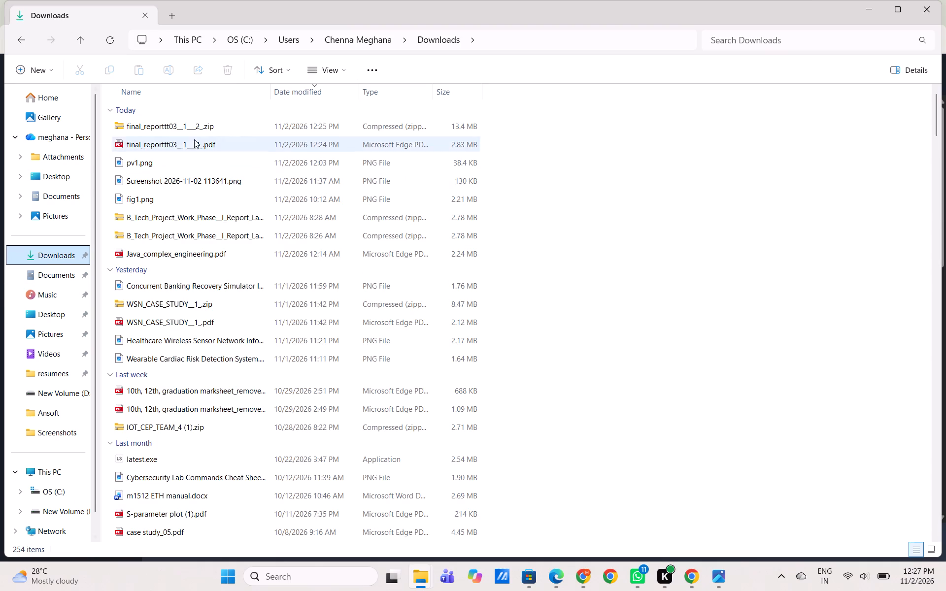
# Rename the downloaded report zip in the Downloads folder as final_reporttt03__1___3_.zip.
pyautogui.click(184, 122)
pyautogui.rightClick(184, 122)
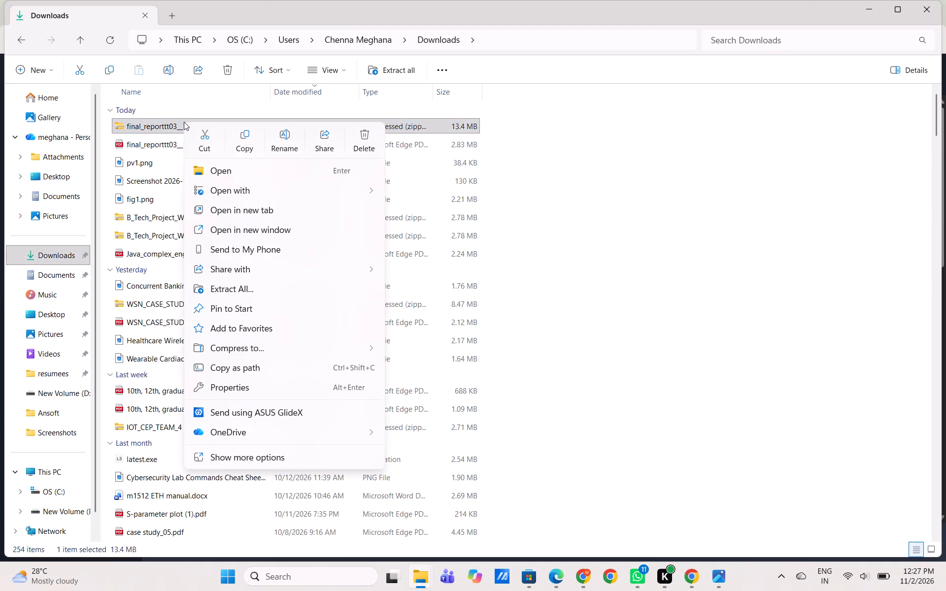
pyautogui.click(273, 140)
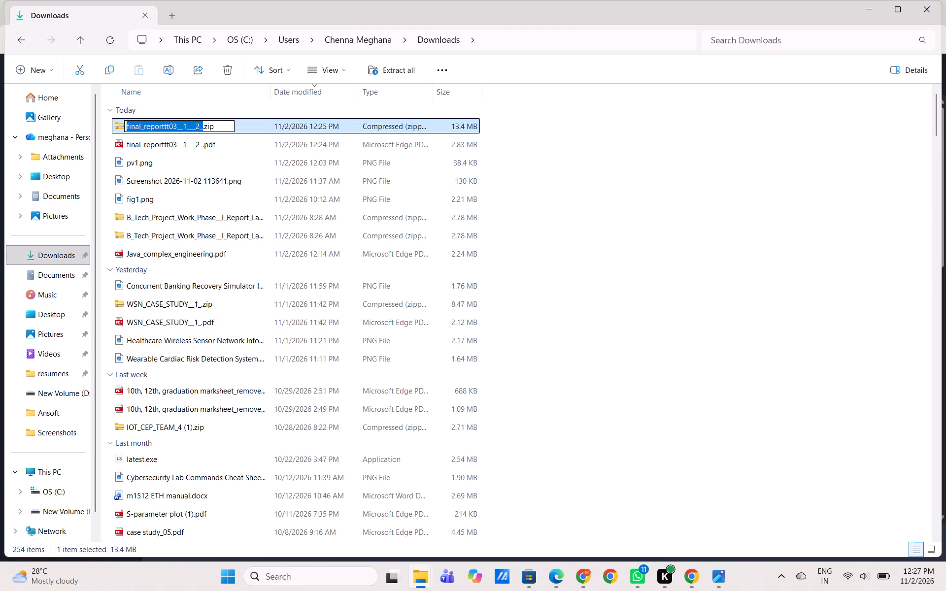
pyautogui.click(199, 129)
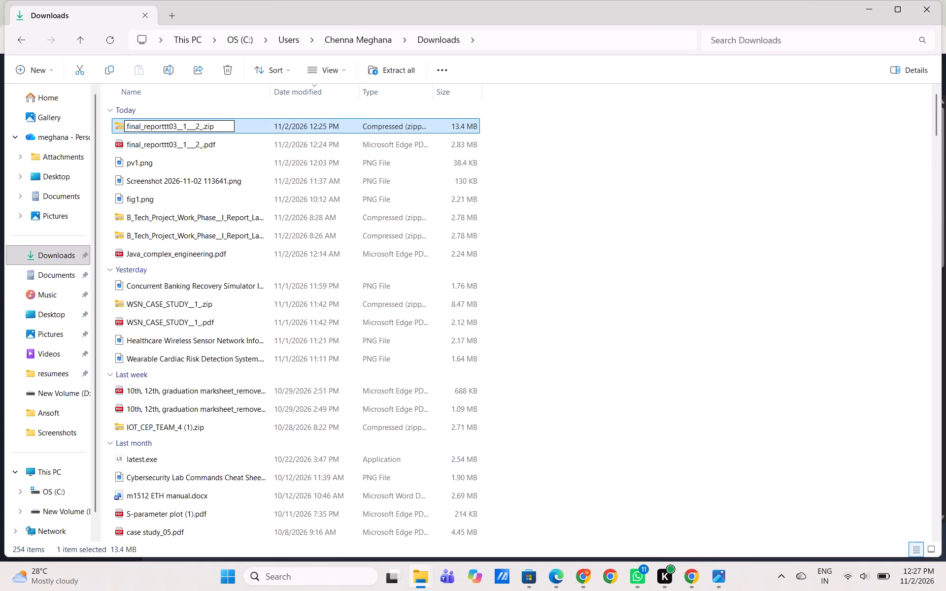
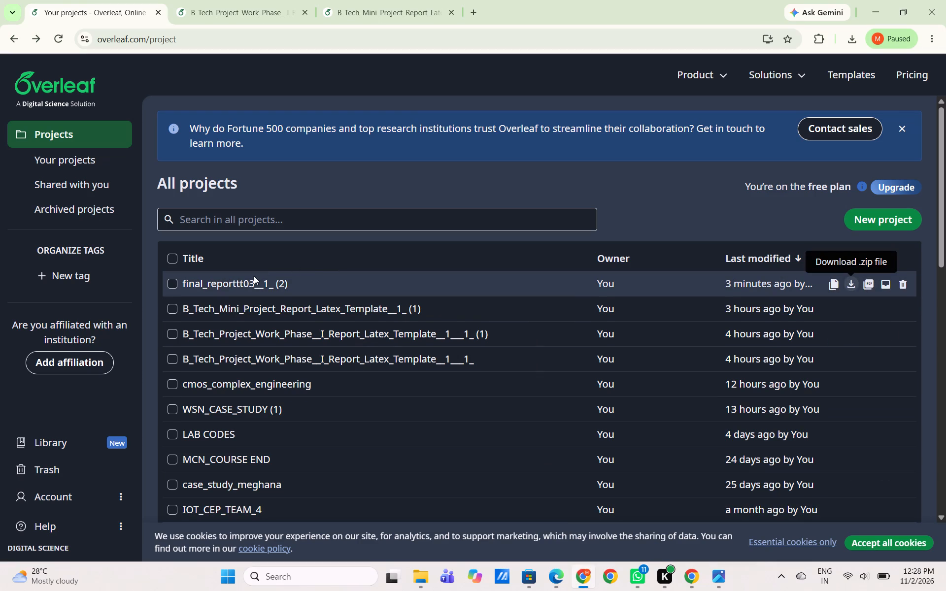
pyautogui.doubleClick(232, 287)
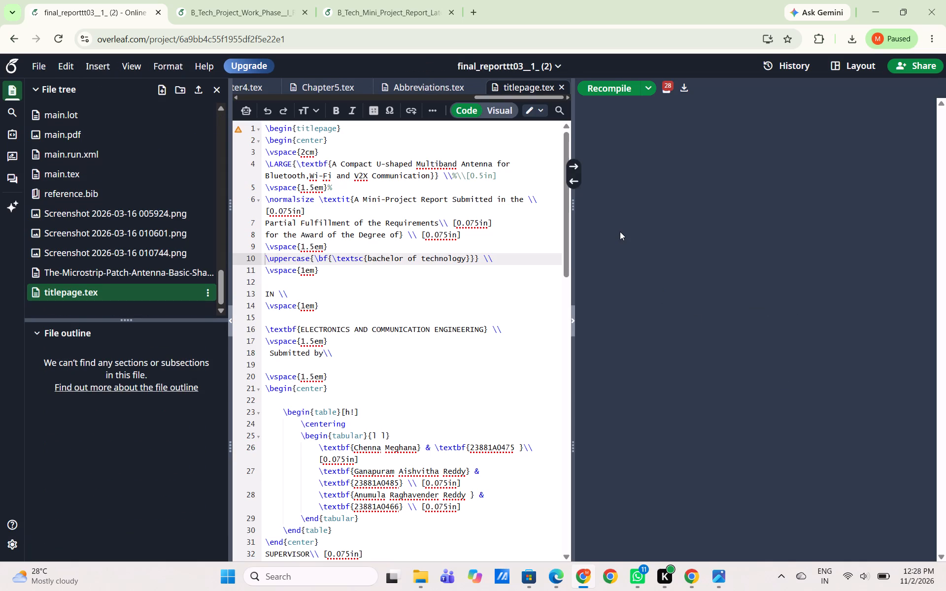
pyautogui.click(609, 82)
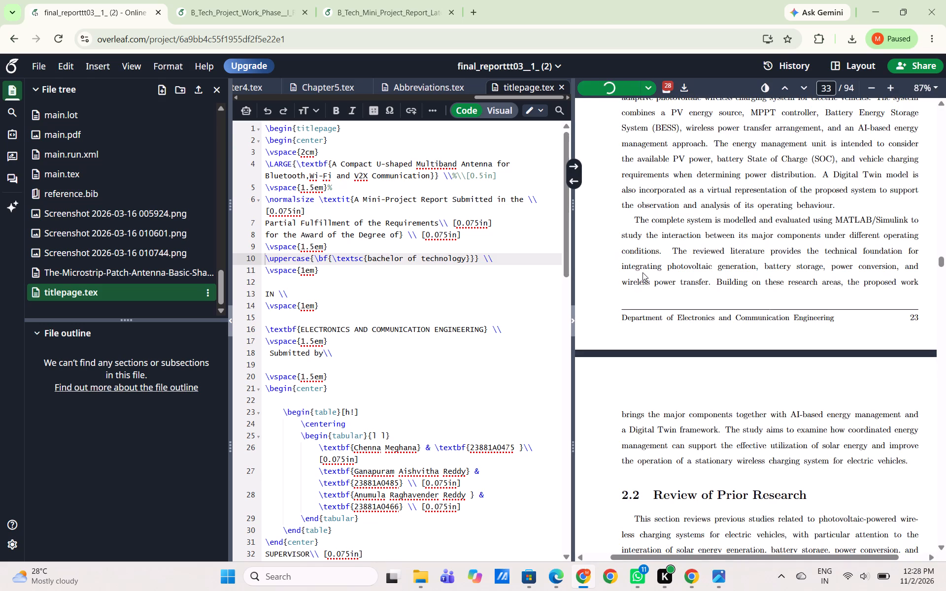
# Review the compiled report's front matter from the title page through the abstract, table of contents and lists.
pyautogui.scroll(-6, 752, 333)
pyautogui.scroll(10, 752, 333)
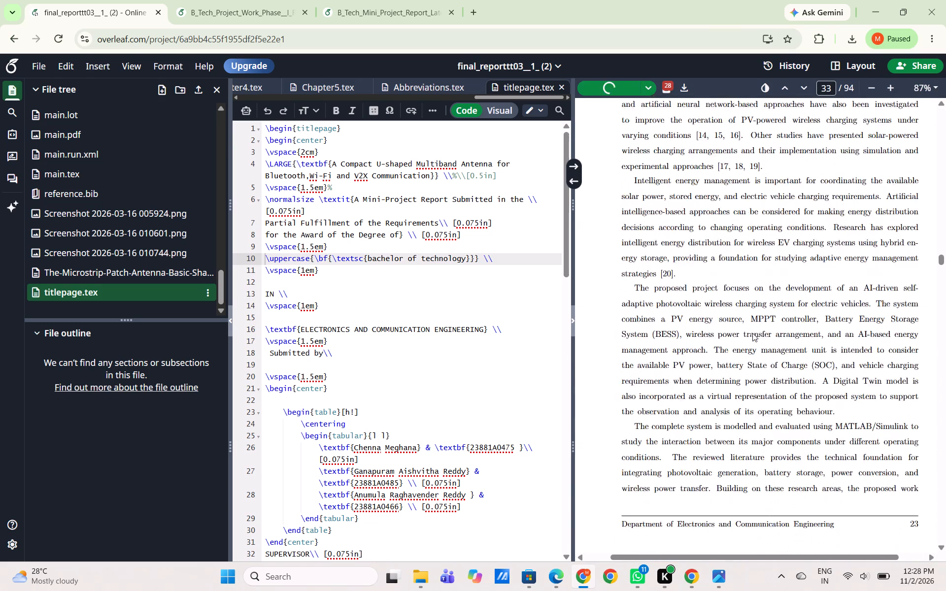
pyautogui.scroll(3, 752, 333)
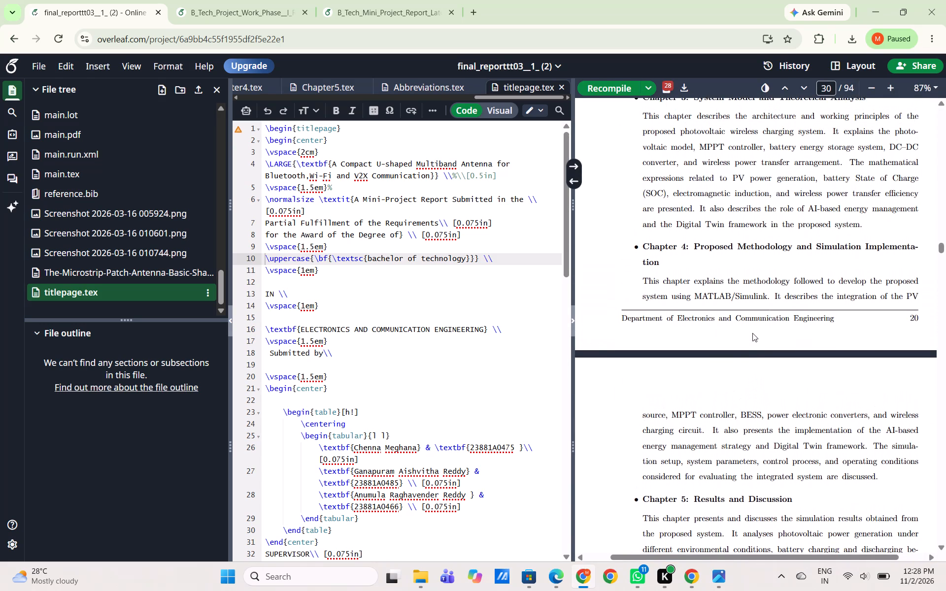
pyautogui.scroll(14, 752, 333)
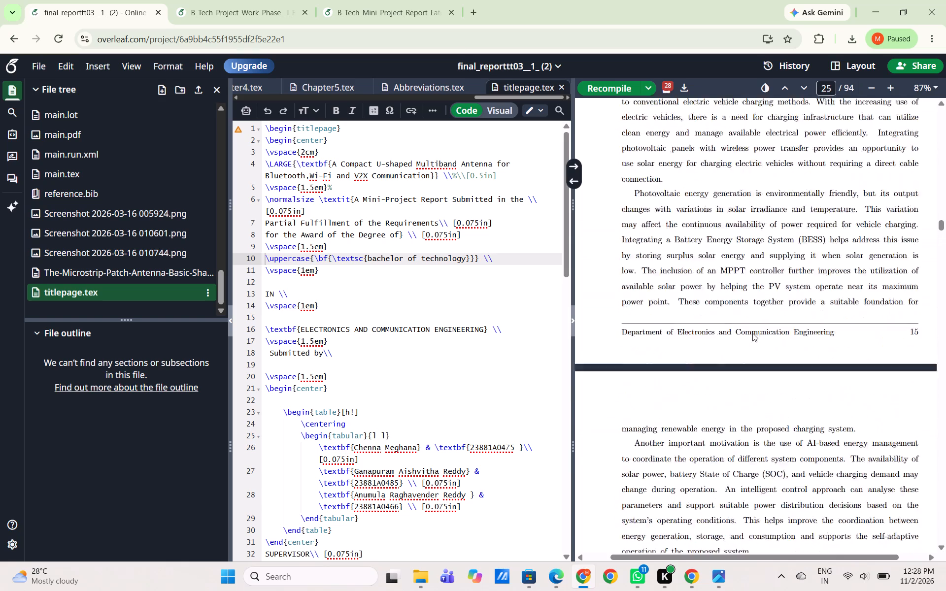
pyautogui.scroll(17, 752, 333)
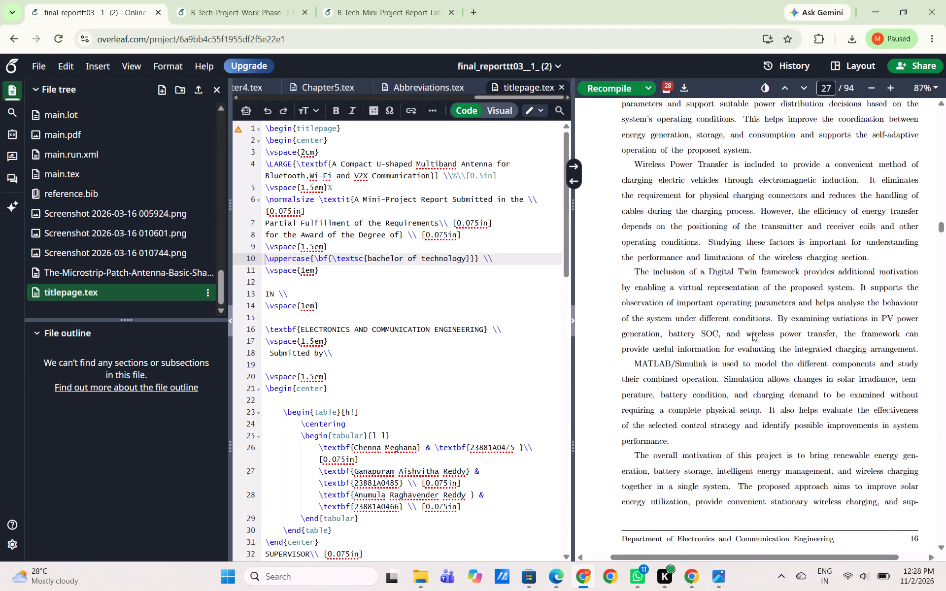
pyautogui.scroll(19, 752, 333)
pyautogui.scroll(7, 752, 333)
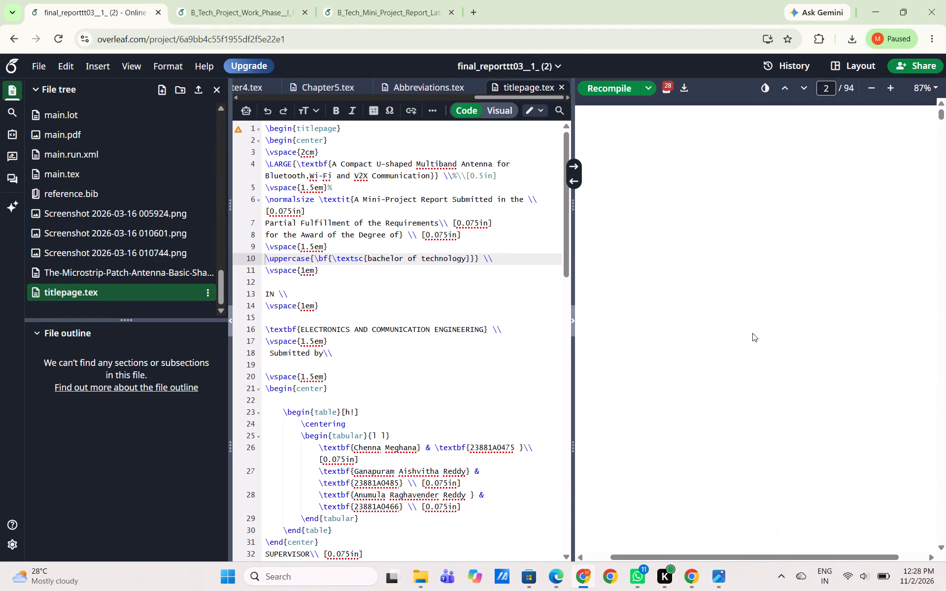
pyautogui.scroll(3, 752, 333)
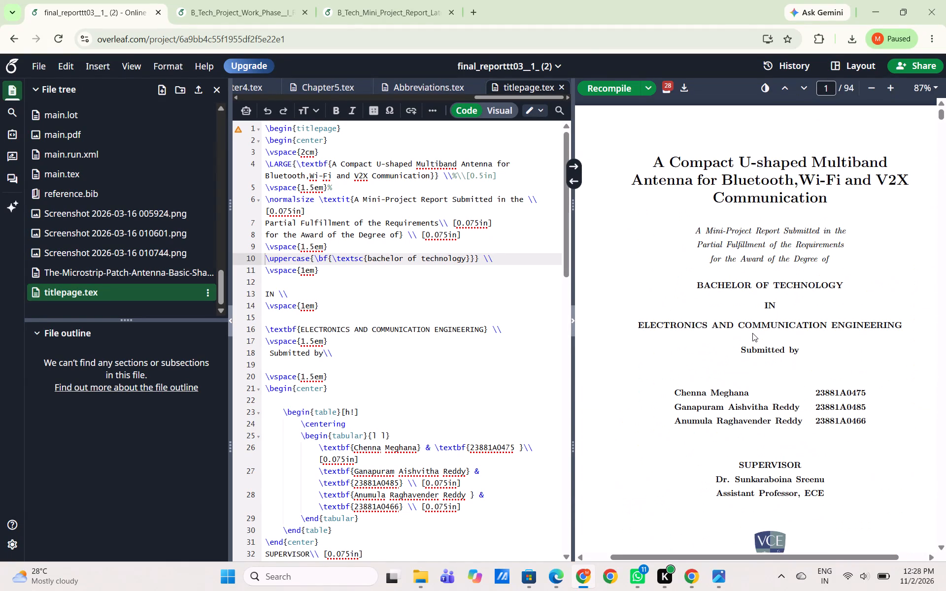
pyautogui.scroll(-12, 752, 333)
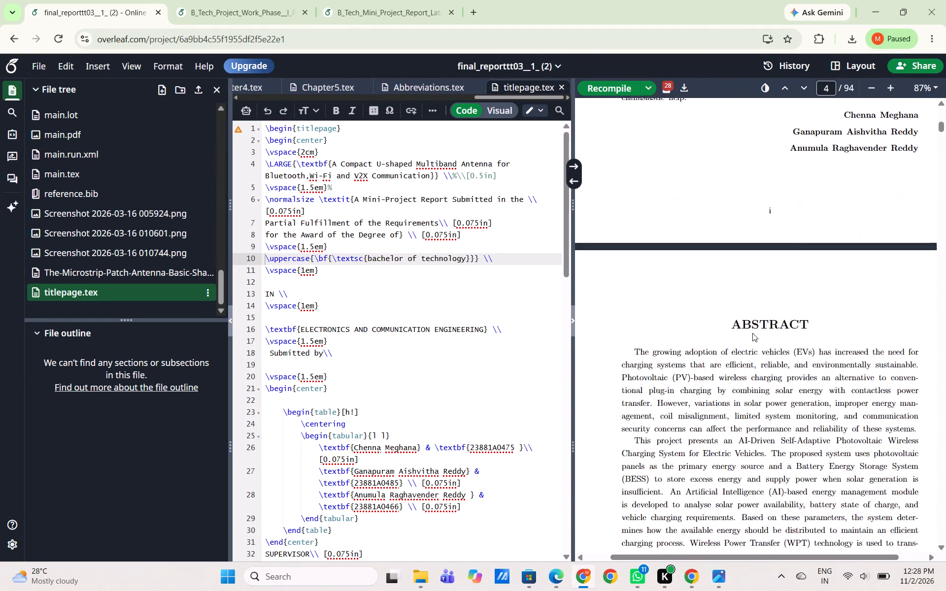
pyautogui.scroll(-2, 752, 333)
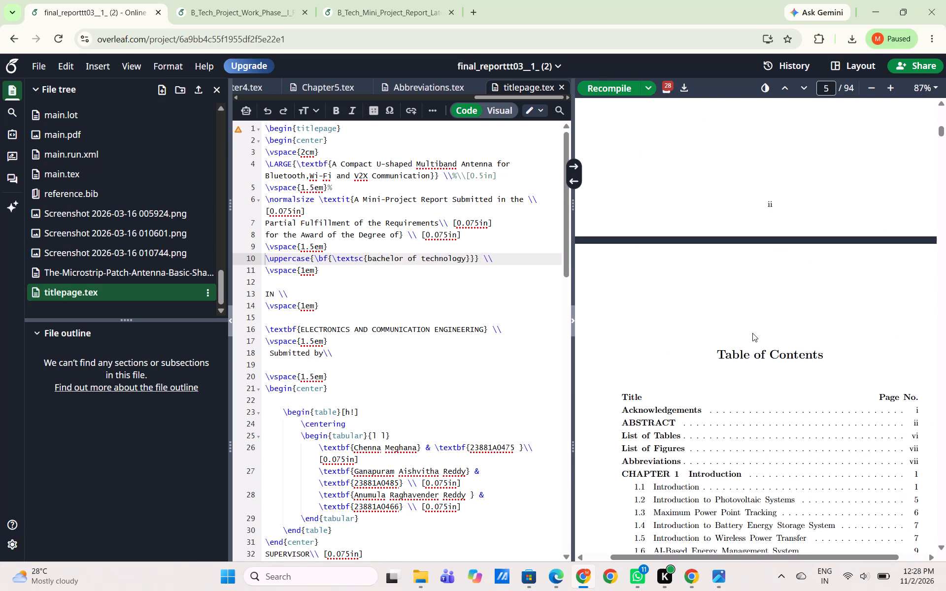
pyautogui.scroll(-6, 752, 307)
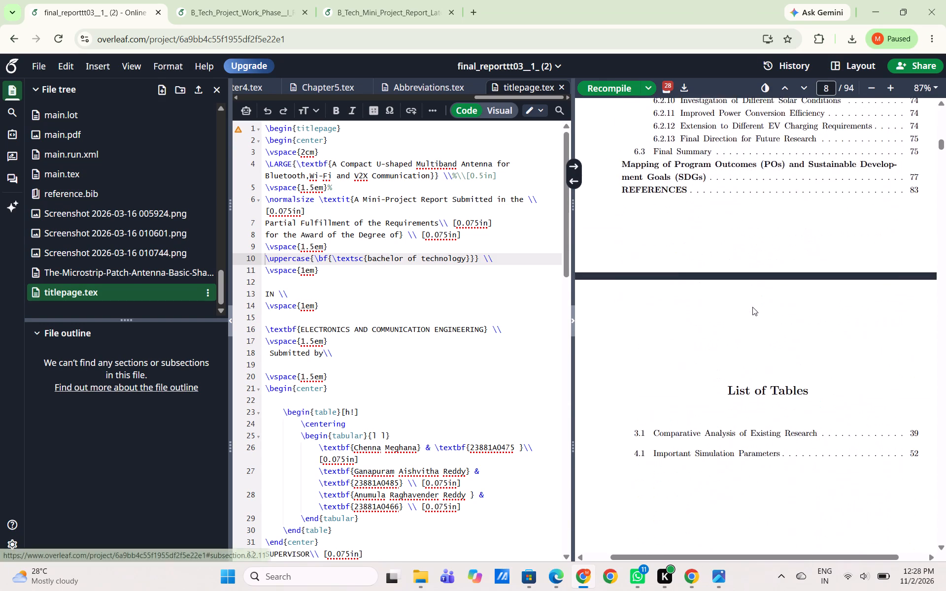
pyautogui.scroll(-6, 752, 307)
# Review Chapter 1 of the compiled report, from the architecture figure through the objectives to the report outline.
pyautogui.scroll(-1, 752, 307)
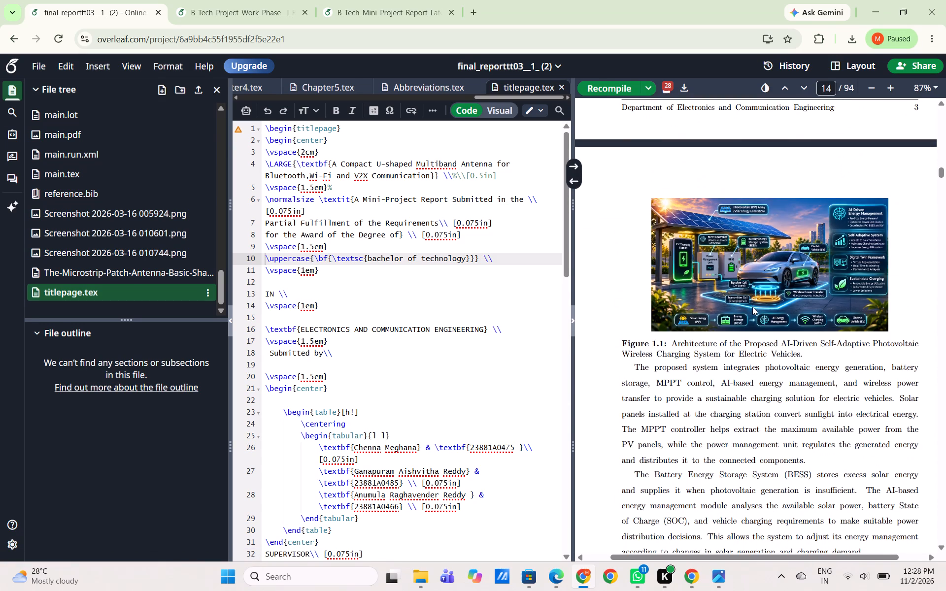
pyautogui.scroll(-7, 752, 307)
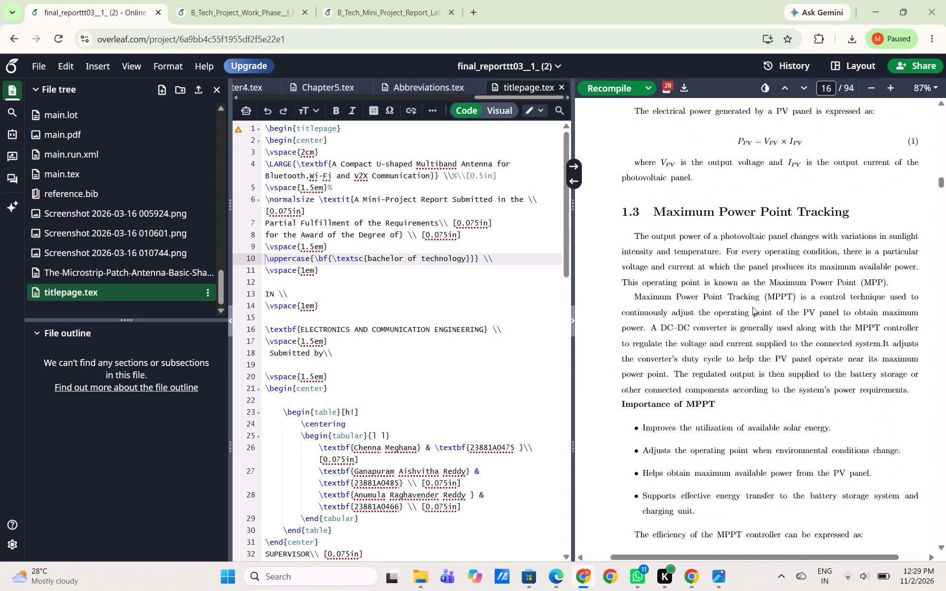
pyautogui.scroll(-7, 752, 307)
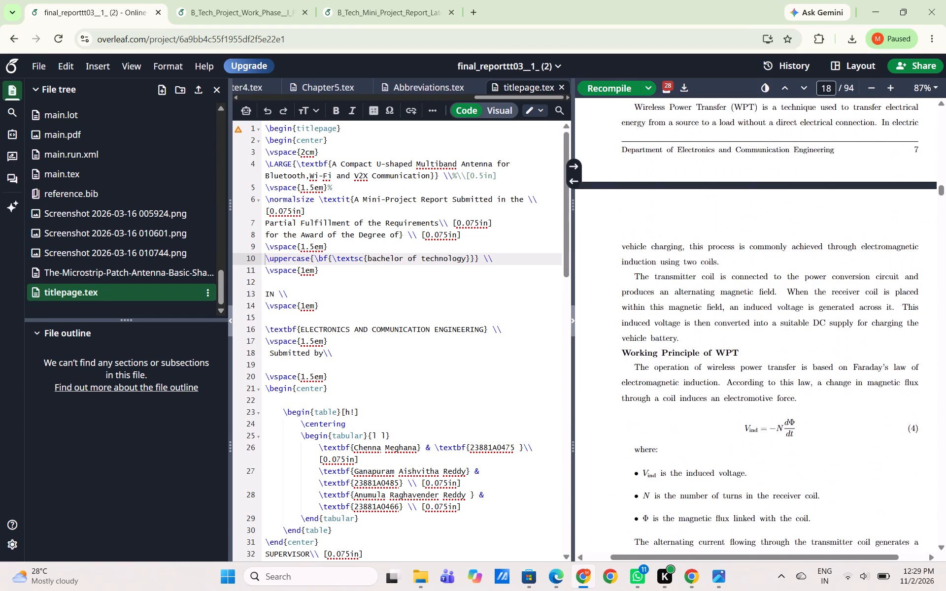
pyautogui.scroll(-4, 752, 307)
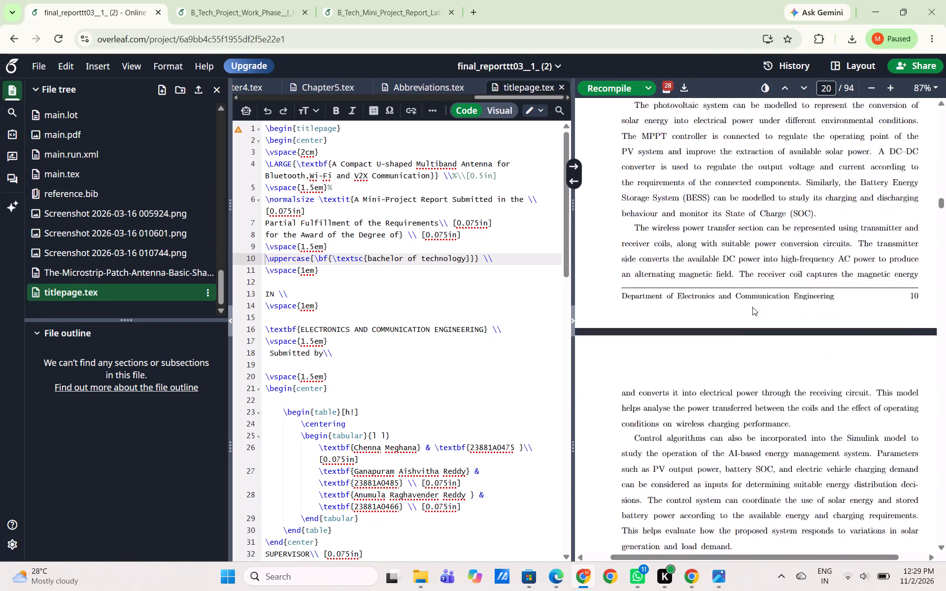
pyautogui.scroll(-6, 752, 307)
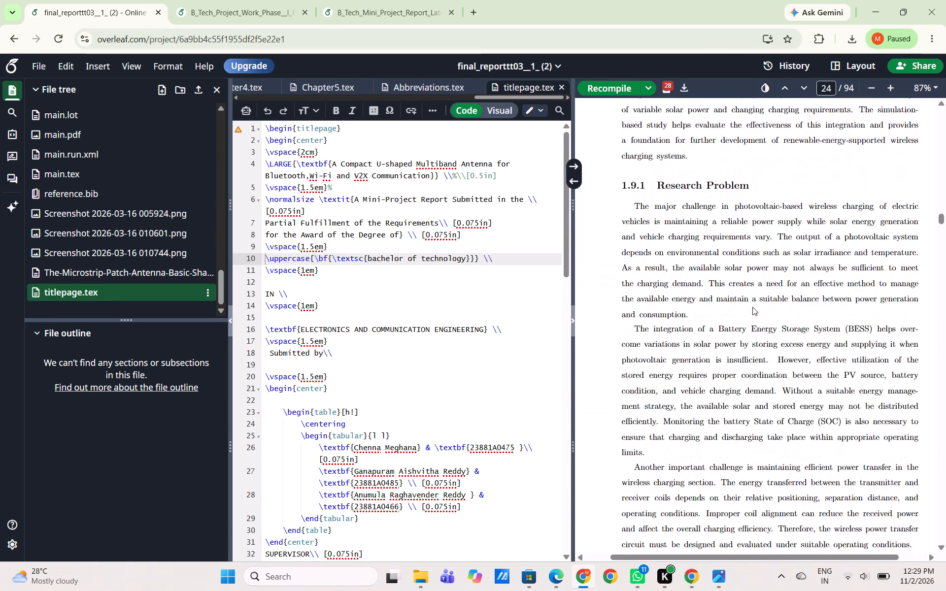
pyautogui.scroll(-5, 752, 307)
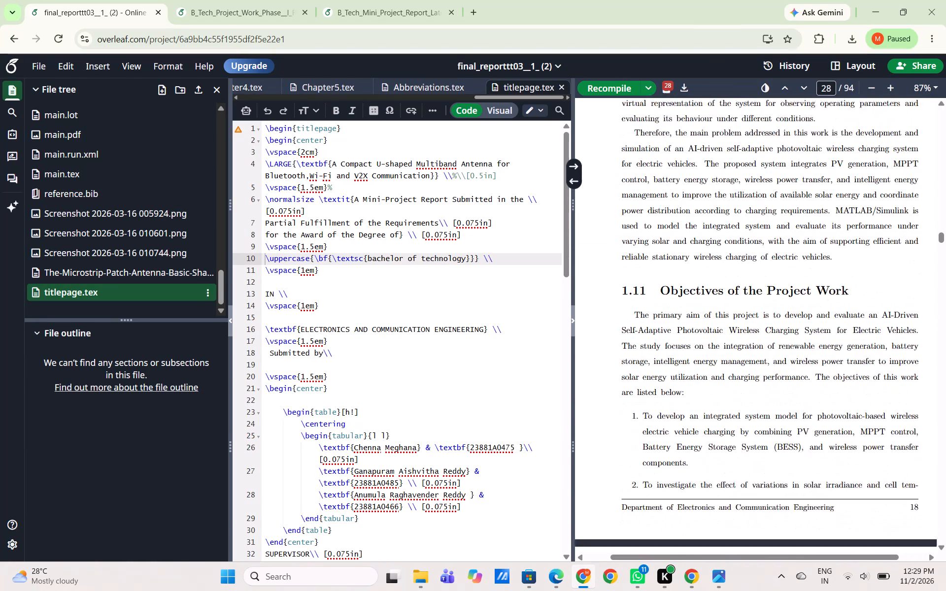
pyautogui.scroll(-5, 752, 307)
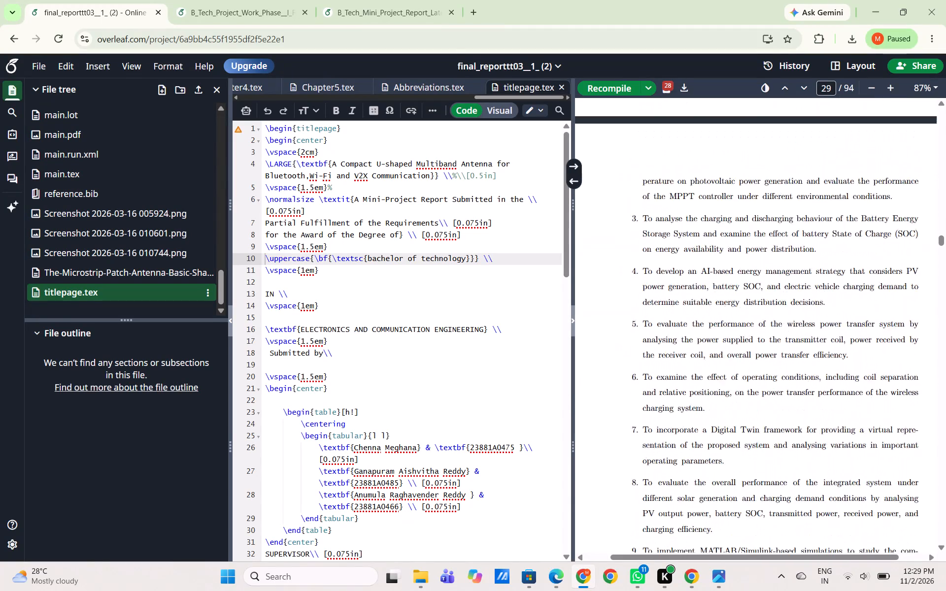
pyautogui.scroll(-6, 752, 307)
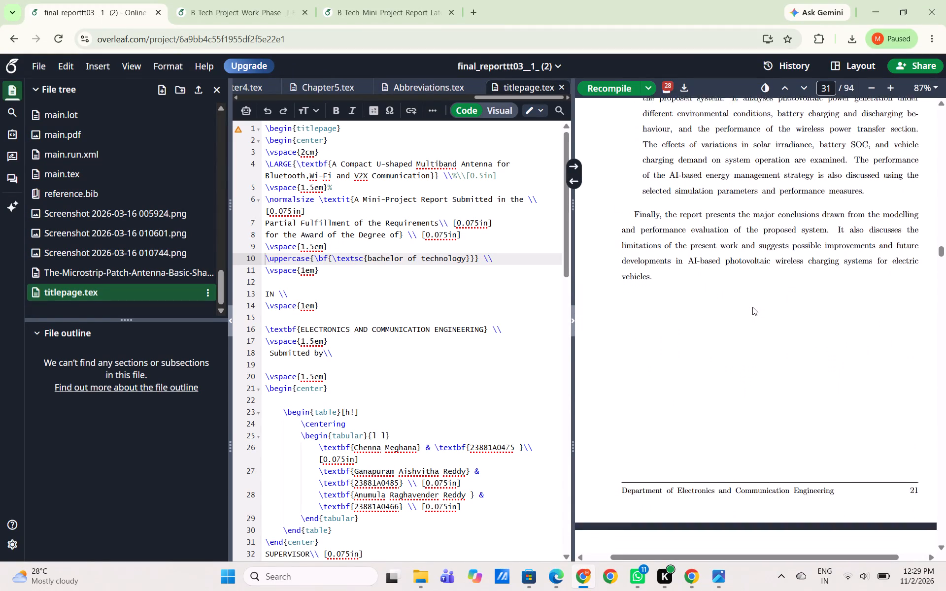
# Review Chapter 2 of the compiled report, covering prior research, limitations and identified research gaps.
pyautogui.scroll(-4, 752, 307)
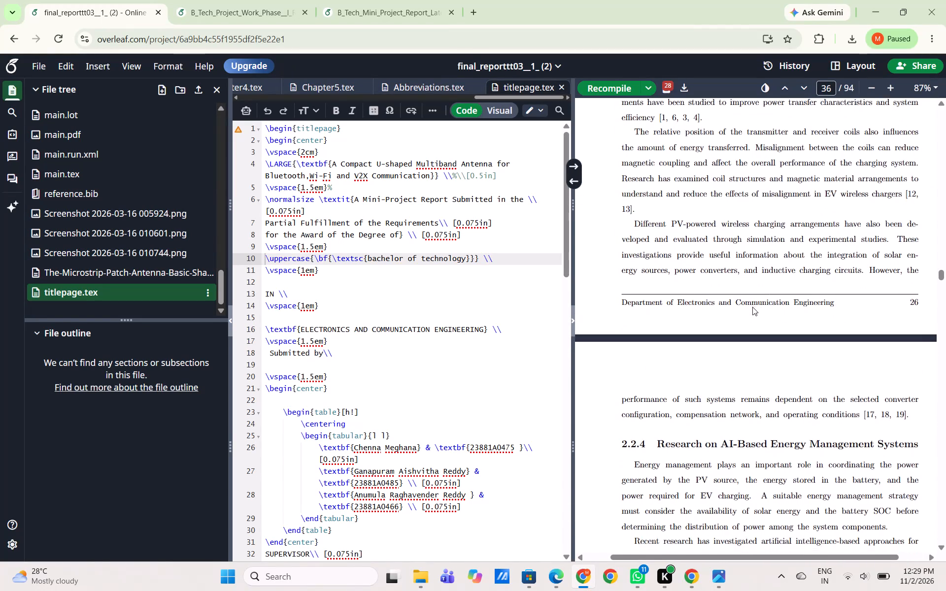
pyautogui.scroll(-3, 752, 307)
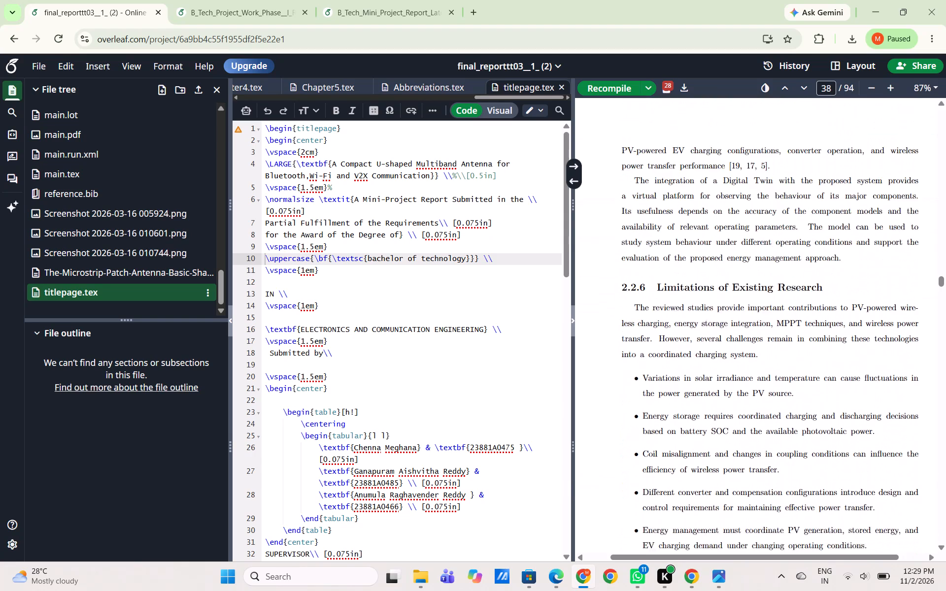
pyautogui.scroll(-2, 752, 307)
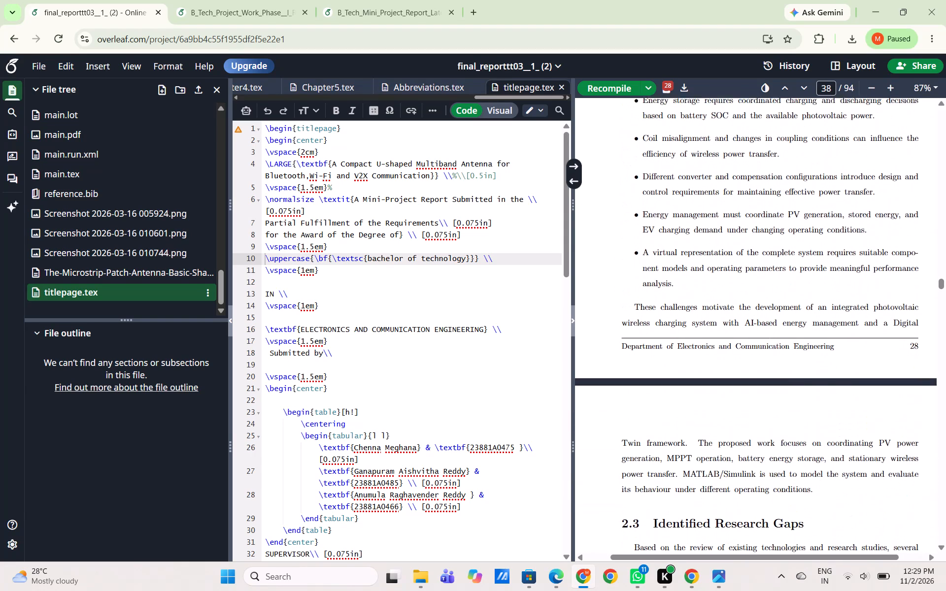
pyautogui.scroll(-3, 749, 269)
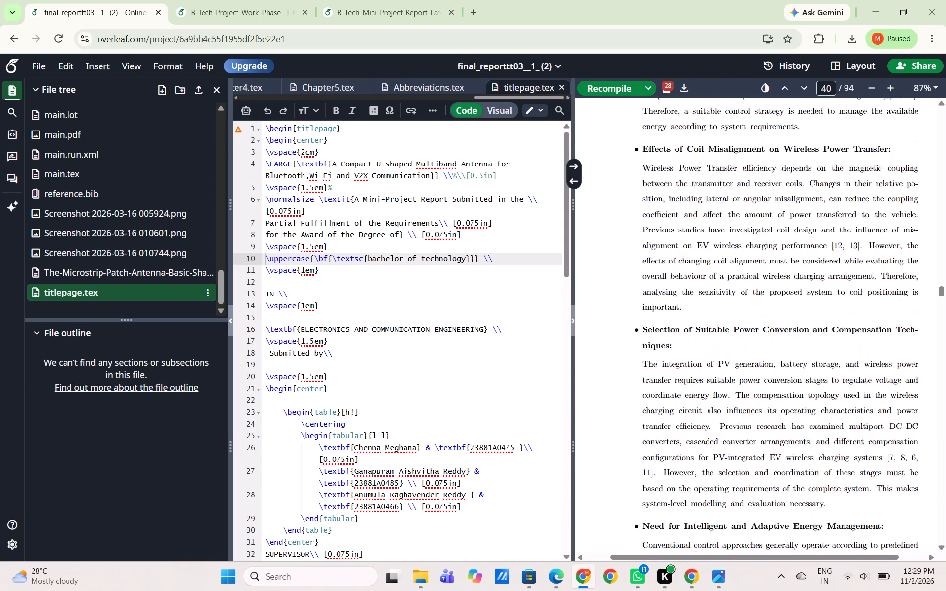
pyautogui.scroll(-1, 744, 244)
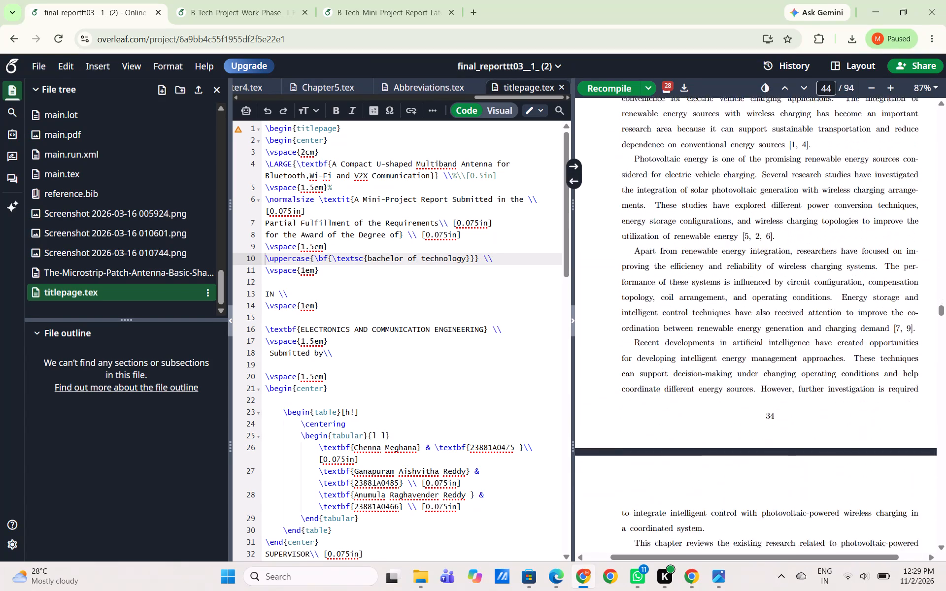
# Review Chapter 3 of the compiled report, checking Table 3.1, the comparative analysis of existing research, and the research gaps.
pyautogui.scroll(-6, 744, 244)
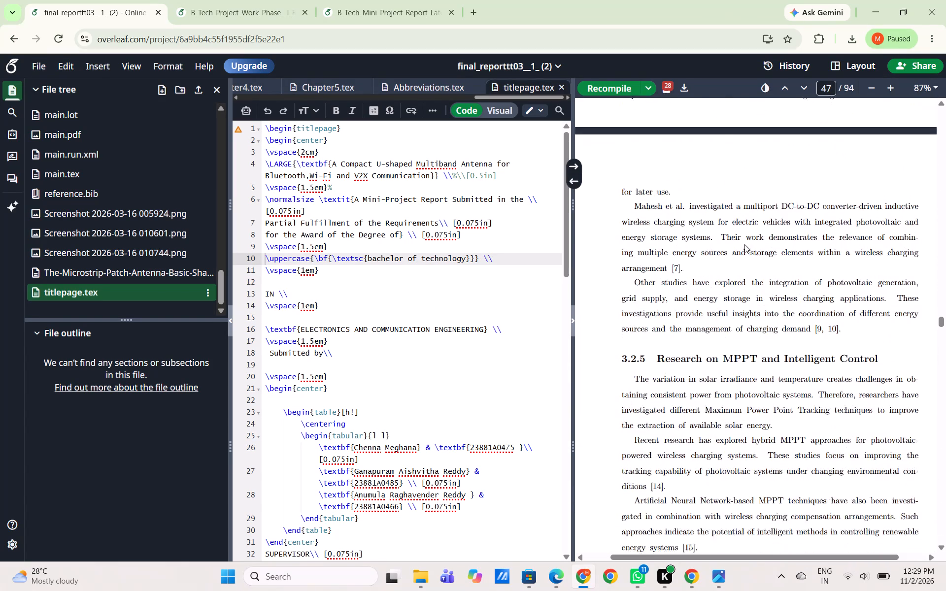
pyautogui.scroll(-1, 744, 244)
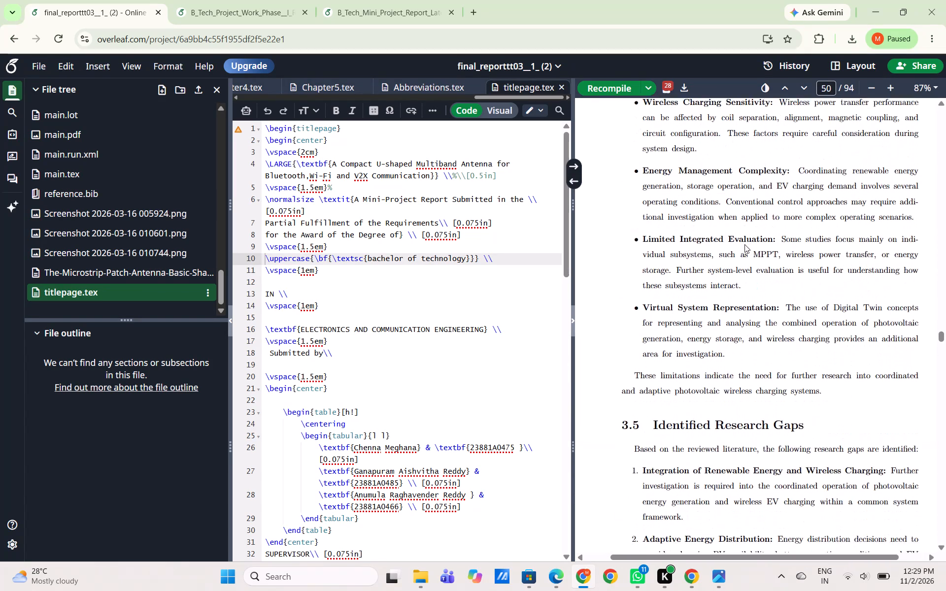
pyautogui.scroll(8, 744, 244)
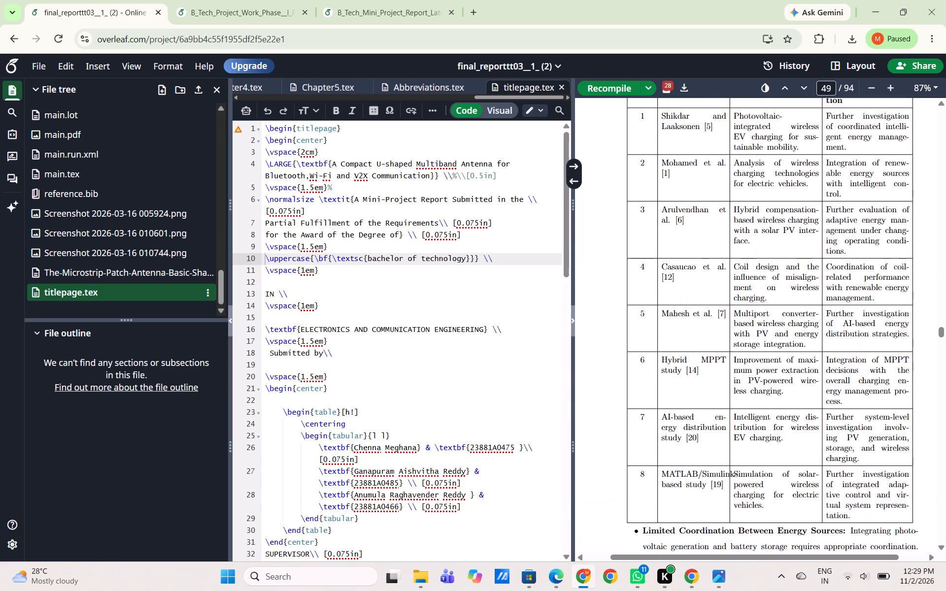
pyautogui.scroll(2, 744, 244)
pyautogui.scroll(-2, 744, 244)
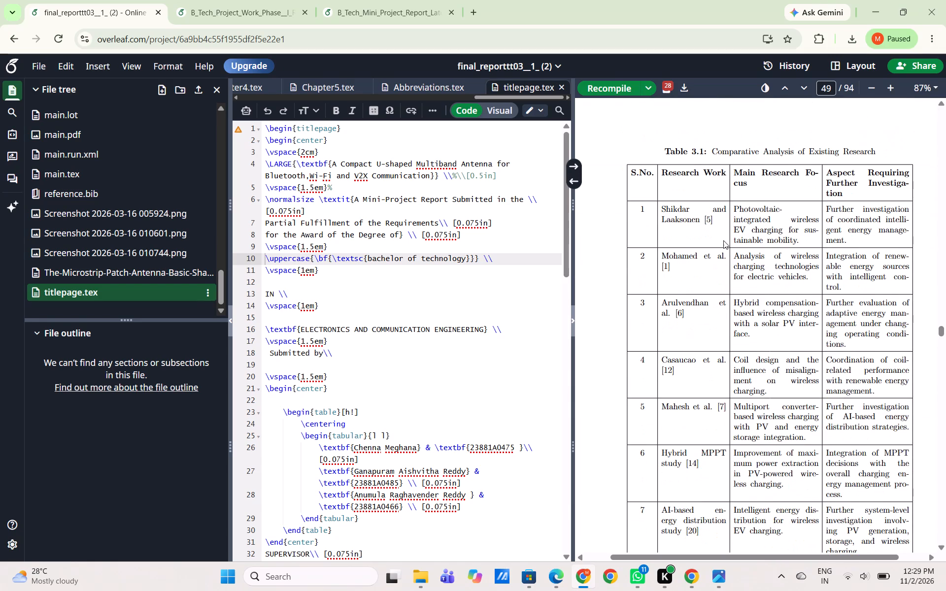
pyautogui.scroll(-7, 703, 216)
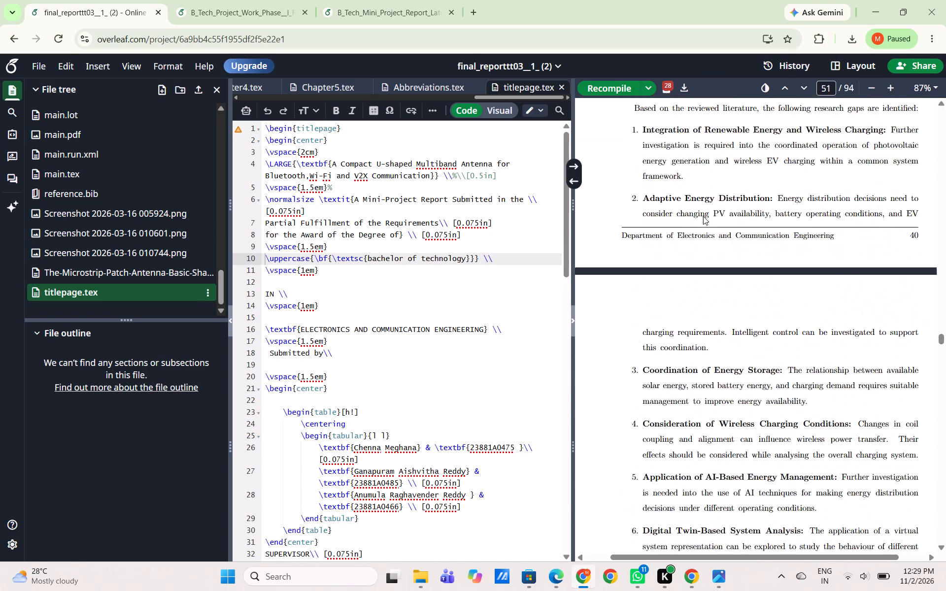
# Locate the source of Figure 4.1, the proposed system's block diagram, in Chapter4.tex from the compiled report.
pyautogui.scroll(-6, 703, 216)
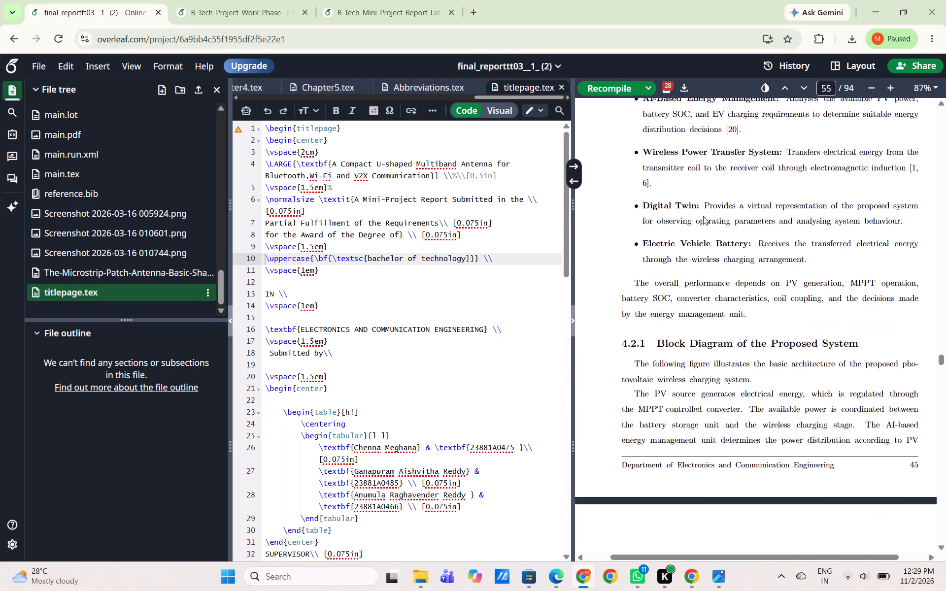
pyautogui.scroll(-1, 703, 216)
pyautogui.tripleClick(701, 454)
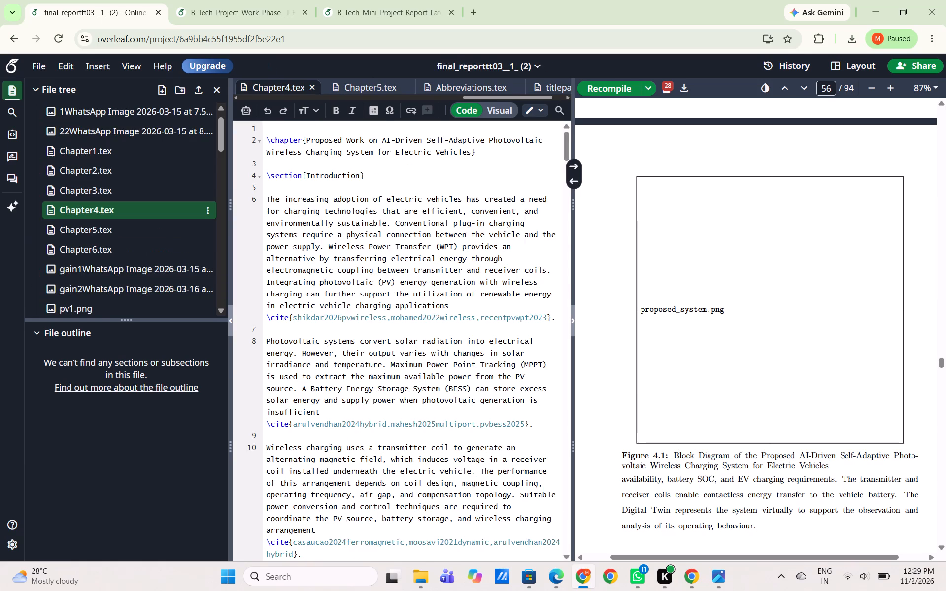
pyautogui.scroll(2, 749, 360)
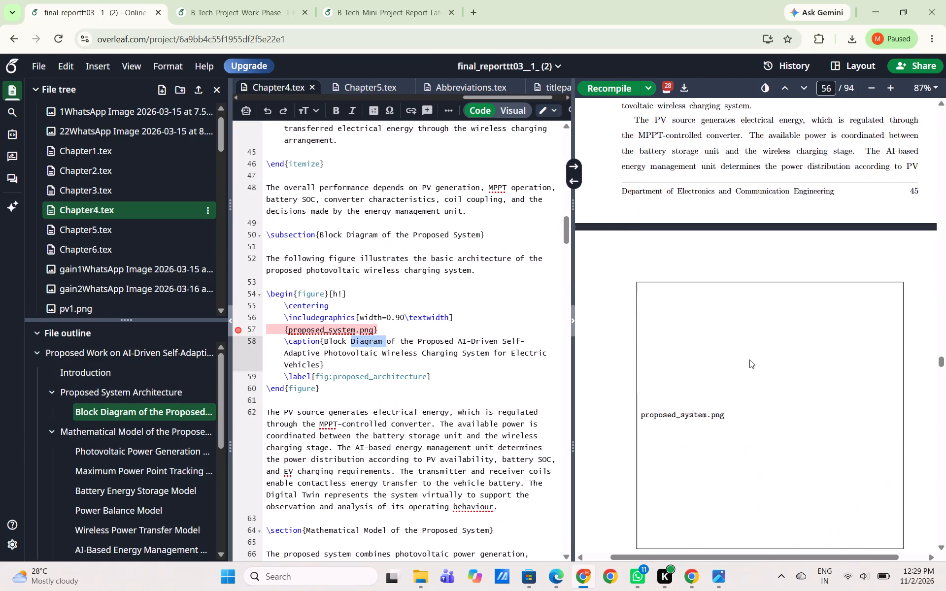
pyautogui.scroll(1, 749, 360)
pyautogui.scroll(-1, 749, 360)
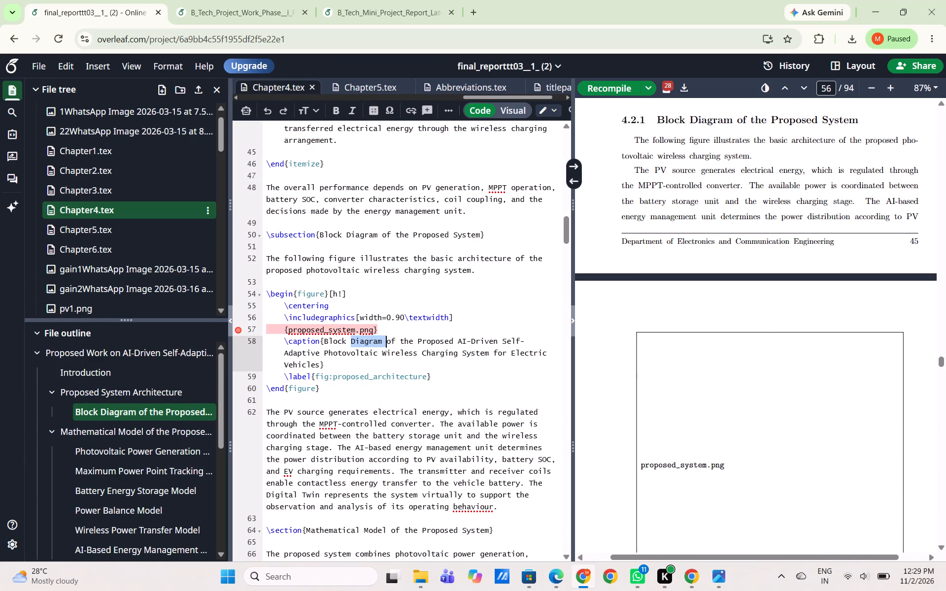
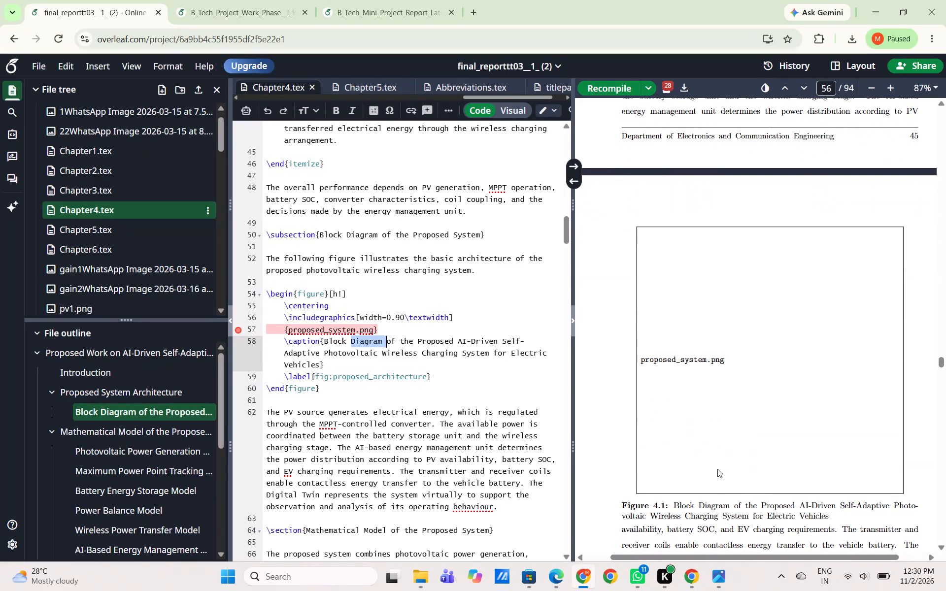
# Capture a screenshot of the Figure 4.1 placeholder proposed_system.png together with its caption in the compiled report.
pyautogui.scroll(-1, 712, 487)
pyautogui.press('Print')
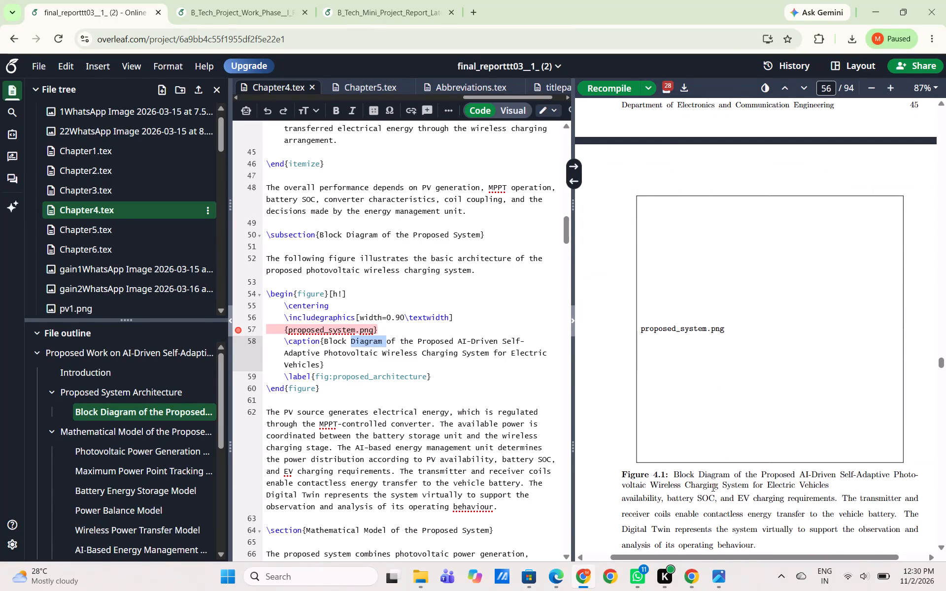
pyautogui.moveTo(578, 138); pyautogui.dragTo(908, 515)
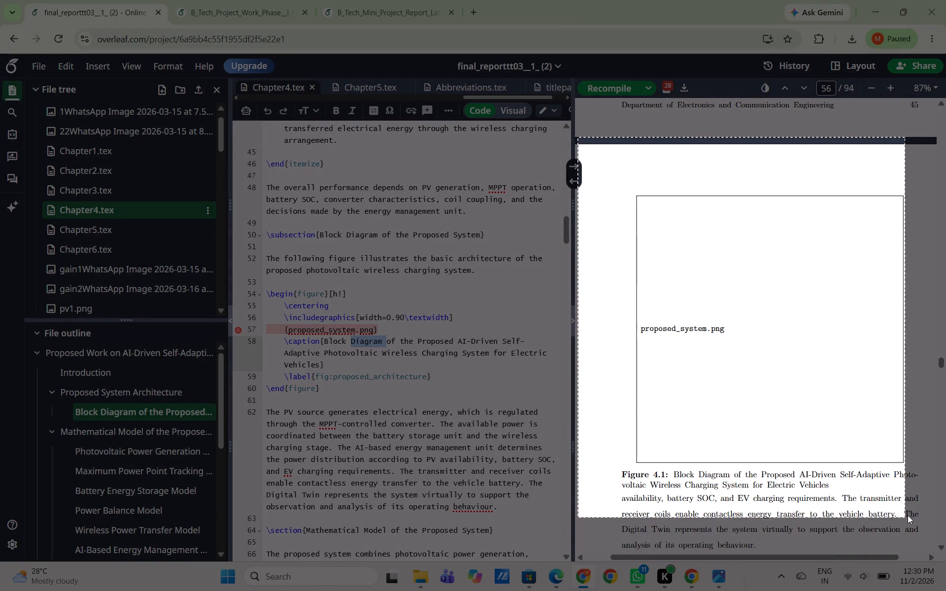
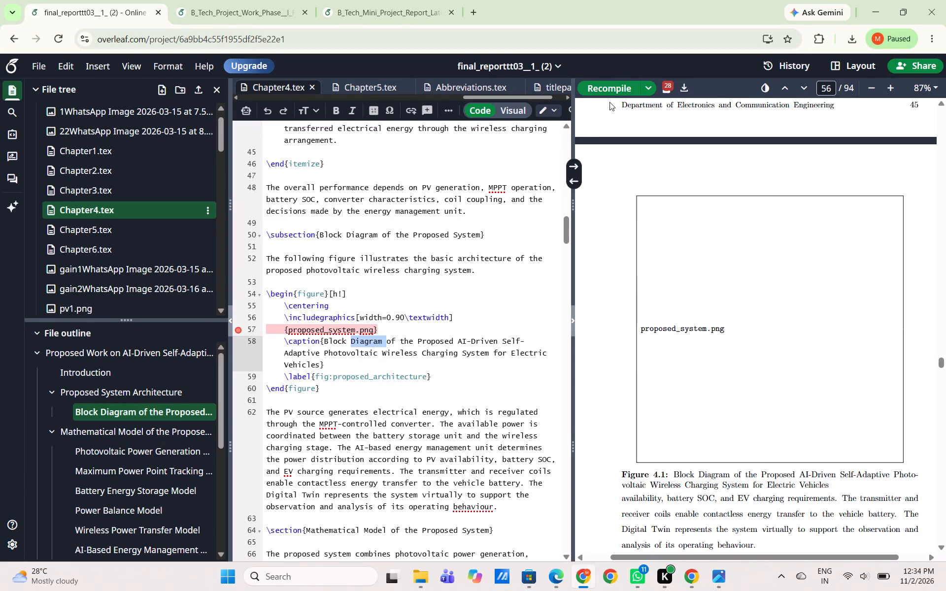
# Recompile the report PDF.
pyautogui.click(603, 84)
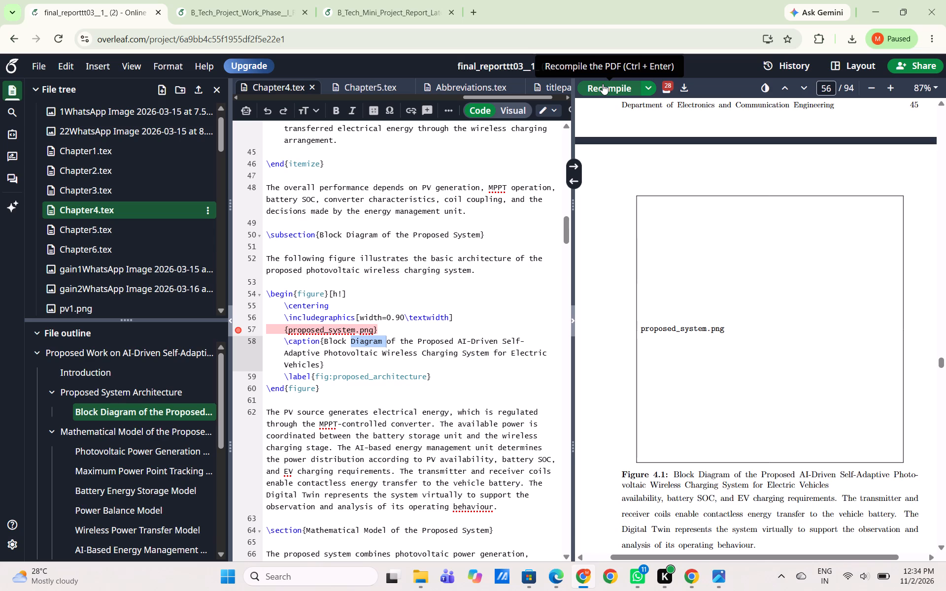
# Examine section 4.2.1 and the Figure 4.1 placeholder in the compiled PDF, jumping to the matching source text in Chapter4.tex.
pyautogui.scroll(-4, 675, 460)
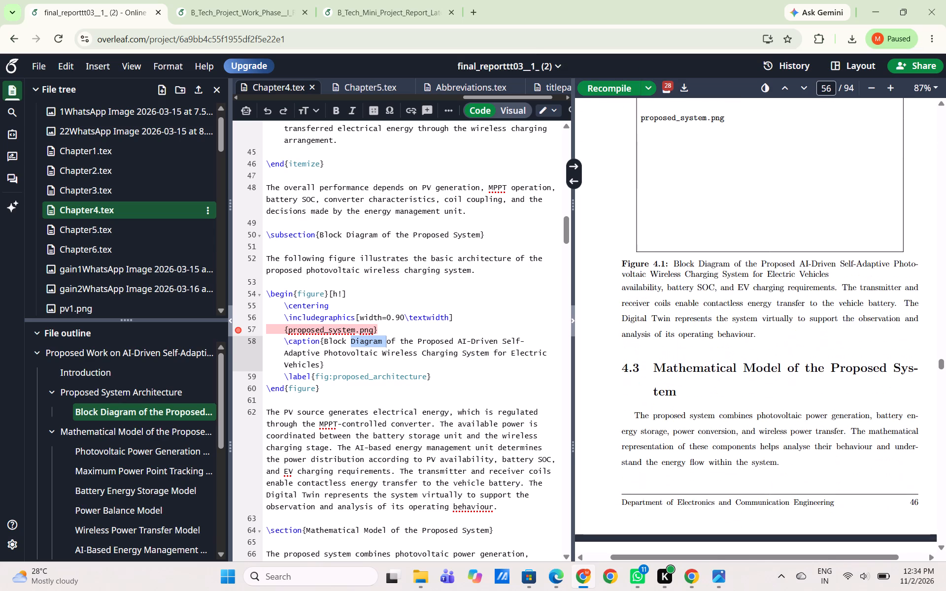
pyautogui.scroll(-1, 675, 460)
pyautogui.scroll(4, 679, 296)
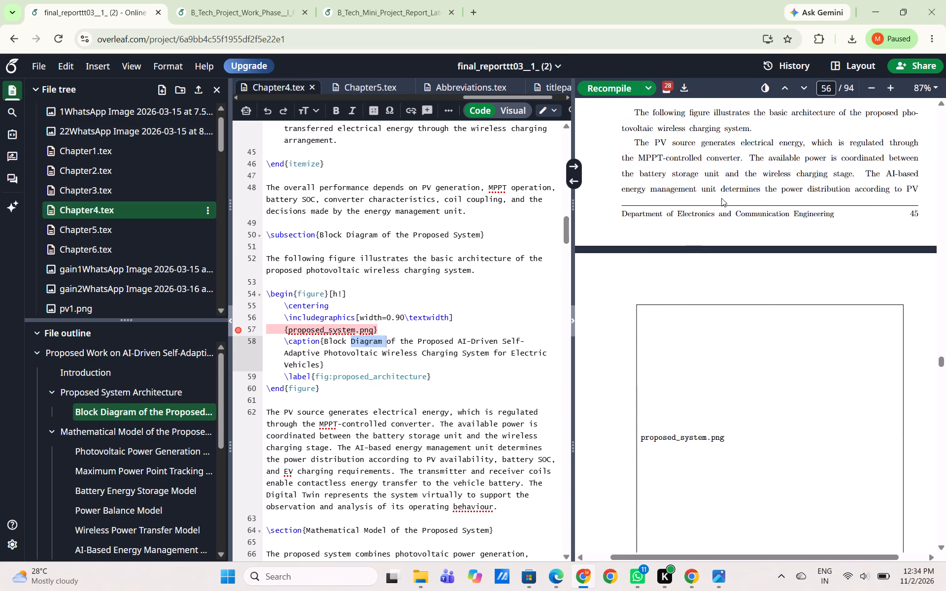
pyautogui.tripleClick(726, 190)
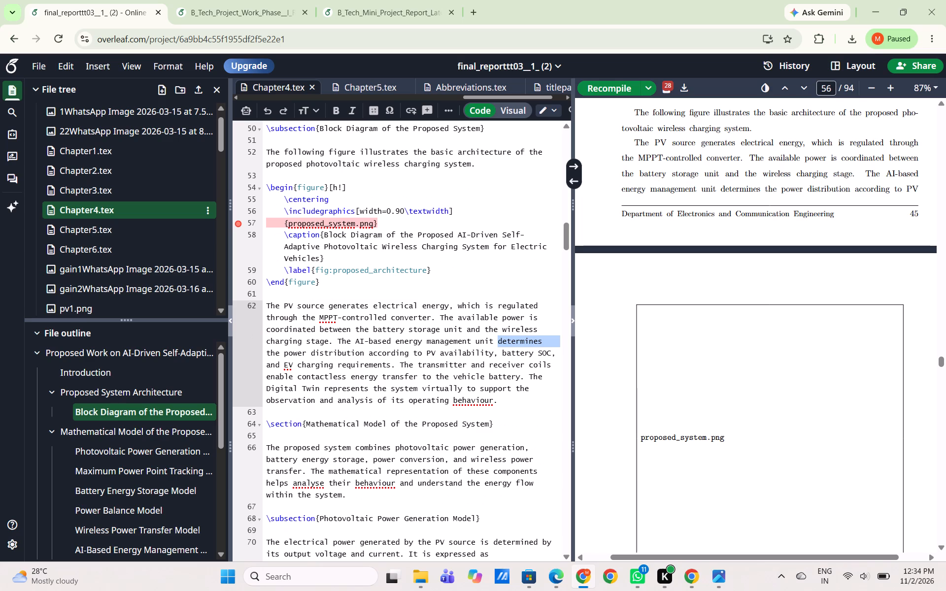
pyautogui.click(864, 170)
pyautogui.scroll(-3, 864, 170)
pyautogui.scroll(2, 864, 170)
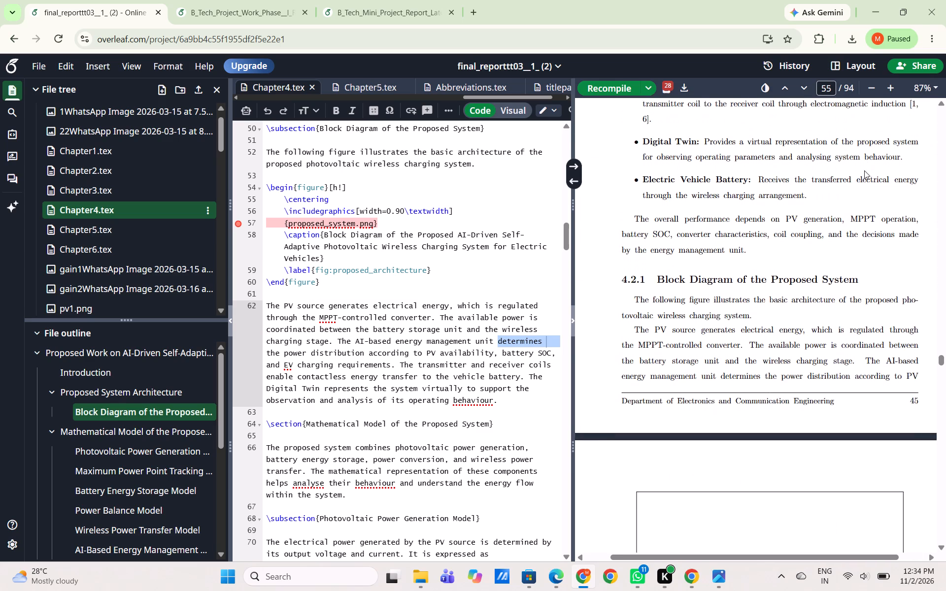
pyautogui.scroll(1, 864, 170)
pyautogui.scroll(-2, 864, 170)
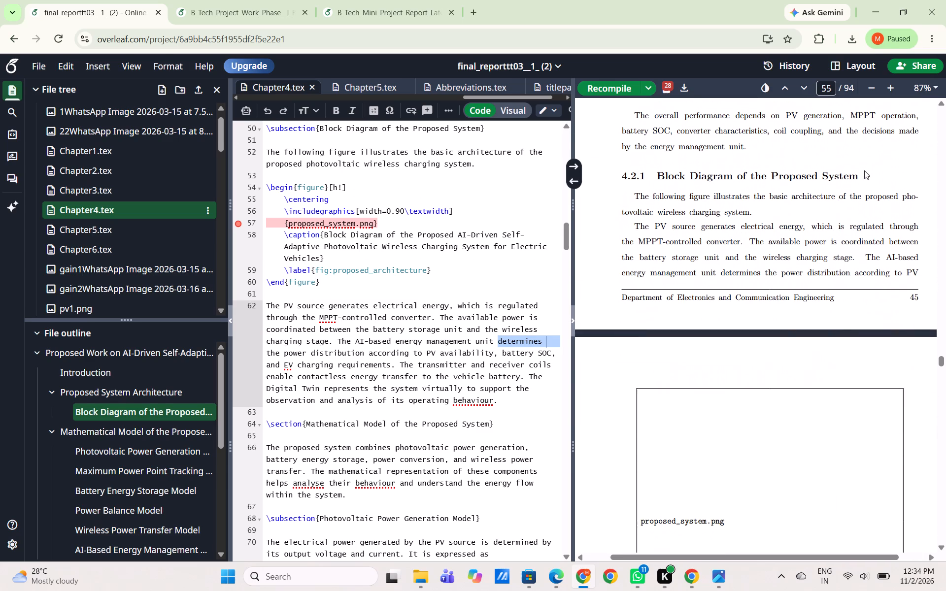
pyautogui.doubleClick(707, 196)
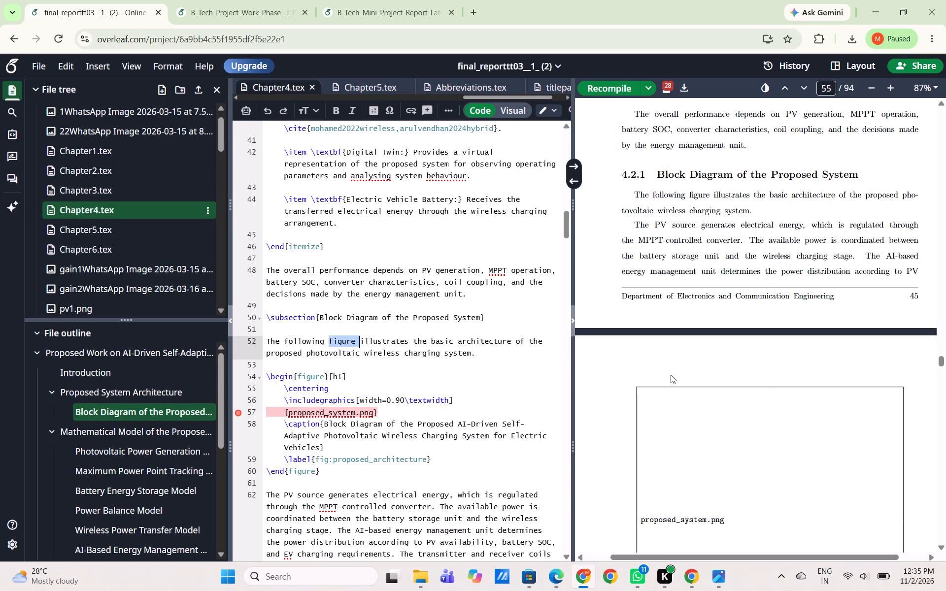
pyautogui.scroll(-4, 671, 375)
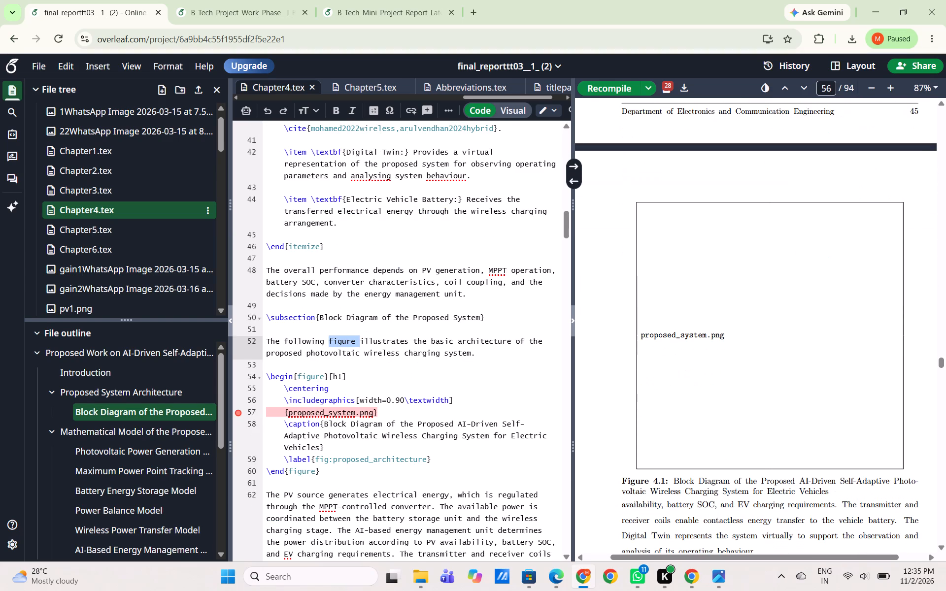
pyautogui.scroll(3, 734, 306)
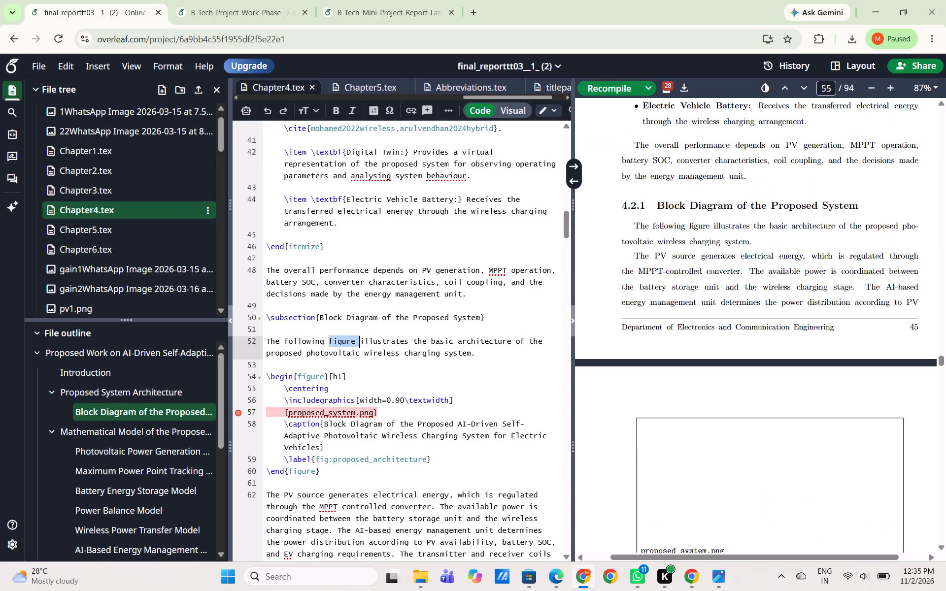
pyautogui.scroll(-7, 734, 306)
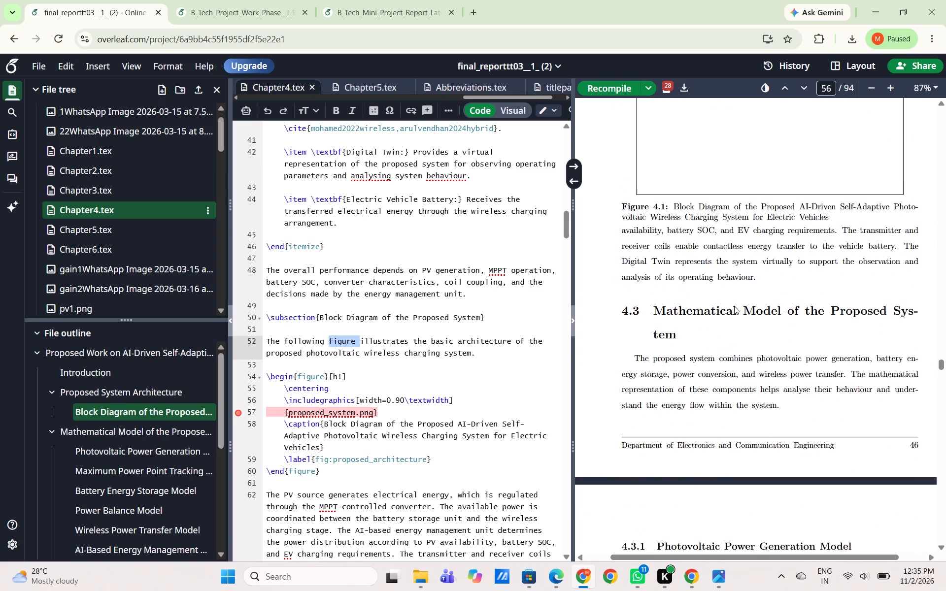
pyautogui.scroll(-1, 734, 306)
# Return to the start of the compiled report and review its title page and certificate page.
pyautogui.scroll(20, 734, 306)
pyautogui.scroll(19, 734, 306)
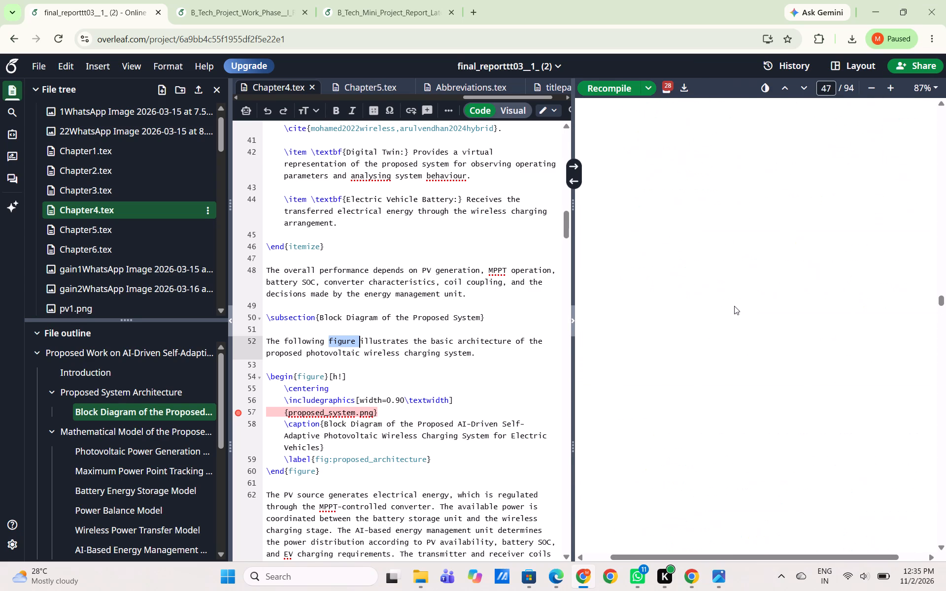
pyautogui.scroll(20, 734, 306)
pyautogui.scroll(20, 734, 306)
pyautogui.scroll(17, 734, 306)
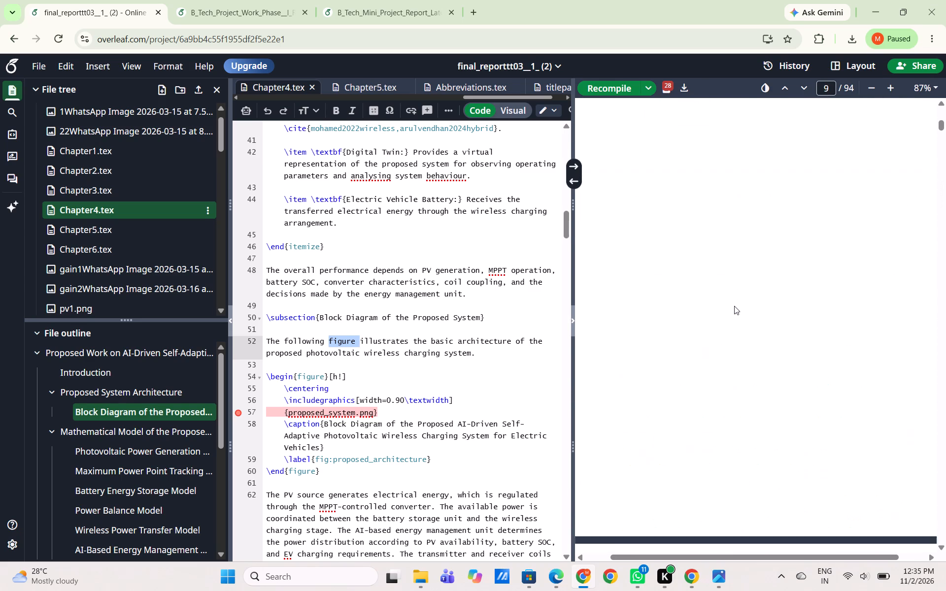
pyautogui.scroll(14, 734, 306)
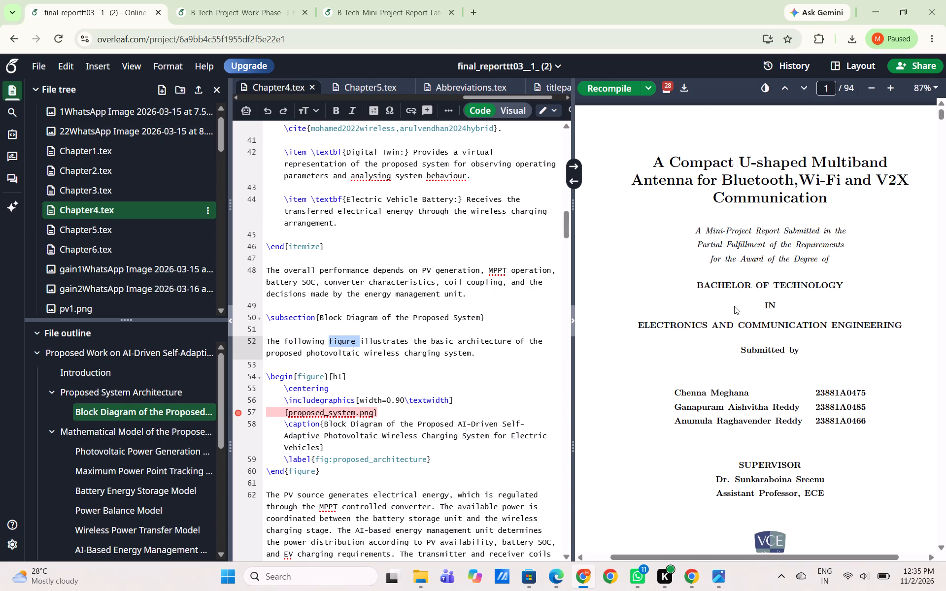
pyautogui.scroll(-1, 774, 455)
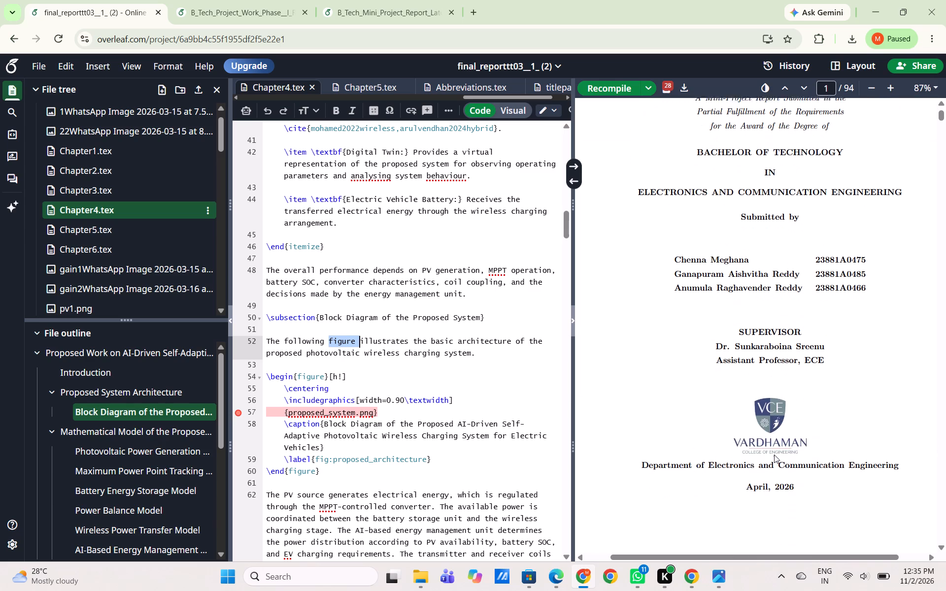
pyautogui.scroll(-1, 774, 455)
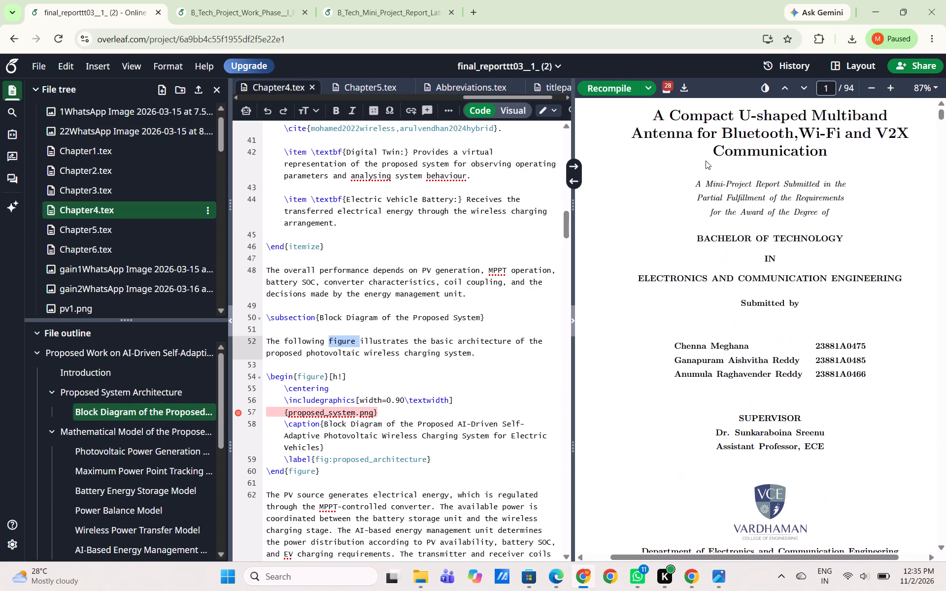
pyautogui.scroll(1, 743, 206)
pyautogui.scroll(-2, 743, 206)
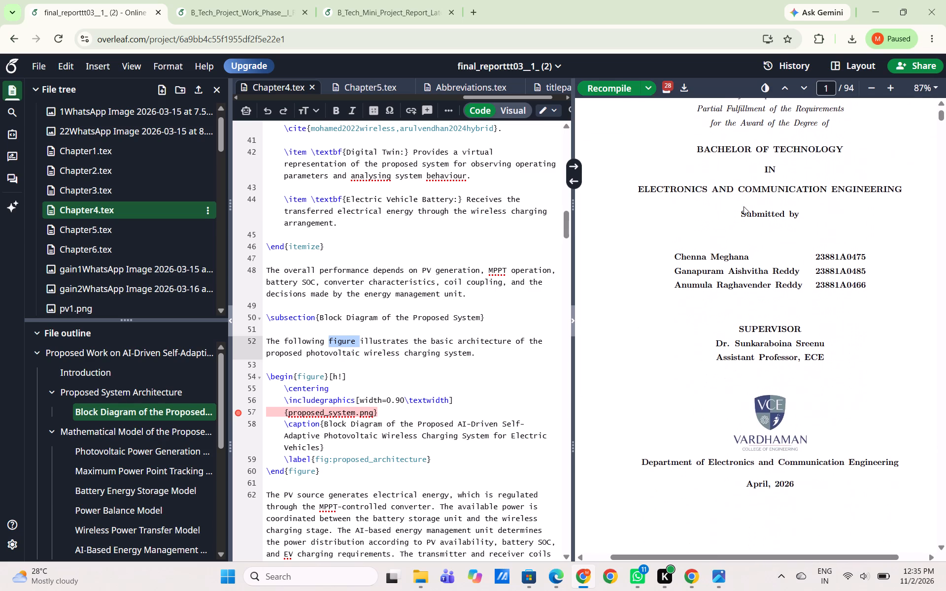
pyautogui.scroll(-2, 743, 206)
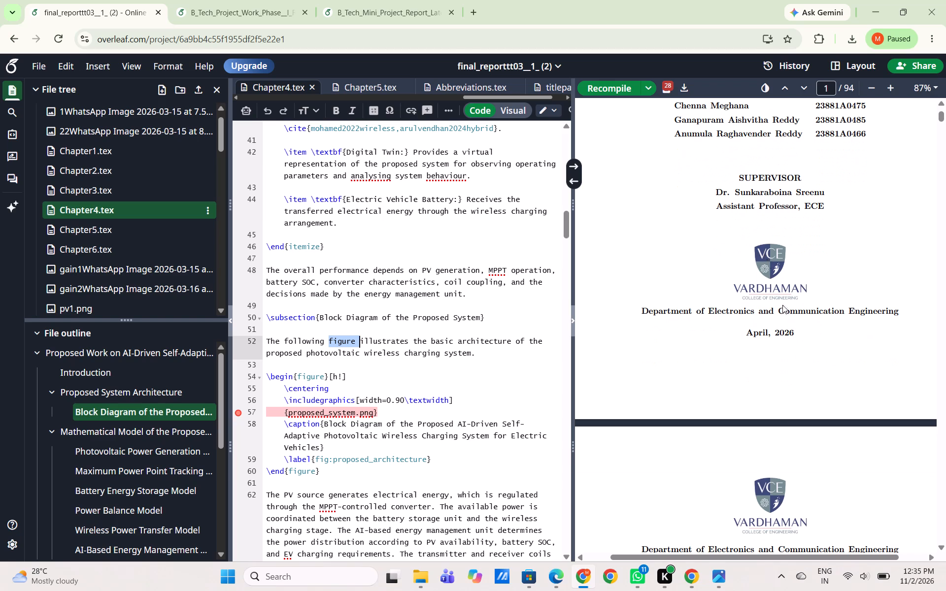
pyautogui.scroll(-5, 803, 393)
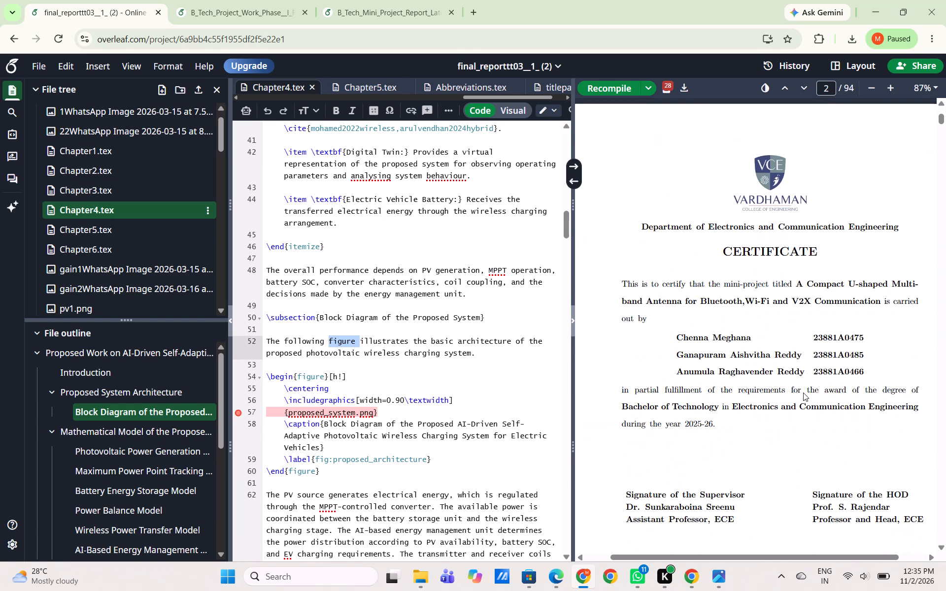
pyautogui.scroll(-1, 803, 393)
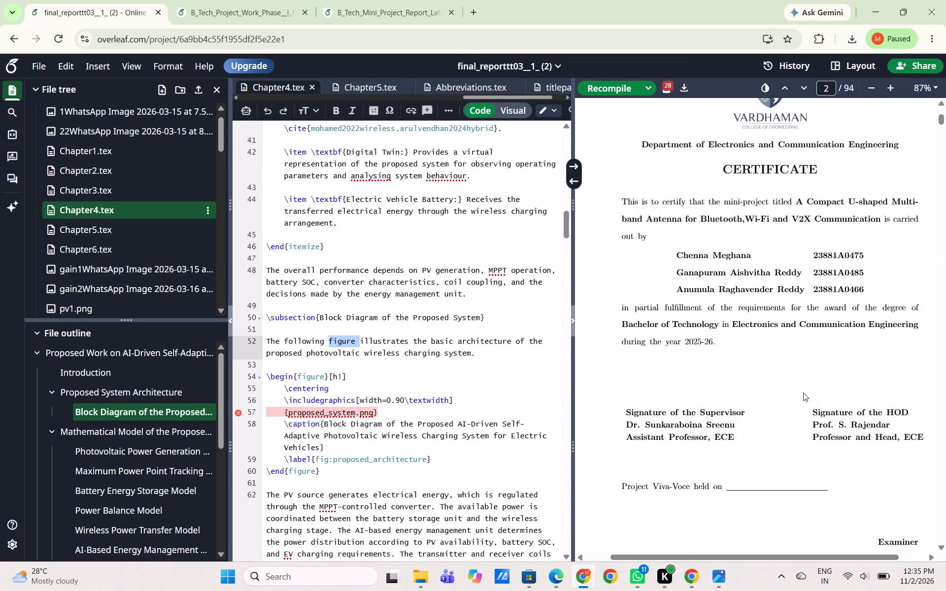
# Review the certificate page's signature block and the Acknowledgements page in the compiled report.
pyautogui.scroll(-5, 803, 393)
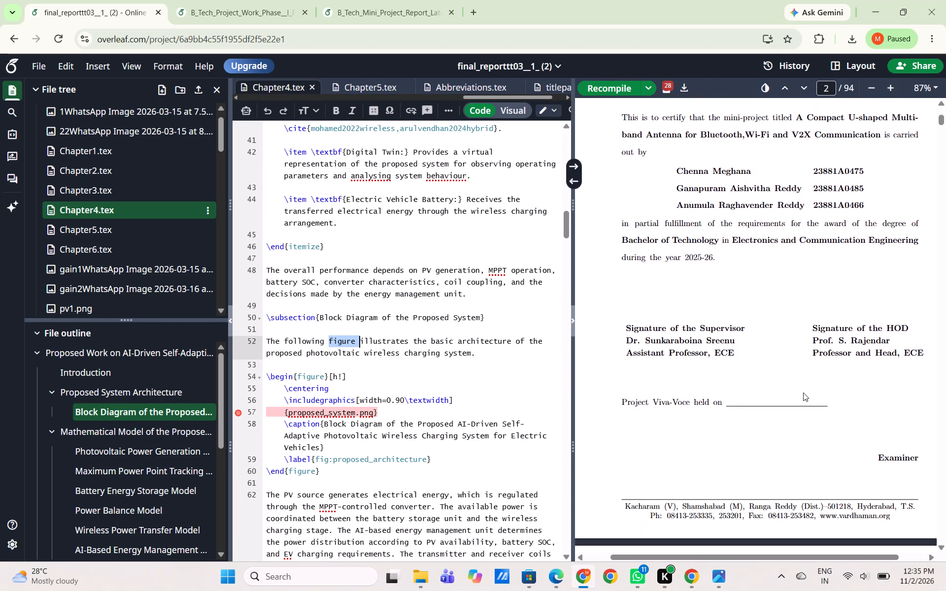
pyautogui.scroll(-4, 803, 393)
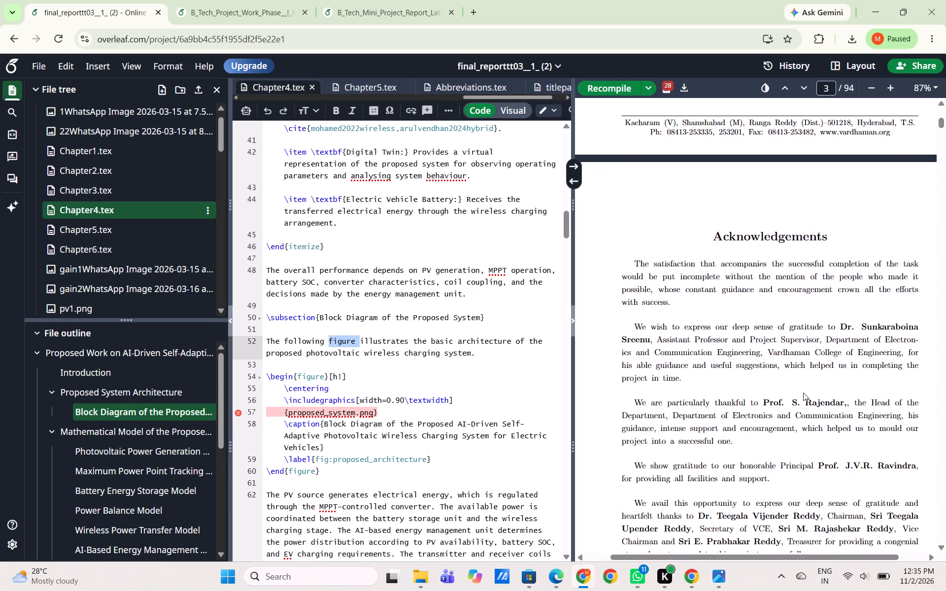
pyautogui.scroll(-1, 803, 393)
pyautogui.scroll(4, 803, 393)
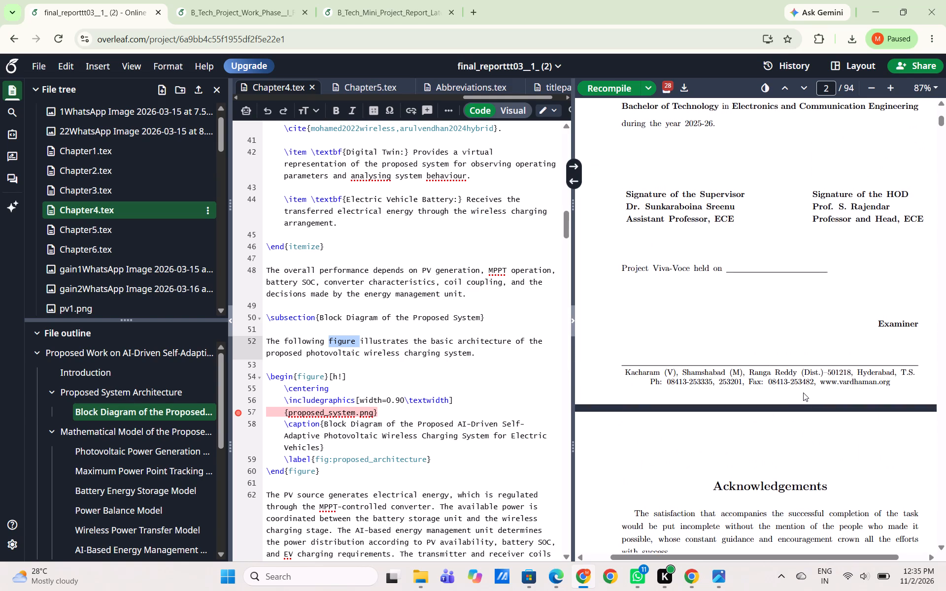
pyautogui.scroll(1, 803, 393)
# Switch to the B_Tech_Project_Work_Phase__I report project and collapse its Chapters folder to view the remaining project files.
pyautogui.click(284, 2)
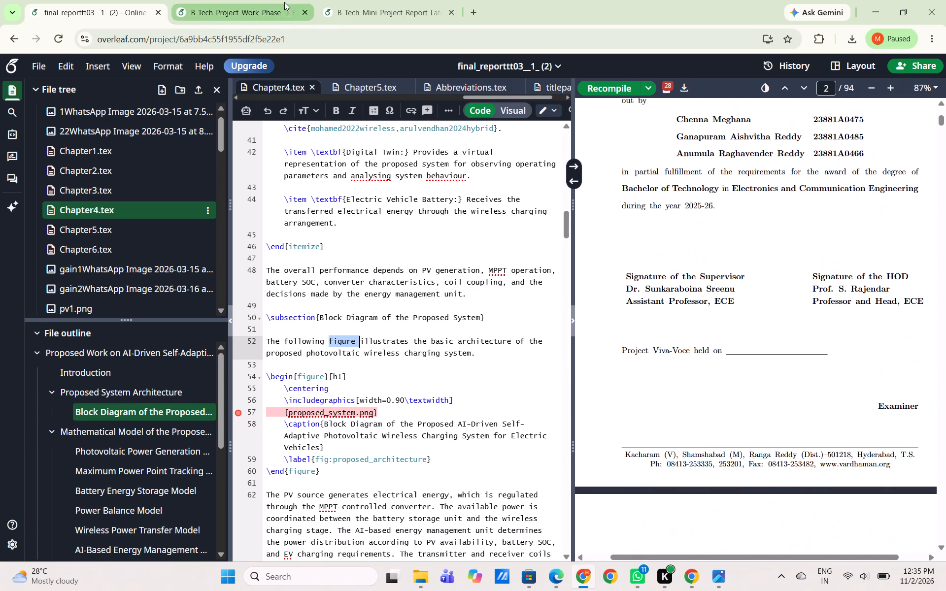
pyautogui.scroll(7, 415, 274)
pyautogui.scroll(8, 78, 189)
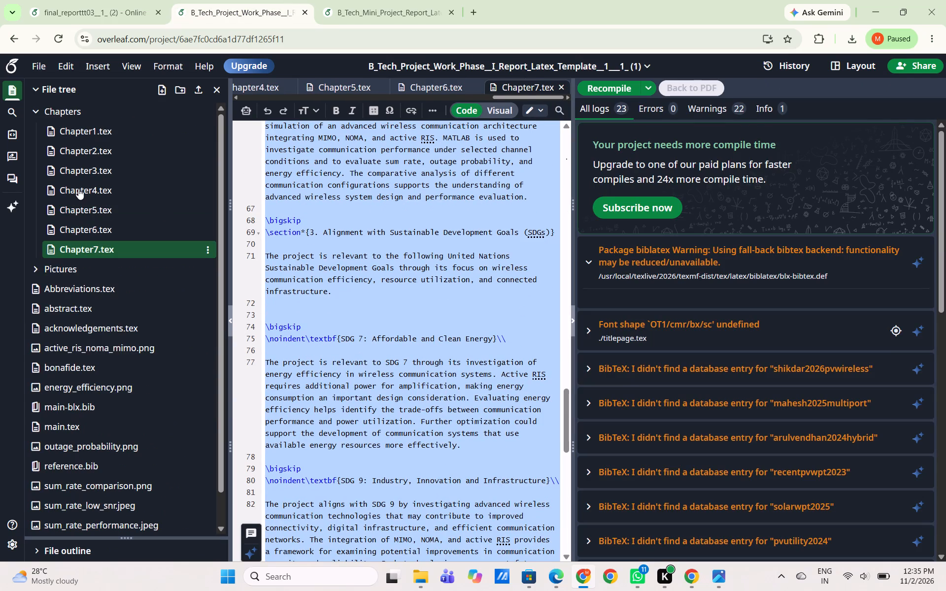
pyautogui.scroll(5, 78, 189)
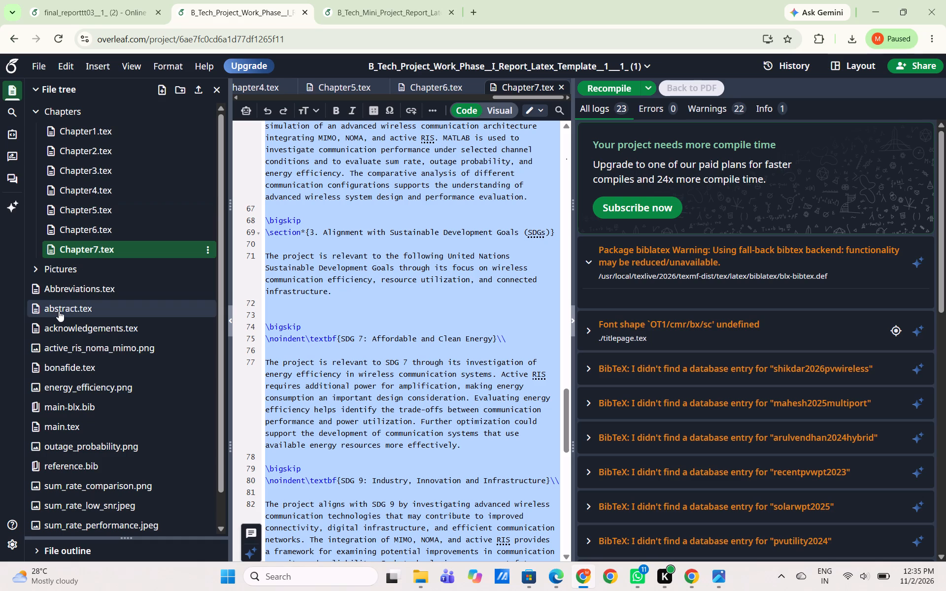